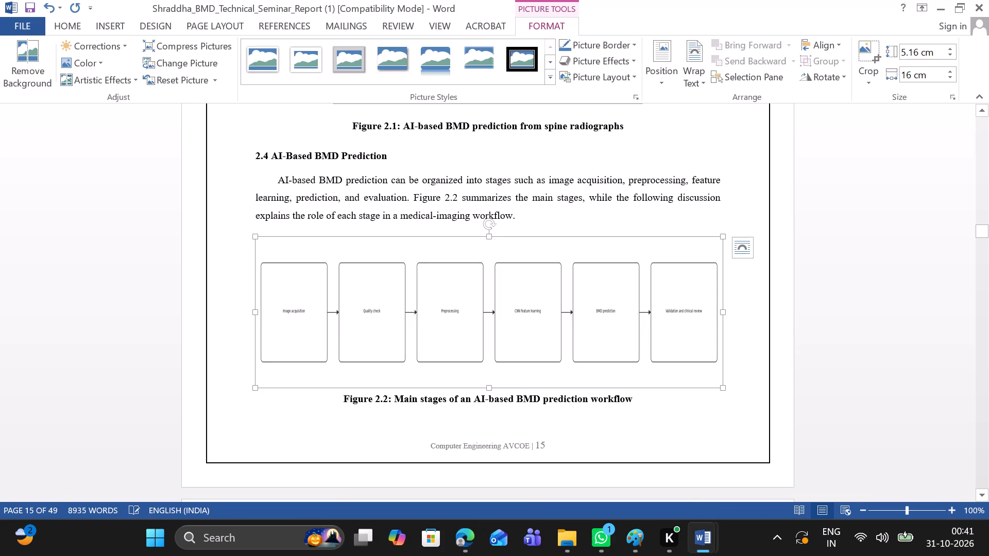
triple_click(650, 294)
double_click(650, 294)
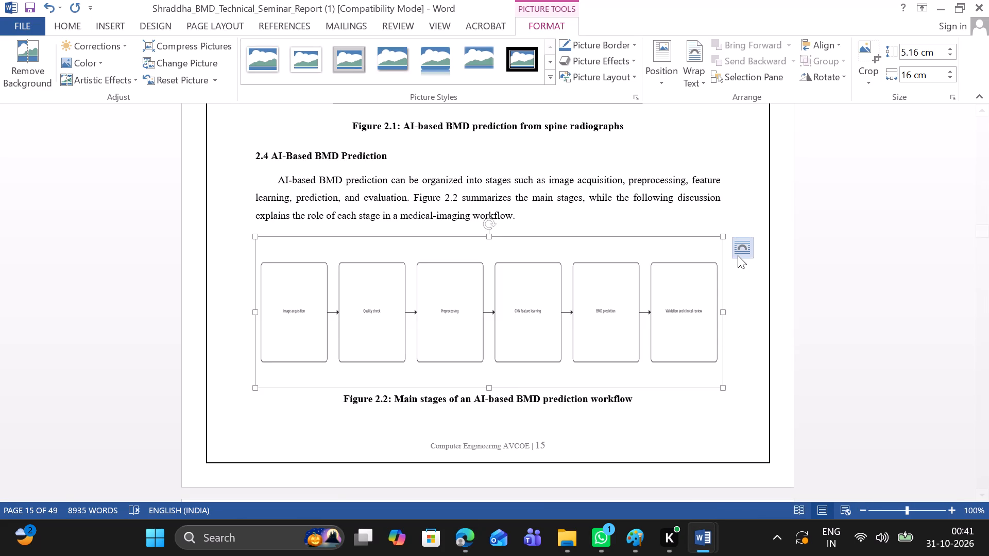
left_click(738, 255)
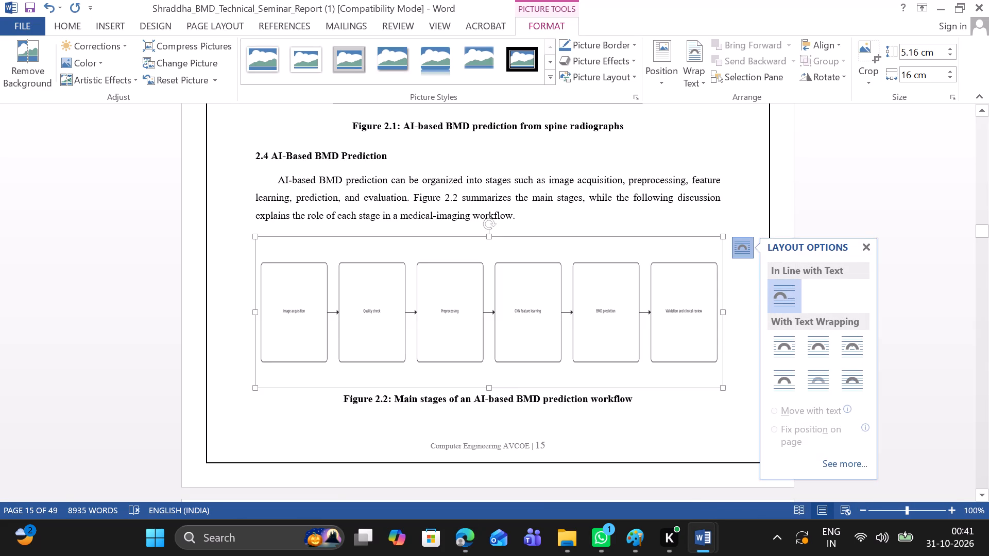
left_click(673, 316)
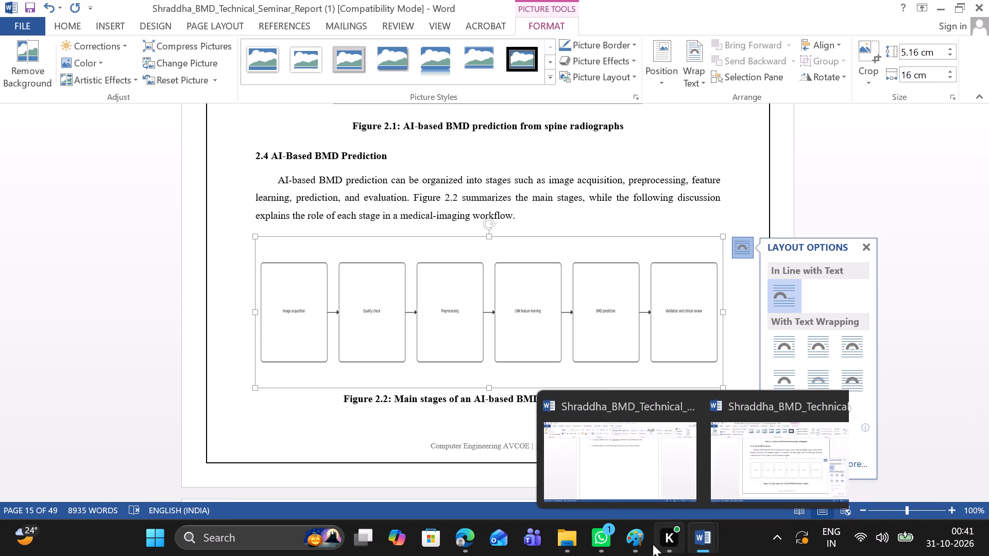
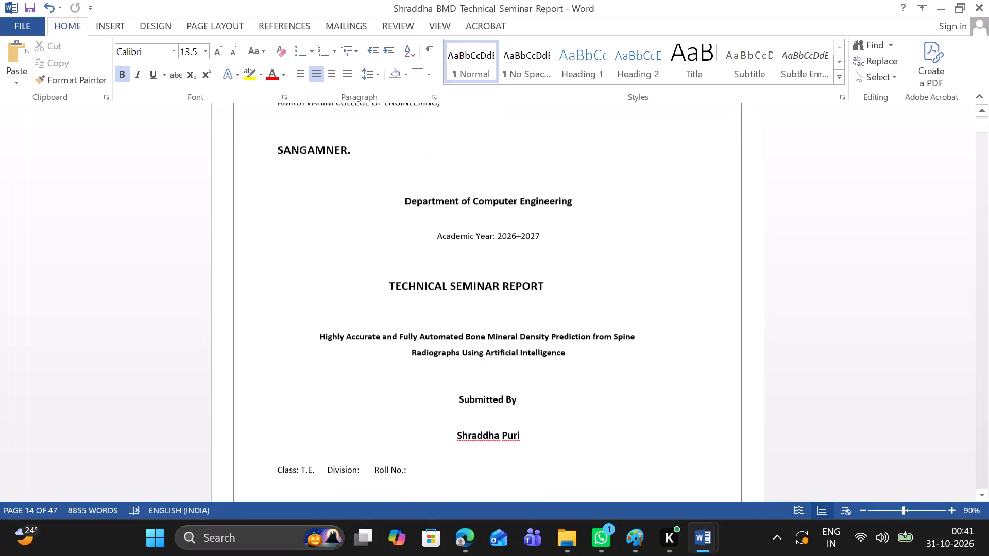
Find Figures 2.2 and 2.1 in Chapter 2 of the report and inspect both workflow pictures.
scroll(585, 322, "down", 3)
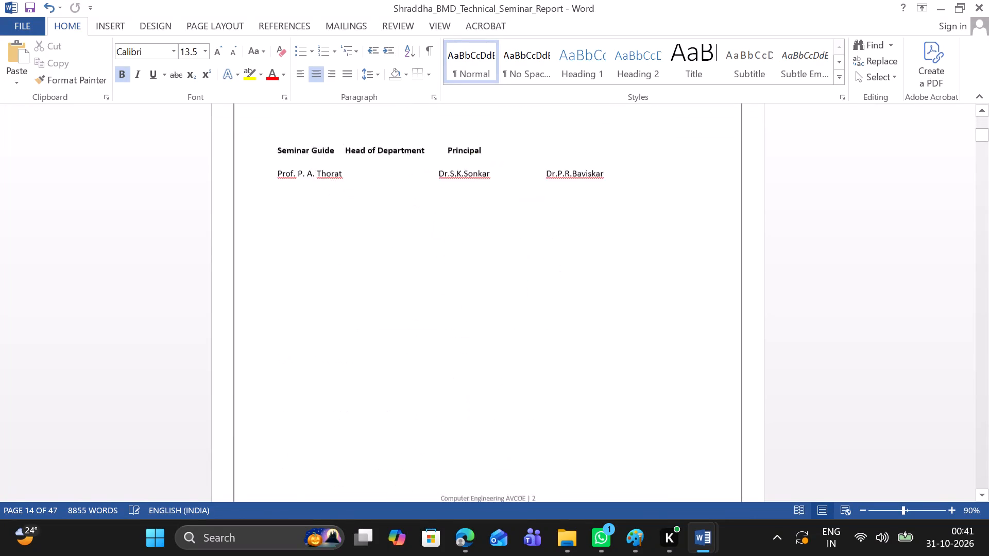
scroll(585, 322, "up", 1)
scroll(585, 322, "down", 6)
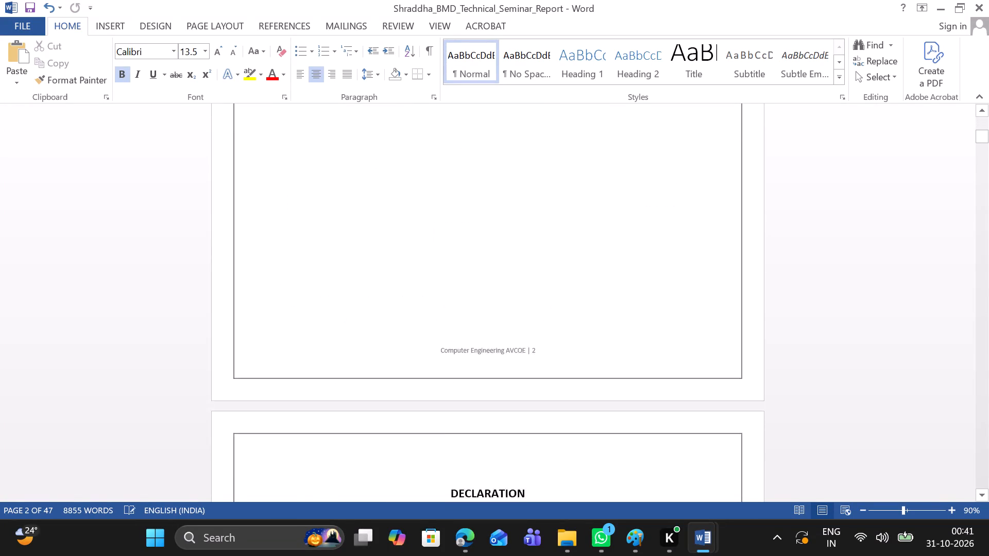
scroll(585, 322, "down", 20)
scroll(585, 322, "down", 20)
scroll(585, 322, "down", 20)
scroll(585, 322, "down", 2)
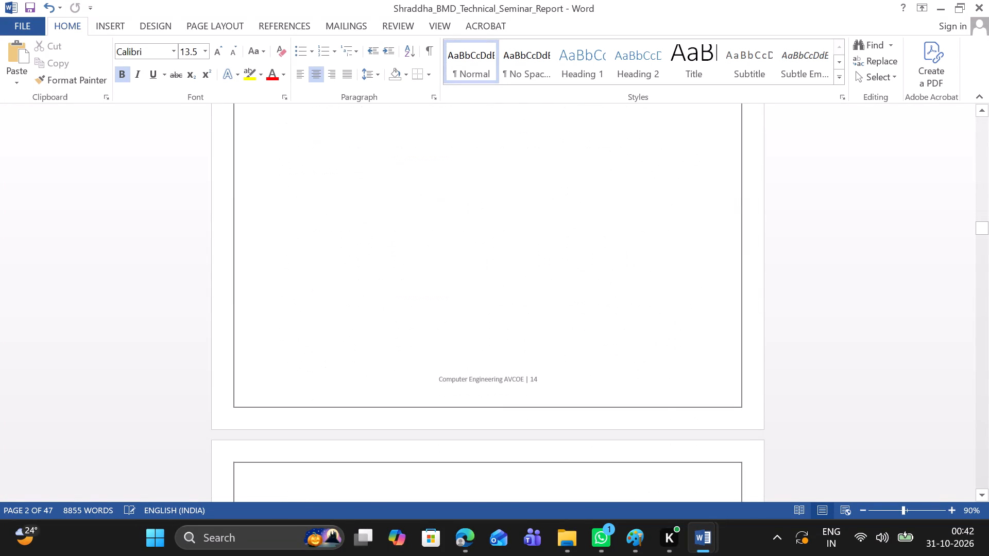
scroll(585, 322, "down", 19)
scroll(585, 322, "up", 1)
left_click(585, 295)
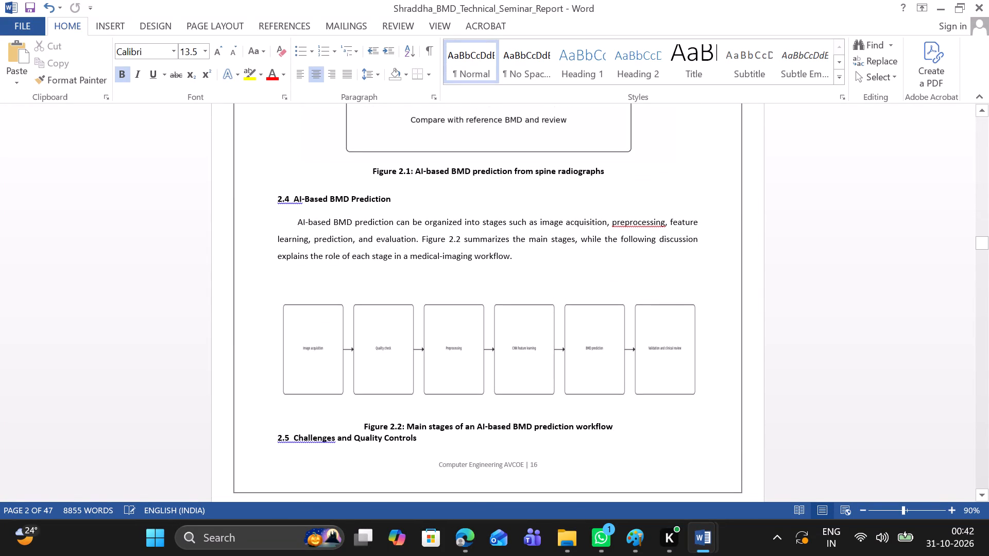
double_click(587, 318)
left_click(565, 317)
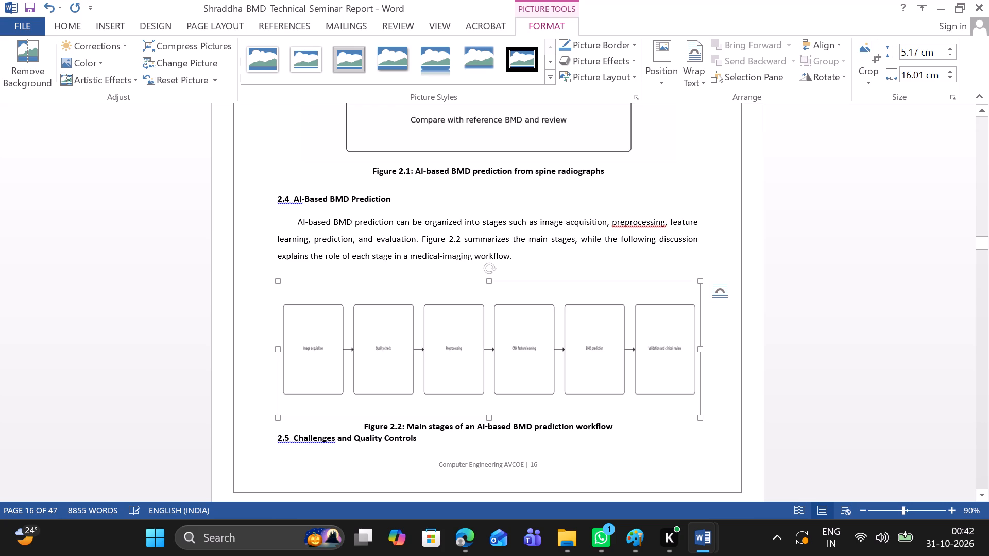
triple_click(565, 317)
left_click(565, 317)
scroll(565, 317, "up", 1)
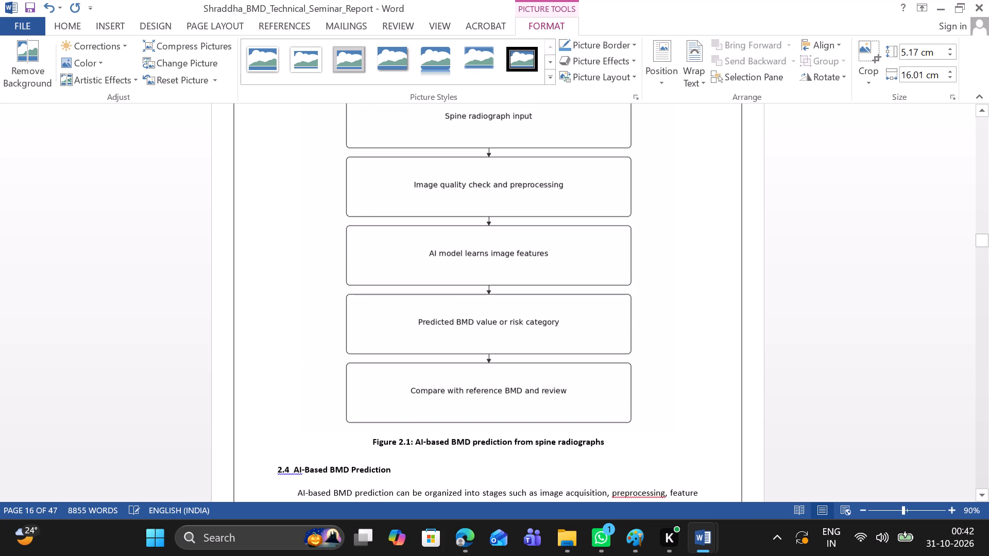
left_click(565, 317)
left_click(561, 294)
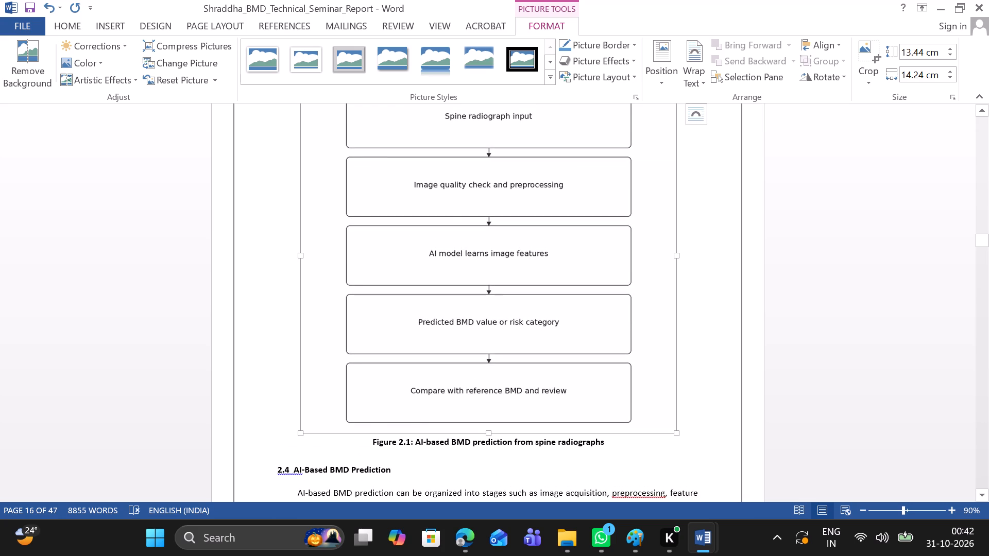
Look through Chapter 4 and inspect Table 4.1, the comparison of reviewed research papers, and its available table commands.
scroll(561, 294, "down", 15)
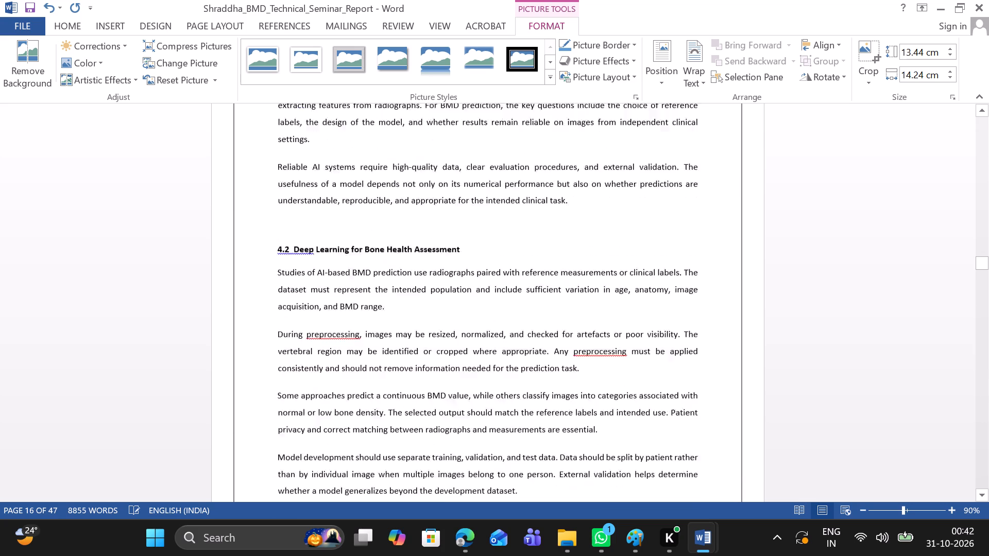
scroll(561, 294, "down", 5)
scroll(561, 294, "up", 2)
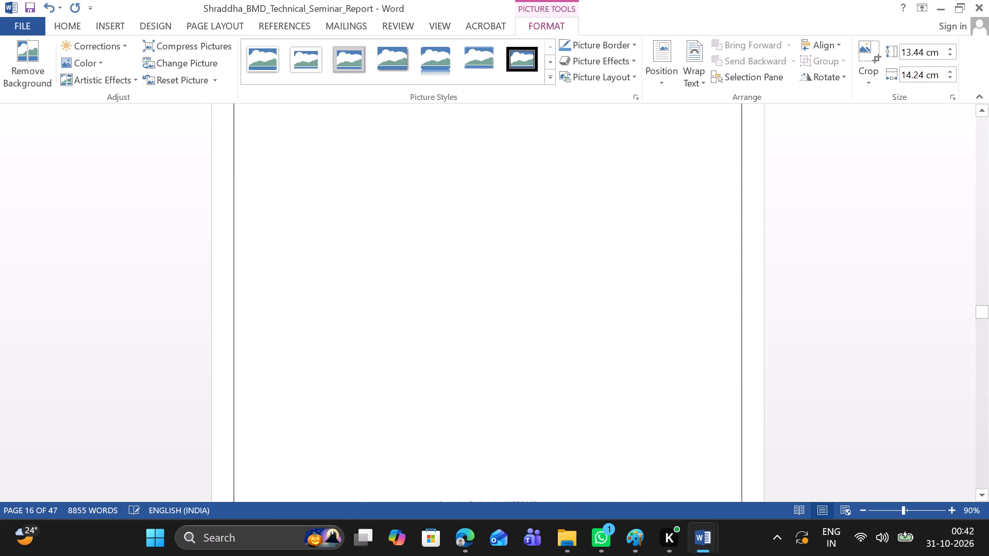
scroll(561, 294, "up", 8)
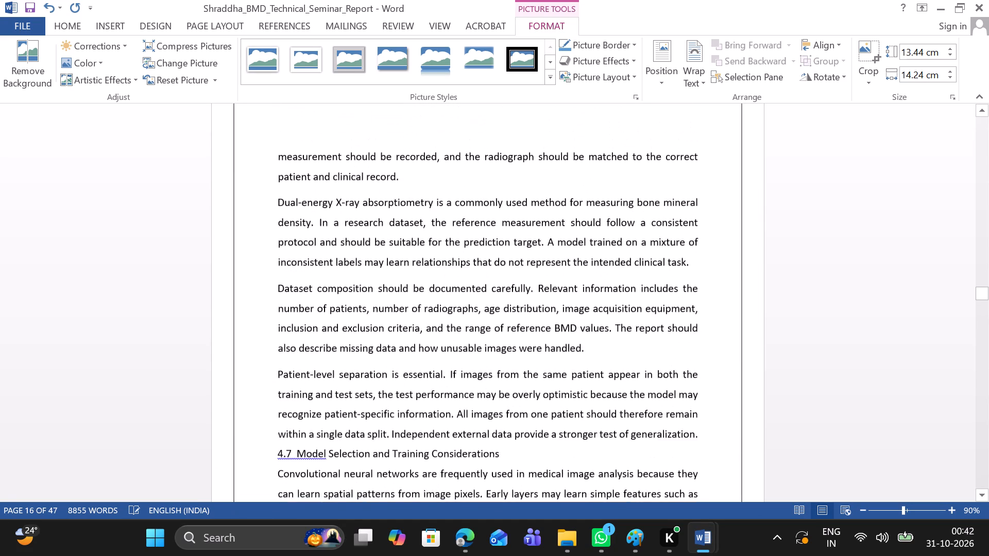
scroll(561, 294, "up", 5)
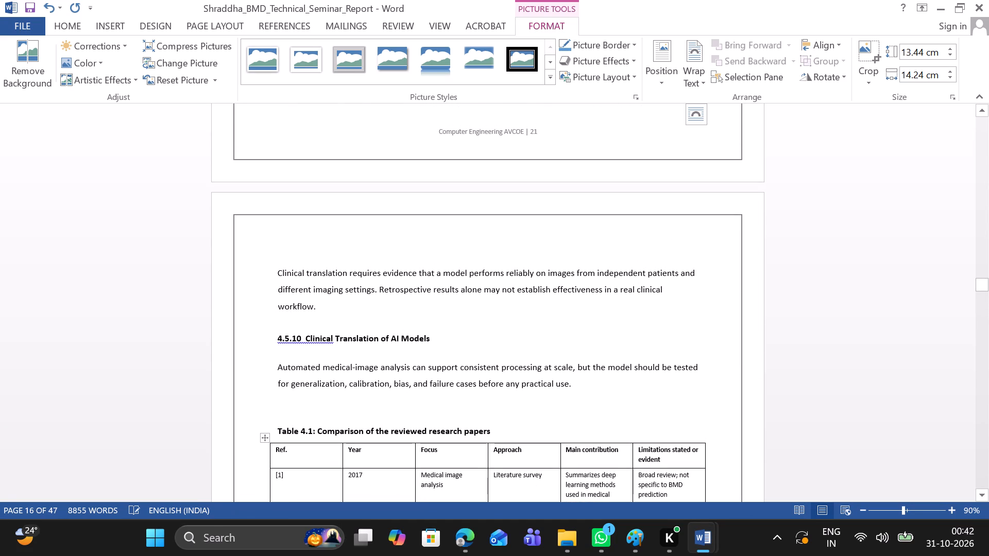
left_click(558, 467)
scroll(558, 467, "down", 1)
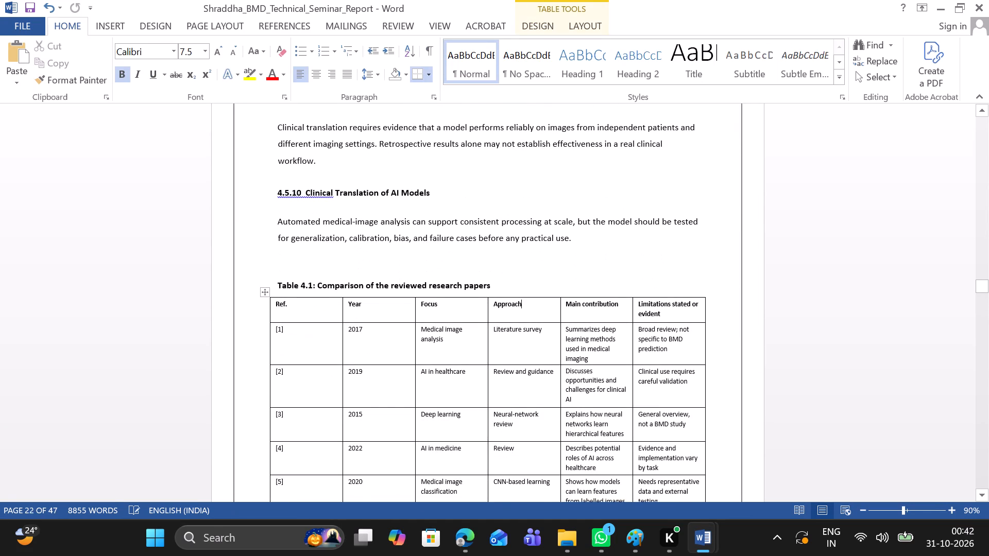
right_click(265, 292)
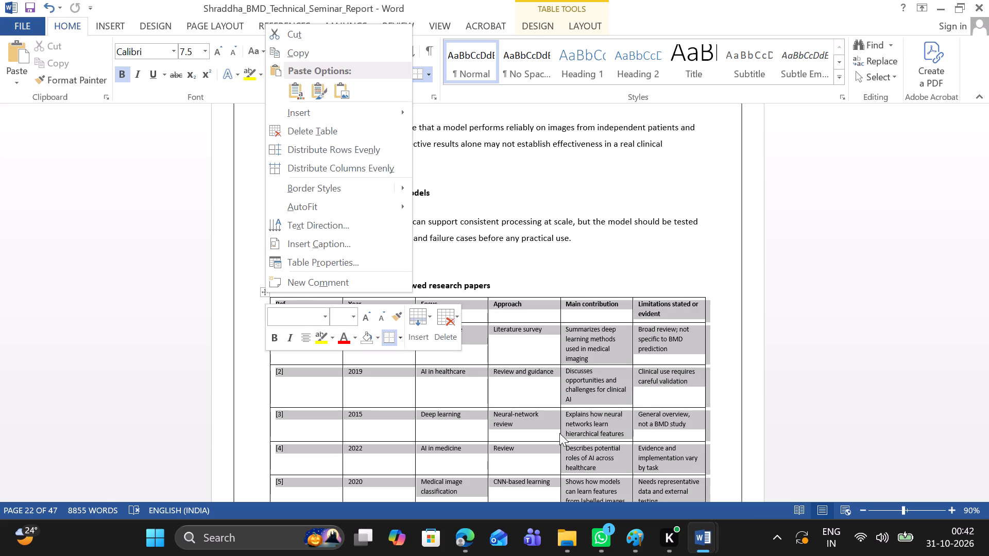
Switch to the Compatibility Mode copy of the report, the (1) version, and examine Chapters 2 to 4, including Figure 2.3 and Table 4.1.
left_click(761, 460)
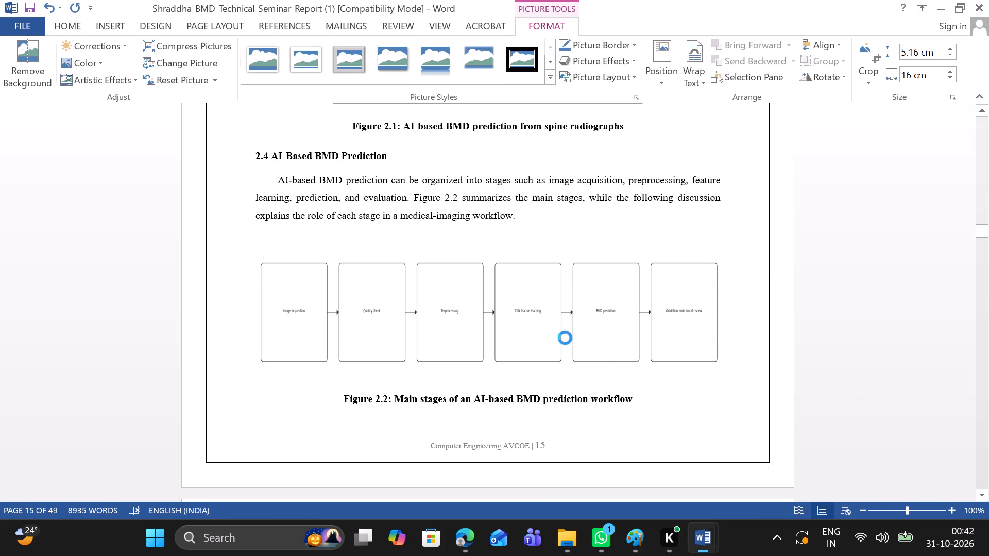
scroll(565, 338, "down", 3)
scroll(565, 338, "up", 2)
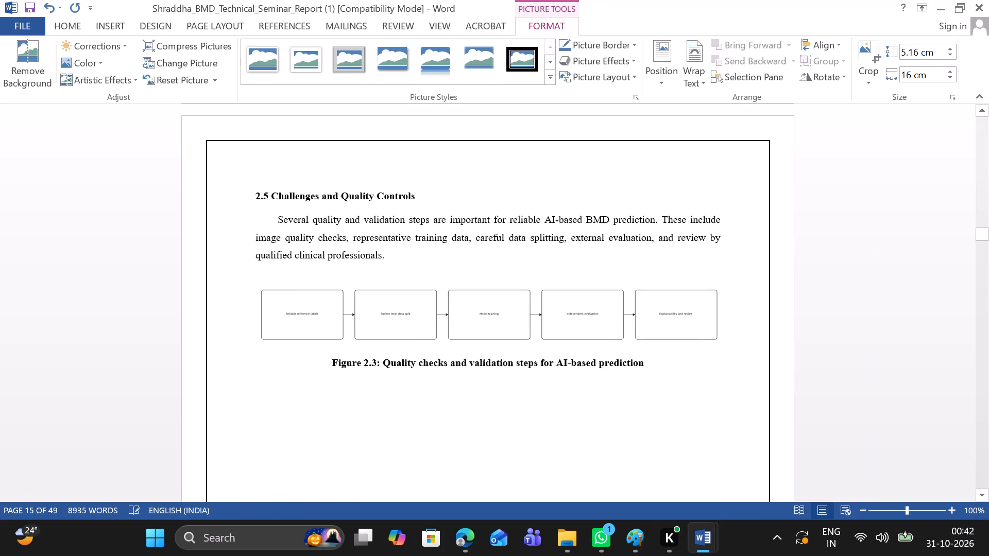
scroll(565, 338, "down", 4)
scroll(565, 338, "up", 1)
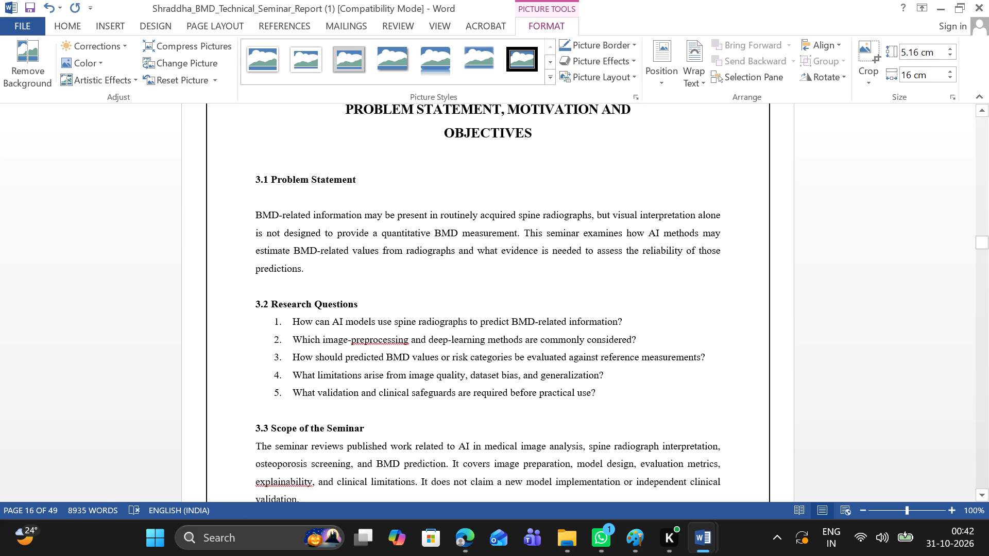
scroll(565, 338, "up", 1)
scroll(565, 338, "down", 1, "ctrl")
scroll(565, 338, "up", 1, "ctrl")
scroll(565, 338, "up", 1)
scroll(565, 338, "down", 1)
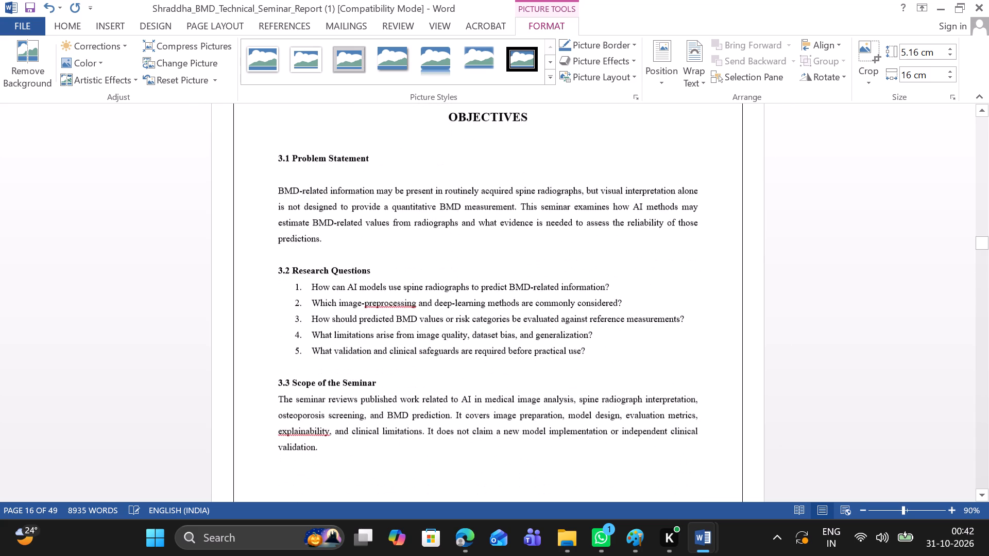
scroll(565, 338, "down", 6)
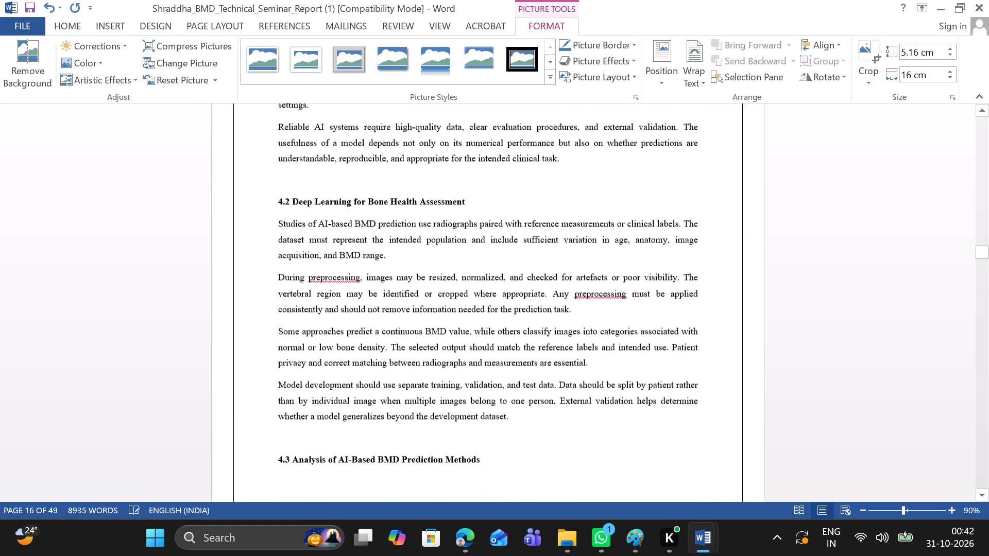
scroll(565, 338, "down", 10)
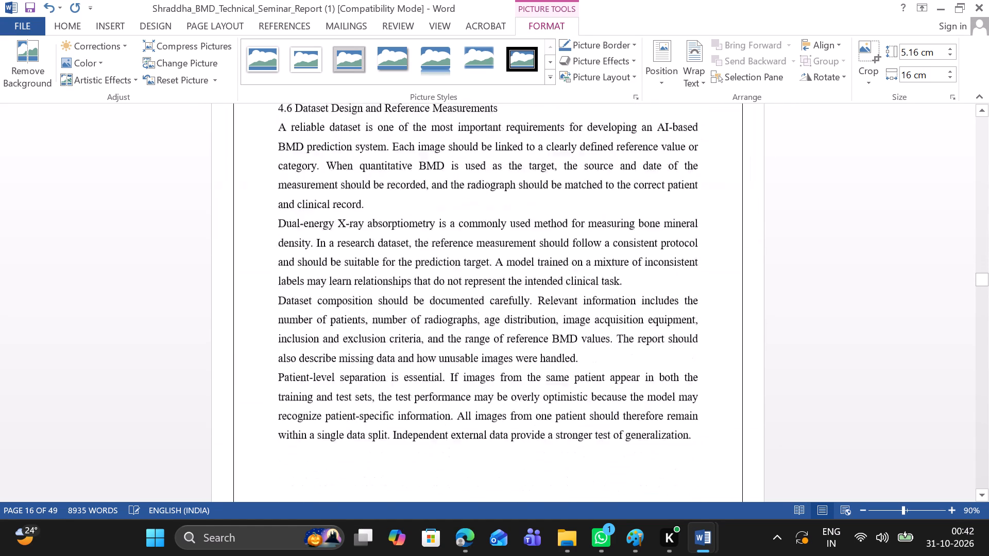
scroll(565, 338, "up", 4)
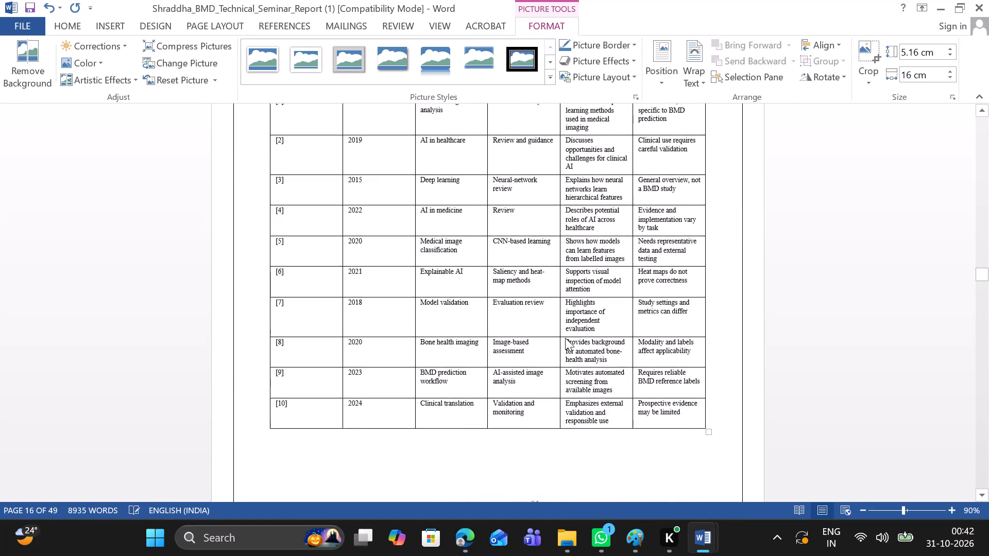
scroll(565, 338, "up", 1)
scroll(565, 338, "down", 8)
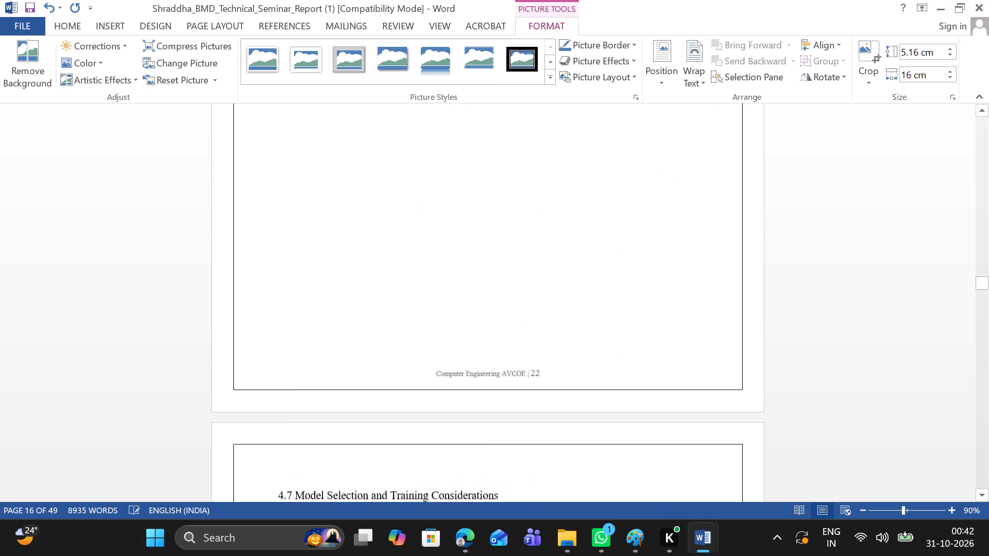
Review the layout of the report from section 4.7, Model Selection and Training Considerations, to Chapter 11, Results and Discussion.
scroll(565, 338, "down", 6)
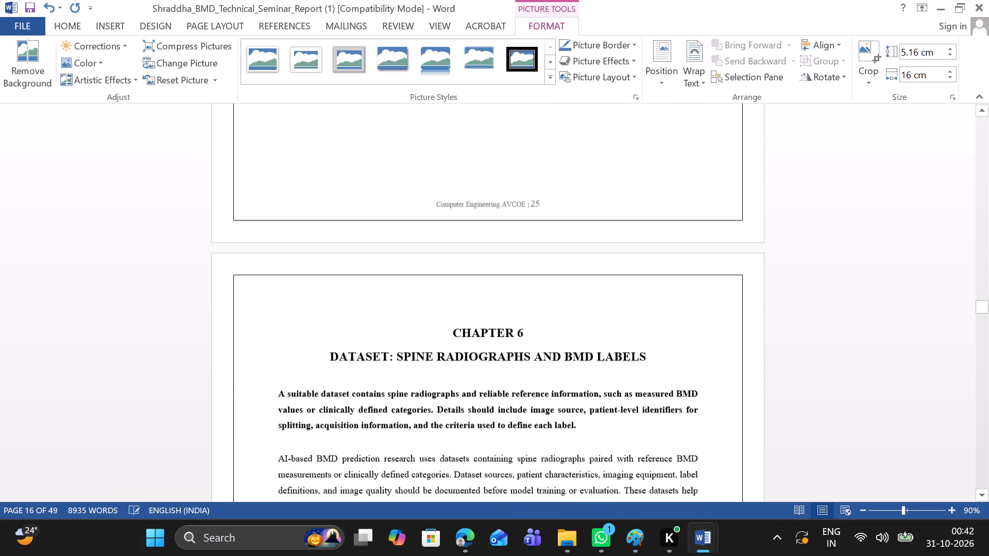
scroll(565, 338, "down", 7)
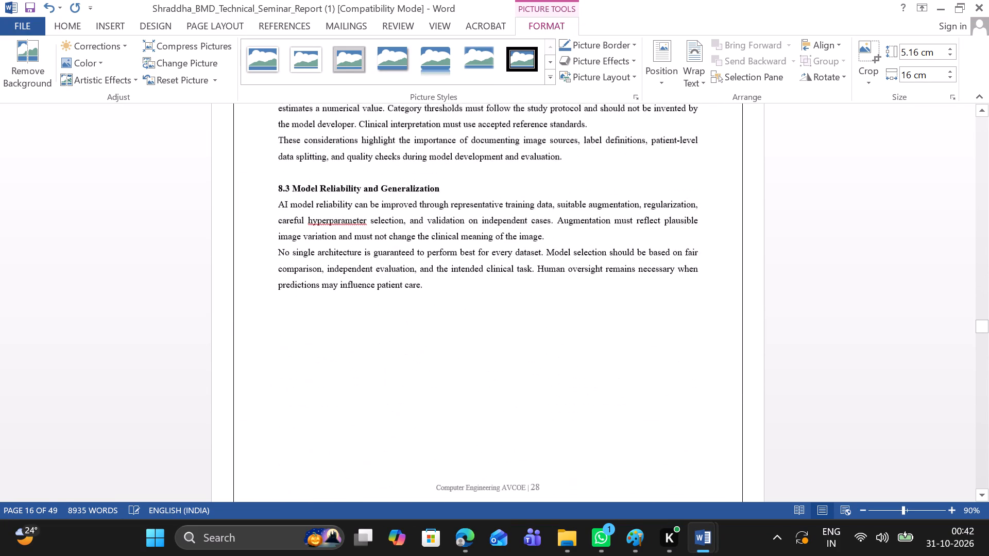
scroll(565, 338, "down", 9)
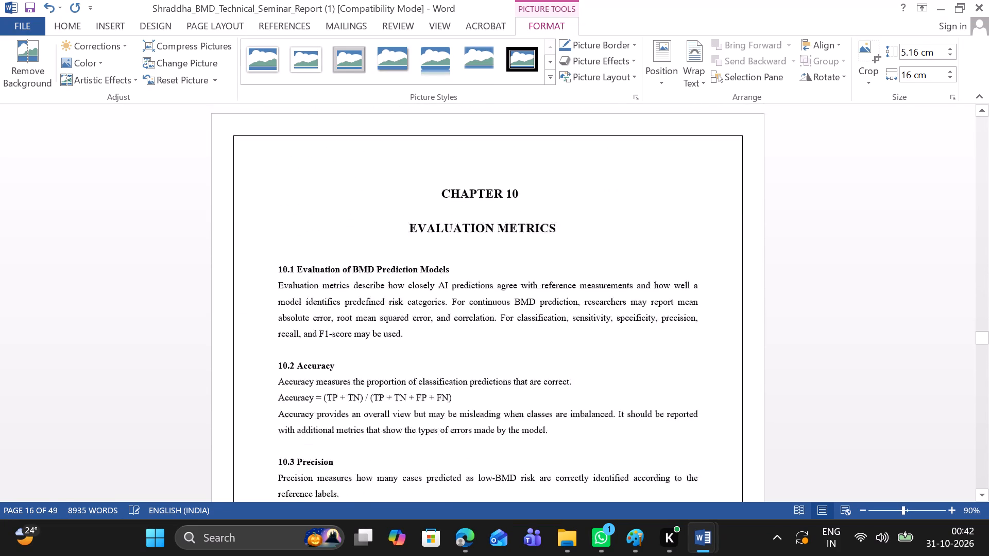
scroll(565, 338, "down", 5)
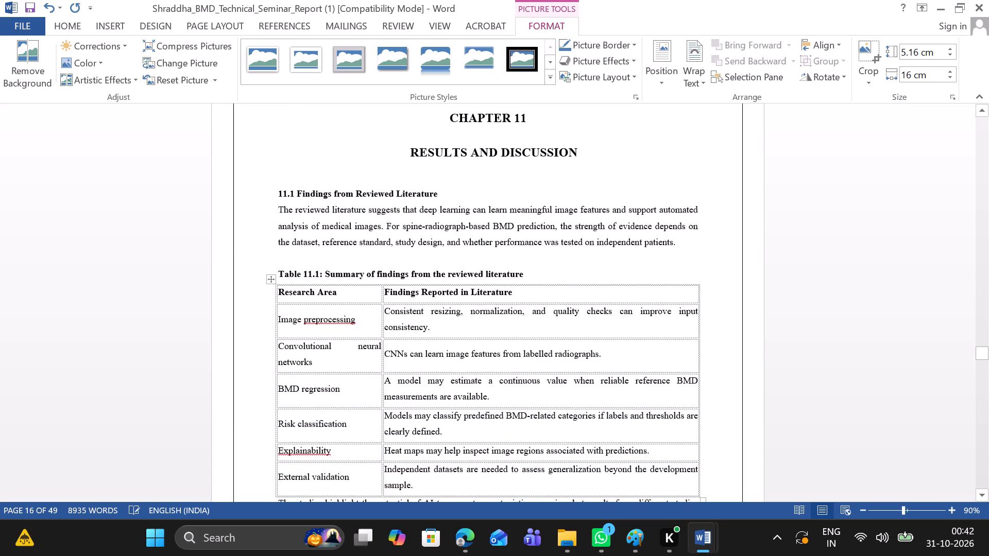
Insert a blank line between the Table 11.1 caption and the table in section 11.1.
scroll(565, 338, "down", 1)
left_click(583, 293)
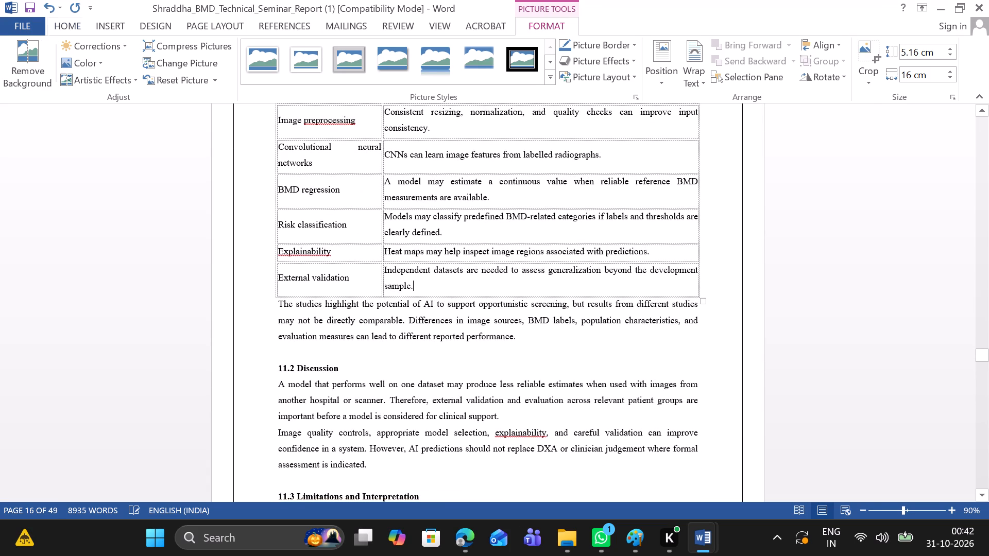
left_click(650, 297)
scroll(650, 297, "up", 1)
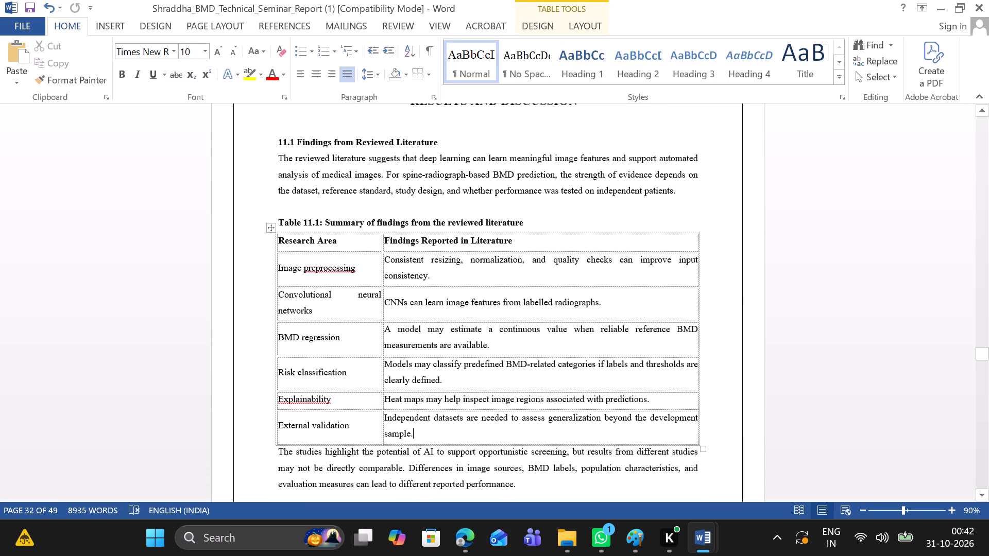
left_click(646, 207)
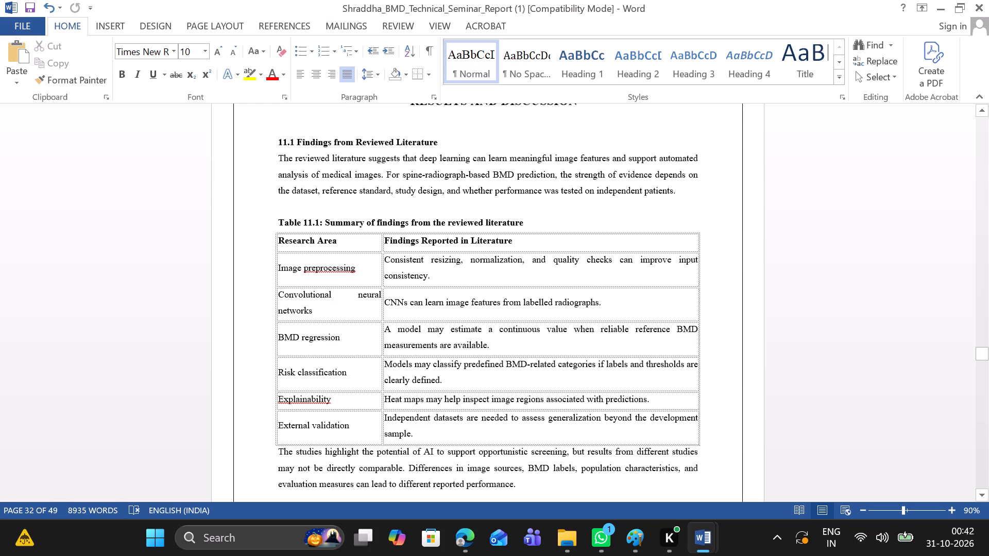
left_click(547, 218)
key("Return")
Insert a blank line between Table 11.1 and the paragraph starting "The studies highlight the potential of AI".
scroll(547, 218, "down", 1)
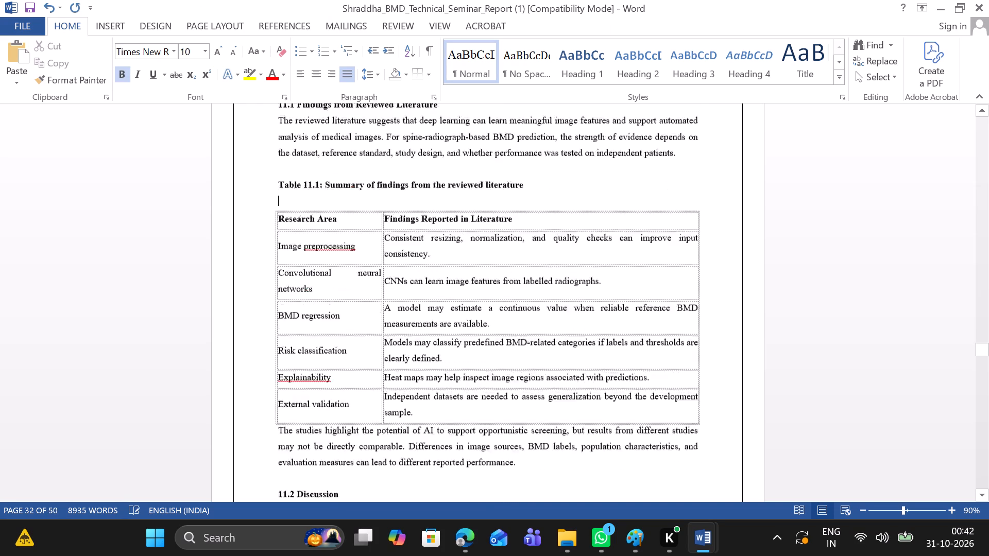
scroll(547, 218, "down", 2)
scroll(547, 218, "up", 1)
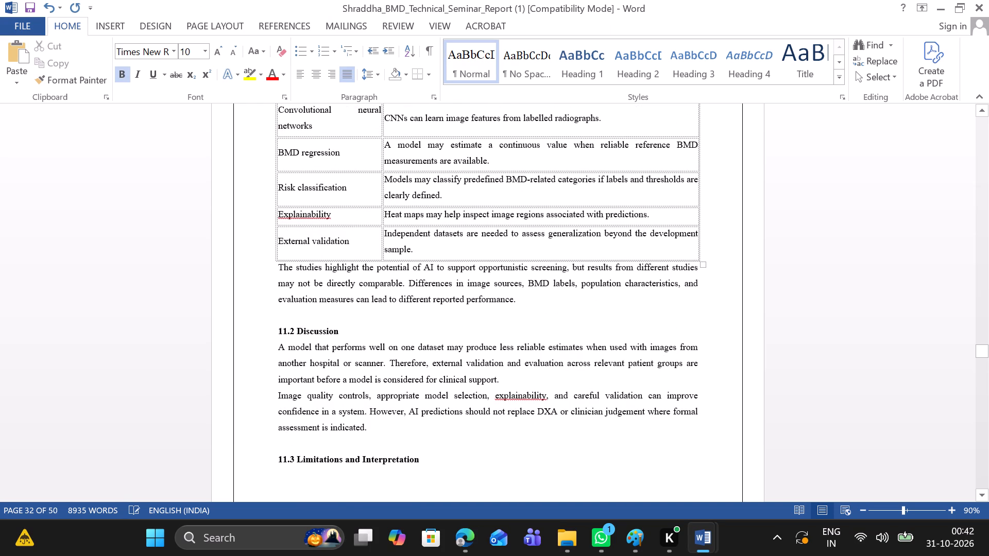
left_click(277, 266)
key("Return")
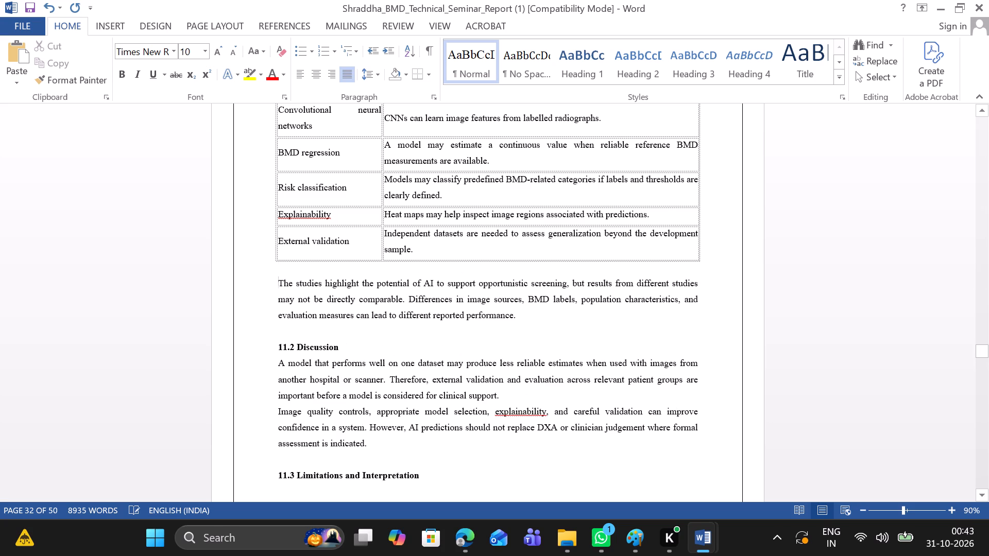
Check the page layout from Table 11.1 through section 11.3, Limitations and Interpretation, to the start of Chapter 12.
scroll(277, 266, "down", 2)
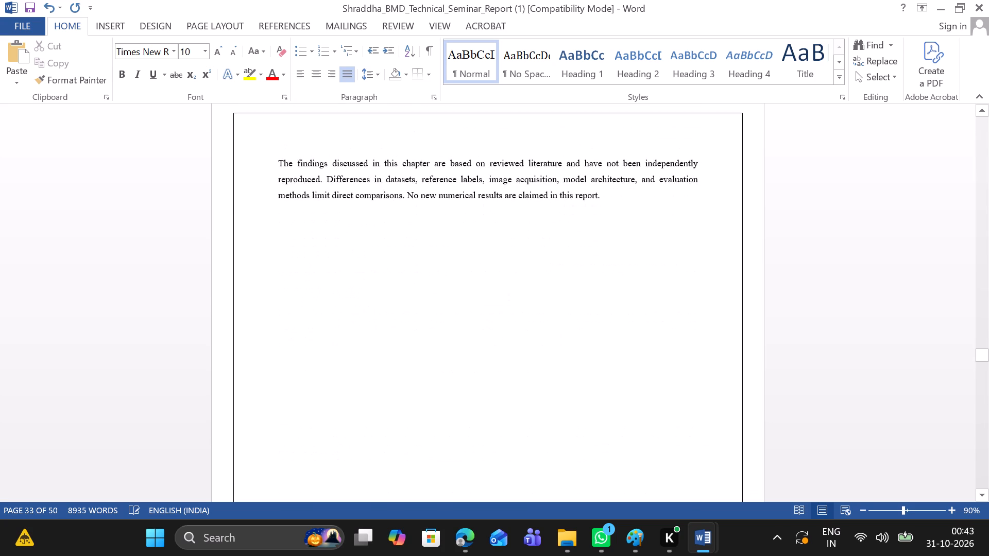
scroll(277, 266, "down", 4)
scroll(277, 266, "up", 1)
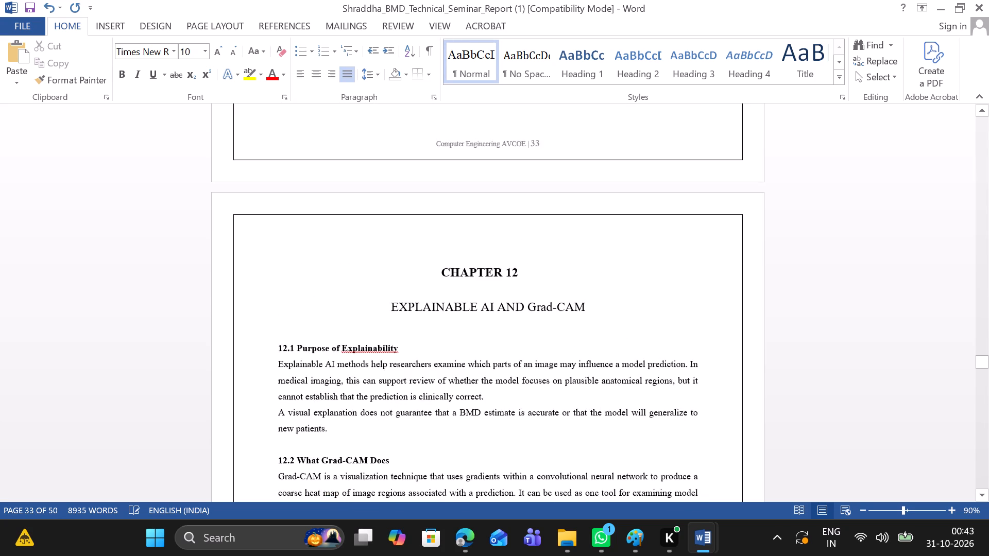
scroll(277, 266, "up", 7)
scroll(277, 266, "down", 1)
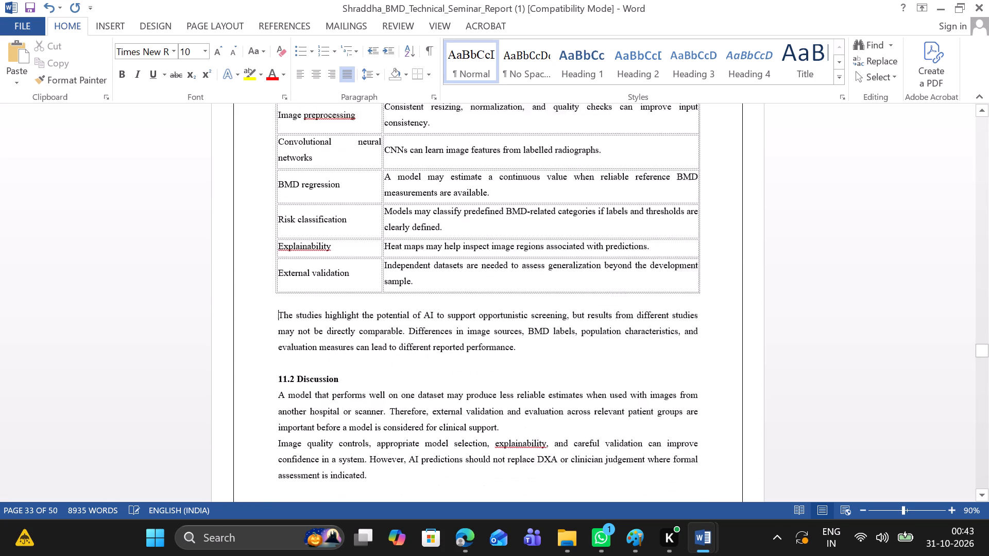
scroll(277, 266, "down", 2)
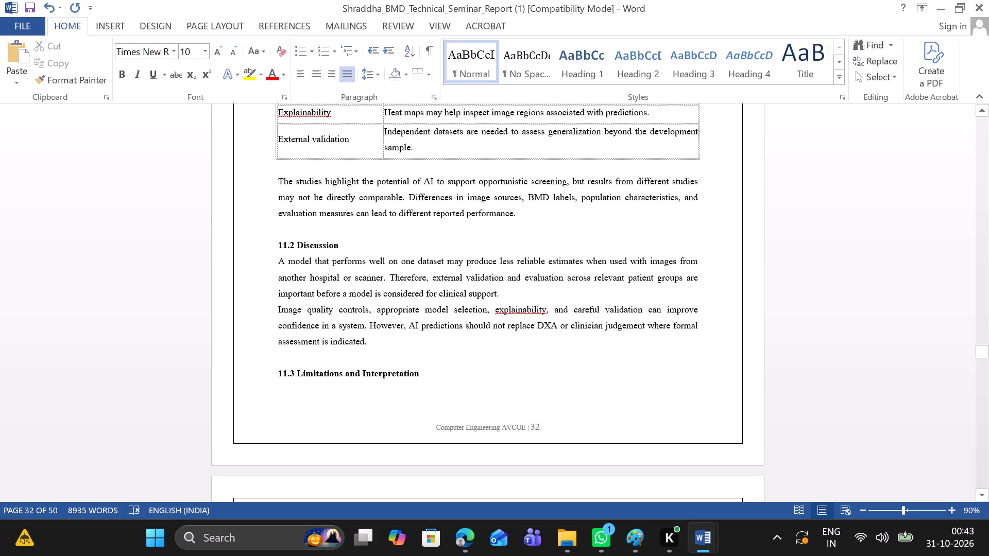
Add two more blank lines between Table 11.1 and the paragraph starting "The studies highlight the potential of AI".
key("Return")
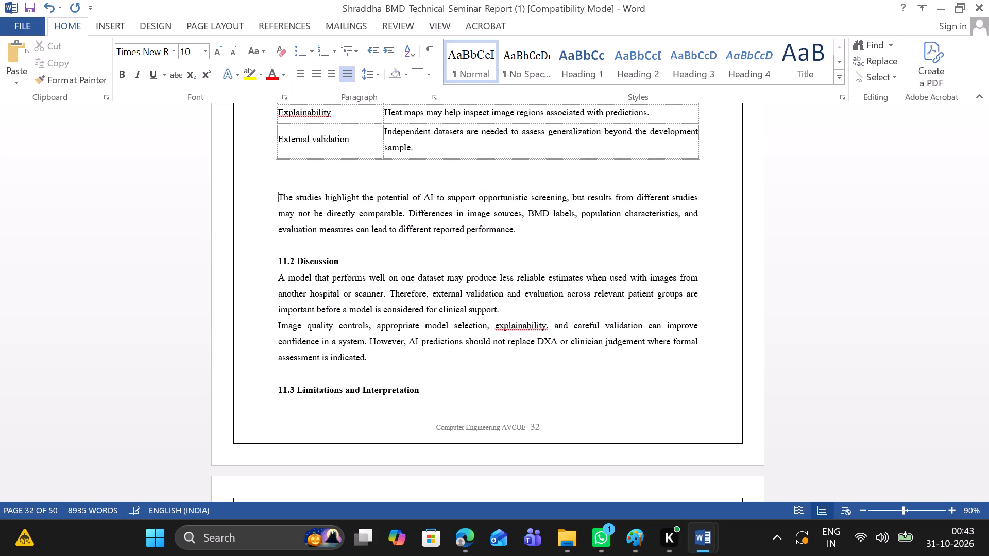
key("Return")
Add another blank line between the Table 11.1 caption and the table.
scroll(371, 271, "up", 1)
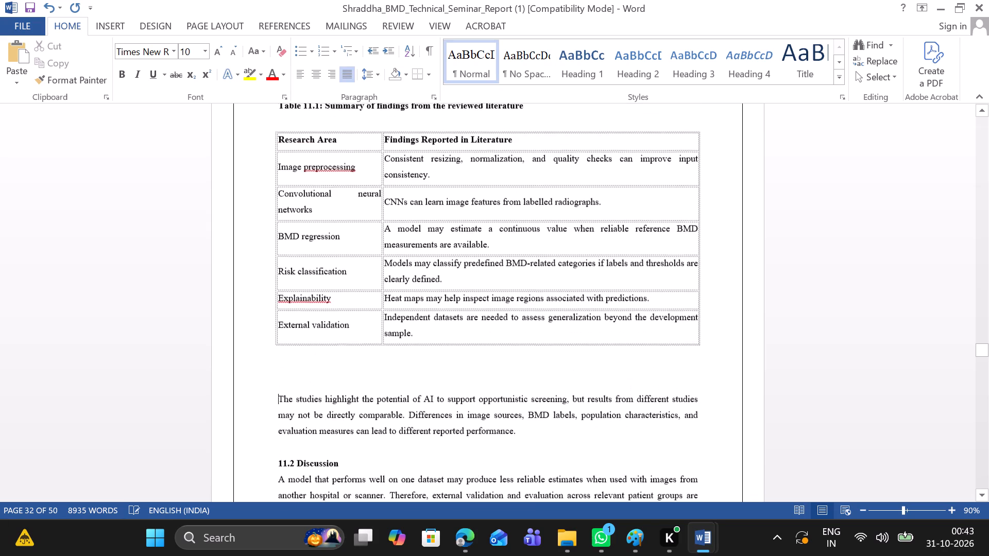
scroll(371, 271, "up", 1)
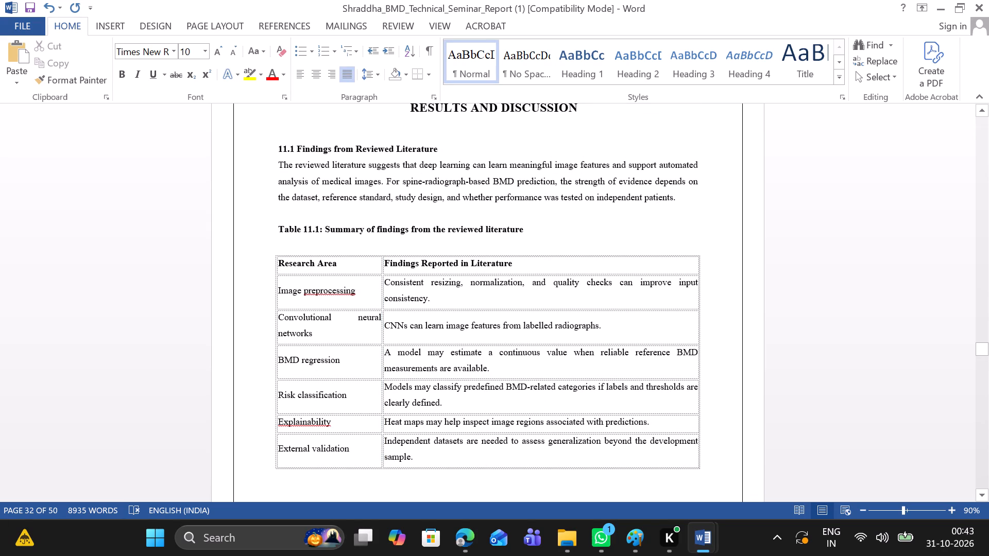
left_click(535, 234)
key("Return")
Check the page breaks from Table 11.1 through section 11.2, Discussion, to the start of Chapter 12.
scroll(535, 234, "down", 1)
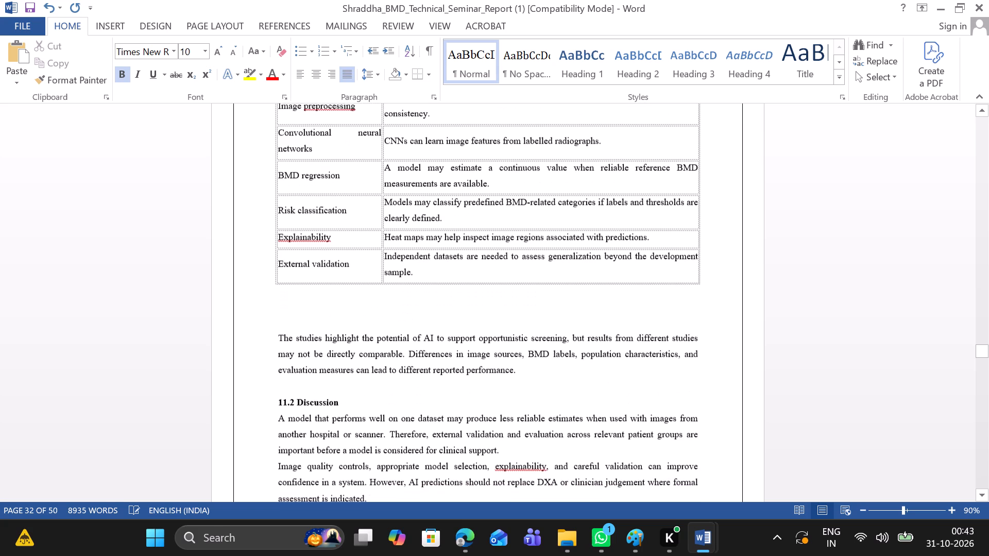
scroll(535, 234, "down", 6)
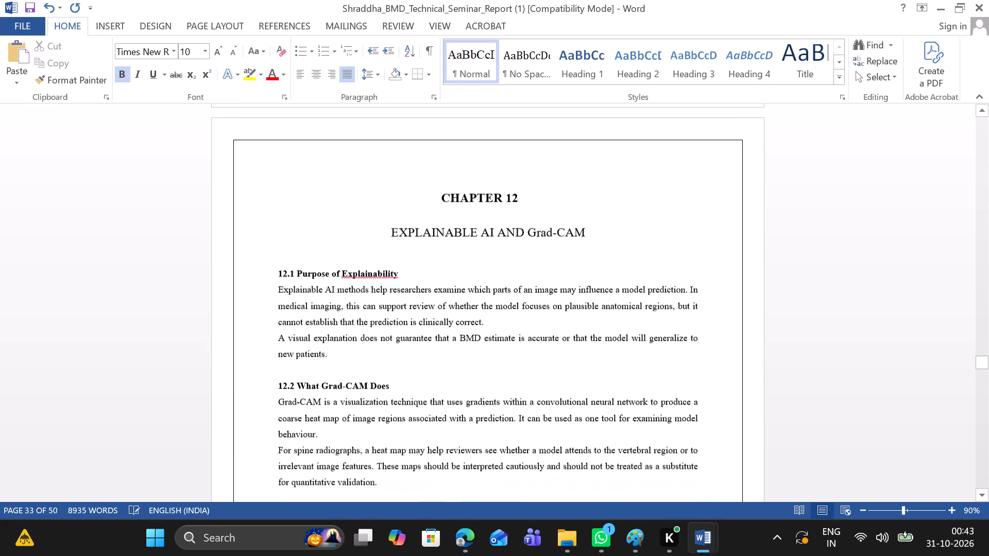
scroll(535, 234, "down", 1)
scroll(535, 234, "up", 5)
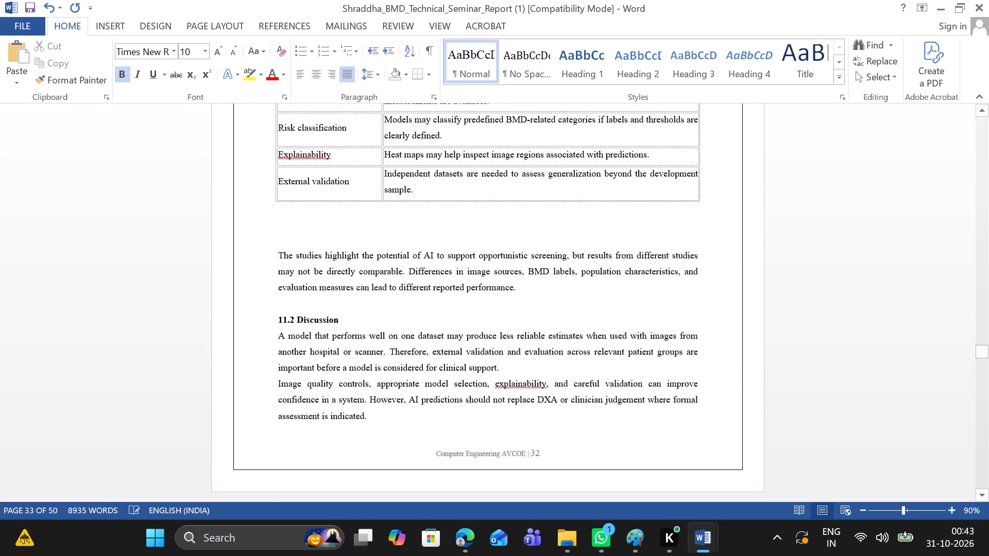
scroll(535, 234, "up", 3)
Replace the spacing before the CHAPTER 11 heading with new leading spaces that place it near the centre of its line.
scroll(535, 234, "down", 1)
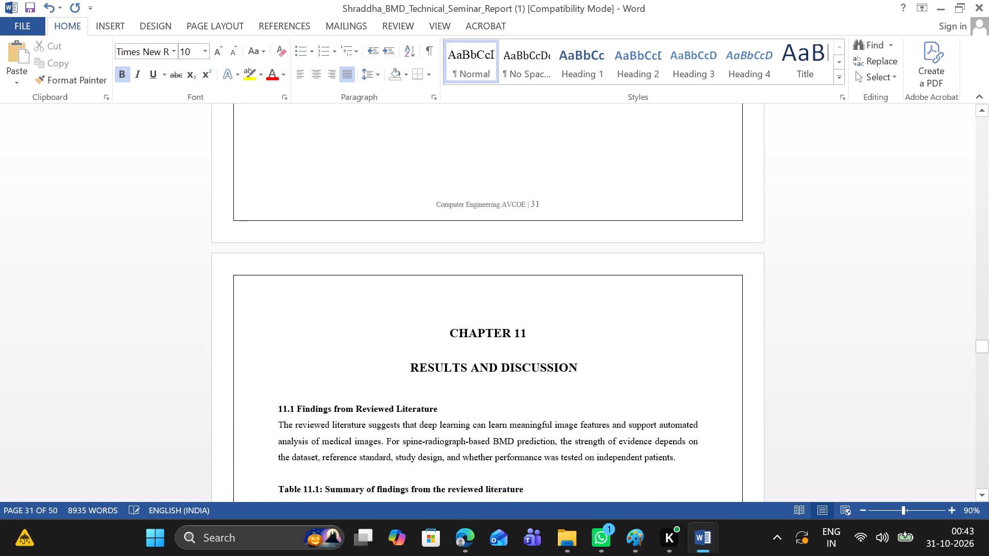
scroll(535, 234, "down", 1)
left_click(445, 263)
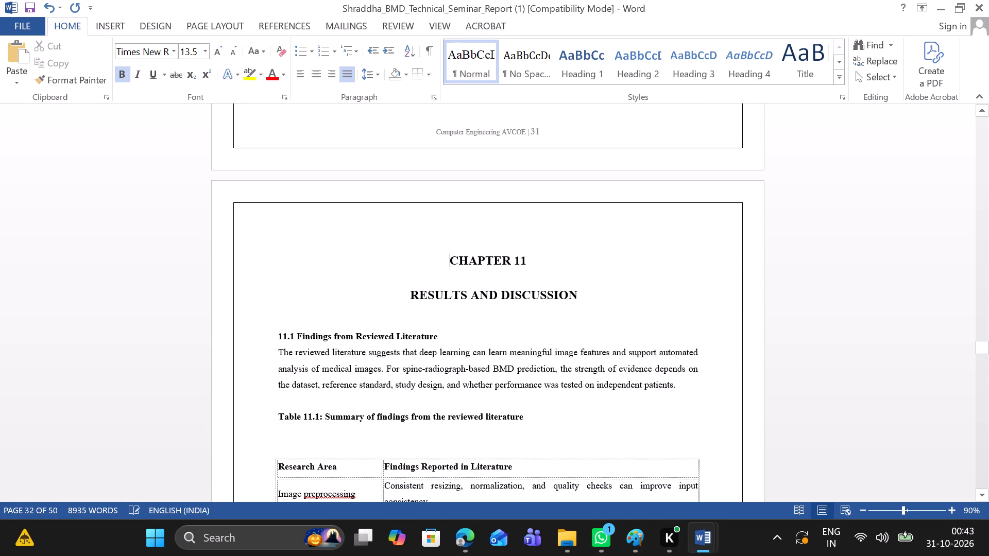
key("BackSpace")
key("BackSpace")
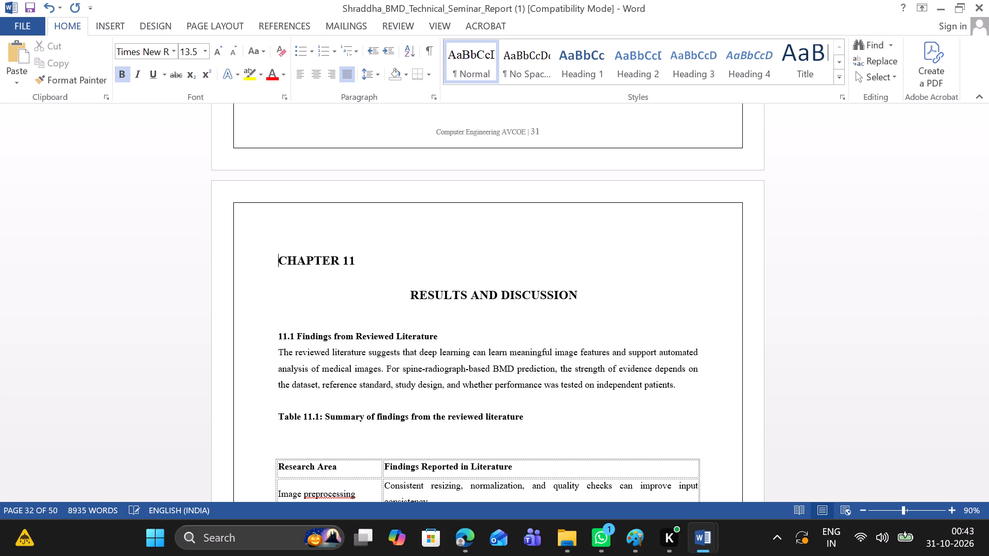
key("BackSpace")
key("space")
key("space")
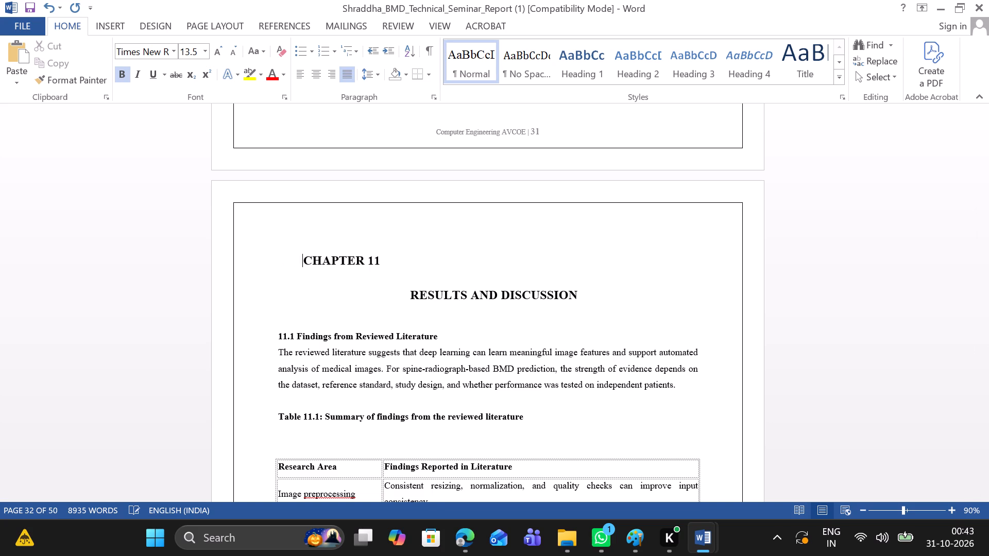
key("space")
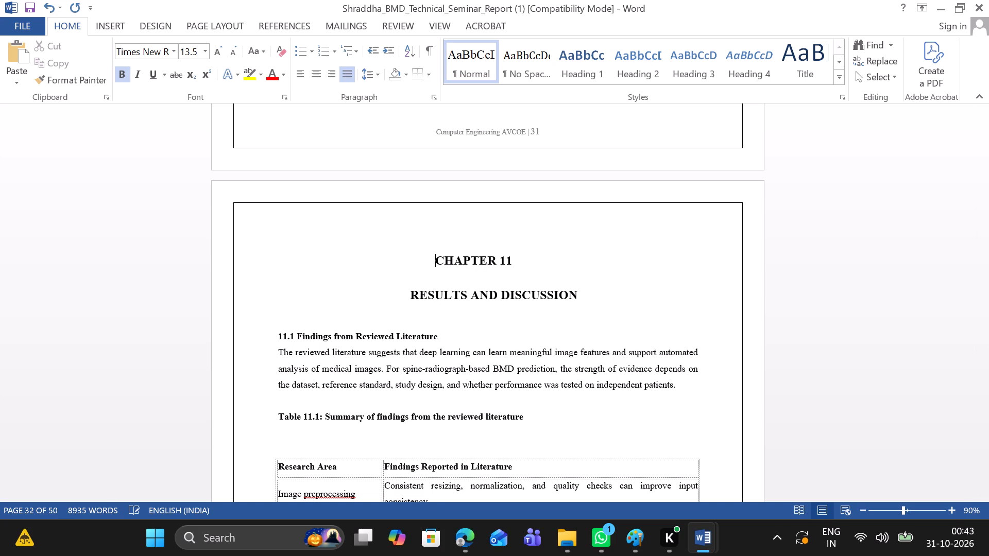
key("space")
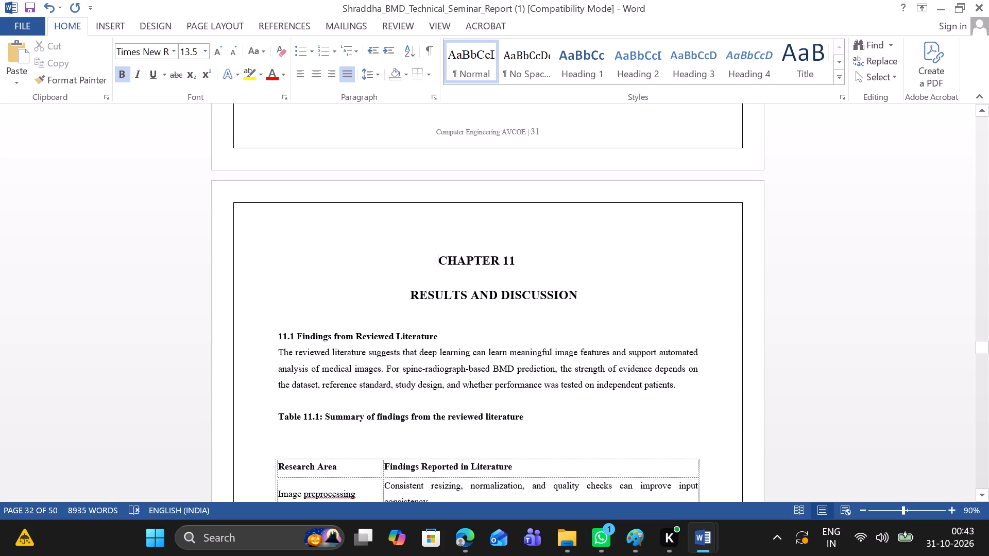
Remove the blank lines between the Table 11.1 caption and the table.
left_click(286, 446)
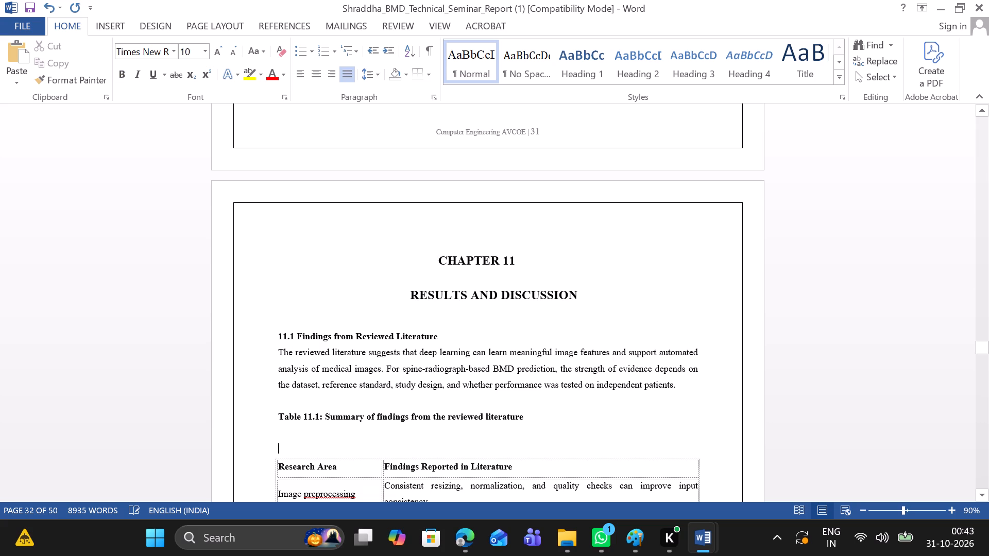
key("BackSpace")
key("BackSpace")
Remove the extra blank lines between Table 11.1 and the paragraph starting "The studies highlight the potential of AI".
scroll(286, 446, "down", 1)
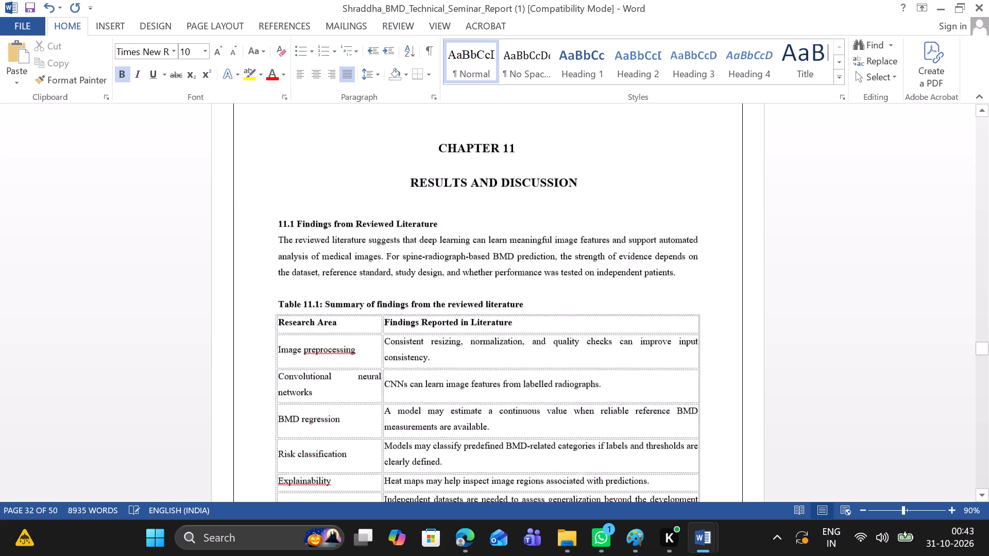
scroll(286, 446, "down", 1)
left_click(274, 399)
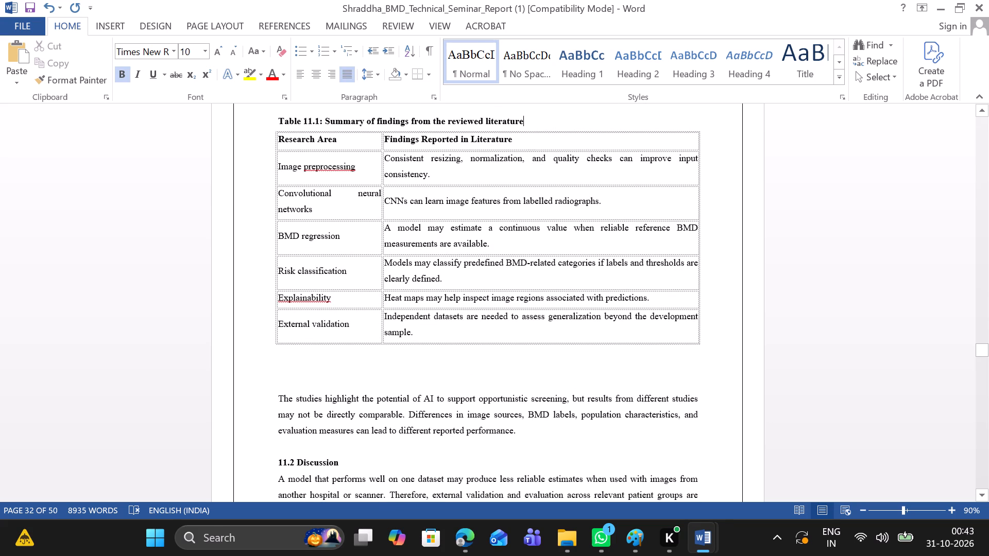
key("BackSpace")
key("BackSpace")
key("BackSpace")
Review the report layout from the end of Chapter 11 to the conceptual workflow diagram of section 16.6, Architecture Flow.
scroll(274, 399, "down", 5)
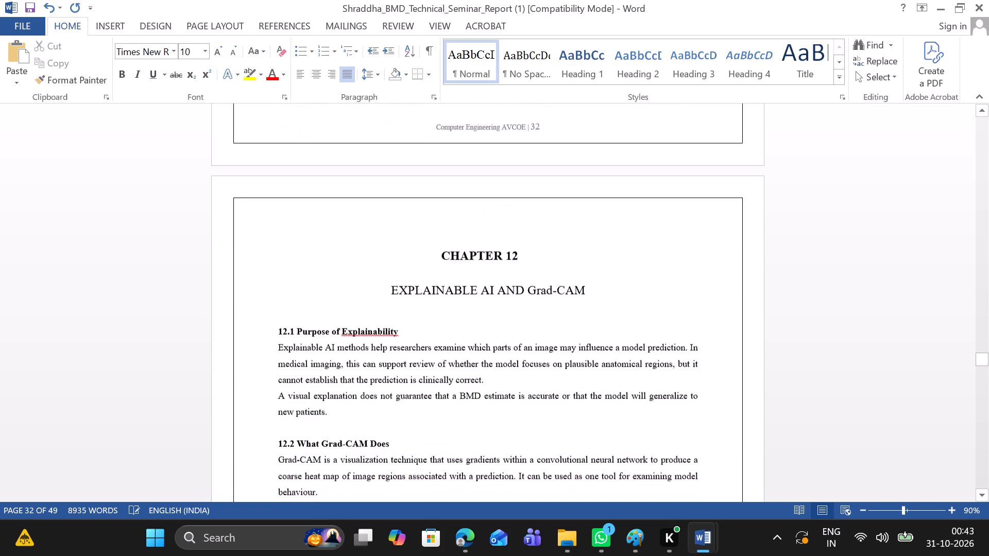
scroll(509, 362, "down", 1)
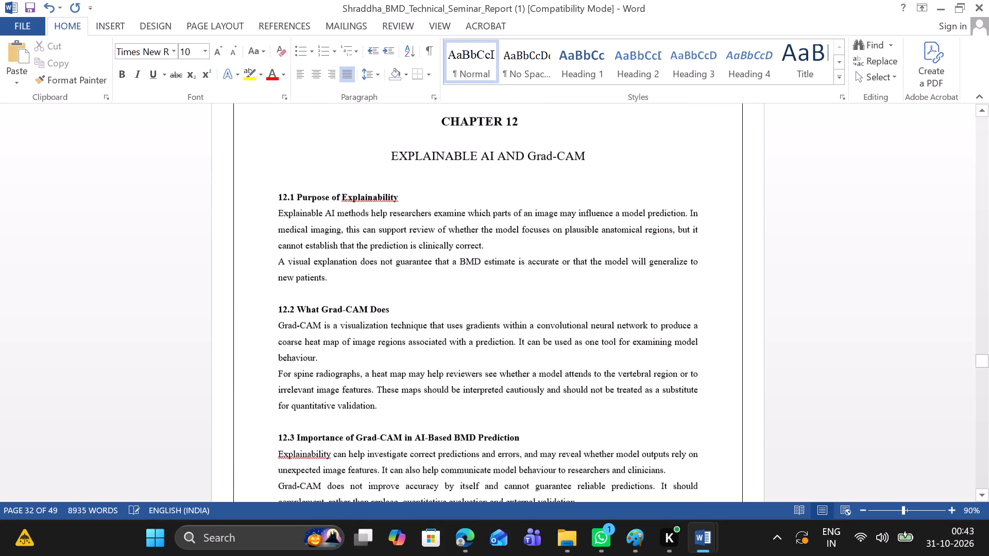
scroll(509, 362, "down", 7)
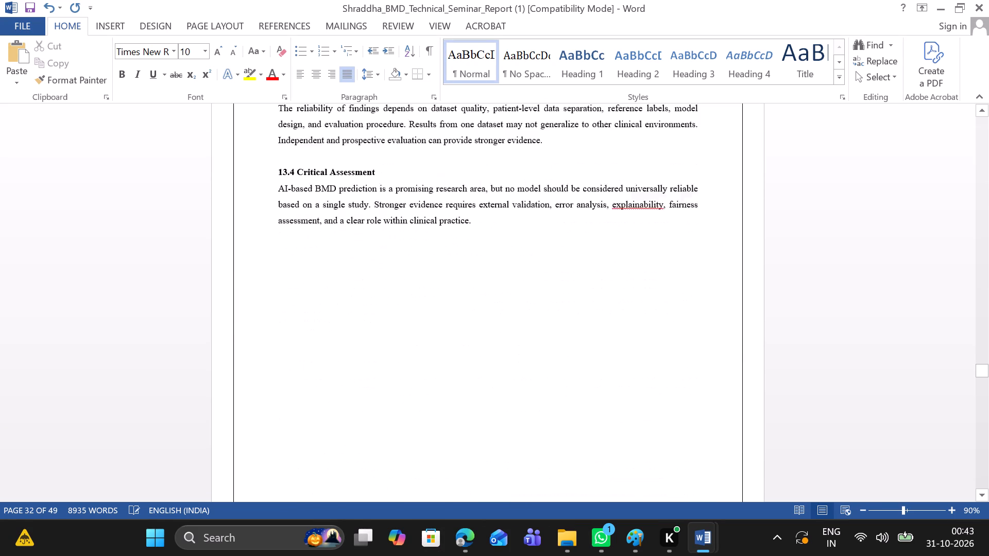
scroll(509, 362, "down", 6)
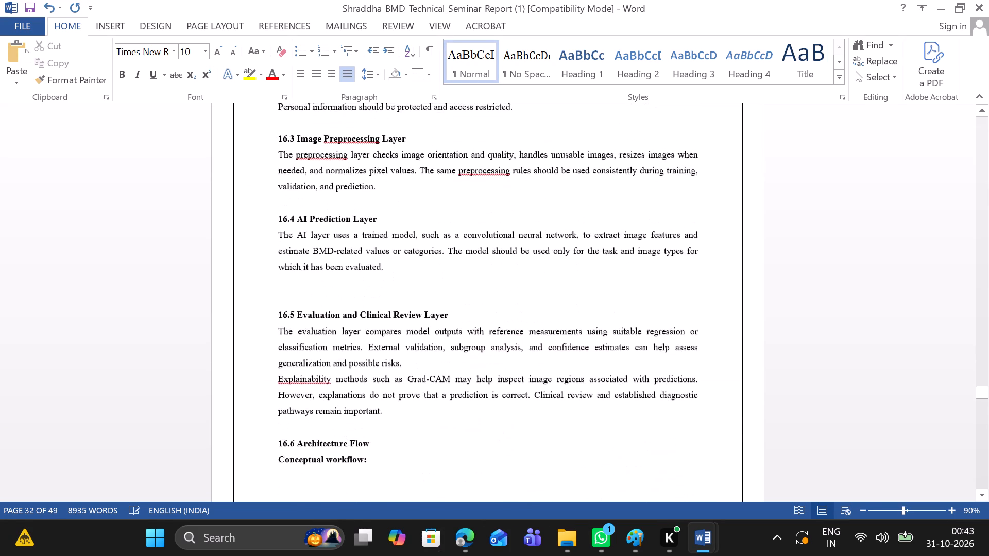
scroll(509, 362, "down", 2)
scroll(509, 362, "up", 1)
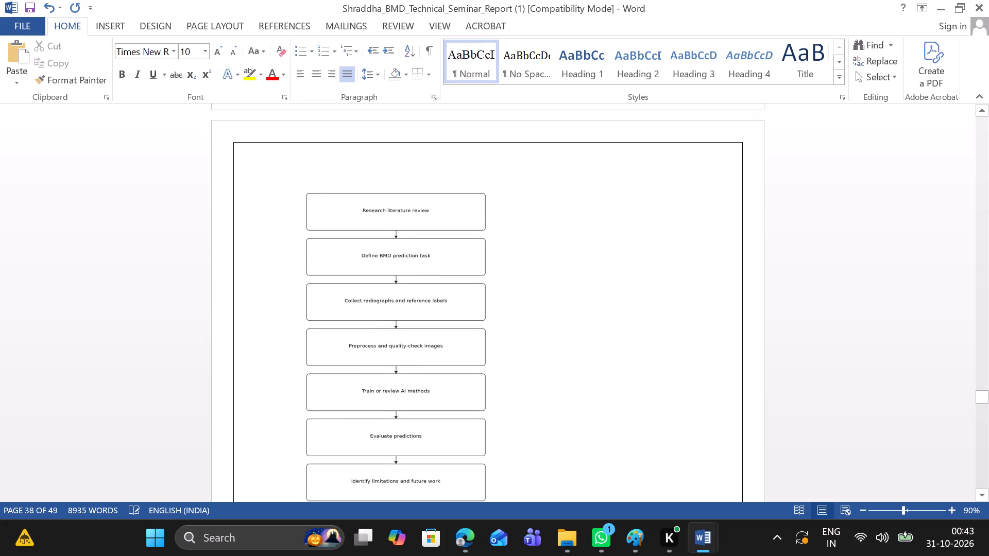
left_click(432, 304)
left_click(624, 322)
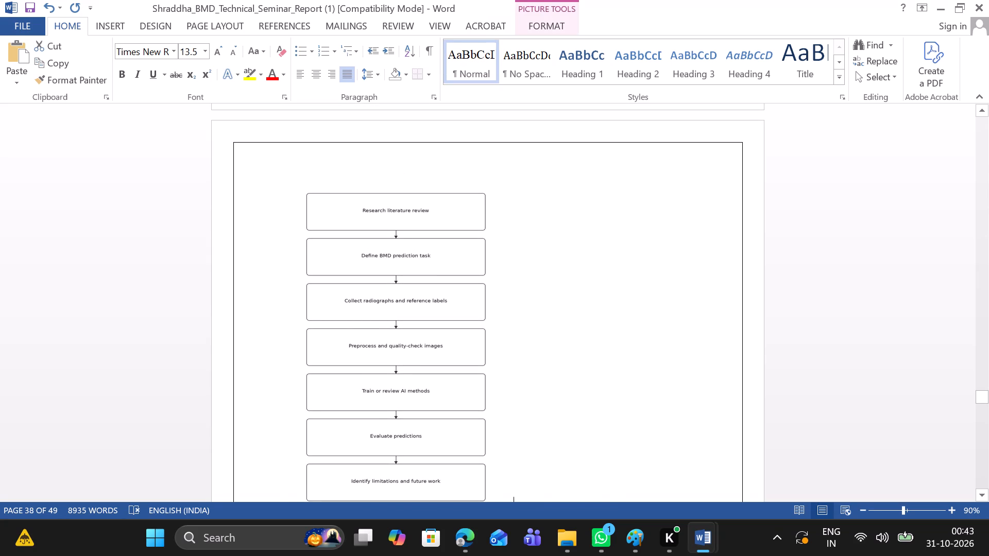
Examine the layout of Chapter 17 and of Table 18.1, Comparison of AI approaches, in Chapter 18.
scroll(624, 322, "down", 5)
scroll(624, 322, "up", 1)
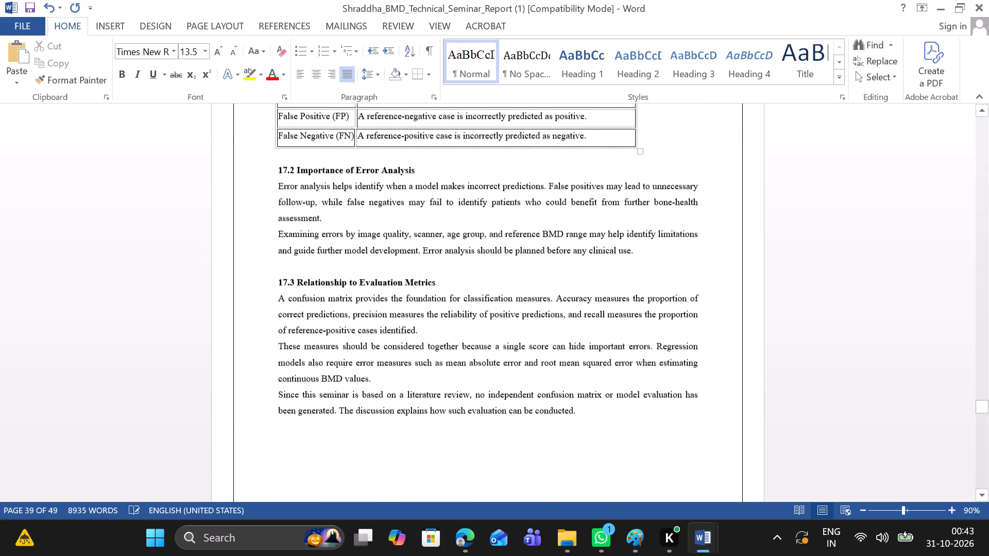
scroll(624, 322, "up", 1)
scroll(624, 322, "down", 5)
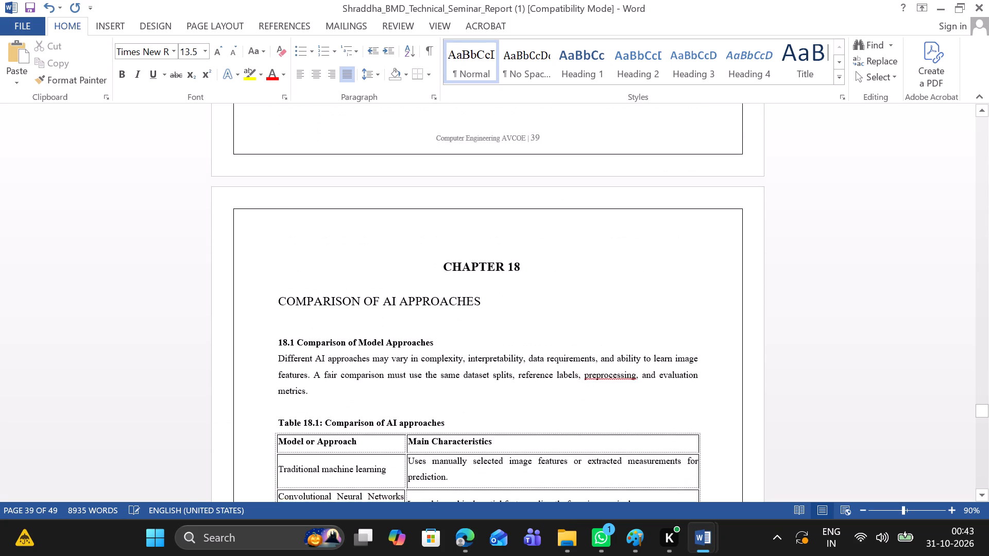
scroll(624, 322, "down", 2)
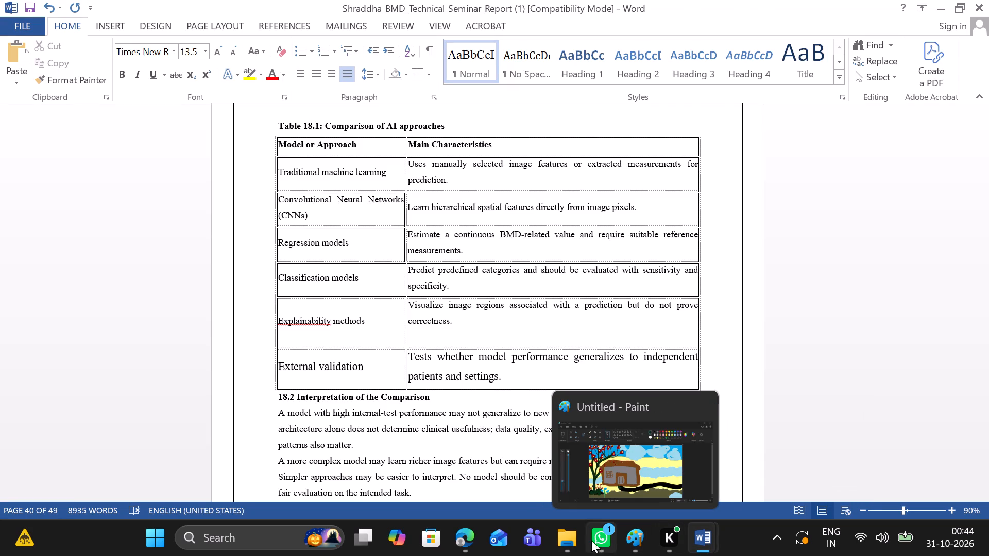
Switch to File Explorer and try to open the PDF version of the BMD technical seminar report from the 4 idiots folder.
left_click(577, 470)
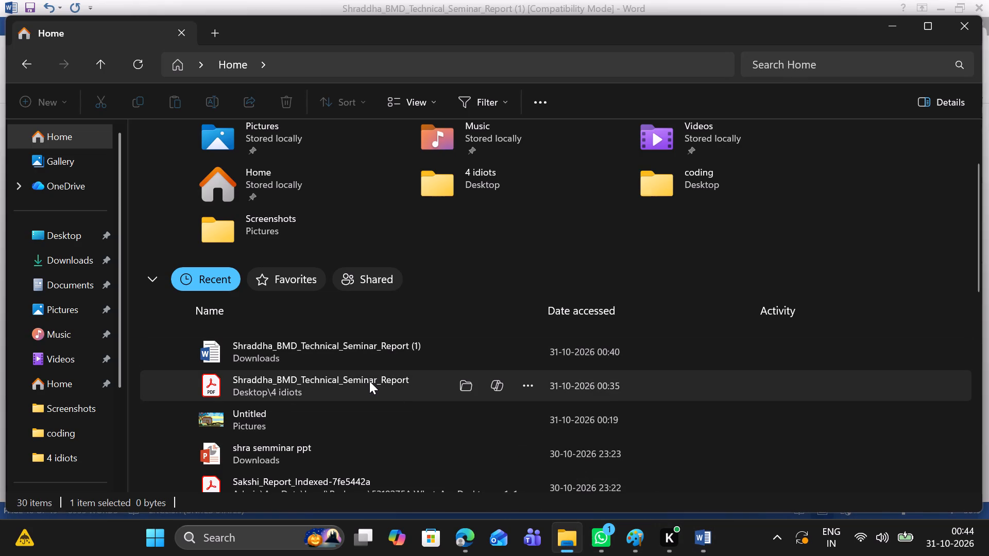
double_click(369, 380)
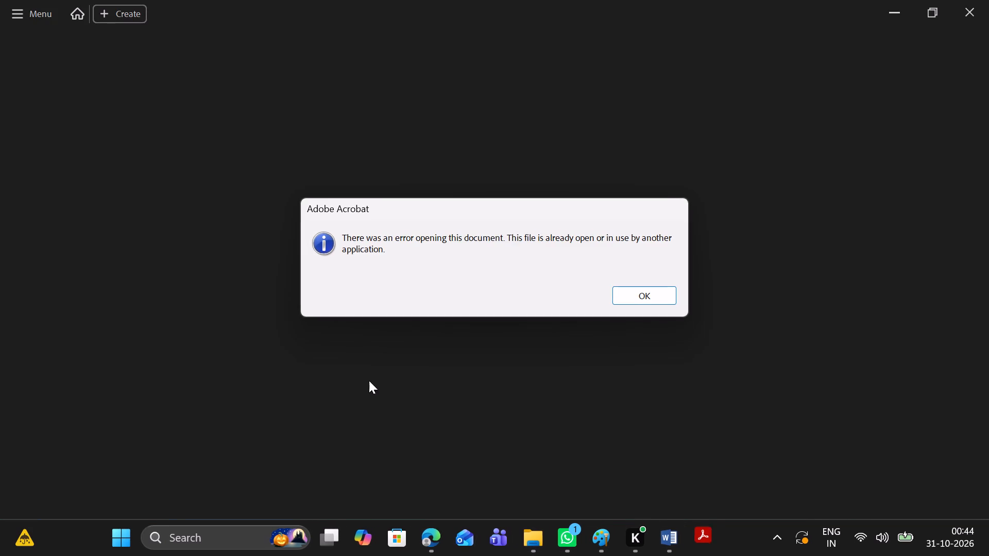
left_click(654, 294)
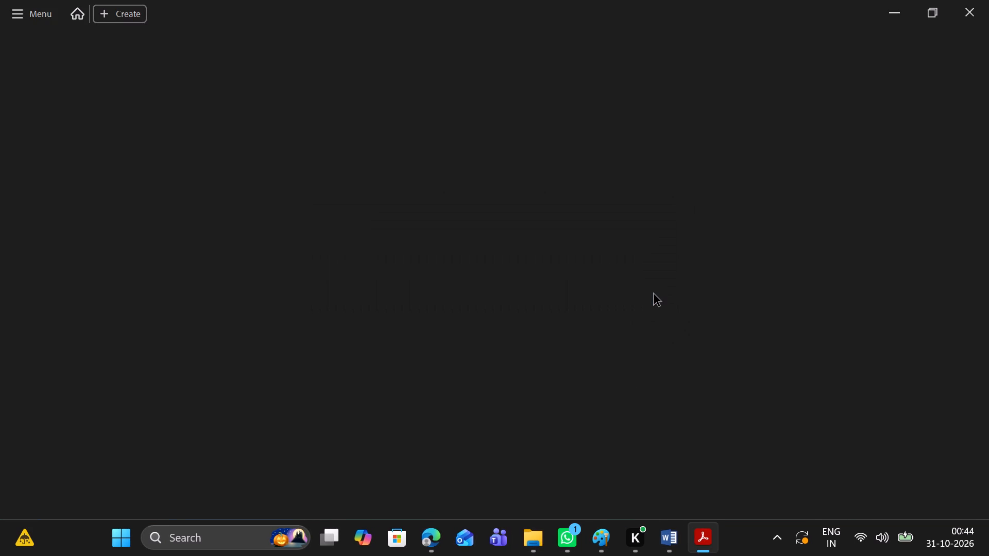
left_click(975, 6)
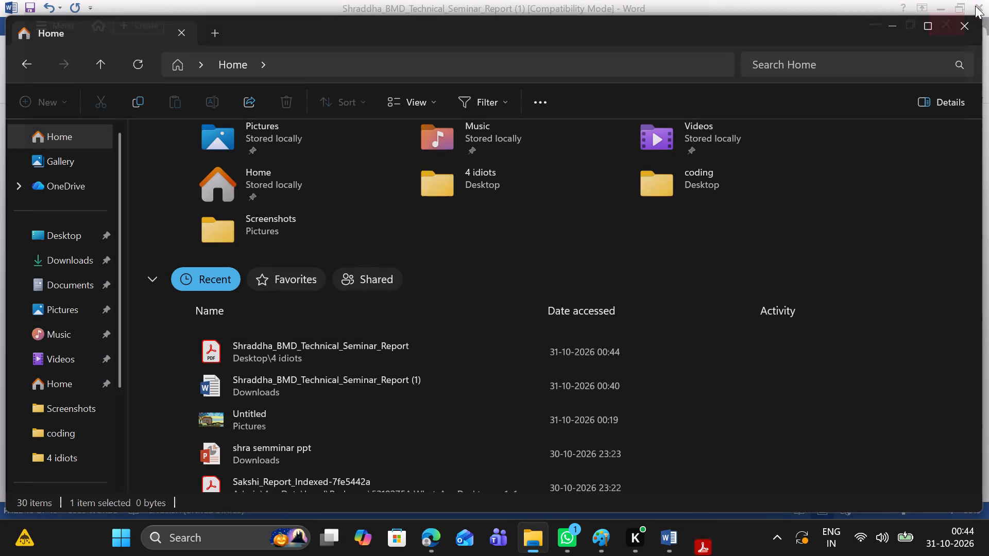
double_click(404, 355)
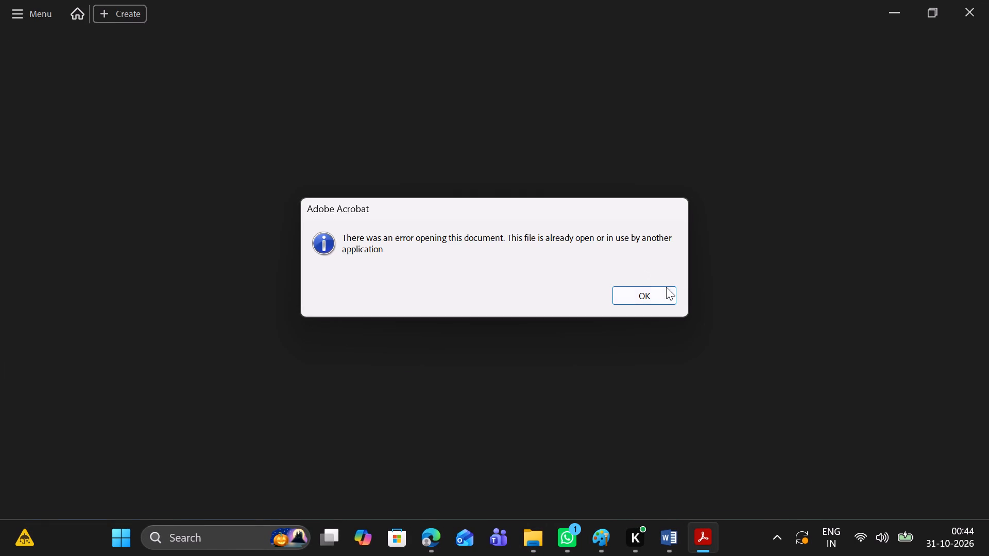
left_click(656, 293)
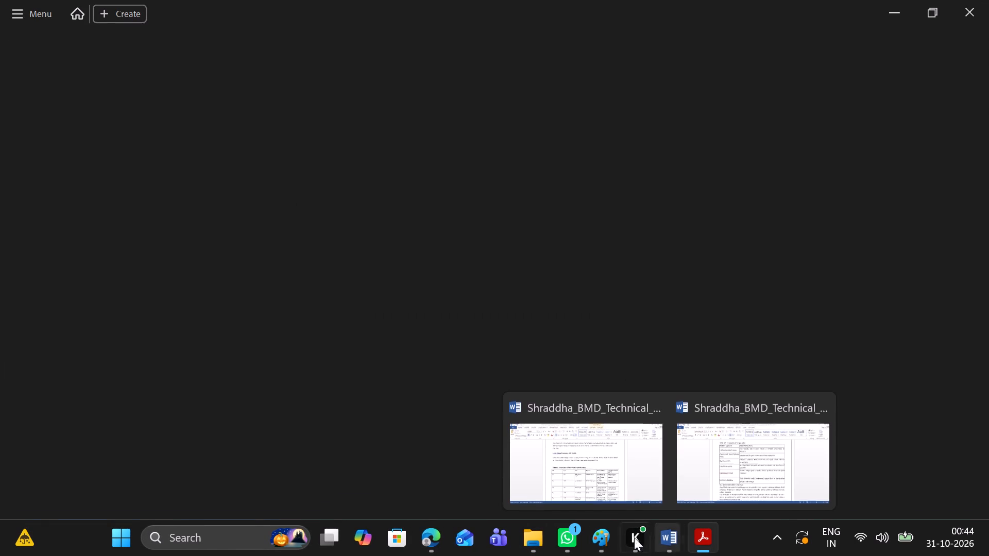
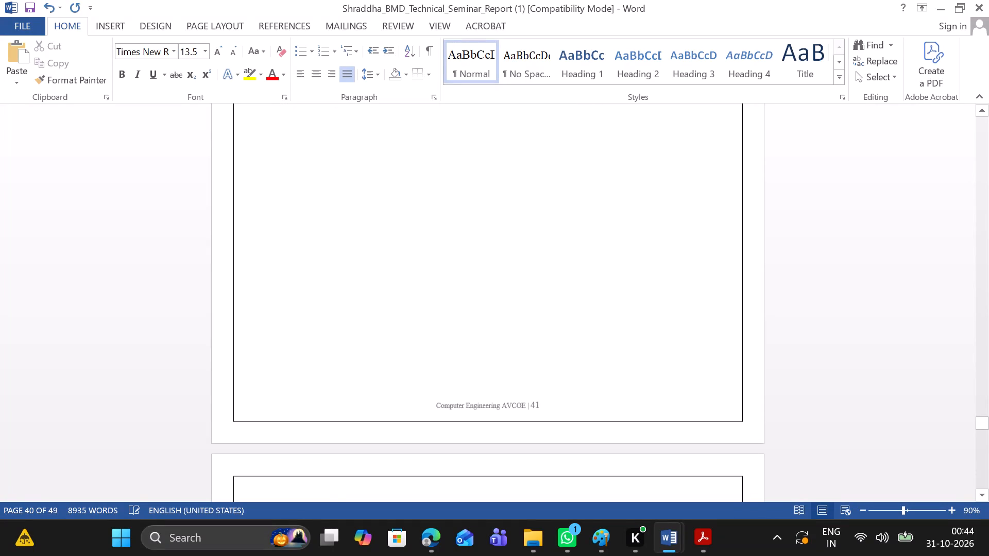
Remove the blank line between the Chapter 18 title, Comparison of AI Approaches, and heading 18.1.
scroll(627, 394, "up", 5)
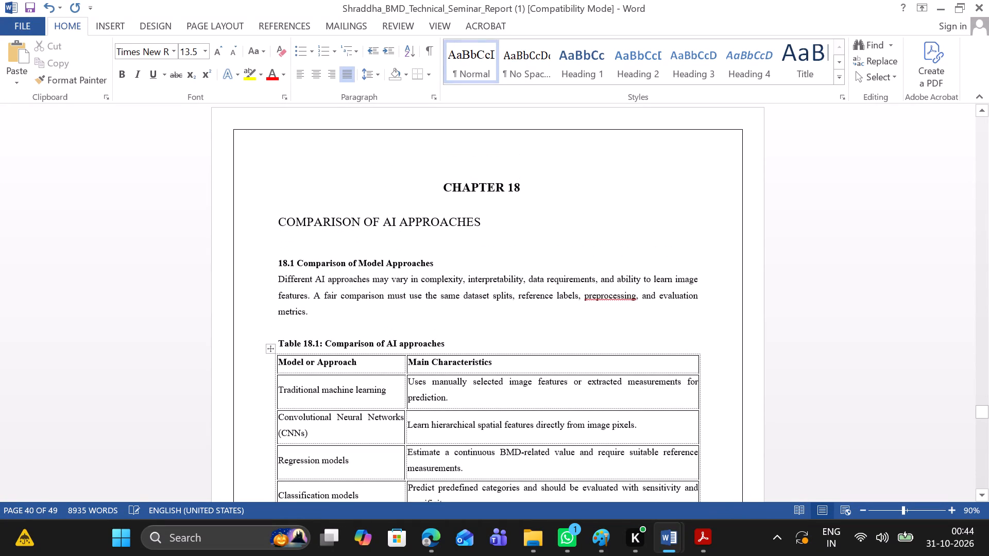
left_click(277, 258)
key("BackSpace")
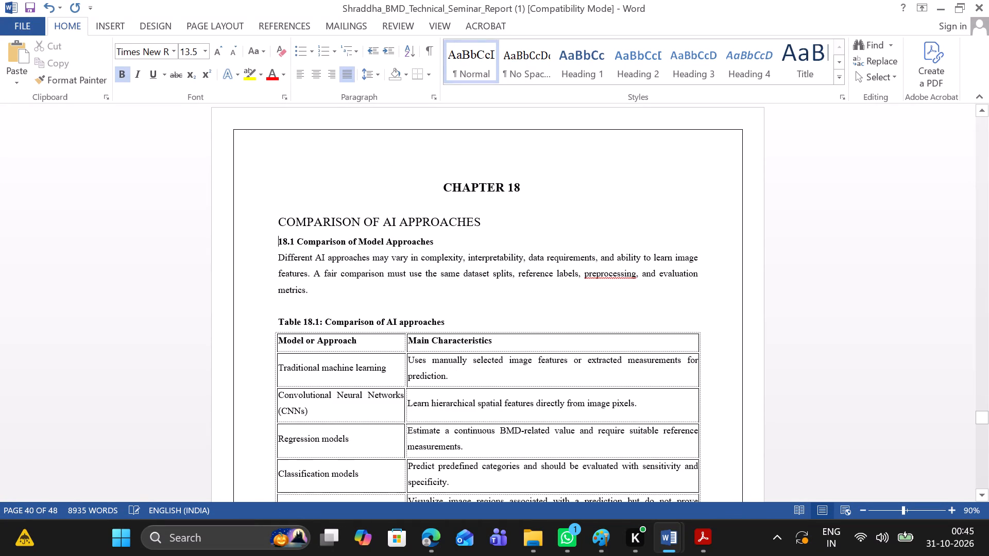
Review the report layout from the end of Table 18.1 through Chapters 19 to 21 and the conclusion to the references.
scroll(277, 258, "down", 1)
scroll(192, 236, "down", 2)
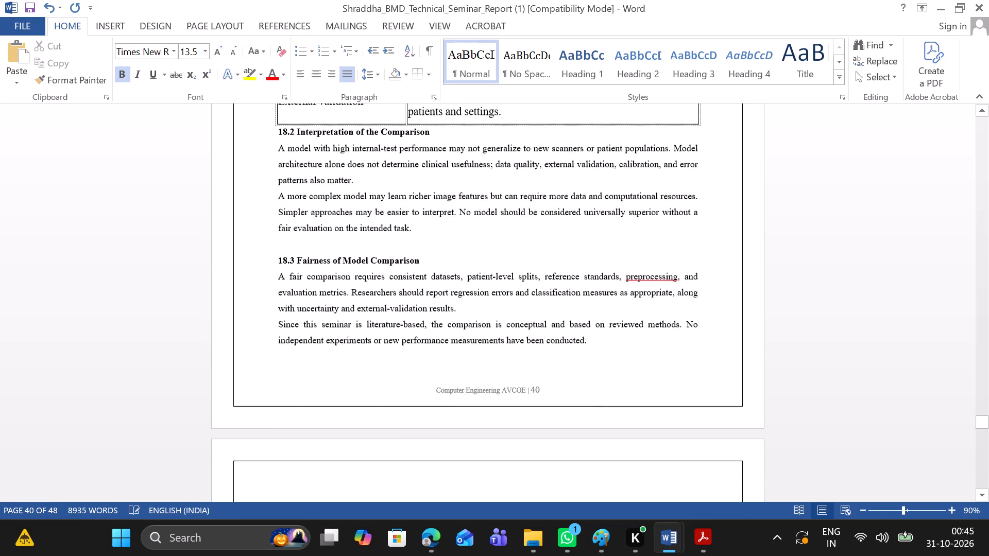
scroll(192, 236, "down", 2)
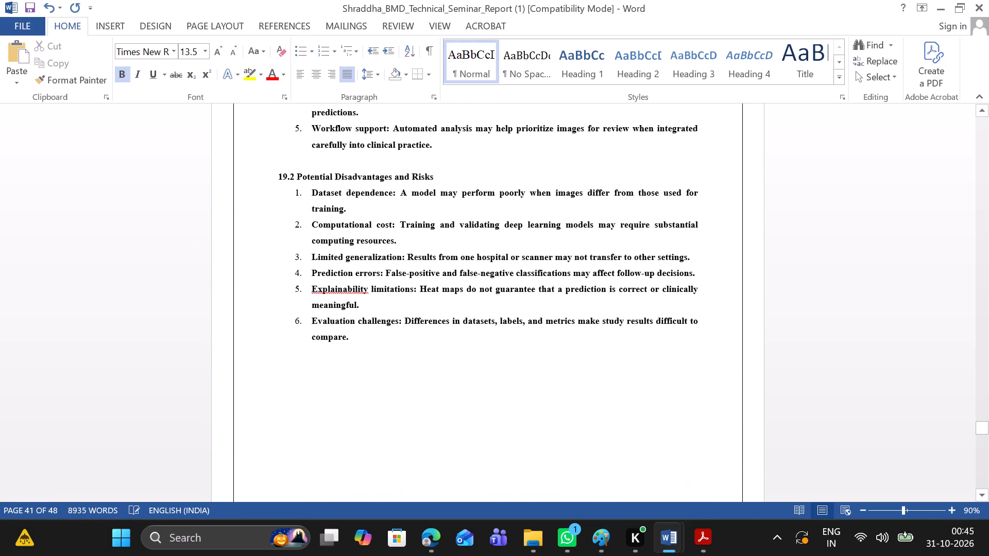
scroll(317, 320, "down", 4)
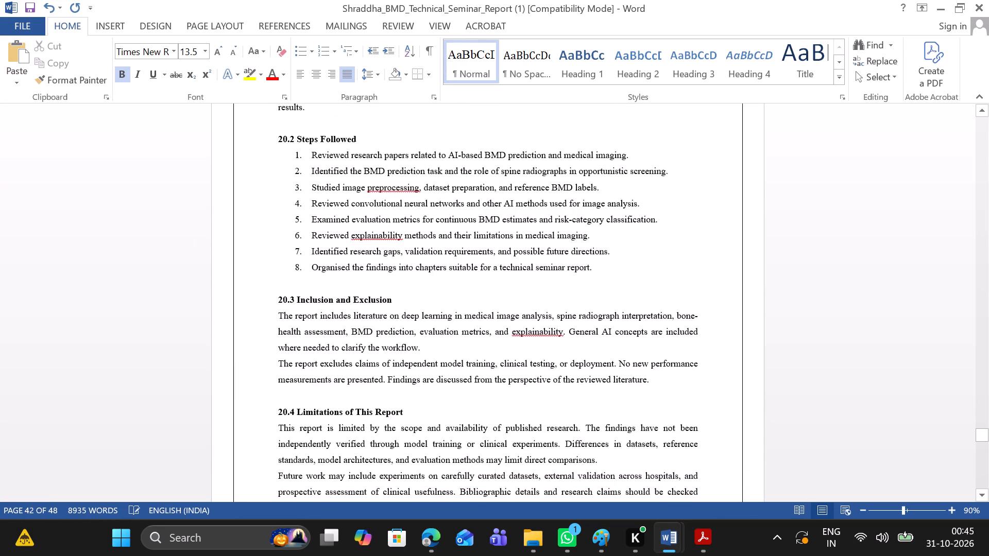
scroll(317, 320, "up", 1)
scroll(317, 320, "down", 3)
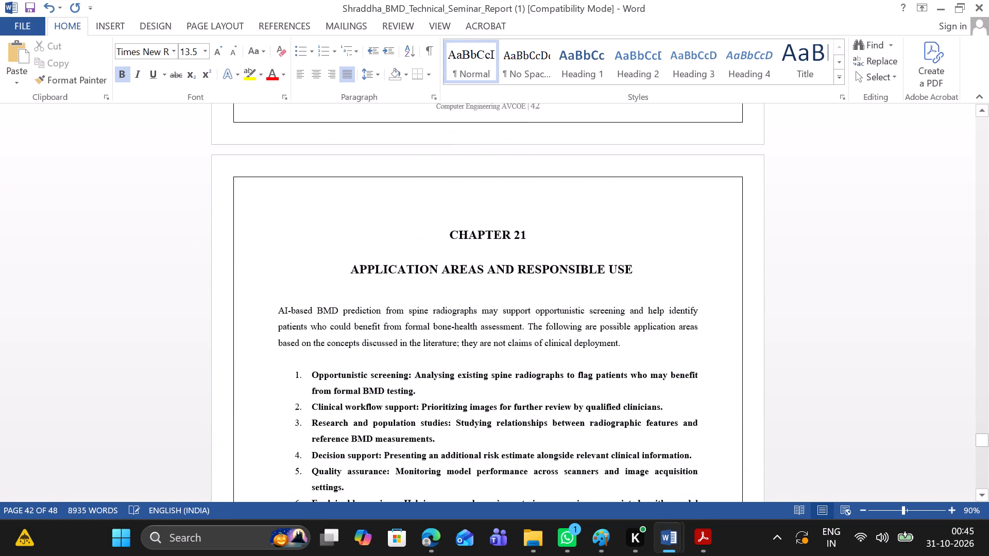
scroll(317, 320, "down", 6)
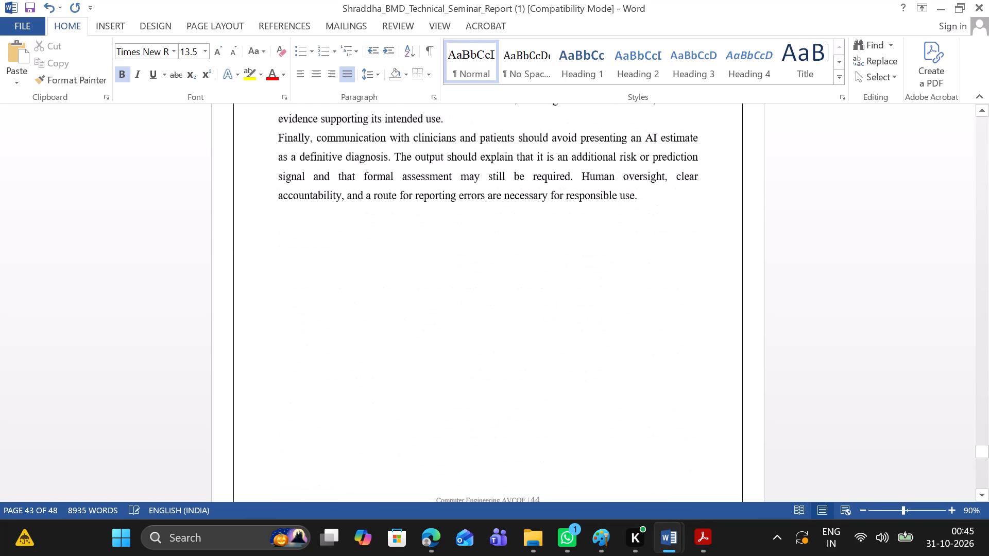
scroll(317, 320, "down", 4)
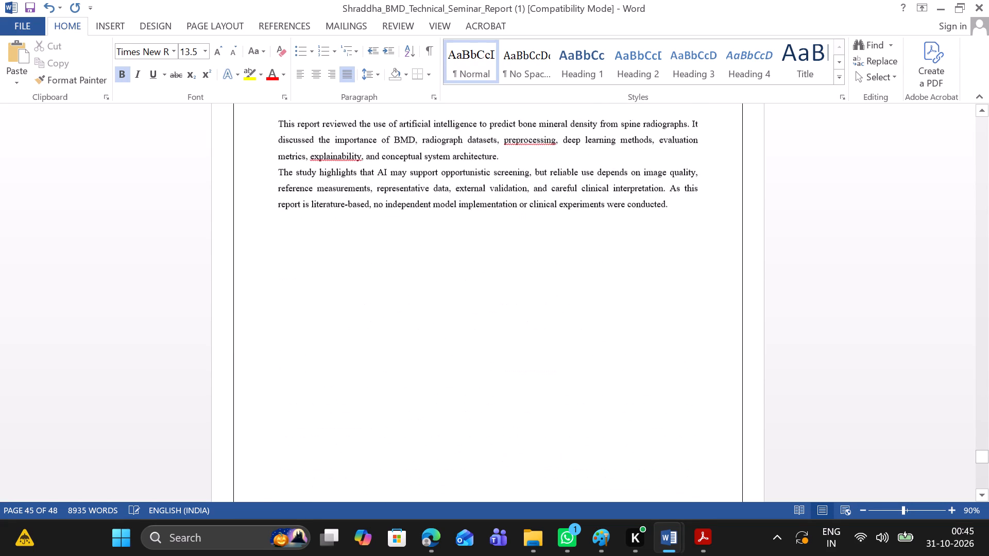
scroll(317, 320, "down", 3)
scroll(320, 215, "down", 3)
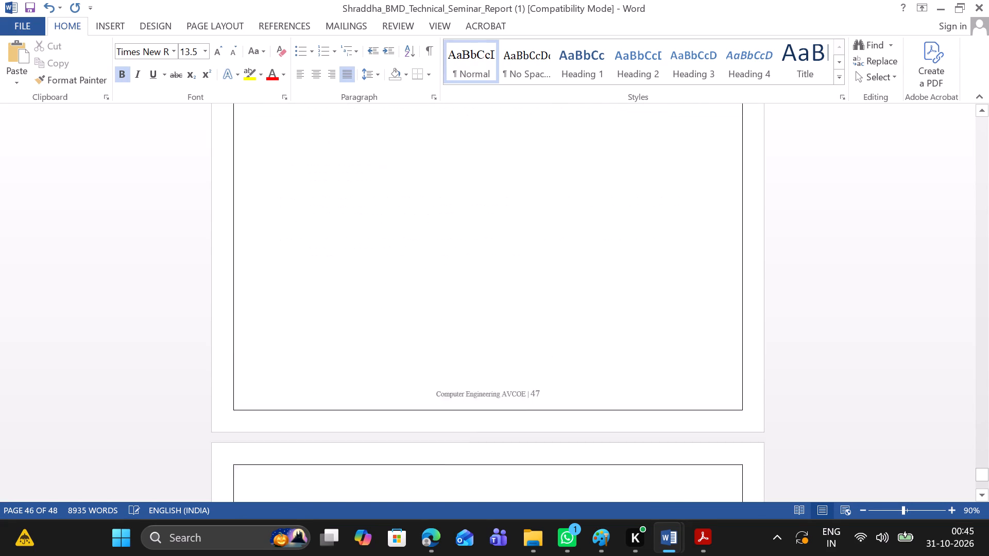
Remove the hanging indent and break before reference [20] to pull references [20] to [22] back onto the previous page.
scroll(320, 215, "down", 1)
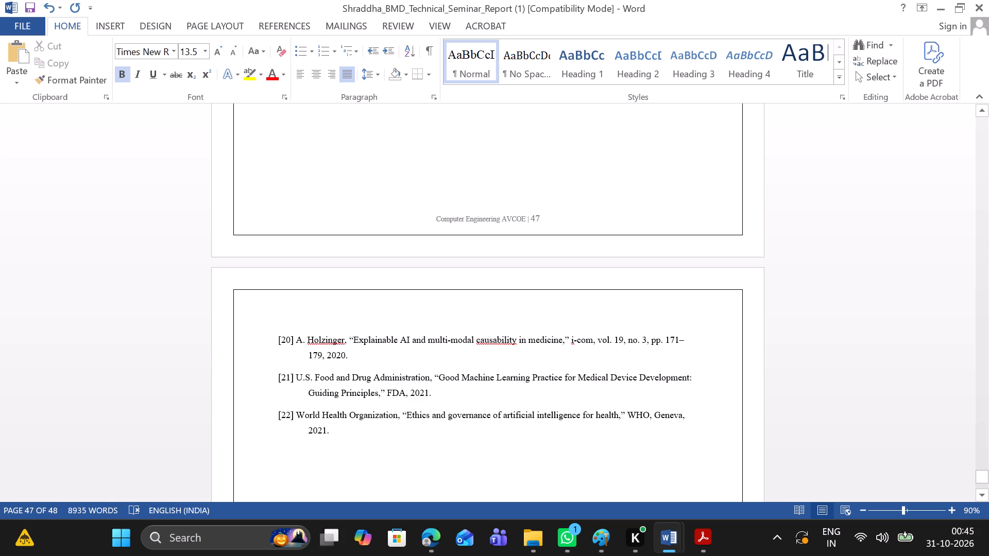
left_click(270, 333)
key("BackSpace")
key("BackSpace")
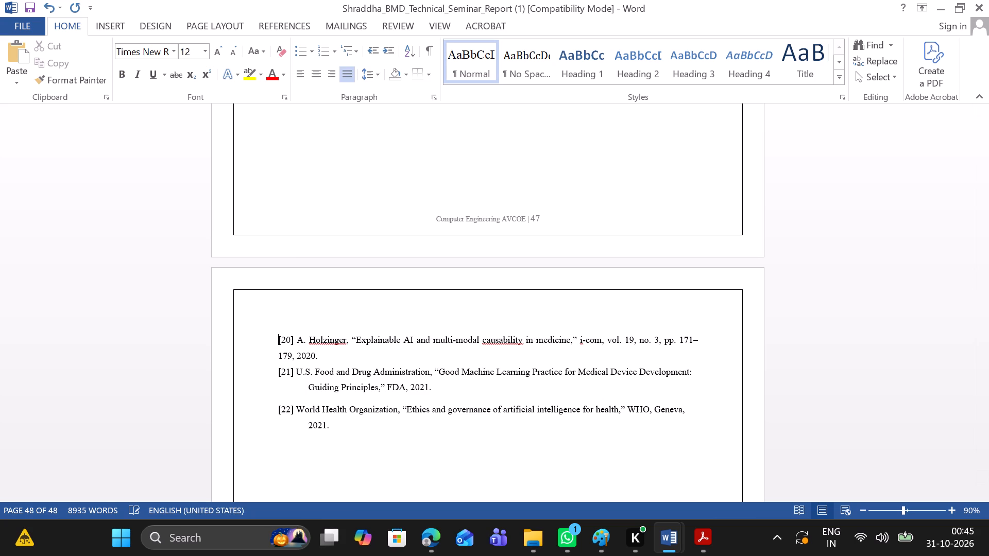
key("BackSpace")
Review the report layout backwards from the references to the cover page with the college logo.
scroll(270, 333, "up", 4)
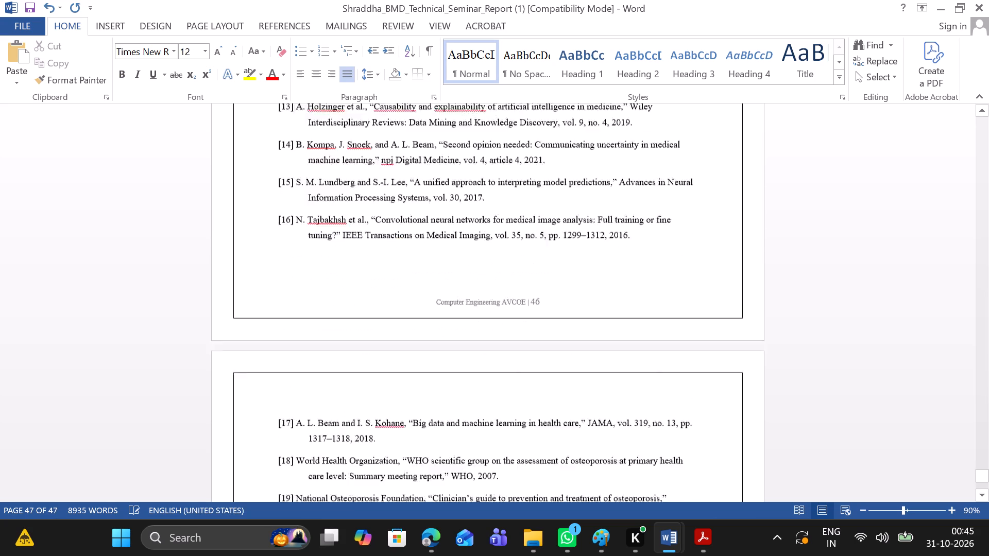
scroll(270, 333, "up", 6)
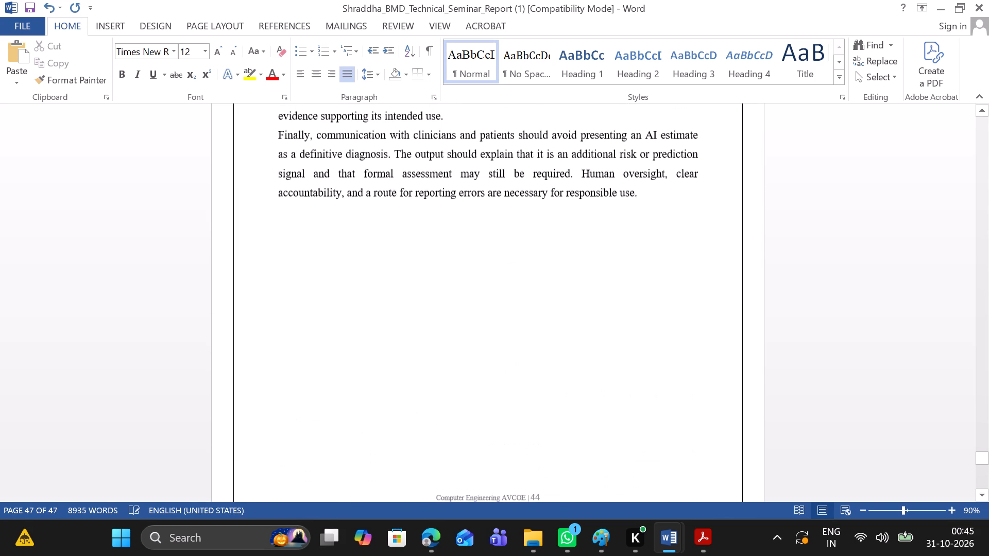
scroll(270, 333, "up", 5)
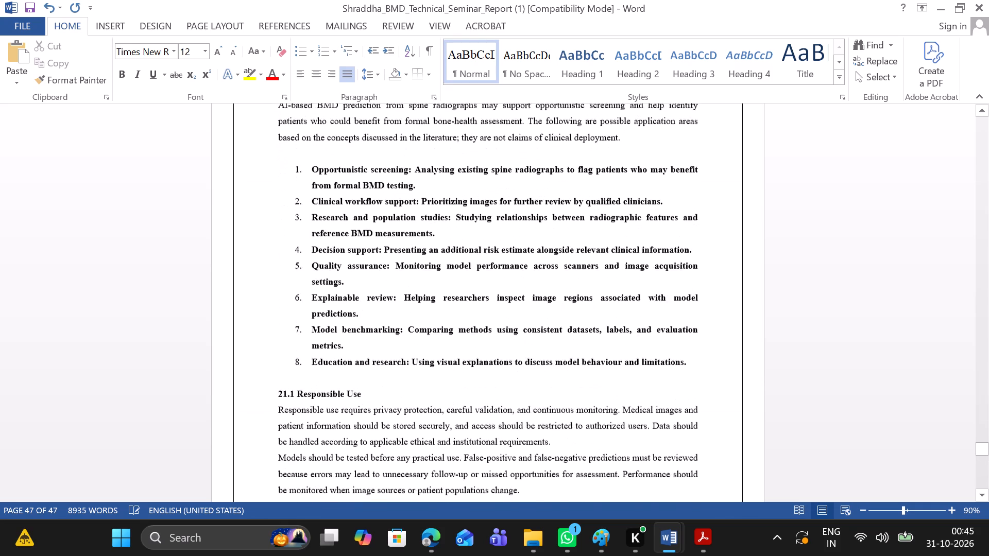
scroll(270, 333, "up", 12)
scroll(270, 333, "up", 9)
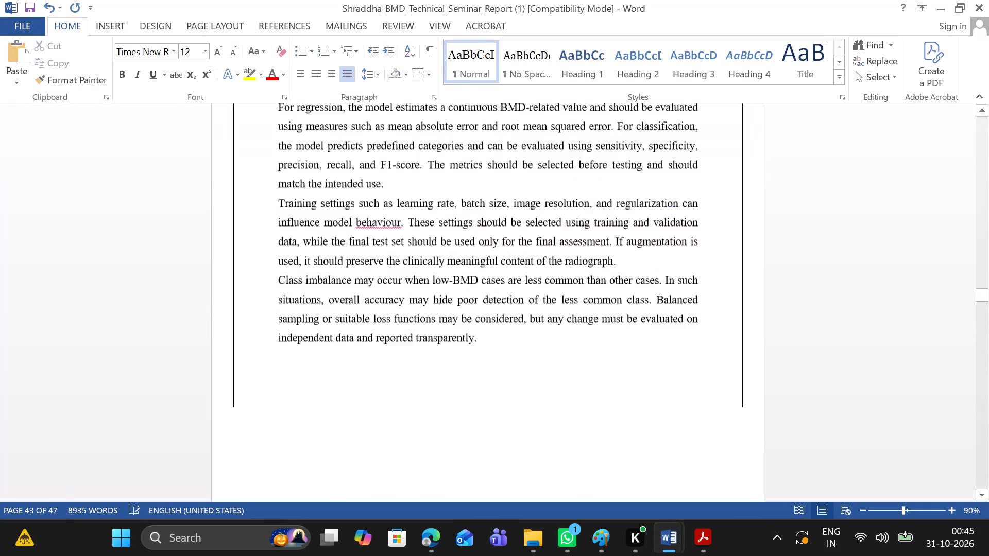
scroll(270, 333, "up", 17)
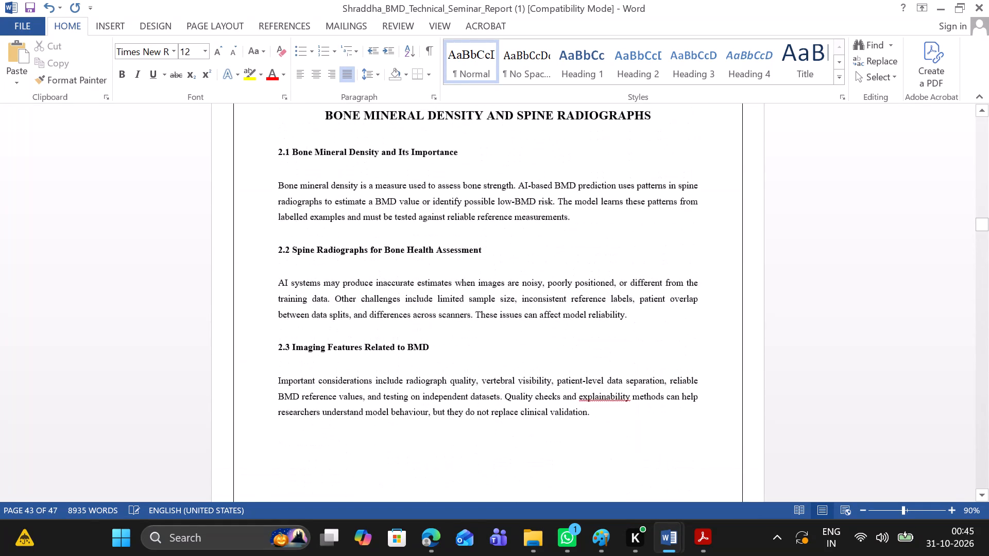
scroll(270, 333, "up", 17)
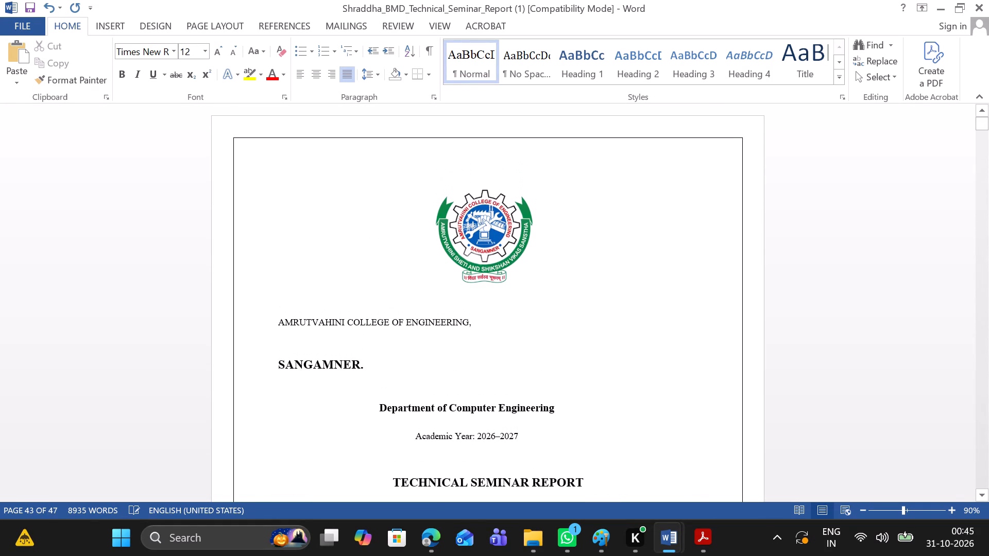
scroll(403, 270, "down", 1)
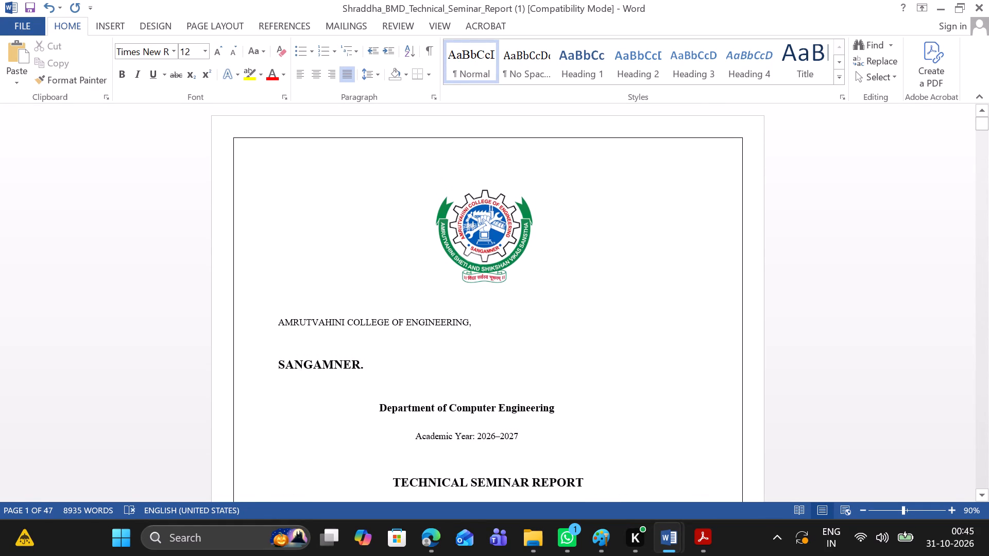
scroll(403, 270, "down", 1)
scroll(403, 270, "up", 1)
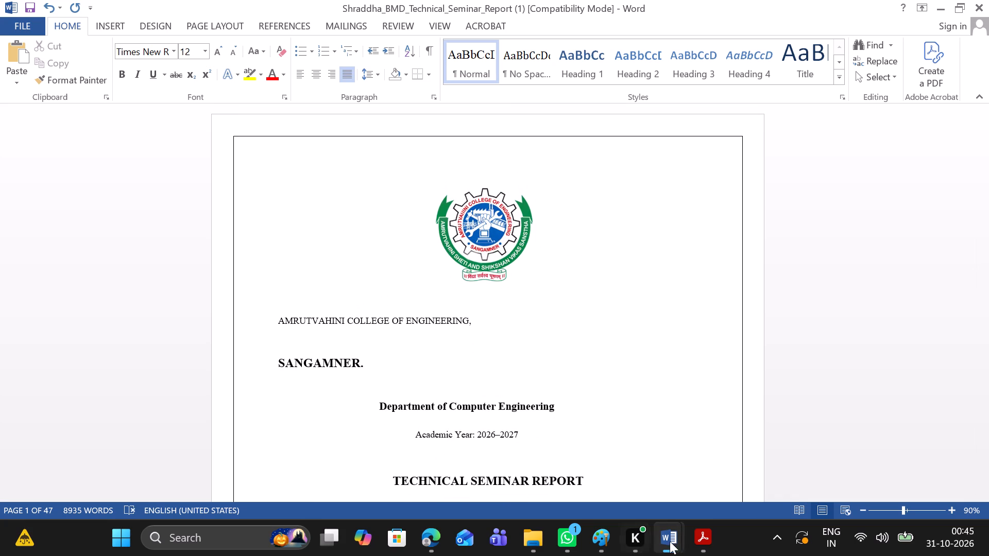
Open the Sakshi_Report_Indexed PDF from File Explorer's recent files in Word, converting it to an editable document with editing enabled.
left_click(534, 546)
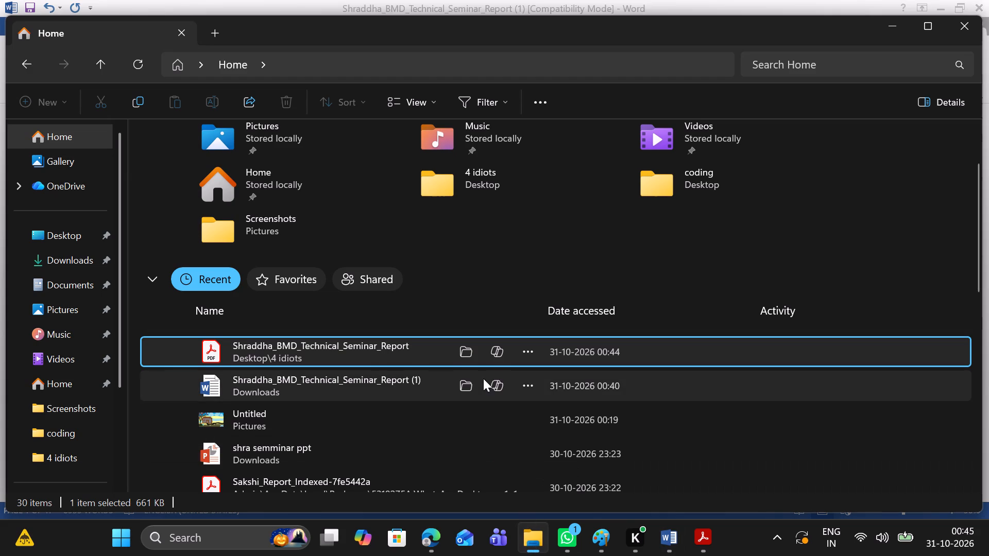
scroll(483, 378, "down", 1)
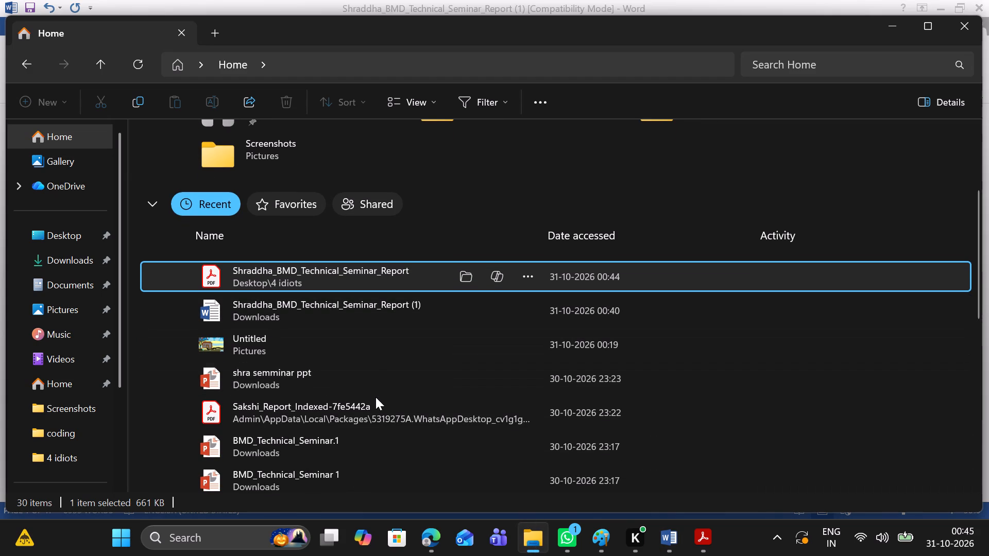
right_click(376, 397)
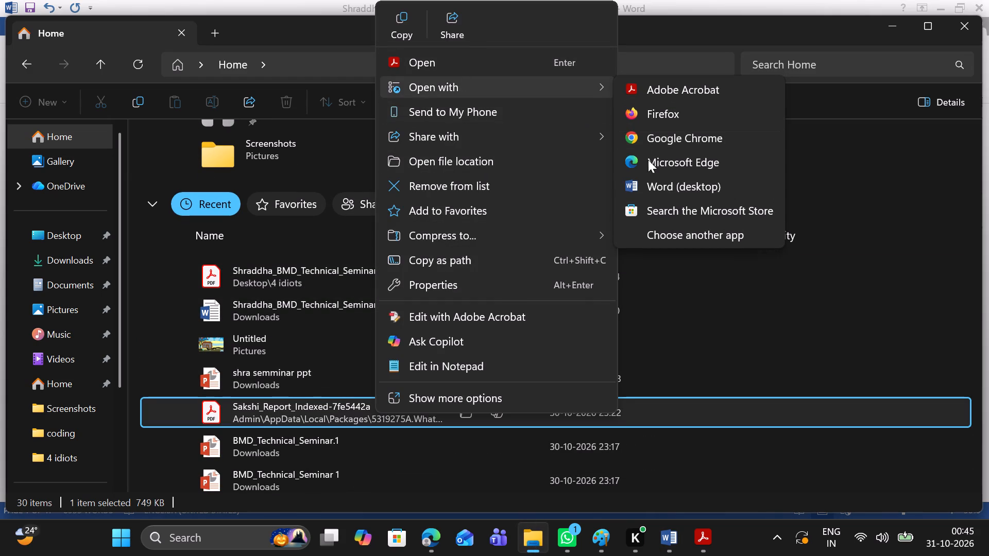
left_click(640, 184)
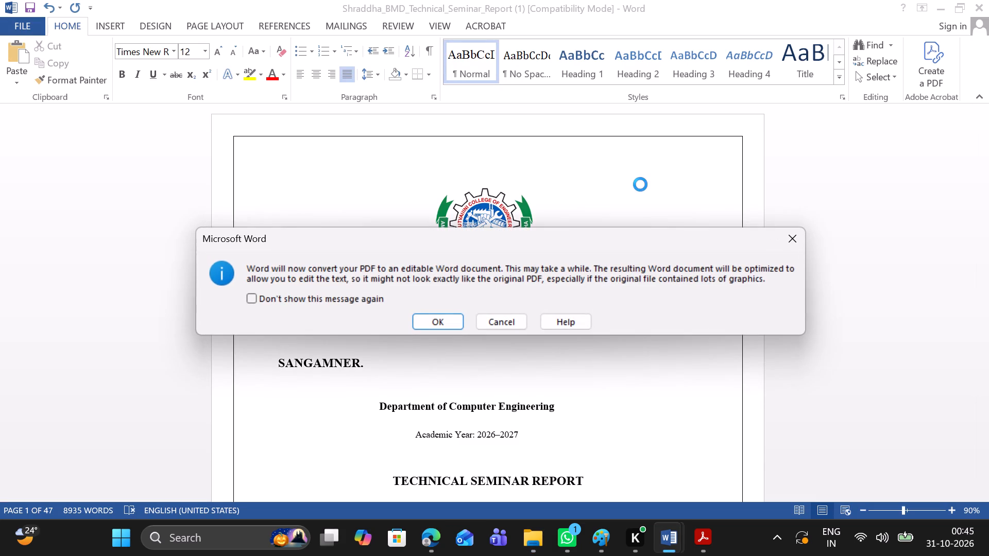
left_click(443, 325)
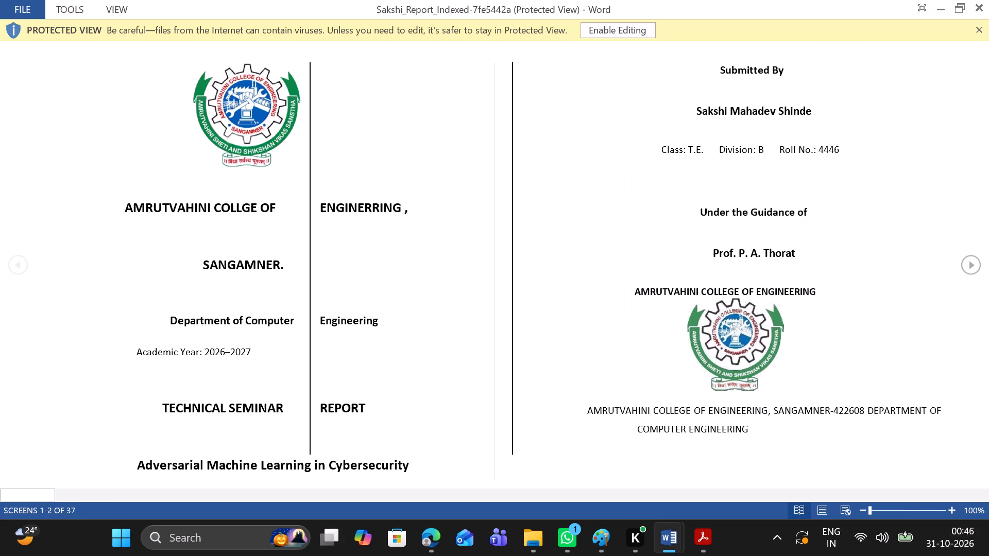
left_click(627, 38)
left_click(624, 25)
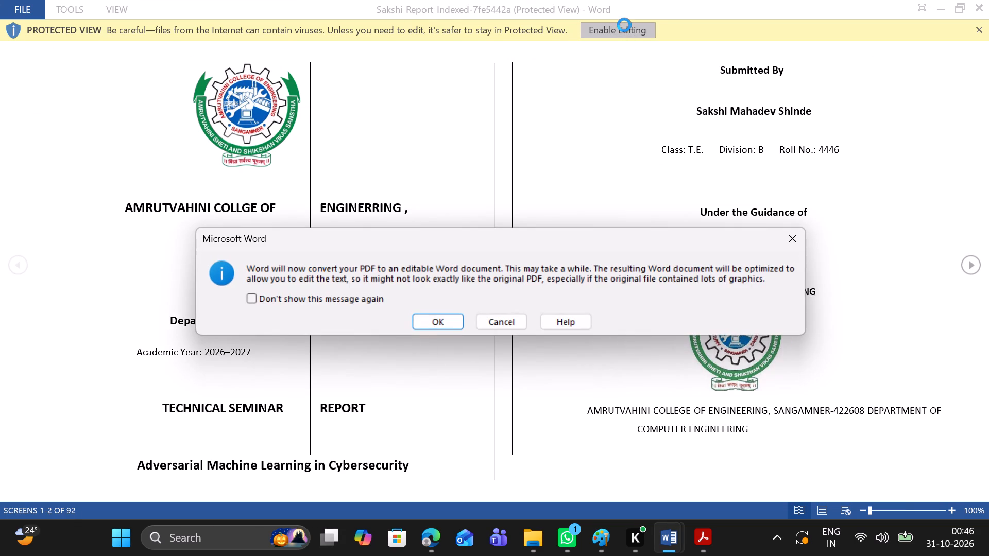
left_click(448, 323)
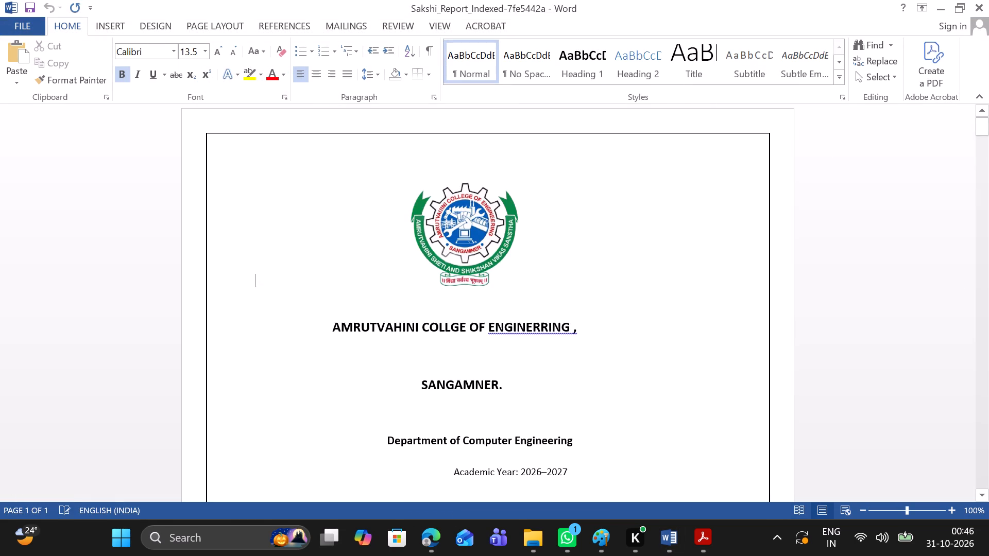
Move SANGAMNER. on the cover page up onto the same line as the college name by deleting the space before it.
scroll(448, 323, "down", 2)
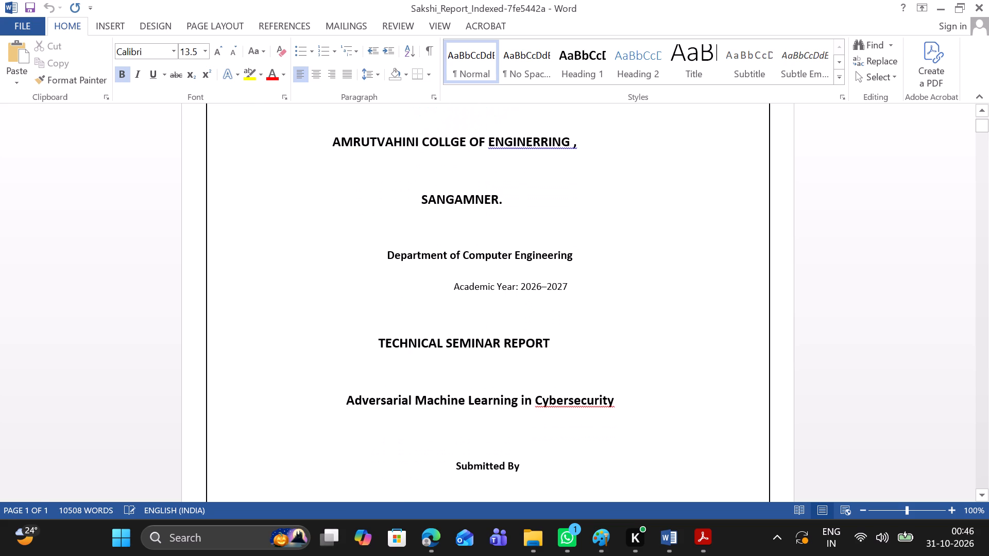
scroll(448, 323, "down", 1)
scroll(448, 323, "up", 2)
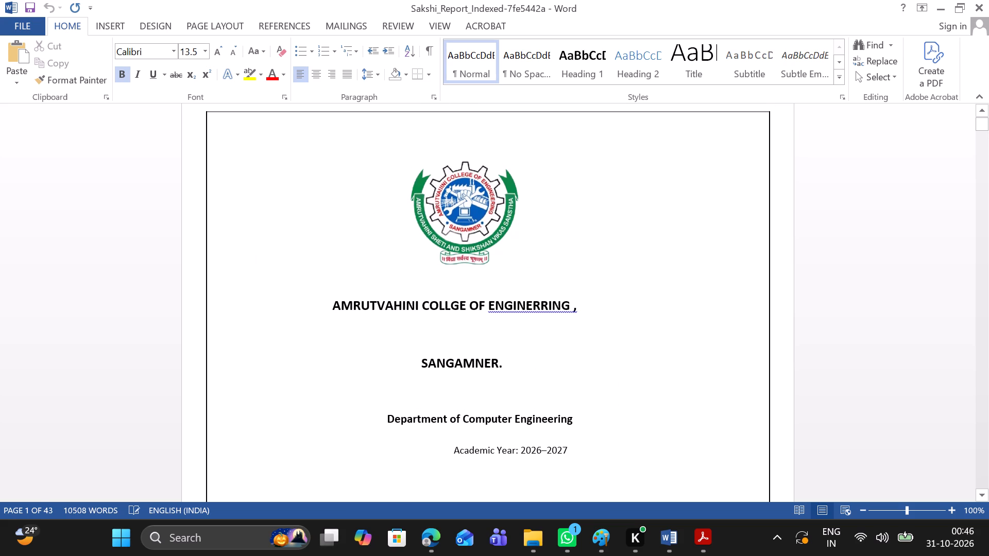
scroll(513, 364, "down", 1)
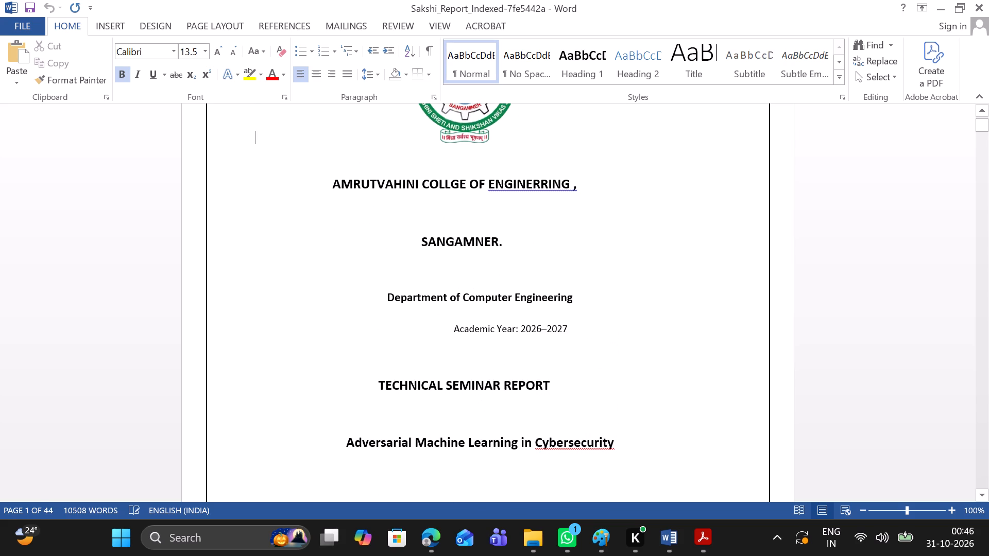
left_click(415, 252)
key("BackSpace")
key("BackSpace")
key("BackSpace")
key("BackSpace")
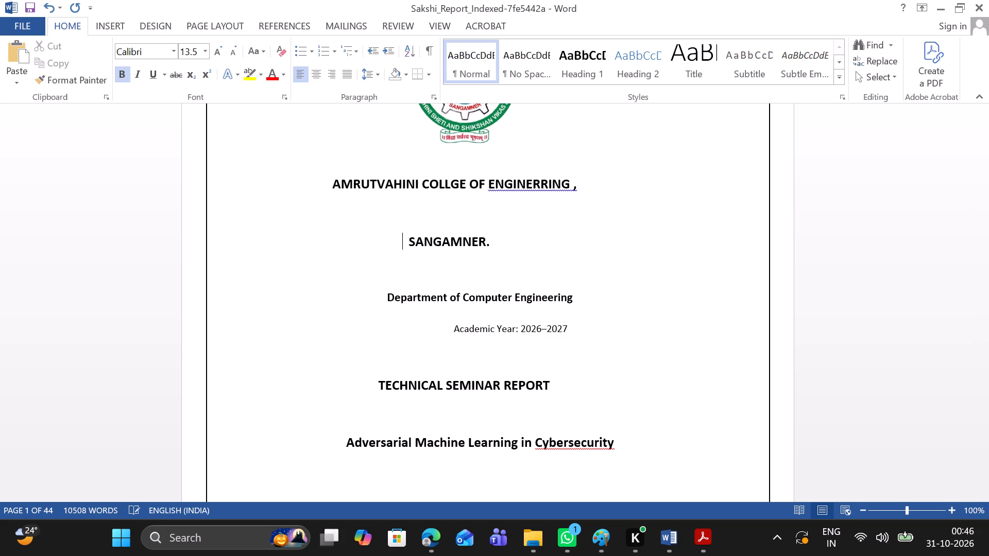
key("BackSpace")
key("BackSpace")
key("BackSpace")
key("BackSpace")
key("BackSpace")
key("BackSpace")
key("BackSpace")
key("BackSpace")
key("BackSpace")
key("BackSpace")
key("BackSpace")
key("BackSpace")
key("BackSpace")
key("BackSpace")
key("BackSpace")
key("BackSpace")
key("BackSpace")
key("BackSpace")
key("BackSpace")
key("BackSpace")
key("BackSpace")
key("BackSpace")
key("BackSpace")
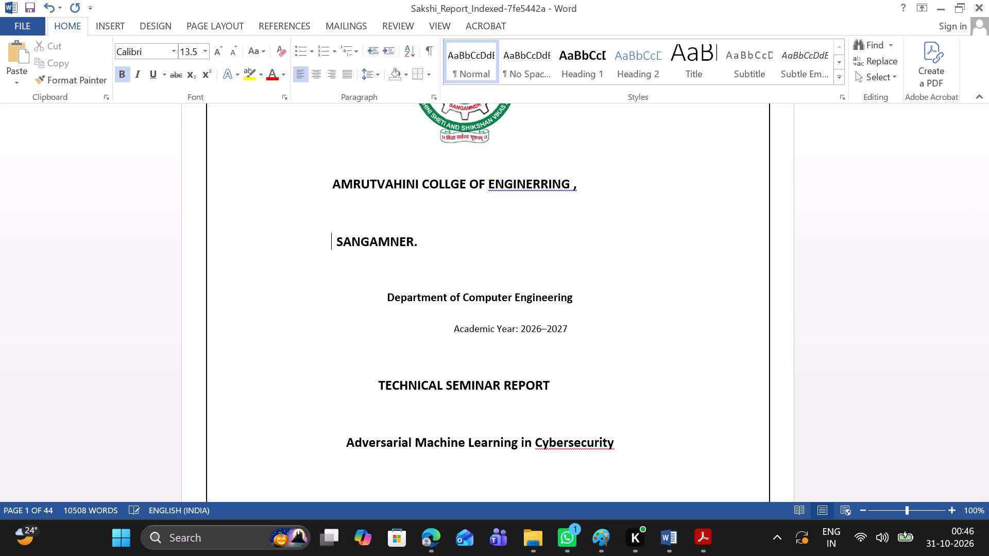
key("BackSpace")
key("BackSpace")
key("BackSpace")
key("BackSpace")
key("BackSpace")
key("BackSpace")
key("BackSpace")
key("BackSpace")
key("BackSpace")
key("BackSpace")
key("BackSpace")
key("BackSpace")
key("BackSpace")
key("BackSpace")
key("BackSpace")
key("BackSpace")
key("BackSpace")
key("BackSpace")
key("BackSpace")
key("BackSpace")
key("BackSpace")
key("BackSpace")
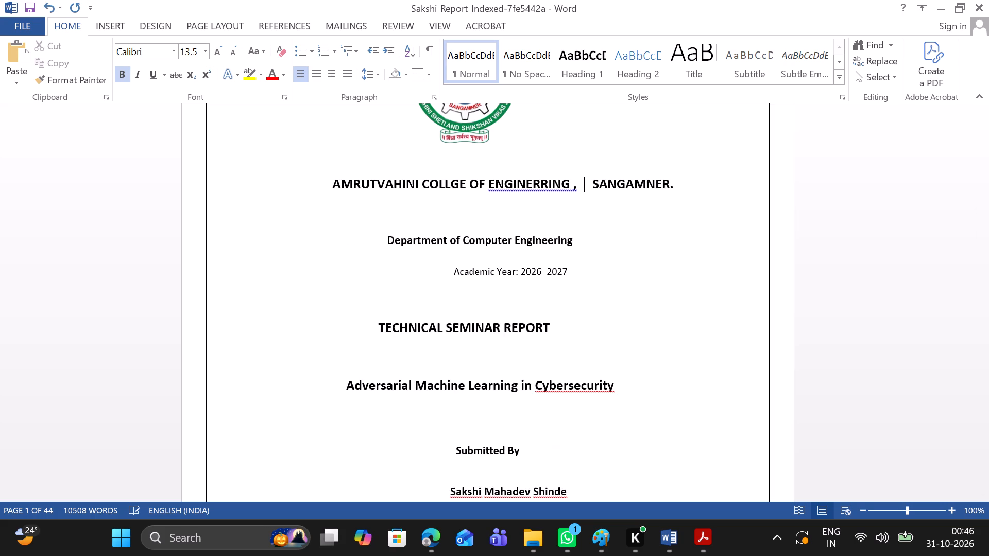
Tidy the spacing and comma in the cover's college line to read "AMRUTVAHINI COLLGE OF ENGINERRING, SANGAMNER.".
key("BackSpace")
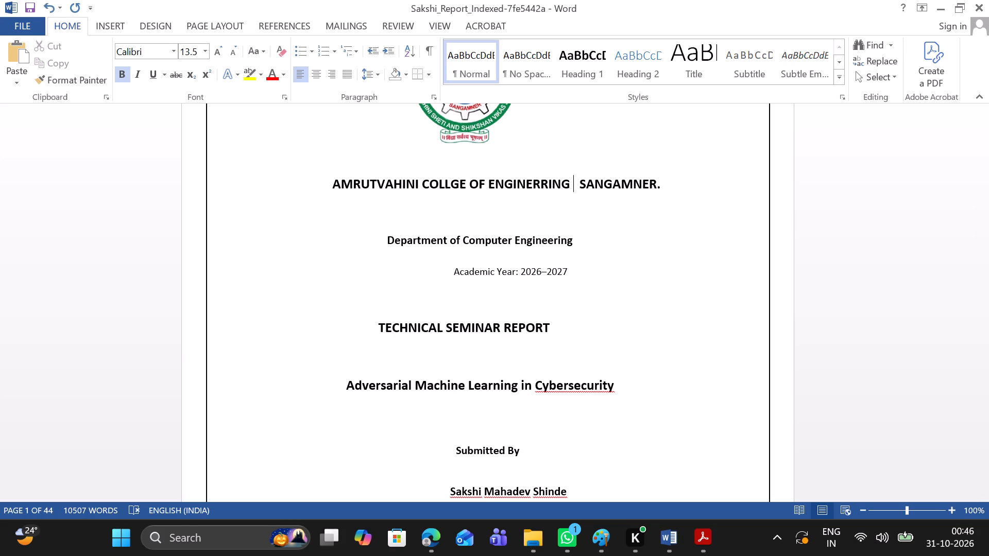
key("Right")
key("BackSpace")
key("BackSpace")
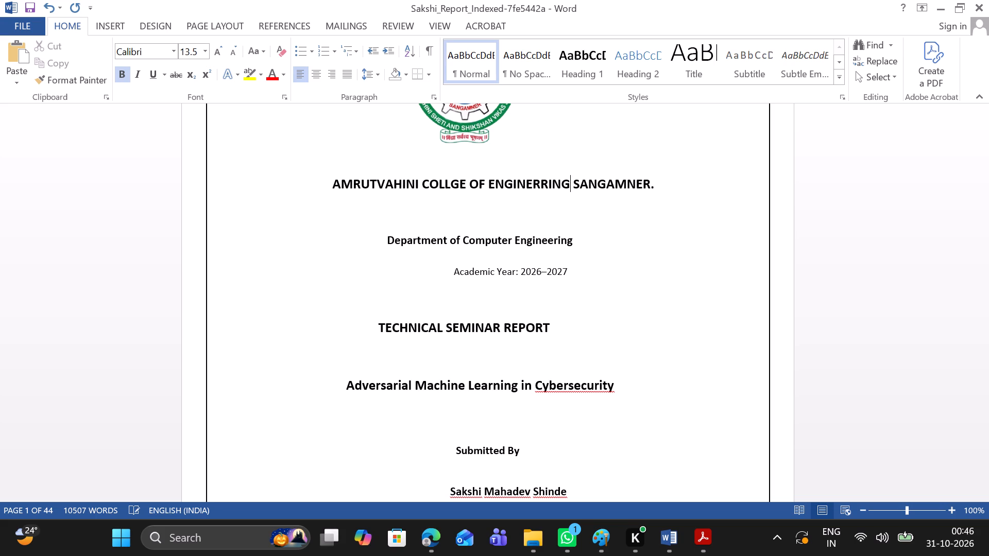
key("comma")
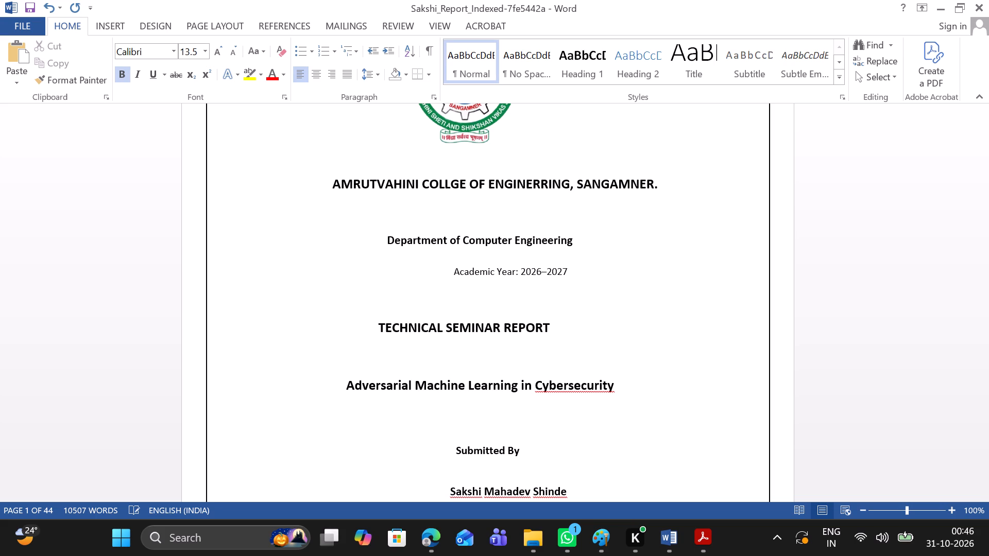
Centre the cover's "Academic Year: 2026–2027" line beneath "Department of Computer Engineering" by replacing its leading indentation with spaces.
scroll(414, 298, "down", 2)
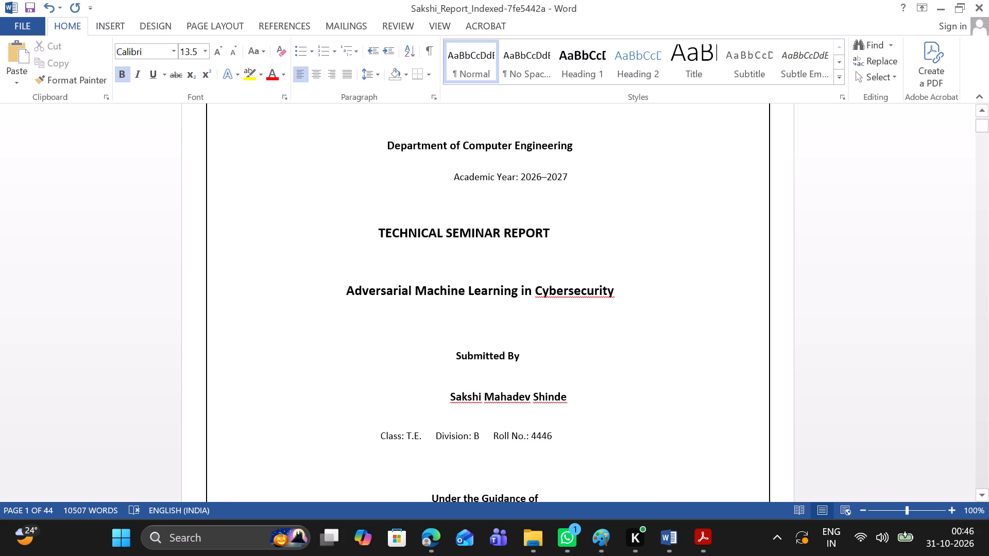
left_click(453, 176)
key("BackSpace")
key("BackSpace")
key("BackSpace")
key("BackSpace")
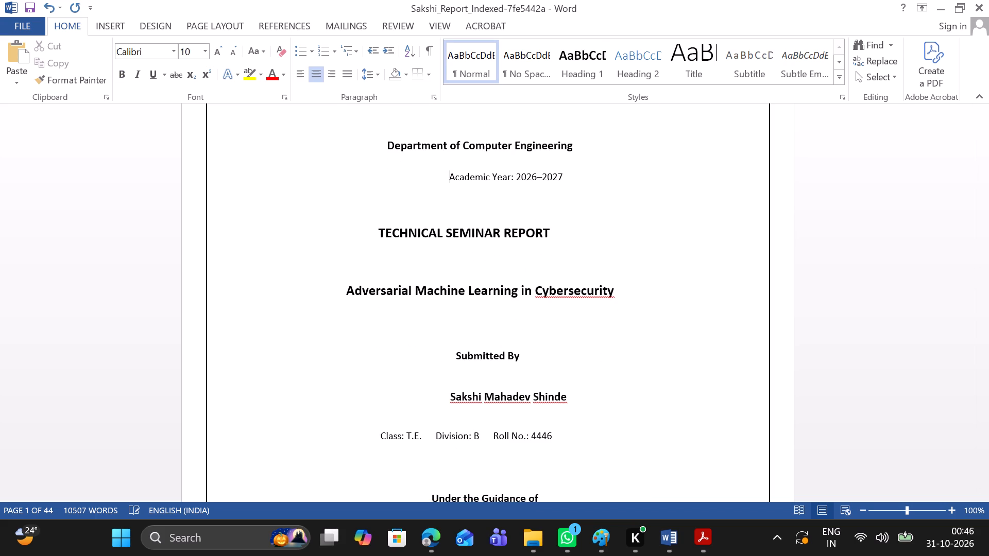
key("BackSpace")
key("BackSpace")
key("BackSpace")
key("BackSpace")
key("BackSpace")
key("BackSpace")
key("BackSpace")
key("BackSpace")
key("BackSpace")
key("BackSpace")
key("BackSpace")
key("BackSpace")
key("BackSpace")
key("BackSpace")
key("BackSpace")
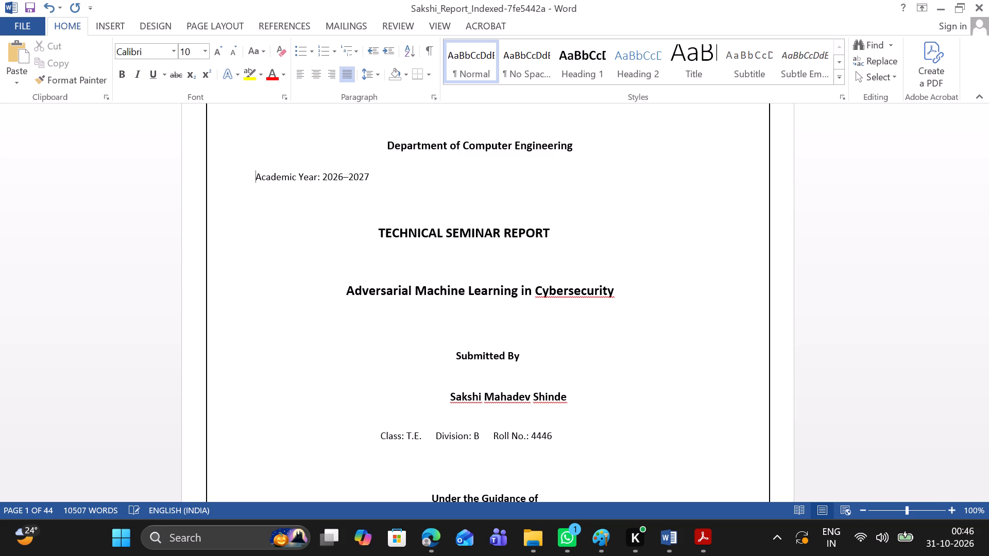
key("space")
key("space")
key("space")
key("space")
key("space")
key("space")
key("space")
key("space")
key("space")
key("space")
key("space")
key("space")
key("space")
key("space")
key("space")
key("space")
key("space")
key("space")
key("space")
key("space")
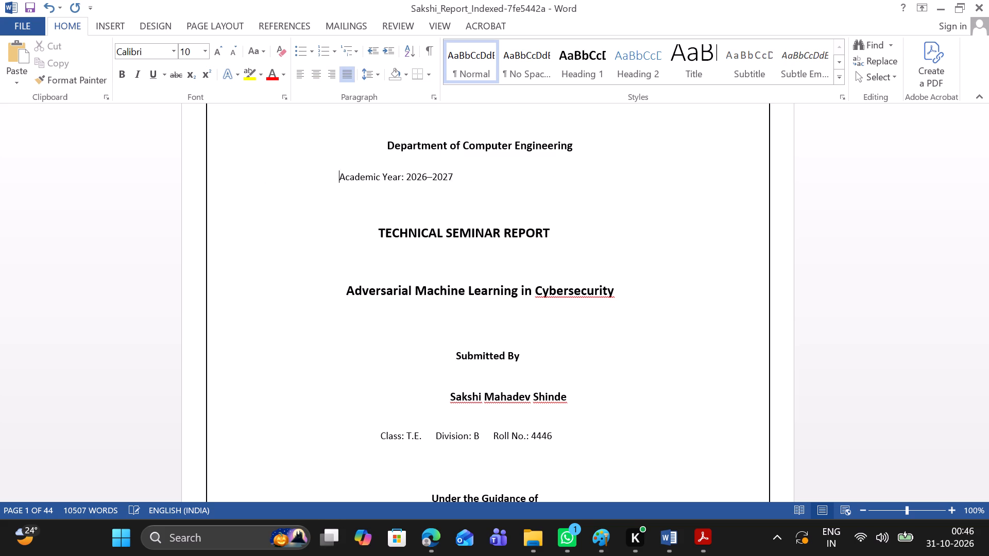
key("space")
key("space")
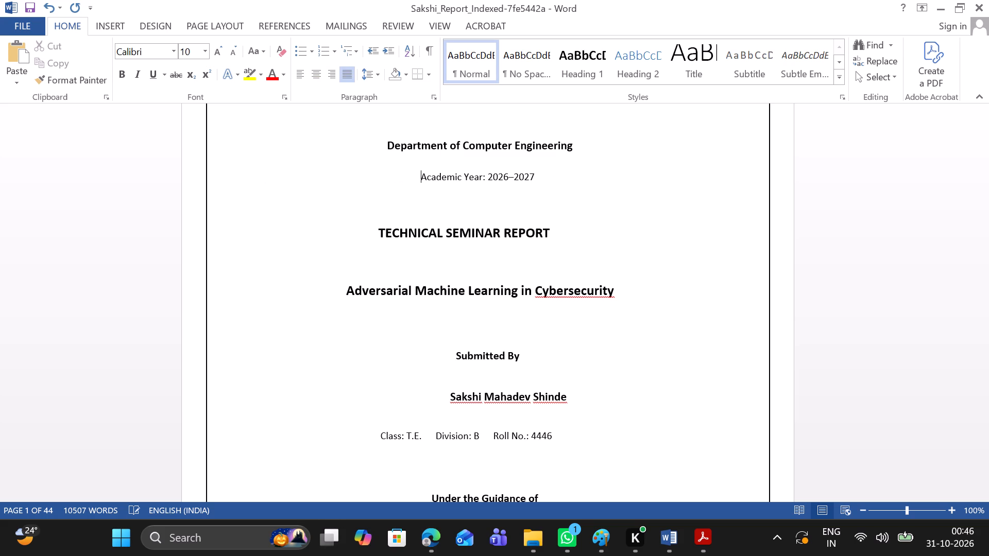
scroll(453, 176, "down", 1)
scroll(433, 250, "up", 1)
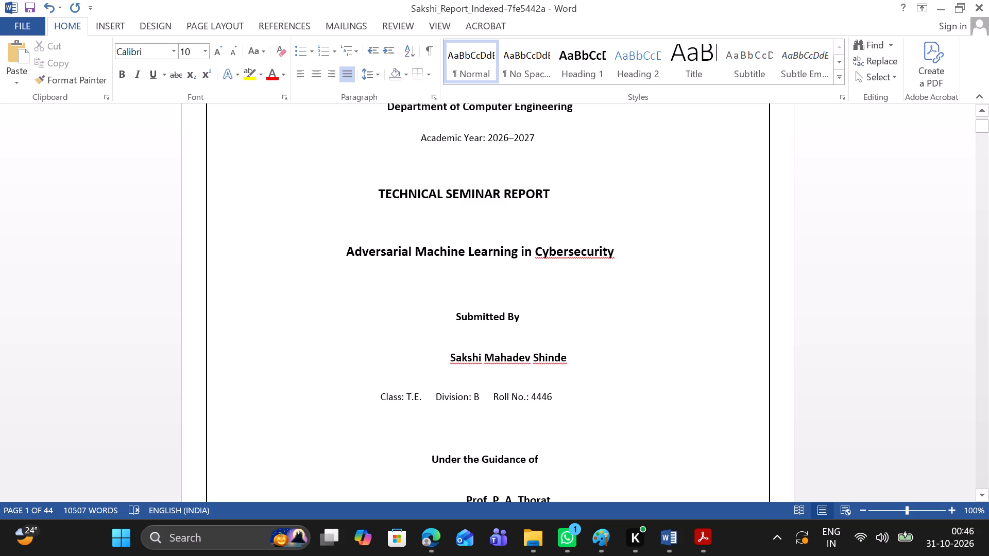
Switch to Adobe Acrobat and close its empty window.
left_click(694, 472)
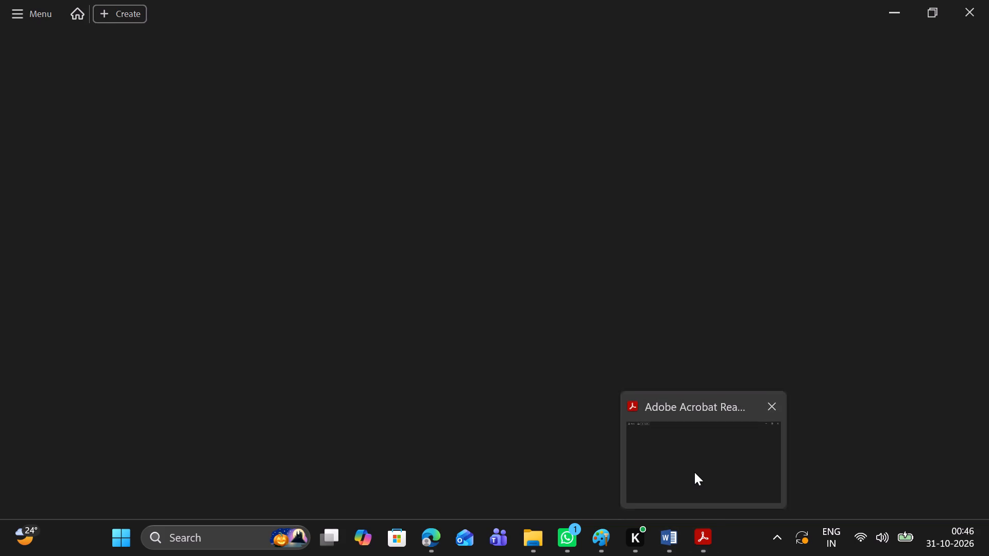
left_click(986, 2)
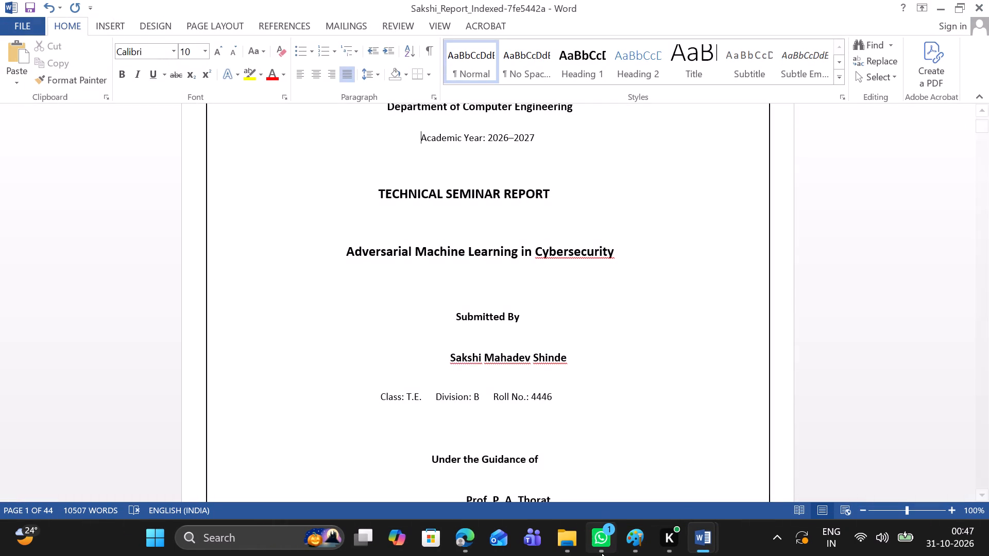
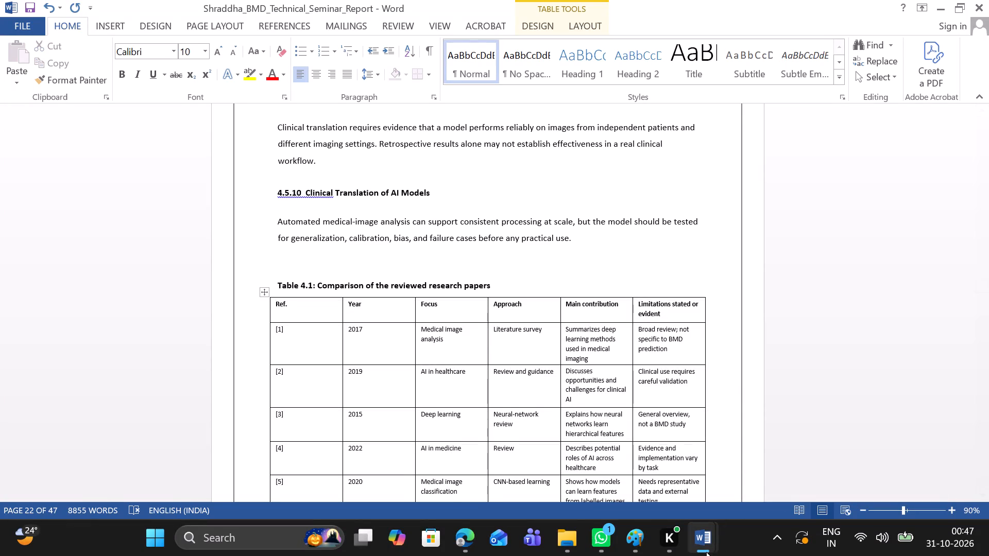
Go back to the converted Sakshi_Report_Indexed document, check its cover page, and close it without saving the changes.
left_click(823, 475)
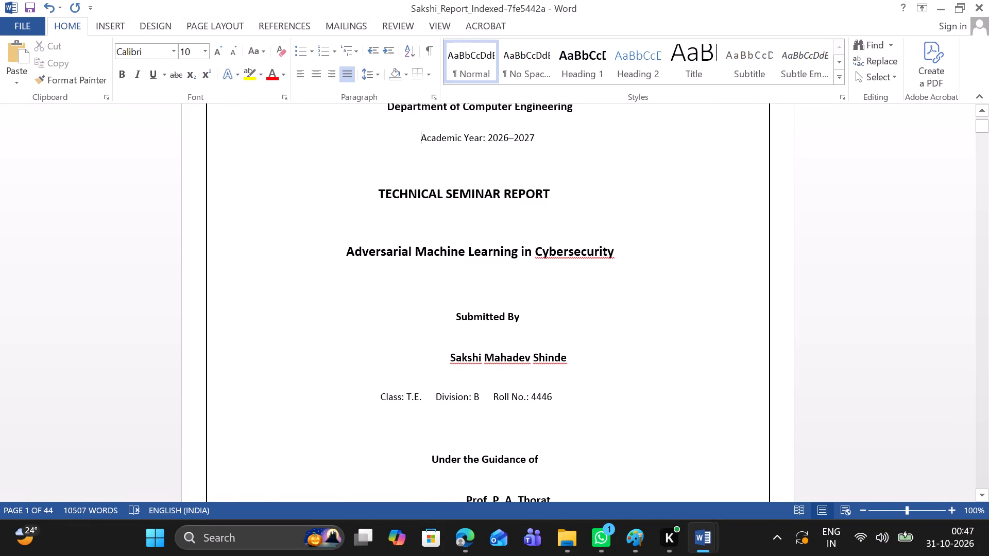
scroll(556, 222, "up", 2)
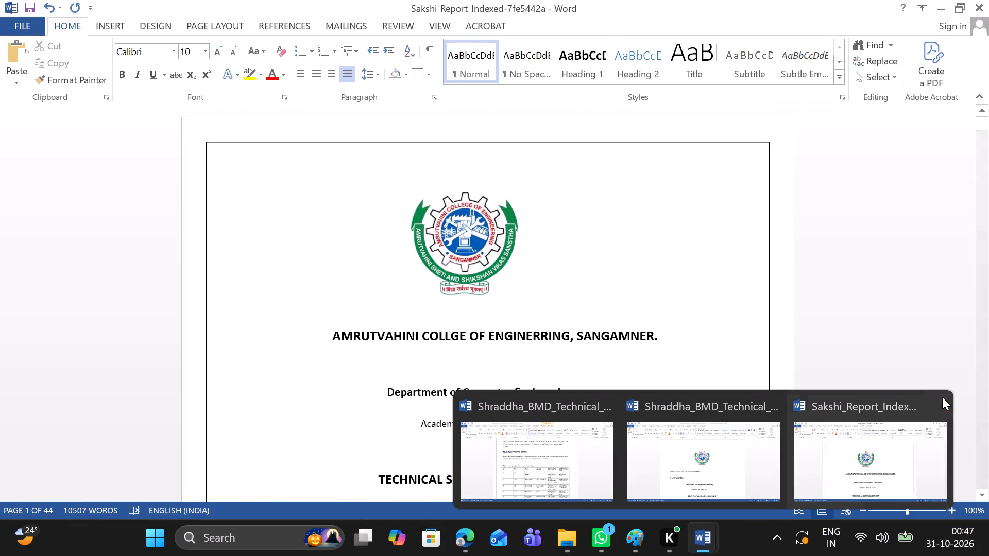
left_click(942, 397)
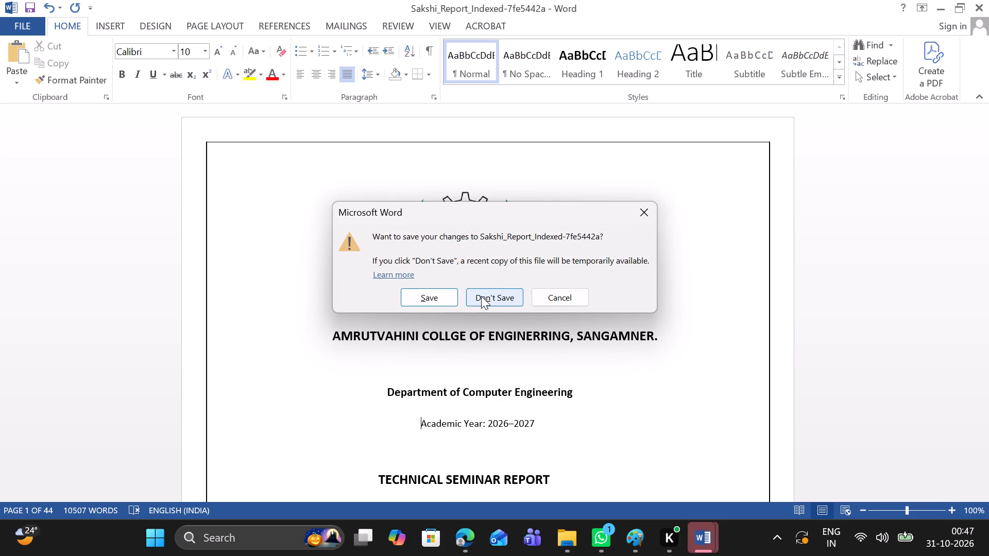
left_click(481, 296)
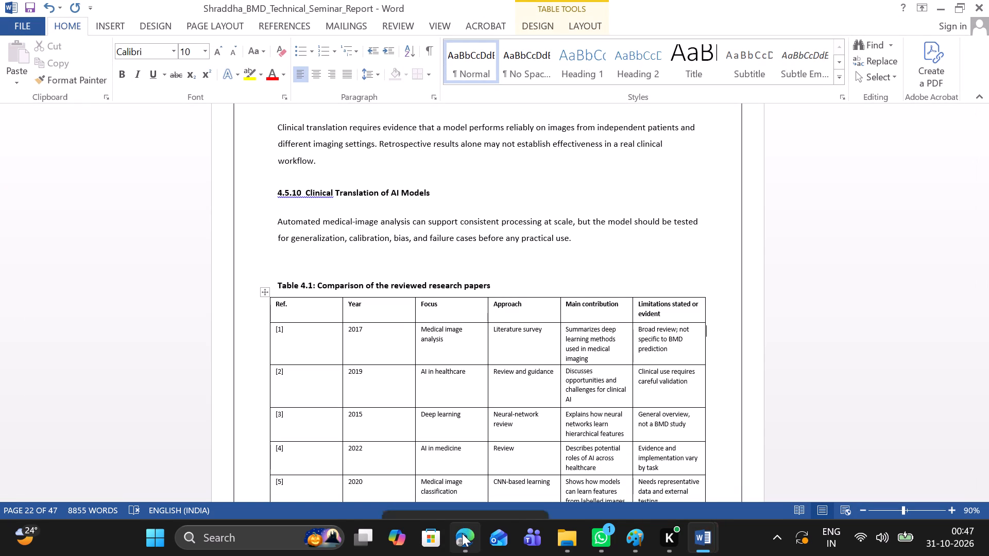
From File Explorer's recent files, open the Sakshi_Report_Indexed-7fe5442a PDF in Word and accept its conversion to an editable document.
left_click(575, 475)
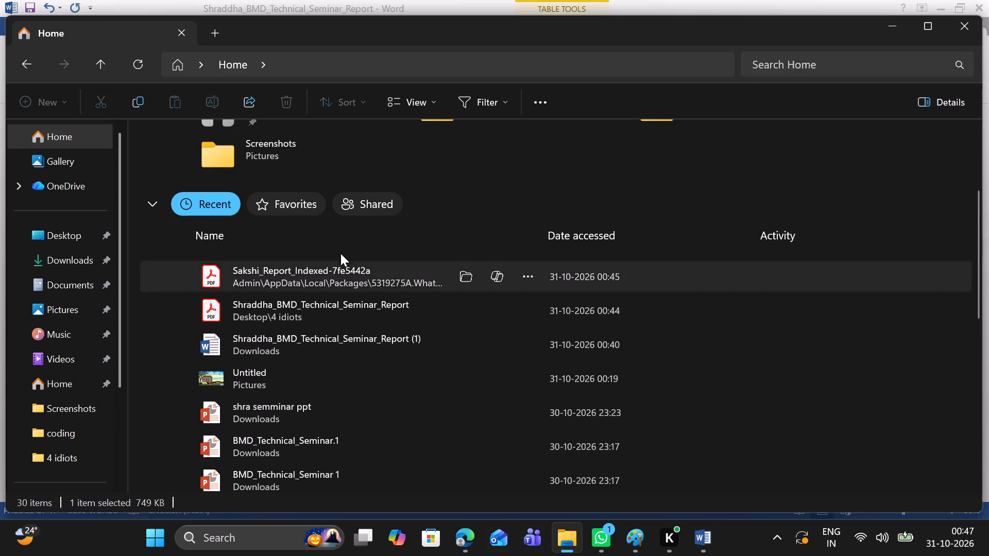
right_click(331, 266)
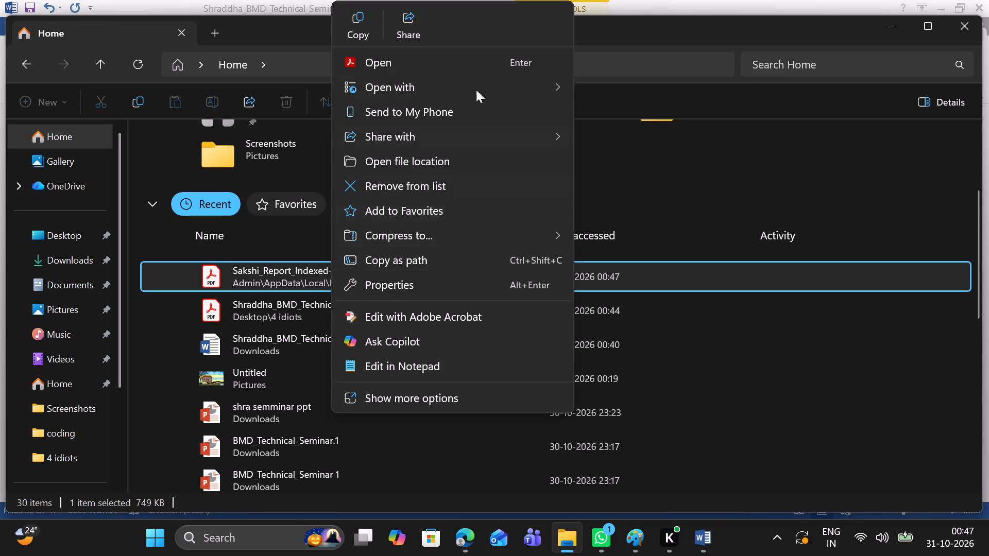
left_click(437, 84)
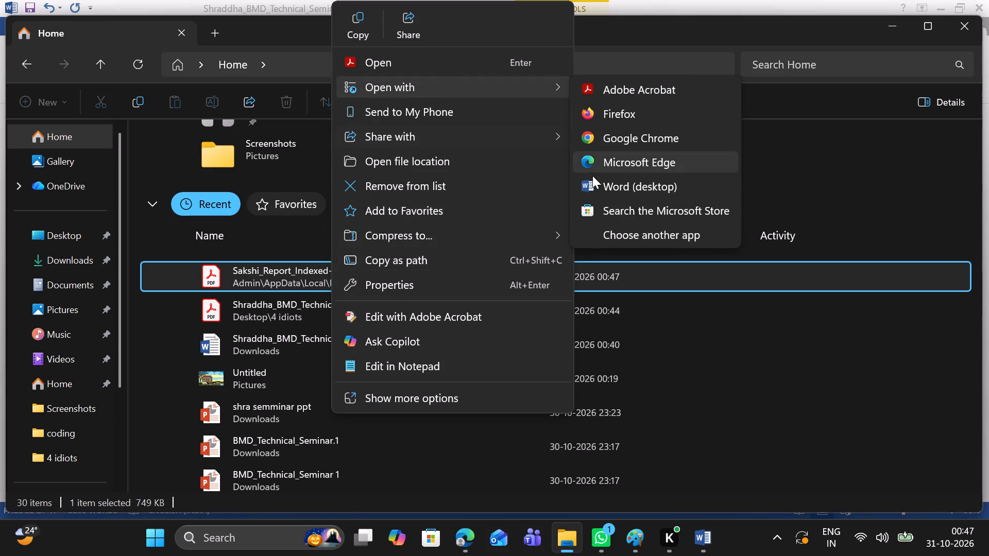
left_click(602, 186)
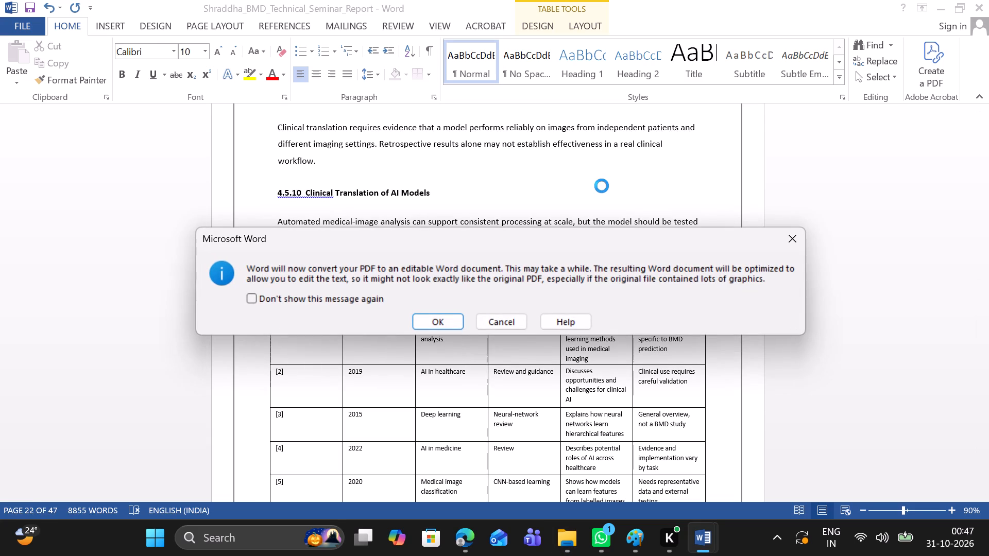
left_click(444, 325)
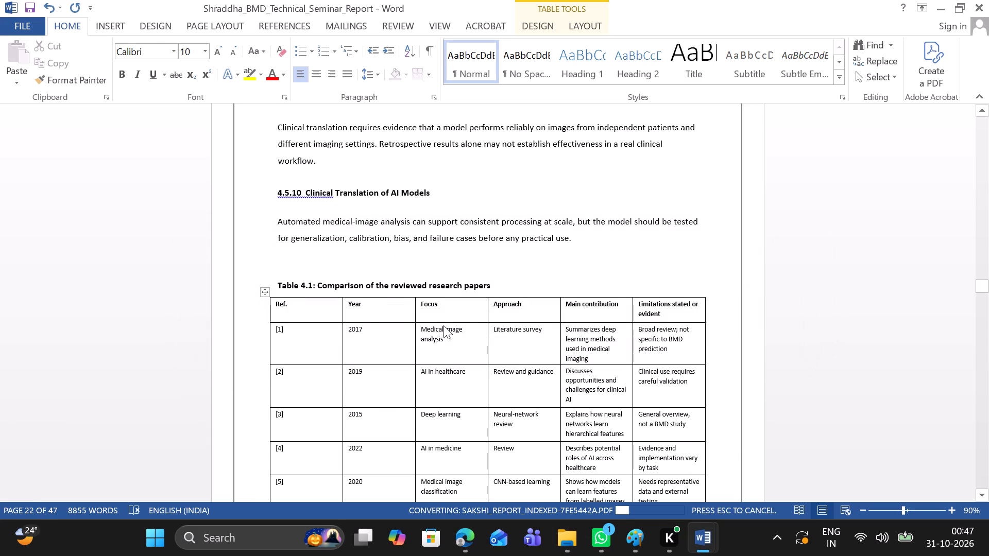
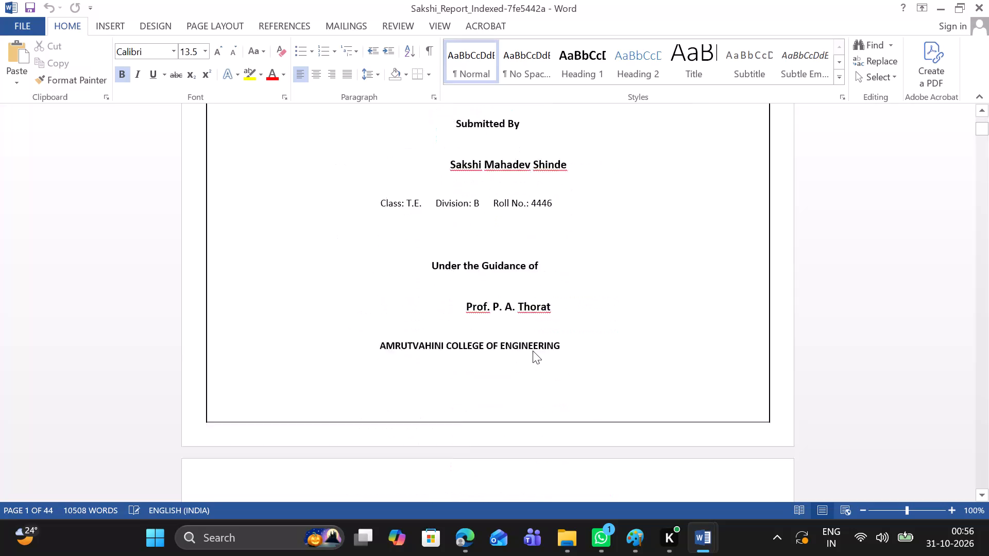
Check the converted report's cover page layout, including the college heading, department, academic year and seminar title lines.
scroll(533, 351, "up", 1)
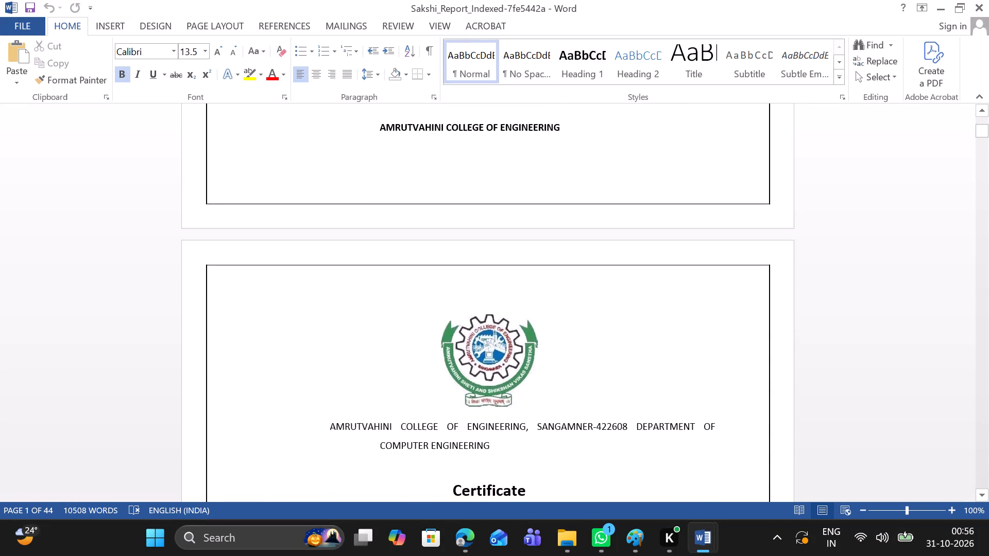
scroll(533, 351, "up", 3)
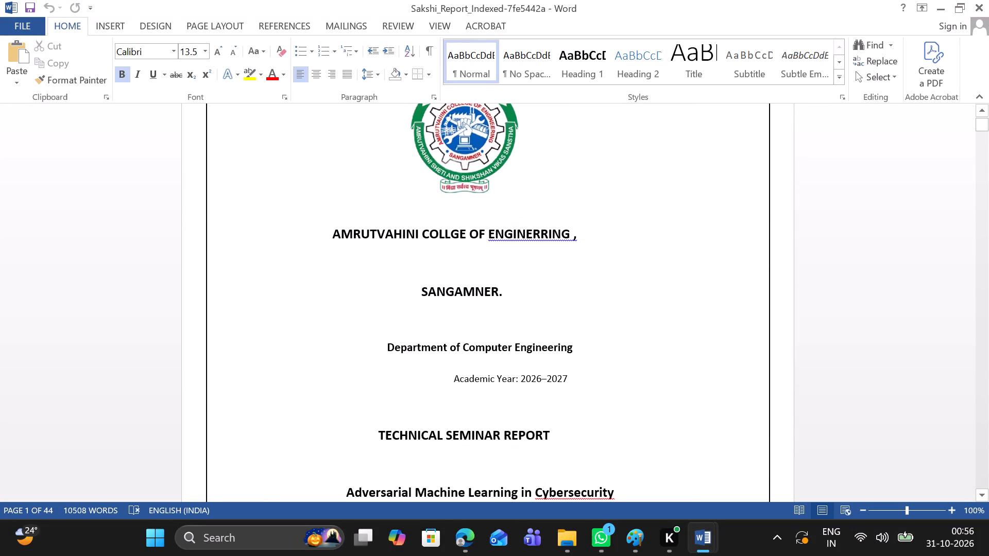
scroll(427, 304, "up", 1)
scroll(427, 304, "down", 1)
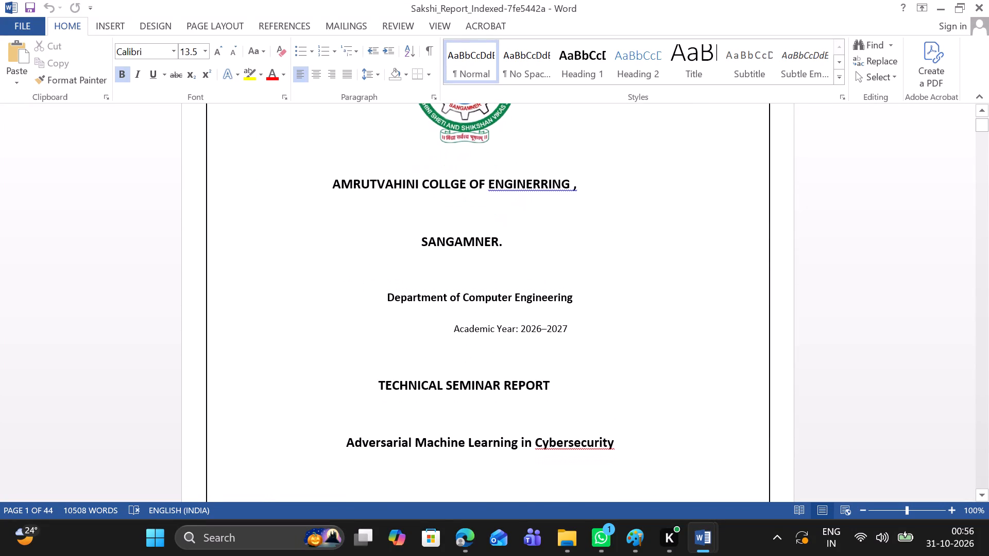
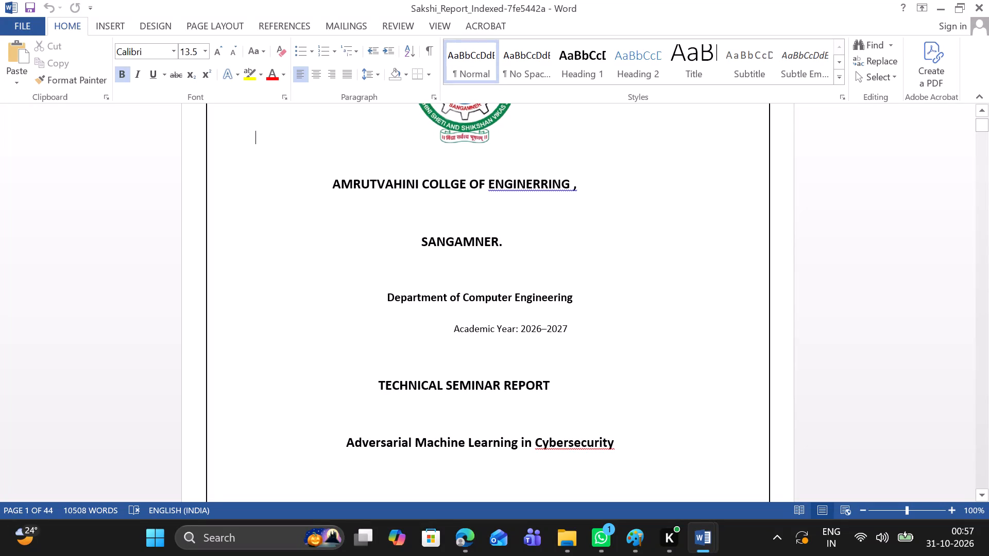
Centre the cover's "AMRUTVAHINI COLLGE OF ENGINERRING ," line on the page by adding spaces before it.
left_click(324, 188)
scroll(324, 188, "up", 1)
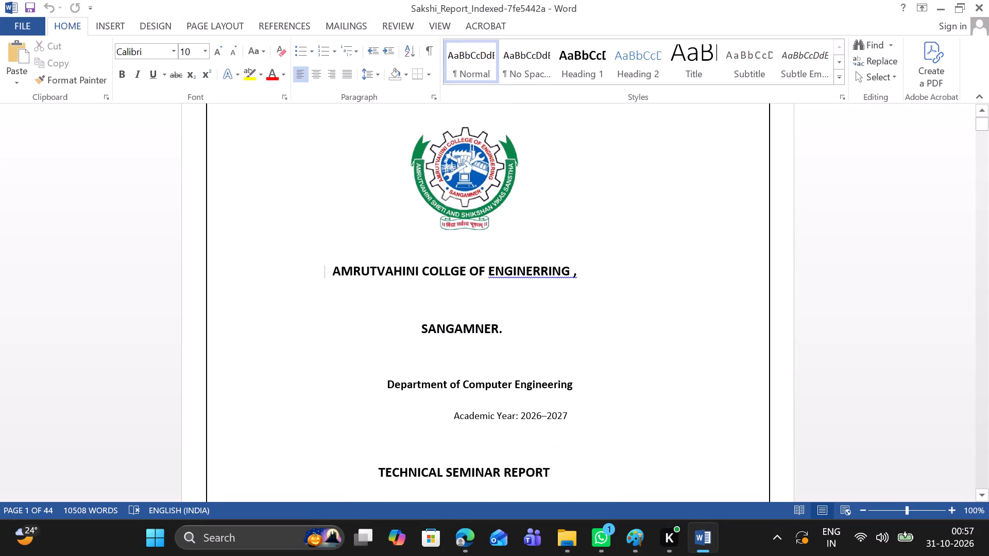
scroll(324, 188, "up", 1)
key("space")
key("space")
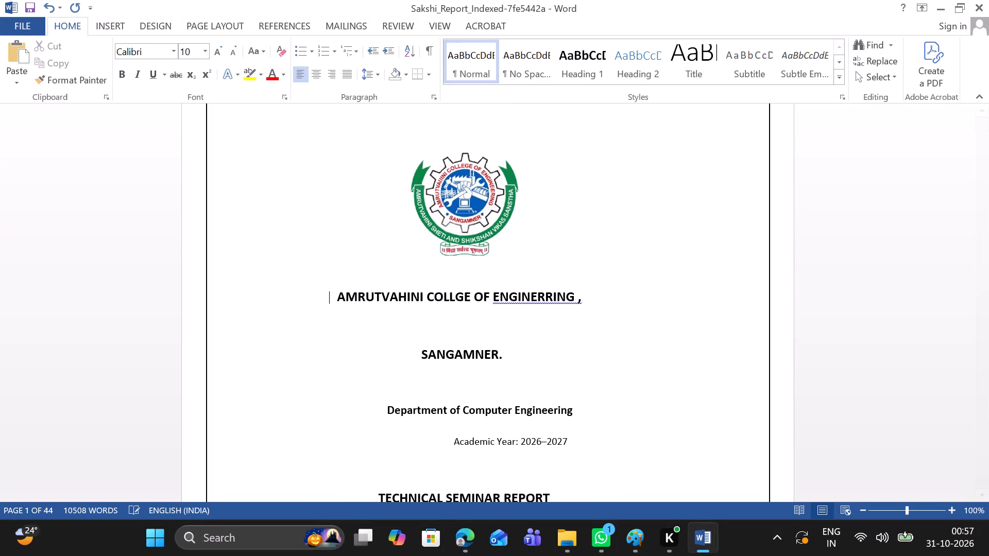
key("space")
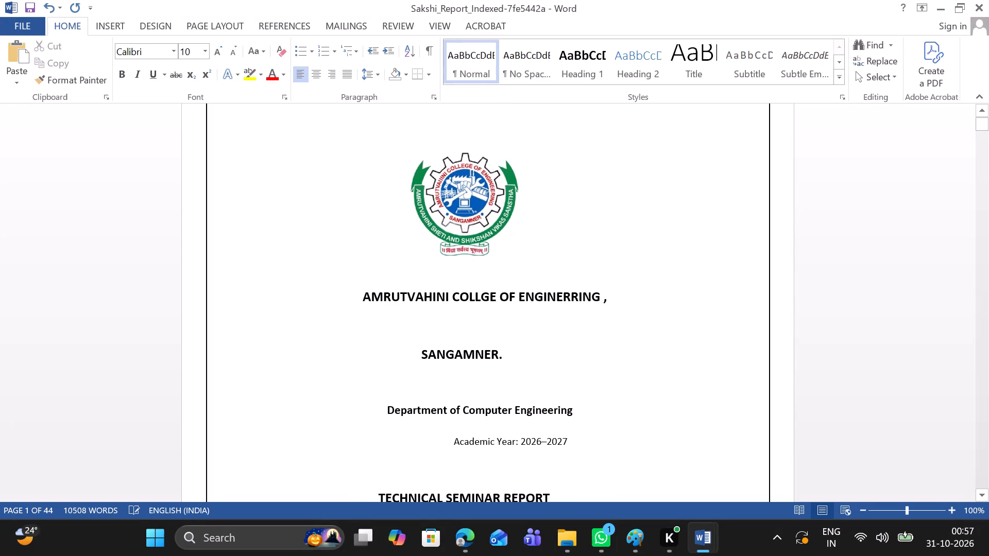
Try to shift the cover's college logo slightly rightward so it sits centred above the college name.
left_click(437, 183)
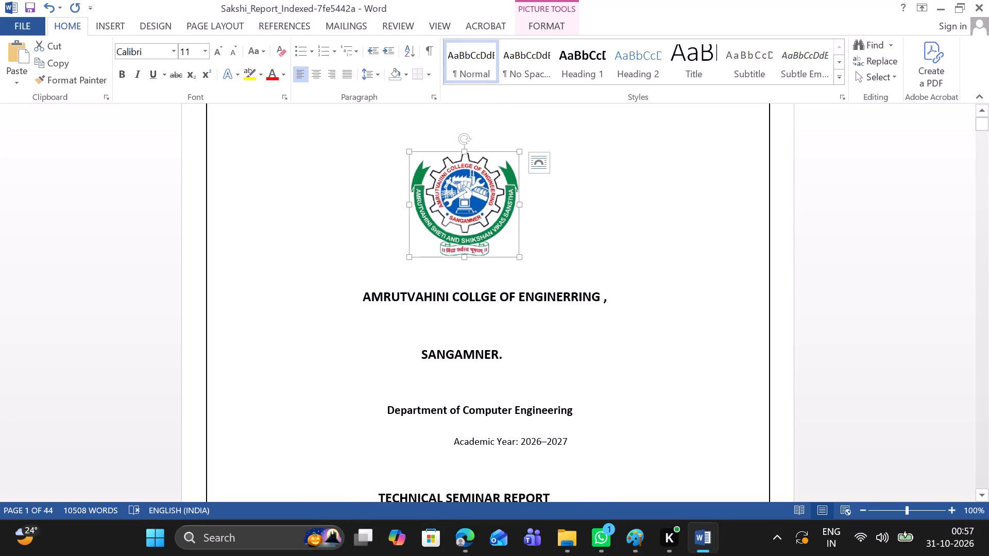
left_click_drag(501, 186, 511, 186)
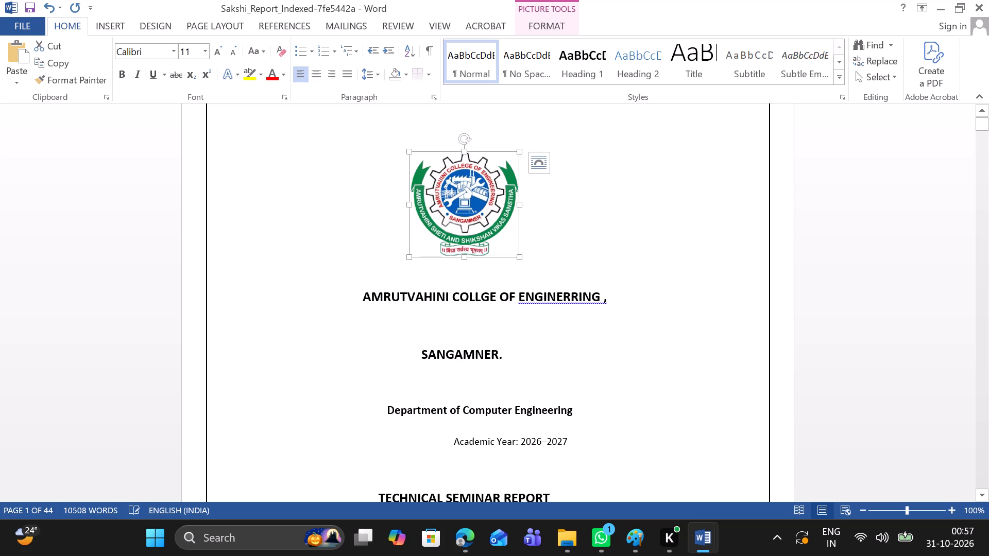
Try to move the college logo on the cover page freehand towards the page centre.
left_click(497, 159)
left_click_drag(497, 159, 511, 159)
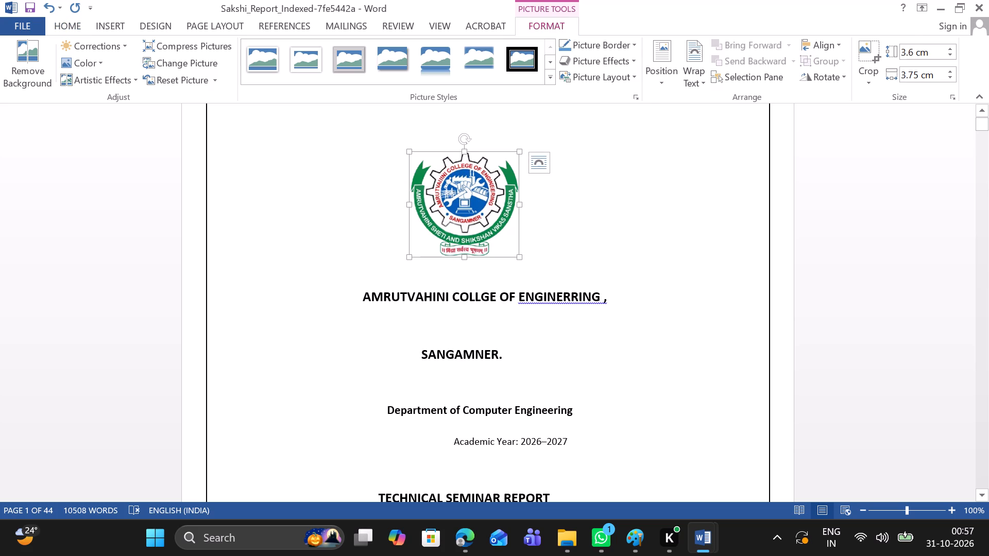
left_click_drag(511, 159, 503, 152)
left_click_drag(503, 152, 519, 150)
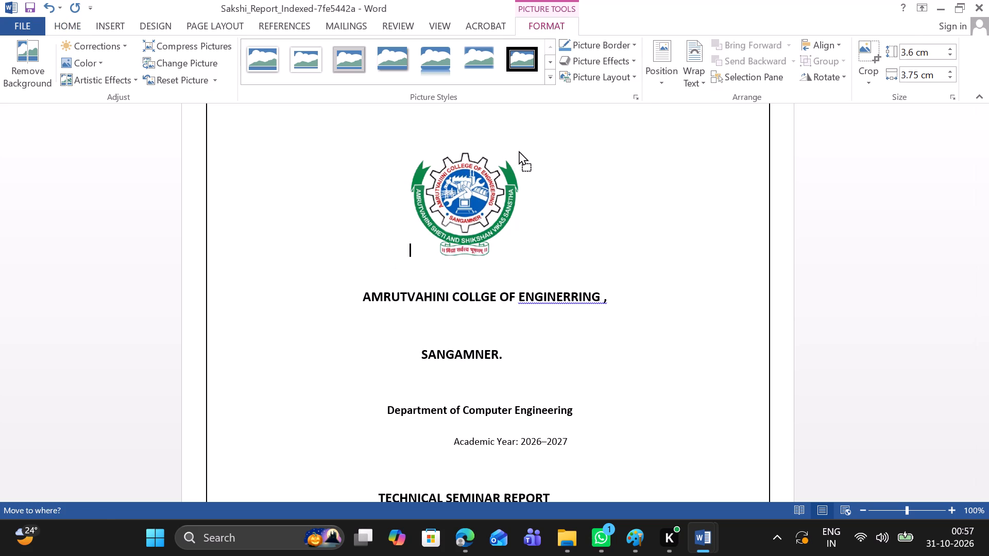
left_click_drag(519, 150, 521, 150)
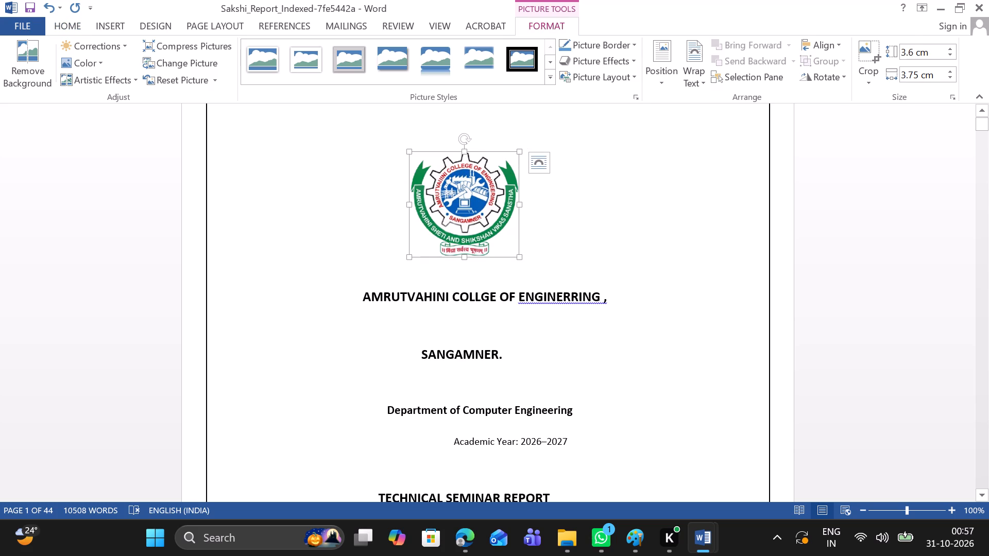
Shift the cover-page college logo towards the page centre by adding eight spaces in front of it.
left_click(383, 199)
key("space")
key("space")
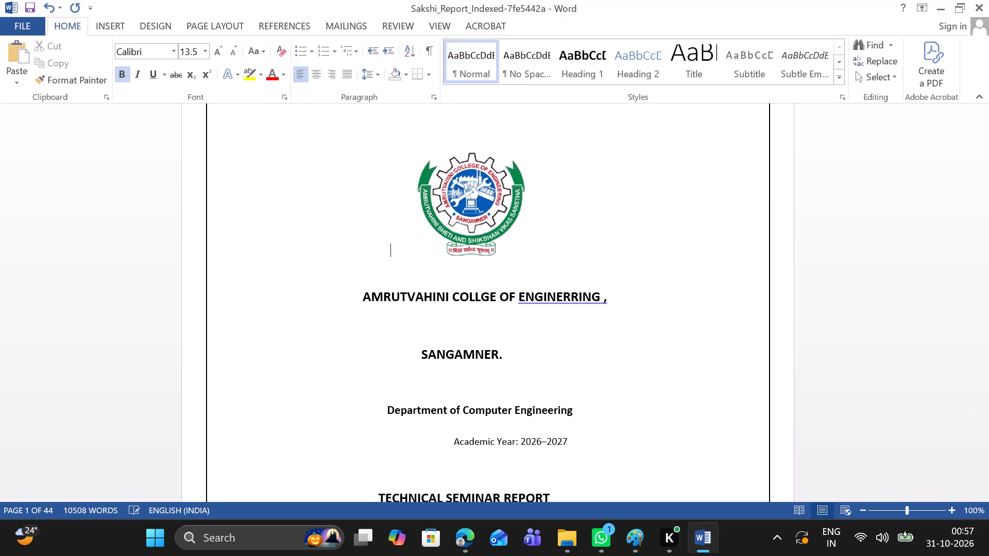
key("space")
key("space")
key("space")
key("space")
key("space")
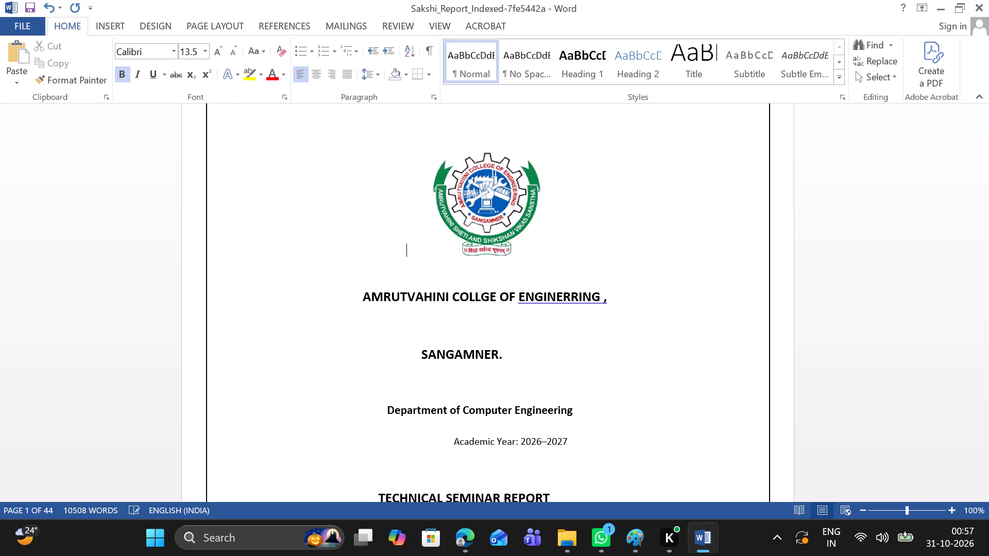
key("space")
key("space")
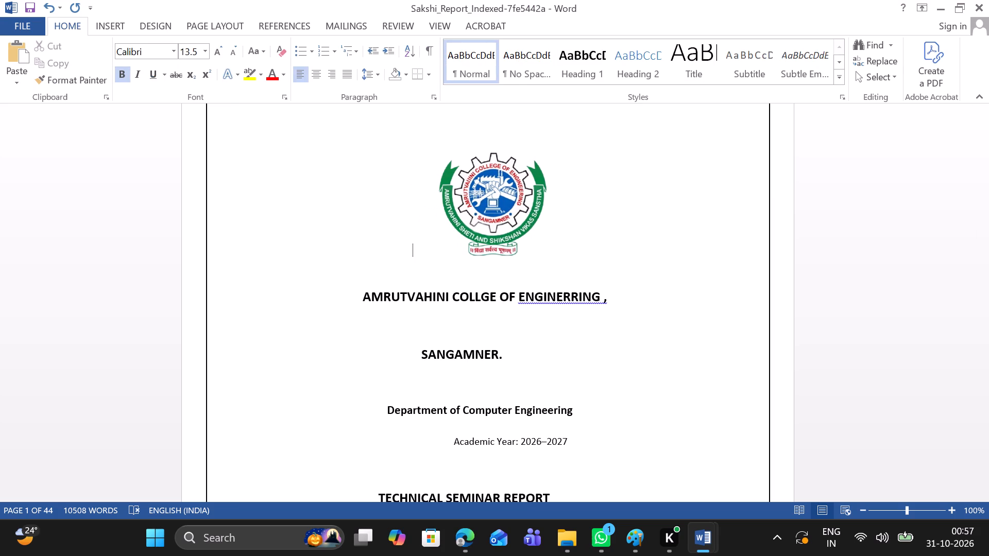
key("BackSpace")
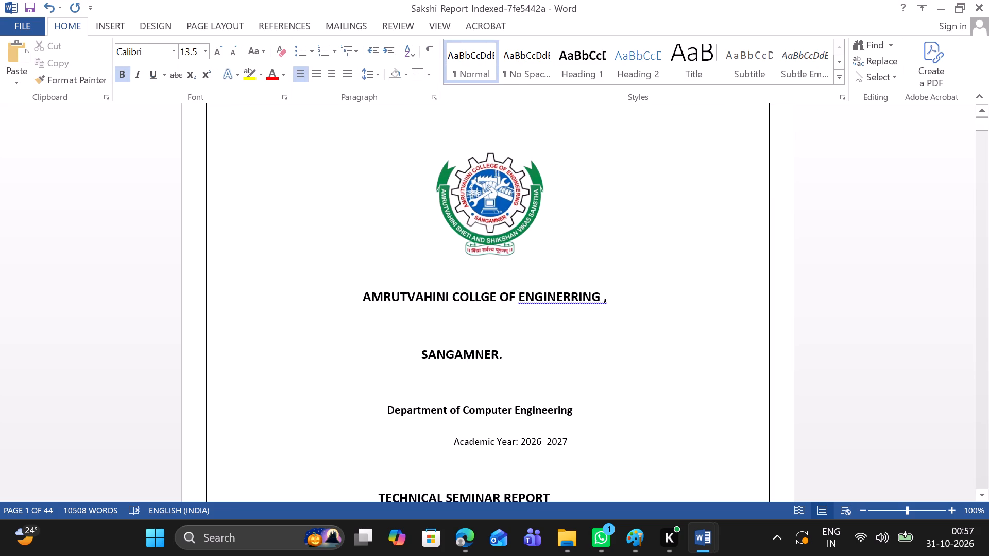
Add leading spaces to the AMRUTVAHINI college name line and the SANGAMNER line to centre both beneath the logo.
left_click(351, 293)
key("space")
key("space")
key("space")
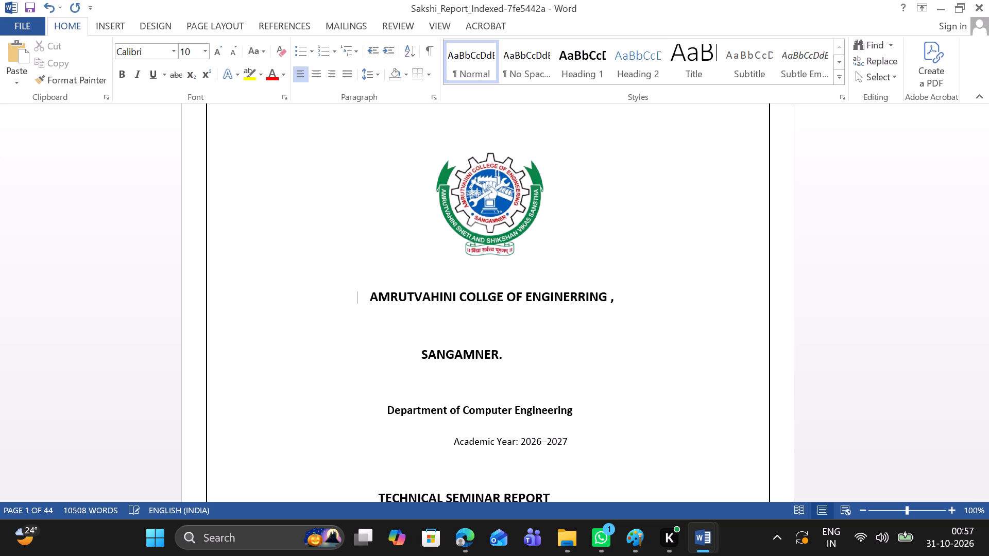
left_click(411, 358)
key("space")
key("space")
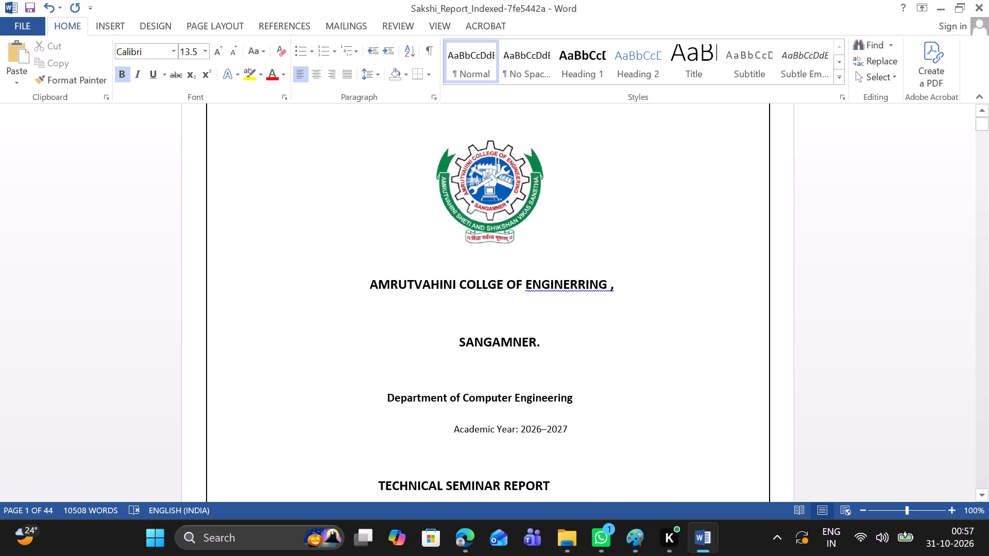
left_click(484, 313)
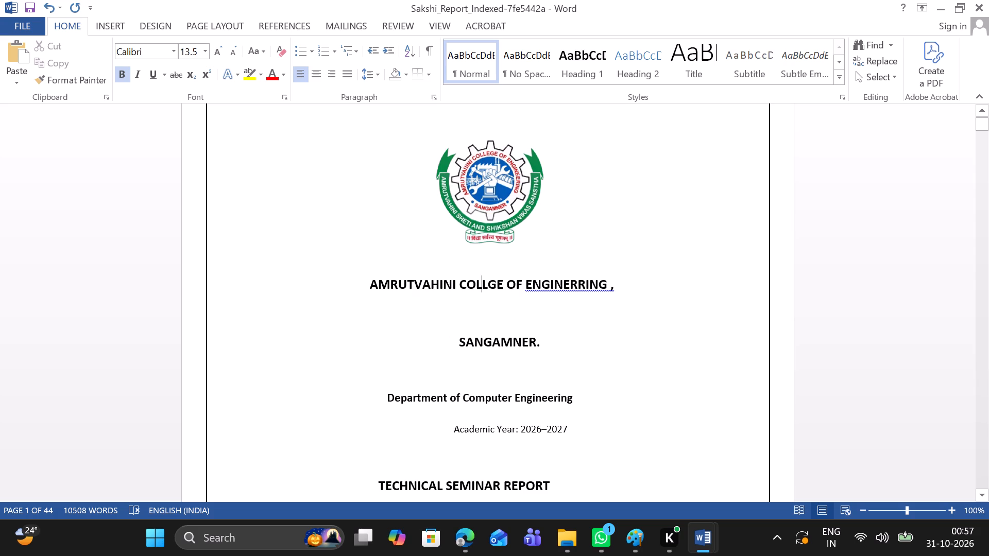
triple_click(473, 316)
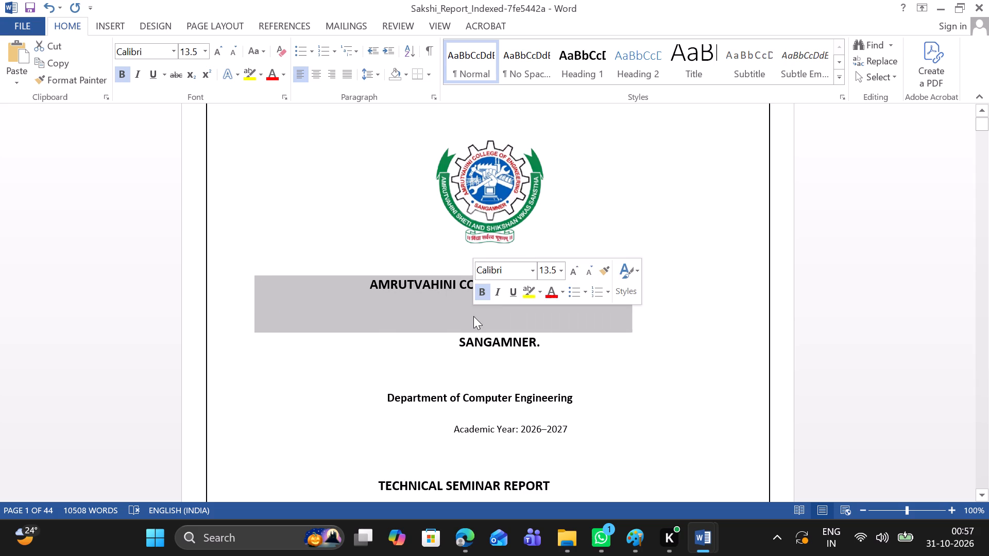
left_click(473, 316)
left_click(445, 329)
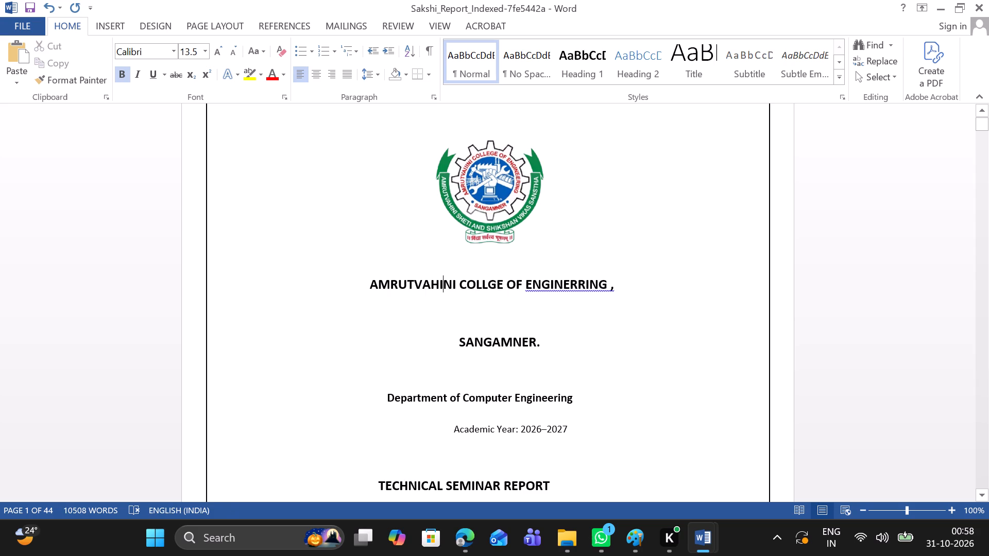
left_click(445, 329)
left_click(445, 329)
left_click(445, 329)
Shift the "Department of Computer Engineering" line towards the page centre with five leading spaces.
scroll(445, 329, "down", 1)
left_click(380, 309)
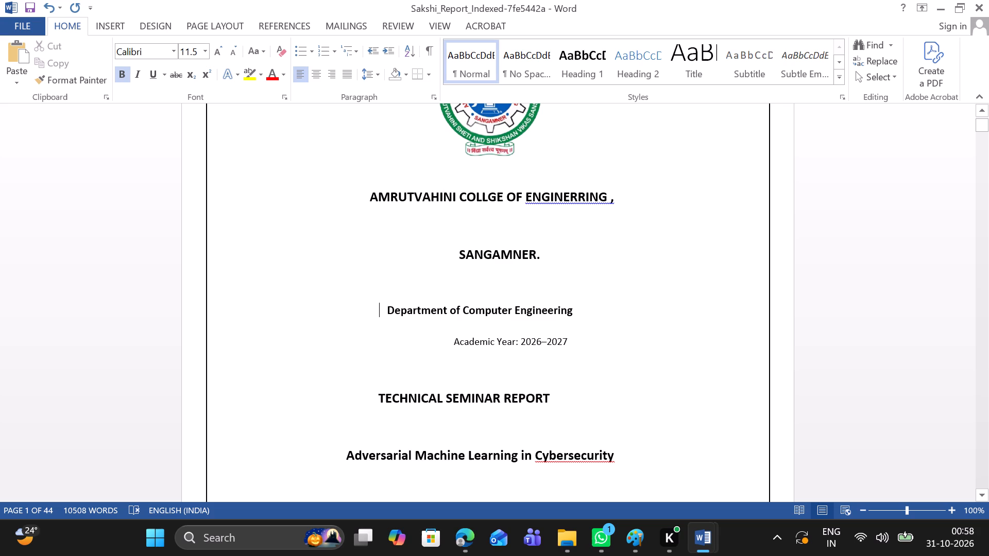
key("space")
key("space")
key("space")
key("space")
key("space")
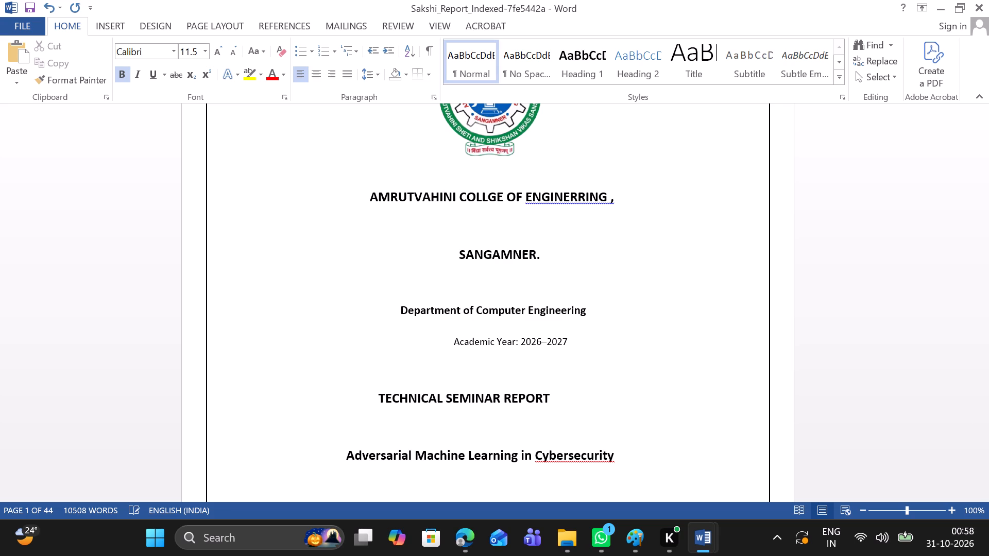
Remove the extra spaces before "Academic Year: 2026–2027" to align it under the department line.
left_click(449, 347)
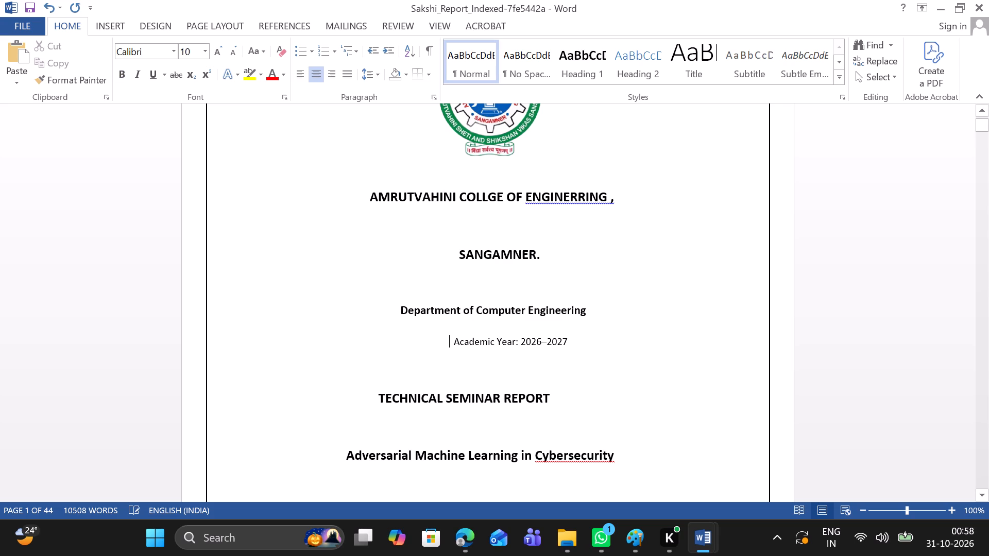
key("BackSpace")
key("BackSpace")
key("BackSpace")
key("BackSpace")
key("BackSpace")
key("BackSpace")
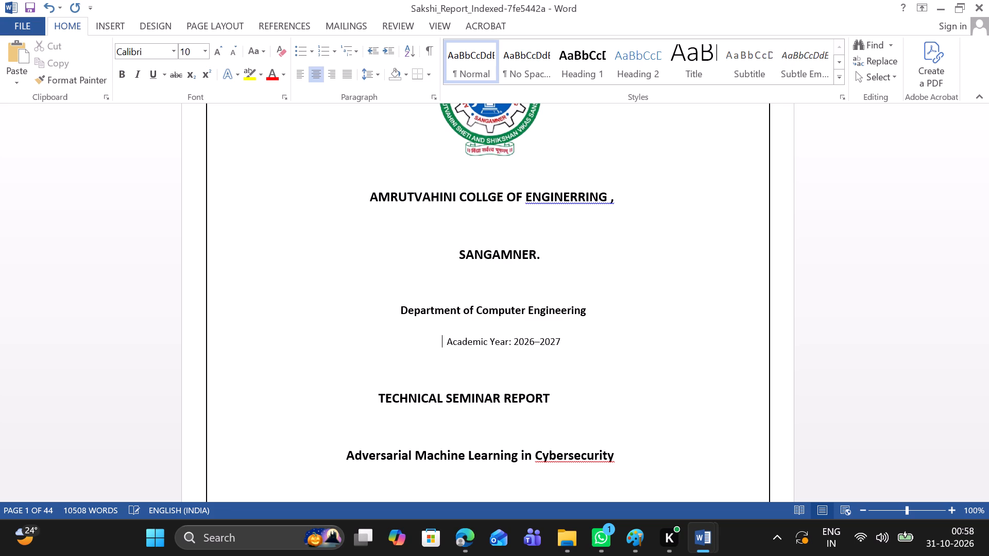
key("BackSpace")
key("BackSpace")
key("BackSpace")
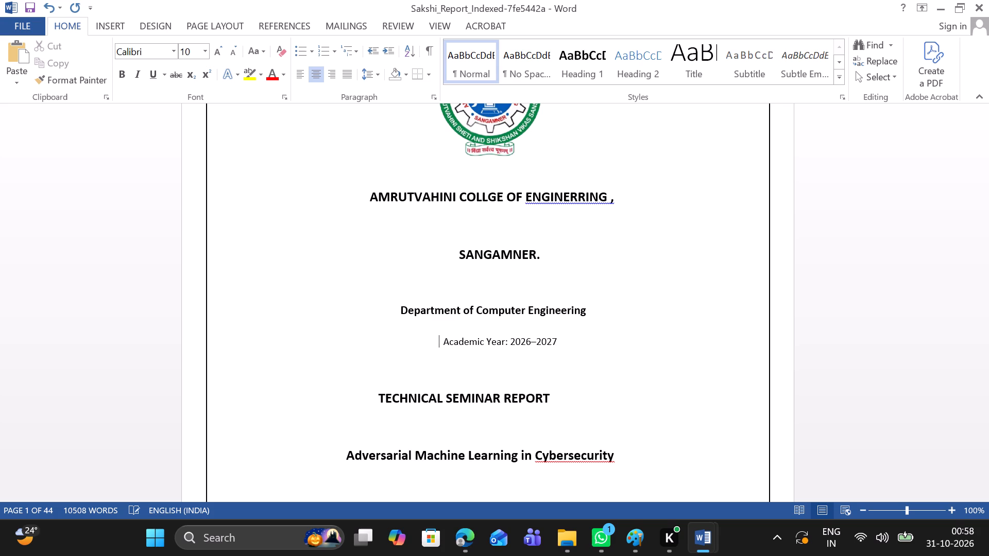
key("space")
key("BackSpace")
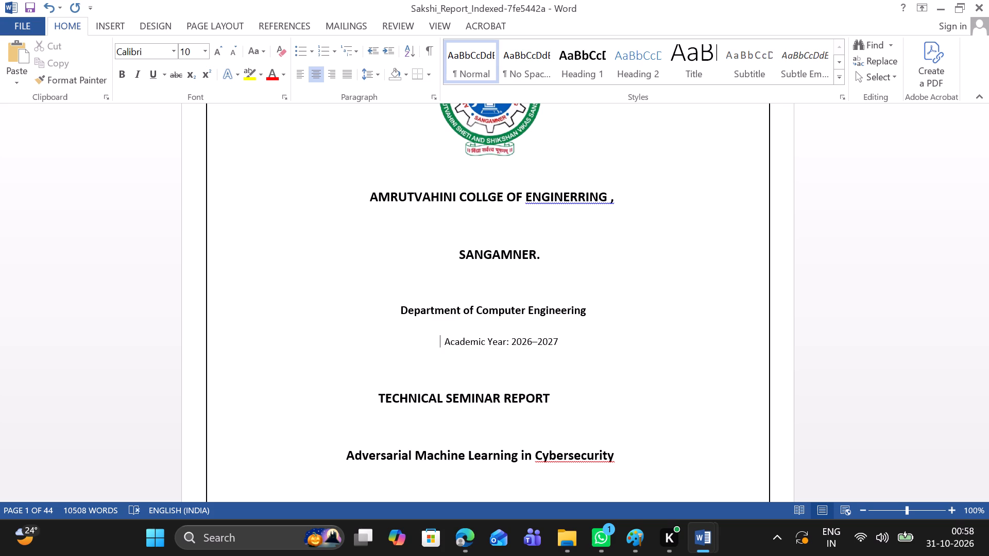
key("BackSpace")
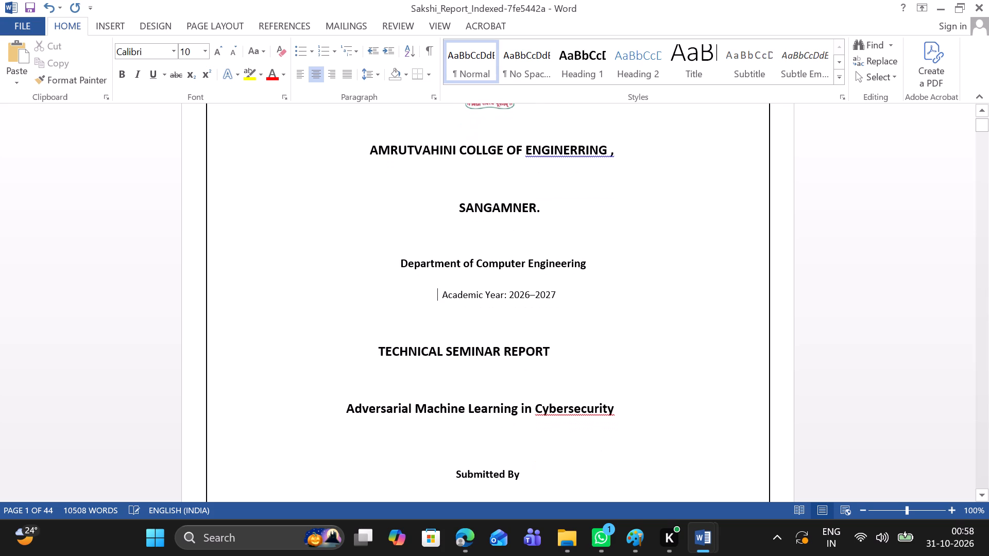
Shift the "TECHNICAL SEMINAR REPORT" heading towards the page centre with thirteen leading spaces.
left_click(374, 352)
key("space")
key("space")
key("space")
key("space")
key("space")
key("space")
key("space")
key("space")
key("space")
key("space")
key("space")
key("space")
key("space")
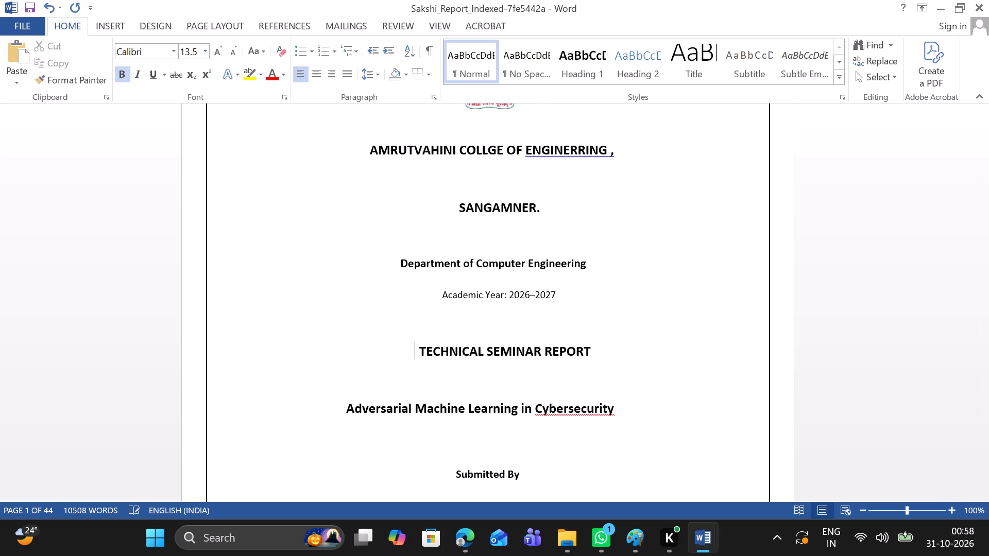
Shift the title "Adversarial Machine Learning in Cybersecurity" towards the page centre with thirteen leading spaces.
scroll(374, 352, "down", 1)
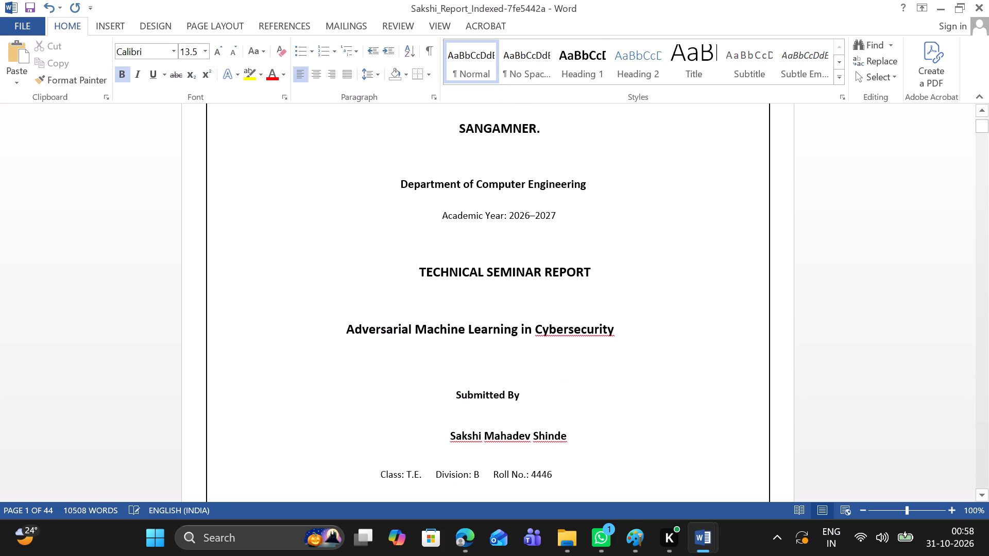
left_click(336, 330)
key("space")
key("space")
key("space")
key("space")
key("space")
key("space")
key("space")
key("space")
key("space")
key("space")
key("space")
key("space")
key("space")
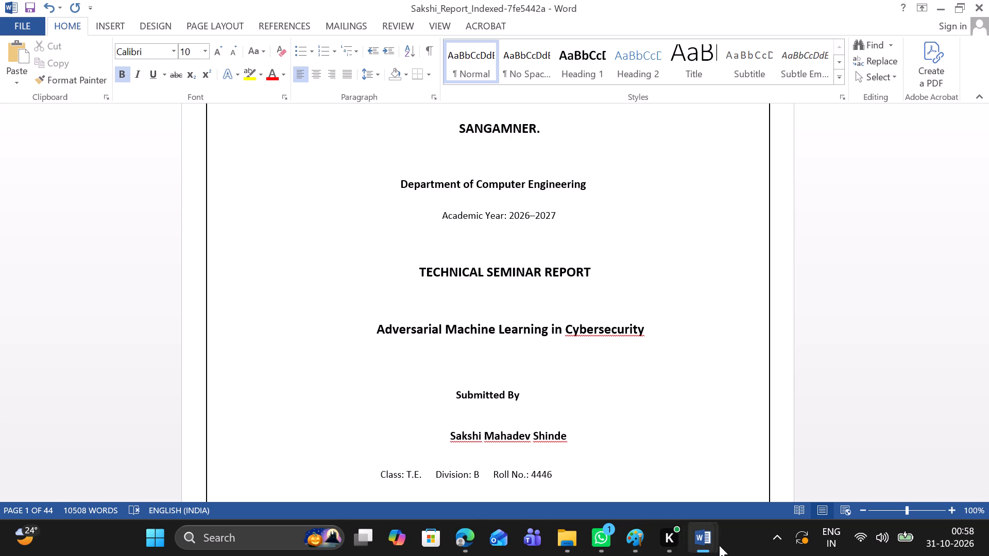
Switch to the Shraddha_BMD_Technical_Seminar_Report (1) document and copy the two-line bone mineral density title from its cover page.
left_click(655, 472)
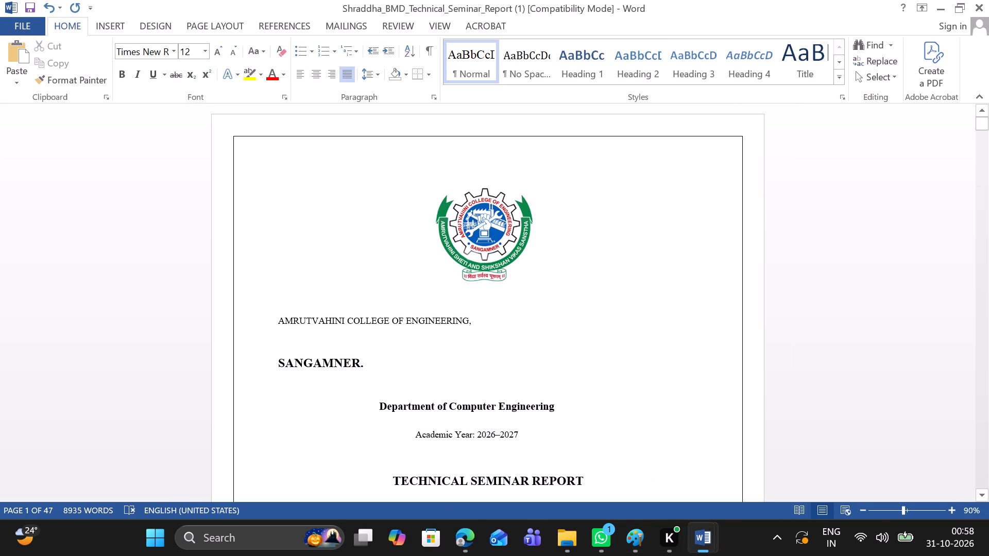
scroll(520, 371, "down", 2)
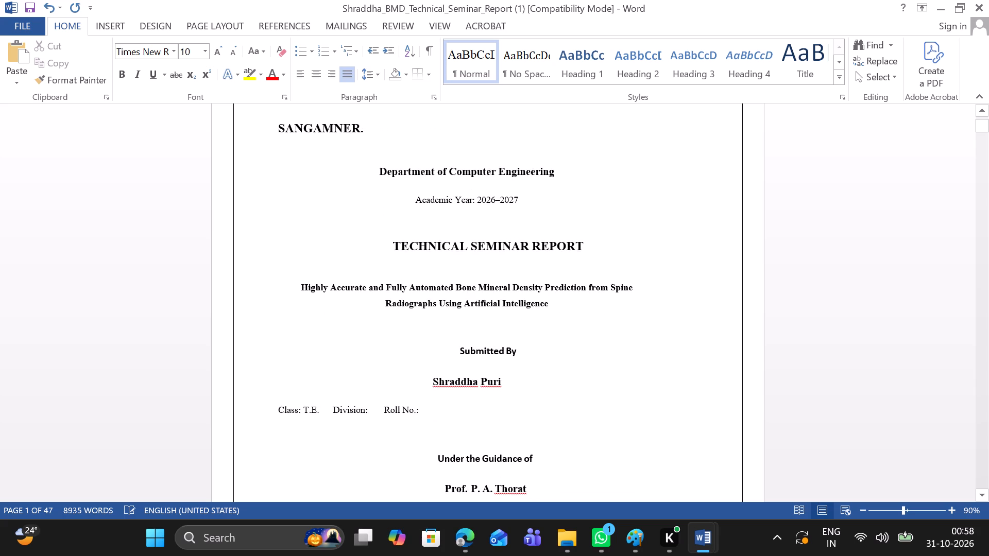
left_click_drag(302, 286, 623, 309)
key("ctrl+c")
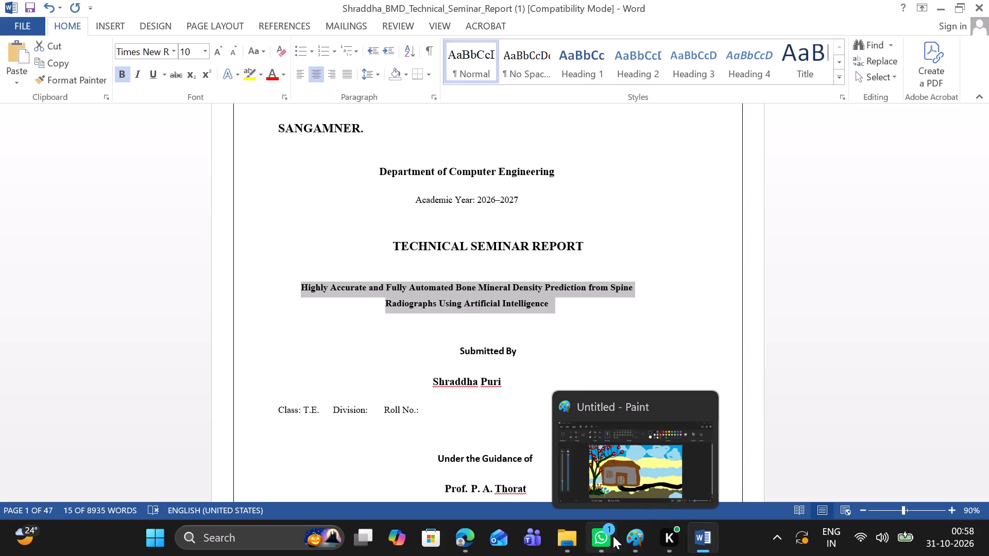
Back in Sakshi_Report_Indexed-7fe5442a, paste the copied bone mineral density title over "Machine Learning in Cybersecurity" on the cover page.
left_click(820, 464)
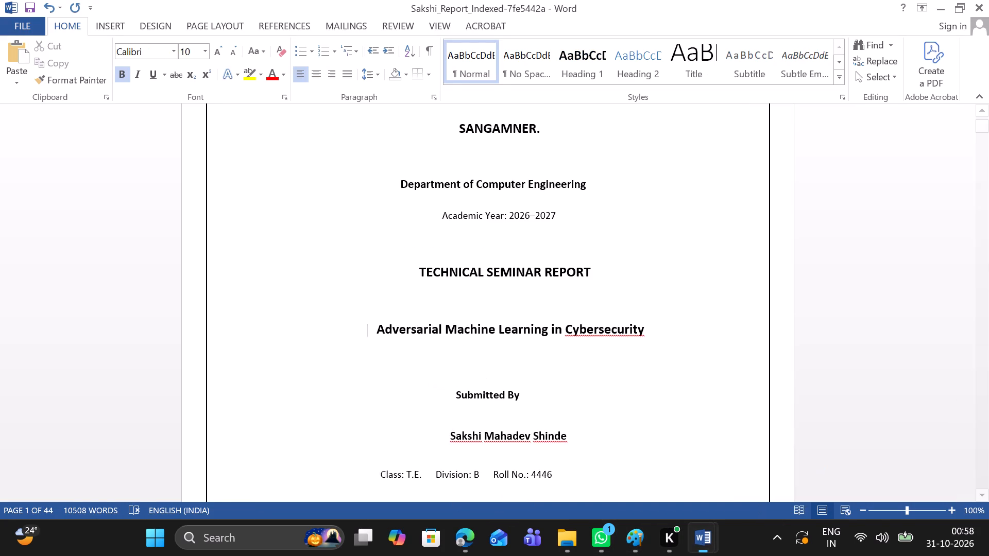
left_click_drag(380, 327, 521, 329)
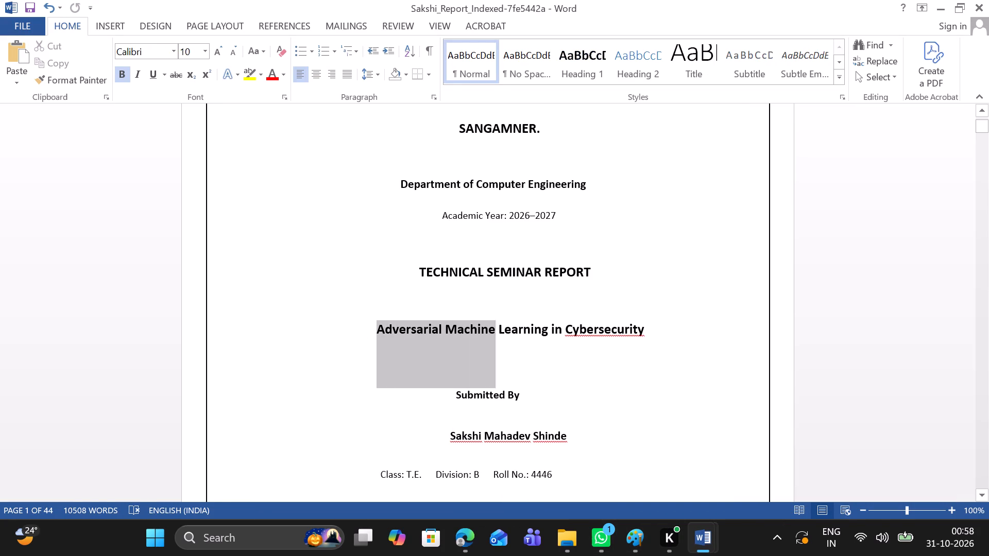
left_click_drag(521, 329, 633, 319)
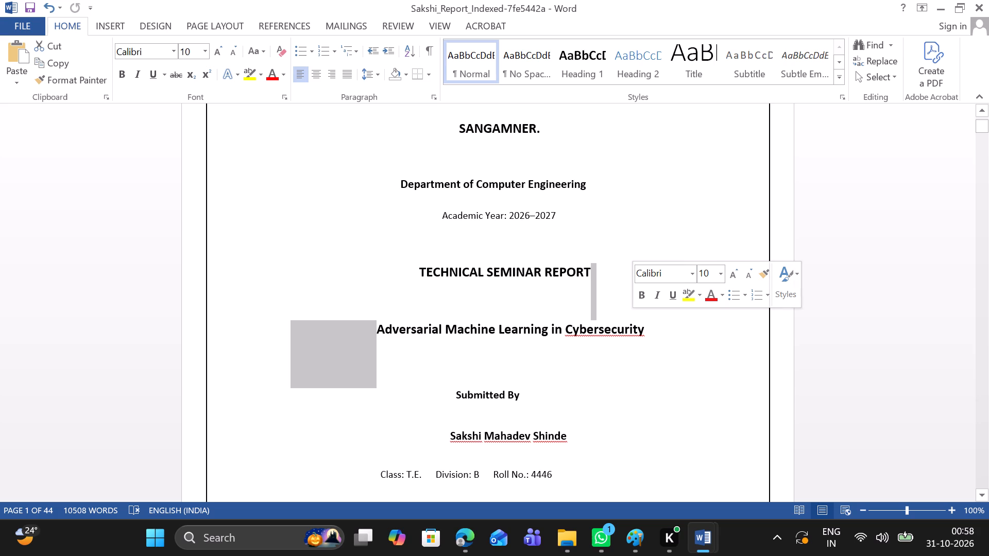
left_click_drag(641, 330, 436, 317)
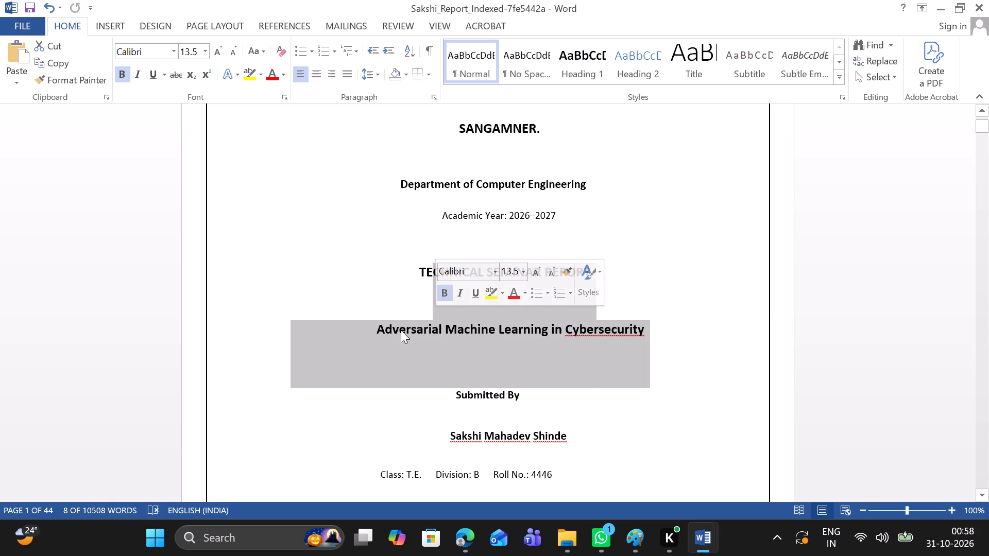
left_click(381, 326)
double_click(381, 326)
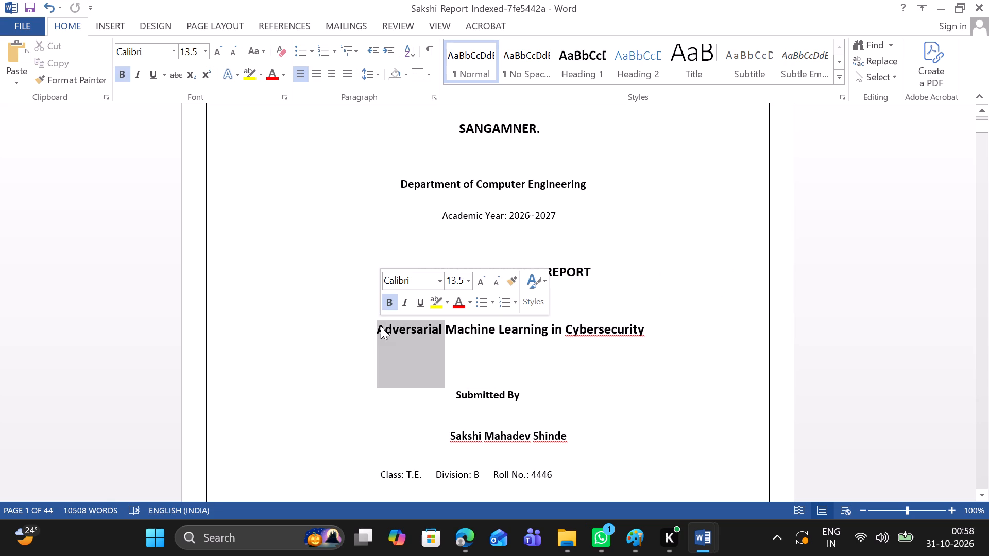
left_click(421, 346)
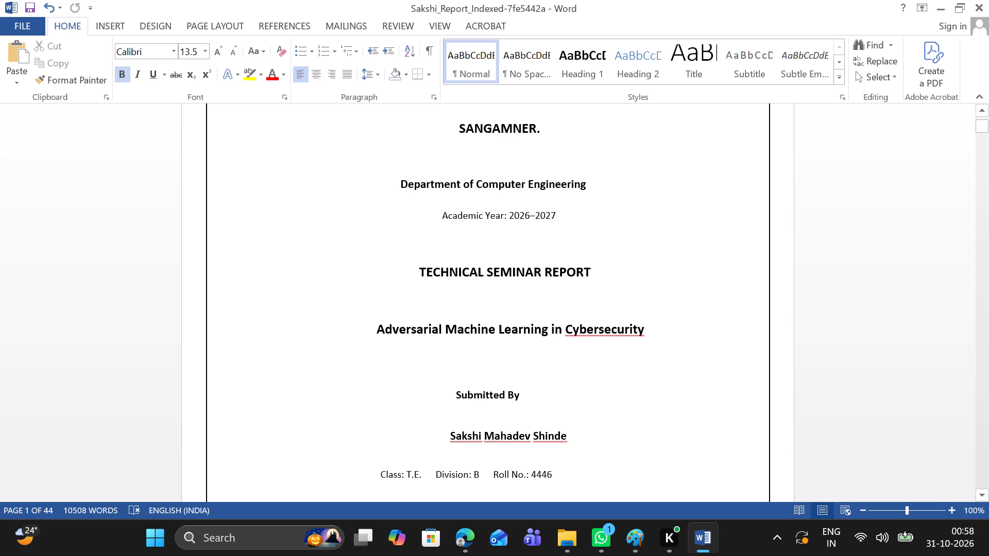
left_click_drag(647, 331, 476, 319)
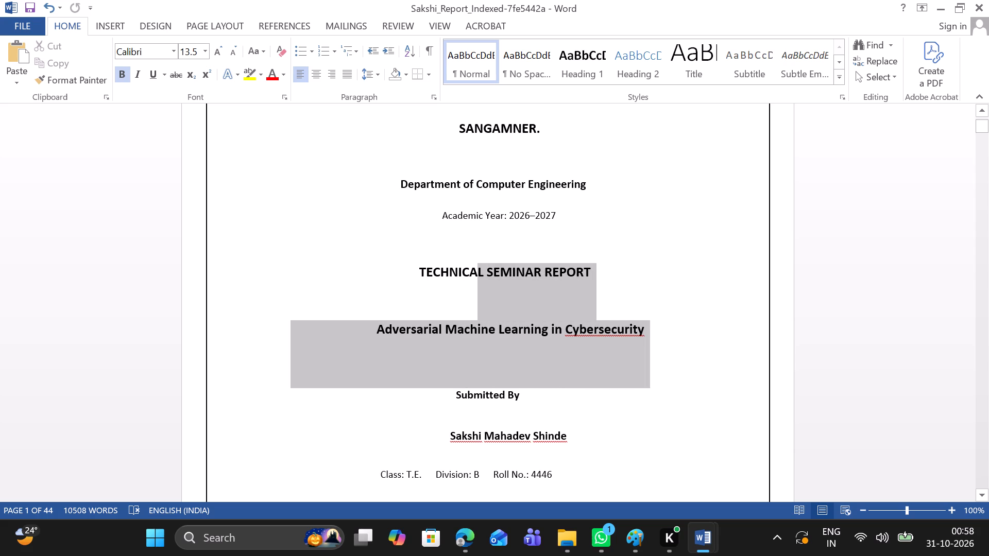
left_click_drag(476, 319, 457, 335)
key("ctrl+v")
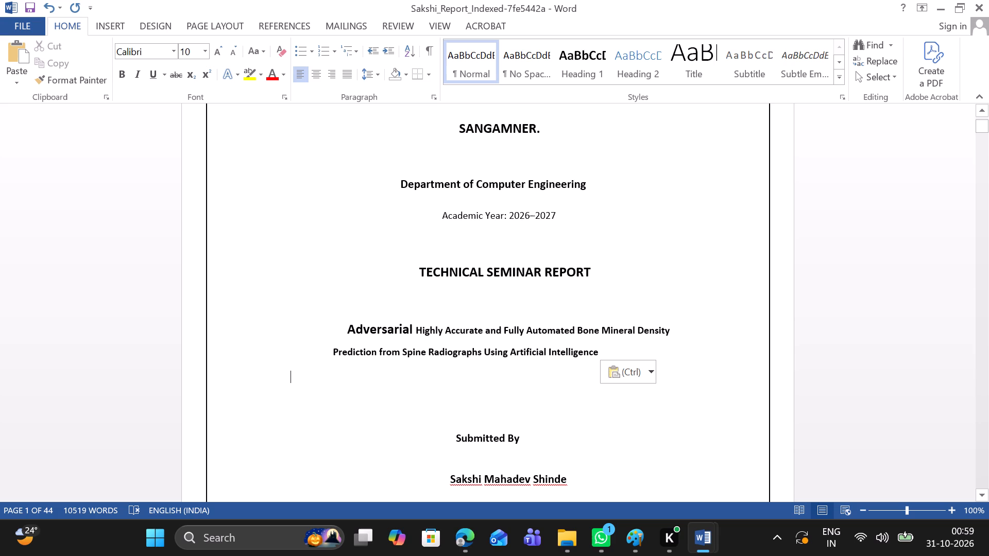
Set the font size of the pasted bone mineral density title to 13.5, matching the word "Adversarial".
left_click_drag(348, 328, 411, 331)
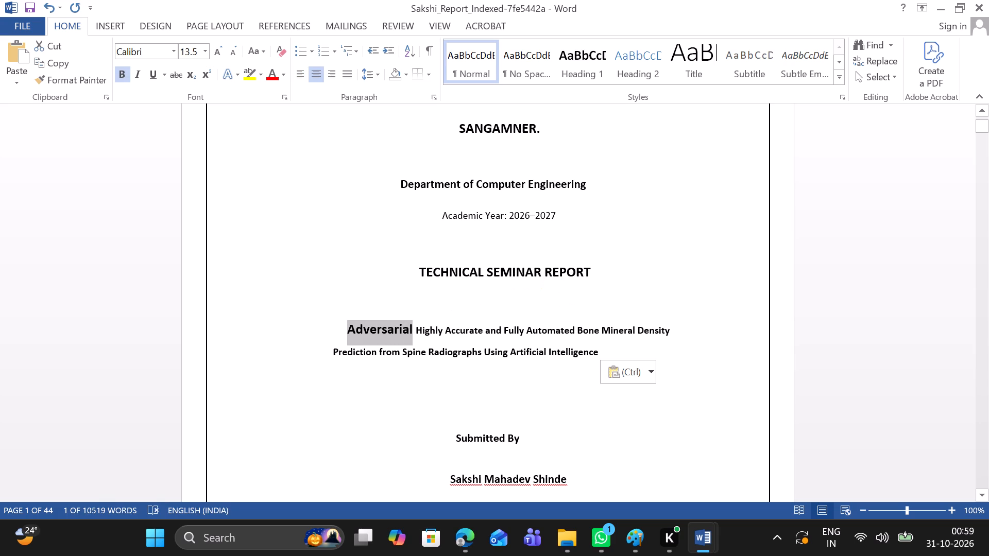
left_click(333, 328)
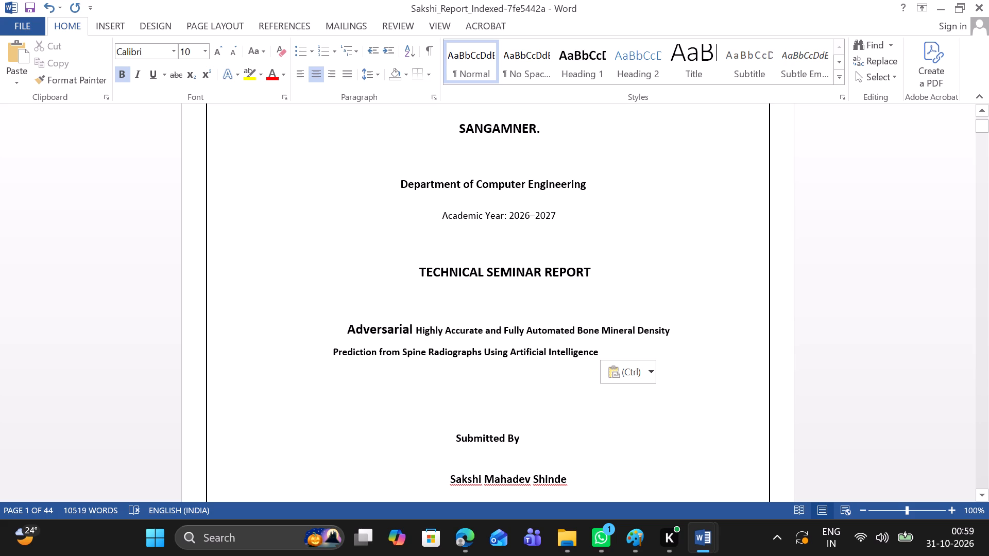
left_click_drag(417, 328, 641, 349)
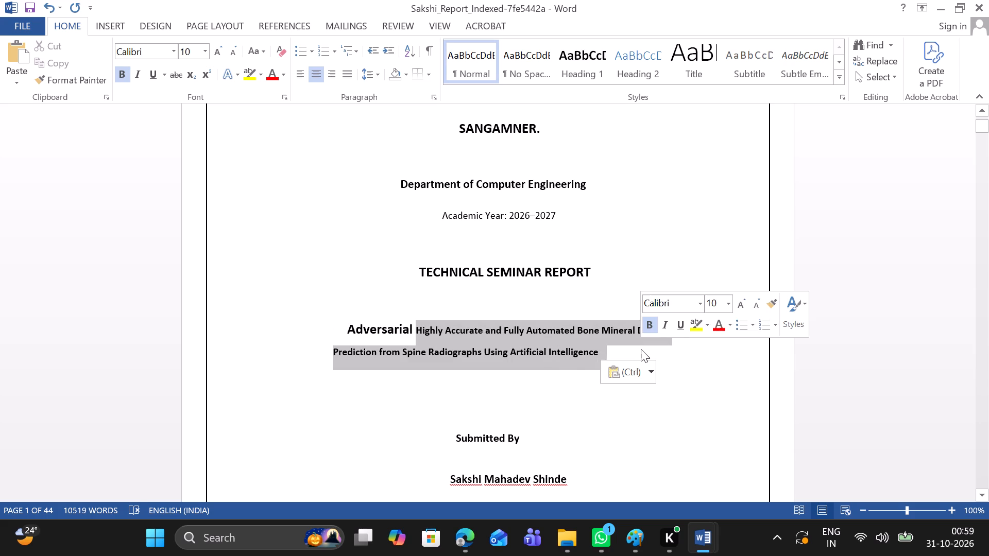
left_click(204, 57)
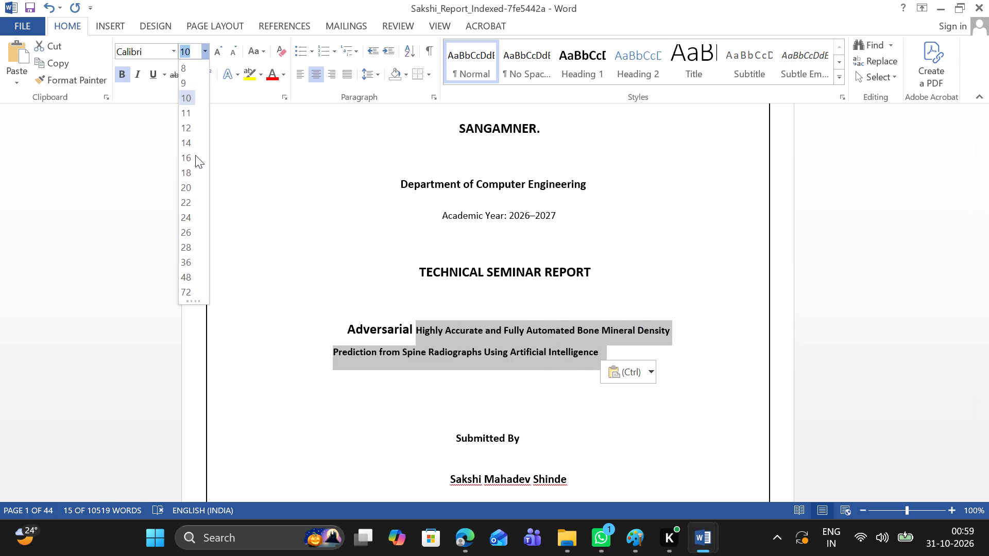
key("BackSpace")
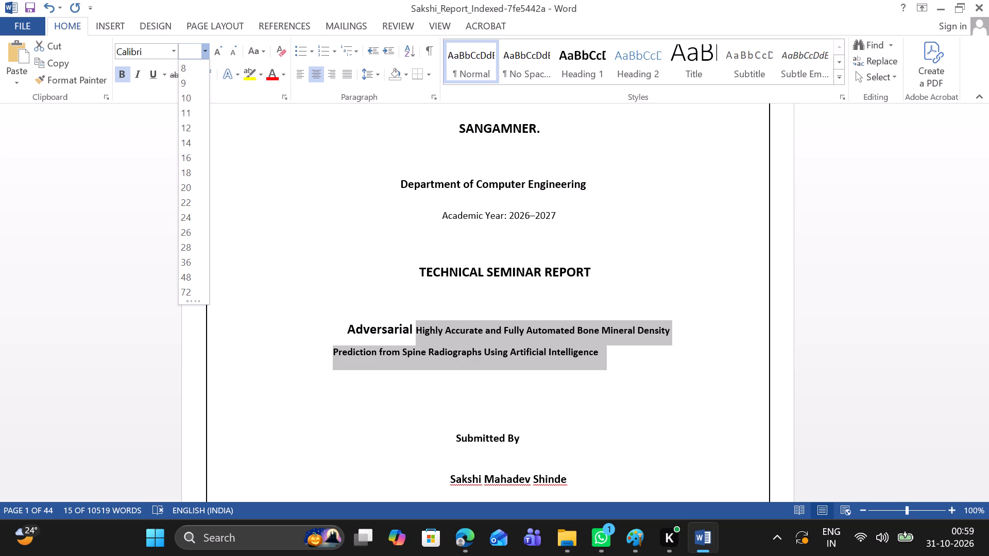
type("13")
key("period")
key("5")
key("Return")
Delete the leftover word "Adversarial" in front of the bone mineral density title.
left_click(419, 334)
key("BackSpace")
key("BackSpace")
key("BackSpace")
key("BackSpace")
key("BackSpace")
key("BackSpace")
key("BackSpace")
key("BackSpace")
key("BackSpace")
key("BackSpace")
key("BackSpace")
key("BackSpace")
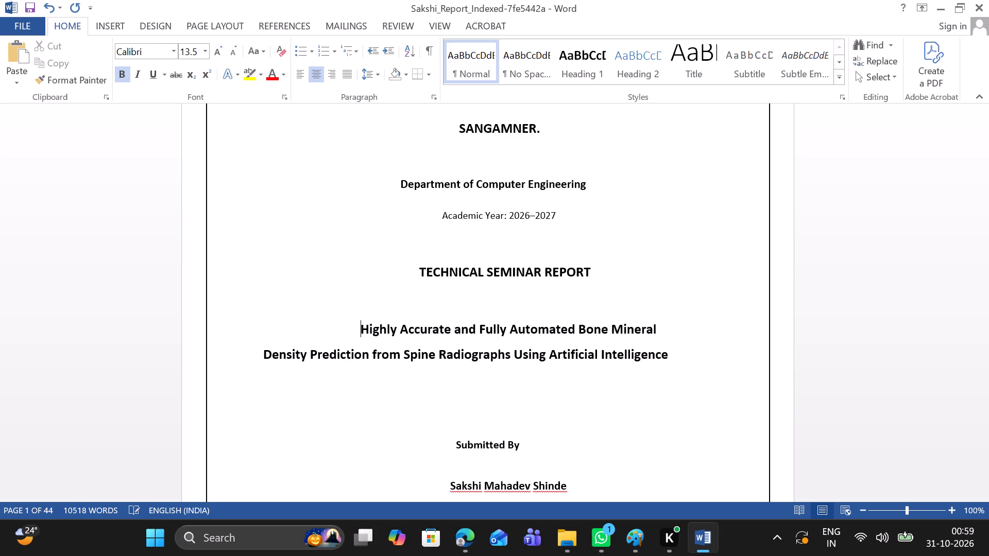
Remove the leading spaces before "Highly Accurate" in the cover page title.
key("BackSpace")
key("BackSpace")
key("BackSpace")
key("BackSpace")
key("BackSpace")
key("BackSpace")
key("BackSpace")
key("BackSpace")
key("BackSpace")
key("BackSpace")
key("BackSpace")
key("BackSpace")
key("BackSpace")
key("BackSpace")
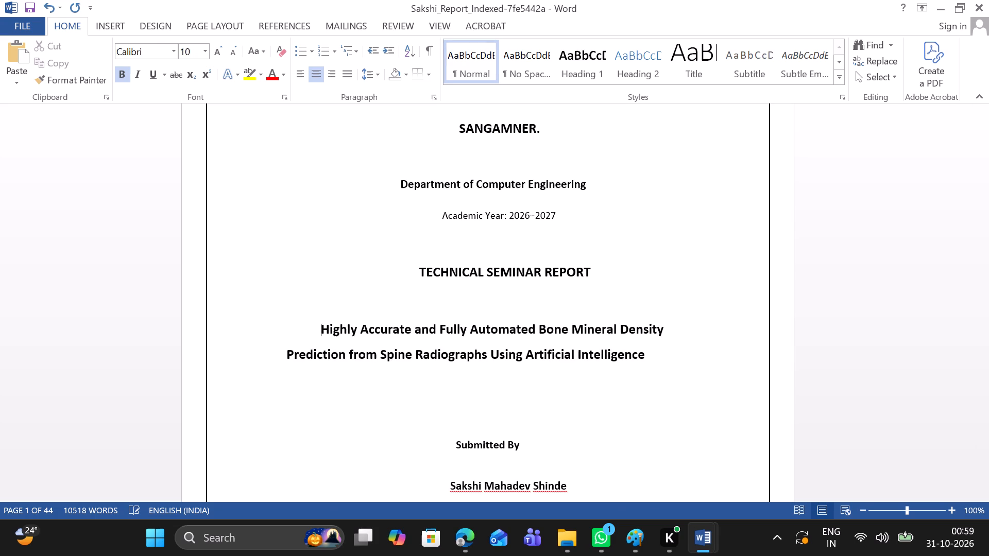
key("BackSpace")
key("BackSpace")
key("BackSpace")
key("BackSpace")
key("BackSpace")
key("BackSpace")
key("BackSpace")
key("BackSpace")
key("BackSpace")
key("BackSpace")
key("BackSpace")
key("BackSpace")
key("BackSpace")
key("BackSpace")
key("BackSpace")
key("BackSpace")
key("BackSpace")
key("BackSpace")
key("BackSpace")
key("BackSpace")
key("BackSpace")
key("BackSpace")
key("BackSpace")
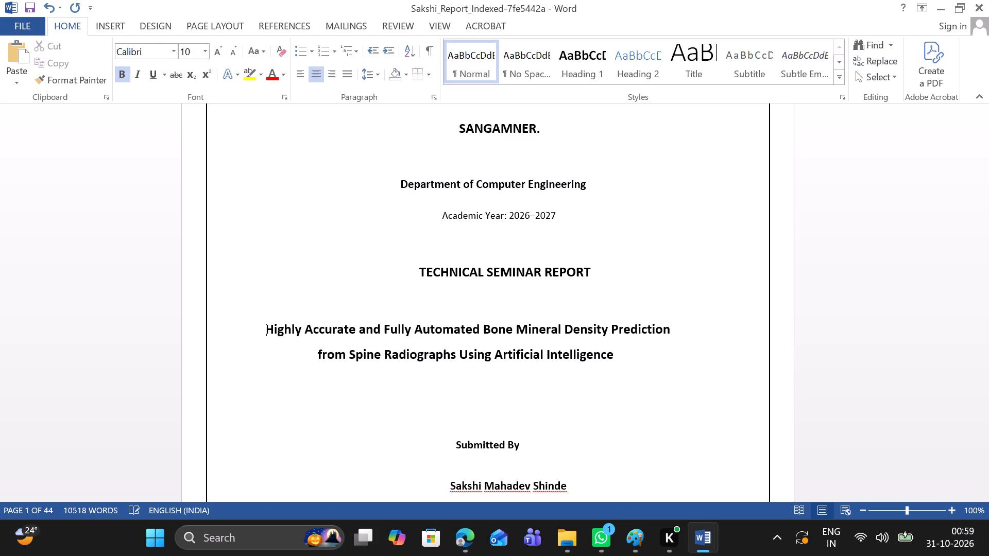
Shift the title's first line, starting "Highly Accurate", towards the page centre with twenty-one leading spaces.
key("space")
key("space")
key("space")
key("space")
key("space")
key("space")
key("space")
key("space")
key("space")
key("space")
key("space")
key("space")
key("space")
key("space")
key("space")
key("space")
key("space")
key("space")
key("space")
key("space")
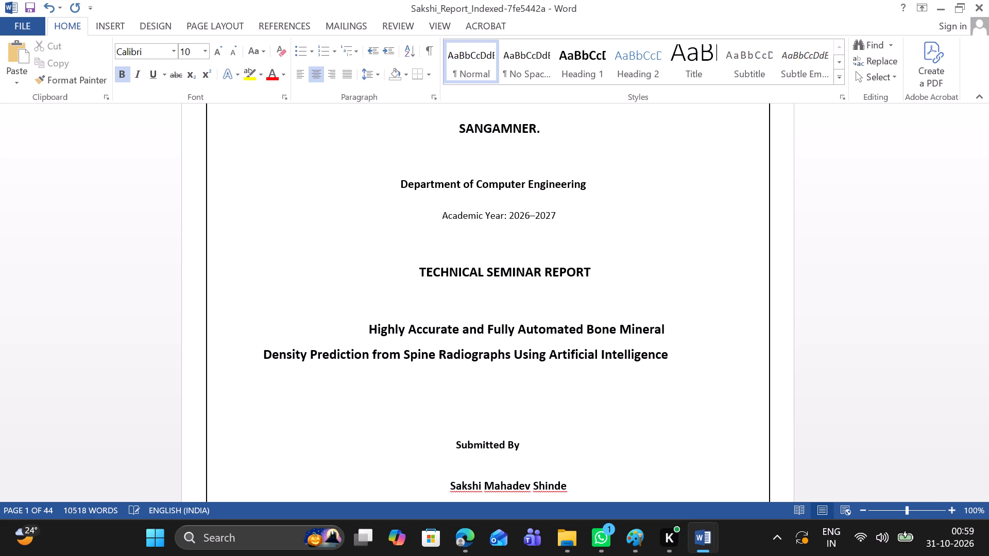
key("space")
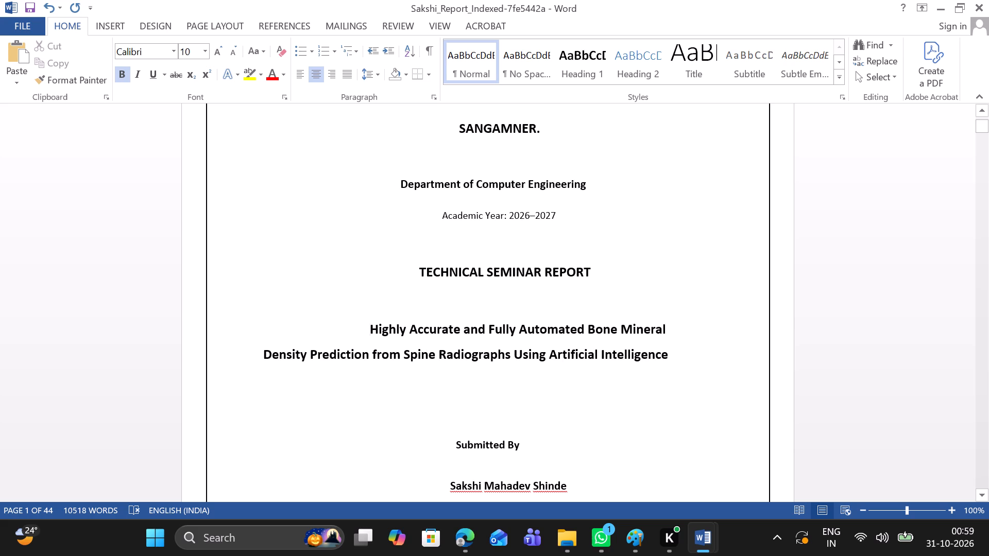
Try to shift the title's second line by inserting nineteen spaces before "Density Prediction".
left_click(255, 354)
key("space")
key("space")
key("space")
key("space")
key("space")
key("space")
key("space")
key("space")
key("space")
key("space")
key("space")
key("space")
key("space")
key("space")
key("space")
key("space")
key("space")
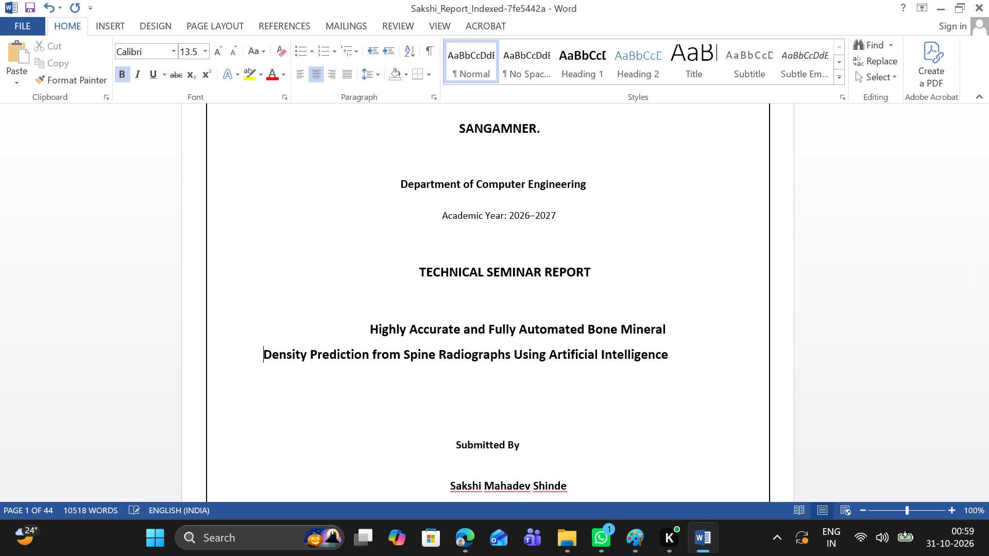
left_click(255, 354)
key("space")
key("space")
Shift the title's first line further with a net eight more spaces before "Highly Accurate", keeping "Mineral" on that line.
left_click(367, 329)
key("space")
key("space")
key("space")
key("space")
key("space")
key("space")
key("space")
key("space")
key("space")
key("space")
key("space")
key("space")
key("space")
key("space")
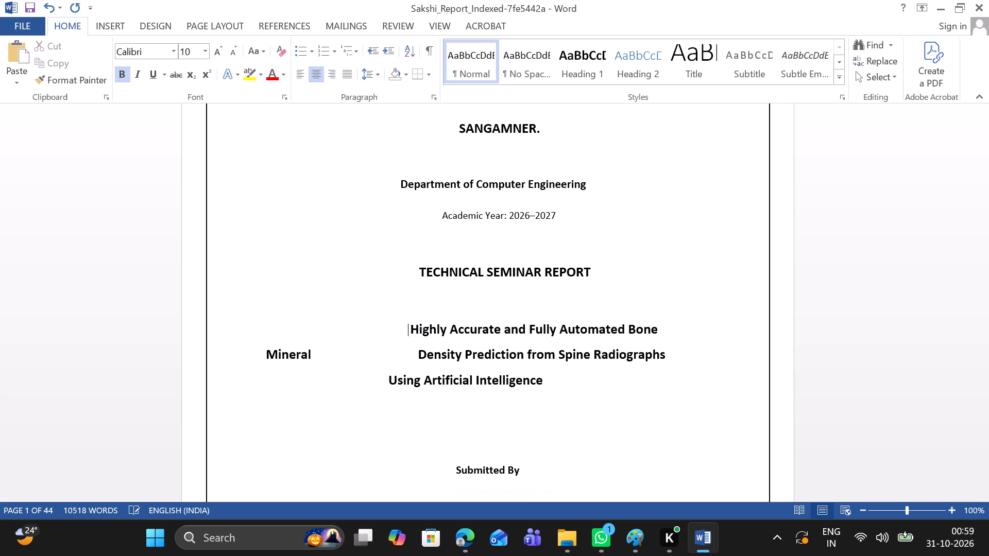
key("BackSpace")
key("BackSpace")
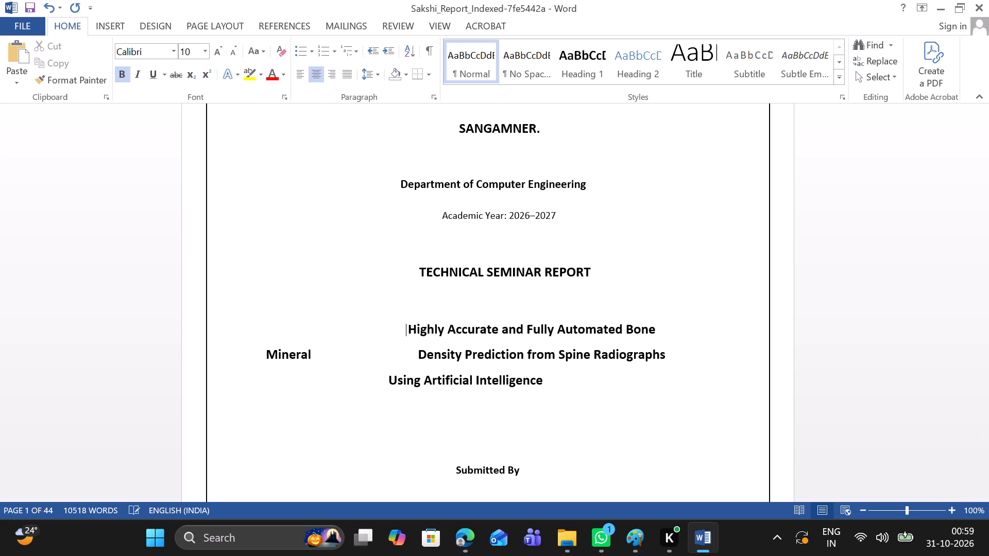
key("BackSpace")
key("BackSpace")
key("BackSpace")
key("BackSpace")
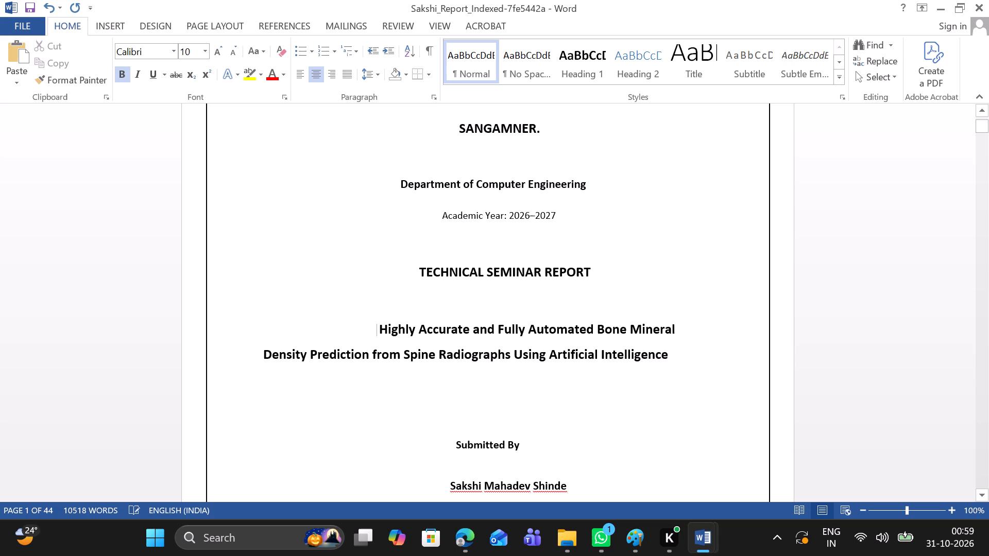
Break the title after "Using" so that "Artificial Intelligence" starts its own line.
left_click(545, 356)
key("Return")
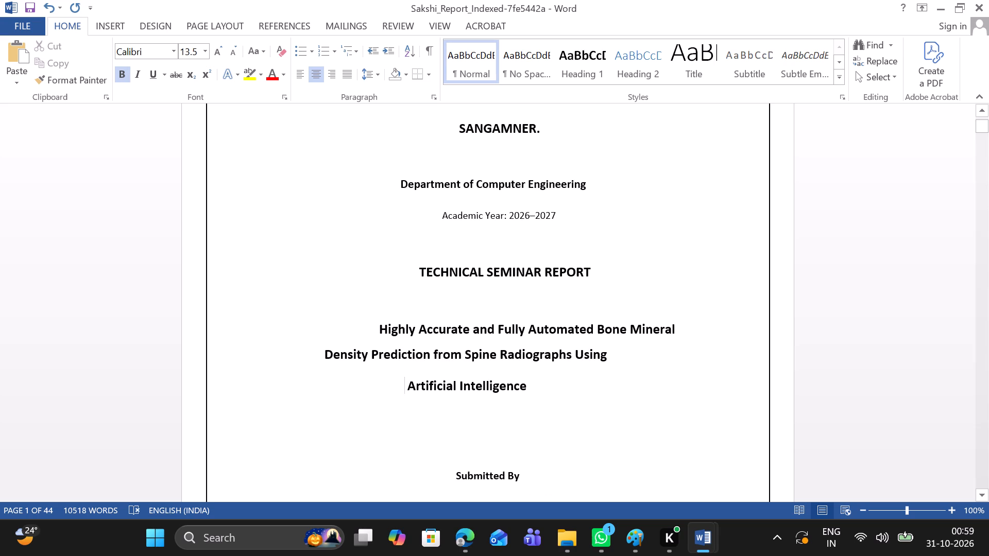
Try to shift the title's second line again by inserting seventeen spaces before "Density Prediction".
left_click(311, 357)
key("space")
key("space")
key("space")
key("space")
key("space")
key("space")
key("space")
key("space")
key("space")
key("space")
key("space")
key("space")
key("space")
key("space")
key("space")
key("space")
key("space")
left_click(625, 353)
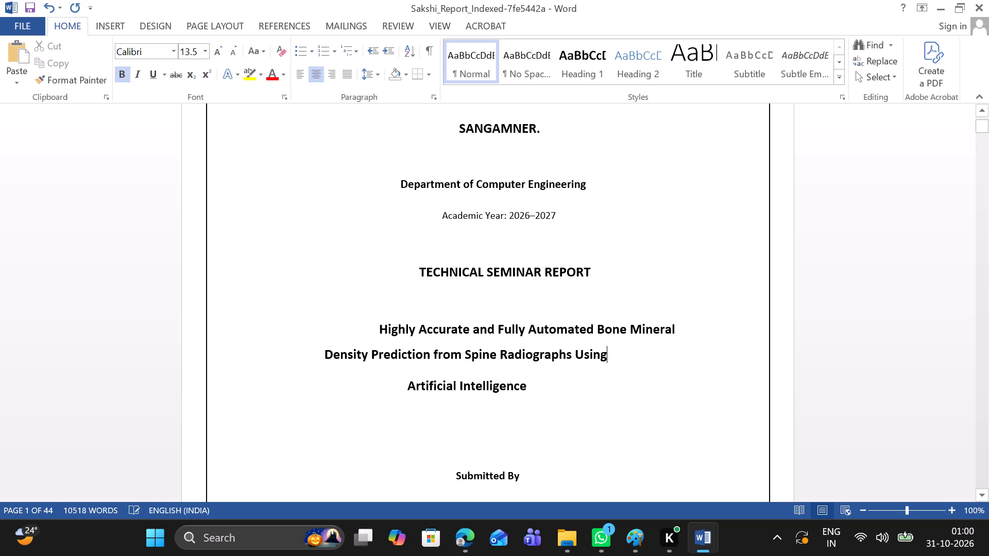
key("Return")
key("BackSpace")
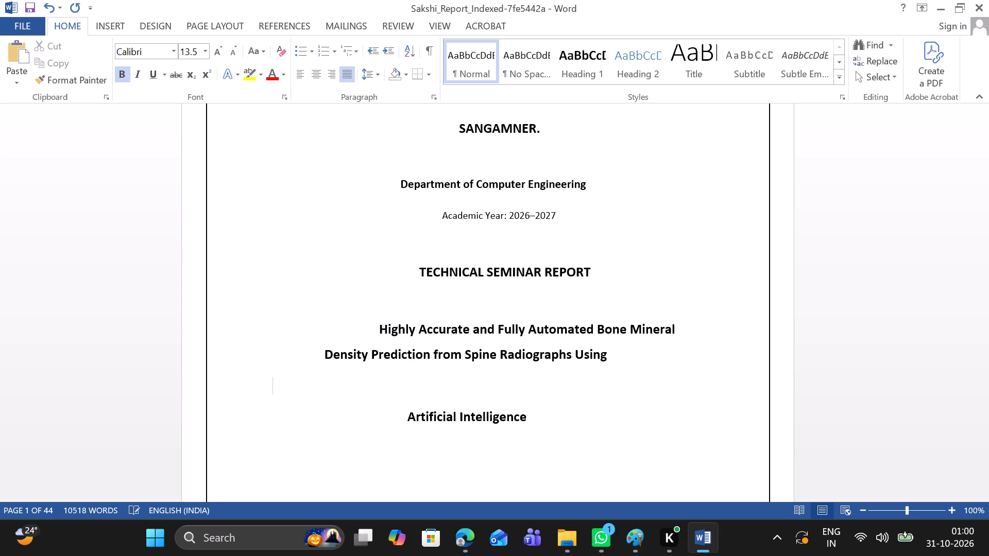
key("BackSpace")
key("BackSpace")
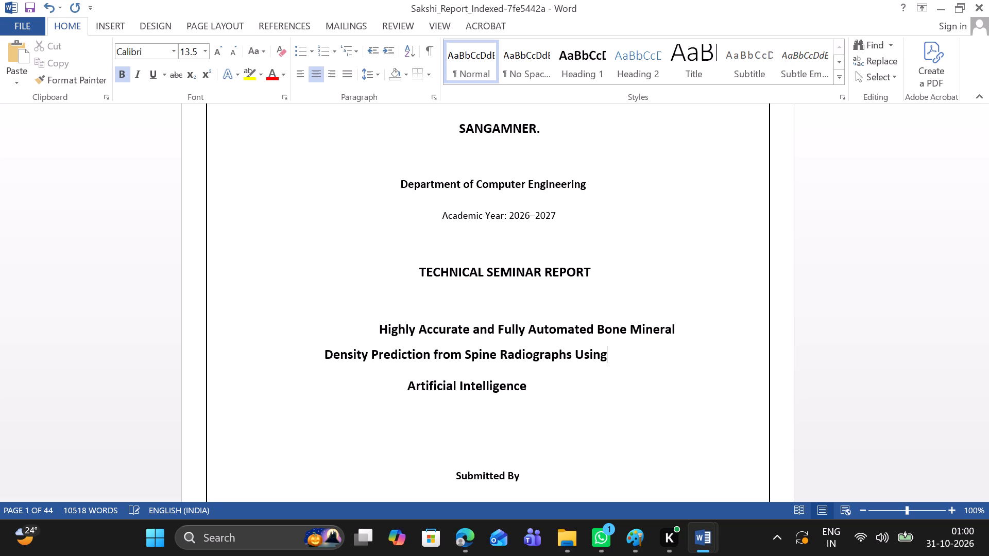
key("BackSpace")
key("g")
Break the title before "Using" so that this word sits on its own line above "Artificial Intelligence".
left_click(572, 359)
key("Return")
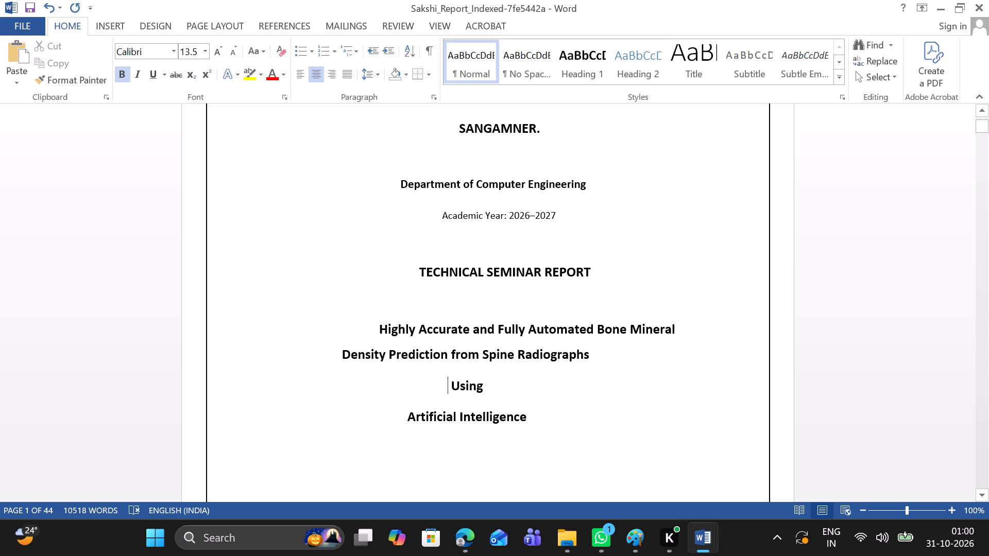
Remove sixteen spaces before "Highly Accurate" to shift the title's first line back.
left_click(376, 322)
key("BackSpace")
key("BackSpace")
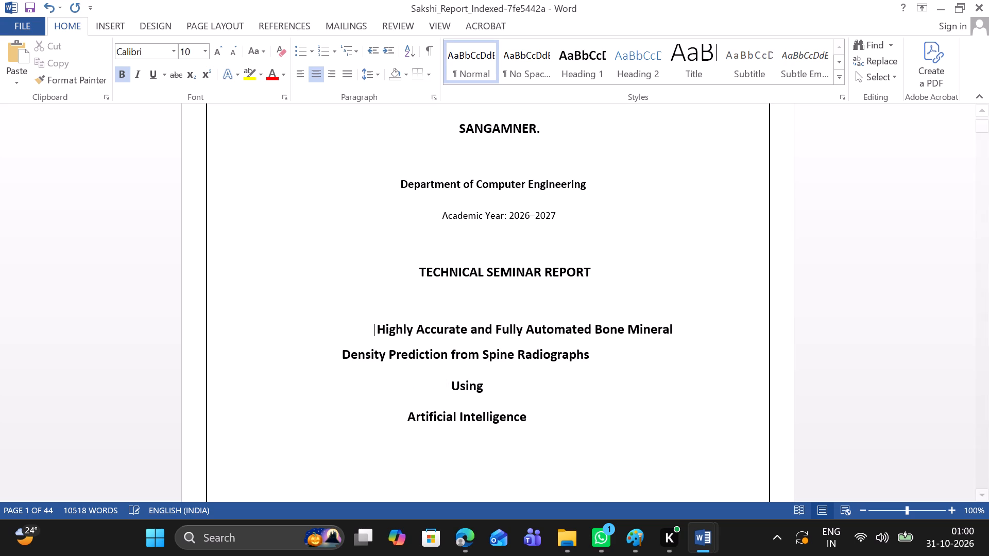
key("BackSpace")
key("BackSpace")
key("BackSpace")
key("BackSpace")
key("BackSpace")
key("BackSpace")
key("BackSpace")
key("BackSpace")
key("BackSpace")
key("BackSpace")
key("BackSpace")
key("BackSpace")
key("BackSpace")
key("BackSpace")
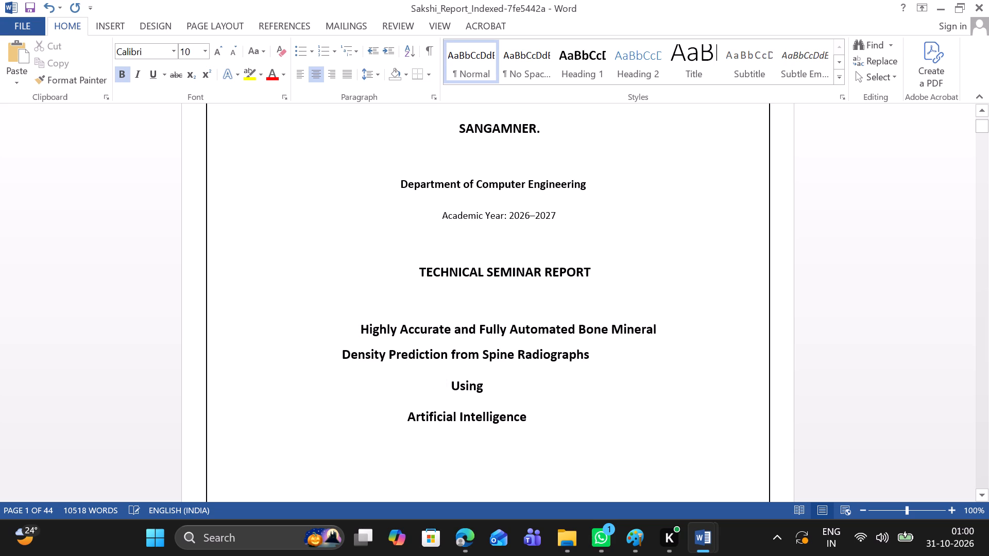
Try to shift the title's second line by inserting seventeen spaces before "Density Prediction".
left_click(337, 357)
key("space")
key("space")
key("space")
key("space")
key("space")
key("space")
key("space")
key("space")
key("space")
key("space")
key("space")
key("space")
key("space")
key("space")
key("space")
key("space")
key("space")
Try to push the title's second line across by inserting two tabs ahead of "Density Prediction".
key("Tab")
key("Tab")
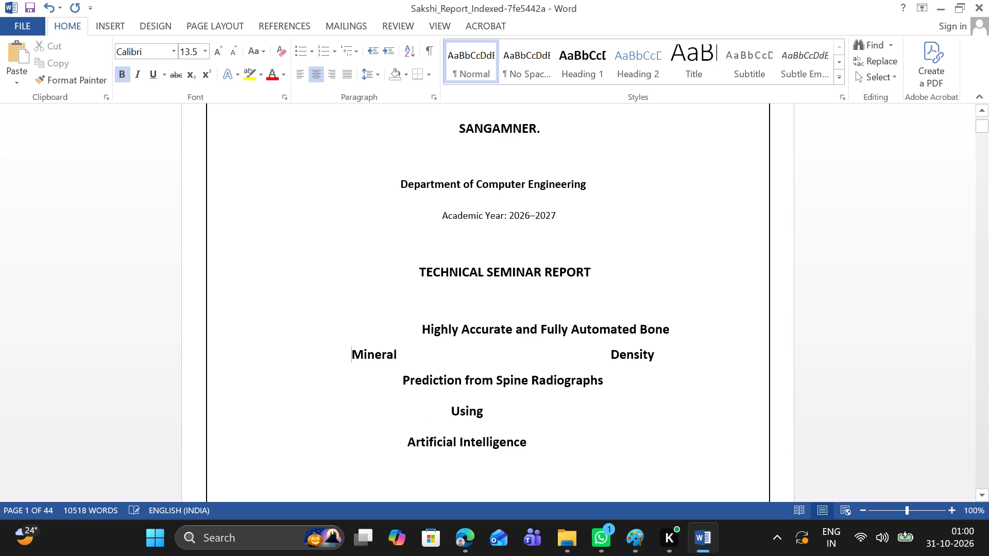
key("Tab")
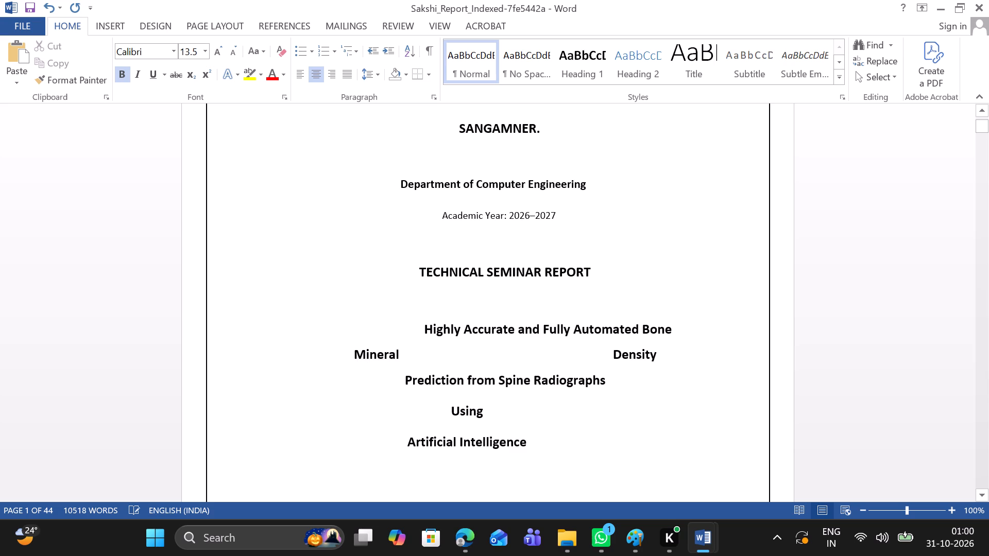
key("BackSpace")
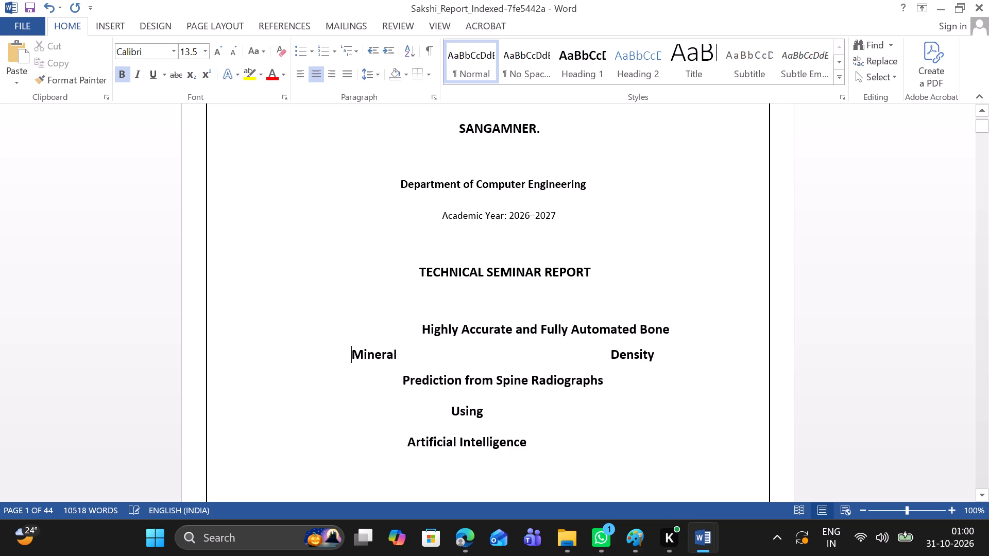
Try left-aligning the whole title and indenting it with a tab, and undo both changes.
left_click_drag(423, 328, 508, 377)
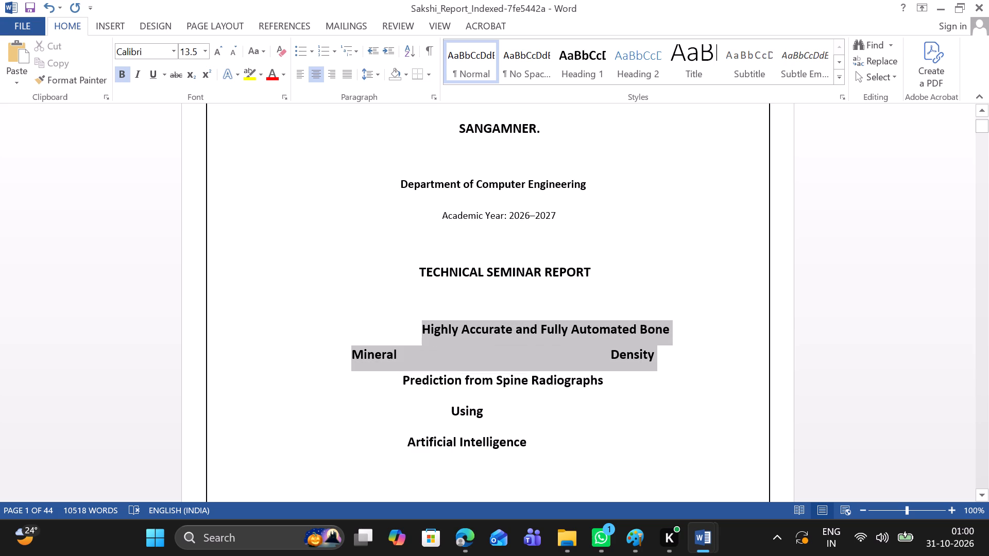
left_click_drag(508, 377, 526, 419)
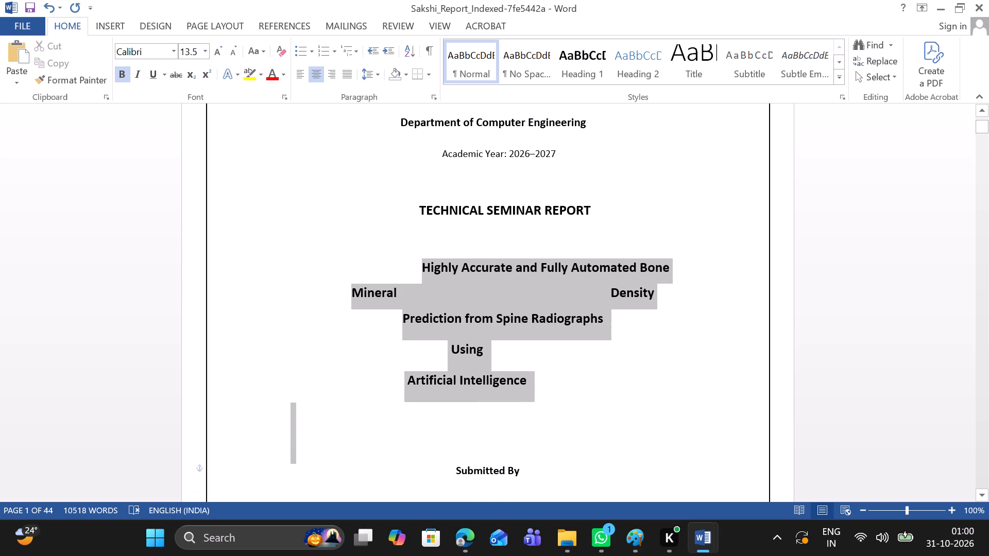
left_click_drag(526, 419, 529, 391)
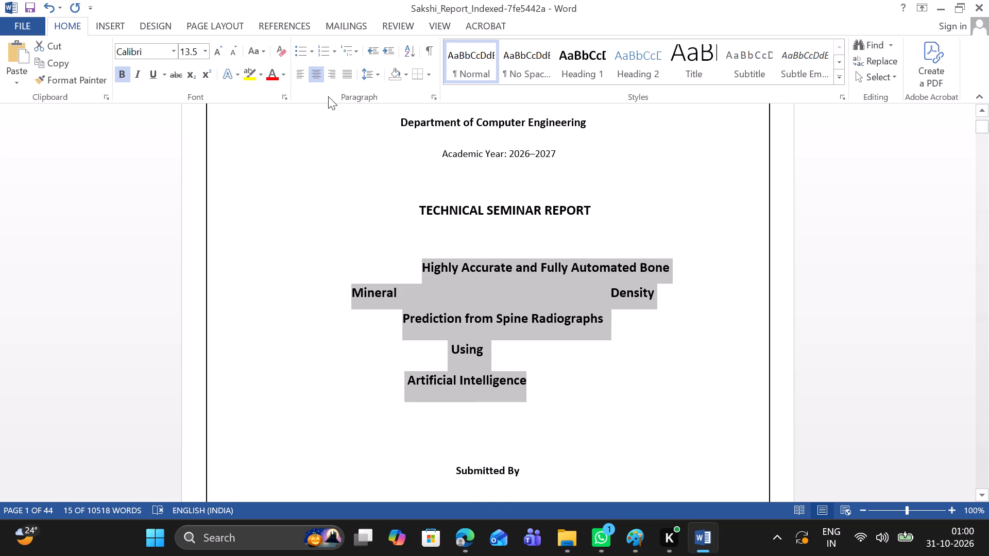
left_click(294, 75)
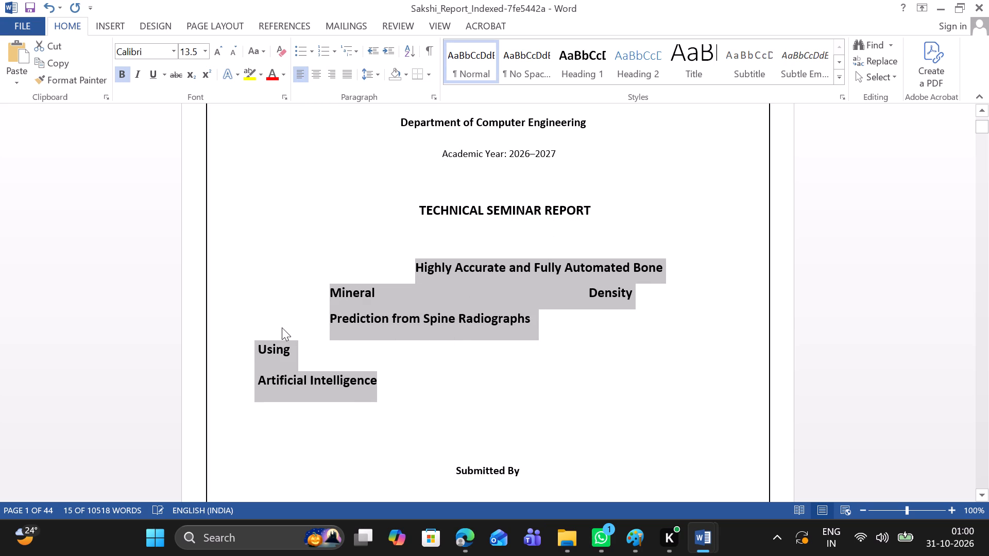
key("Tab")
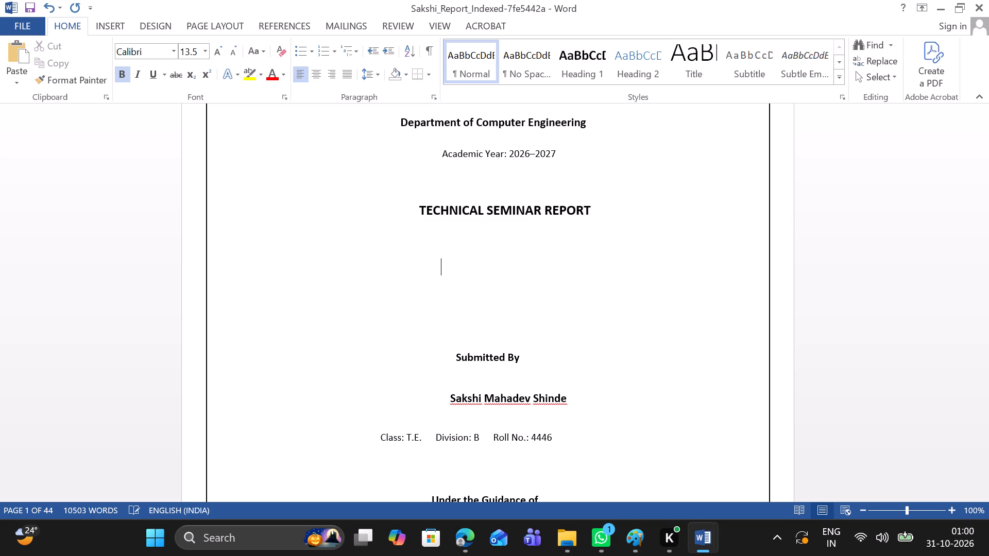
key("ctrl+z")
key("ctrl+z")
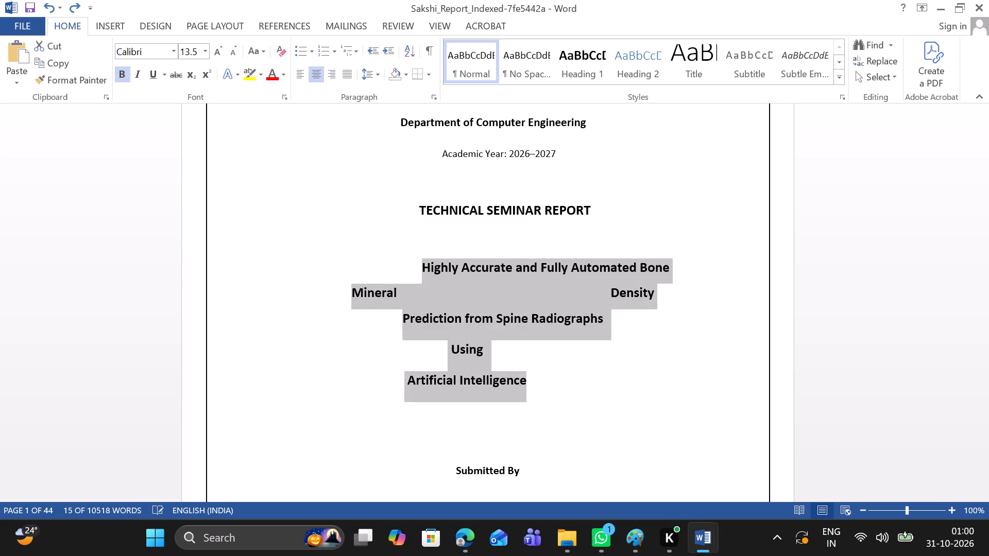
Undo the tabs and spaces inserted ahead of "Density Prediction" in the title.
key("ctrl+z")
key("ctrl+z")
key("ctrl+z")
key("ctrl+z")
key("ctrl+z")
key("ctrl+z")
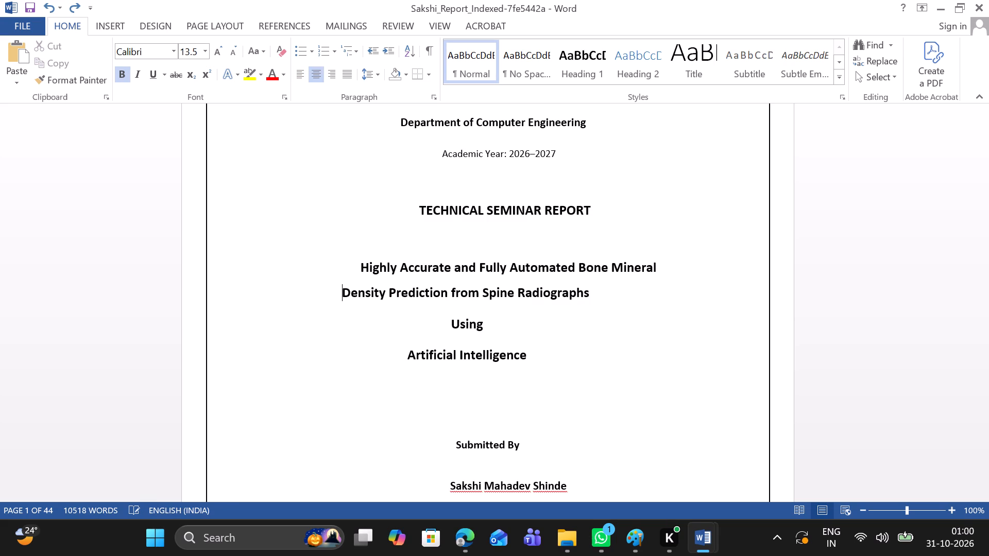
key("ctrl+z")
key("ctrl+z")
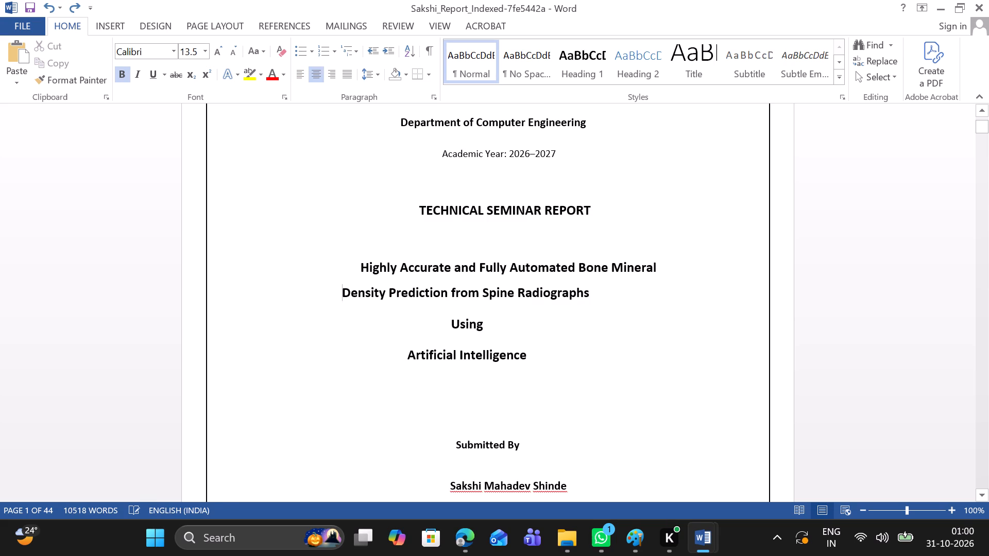
Rejoin "Using" to the end of the title line "Density Prediction from Spine Radiographs".
left_click(446, 326)
key("BackSpace")
key("BackSpace")
key("BackSpace")
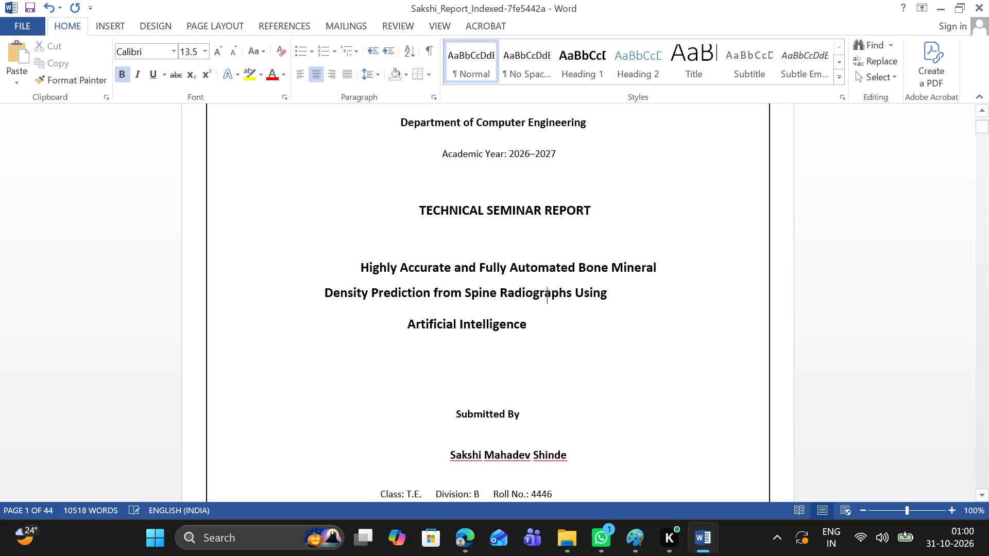
left_click(404, 326)
Justify the whole title, from "Highly Accurate" through "Artificial Intelligence".
left_click_drag(352, 269, 535, 335)
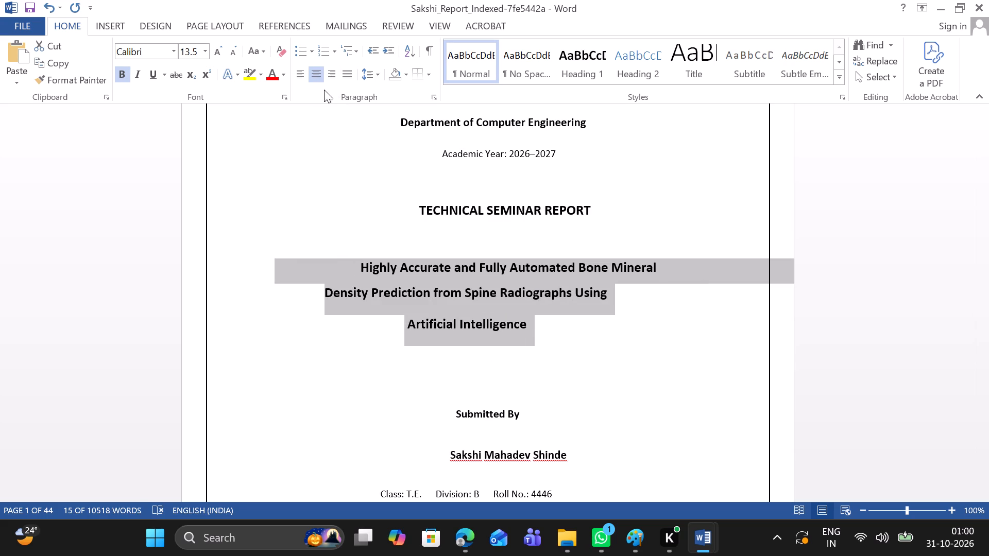
left_click(343, 75)
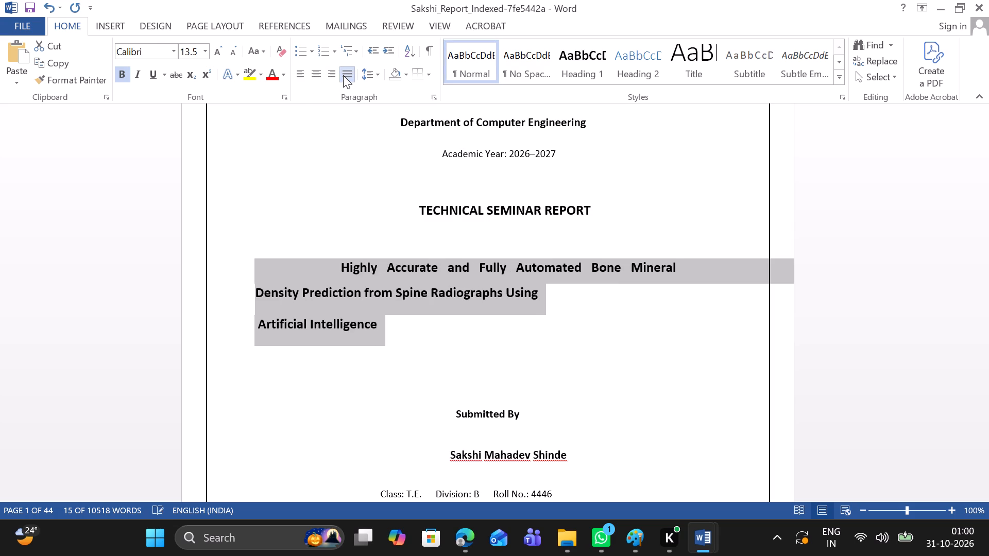
Try to indent the title's second line by inserting ten spaces before "Density Prediction".
left_click(368, 299)
left_click(257, 296)
key("space")
key("space")
key("space")
key("space")
key("space")
key("space")
key("space")
key("space")
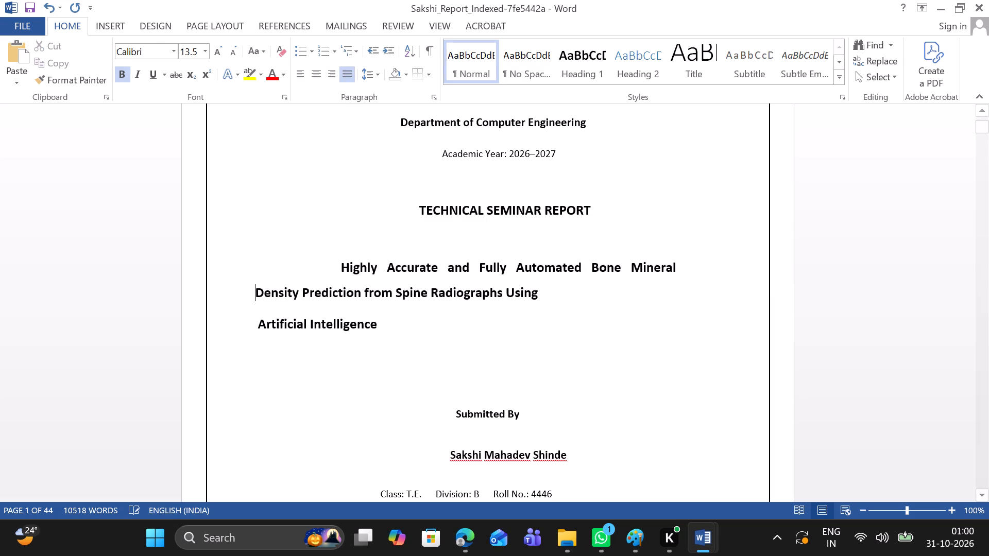
key("space")
key("space")
Break the title before "Density Prediction" and indent that new line with spaces until it starts slightly inside the line above.
key("Return")
key("space")
key("space")
key("space")
key("space")
key("space")
key("space")
key("space")
key("space")
key("space")
key("space")
key("space")
key("space")
key("space")
key("space")
key("space")
key("space")
key("space")
key("space")
key("space")
key("space")
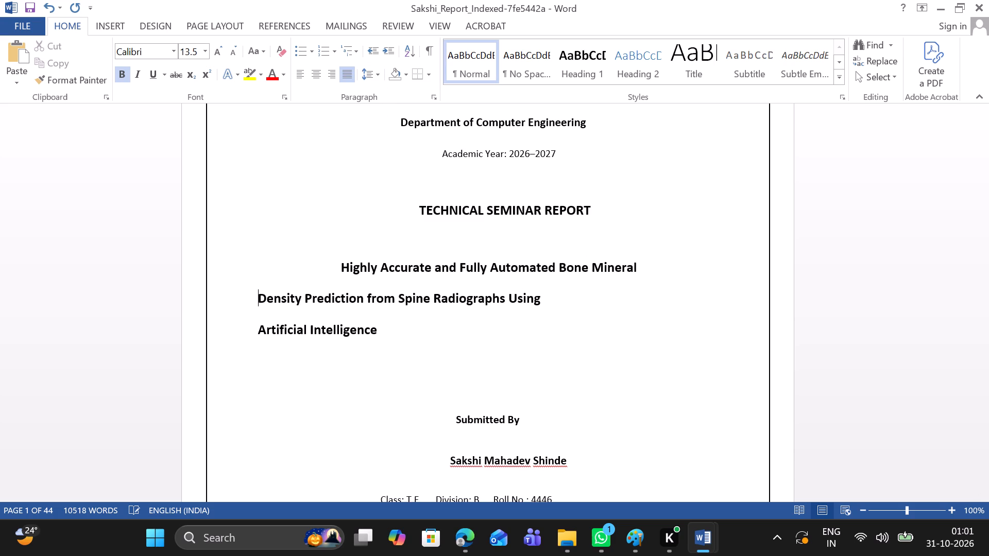
key("space")
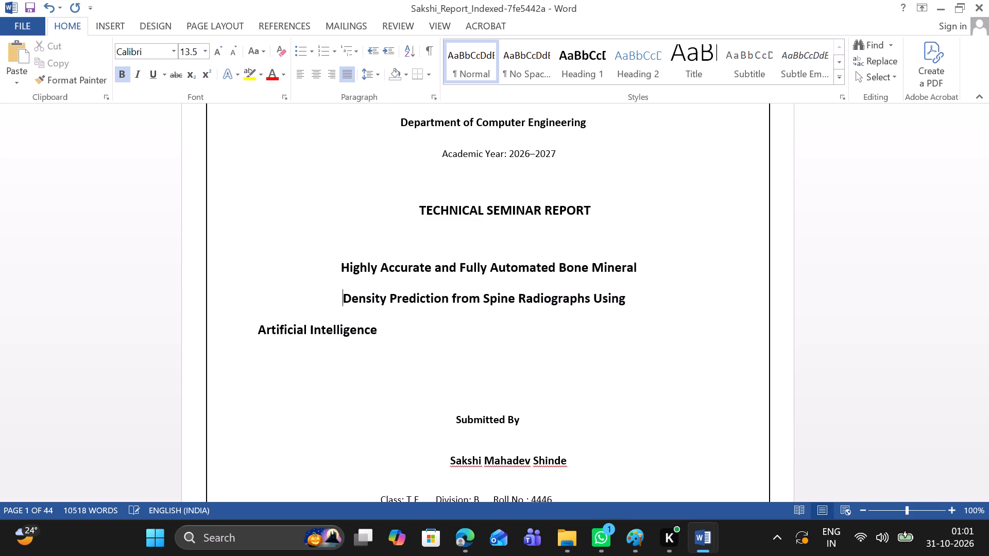
key("space")
key("space")
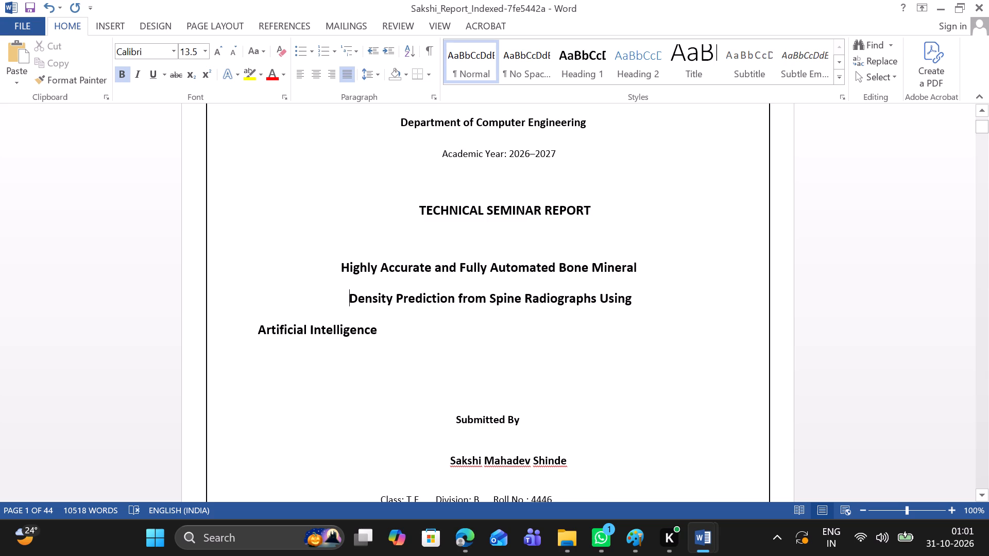
Indent the title's last line, "Artificial Intelligence", with spaces until it sits centred beneath the lines above.
left_click(247, 326)
key("space")
key("space")
key("space")
key("space")
key("space")
key("space")
key("space")
key("space")
key("space")
key("space")
key("space")
key("space")
key("space")
key("space")
key("space")
key("space")
key("space")
key("space")
key("space")
key("space")
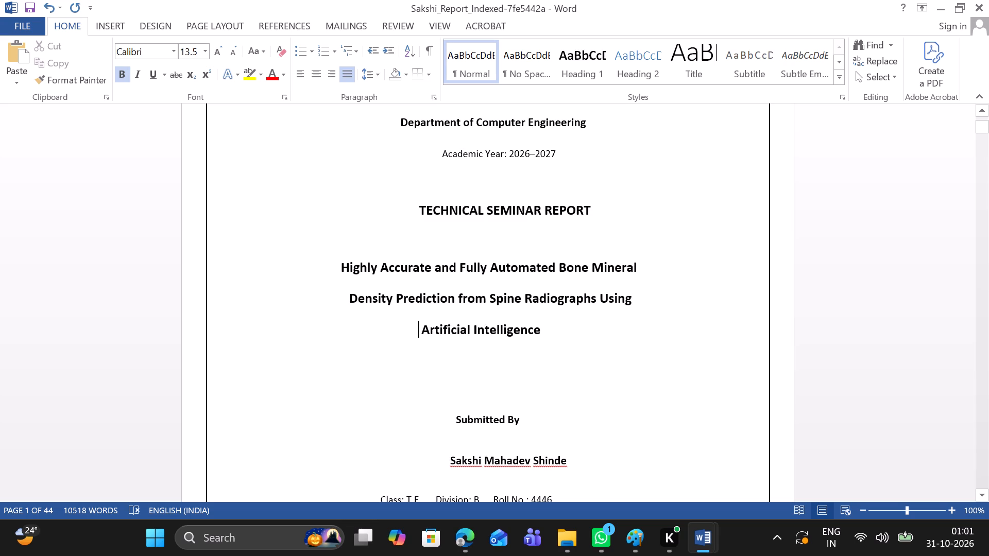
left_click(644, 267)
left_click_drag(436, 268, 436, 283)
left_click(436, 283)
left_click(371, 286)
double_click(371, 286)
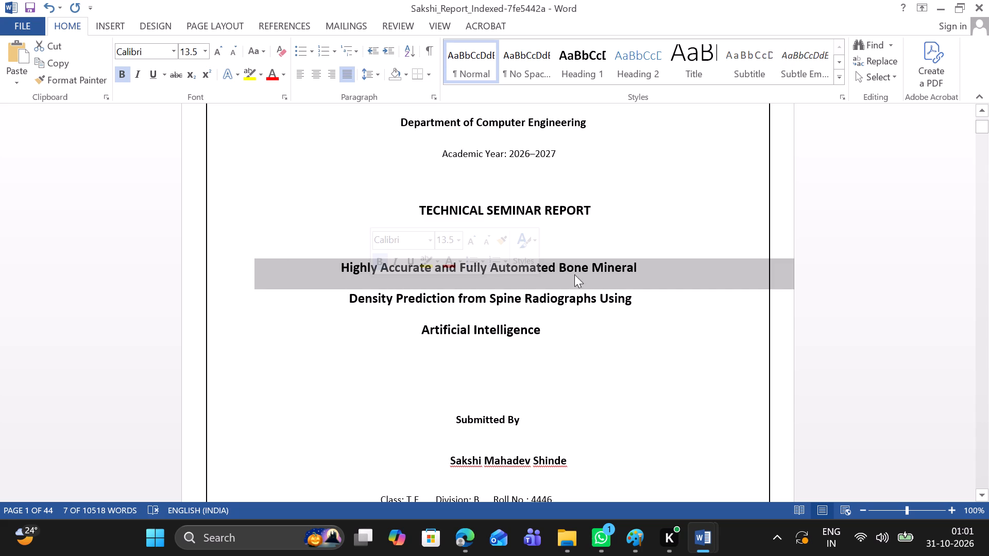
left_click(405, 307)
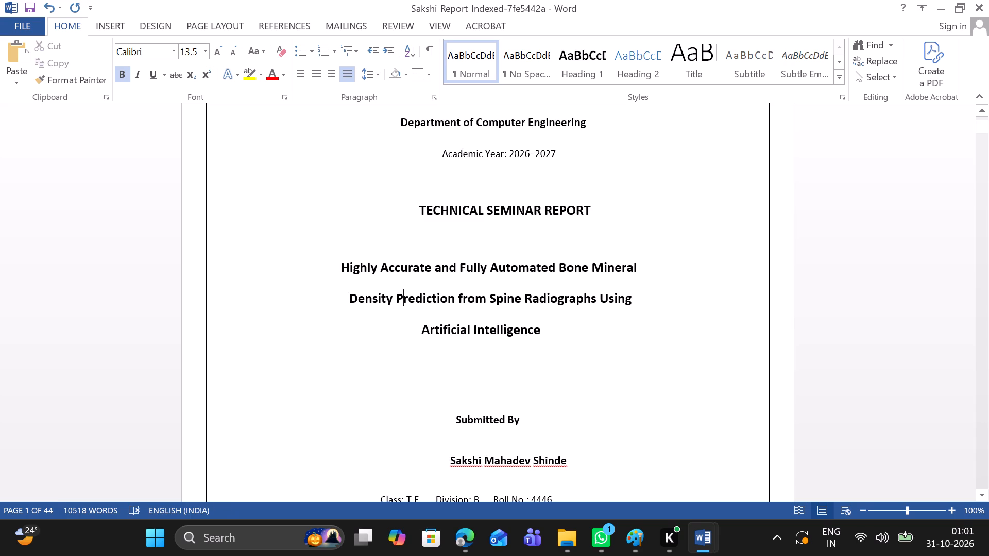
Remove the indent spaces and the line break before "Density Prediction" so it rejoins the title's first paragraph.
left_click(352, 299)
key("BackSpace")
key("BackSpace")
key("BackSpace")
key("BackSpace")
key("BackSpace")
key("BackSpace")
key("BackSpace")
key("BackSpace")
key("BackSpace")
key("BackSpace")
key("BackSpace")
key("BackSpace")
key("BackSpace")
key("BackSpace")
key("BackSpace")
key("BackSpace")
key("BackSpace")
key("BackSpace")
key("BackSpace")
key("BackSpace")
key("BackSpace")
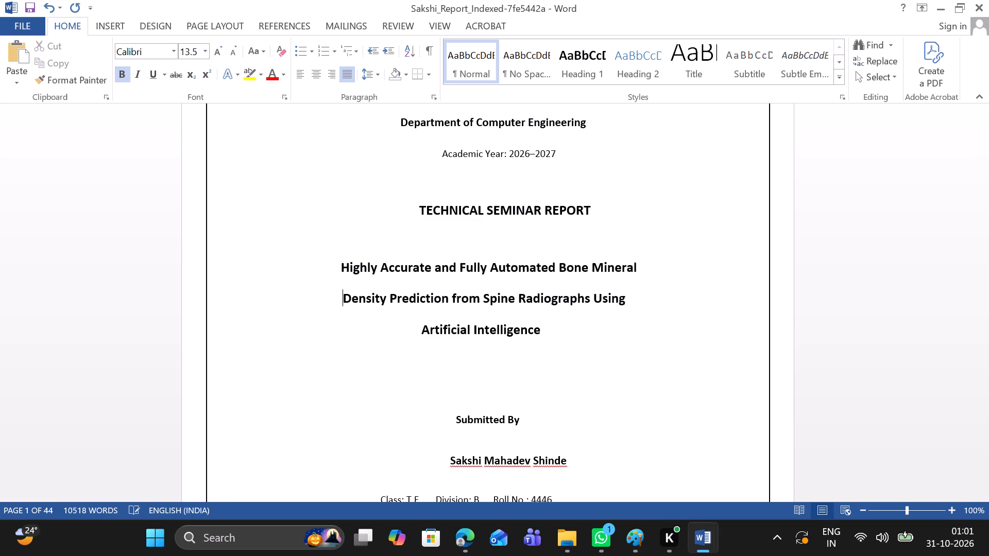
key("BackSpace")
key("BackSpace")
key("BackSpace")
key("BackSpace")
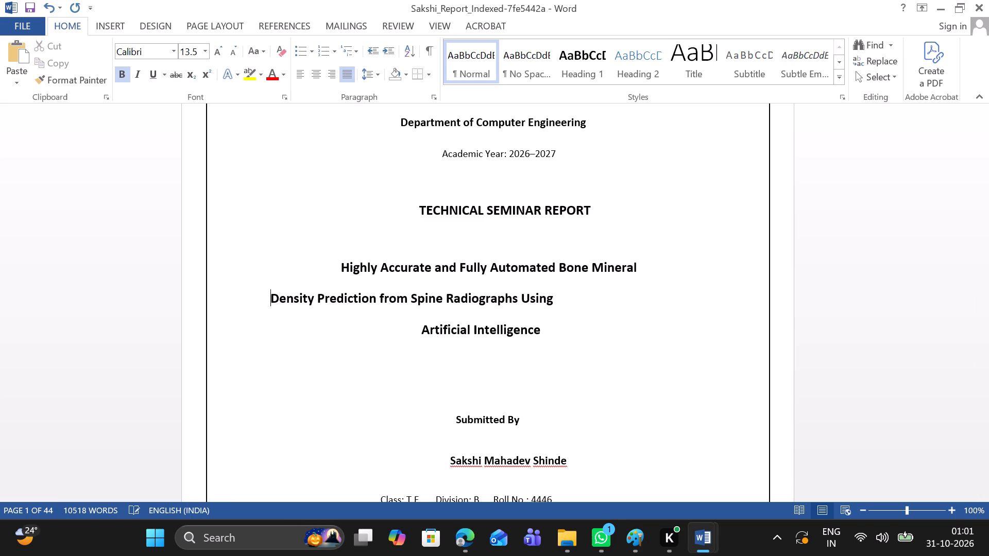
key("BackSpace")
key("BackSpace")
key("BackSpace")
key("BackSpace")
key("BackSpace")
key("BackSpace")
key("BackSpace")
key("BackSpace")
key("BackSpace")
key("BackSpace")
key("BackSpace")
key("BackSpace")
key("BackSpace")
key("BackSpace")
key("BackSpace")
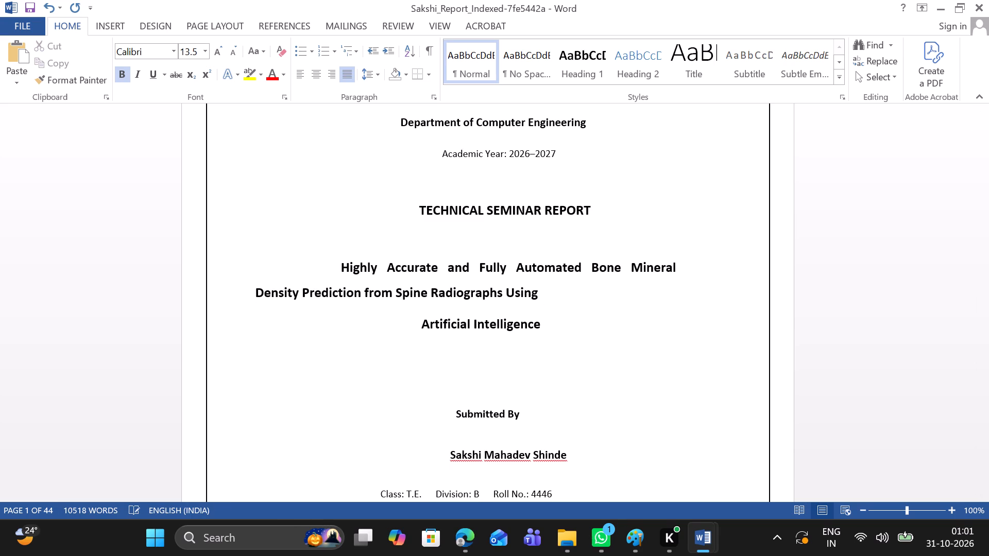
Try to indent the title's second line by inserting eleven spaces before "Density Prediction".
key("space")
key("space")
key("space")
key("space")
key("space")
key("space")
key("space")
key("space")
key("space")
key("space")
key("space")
Replace the whole title with a fresh paste of the copied title, "Highly Accurate and Fully Automated Bone Mineral Density Prediction… Using Artificial Intelligence".
left_click_drag(338, 265, 464, 320)
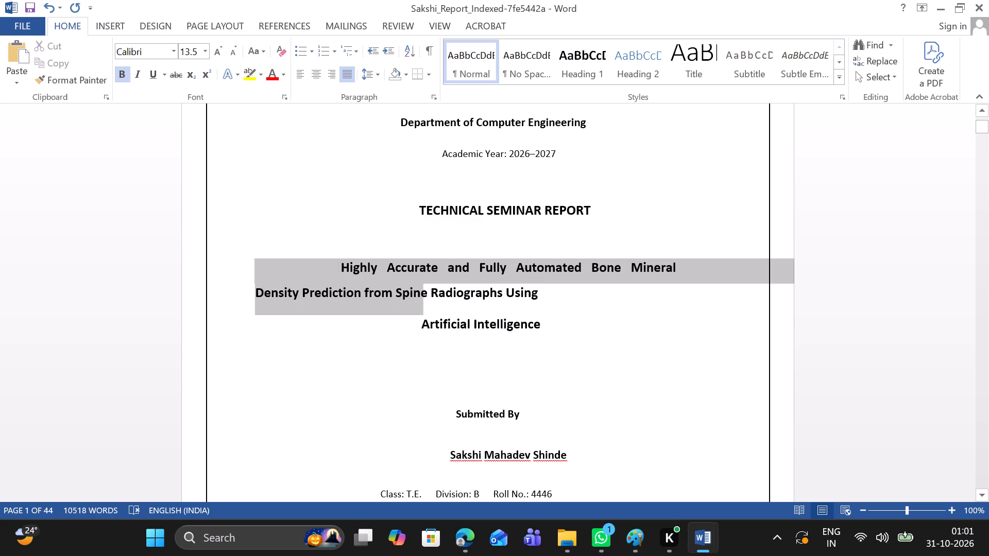
left_click_drag(464, 320, 524, 328)
key("BackSpace")
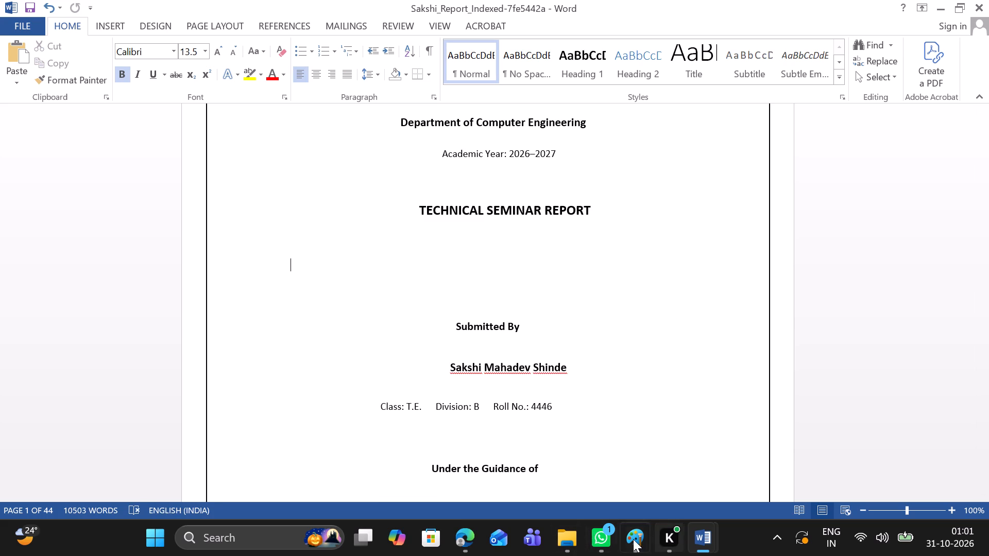
left_click(474, 260)
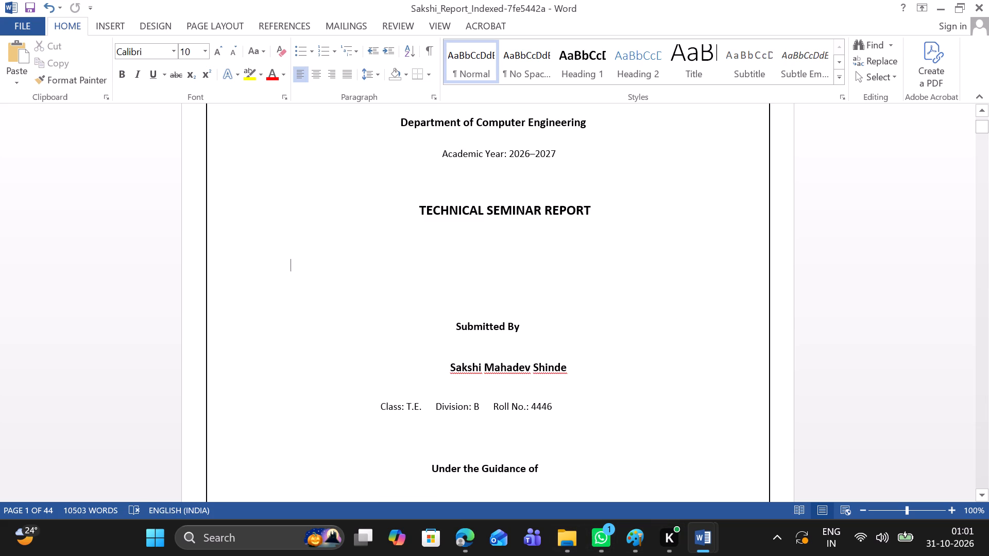
key("ctrl+v")
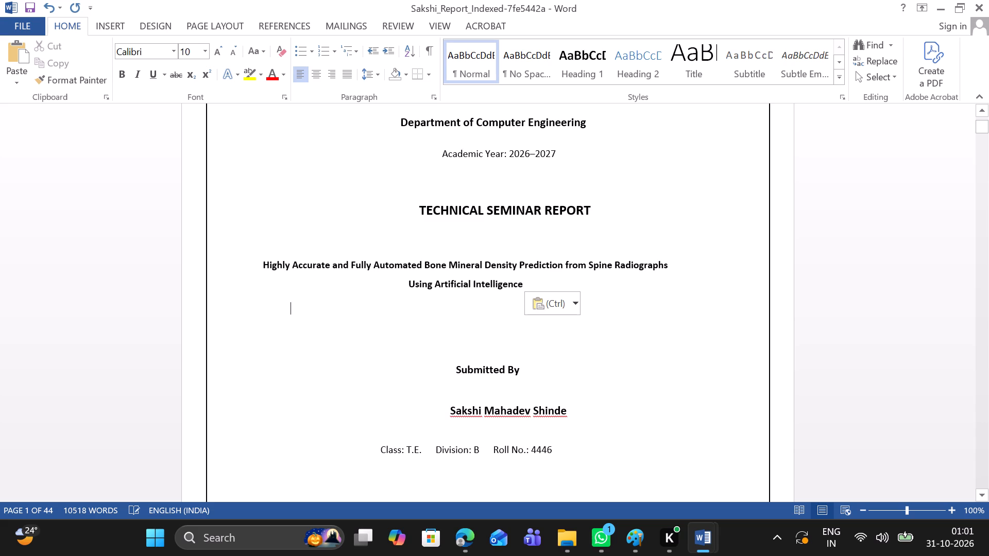
Insert spaces before "Highly Accurate" in the pasted title until "Radiographs" wraps onto the second line.
left_click(261, 262)
key("space")
key("space")
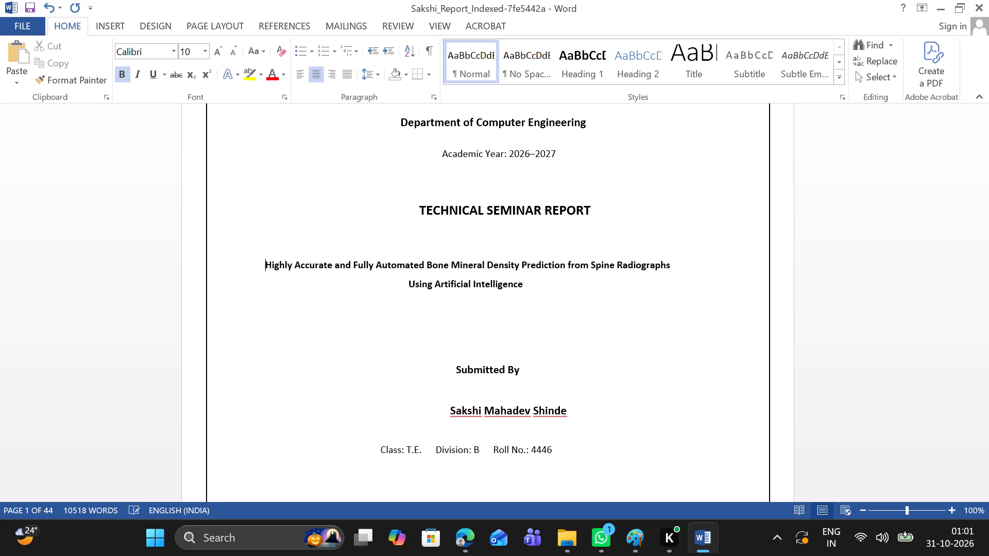
key("space")
key("space")
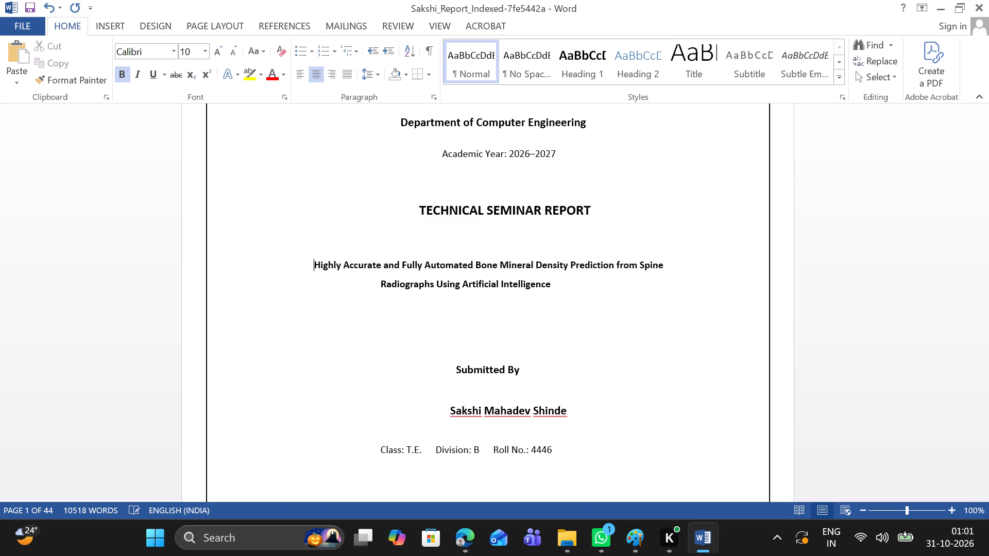
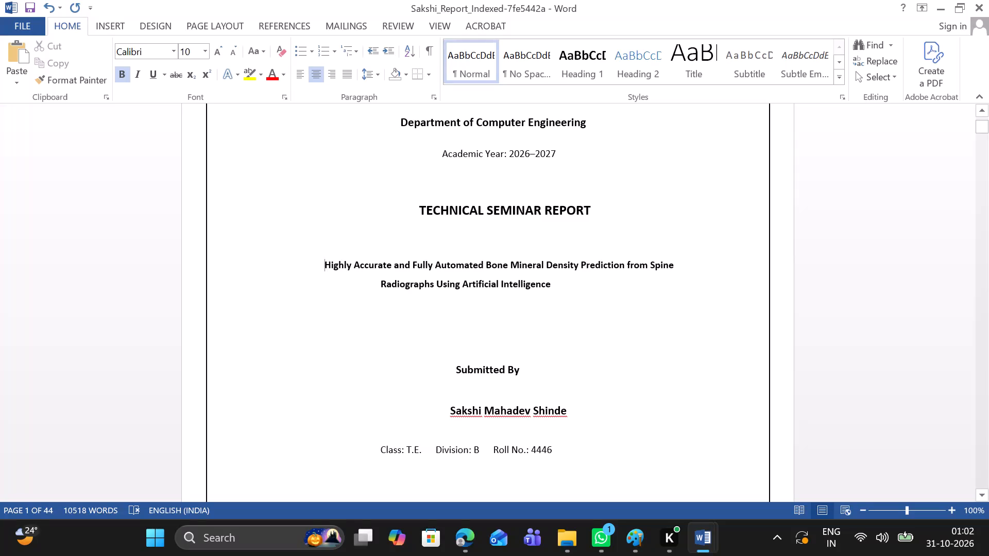
Set the font size of the whole pasted title to 13.5.
left_click_drag(319, 258, 345, 260)
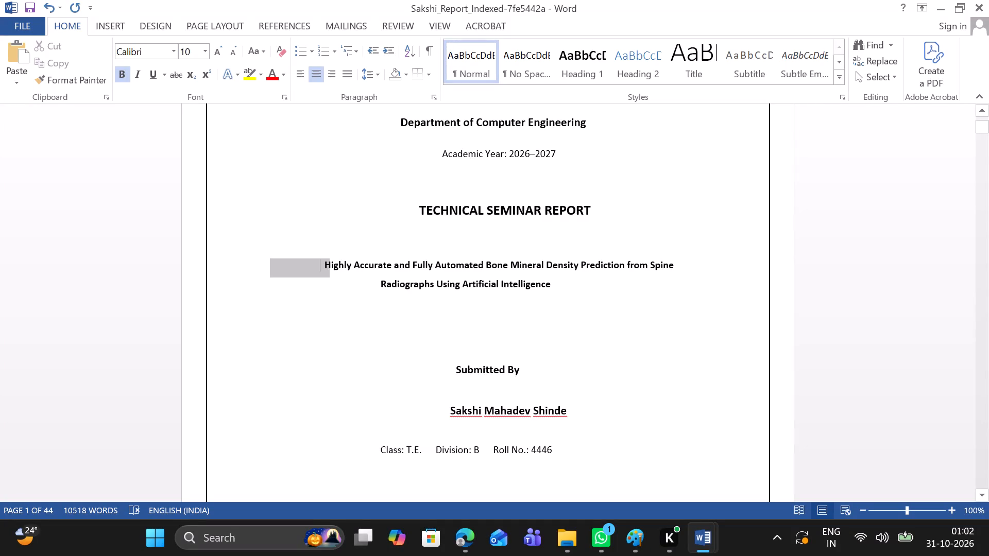
left_click_drag(345, 260, 538, 285)
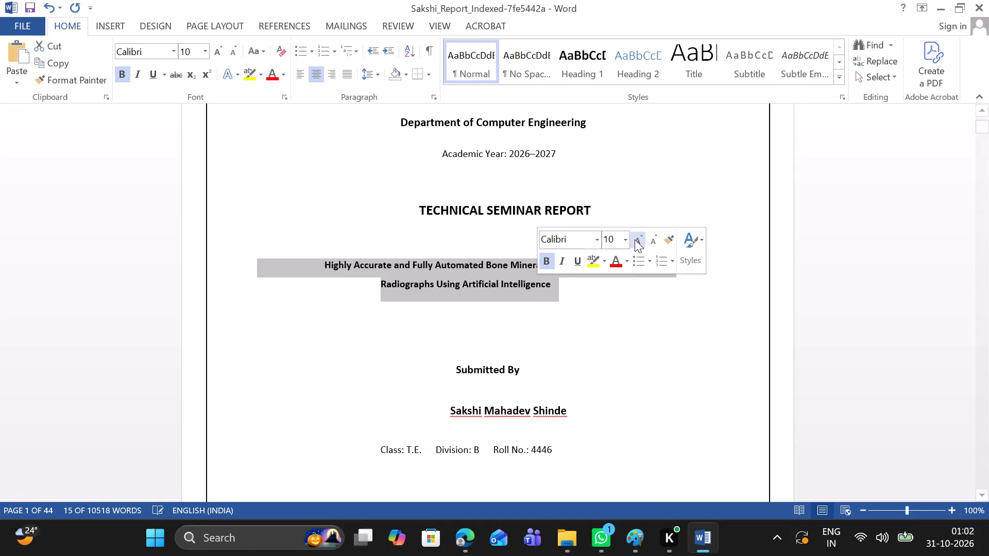
left_click(622, 239)
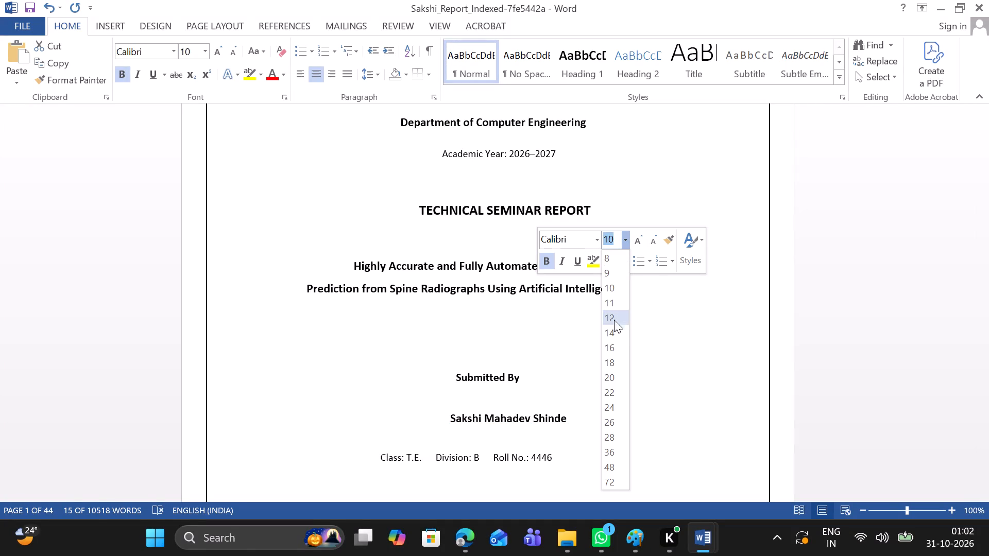
left_click(614, 236)
key("BackSpace")
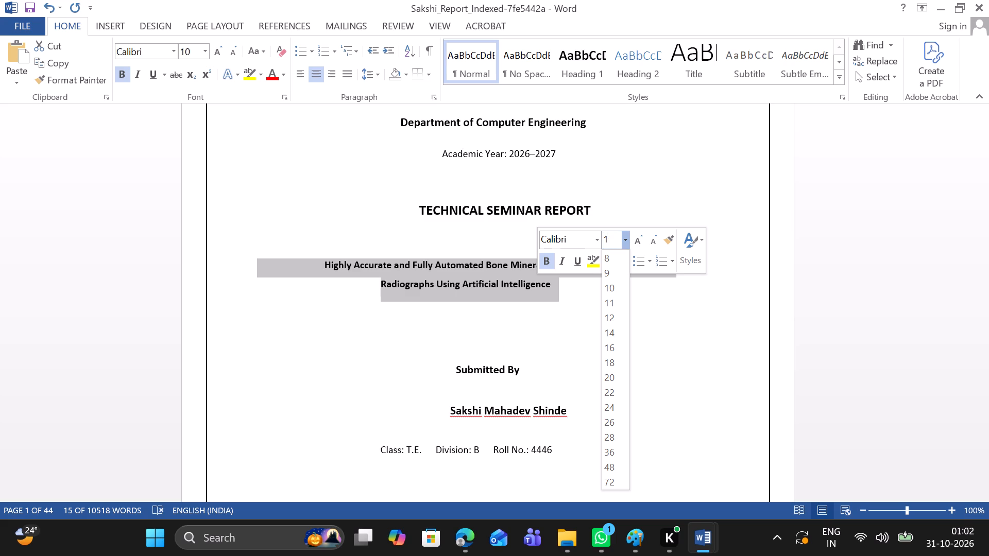
key("3")
type(".5")
key("Return")
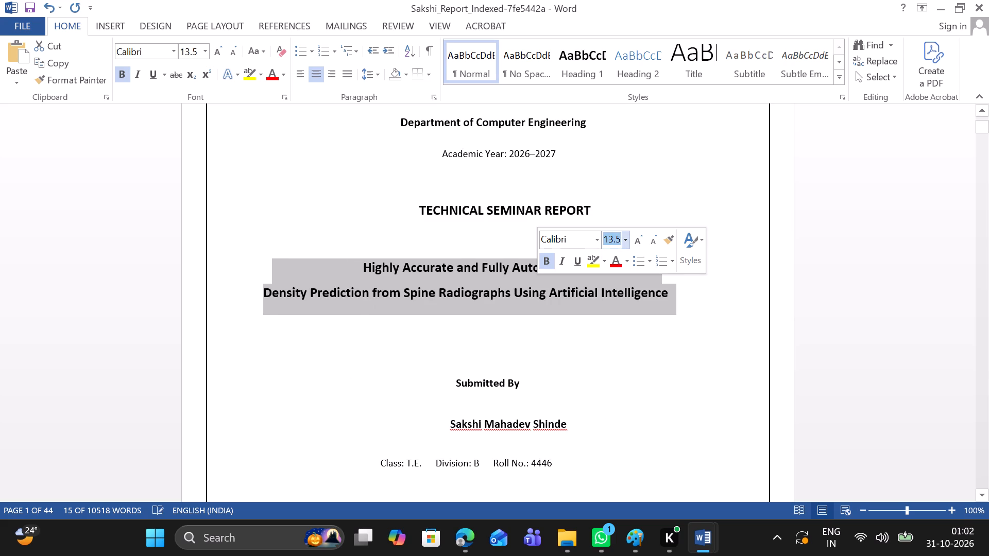
left_click(387, 242)
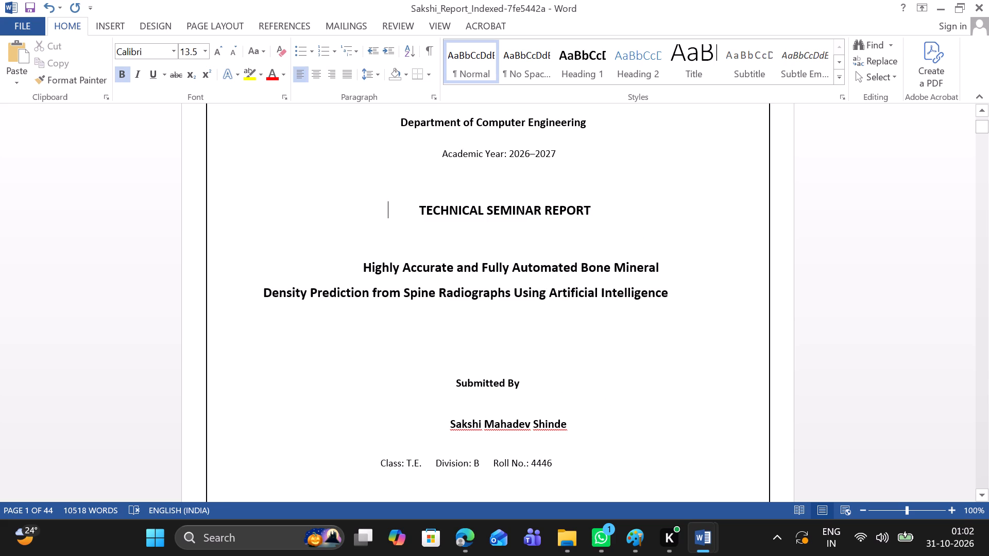
Try to indent the title's second line by inserting five spaces before "Density Prediction".
left_click(255, 299)
key("space")
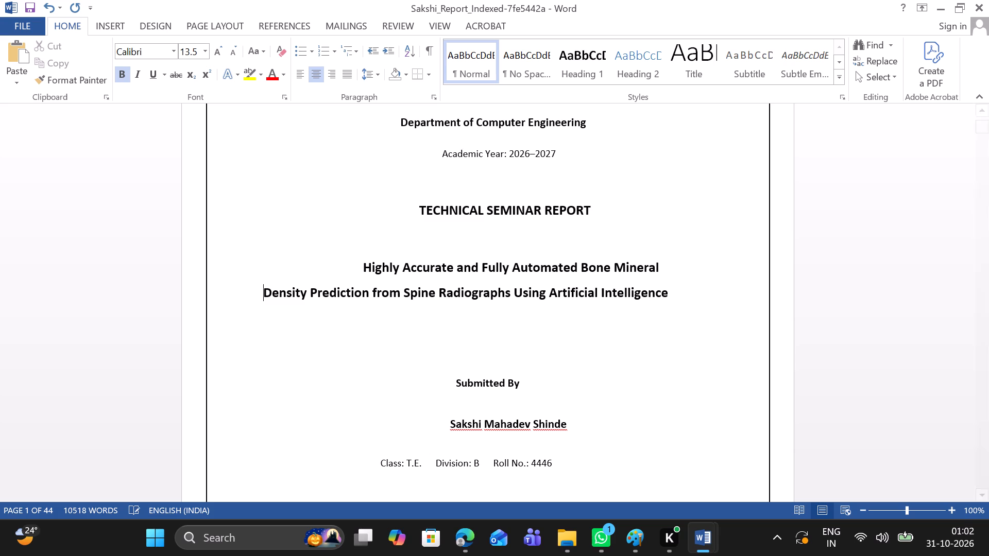
key("space")
key("space")
key("space")
key("space")
Switch the whole title's paragraph alignment to left-aligned.
left_click_drag(353, 265, 353, 266)
left_click_drag(353, 266, 651, 300)
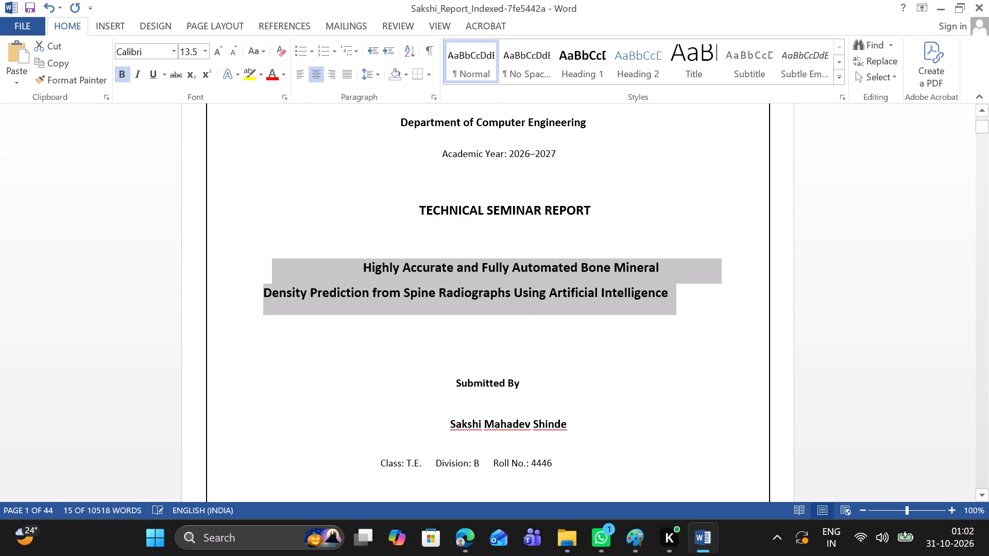
left_click(317, 72)
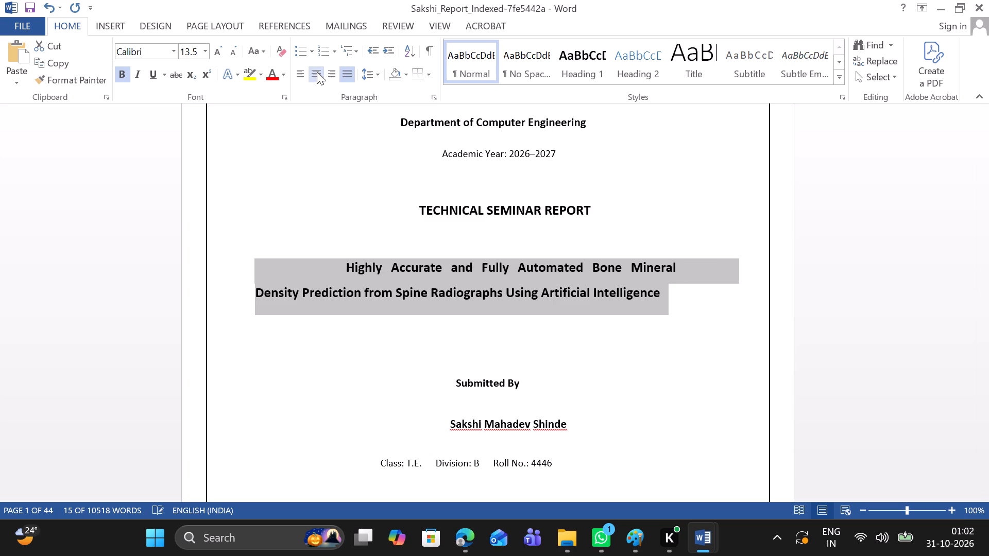
left_click(317, 72)
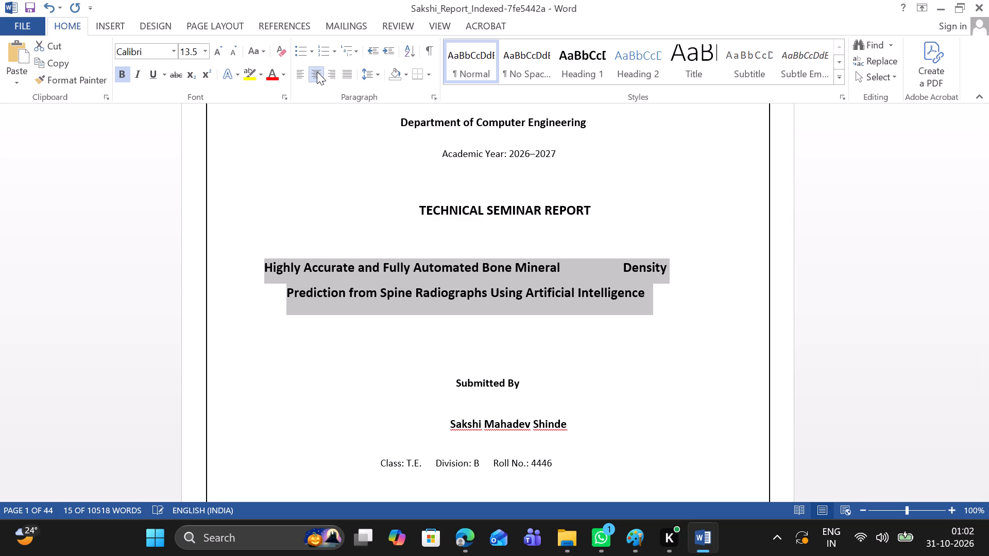
left_click(317, 72)
left_click(317, 72)
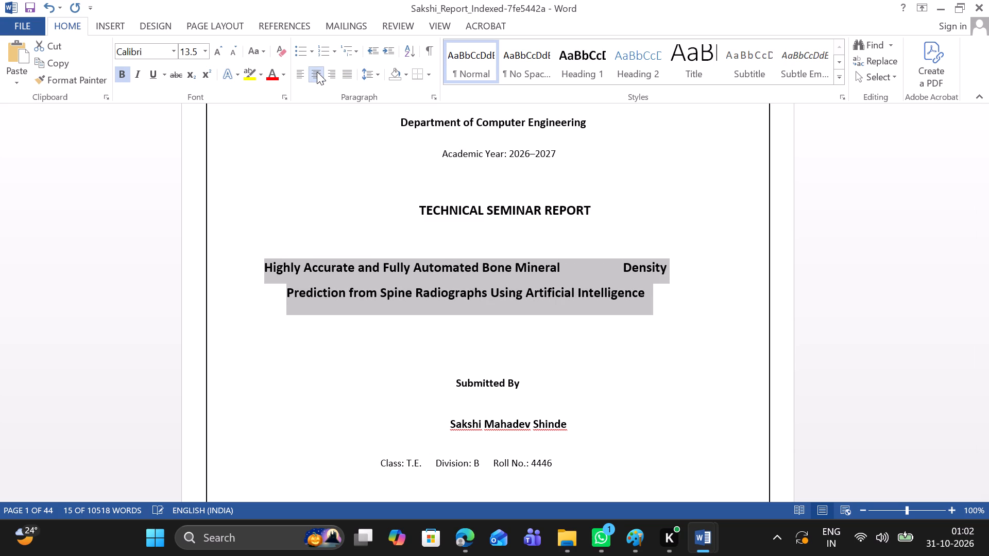
left_click(317, 72)
double_click(317, 72)
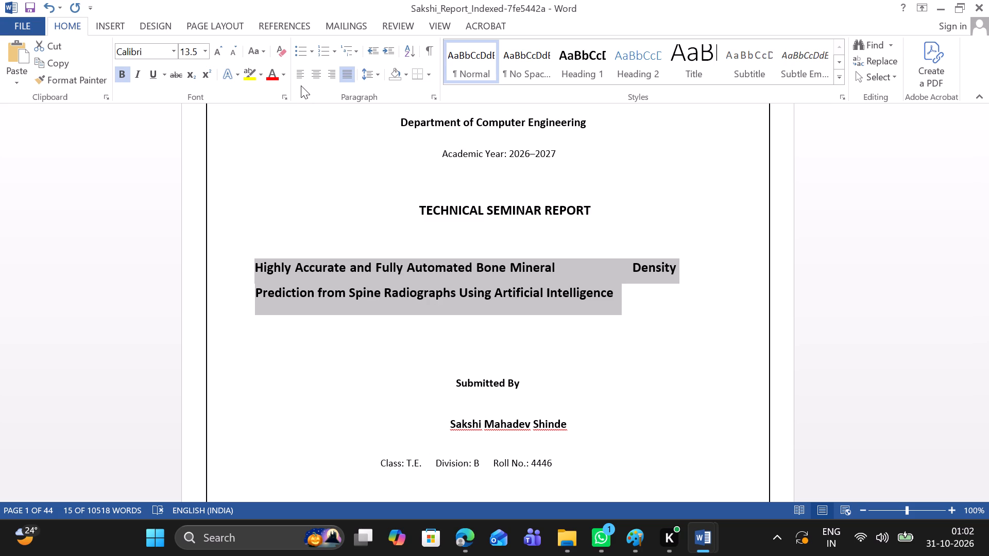
left_click(301, 75)
left_click(301, 75)
left_click(347, 74)
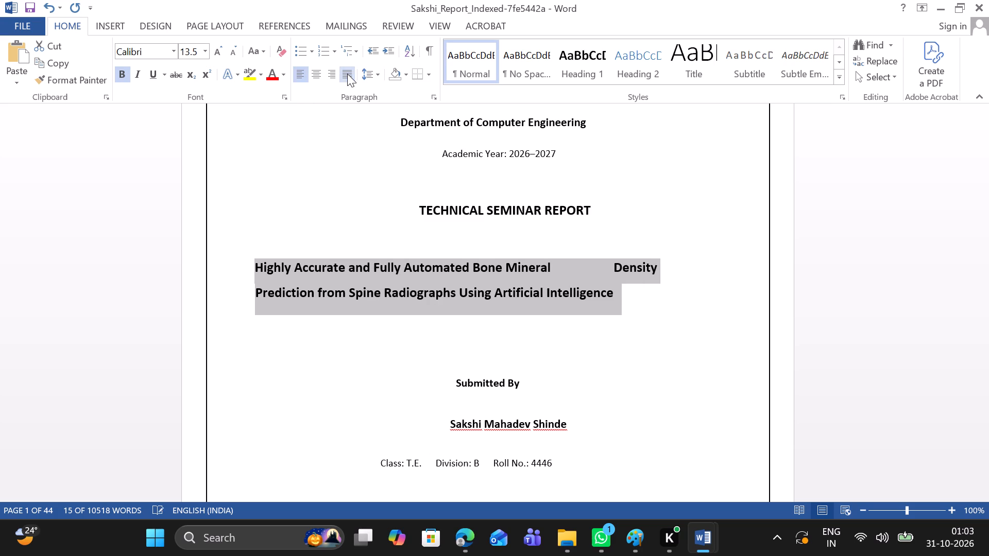
Set the line spacing of the whole title to 1.0.
left_click(377, 80)
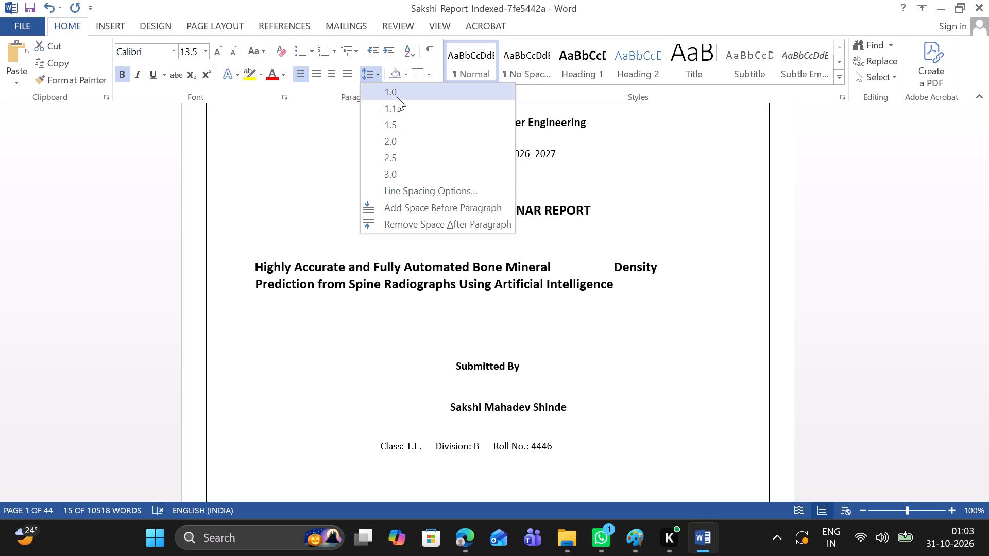
left_click(397, 95)
left_click(427, 287)
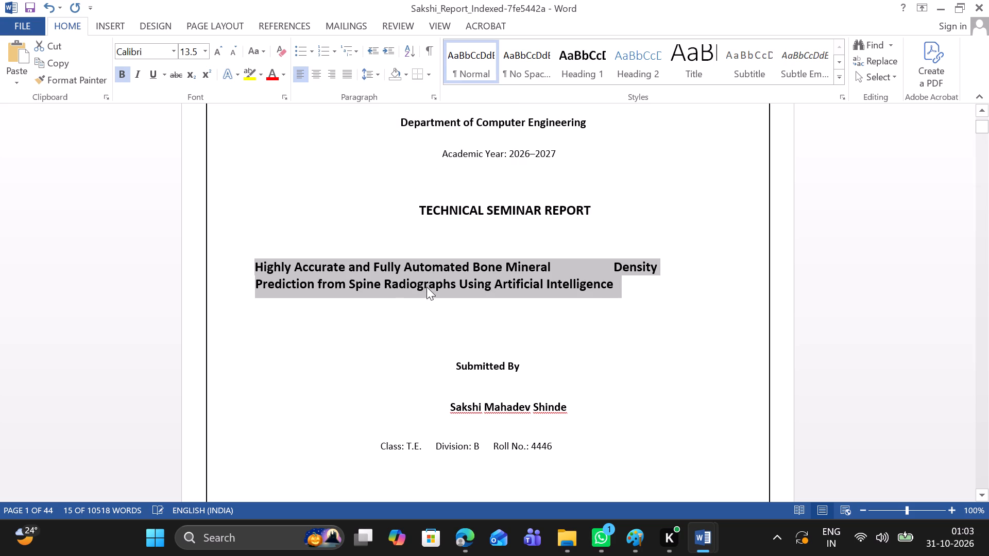
Break the title in the gap after "Bone Mineral" so "Density Prediction" starts a new line.
left_click(575, 272)
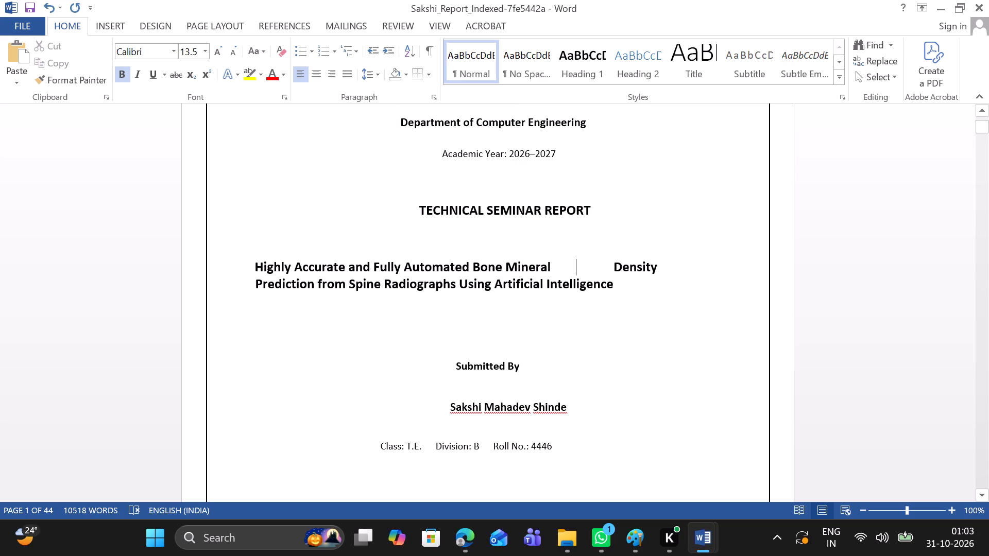
key("Return")
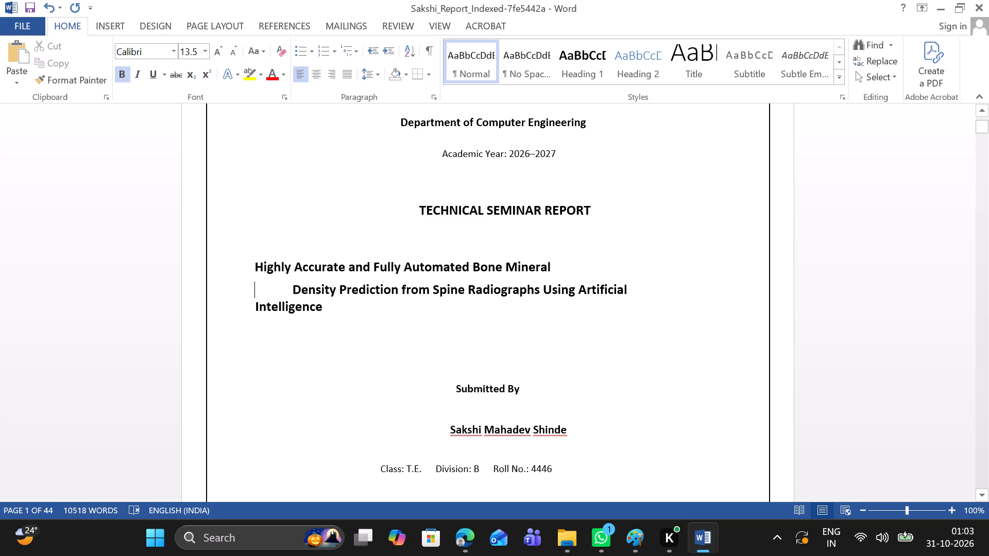
Indent the title's first line with spaces before "Highly Accurate" so it sits roughly centred under "TECHNICAL SEMINAR REPORT".
left_click(250, 260)
key("space")
key("space")
key("space")
key("space")
key("space")
key("space")
key("space")
key("space")
key("space")
key("space")
key("space")
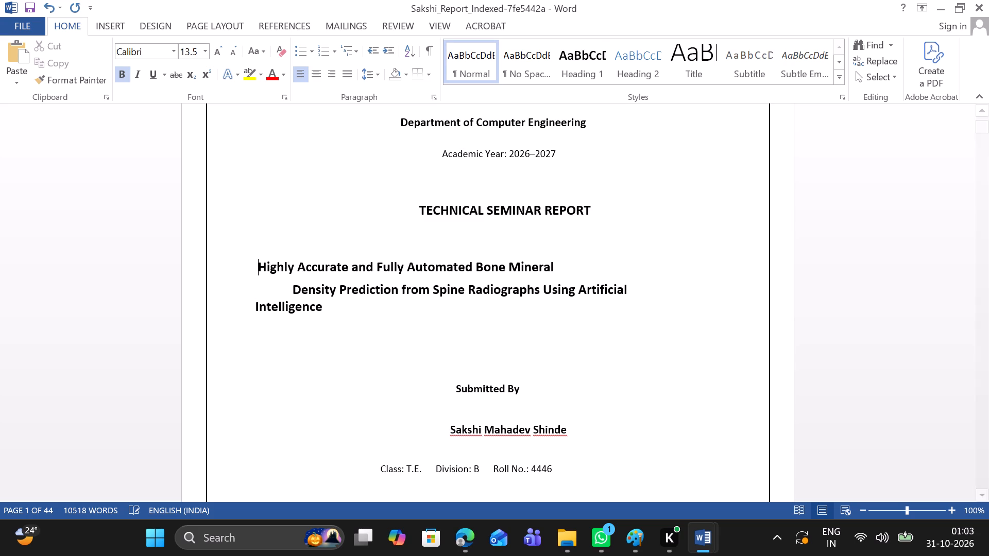
key("space")
key("space")
key("space")
key("space")
key("space")
key("space")
key("space")
key("space")
key("space")
key("space")
key("space")
key("space")
key("space")
key("space")
key("space")
key("space")
key("space")
key("space")
key("space")
key("space")
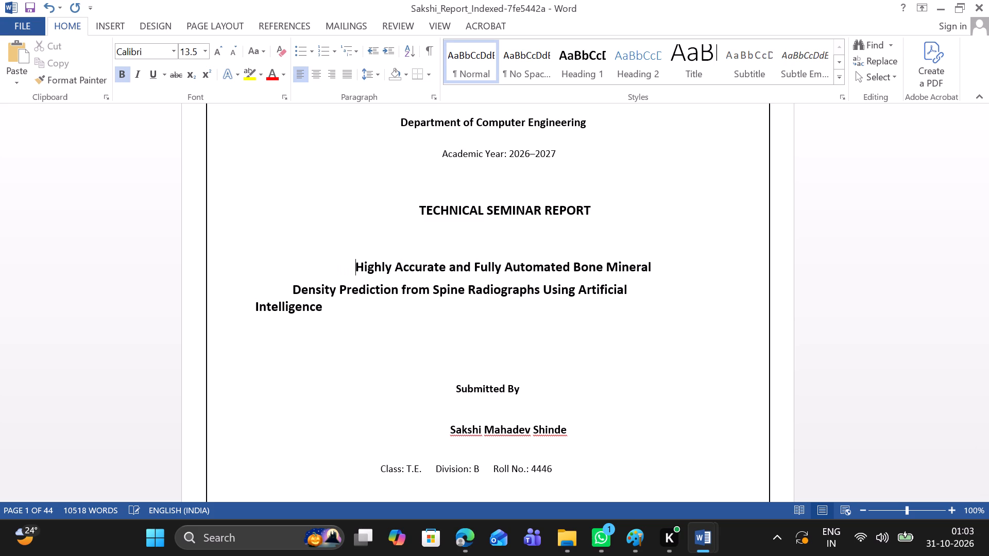
key("space")
key("BackSpace")
key("BackSpace")
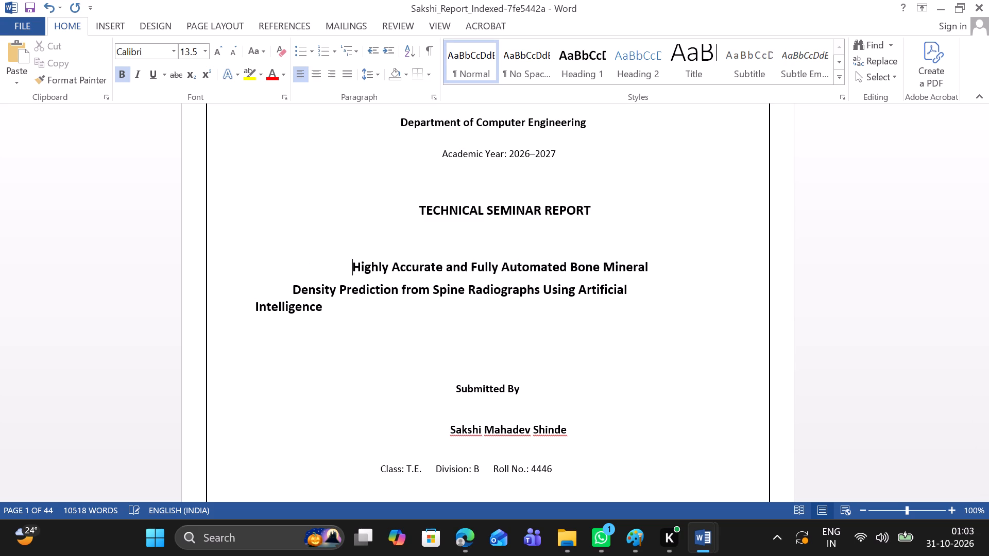
key("BackSpace")
Add more spaces before "Density Prediction" until the second title line is roughly centred and "Artificial" wraps to the third line.
left_click(285, 286)
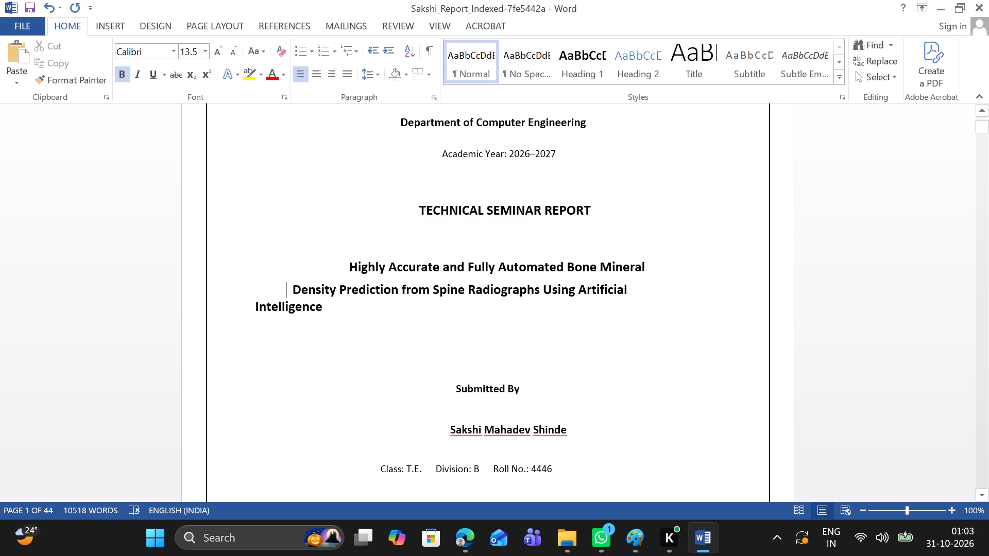
key("space")
key("space")
key("space")
key("space")
key("space")
key("space")
key("space")
key("space")
key("space")
key("space")
key("space")
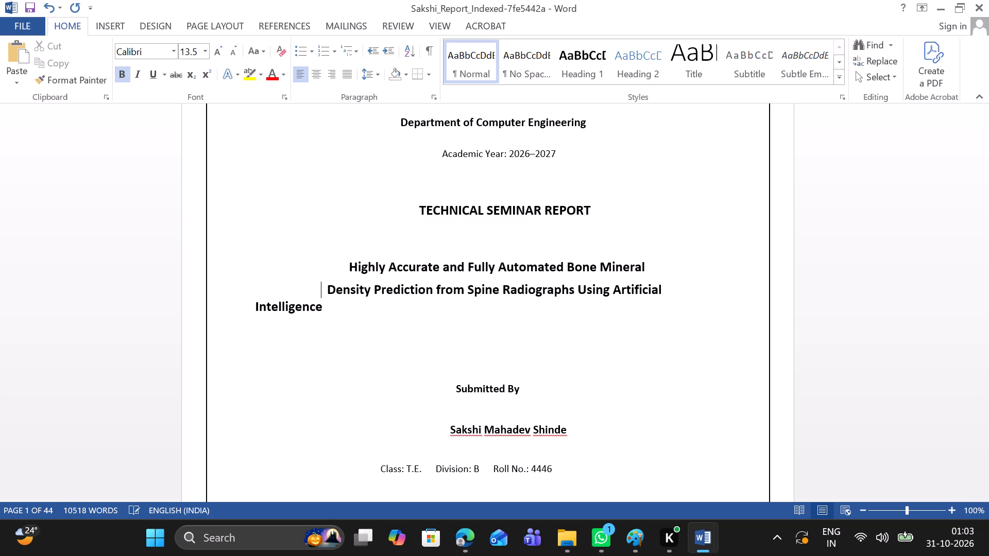
key("space")
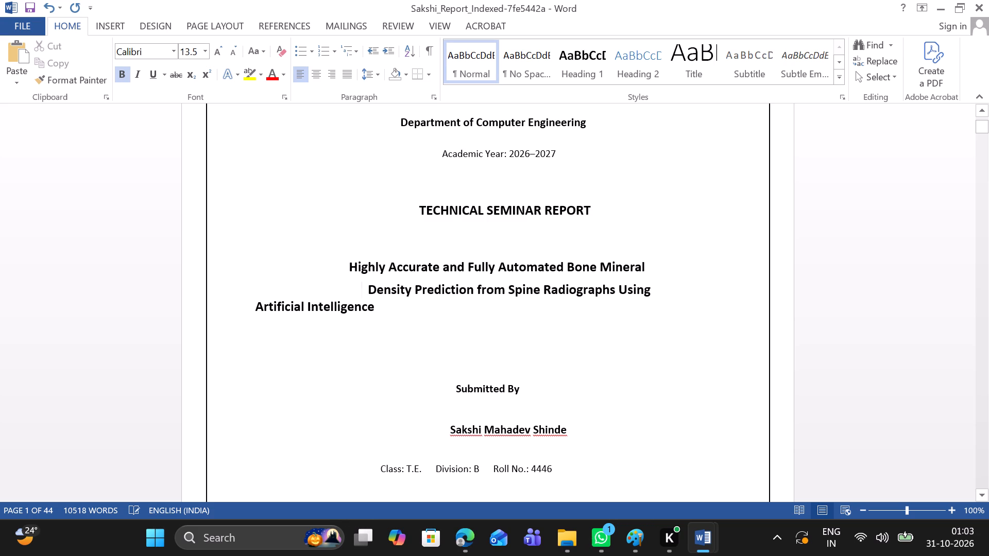
Try to indent the title's third line by inserting spaces before "Artificial Intelligence".
left_click(250, 304)
key("space")
key("space")
key("space")
key("space")
key("space")
key("space")
key("space")
key("space")
key("space")
key("space")
key("space")
key("space")
key("space")
key("space")
key("space")
key("space")
key("space")
key("space")
key("space")
key("space")
key("space")
key("space")
Insert a long run of spaces between "Artificial" and "Intelligence" to shift "Intelligence" towards the centre of the third title line.
left_click(305, 301)
key("space")
key("space")
key("space")
key("space")
key("space")
key("space")
key("space")
key("space")
key("space")
key("space")
key("space")
key("space")
key("space")
key("space")
key("space")
key("space")
key("space")
key("space")
key("space")
key("space")
key("space")
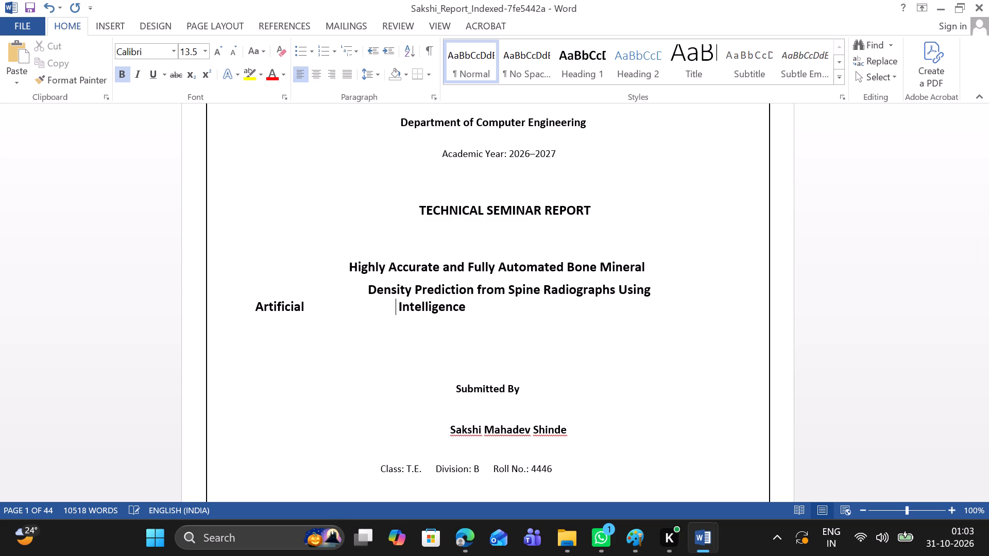
key("space")
key("space")
key("space")
key("space")
key("space")
key("space")
key("space")
key("space")
key("space")
key("space")
key("space")
key("space")
key("space")
key("space")
key("space")
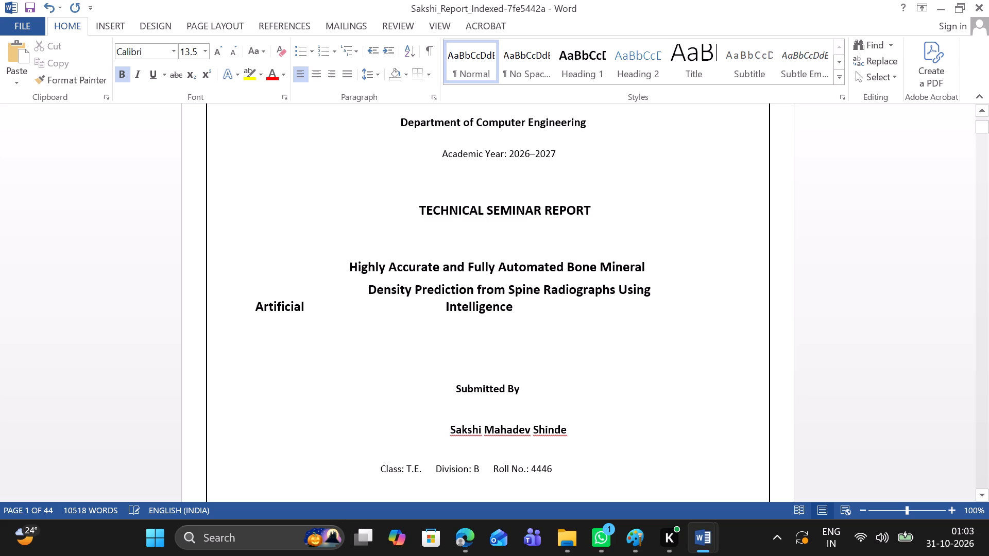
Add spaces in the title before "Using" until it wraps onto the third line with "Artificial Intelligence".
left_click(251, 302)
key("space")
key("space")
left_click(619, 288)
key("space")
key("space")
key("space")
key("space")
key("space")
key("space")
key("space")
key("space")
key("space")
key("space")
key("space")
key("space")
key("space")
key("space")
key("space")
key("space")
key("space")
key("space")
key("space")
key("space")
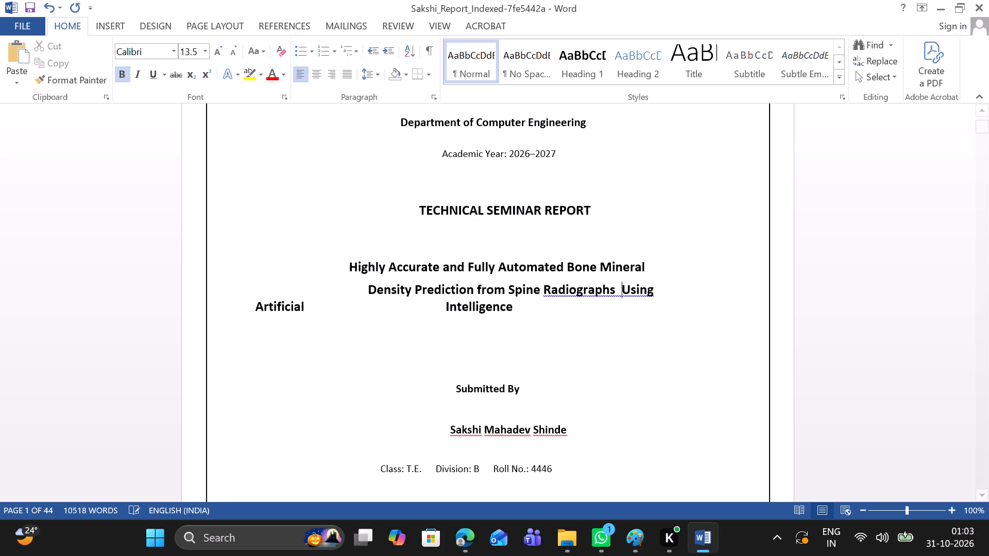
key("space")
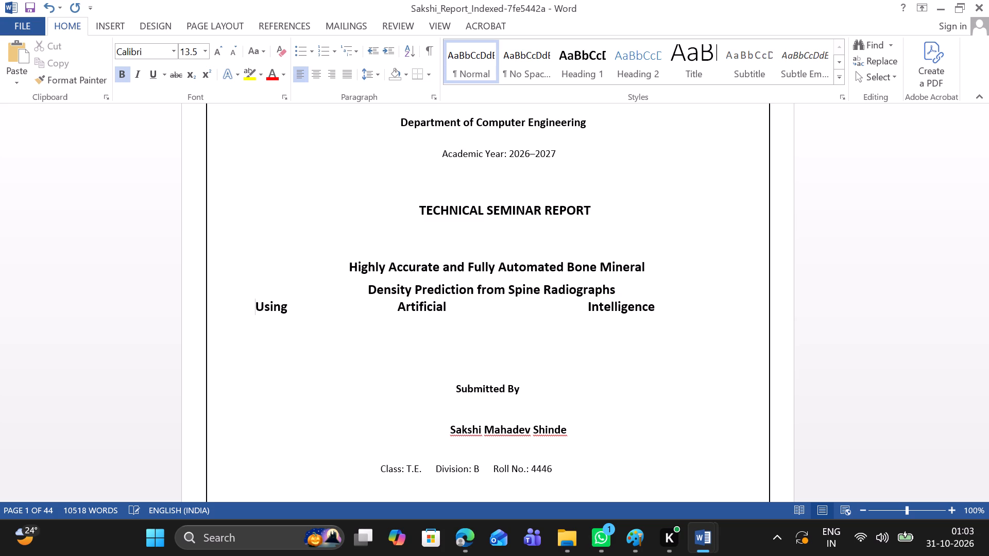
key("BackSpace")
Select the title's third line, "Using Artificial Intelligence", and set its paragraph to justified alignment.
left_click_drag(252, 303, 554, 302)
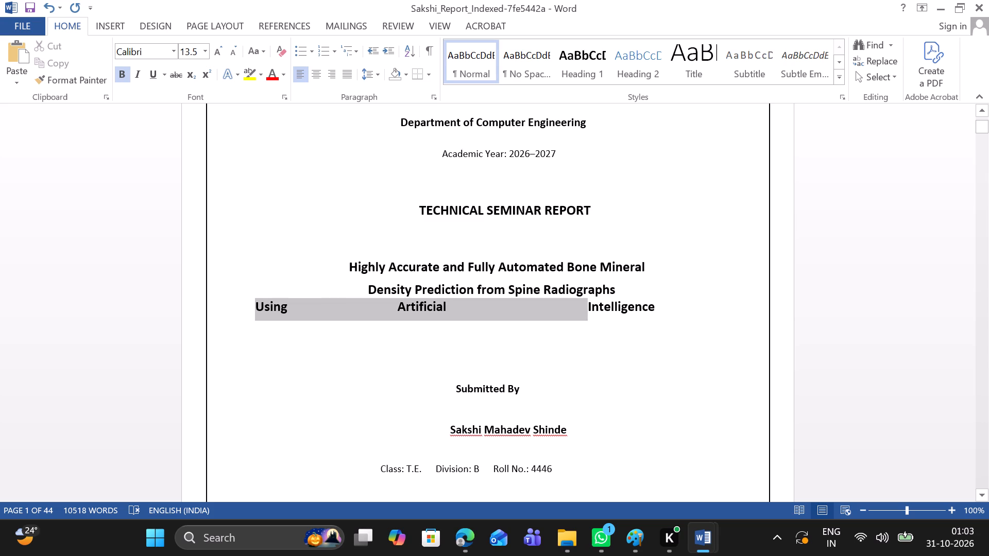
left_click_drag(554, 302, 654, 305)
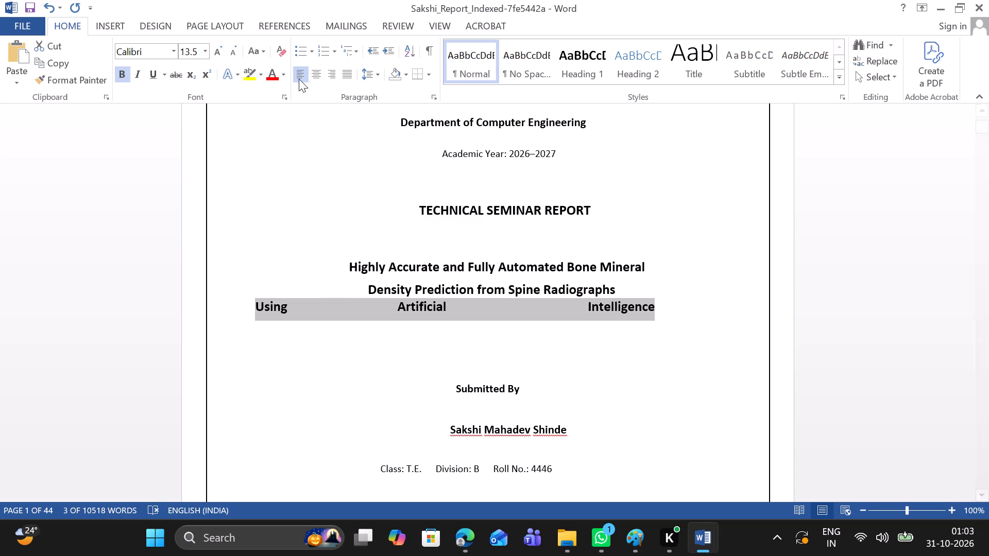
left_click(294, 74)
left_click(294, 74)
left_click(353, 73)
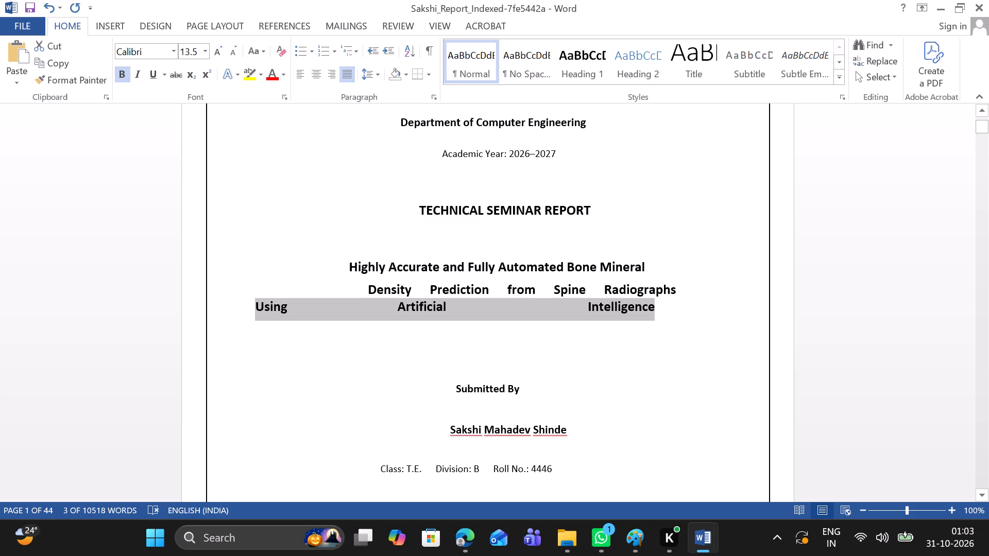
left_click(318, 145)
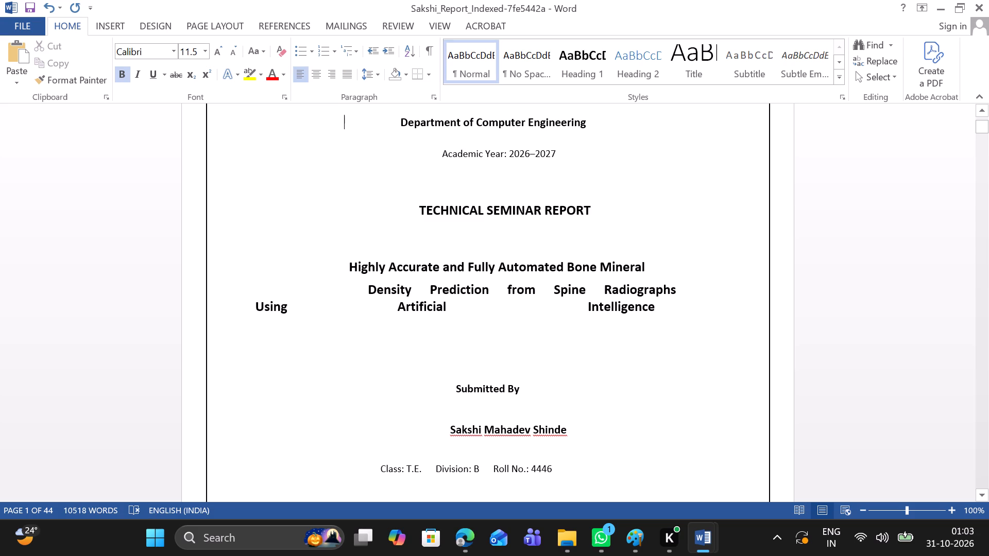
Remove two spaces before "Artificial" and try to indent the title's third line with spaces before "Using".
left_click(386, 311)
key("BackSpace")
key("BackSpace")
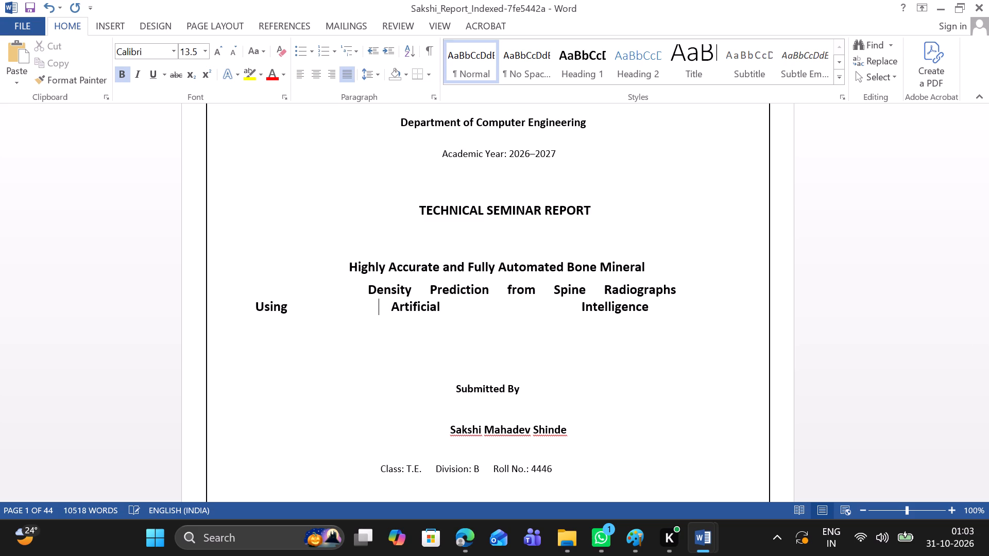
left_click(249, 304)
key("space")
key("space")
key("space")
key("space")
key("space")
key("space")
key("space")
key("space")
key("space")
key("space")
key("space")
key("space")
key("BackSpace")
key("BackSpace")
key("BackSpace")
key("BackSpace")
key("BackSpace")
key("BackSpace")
Delete the entire bone mineral density title below "TECHNICAL SEMINAR REPORT" on the cover page.
left_click_drag(349, 256, 418, 313)
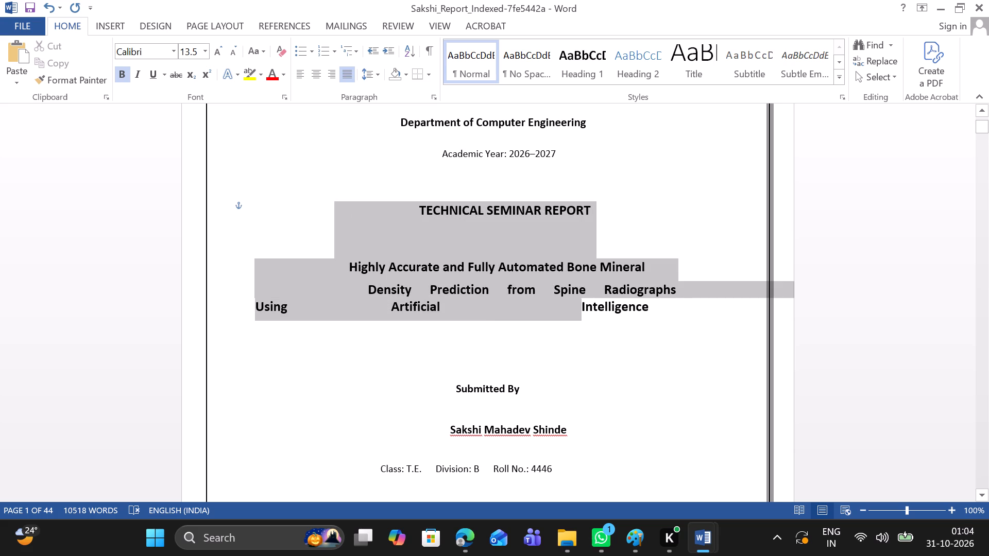
left_click_drag(418, 313, 417, 310)
left_click(366, 347)
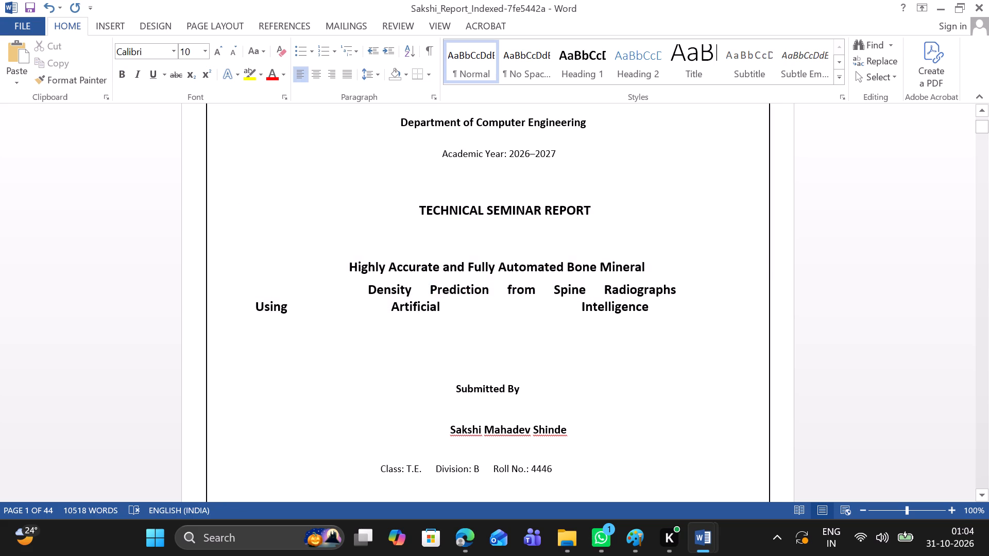
left_click_drag(394, 342, 307, 241)
left_click(315, 281)
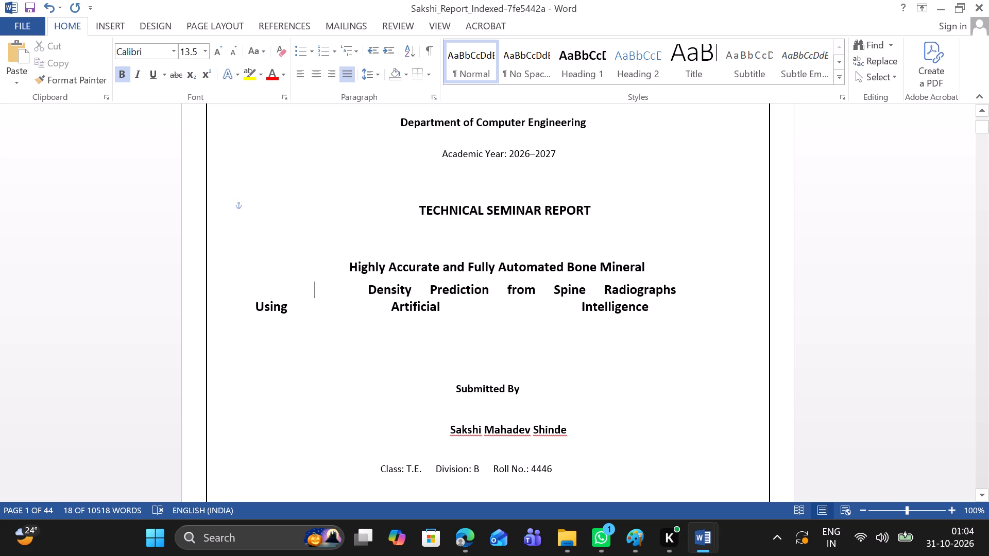
left_click_drag(347, 255, 413, 316)
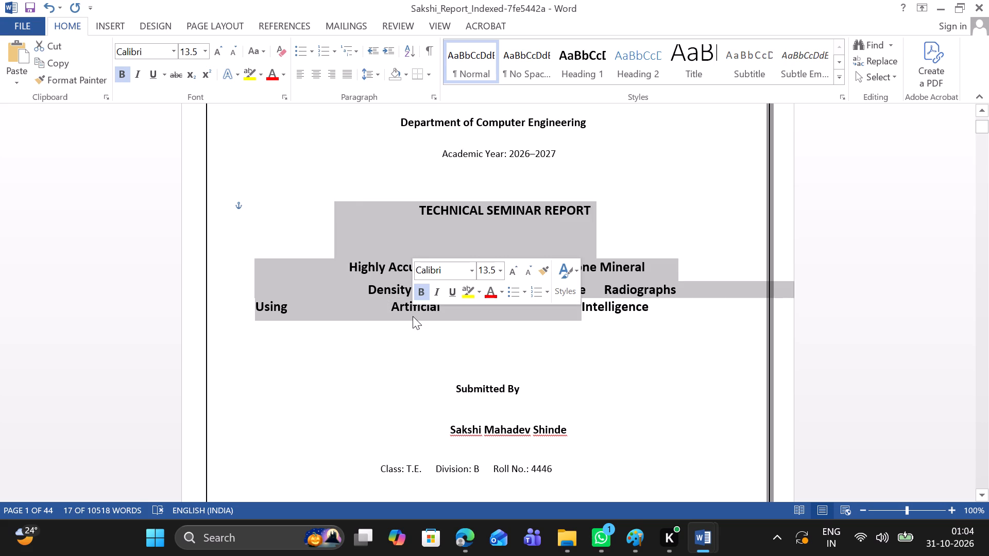
left_click(414, 321)
left_click_drag(668, 316, 622, 296)
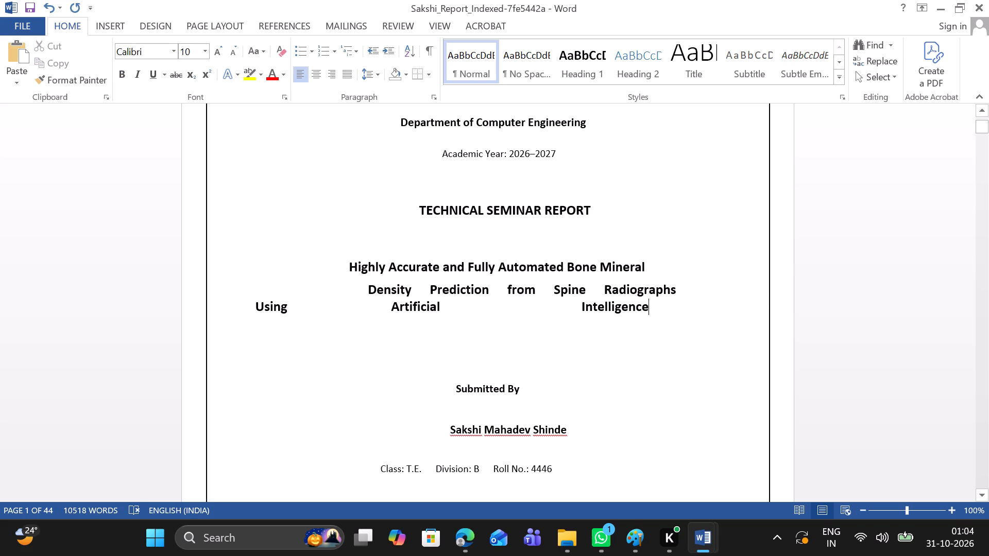
left_click_drag(622, 296, 361, 261)
key("BackSpace")
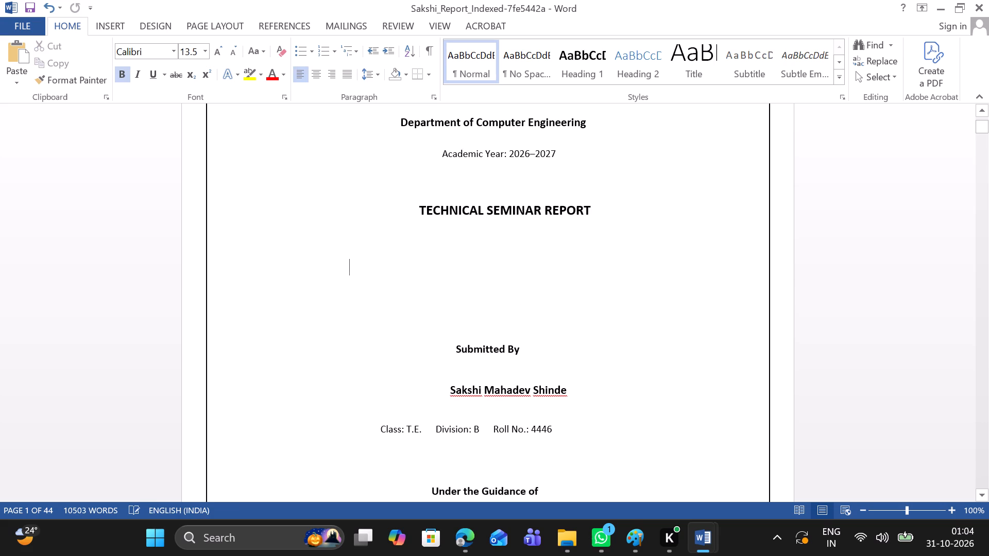
left_click(693, 540)
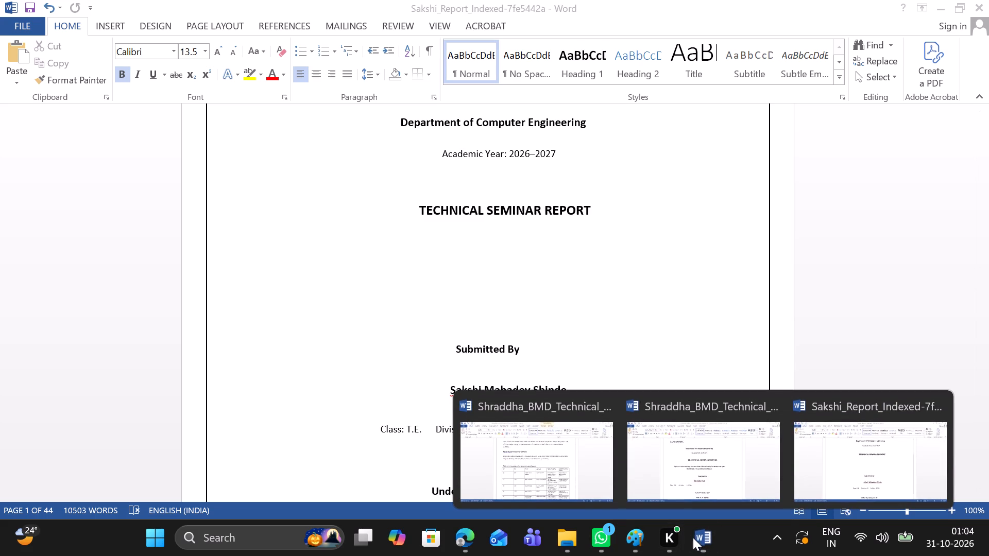
left_click(682, 455)
scroll(514, 273, "up", 1)
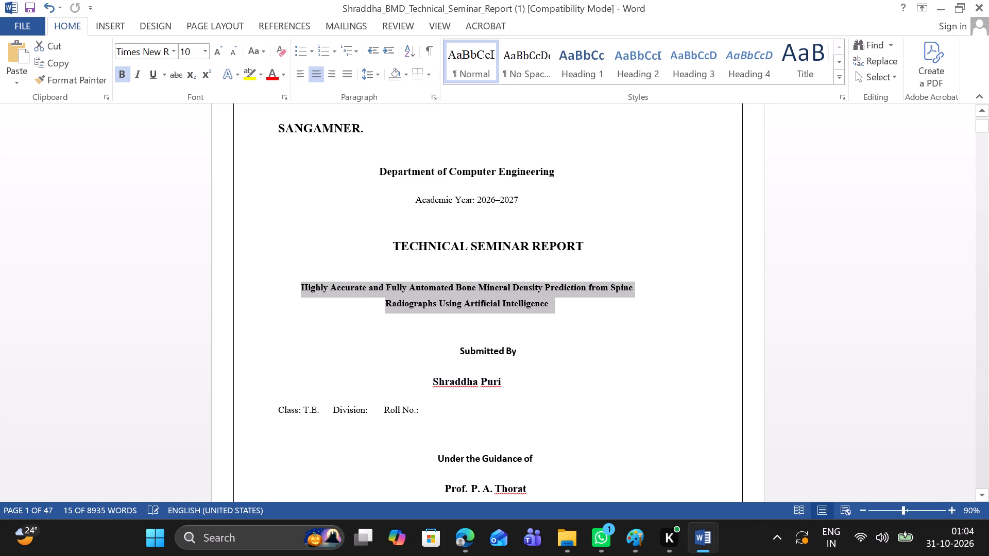
scroll(514, 273, "up", 1)
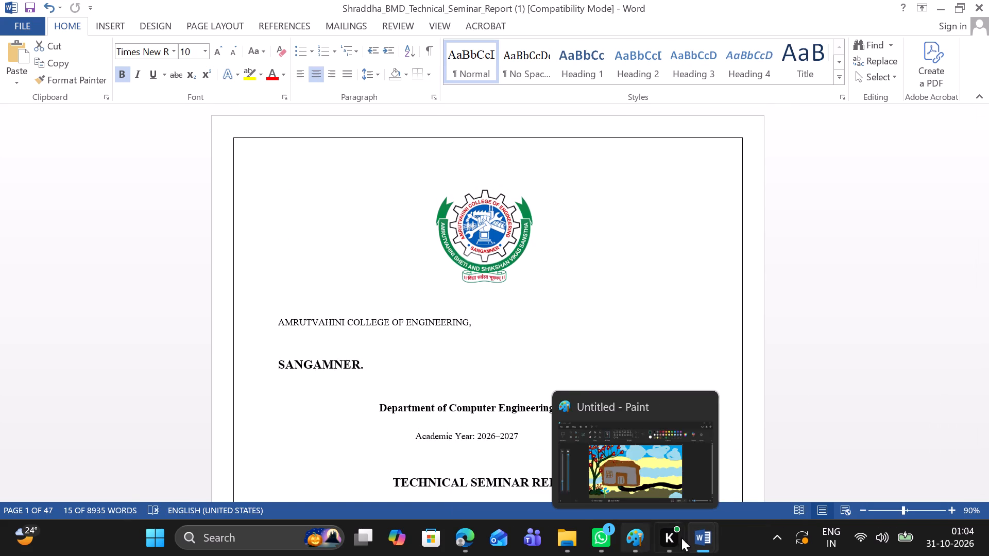
left_click(819, 462)
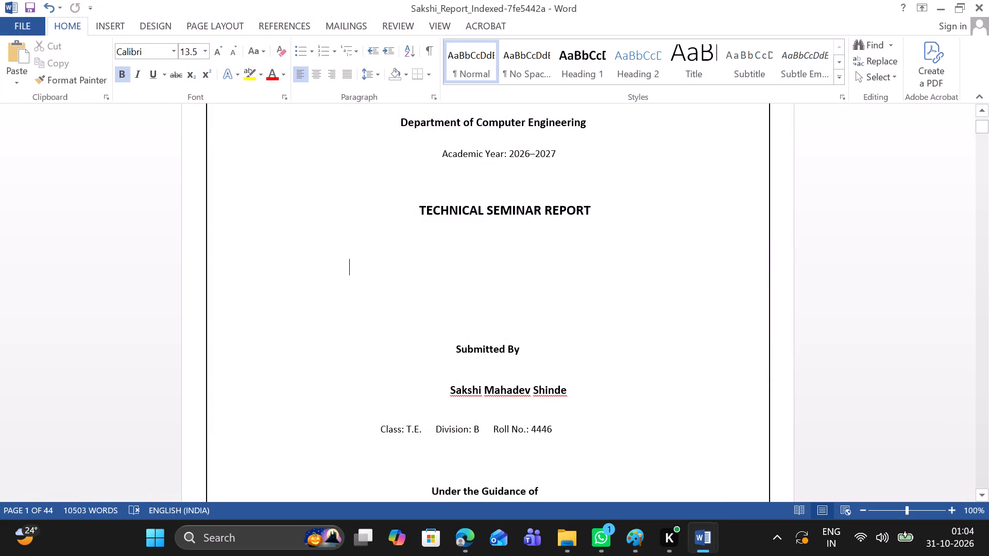
scroll(595, 327, "up", 3)
left_click_drag(620, 341, 373, 343)
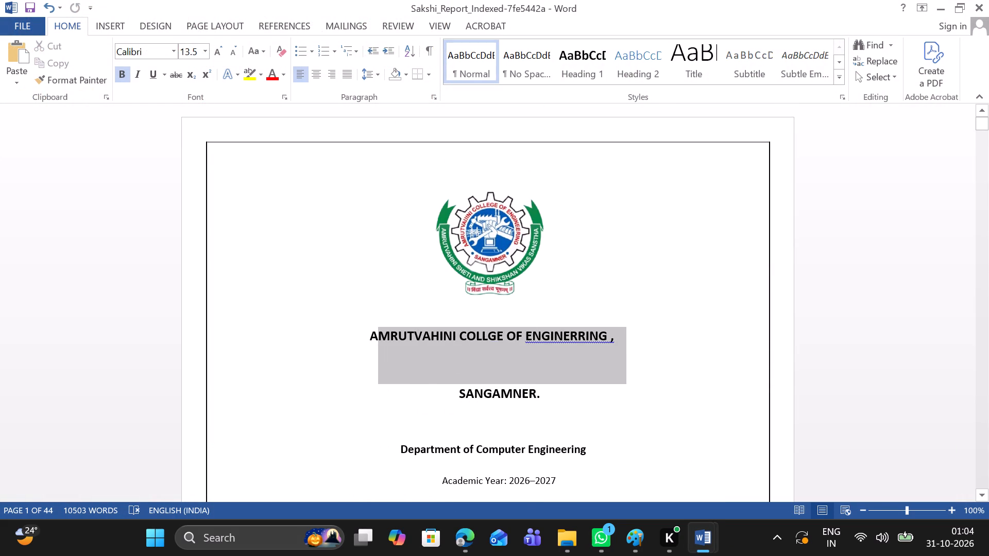
left_click_drag(373, 343, 367, 341)
left_click(367, 341)
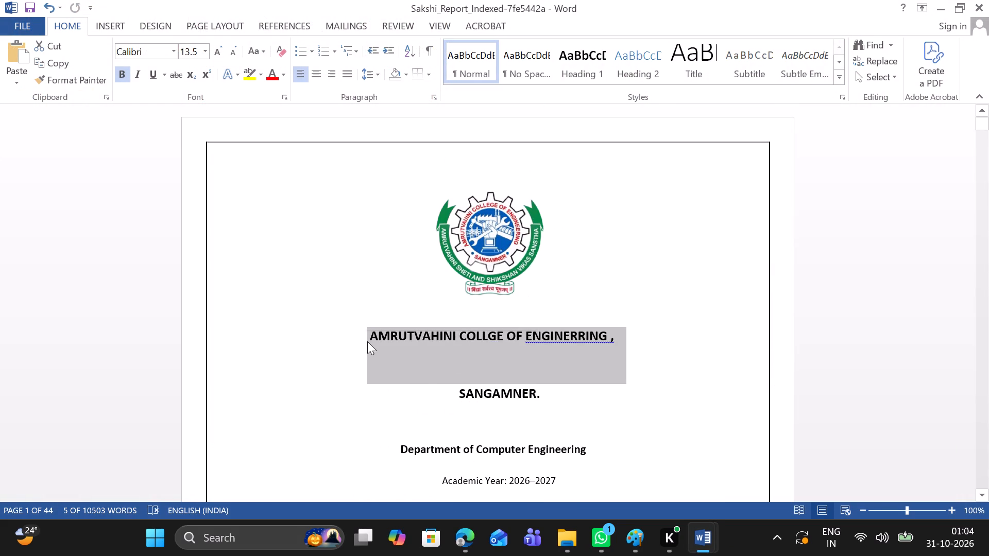
left_click_drag(367, 341, 637, 321)
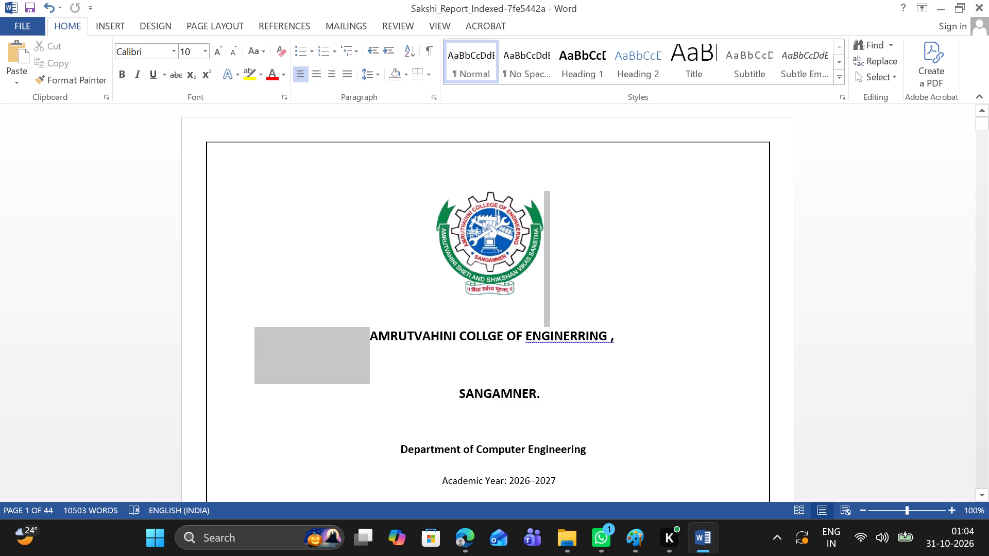
left_click_drag(637, 321, 638, 337)
key("ctrl+c")
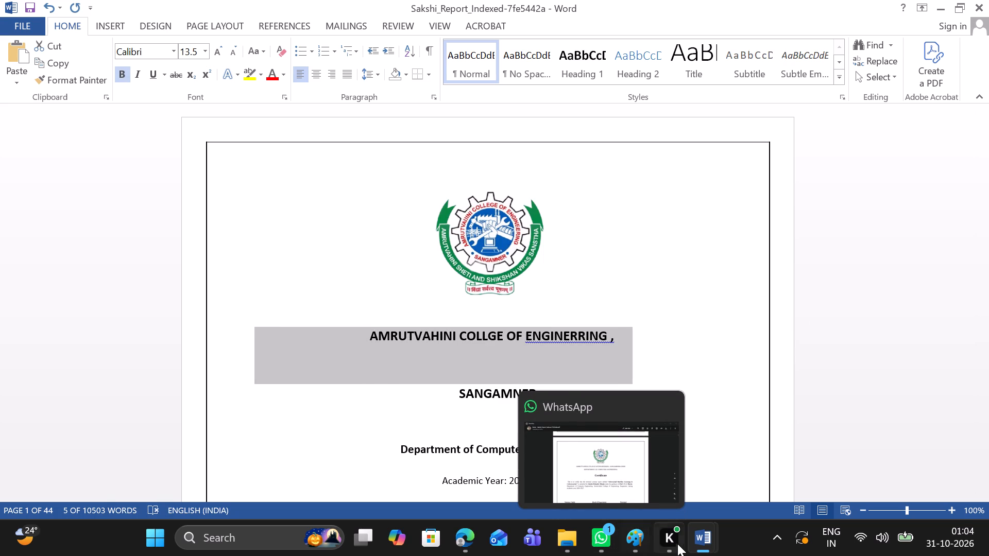
left_click(693, 479)
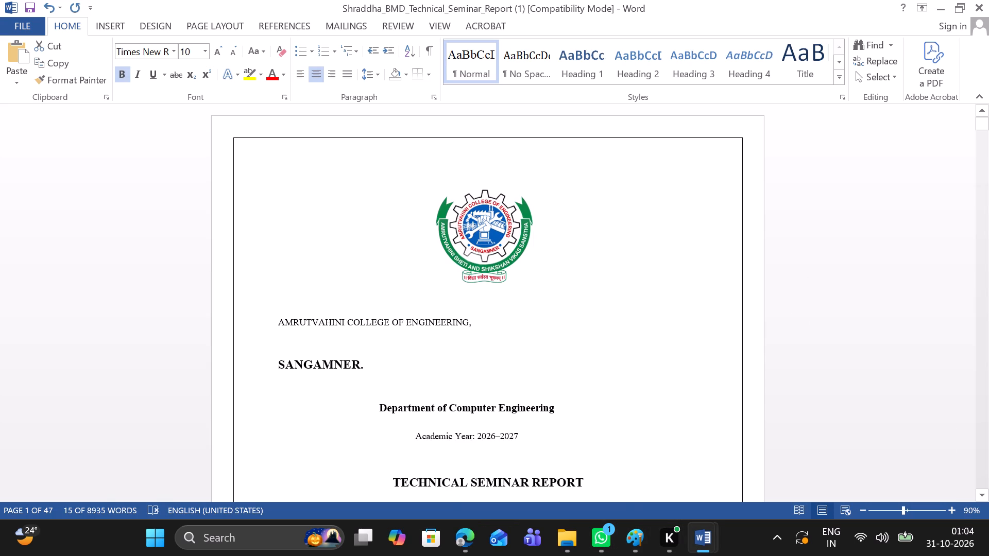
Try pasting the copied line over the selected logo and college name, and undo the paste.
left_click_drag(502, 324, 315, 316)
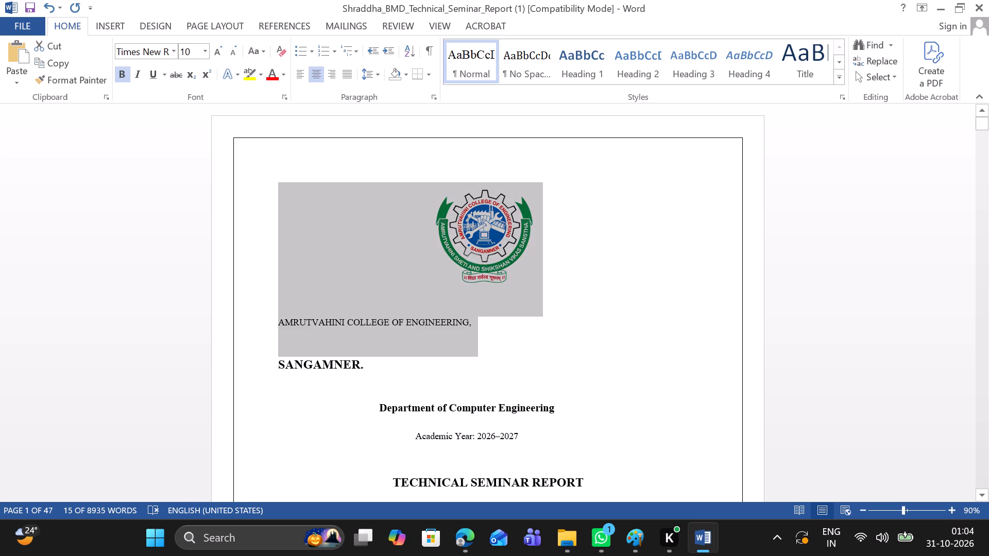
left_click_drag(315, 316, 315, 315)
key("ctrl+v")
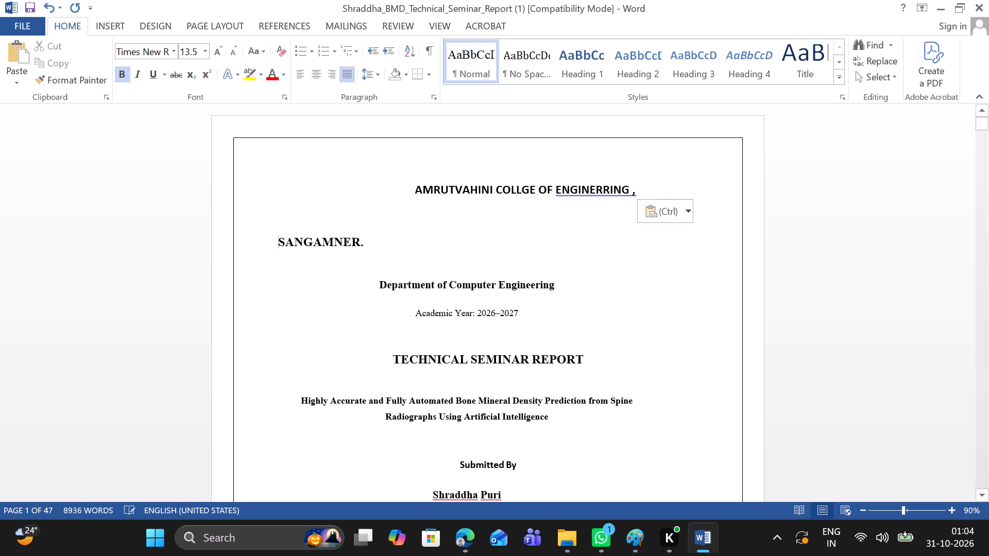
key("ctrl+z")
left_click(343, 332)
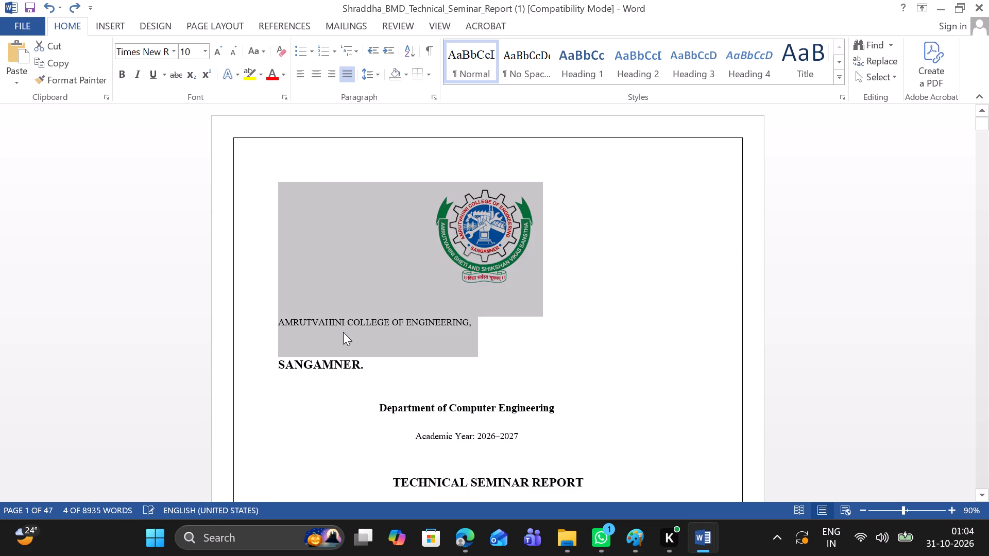
Replace only the "AMRUTVAHINI COLLEGE OF ENGINEERING," line below the logo with the copied college name line.
left_click_drag(477, 323, 292, 319)
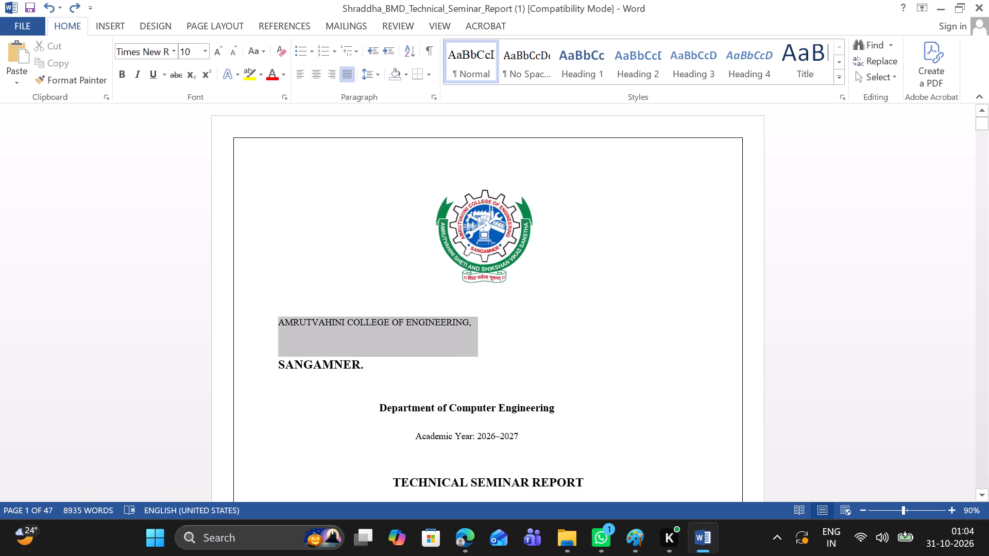
left_click_drag(292, 319, 287, 319)
key("ctrl+v")
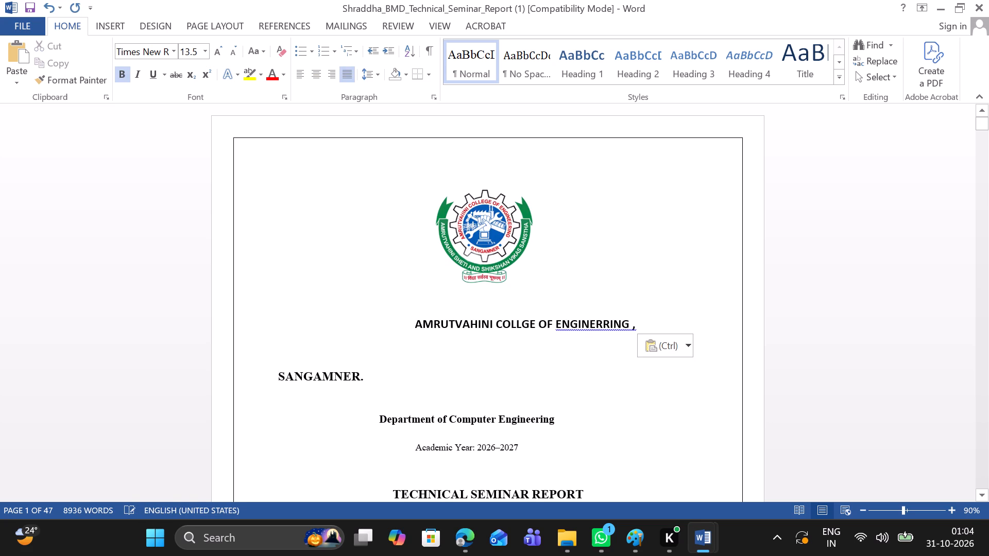
Indent "SANGAMNER." with spaces until it sits roughly centred under the college logo.
left_click(272, 373)
key("space")
key("space")
key("space")
key("space")
key("space")
key("space")
key("space")
key("space")
key("space")
key("space")
key("space")
key("space")
key("space")
key("space")
key("space")
key("space")
key("space")
key("space")
key("space")
key("space")
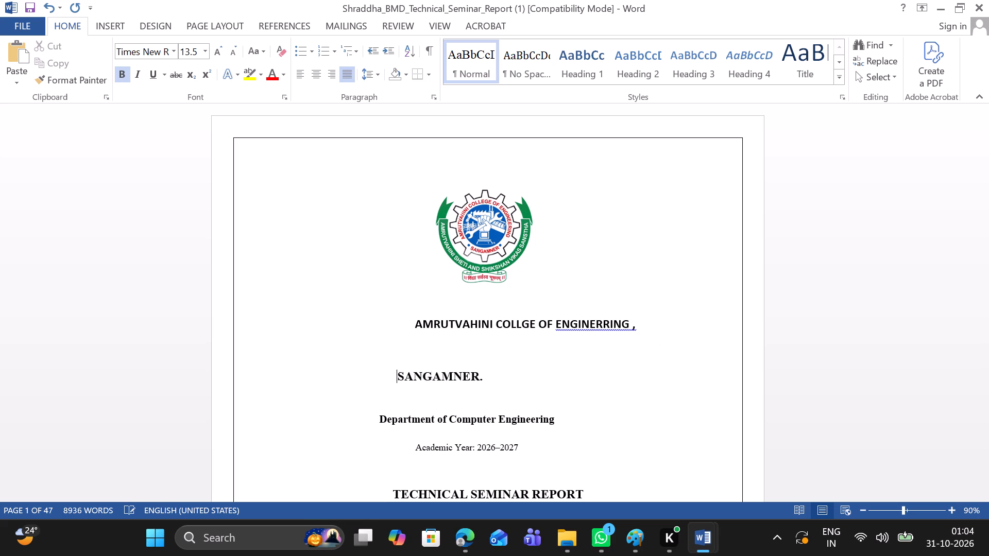
Delete leading spaces before "AMRUTVAHINI COLLGE OF ENGINERRING ," until the line sits roughly centred under the college logo.
left_click(408, 329)
key("BackSpace")
key("BackSpace")
key("BackSpace")
key("BackSpace")
key("BackSpace")
key("BackSpace")
key("BackSpace")
key("BackSpace")
key("BackSpace")
key("BackSpace")
key("BackSpace")
key("BackSpace")
key("BackSpace")
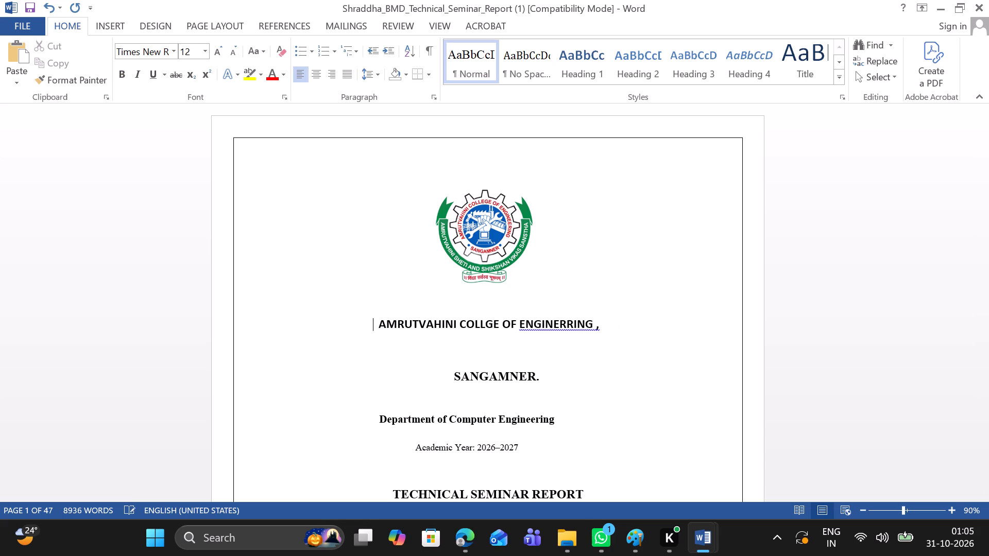
key("BackSpace")
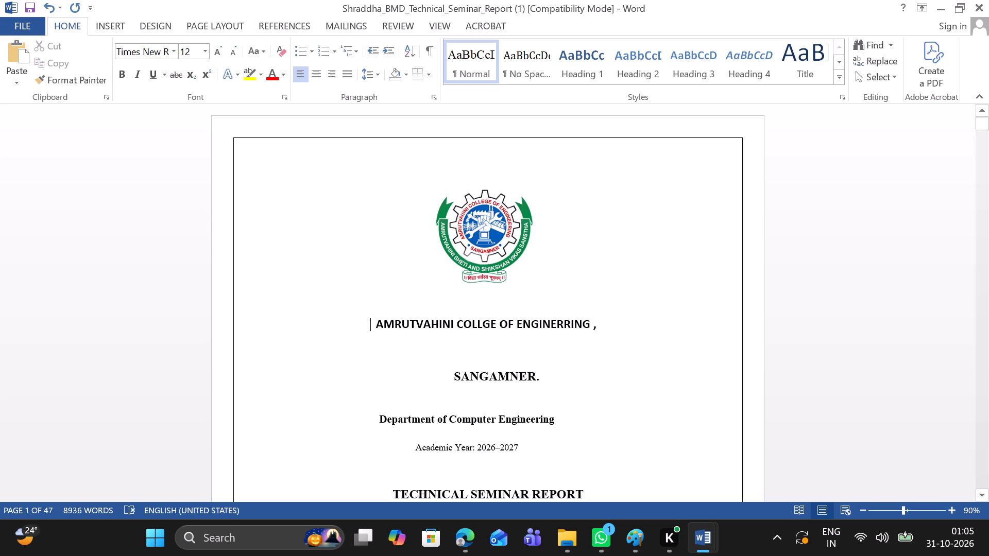
Delete four leading spaces before "SANGAMNER." so it lines up centrally beneath the college name.
left_click(451, 374)
key("BackSpace")
key("BackSpace")
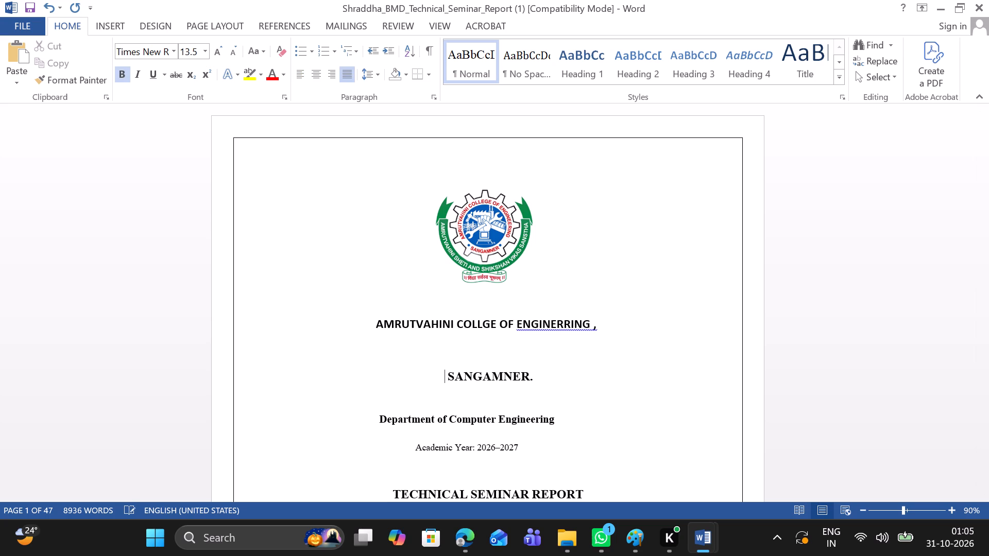
key("BackSpace")
key("BackSpace")
Indent "Department of Computer Engineering" with spaces until it is roughly centred under "SANGAMNER.".
scroll(468, 350, "down", 1)
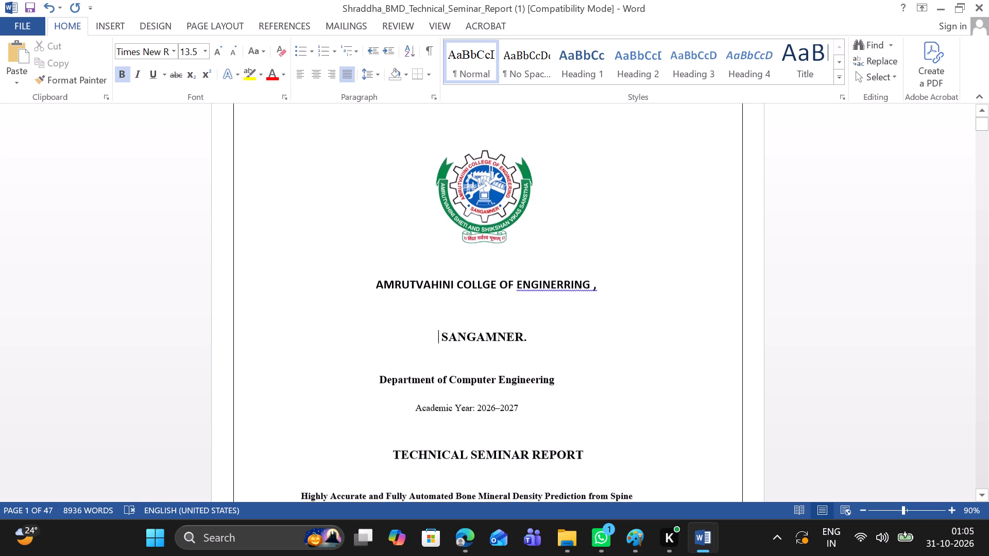
scroll(468, 350, "down", 2)
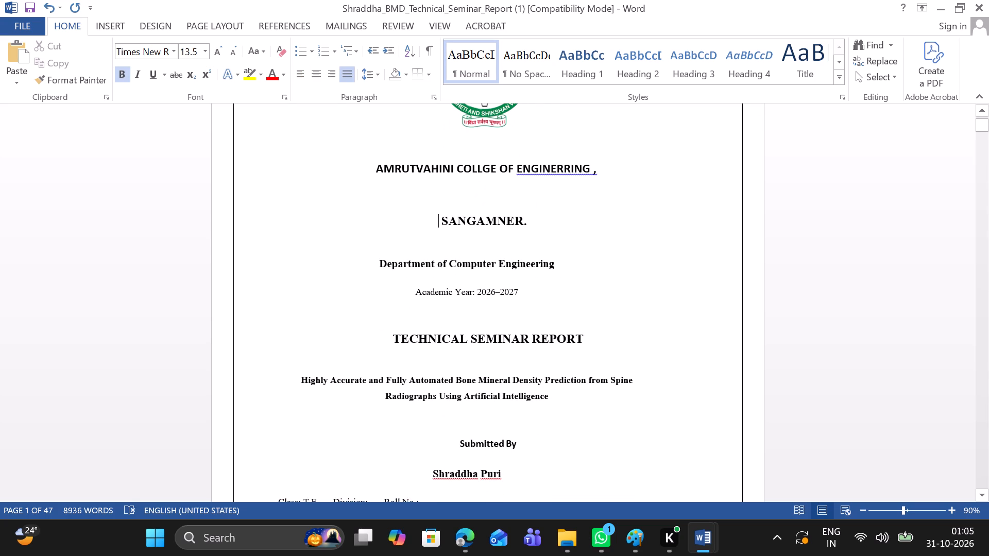
left_click(373, 263)
key("space")
key("space")
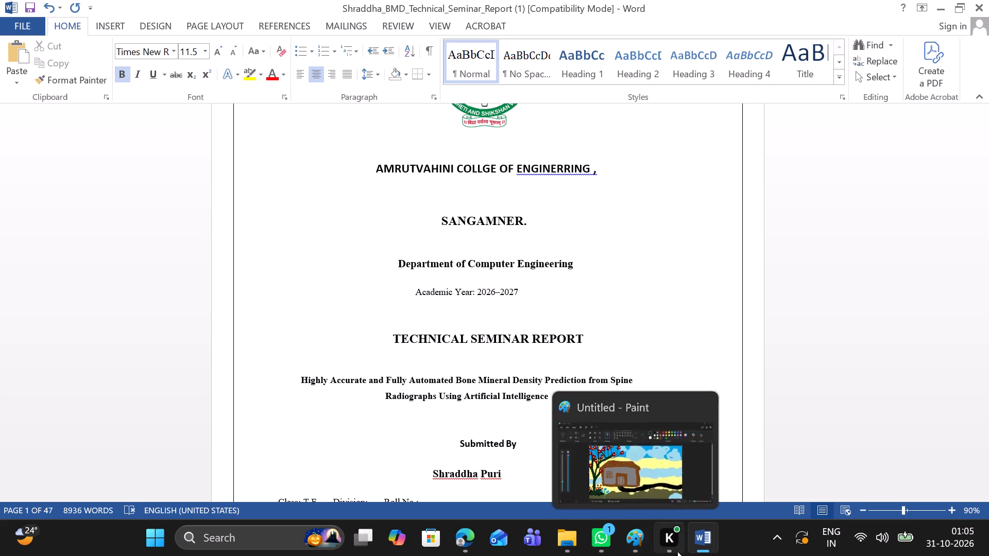
Using the Sakshi report's cover as reference, indent "Academic Year: 2026–2027" with spaces in the Shraddha report until it is centred under the department line.
left_click(705, 545)
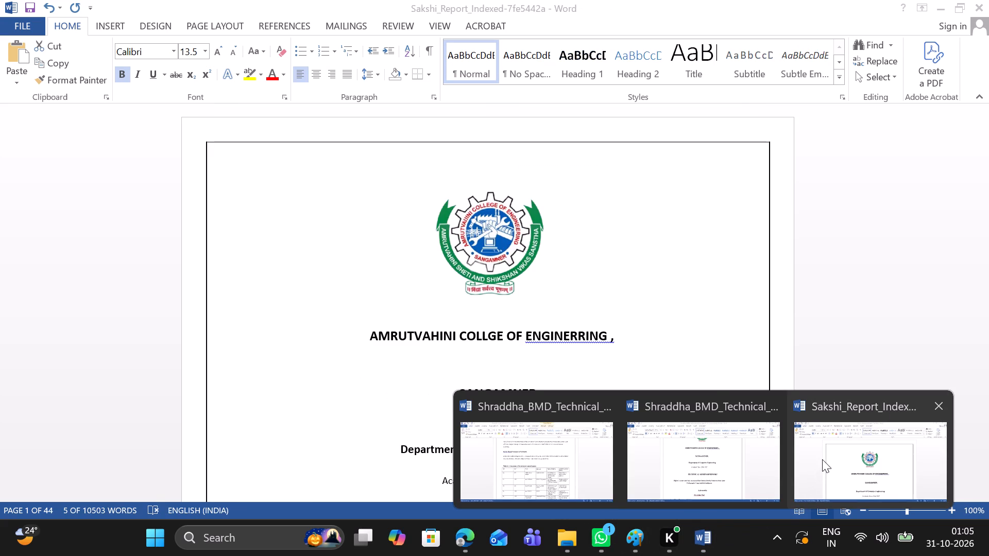
left_click(821, 457)
scroll(593, 383, "down", 1)
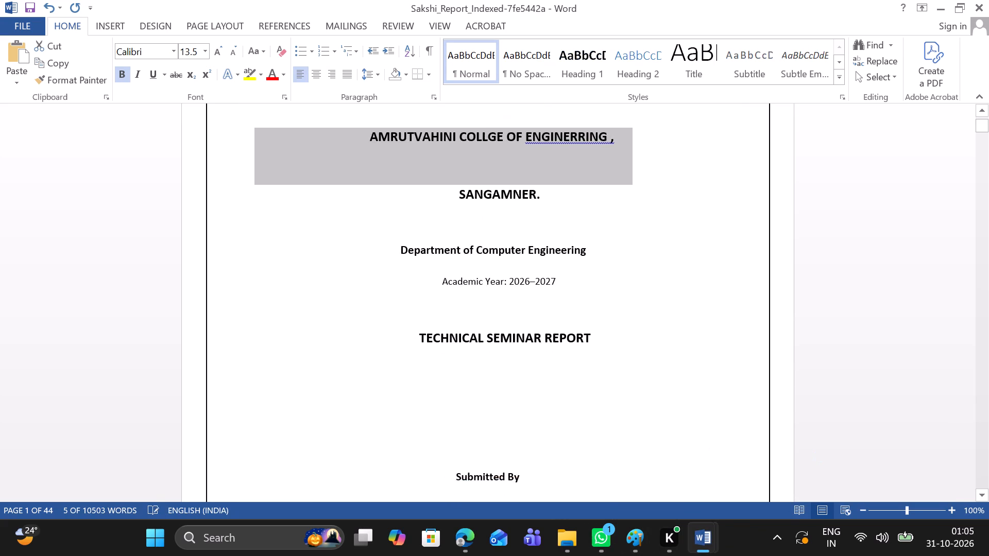
scroll(593, 383, "down", 2)
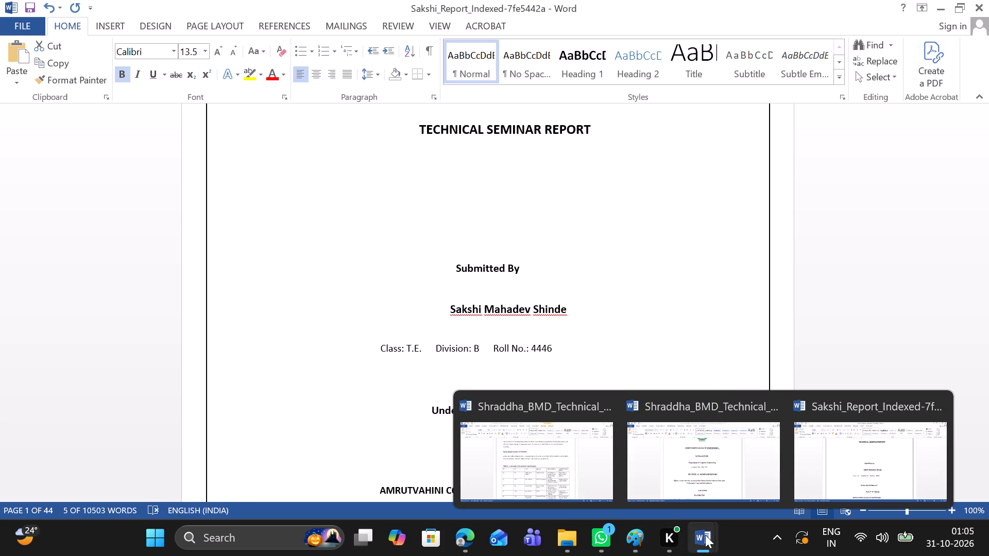
left_click(710, 462)
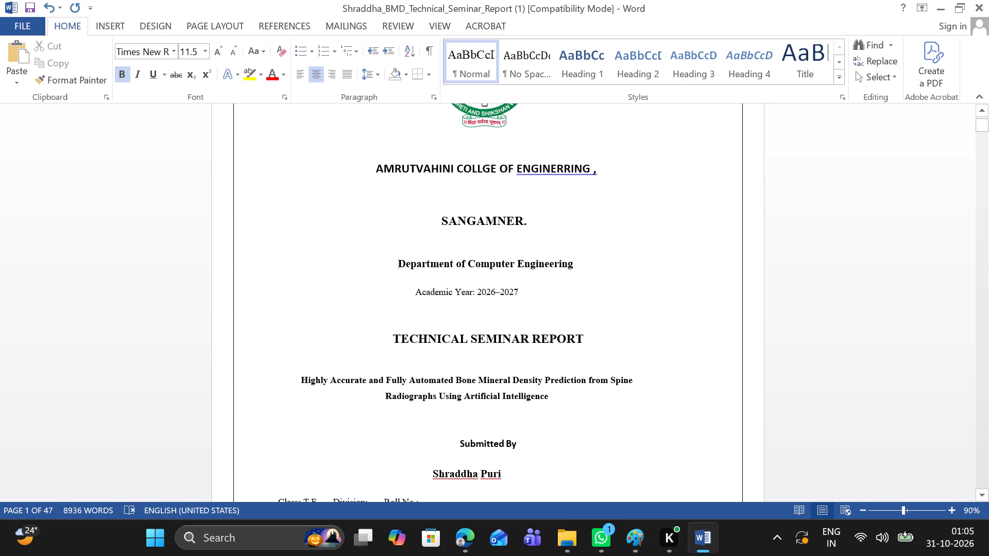
left_click(403, 299)
key("space")
key("space")
key("space")
key("space")
key("space")
key("space")
key("space")
key("space")
key("space")
key("space")
key("space")
key("space")
key("space")
key("space")
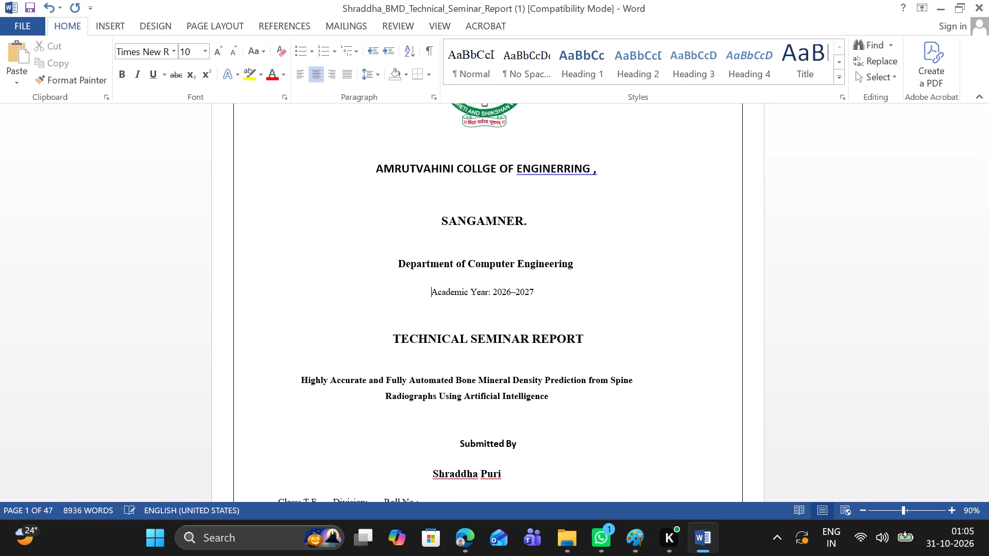
key("space")
key("space")
key("space")
key("space")
key("space")
key("space")
key("space")
key("space")
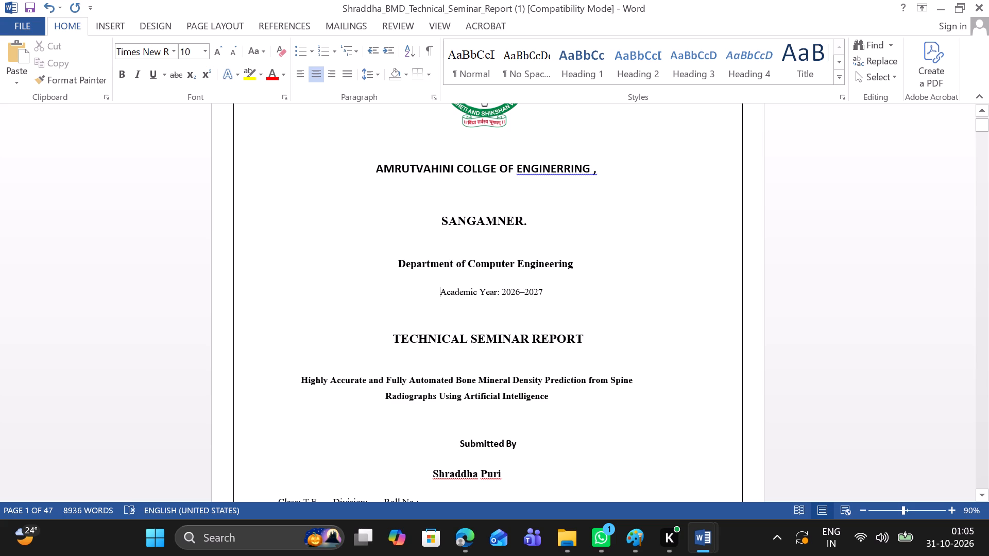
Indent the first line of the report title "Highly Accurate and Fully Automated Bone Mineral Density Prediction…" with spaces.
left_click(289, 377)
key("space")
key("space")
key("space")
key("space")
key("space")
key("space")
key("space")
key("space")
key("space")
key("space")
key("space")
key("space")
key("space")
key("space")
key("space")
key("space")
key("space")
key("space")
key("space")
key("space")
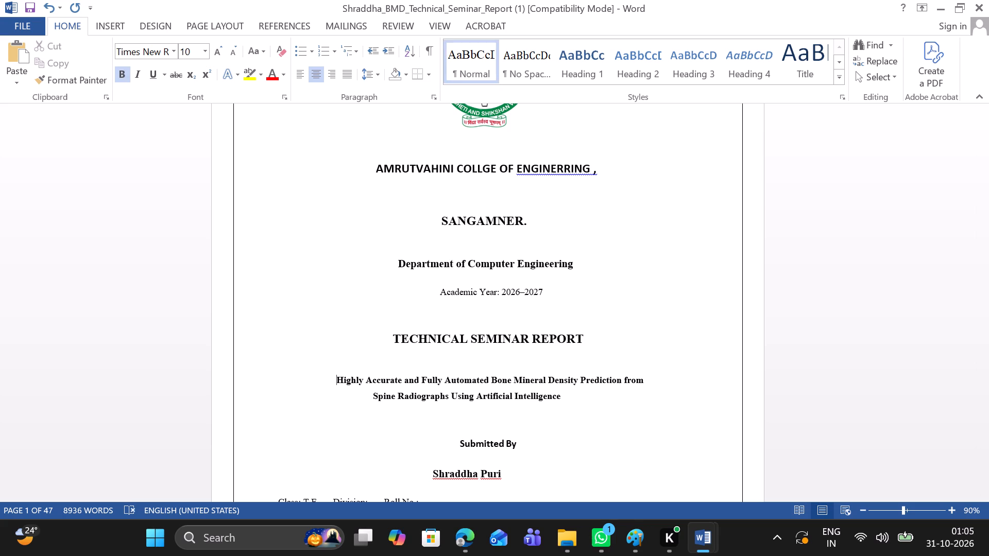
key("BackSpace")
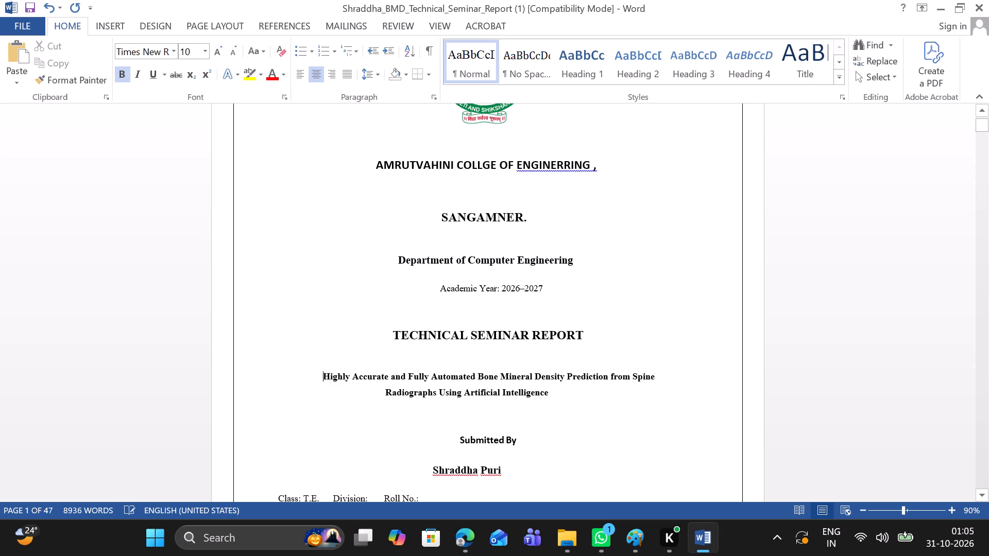
Set the font size of the two-line report title to 13.5.
left_click_drag(324, 373, 572, 392)
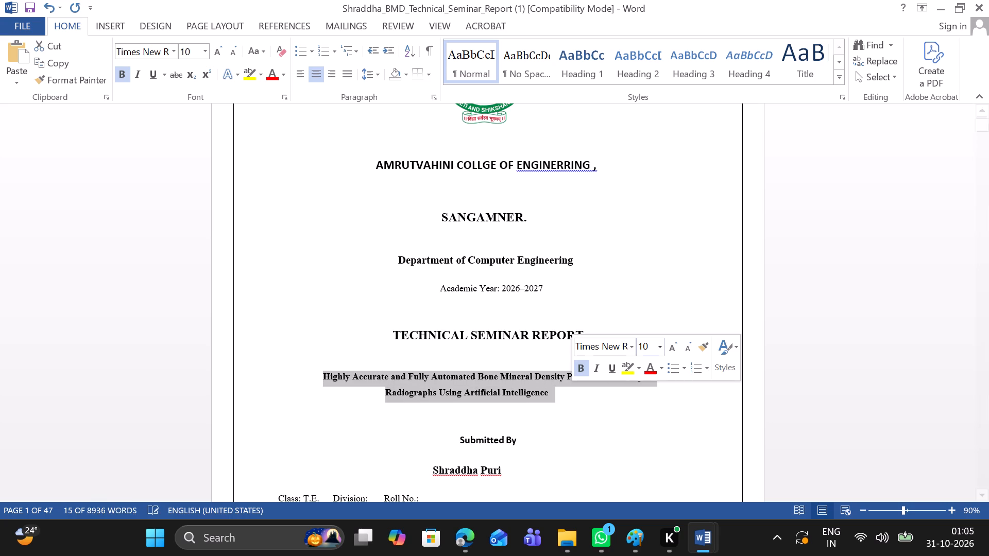
left_click(649, 347)
key("BackSpace")
type("13")
type(".5")
key("Return")
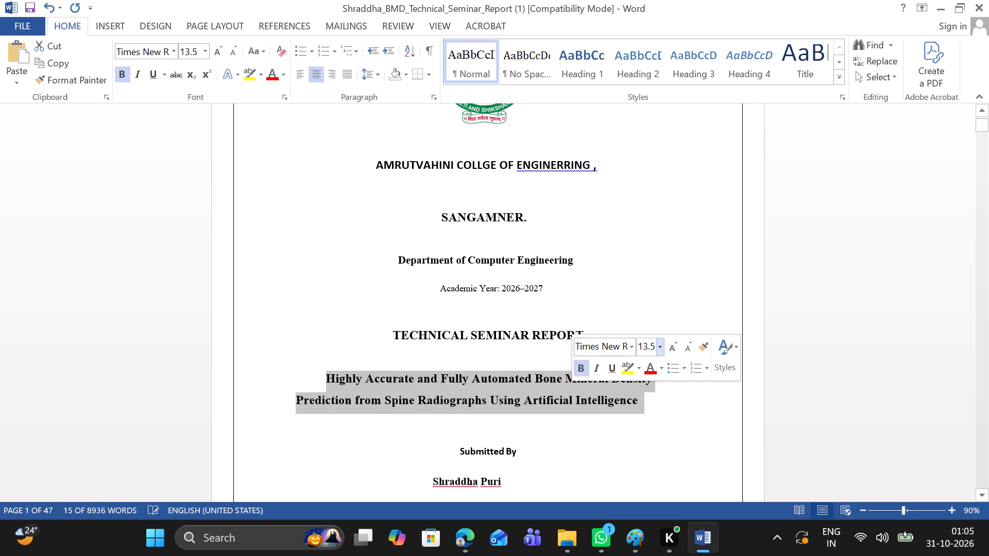
left_click(447, 284)
Insert three spaces before "Prediction from Spine Radiographs" in the report title.
scroll(600, 416, "down", 1)
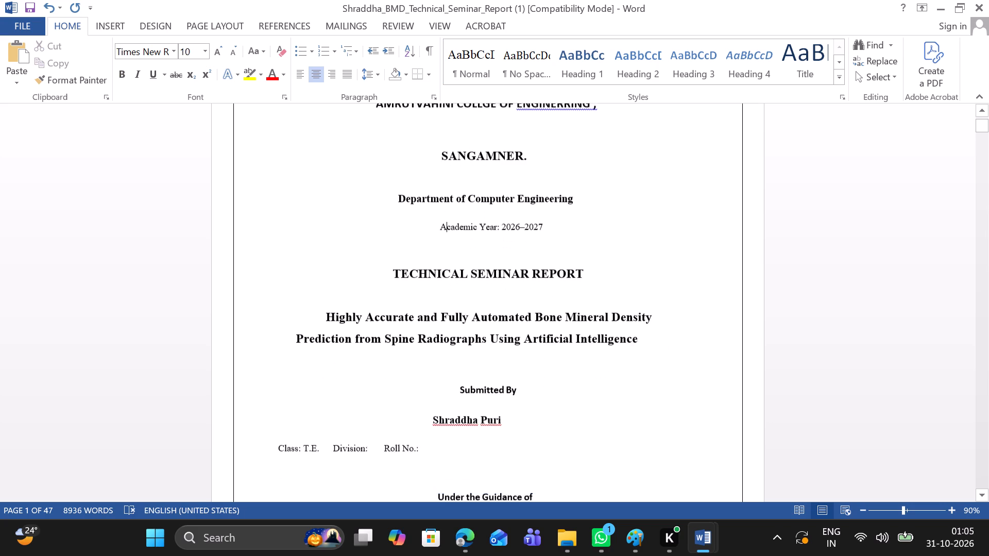
scroll(600, 416, "down", 1)
left_click(286, 319)
key("space")
key("space")
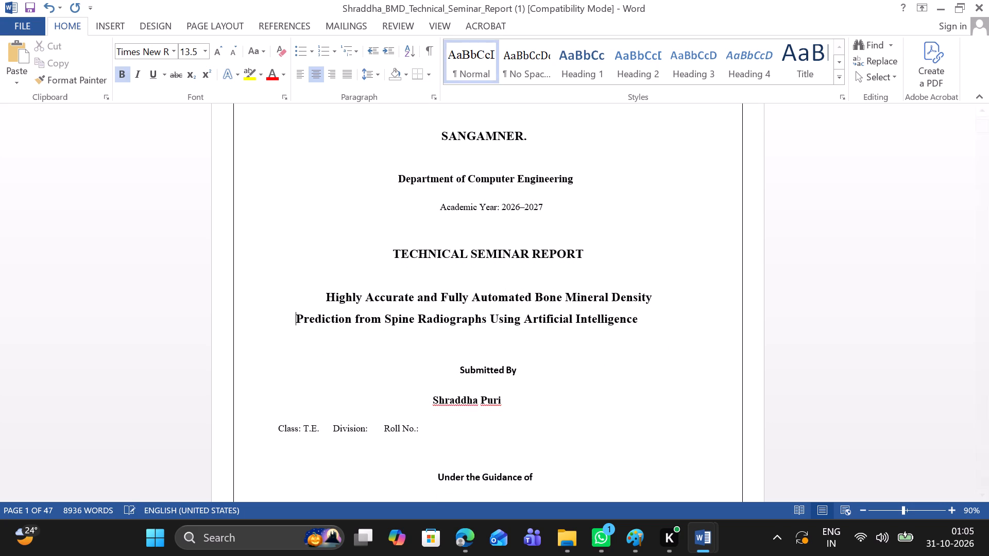
key("space")
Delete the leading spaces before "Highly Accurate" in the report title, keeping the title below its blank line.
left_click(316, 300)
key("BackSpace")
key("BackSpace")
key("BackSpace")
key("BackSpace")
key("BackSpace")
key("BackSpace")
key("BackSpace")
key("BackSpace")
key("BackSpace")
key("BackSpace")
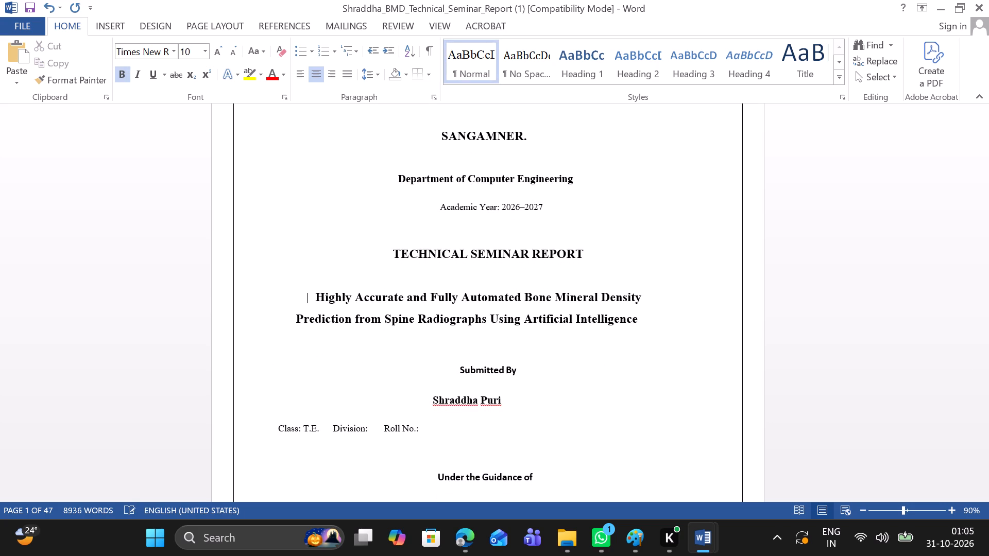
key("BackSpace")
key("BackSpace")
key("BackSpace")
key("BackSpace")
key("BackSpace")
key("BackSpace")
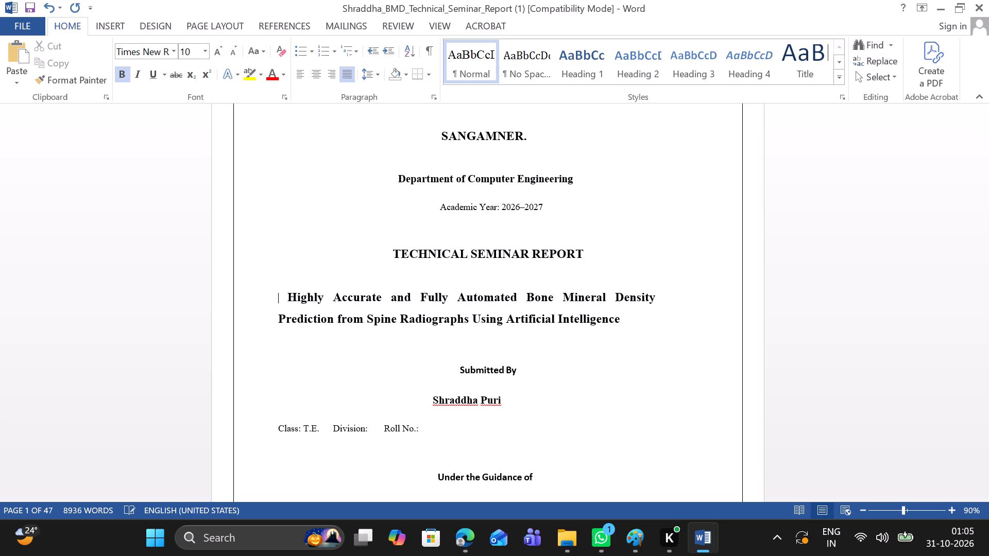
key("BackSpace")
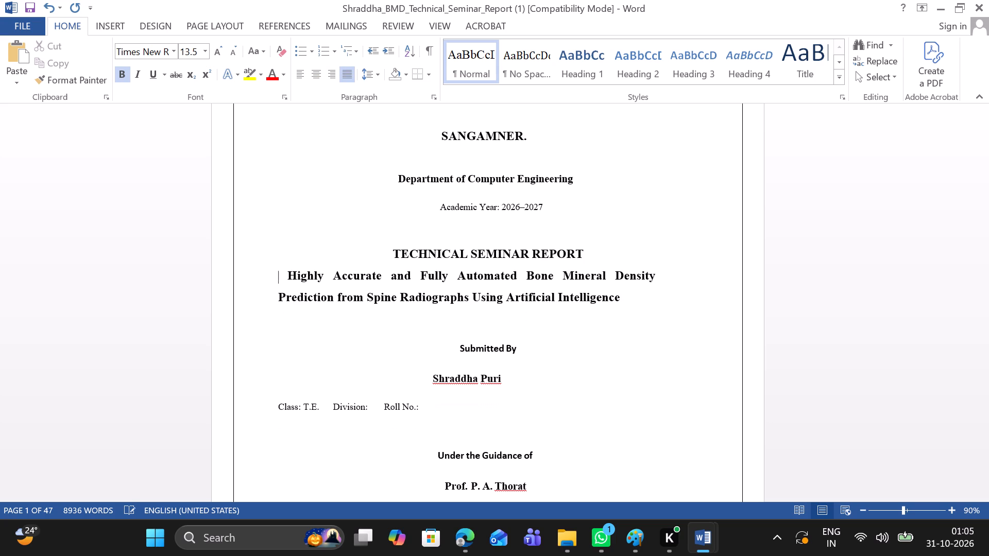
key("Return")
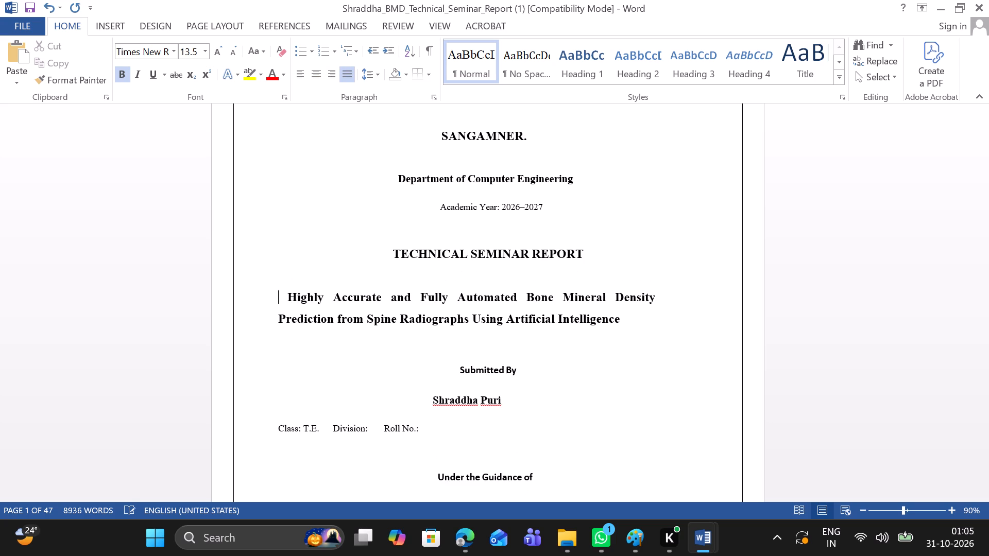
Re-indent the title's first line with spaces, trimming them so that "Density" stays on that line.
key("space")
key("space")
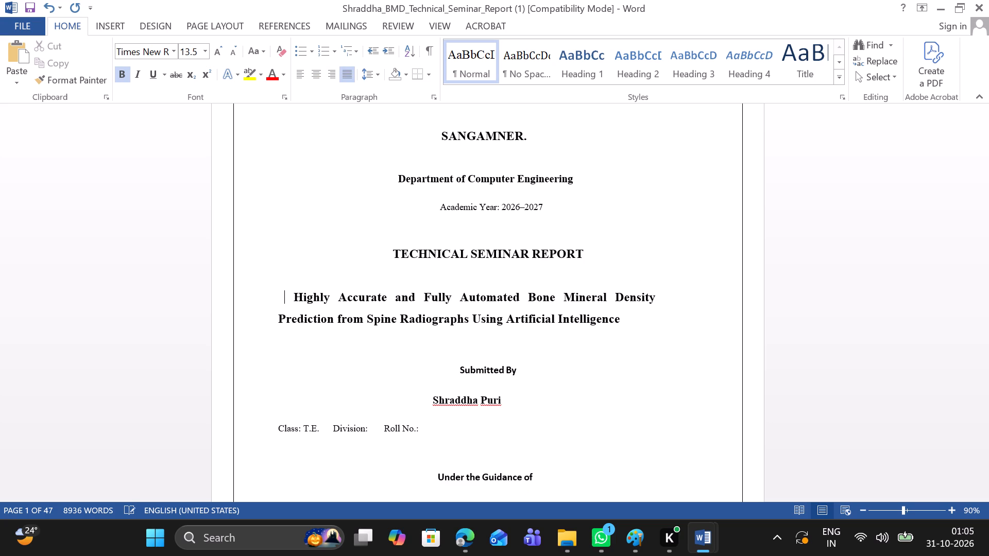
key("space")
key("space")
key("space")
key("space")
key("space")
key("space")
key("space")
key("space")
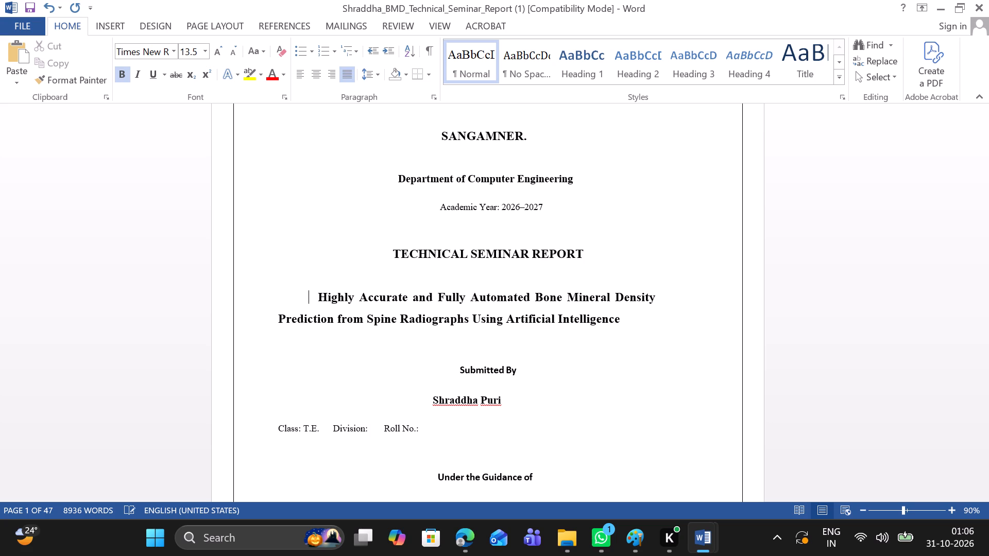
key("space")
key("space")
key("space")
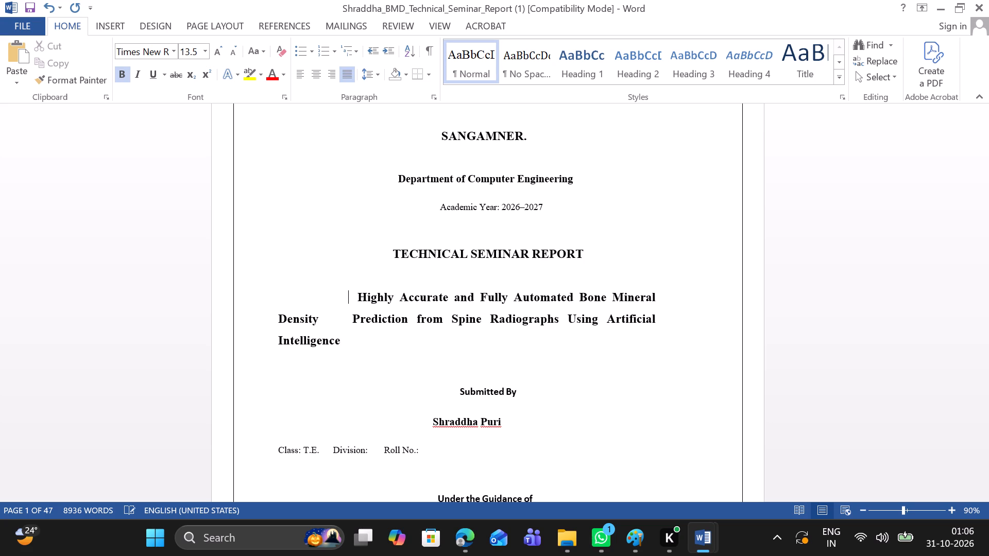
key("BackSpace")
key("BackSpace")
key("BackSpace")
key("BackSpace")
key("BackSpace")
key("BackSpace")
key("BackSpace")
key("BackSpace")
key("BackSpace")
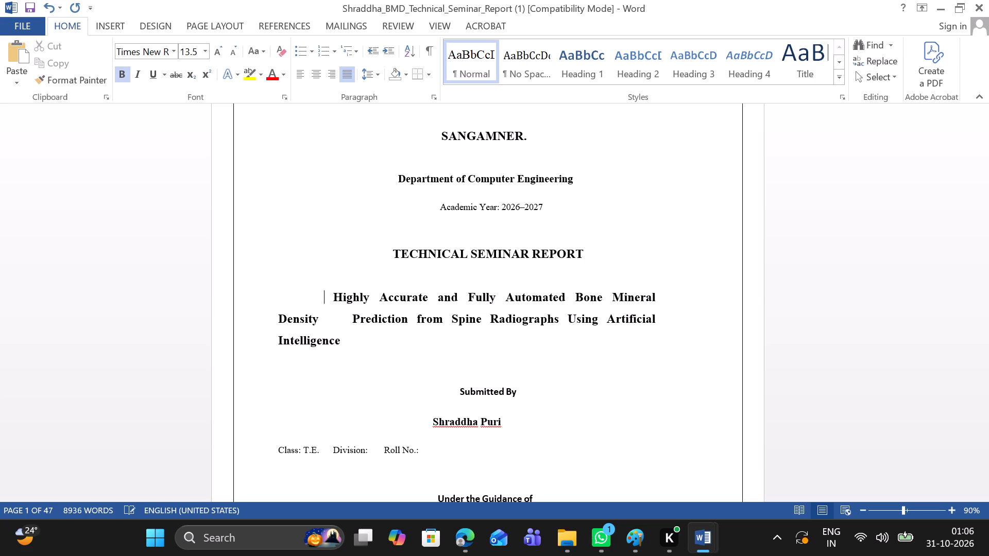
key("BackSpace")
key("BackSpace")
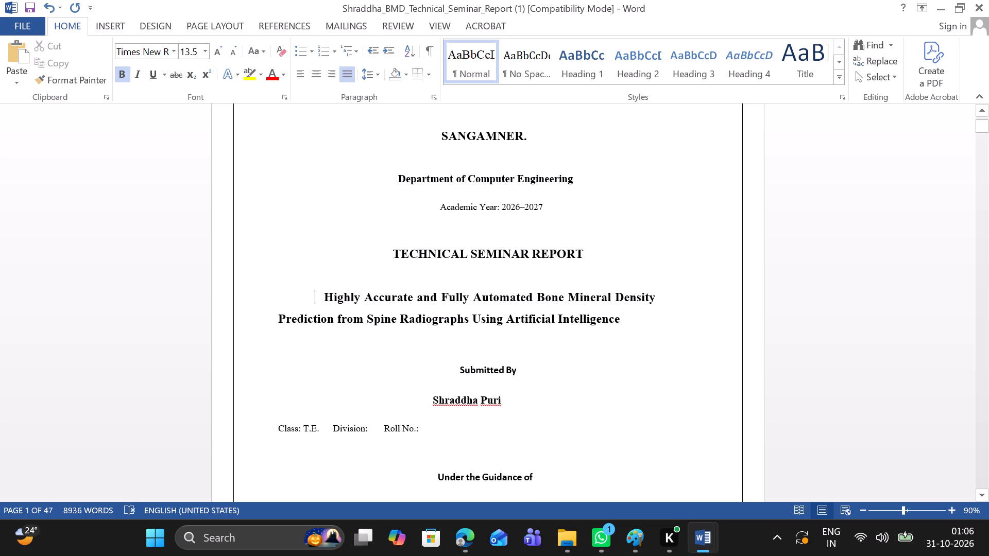
Insert three more spaces before "Prediction from Spine Radiographs" at the start of the title's second line.
left_click(279, 319)
key("space")
key("space")
key("space")
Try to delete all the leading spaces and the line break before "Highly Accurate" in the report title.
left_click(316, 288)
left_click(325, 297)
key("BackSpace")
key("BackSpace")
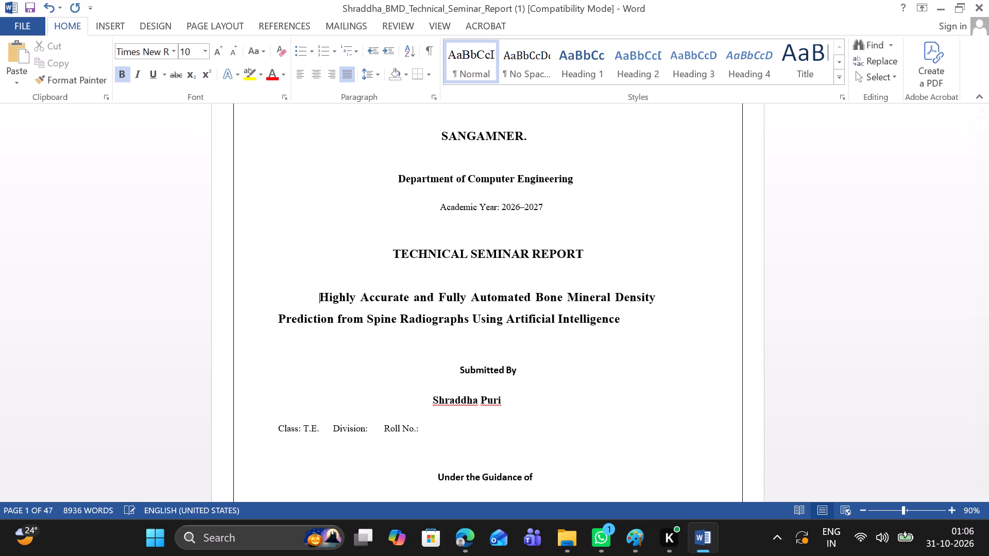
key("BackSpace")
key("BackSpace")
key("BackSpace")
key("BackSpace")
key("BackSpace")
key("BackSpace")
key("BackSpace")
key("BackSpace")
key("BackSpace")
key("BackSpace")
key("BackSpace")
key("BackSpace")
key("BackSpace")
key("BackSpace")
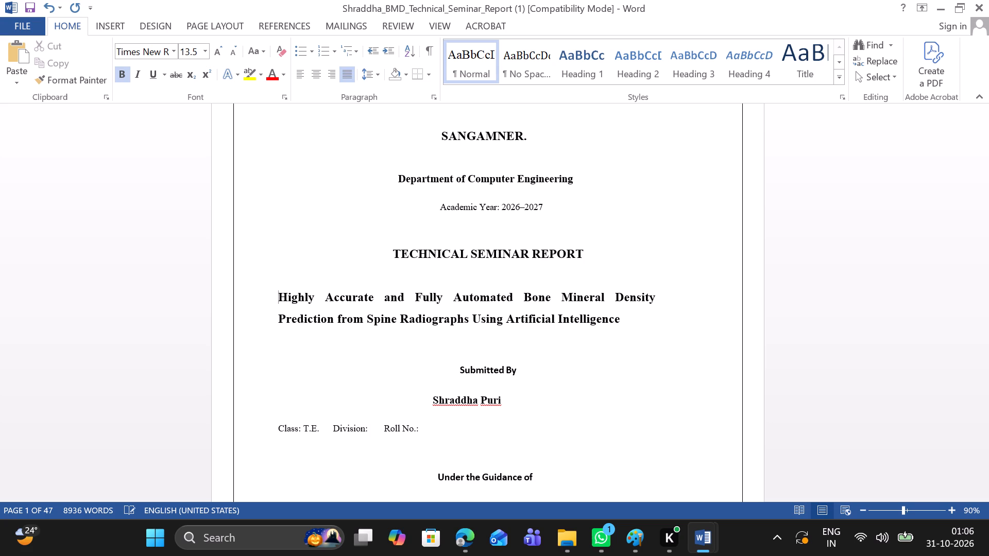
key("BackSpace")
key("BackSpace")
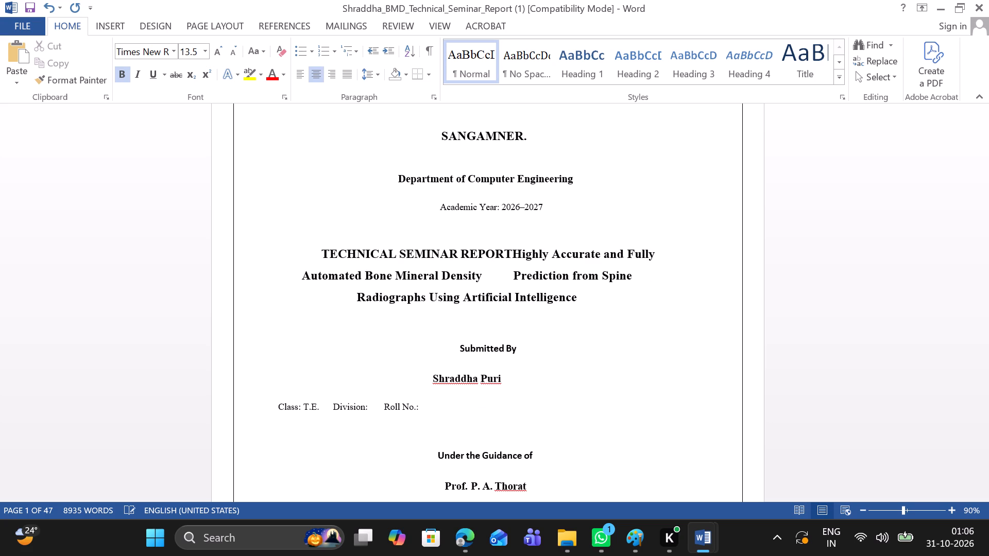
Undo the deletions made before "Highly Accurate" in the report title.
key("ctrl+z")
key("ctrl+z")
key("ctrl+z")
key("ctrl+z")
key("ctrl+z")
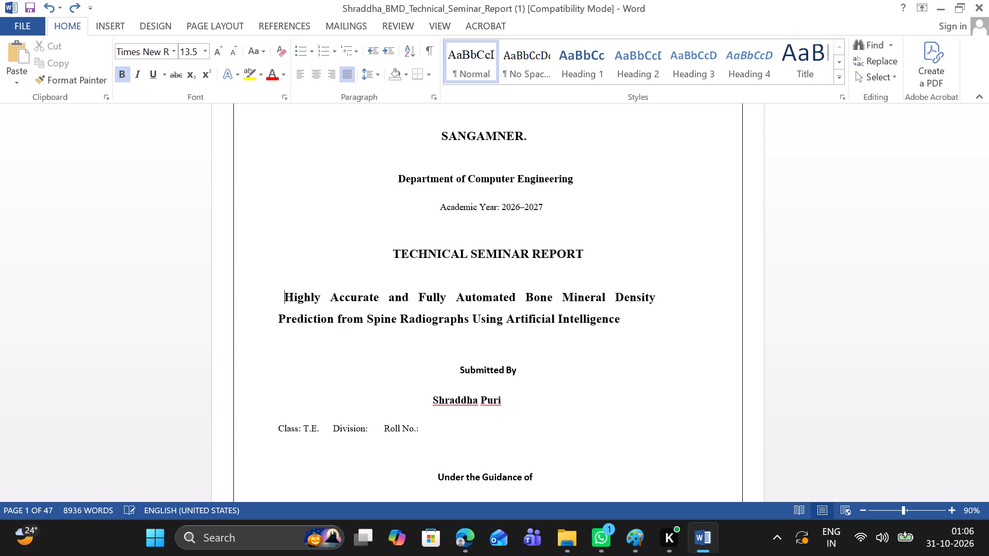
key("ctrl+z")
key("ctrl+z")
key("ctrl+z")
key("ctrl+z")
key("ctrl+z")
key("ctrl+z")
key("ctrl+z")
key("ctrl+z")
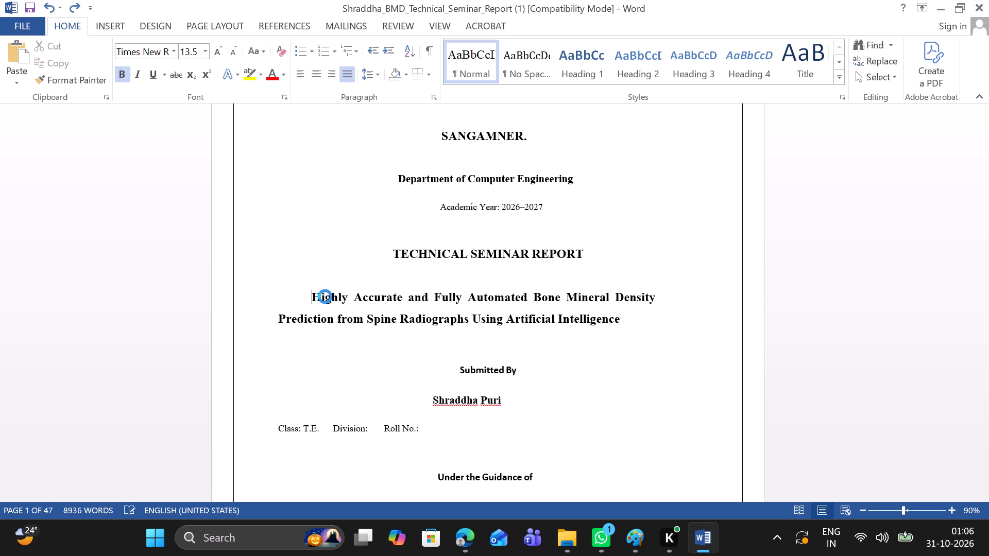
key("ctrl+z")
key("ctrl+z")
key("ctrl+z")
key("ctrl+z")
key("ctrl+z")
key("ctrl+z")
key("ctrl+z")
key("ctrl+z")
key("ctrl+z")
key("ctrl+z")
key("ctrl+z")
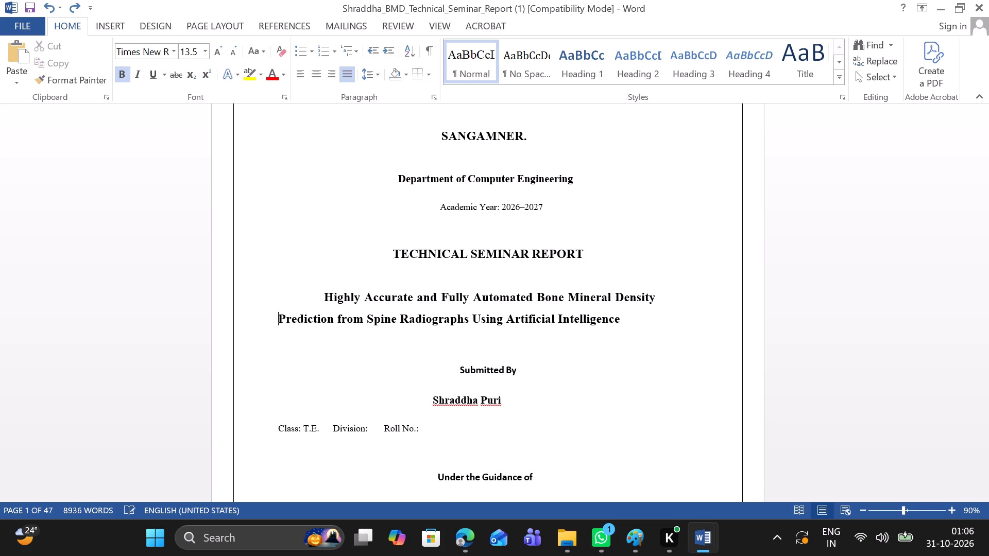
Undo the earlier spacing, alignment and size edits to the report title, back to its centred 10 pt two-line version.
key("ctrl+z")
key("ctrl+z")
key("ctrl+z")
key("ctrl+z")
key("ctrl+z")
key("ctrl+z")
key("ctrl+z")
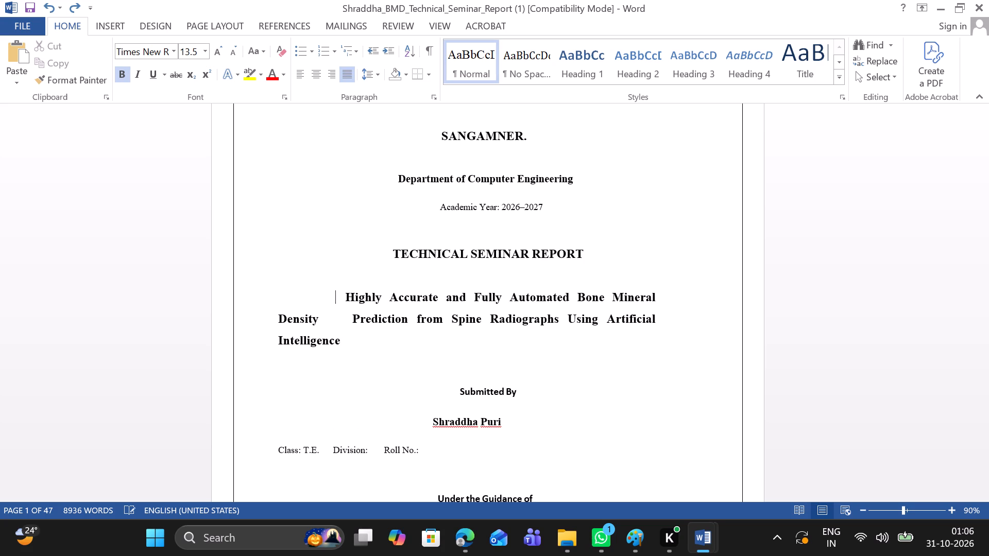
key("ctrl+z")
key("ctrl+z")
key("ctrl+z")
key("ctrl+z")
key("ctrl+z")
key("ctrl+z")
key("ctrl+z")
key("ctrl+z")
key("ctrl+z")
key("ctrl+z")
key("ctrl+z")
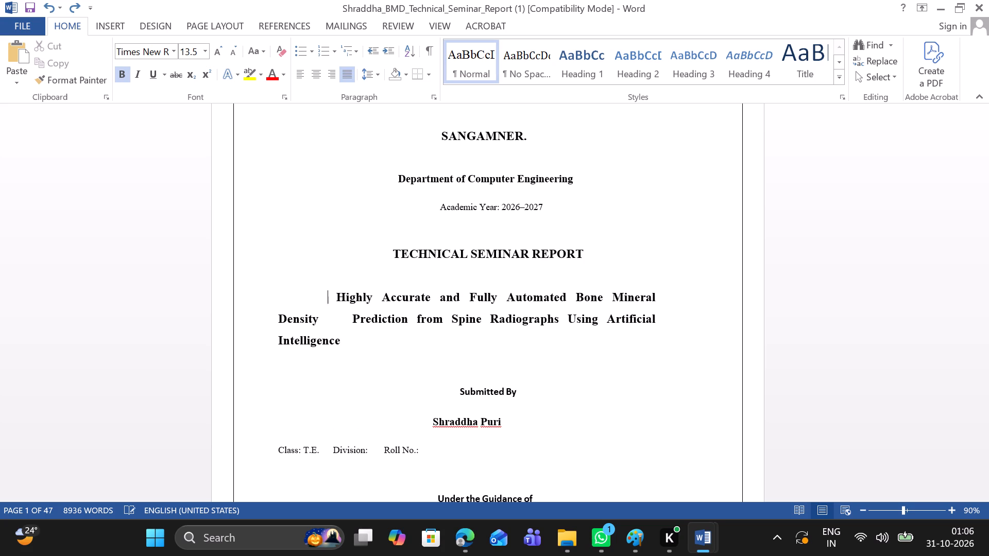
key("ctrl+z")
key("ctrl+z")
key("ctrl+z")
key("ctrl+z")
key("ctrl+z")
key("ctrl+z")
key("ctrl+z")
key("ctrl+z")
key("ctrl+z")
key("ctrl+z")
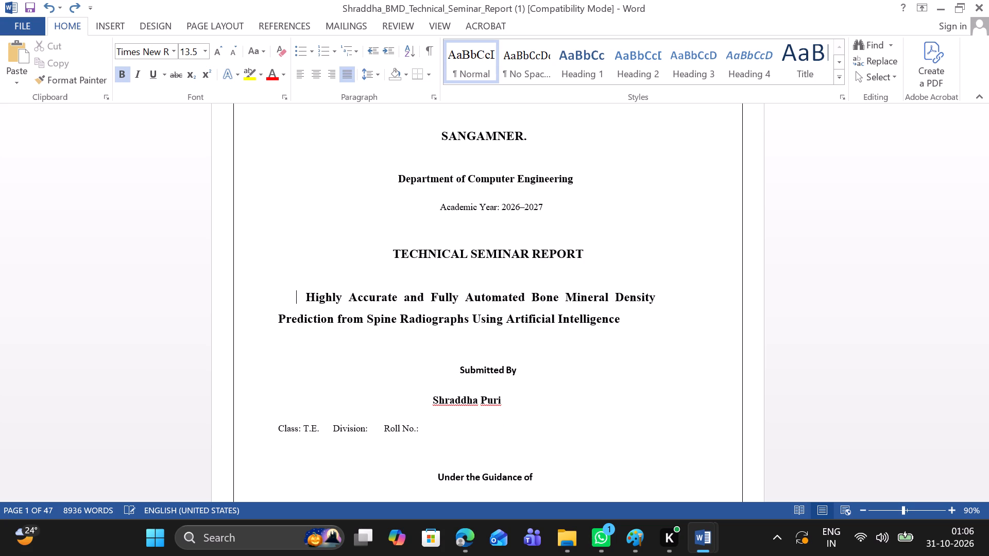
key("ctrl+z")
key("ctrl+z")
key("ctrl+z")
key("ctrl+z")
key("ctrl+z")
key("ctrl+z")
key("ctrl+z")
key("ctrl+z")
key("ctrl+z")
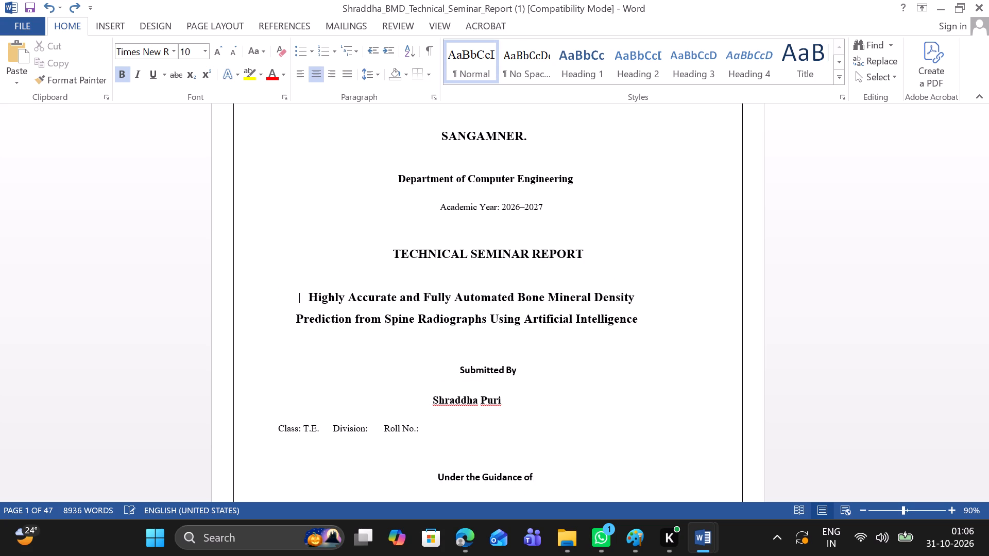
key("ctrl+z")
key("ctrl+z")
key("ctrl+z")
key("ctrl+z")
key("ctrl+z")
key("ctrl+z")
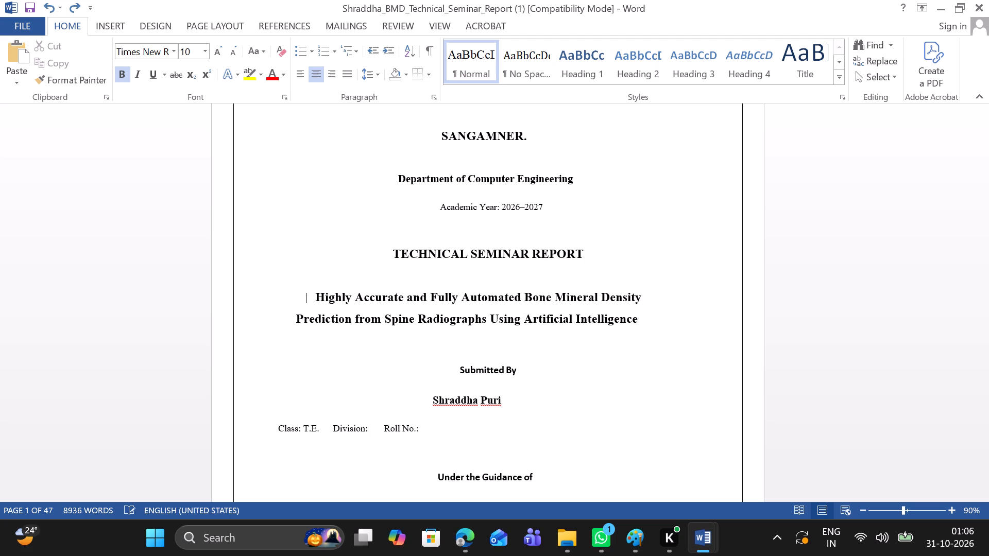
key("ctrl+z")
key("ctrl+z")
key("ctrl+z")
key("ctrl+z")
key("ctrl+z")
key("ctrl+z")
key("ctrl+z")
key("ctrl+z")
key("ctrl+z")
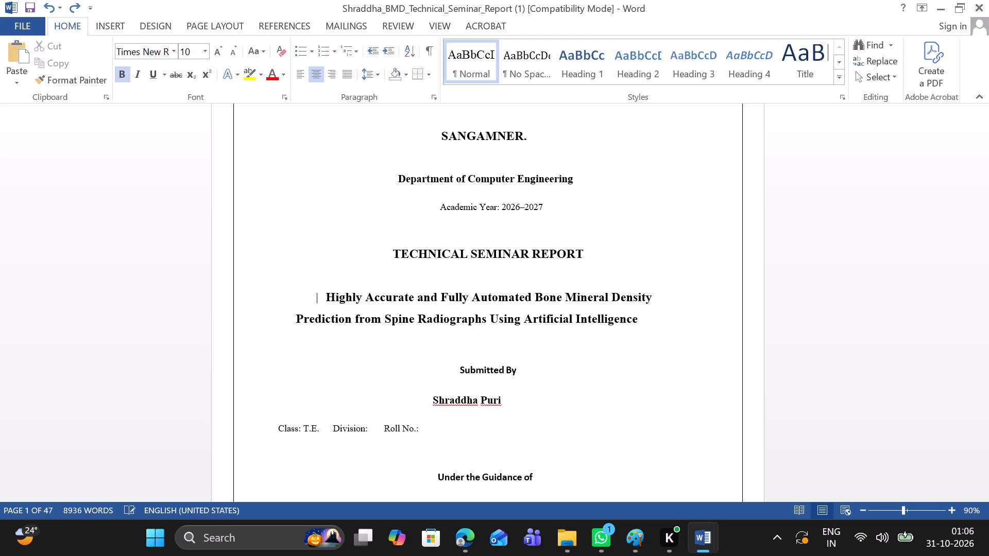
key("ctrl+z")
key("ctrl+z")
key("ctrl+z")
key("ctrl+z")
key("ctrl+z")
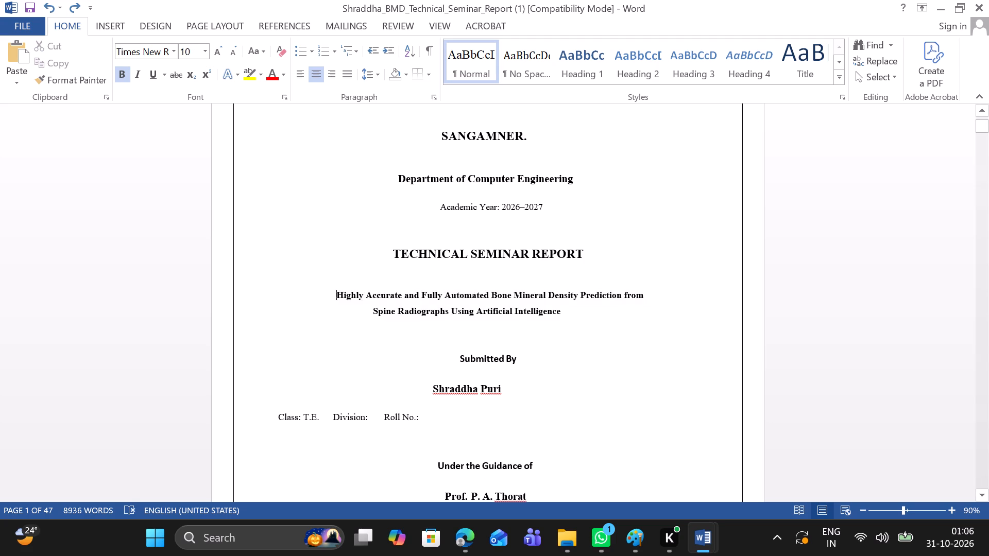
Set the whole report title, from "Highly Accurate" to "Artificial Intelligence", to 14 pt.
left_click_drag(566, 304, 377, 293)
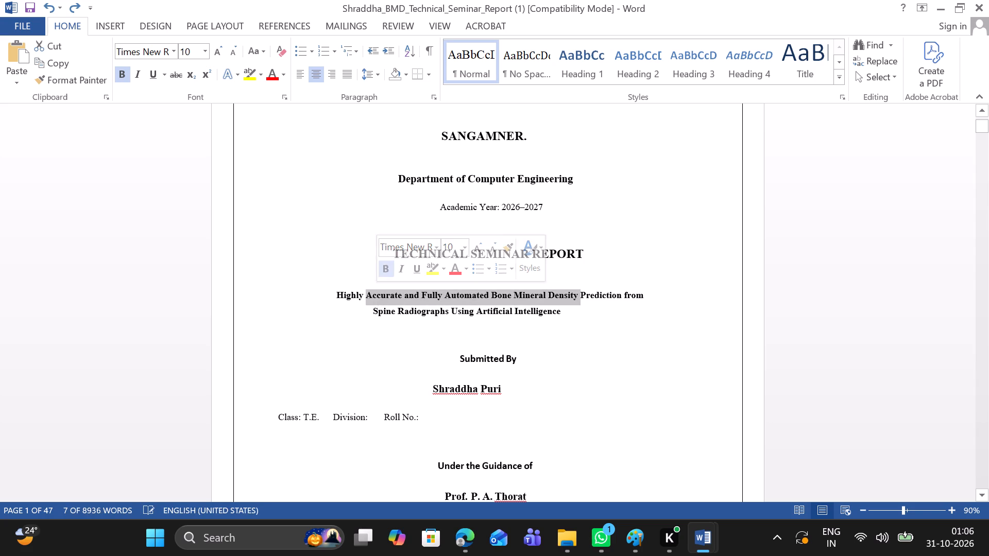
left_click(335, 302)
left_click_drag(335, 302, 559, 311)
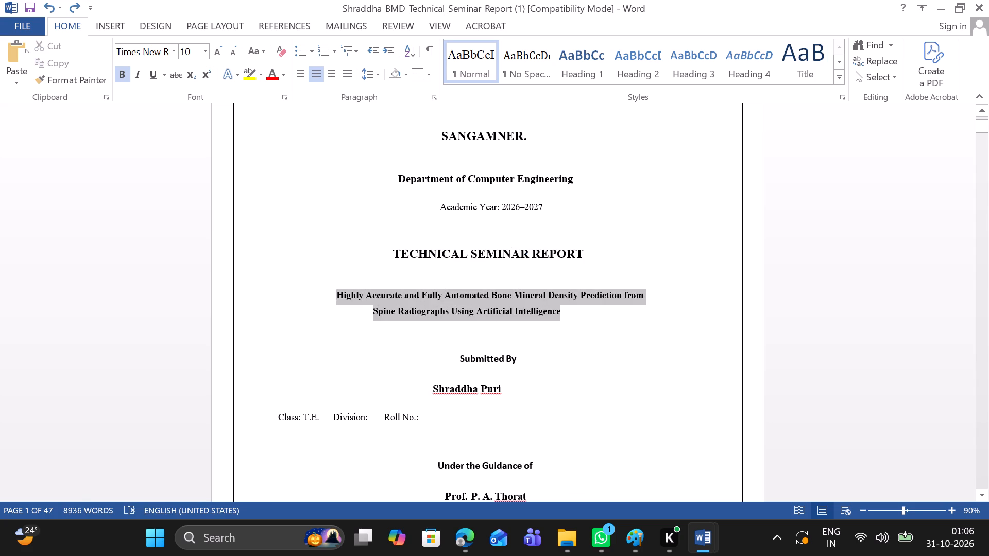
left_click_drag(559, 311, 562, 311)
left_click(652, 264)
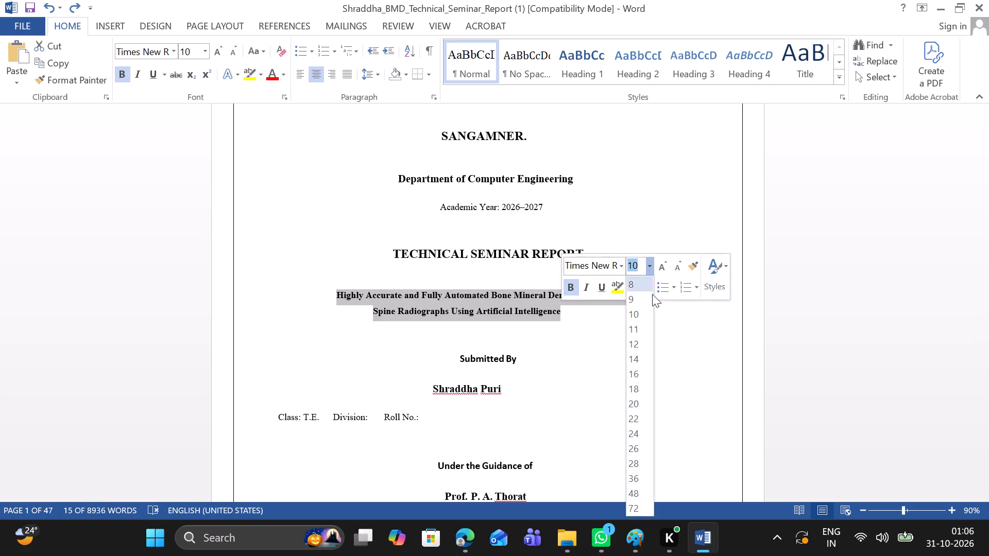
left_click(640, 358)
left_click(665, 371)
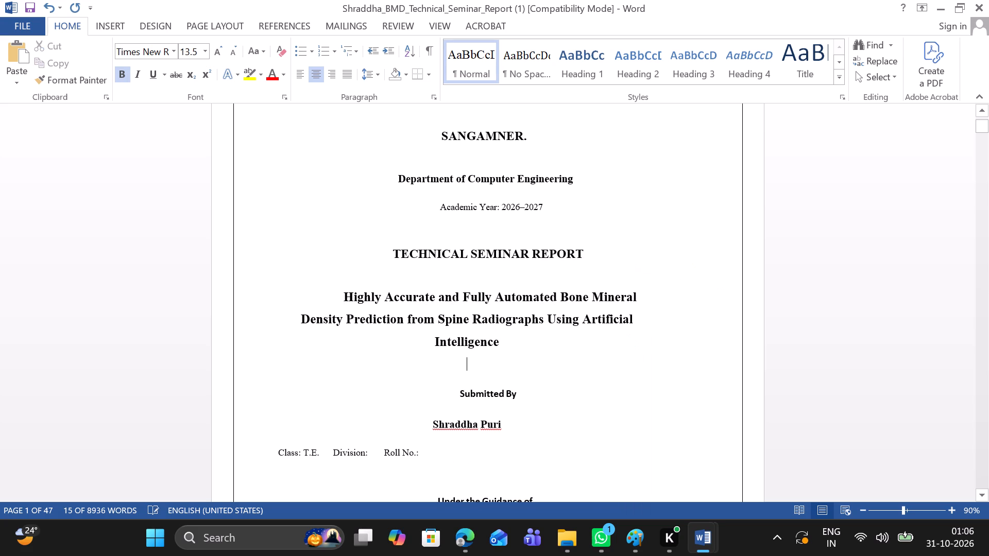
Insert three spaces before "Density" in the report title.
left_click(287, 314)
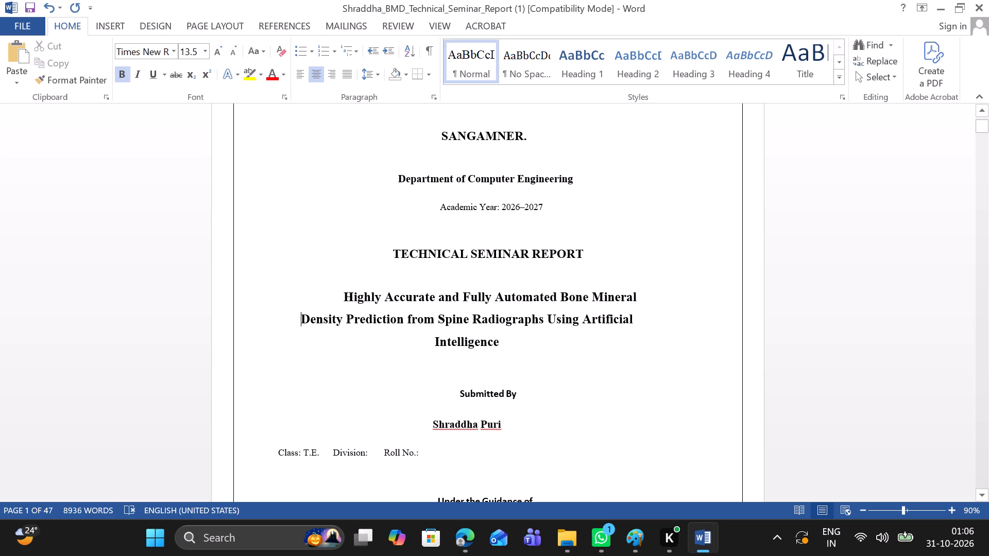
key("space")
key("space")
key("space")
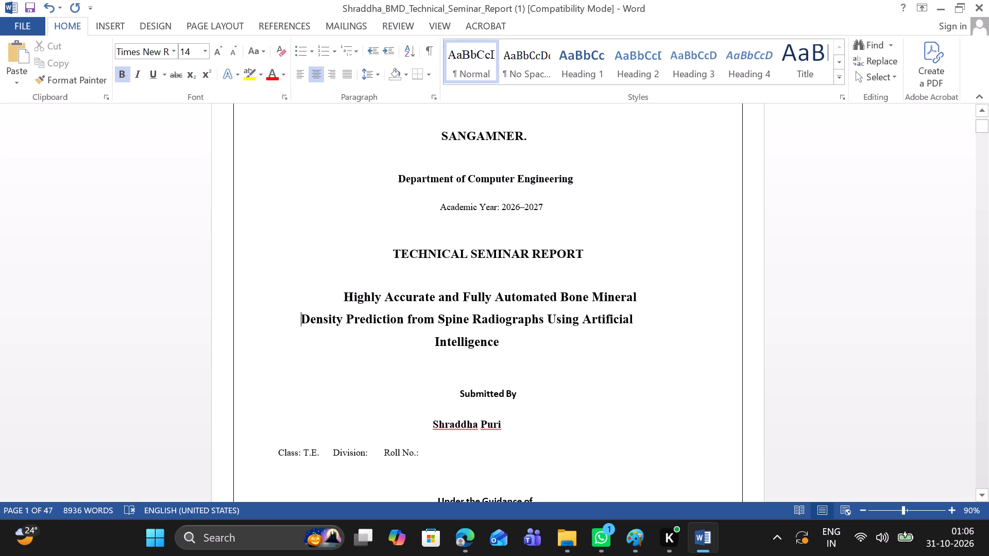
Delete two of the leading spaces before "Highly Accurate" in the report title.
left_click(344, 294)
key("BackSpace")
key("BackSpace")
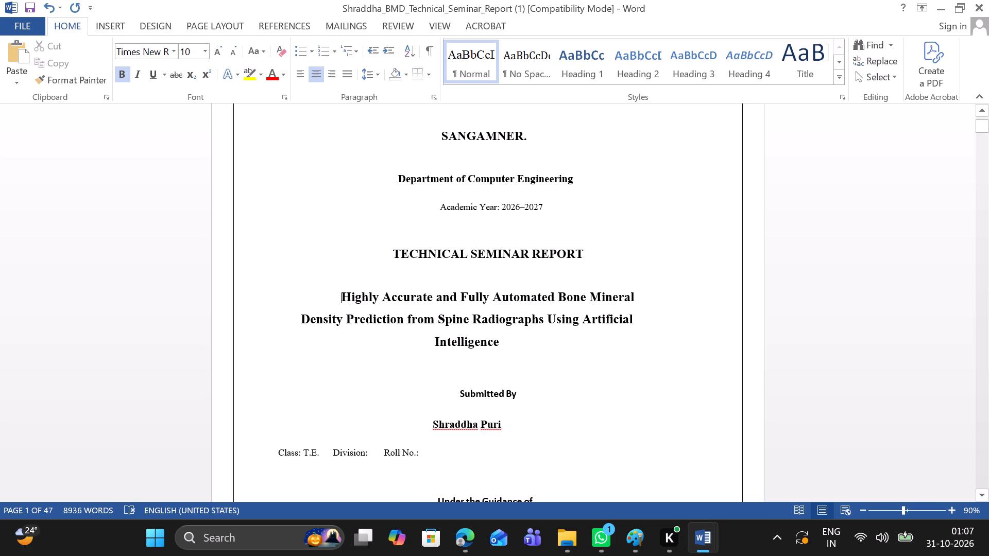
Try justified, right and left alignment on the whole report title, finishing with it centred.
left_click_drag(335, 291, 532, 337)
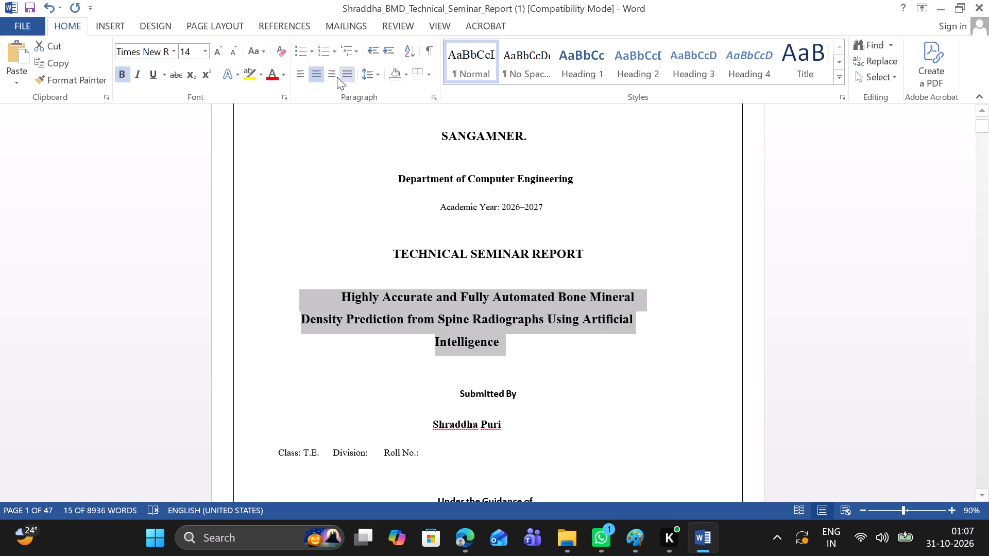
left_click(315, 76)
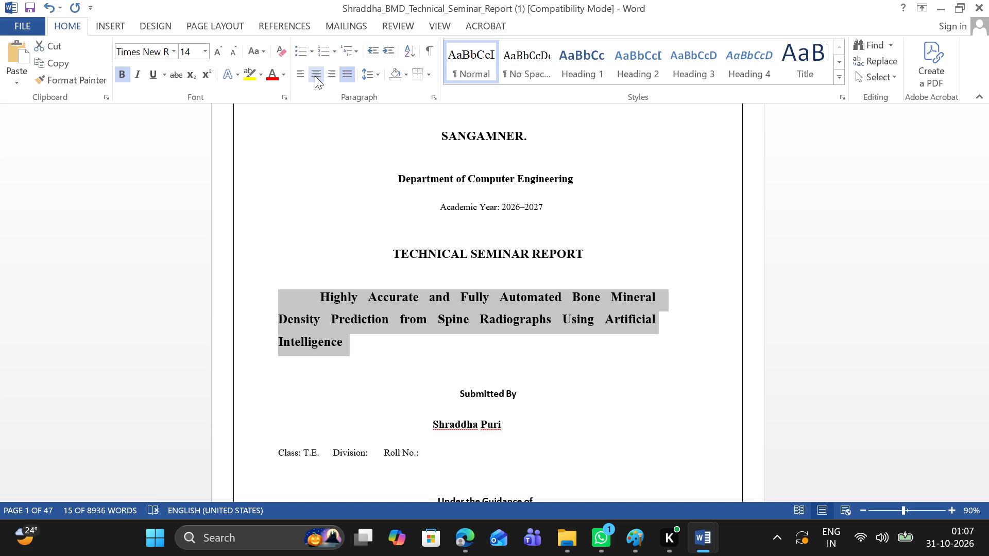
left_click(332, 77)
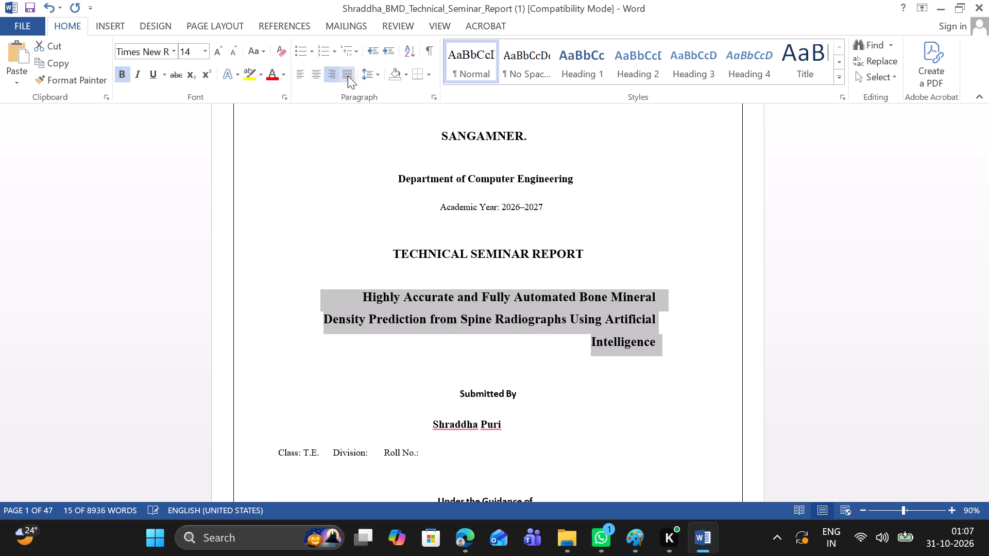
left_click(342, 79)
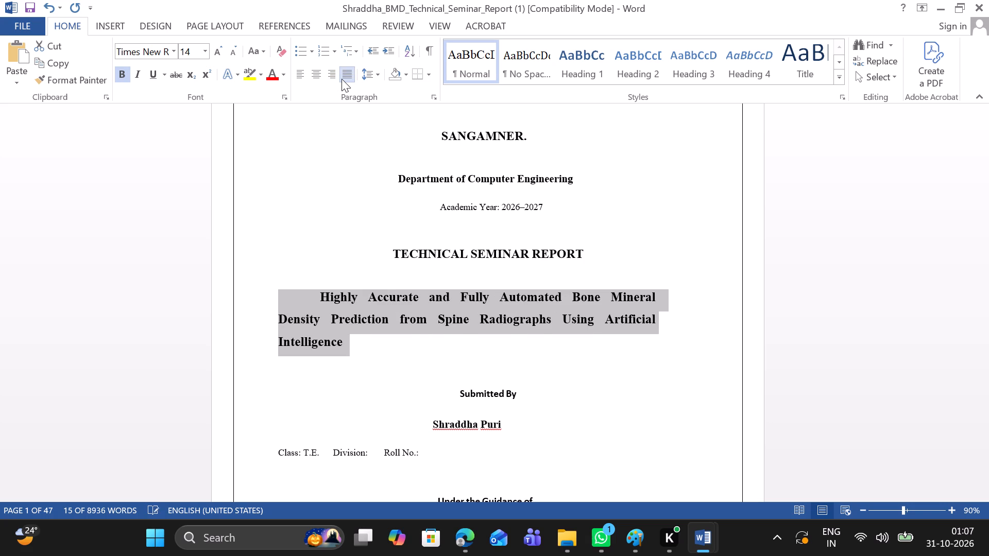
left_click(301, 78)
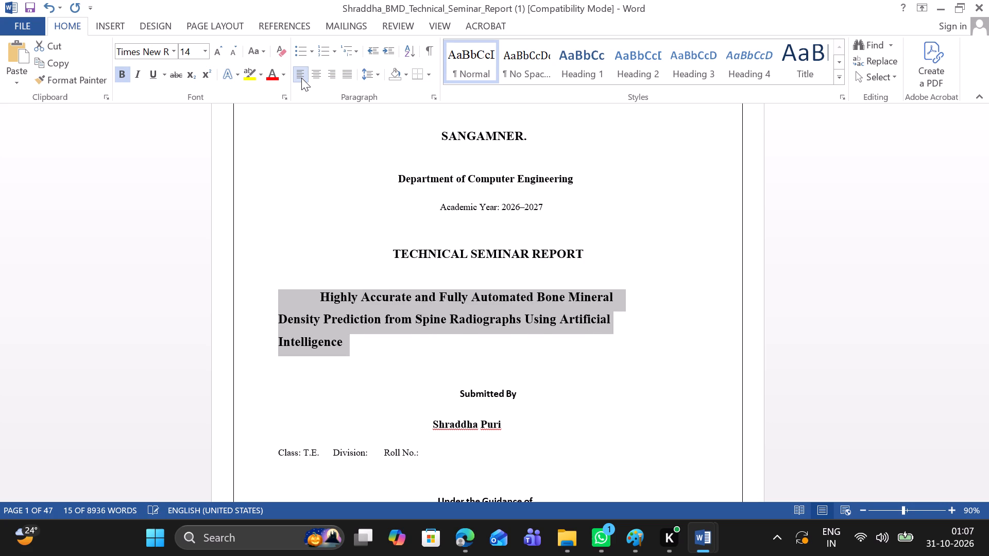
left_click(325, 76)
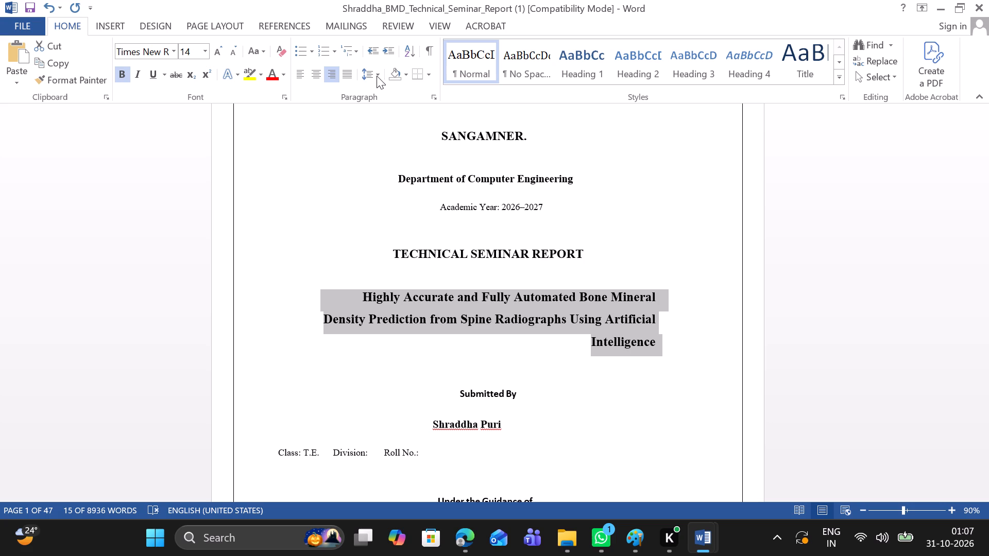
left_click(376, 75)
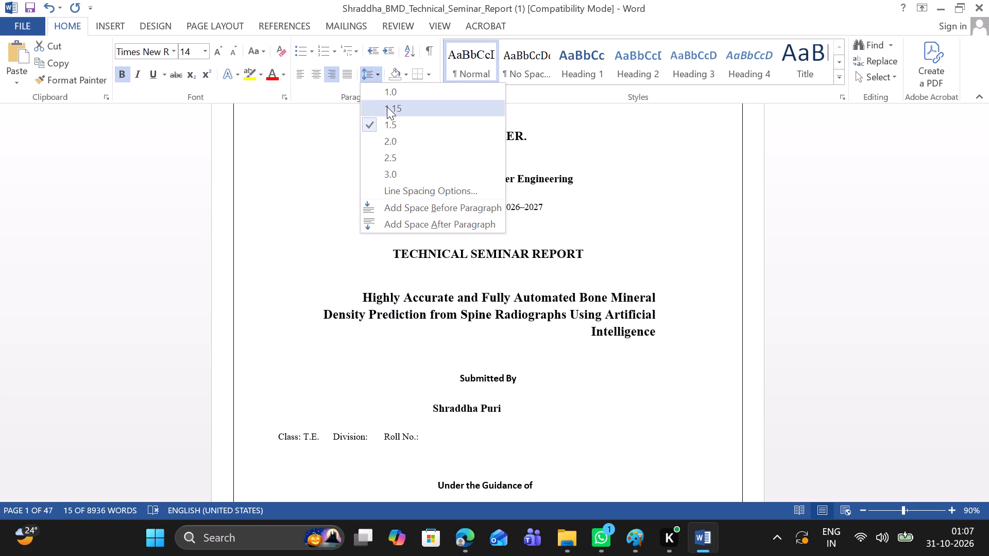
left_click(315, 145)
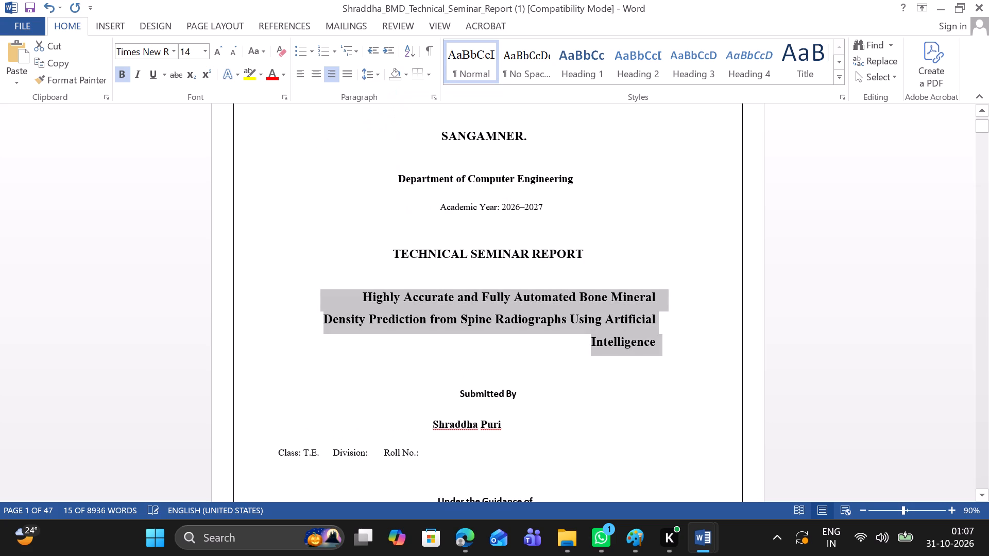
left_click(329, 80)
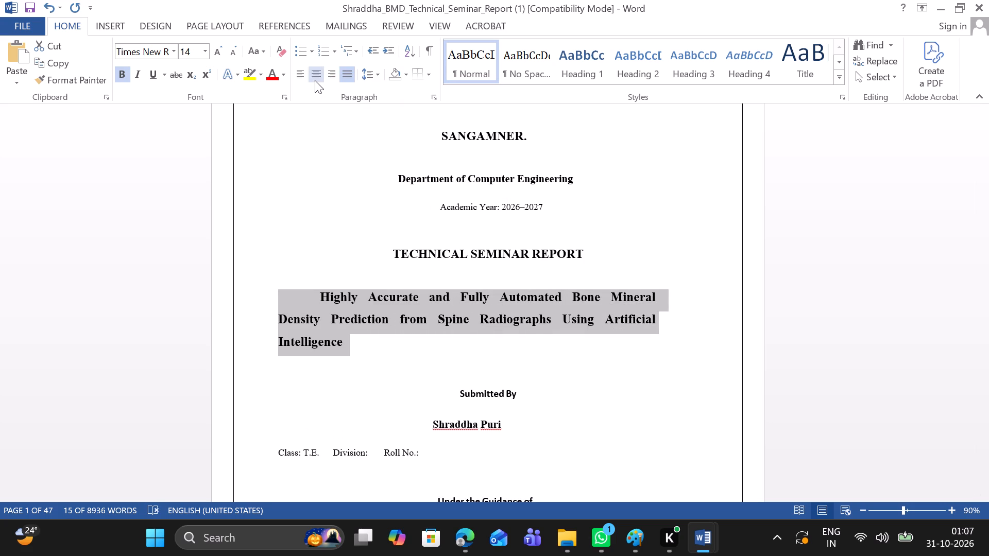
left_click(315, 80)
left_click(322, 204)
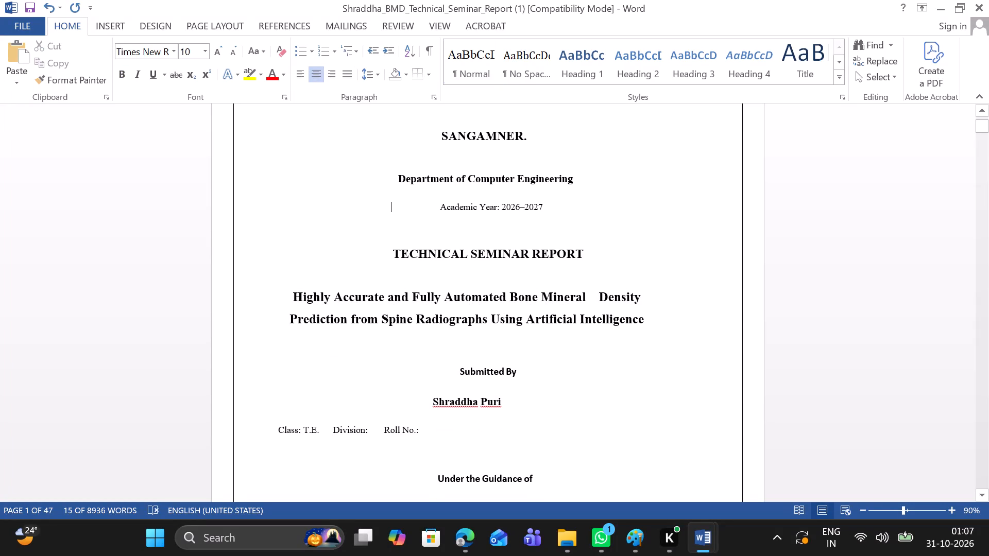
Insert four spaces before "Highly Accurate" at the start of the report title.
left_click(287, 297)
key("space")
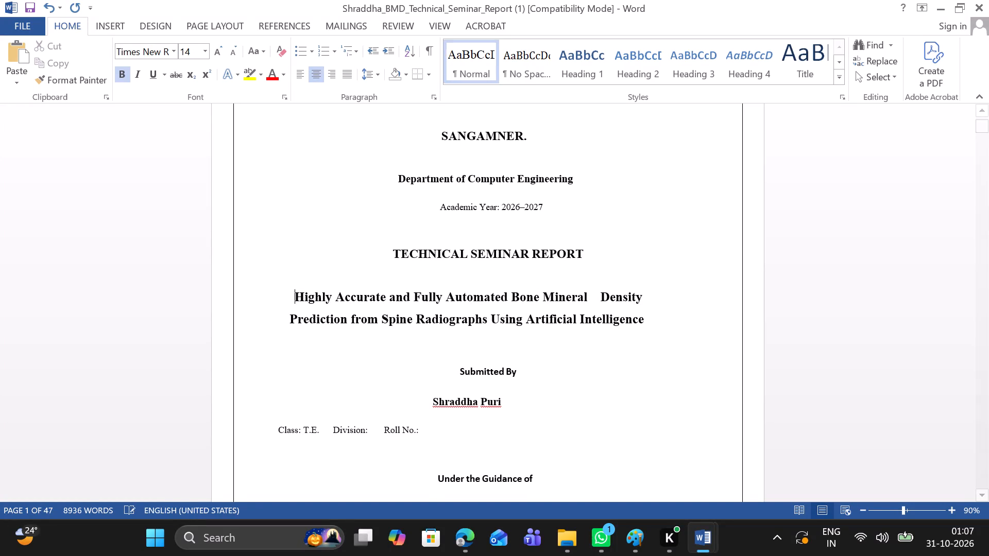
key("space")
key("space")
key("space")
Insert three spaces before "Prediction from Spine Radiographs" in the report title.
left_click(277, 318)
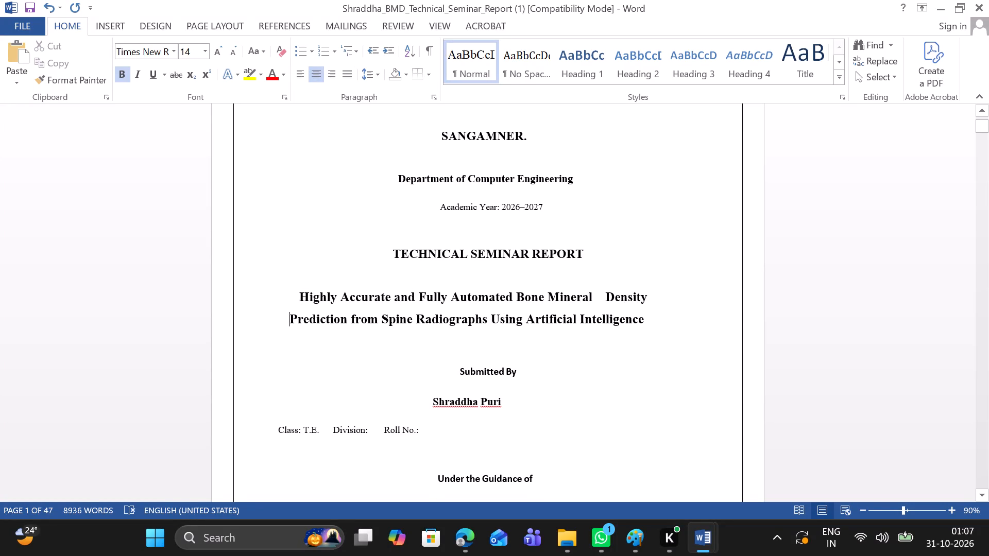
key("space")
key("space")
key("space")
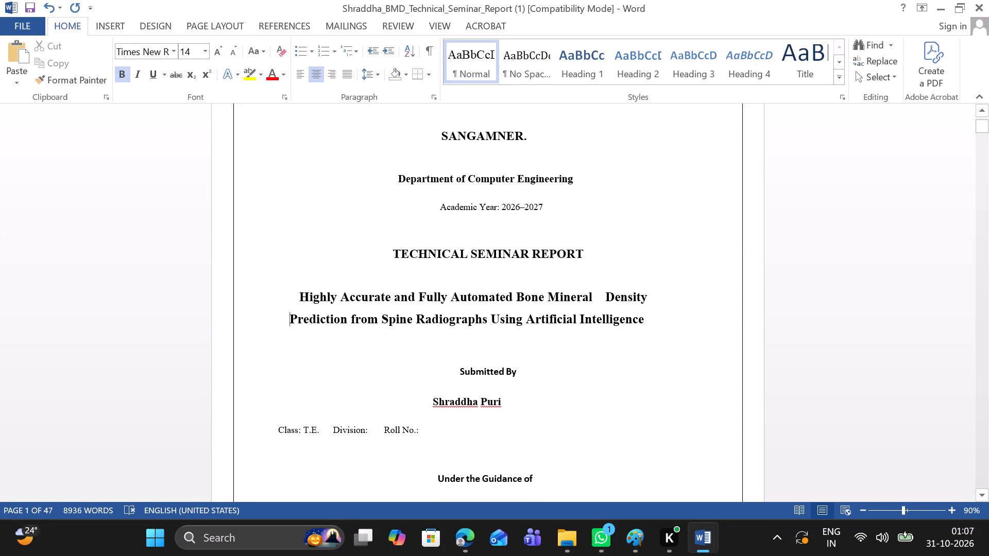
Trim the leading spaces before "Highly Accurate" on the report title's first line.
left_click(294, 301)
key("BackSpace")
key("BackSpace")
key("BackSpace")
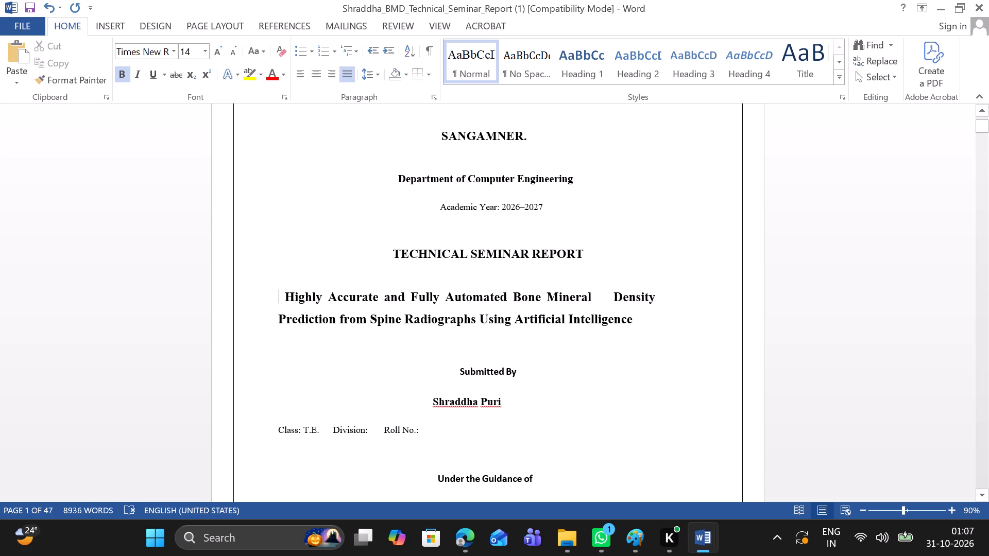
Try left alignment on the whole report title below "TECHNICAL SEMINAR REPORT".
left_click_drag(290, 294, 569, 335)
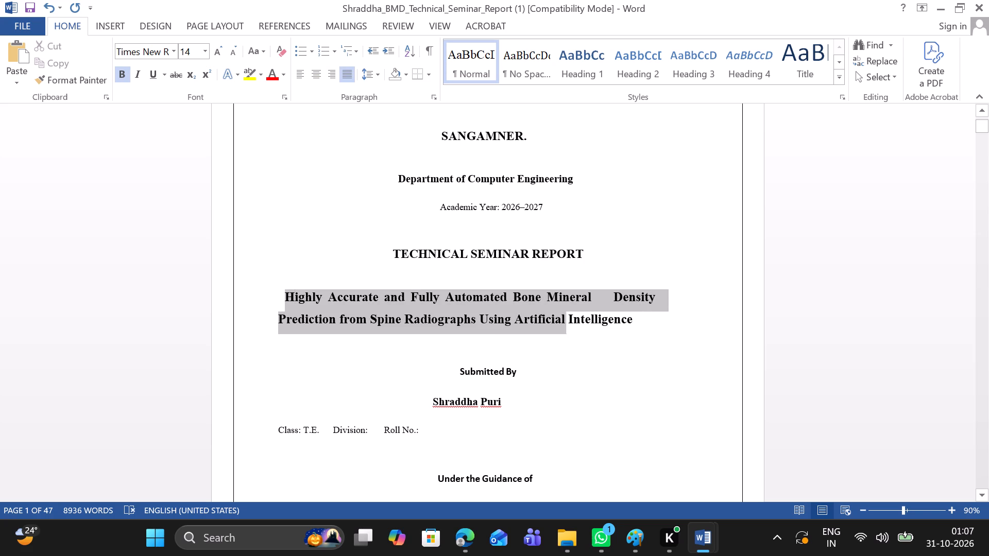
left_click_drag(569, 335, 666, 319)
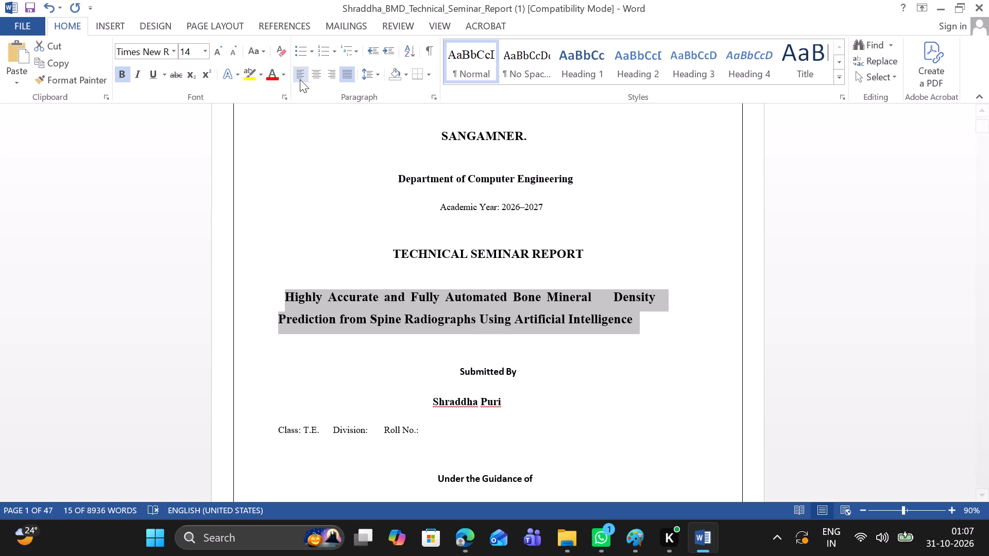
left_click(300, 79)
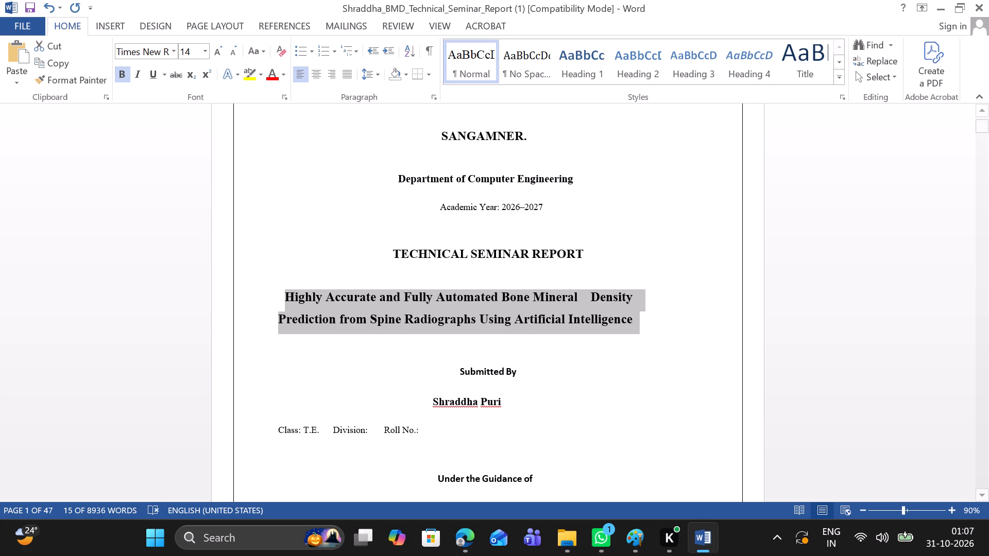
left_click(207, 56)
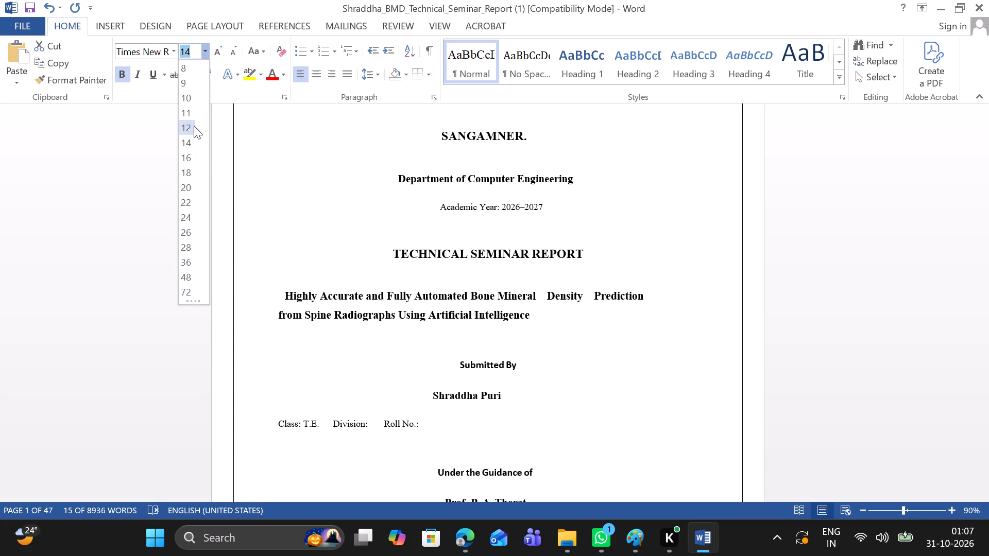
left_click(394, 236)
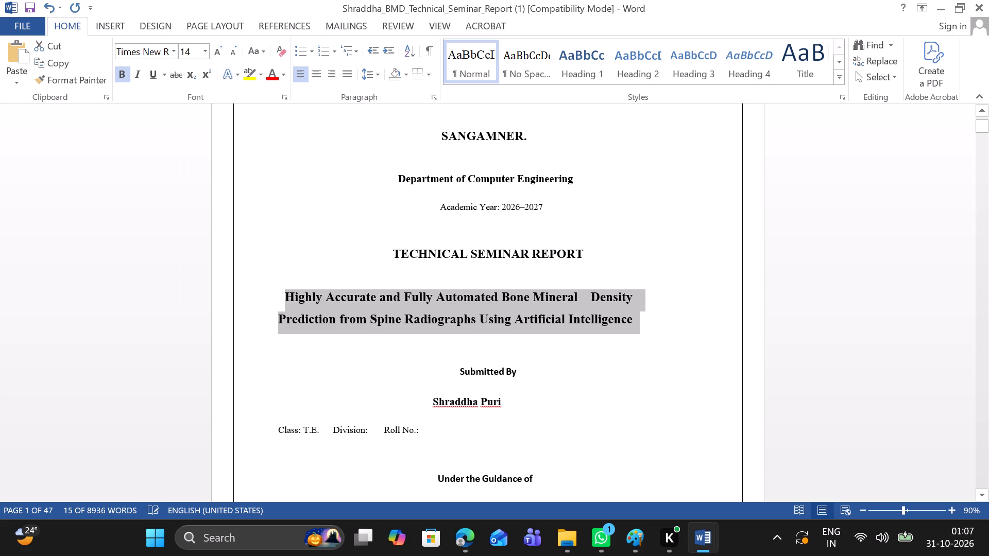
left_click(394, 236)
Undo the recent spacing and alignment changes to the report title, back to its centred three-line layout.
key("ctrl+z")
key("ctrl+z")
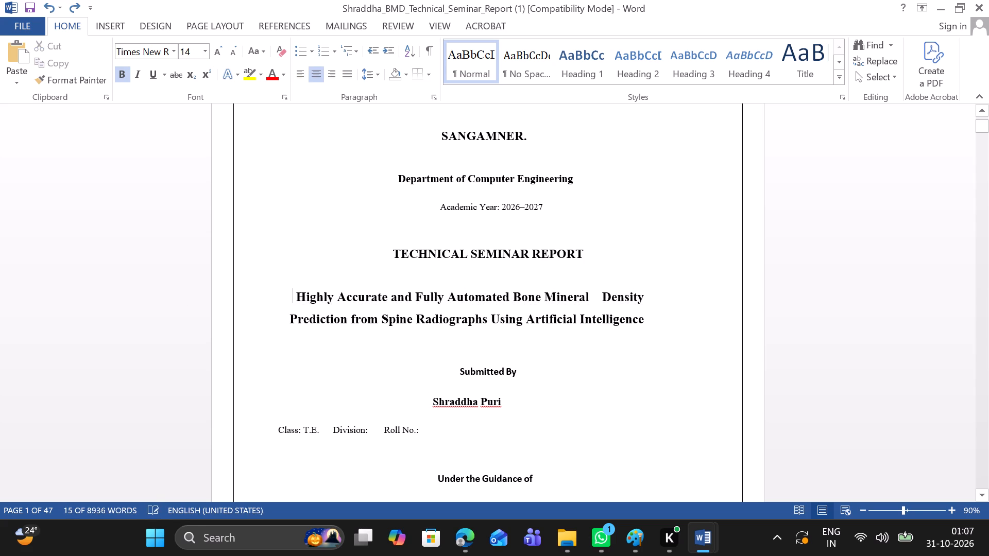
key("ctrl+z")
key("ctrl+z")
key("ctrl+z")
key("ctrl+z")
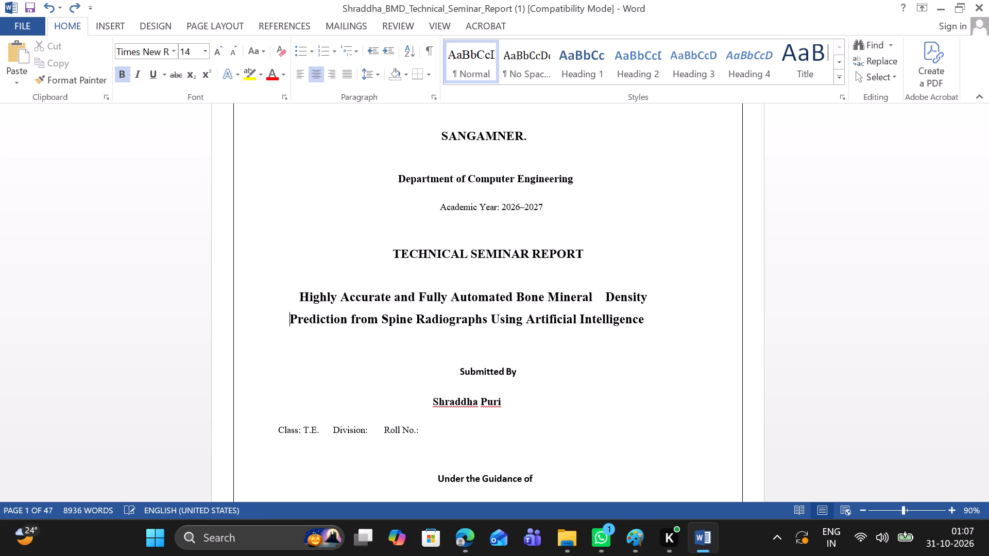
key("ctrl+z")
key("ctrl+z")
key("ctrl+z")
key("ctrl+z")
key("ctrl+z")
key("ctrl+z")
key("ctrl+z")
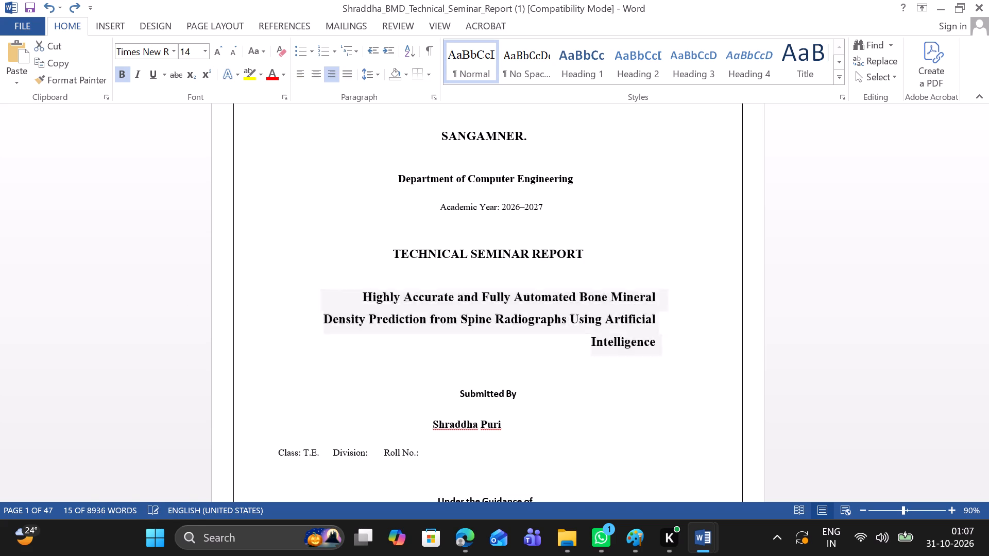
key("ctrl+z")
key("ctrl+z")
key("ctrl+z")
key("ctrl+z")
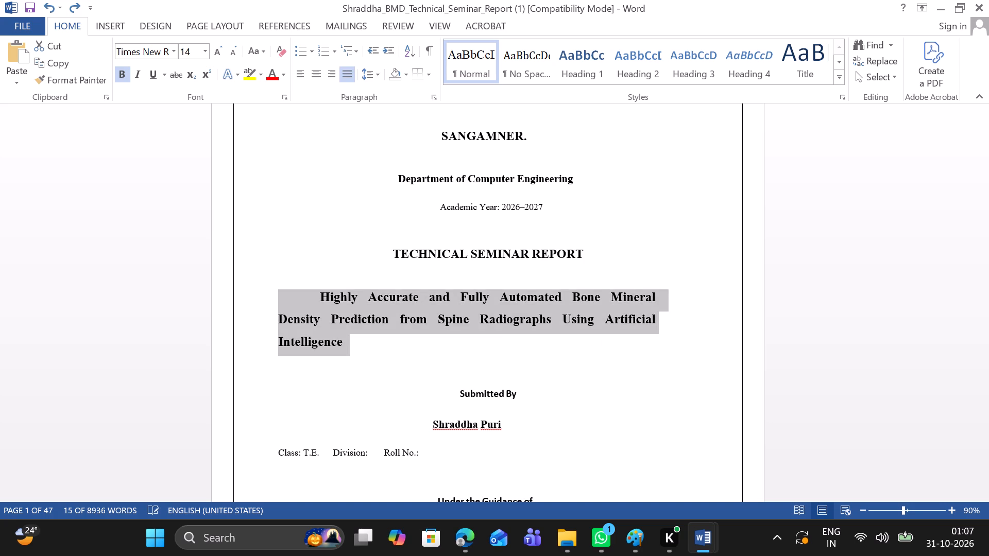
key("ctrl+z")
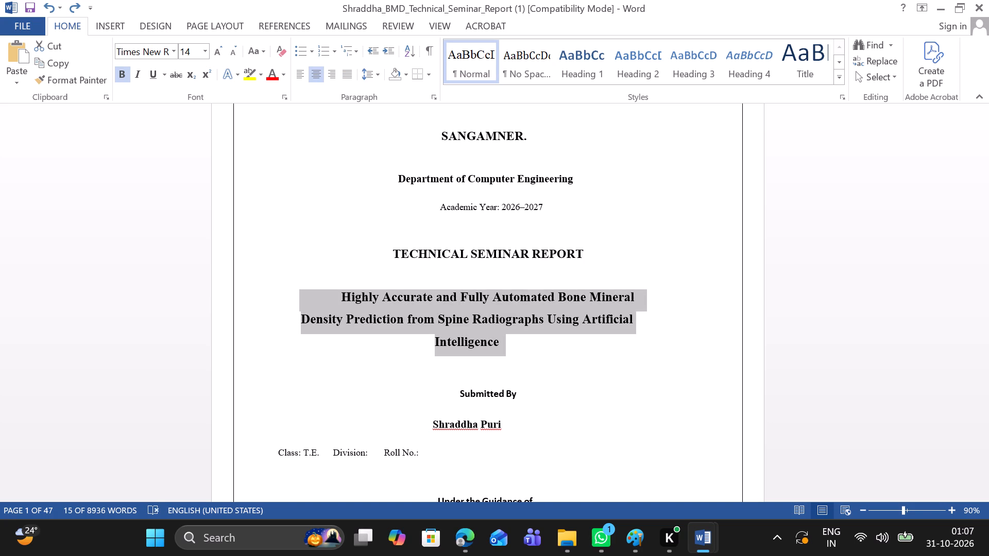
left_click(298, 171)
Try font size 15 on the report title from "Highly Accurate" to "Intelligence", finishing with size 12.
scroll(340, 323, "down", 1)
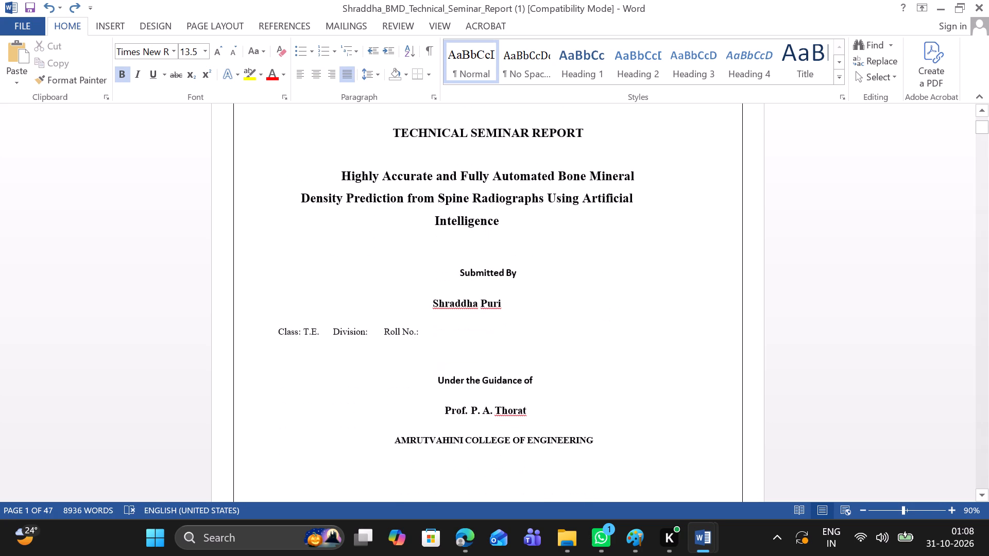
scroll(340, 323, "up", 1)
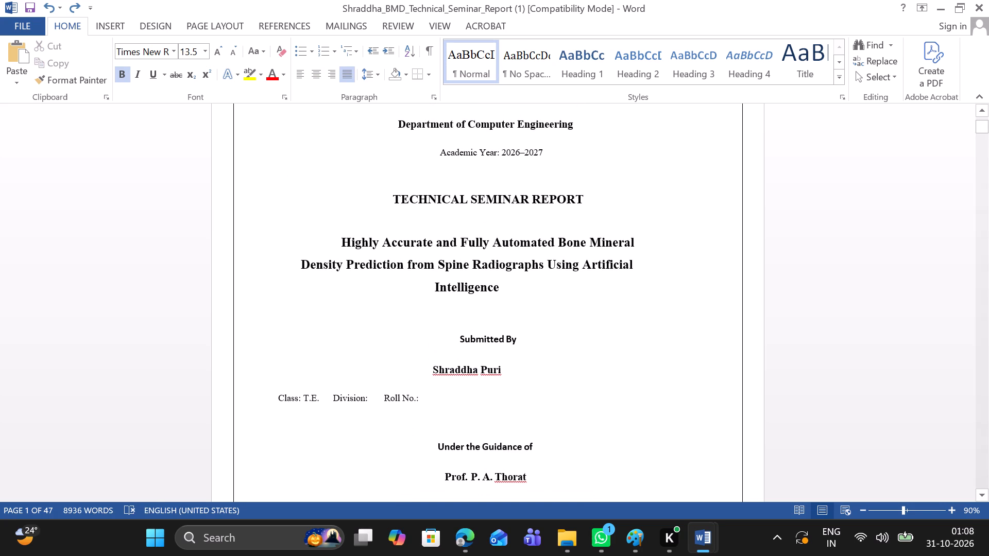
left_click_drag(341, 244, 497, 287)
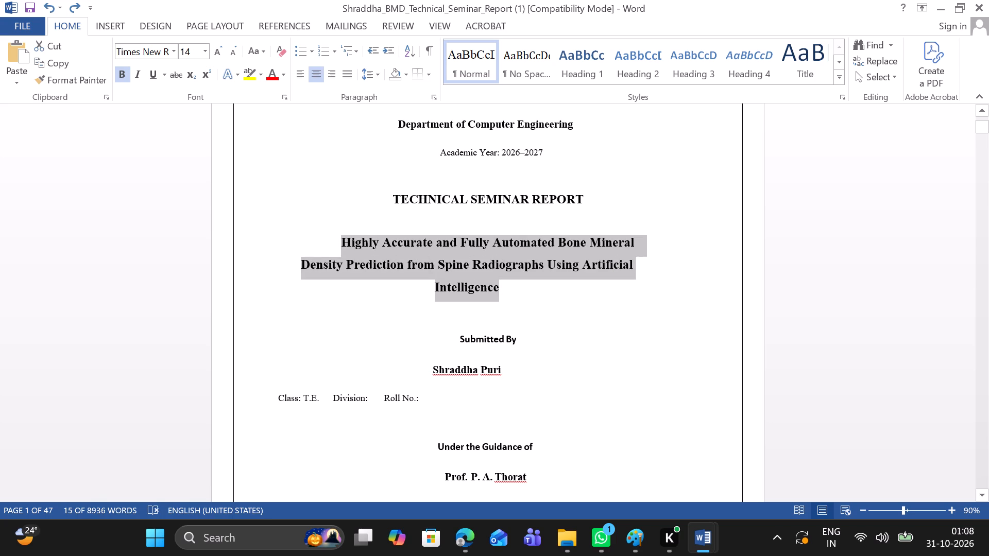
left_click(206, 57)
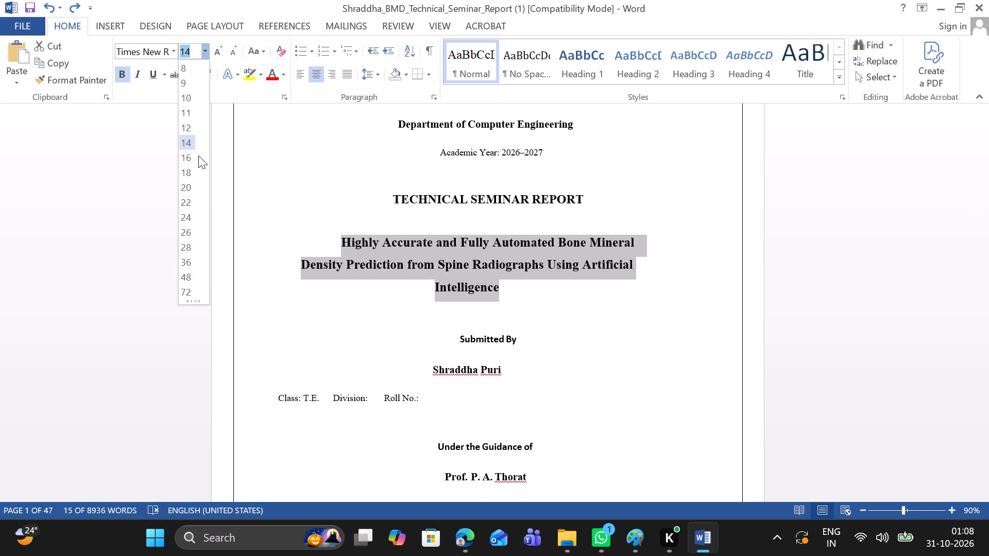
left_click(195, 45)
key("BackSpace")
key("5")
key("Return")
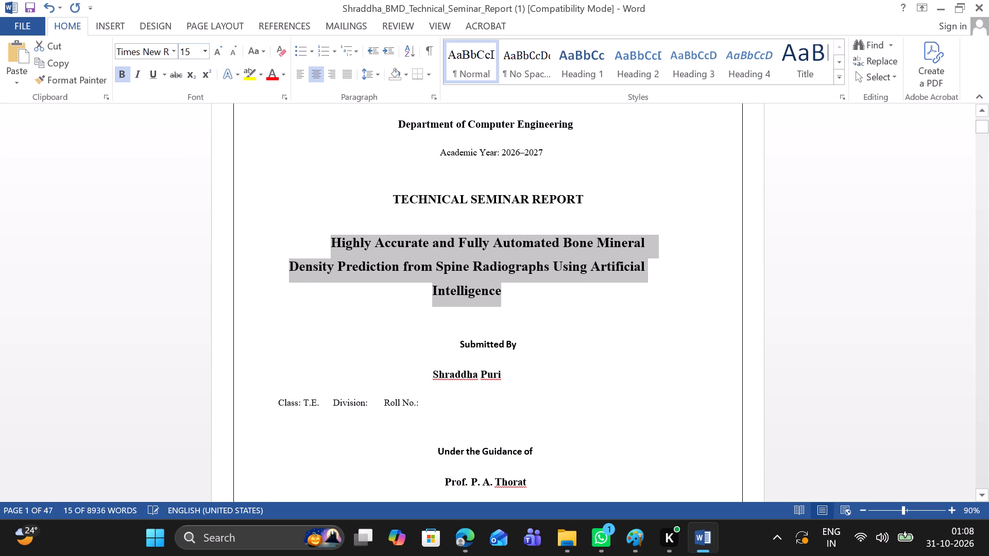
left_click(209, 50)
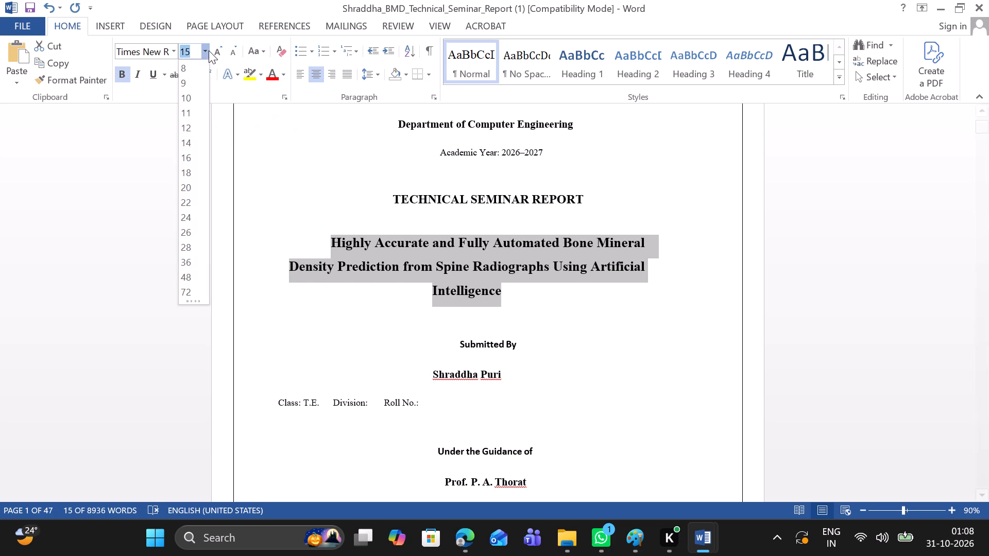
left_click(192, 126)
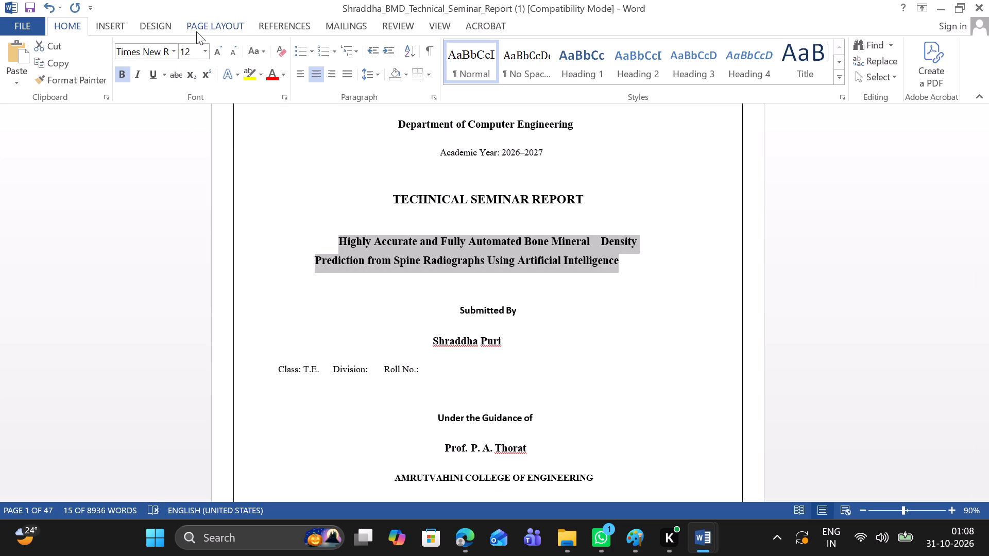
Right-align the two-line report title.
left_click(334, 73)
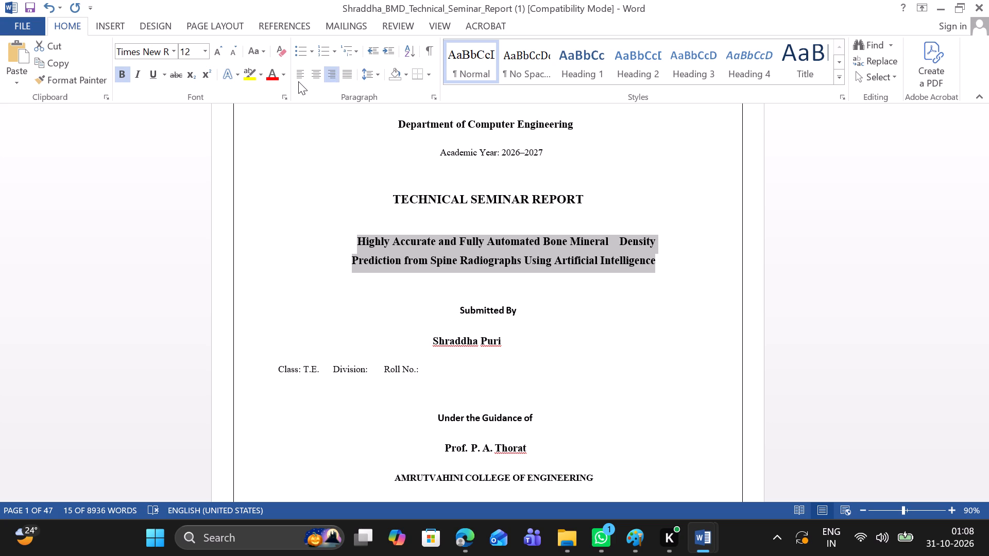
left_click(292, 235)
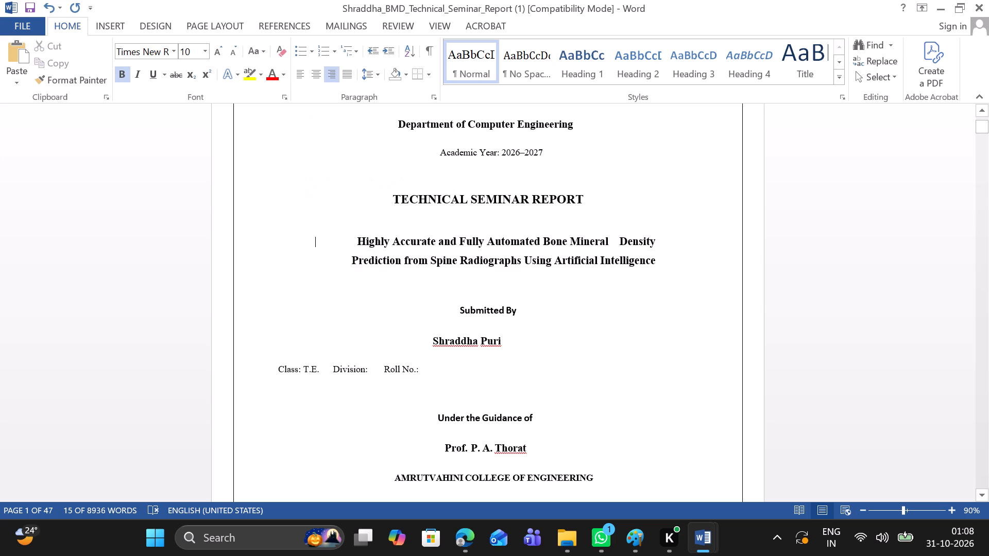
Review the lower part of the cover page, and switch to the other indexed seminar report to examine its cover page layout for comparison.
left_click(292, 235)
scroll(292, 235, "down", 1)
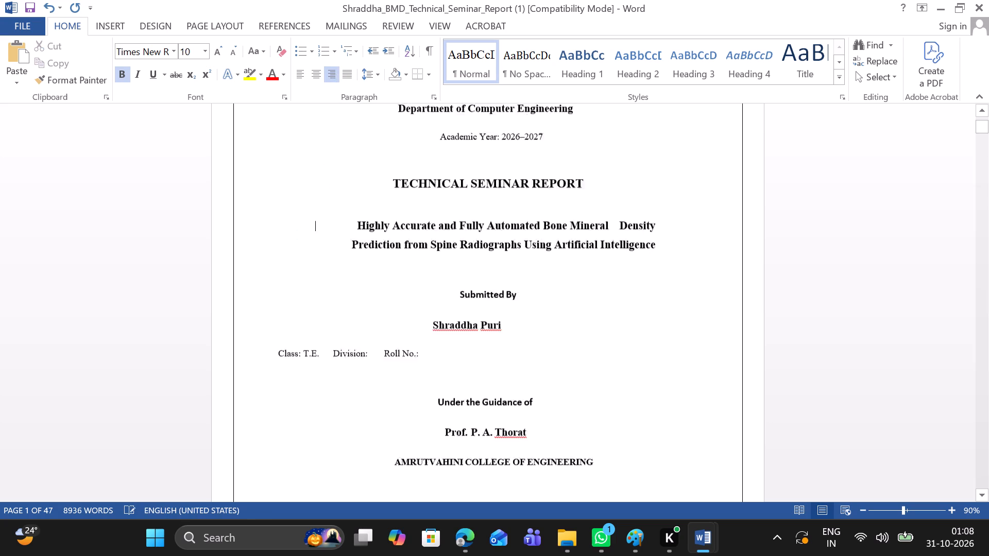
scroll(292, 235, "down", 1)
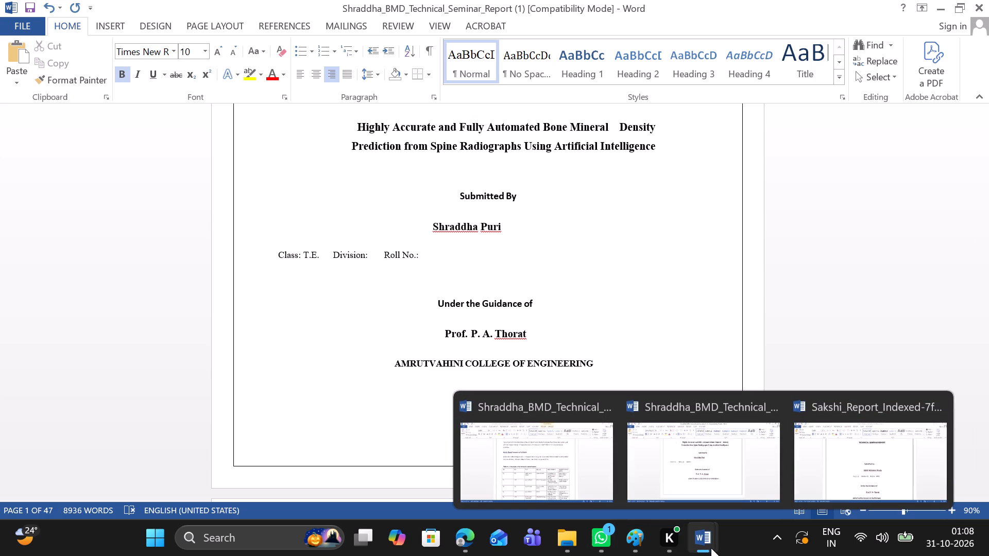
left_click(718, 477)
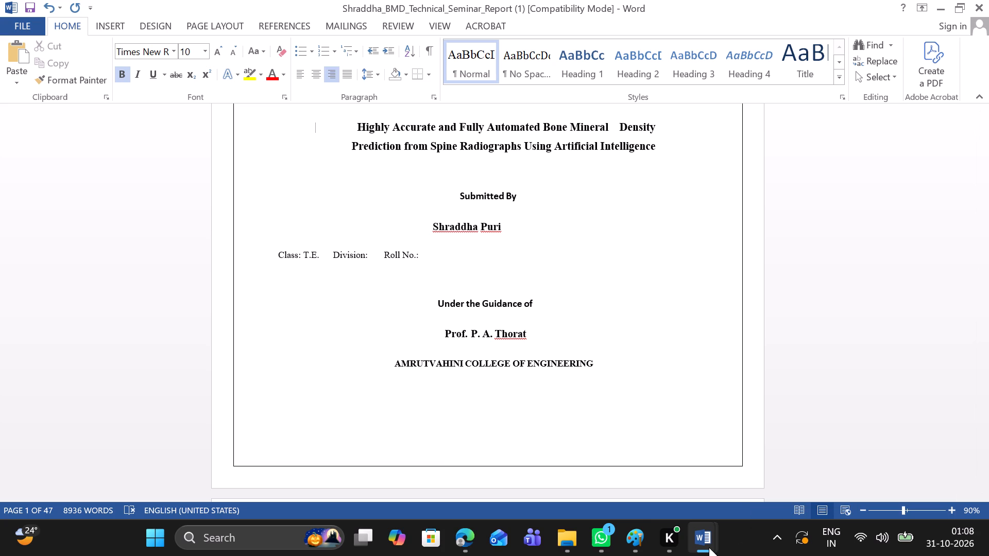
left_click(868, 462)
scroll(612, 359, "up", 1)
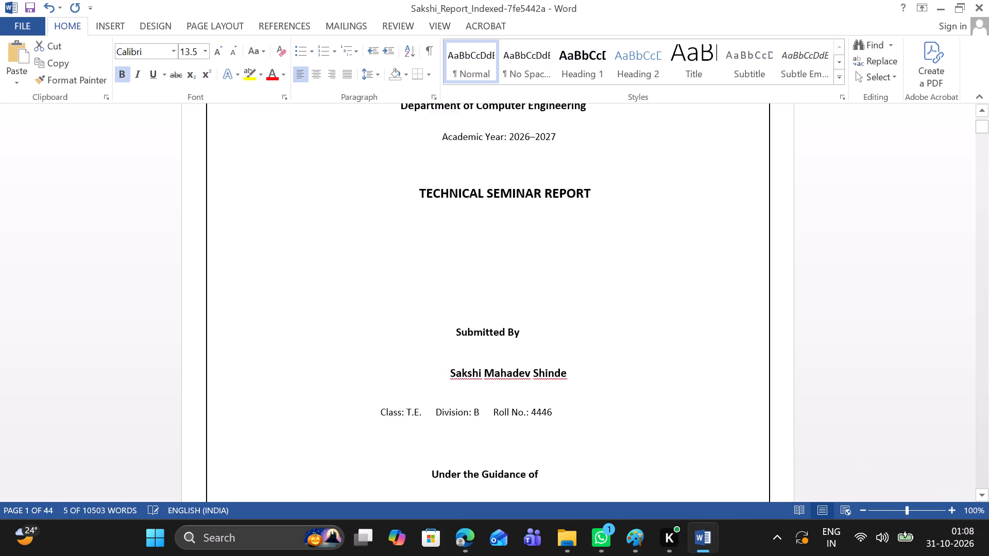
scroll(612, 359, "up", 1)
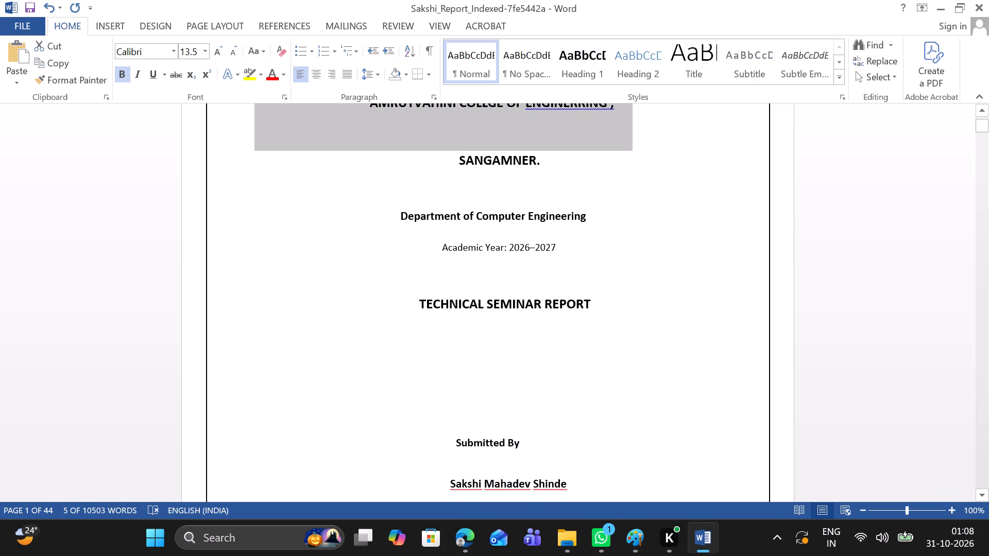
left_click(485, 396)
scroll(485, 396, "down", 1)
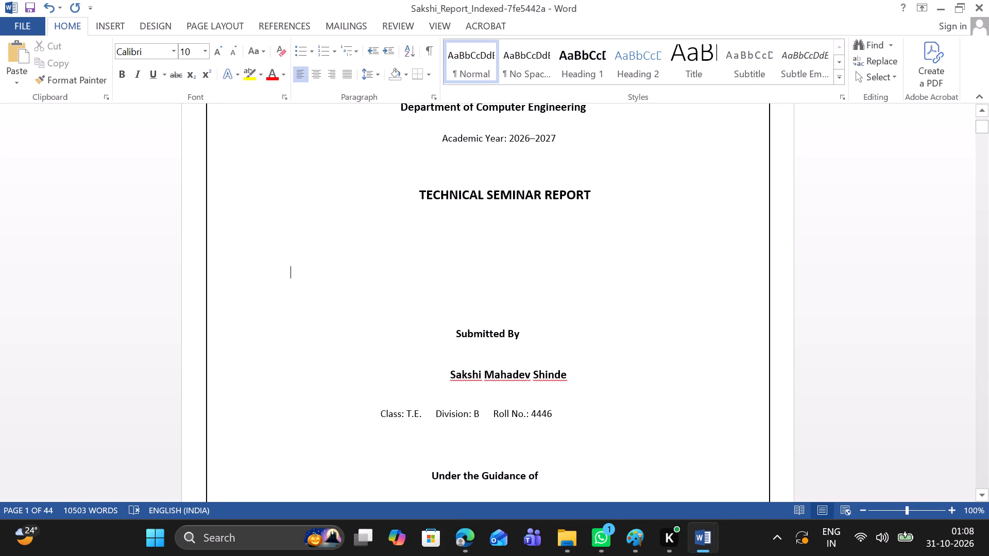
scroll(567, 376, "down", 1)
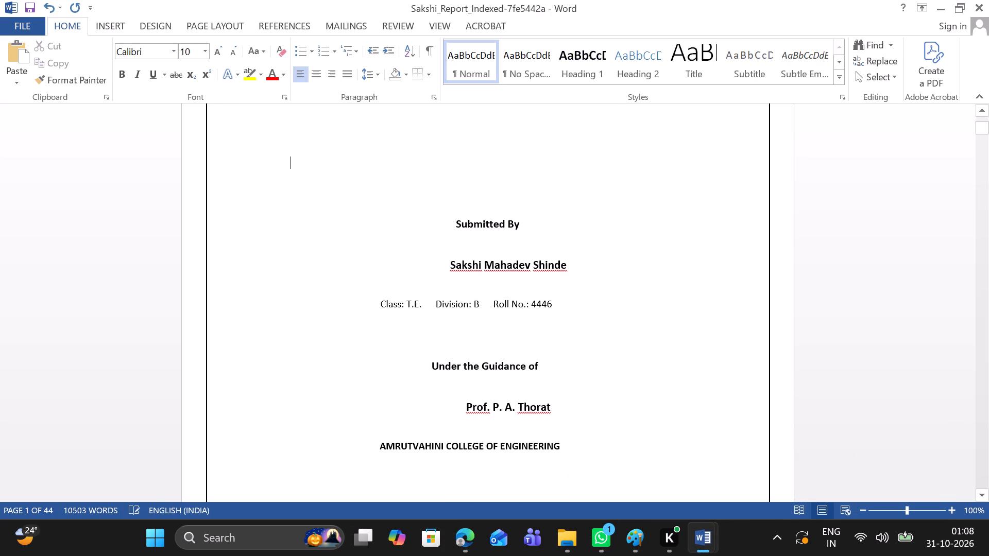
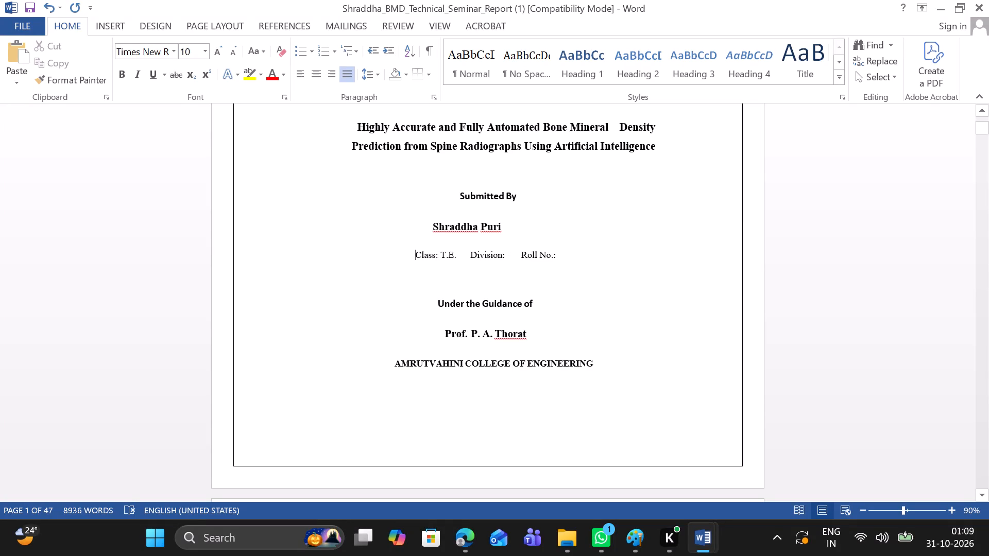
Insert an extra space between the student's first name and surname below "Submitted By" on the cover page.
left_click(423, 229)
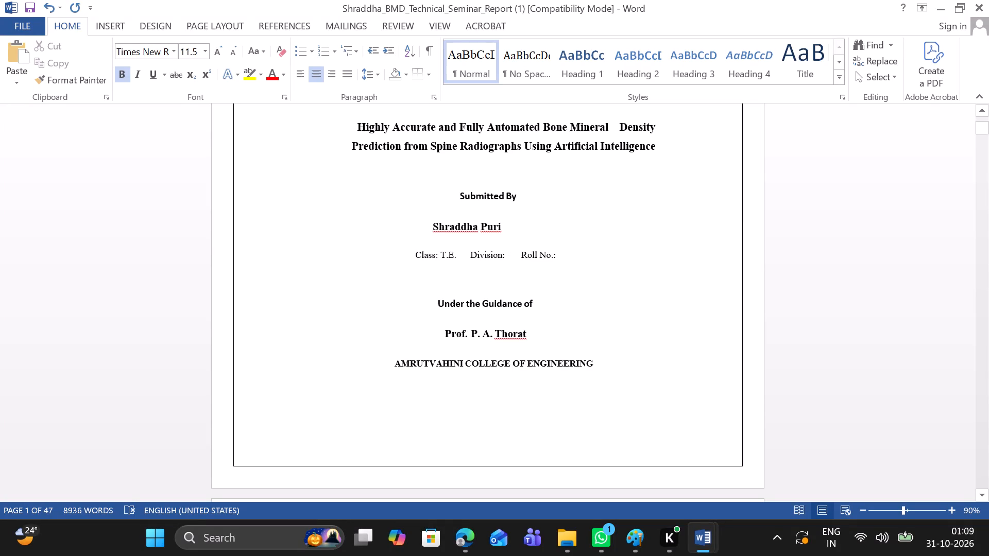
left_click(480, 224)
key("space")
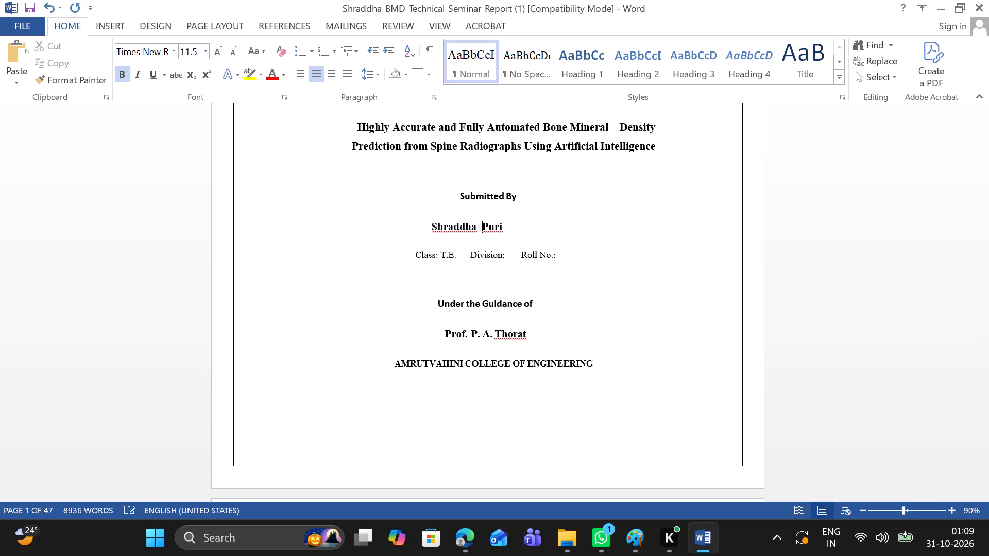
Insert the student's middle name between the first name and surname under "Submitted By" on the cover page.
key("BackSpace")
key("BackSpace")
type("andha")
key("t")
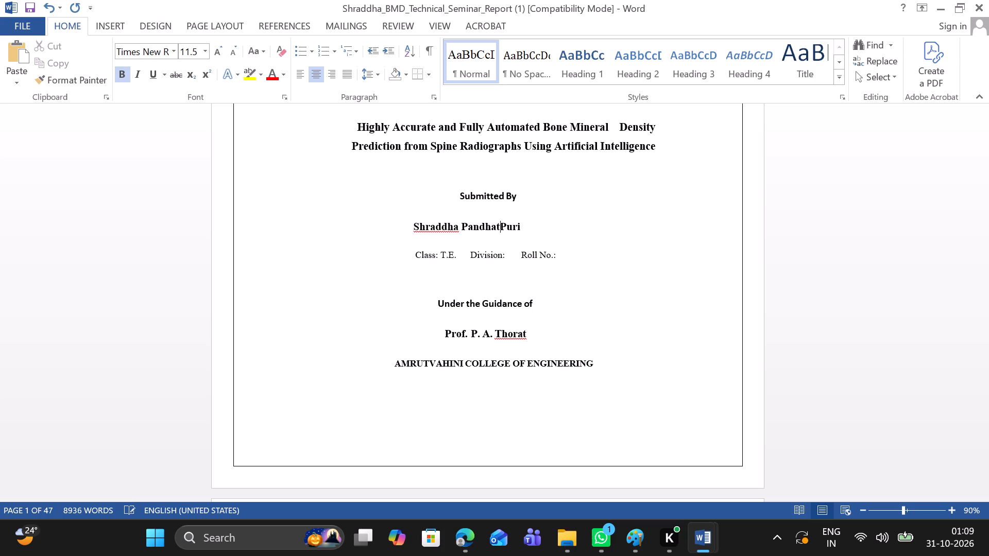
key("BackSpace")
type("rinath")
key("space")
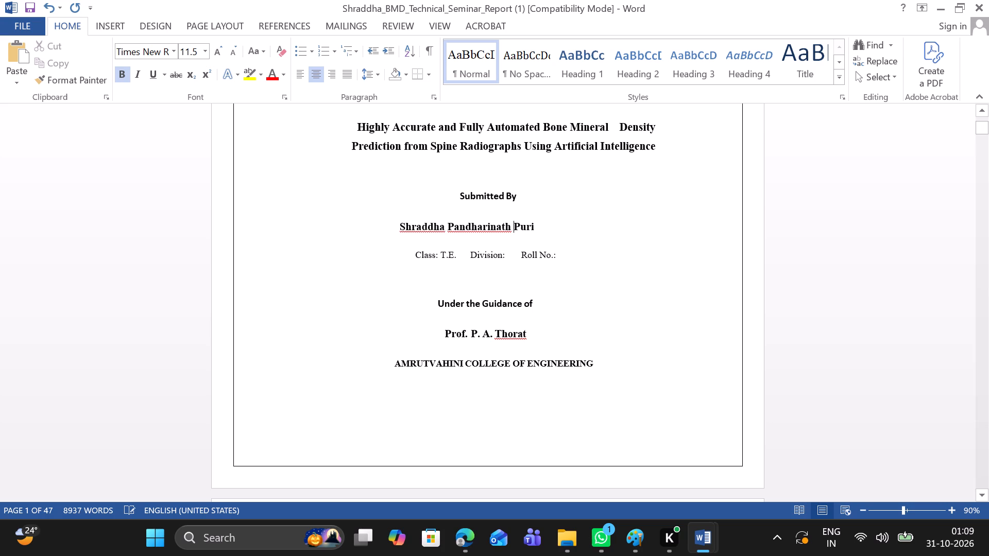
Add leading spaces before the student's name on the cover page to shift it under "Submitted By".
left_click(386, 231)
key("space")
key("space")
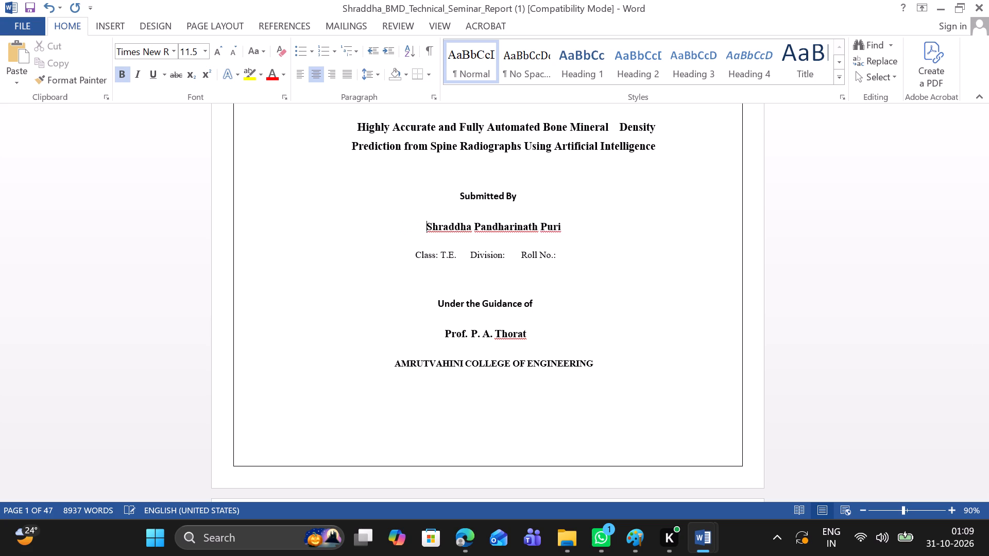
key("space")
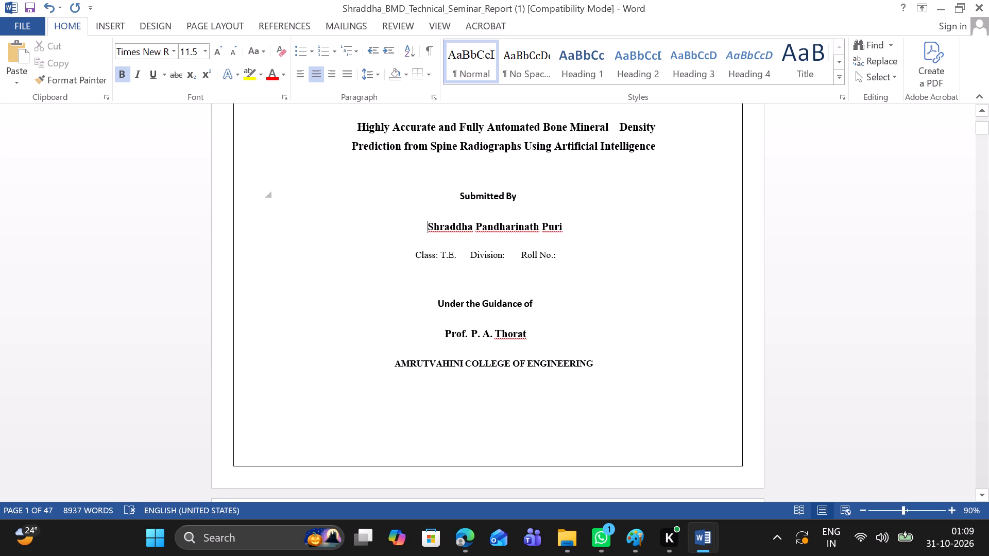
Delete two of the leading spaces before the "Submitted By" heading to move it slightly left.
left_click(455, 195)
key("BackSpace")
key("BackSpace")
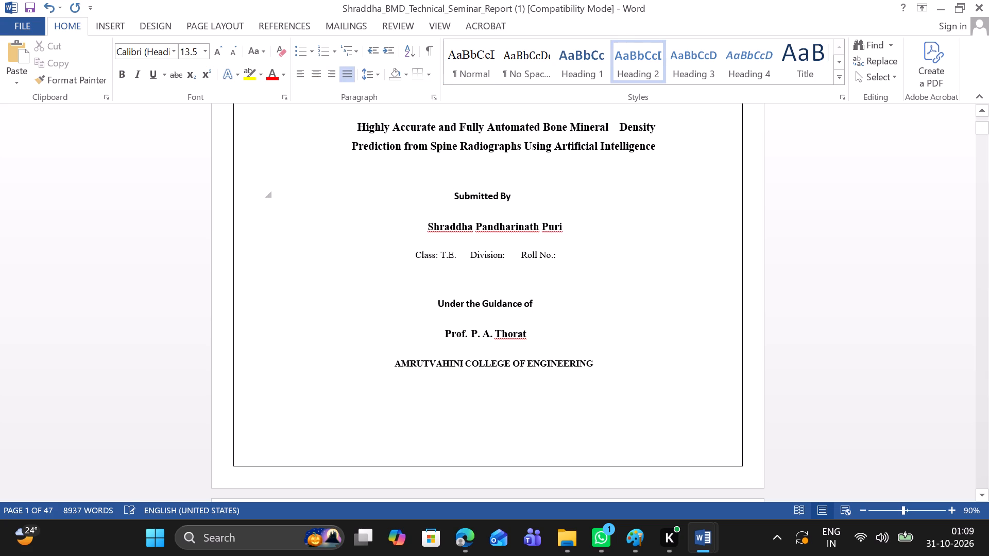
Insert a blank line between "Submitted By" and the student's name on the cover page.
scroll(424, 230, "down", 2, "ctrl")
scroll(424, 230, "up", 1)
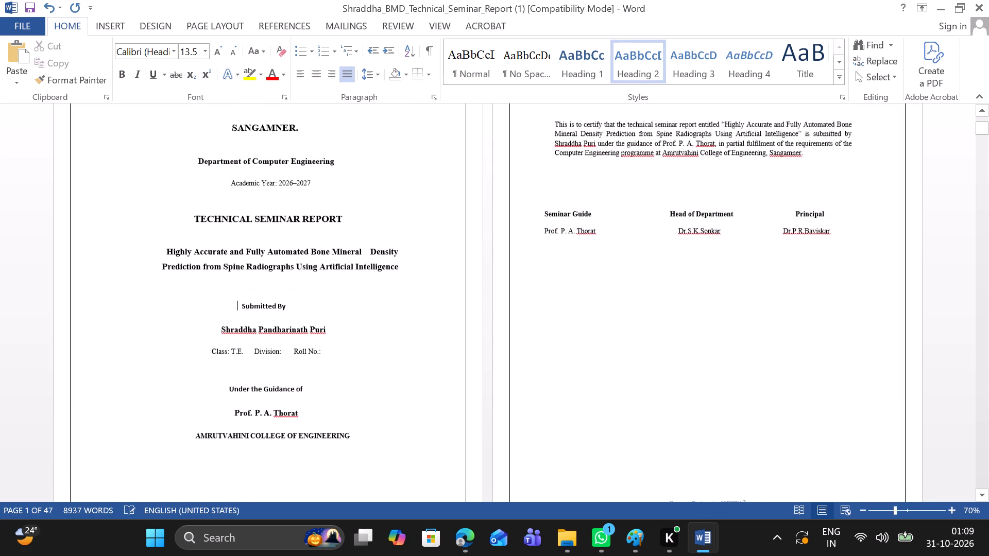
scroll(424, 230, "up", 1)
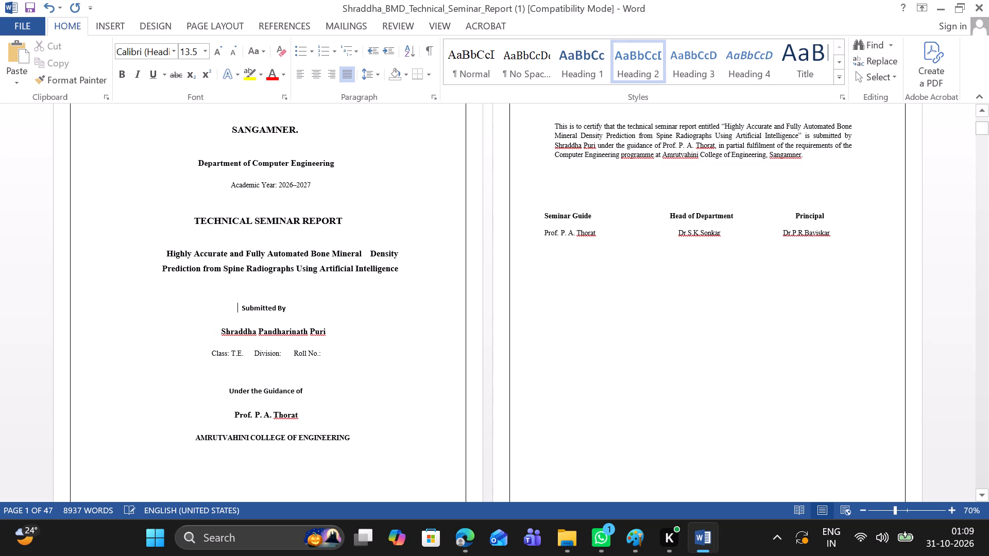
scroll(218, 338, "up", 1)
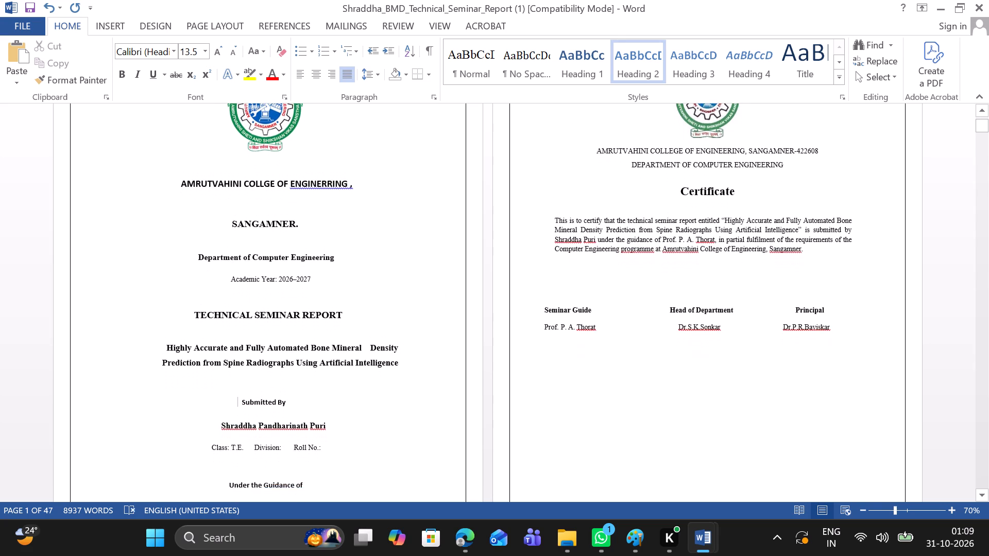
scroll(218, 338, "up", 1)
scroll(218, 338, "down", 1)
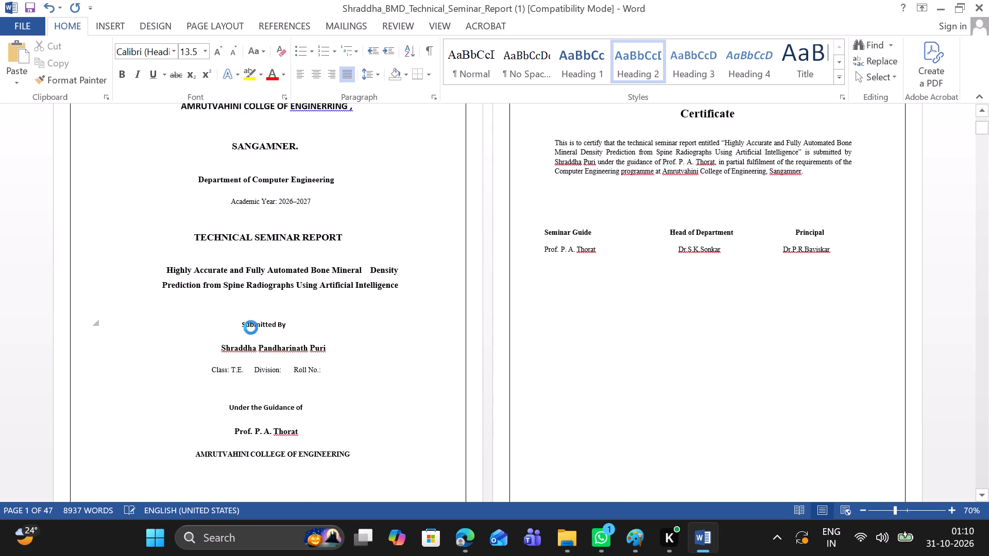
left_click(293, 325)
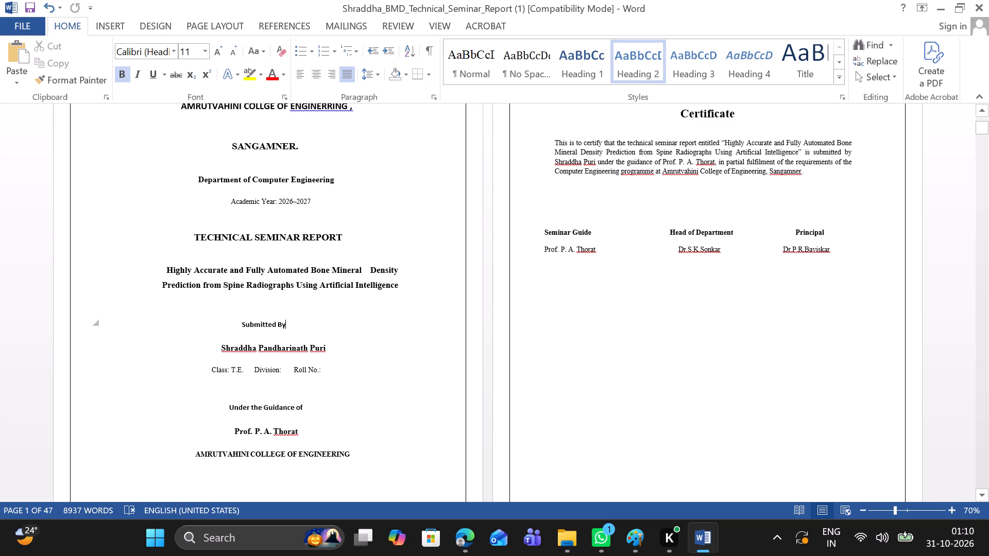
key("Return")
Replace the guide's initials and surname after "Prof." below "Under the Guidance of", entering the new initials "V. K.".
scroll(293, 325, "down", 1)
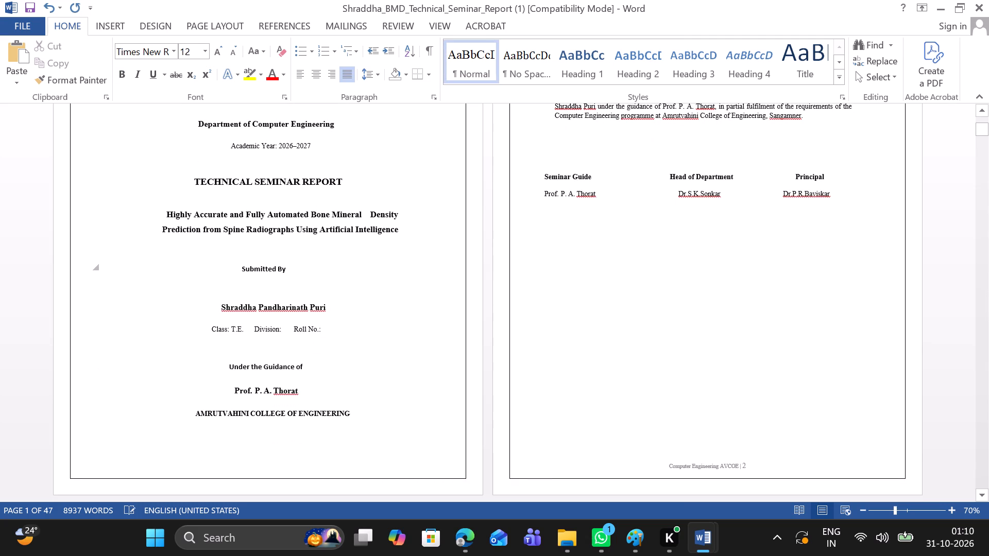
left_click(303, 391)
key("BackSpace")
key("BackSpace")
key("BackSpace")
key("BackSpace")
key("BackSpace")
key("BackSpace")
key("BackSpace")
key("BackSpace")
key("BackSpace")
key("BackSpace")
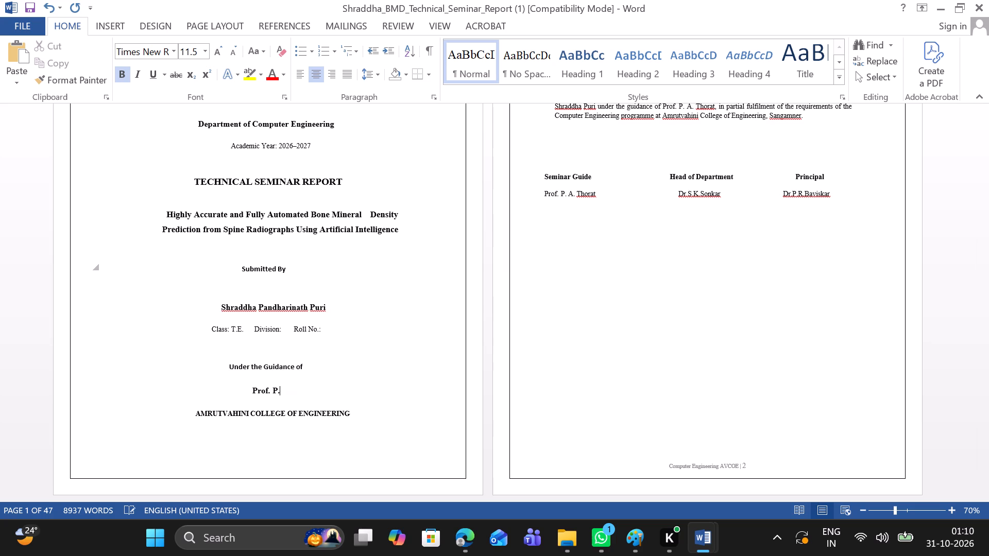
key("BackSpace")
key("BackSpace")
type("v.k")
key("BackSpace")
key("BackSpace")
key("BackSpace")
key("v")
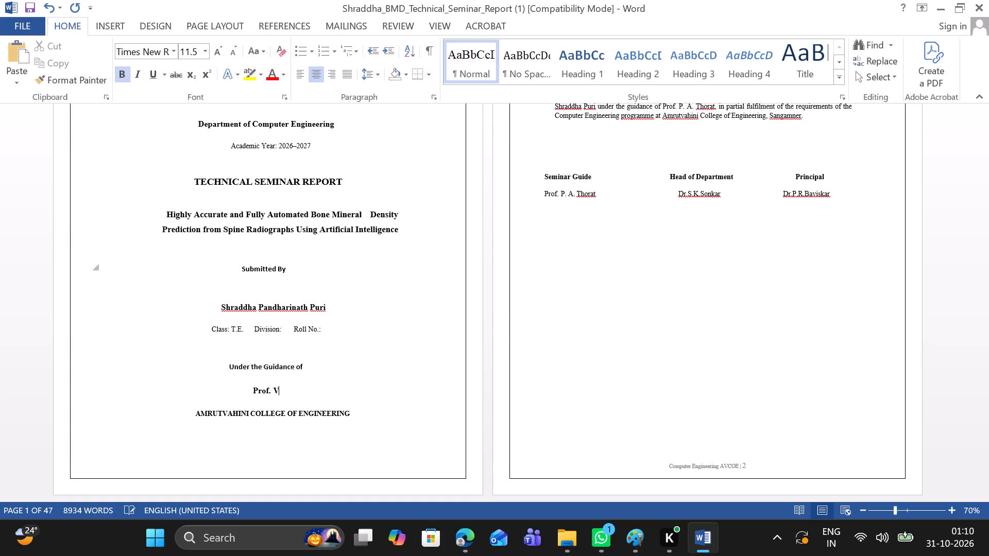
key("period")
Replace the professor's name under "Under the Guidance of" on the cover page with the new guide's initials and surname.
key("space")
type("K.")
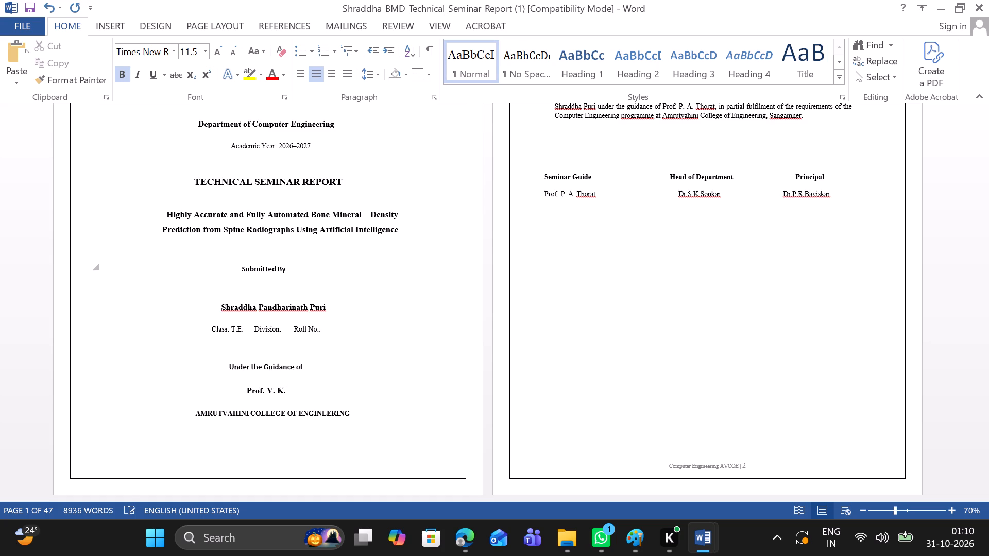
key("space")
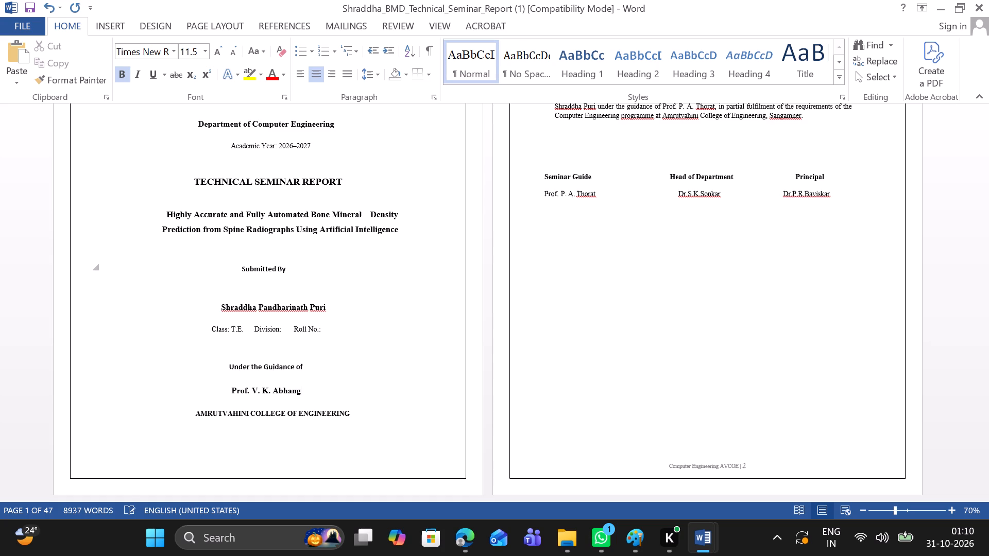
Switch to File Explorer and look through the recent files in Home for the needed document.
scroll(359, 363, "down", 1)
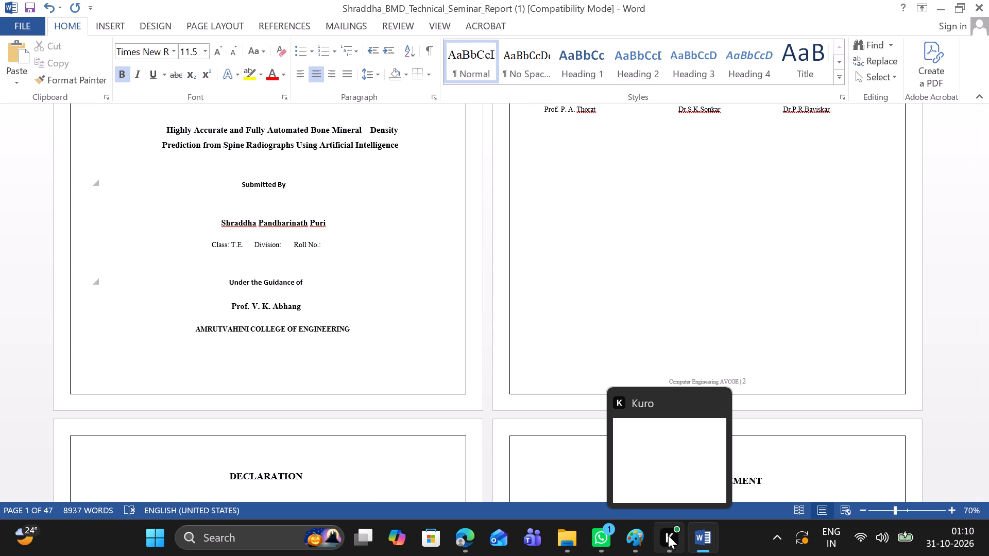
left_click(576, 485)
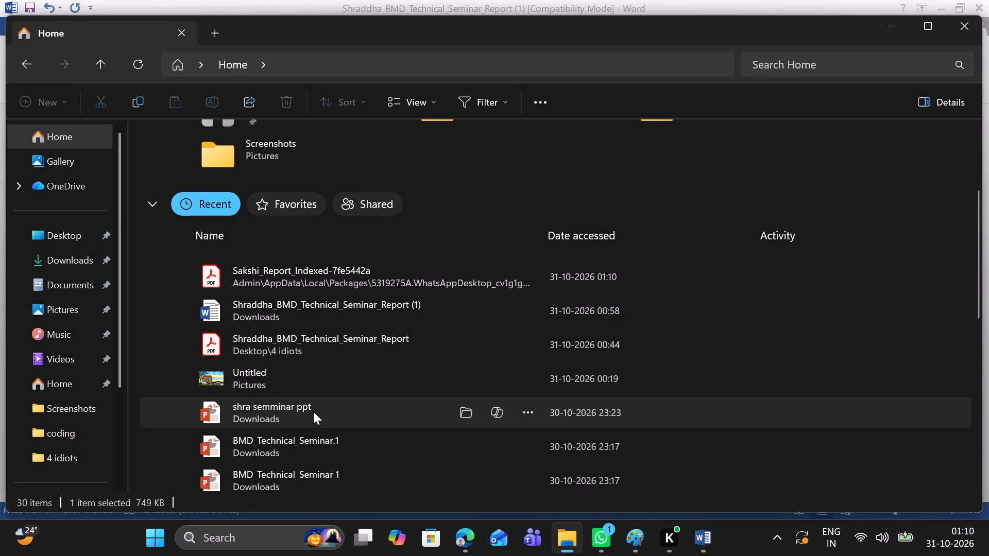
scroll(313, 411, "down", 1)
scroll(313, 359, "down", 2)
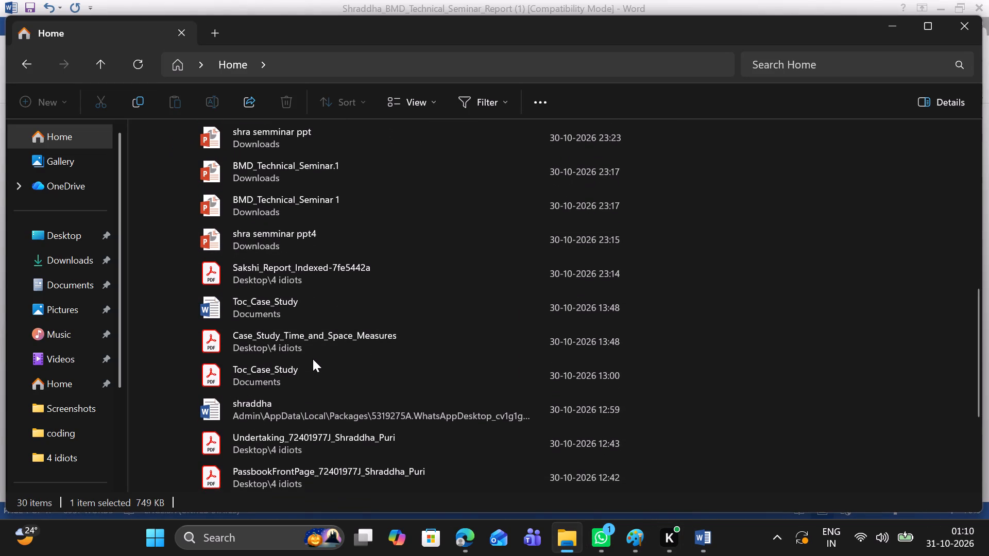
scroll(314, 284, "down", 2)
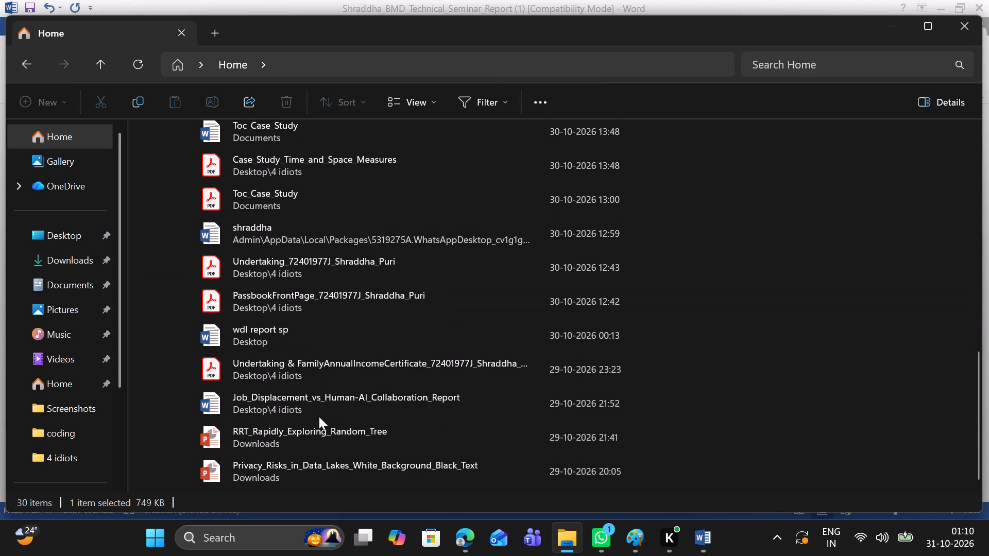
scroll(320, 423, "up", 2)
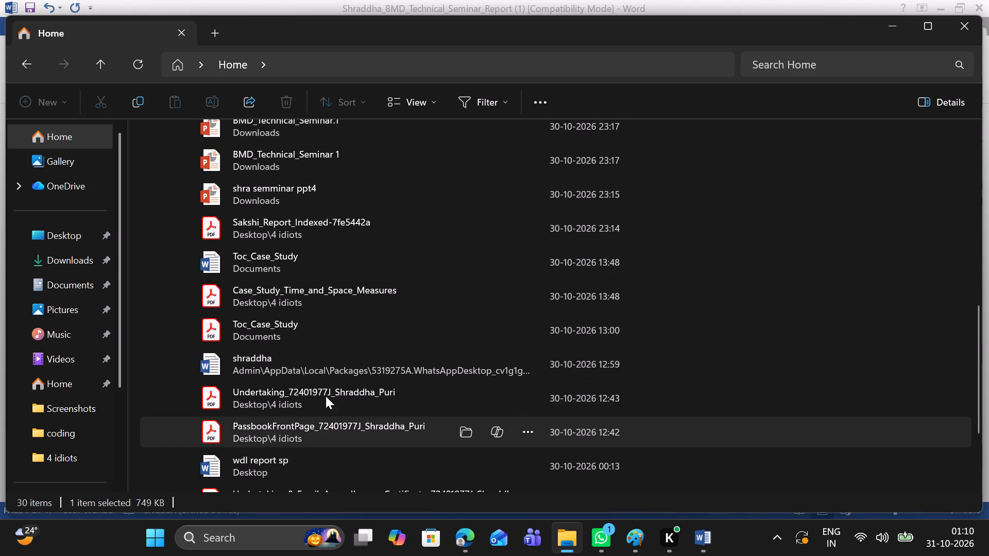
Open the "shra semminar ppt4" presentation in PowerPoint to check its title slide details, returning to the seminar report in Word.
scroll(349, 282, "up", 2)
double_click(328, 341)
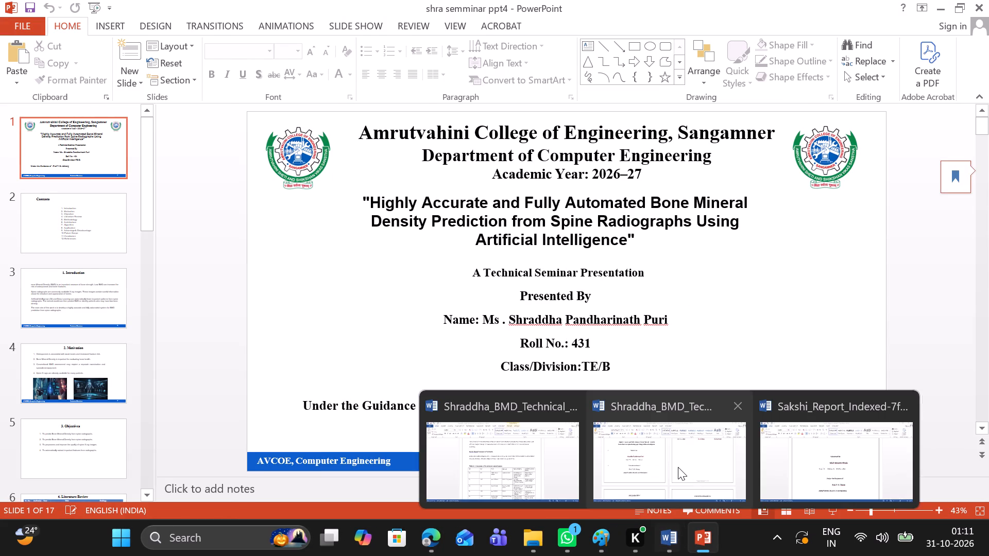
left_click(678, 467)
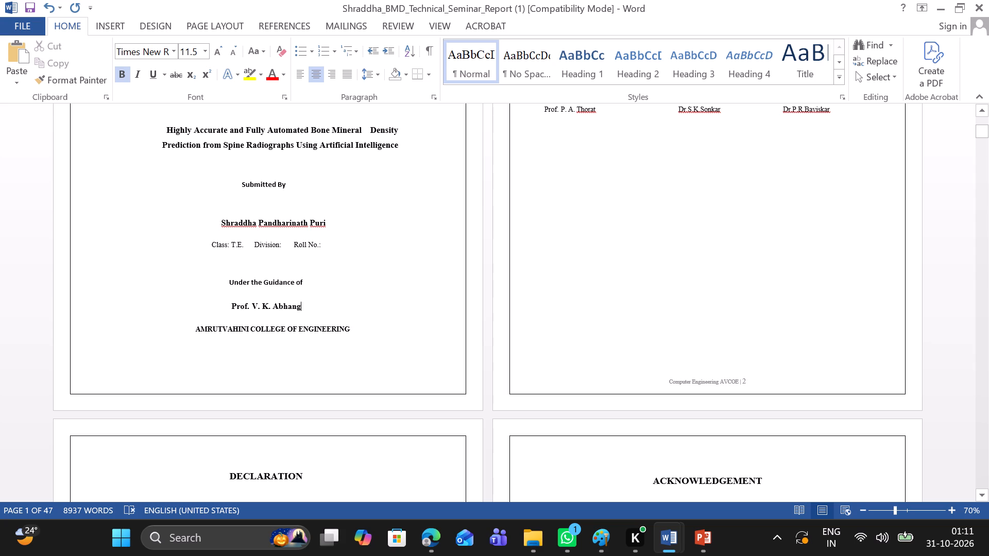
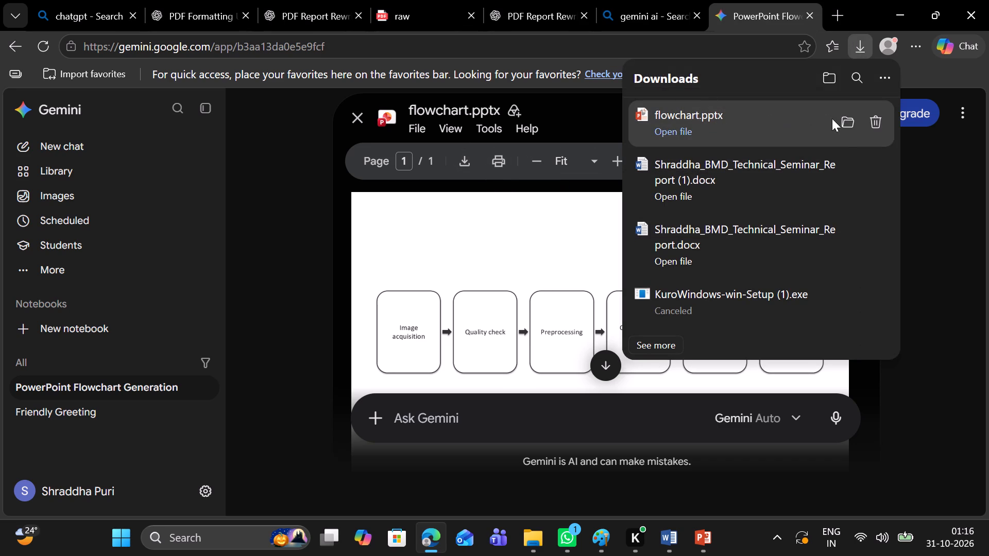
Show the downloaded flowchart.pptx in the Downloads folder, open it in PowerPoint and enable editing.
left_click(843, 124)
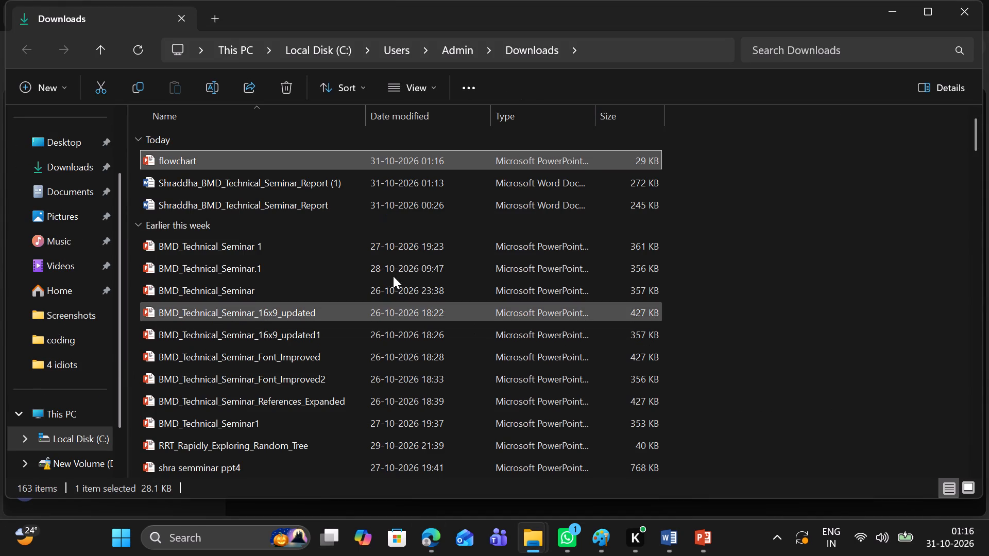
right_click(351, 157)
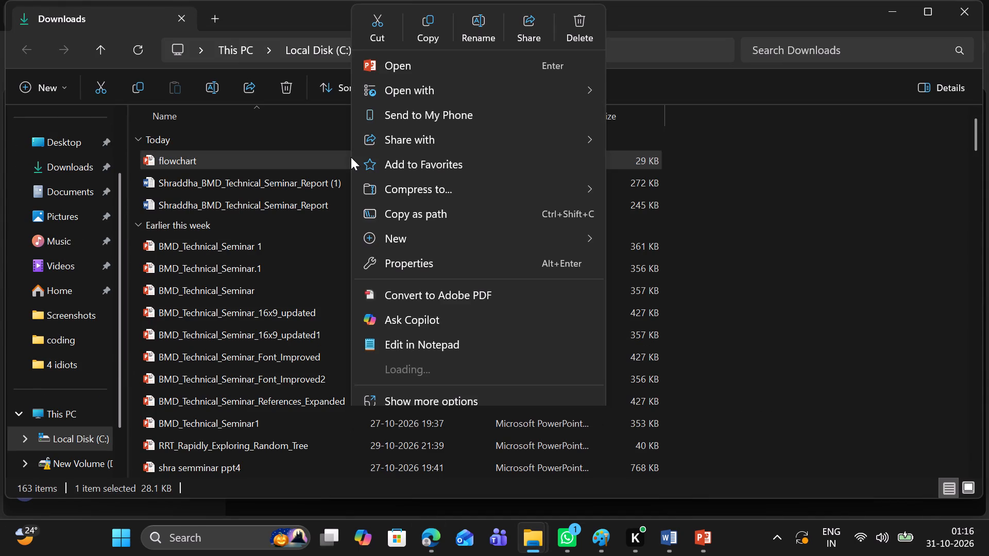
left_click(351, 157)
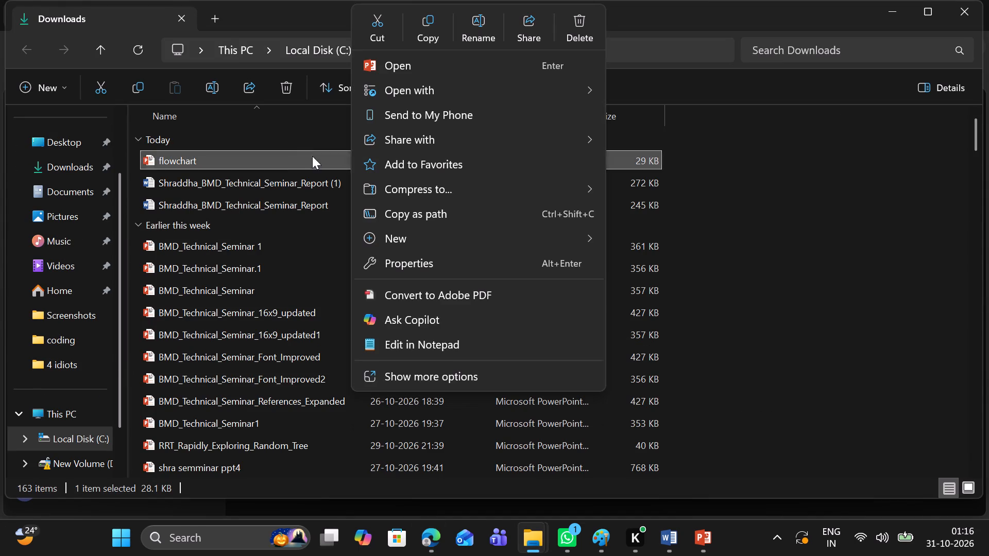
double_click(294, 150)
double_click(290, 157)
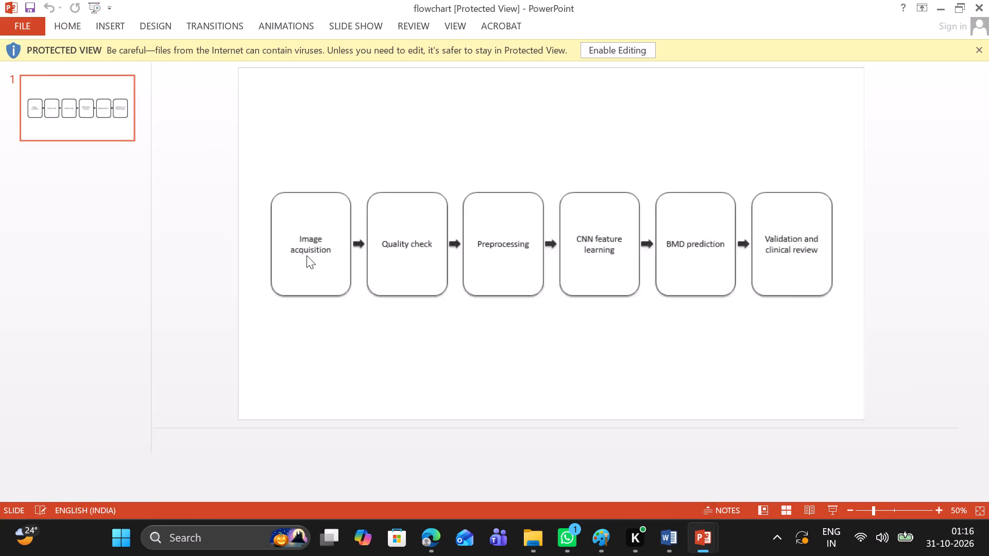
left_click(440, 260)
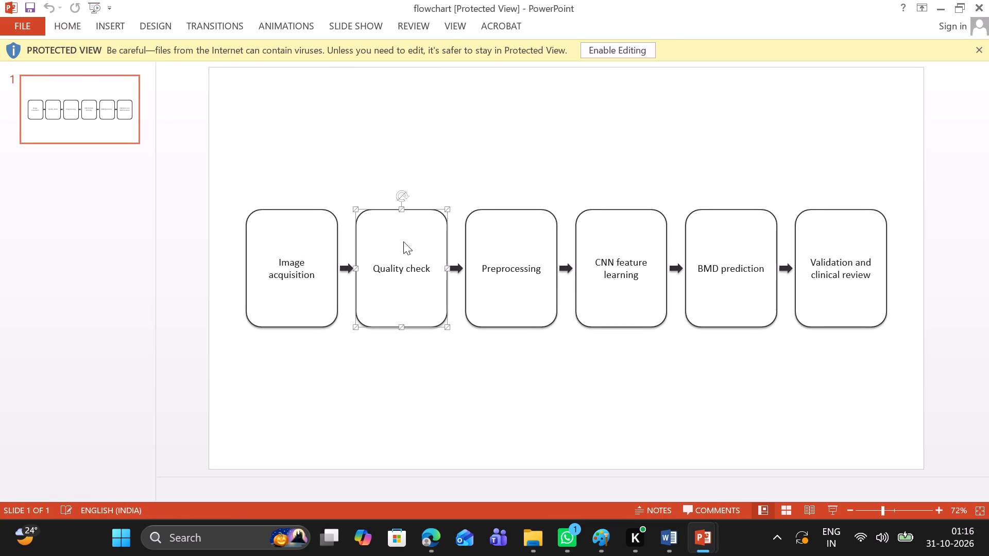
left_click(617, 44)
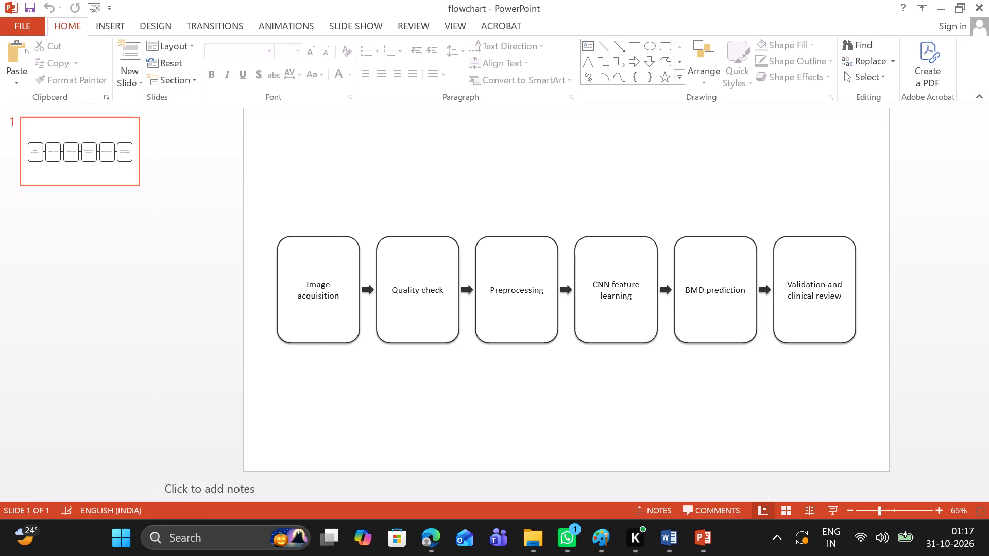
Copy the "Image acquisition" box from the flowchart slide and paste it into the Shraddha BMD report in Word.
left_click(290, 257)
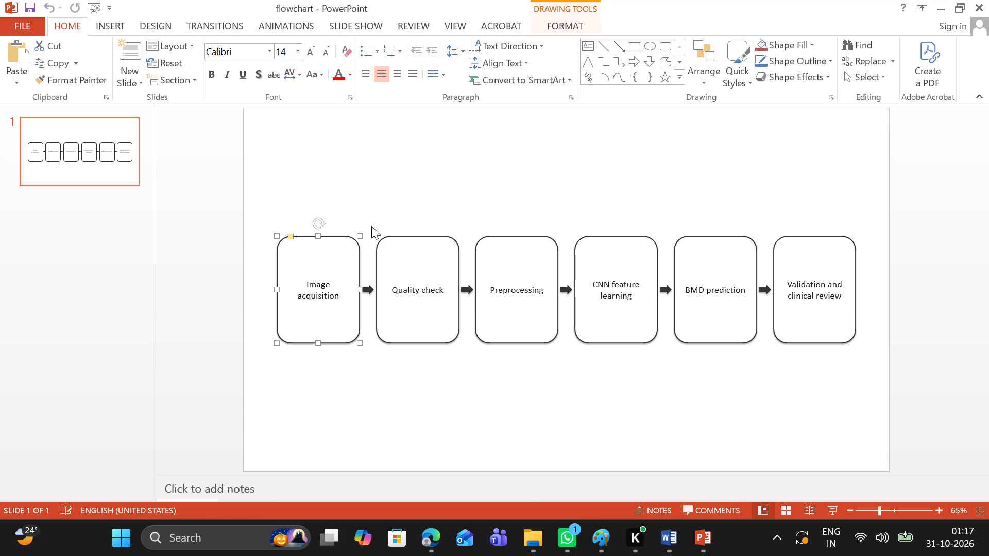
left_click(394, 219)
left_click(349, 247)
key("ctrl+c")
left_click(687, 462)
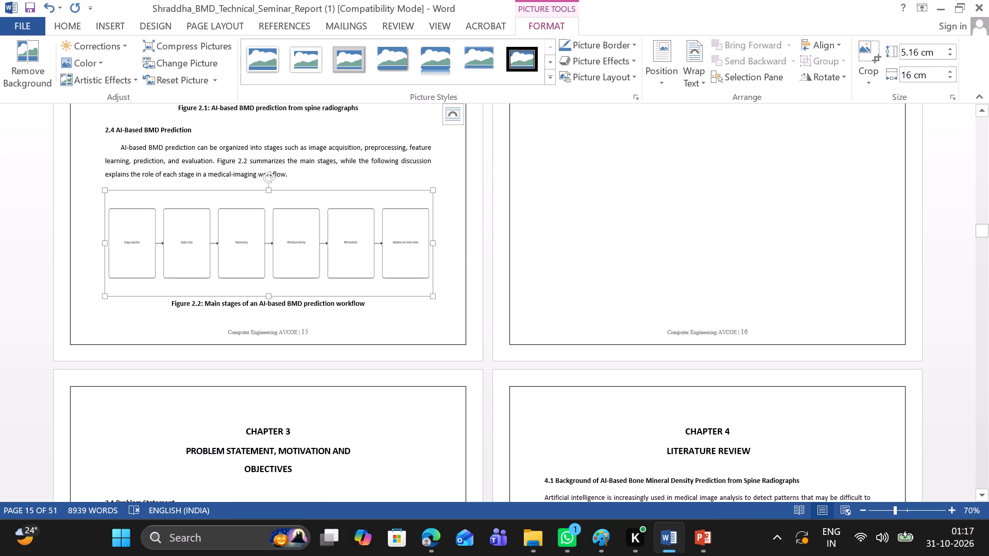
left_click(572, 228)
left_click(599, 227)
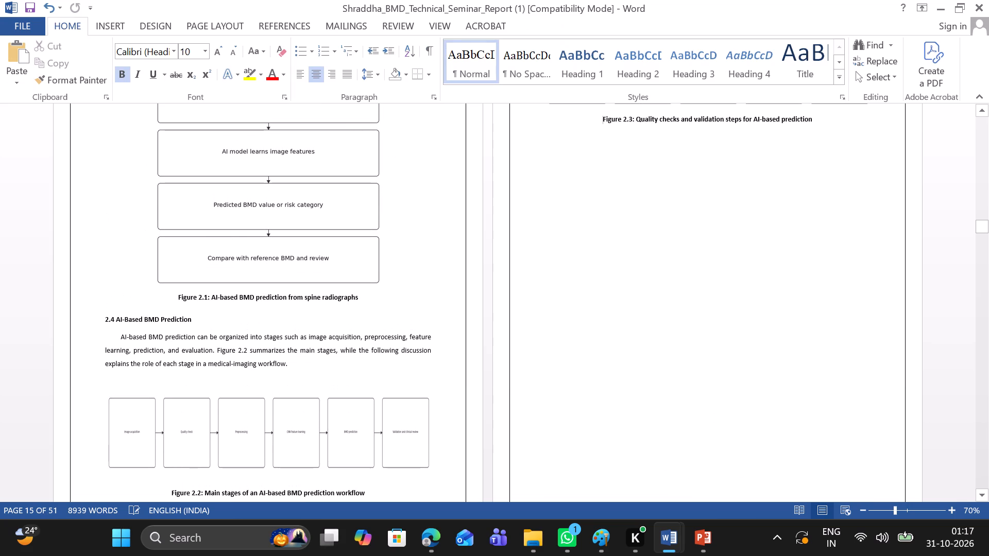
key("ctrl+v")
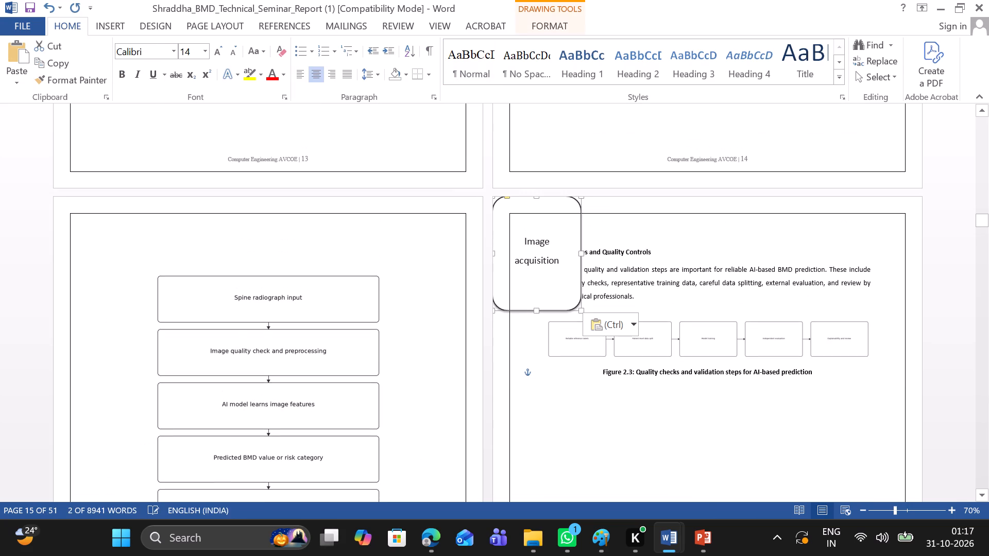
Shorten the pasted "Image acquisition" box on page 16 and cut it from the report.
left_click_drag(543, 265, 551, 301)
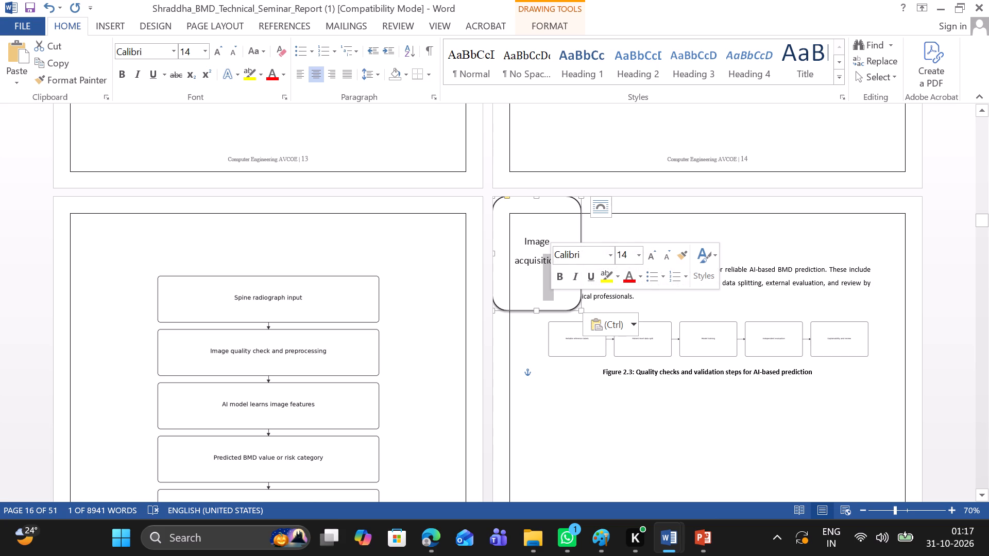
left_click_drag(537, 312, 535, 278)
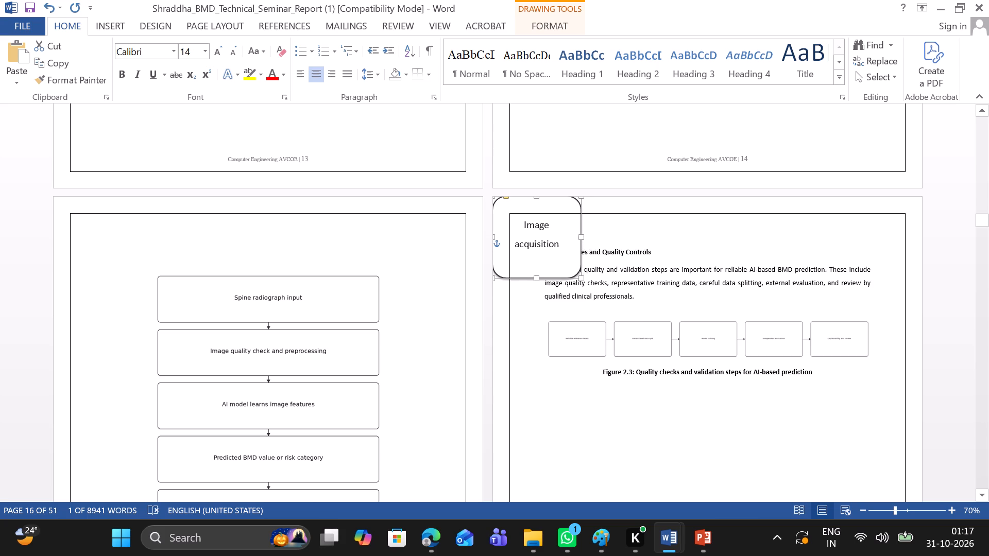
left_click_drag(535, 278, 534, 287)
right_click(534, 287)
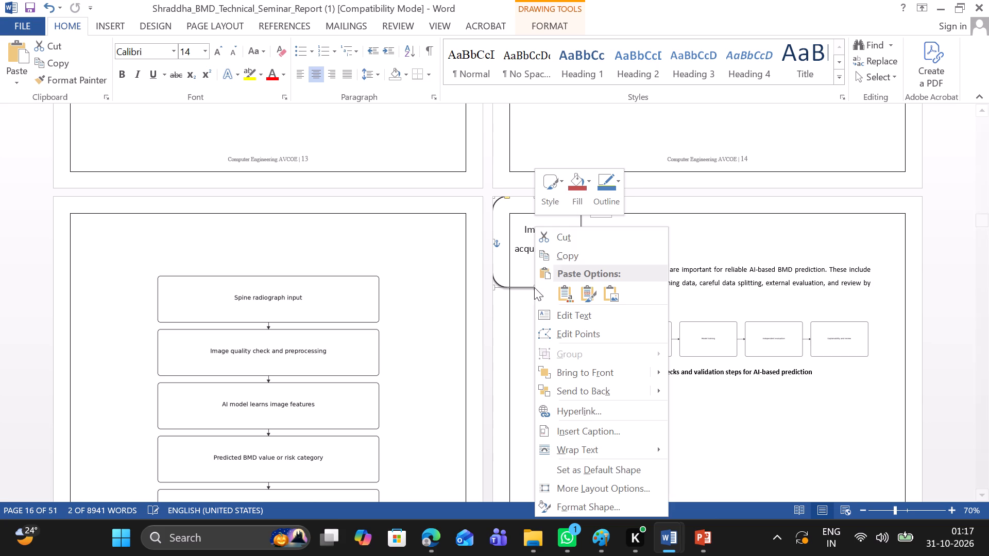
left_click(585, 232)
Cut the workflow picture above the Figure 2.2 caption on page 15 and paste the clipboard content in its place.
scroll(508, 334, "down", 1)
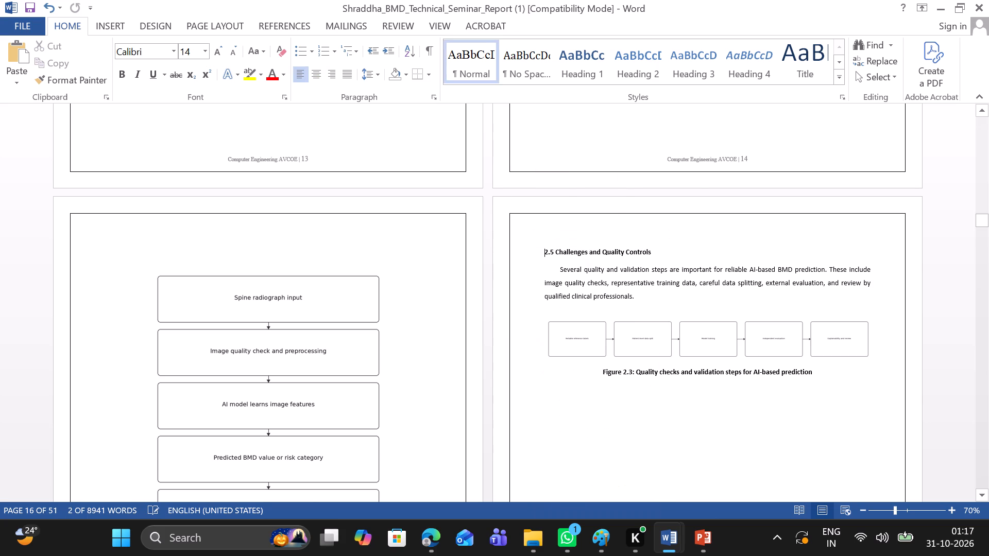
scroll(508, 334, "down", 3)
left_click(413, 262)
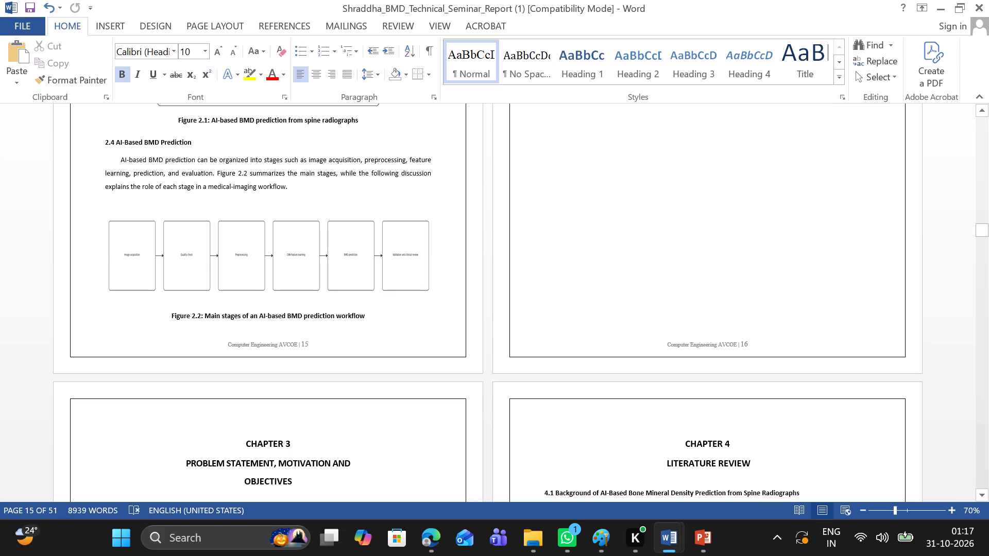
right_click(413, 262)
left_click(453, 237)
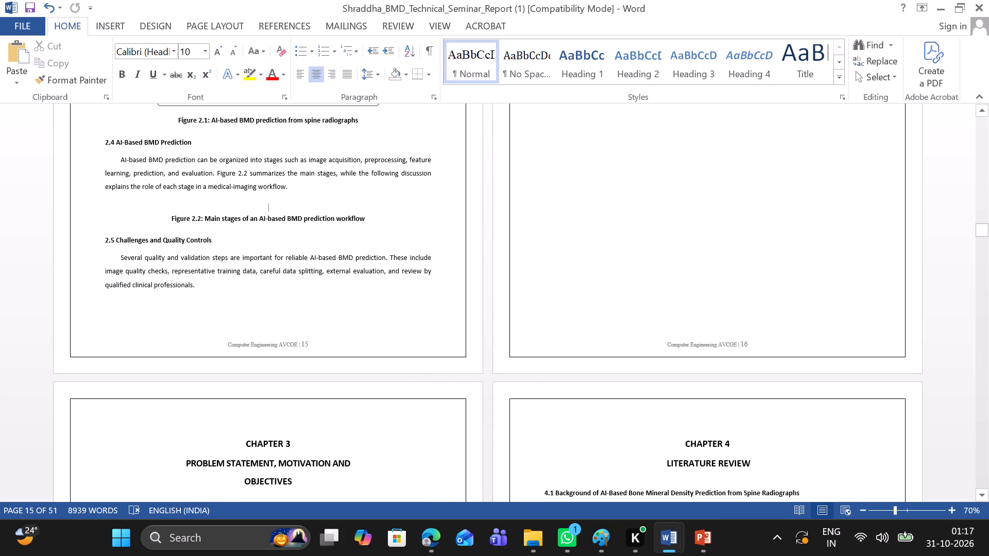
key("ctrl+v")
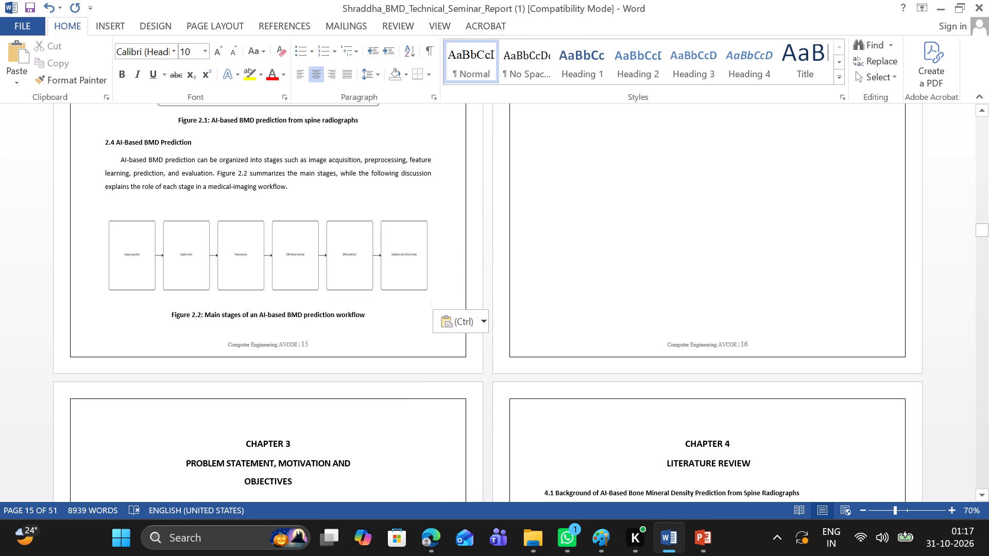
Cut the workflow picture above the Figure 2.2 caption on page 15.
key("BackSpace")
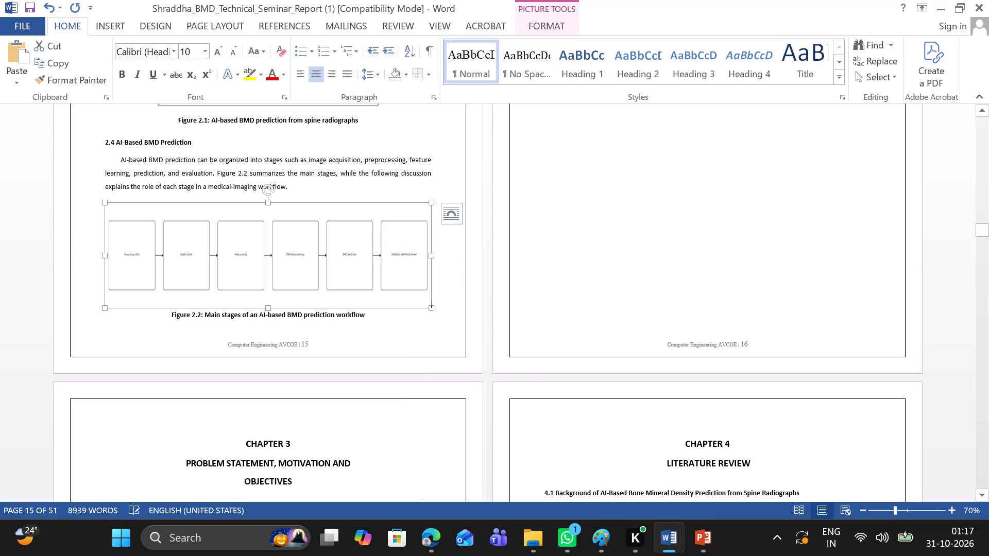
right_click(343, 213)
left_click(389, 219)
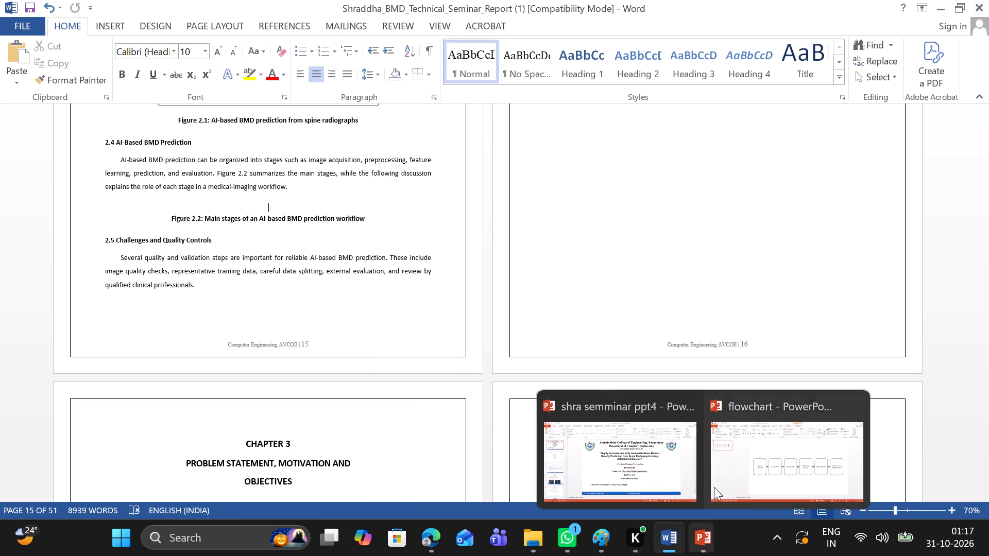
Copy the "Image acquisition" box again from the flowchart presentation and paste it into the report above the Figure 2.2 caption.
left_click(750, 469)
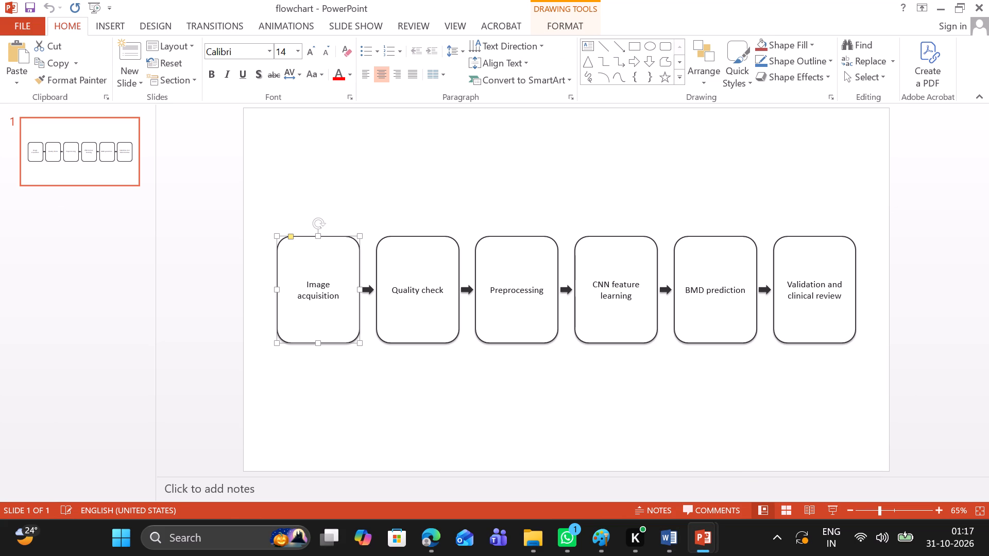
left_click(334, 315)
right_click(335, 328)
left_click(373, 84)
left_click(673, 451)
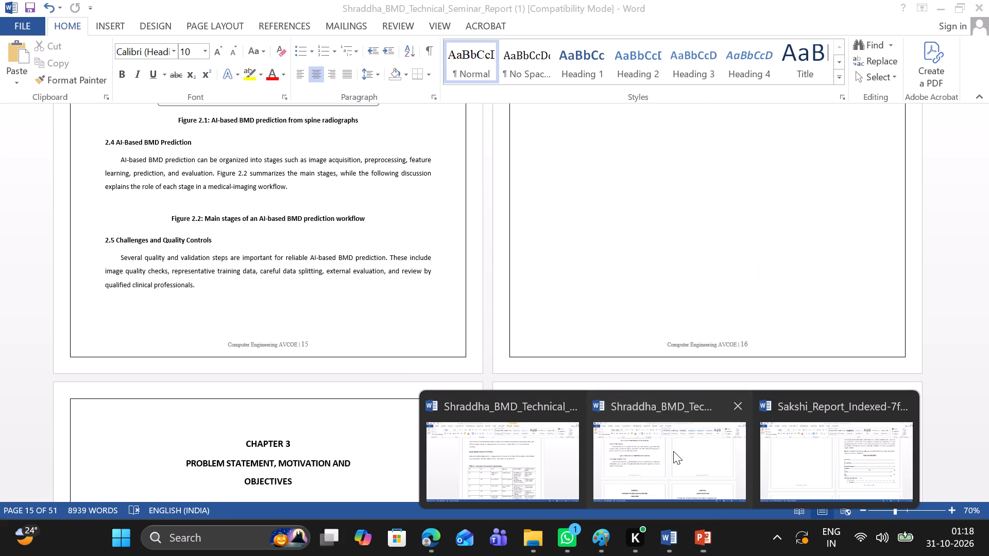
key("ctrl+v")
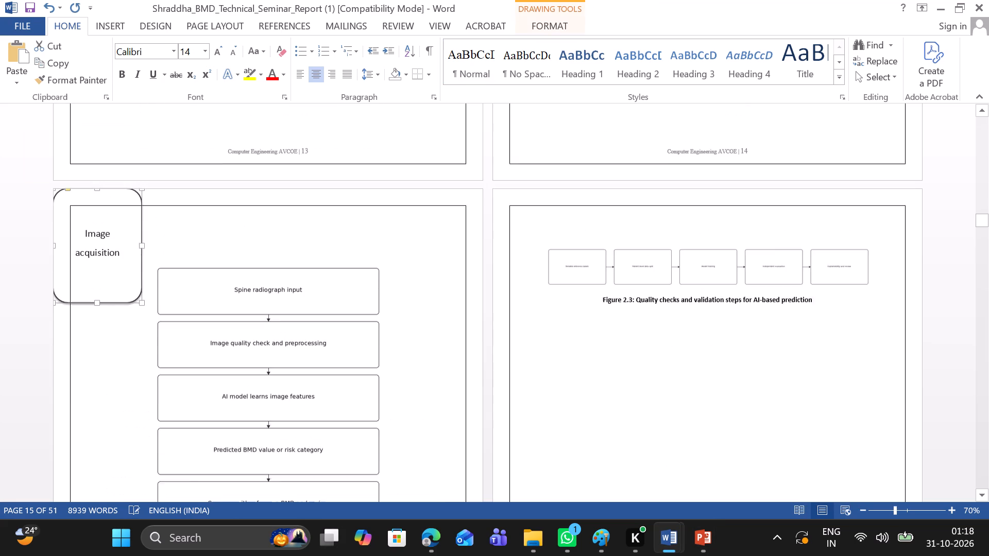
Move the pasted "Image acquisition" box down page 15, inside the page border beside the Figure 2.1 diagram.
scroll(363, 312, "up", 1)
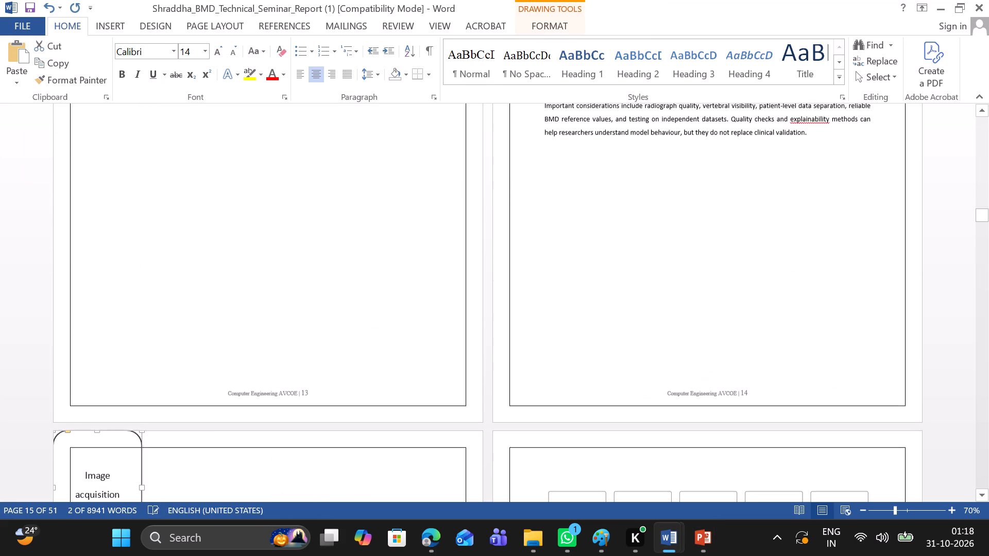
scroll(363, 312, "up", 2)
scroll(363, 312, "down", 4)
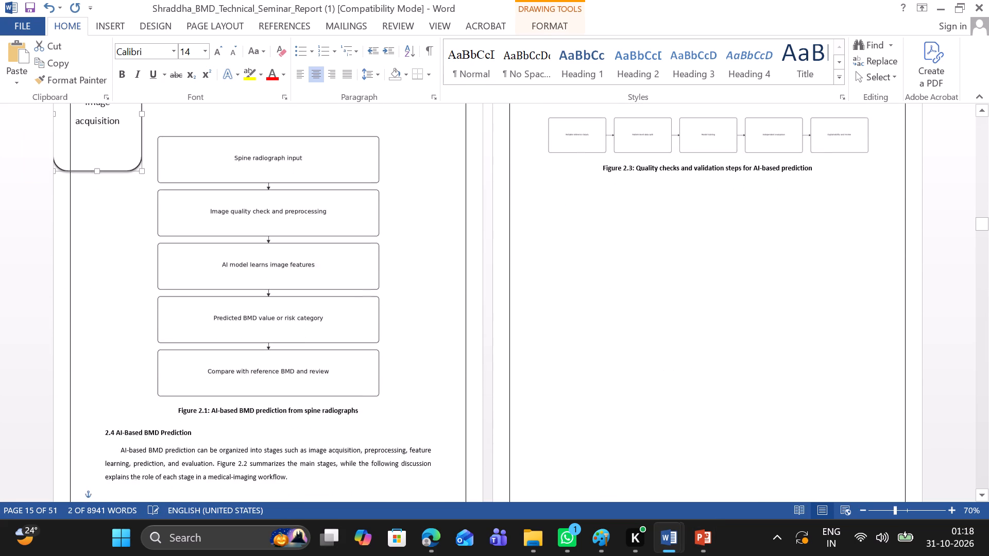
scroll(363, 312, "down", 1)
scroll(193, 189, "up", 1)
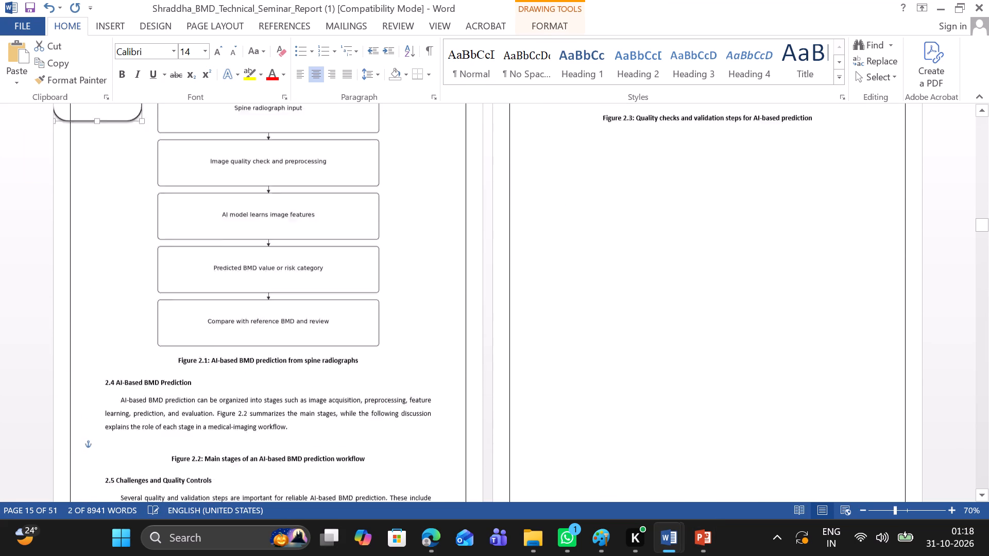
scroll(193, 204, "up", 1)
left_click_drag(131, 206, 145, 212)
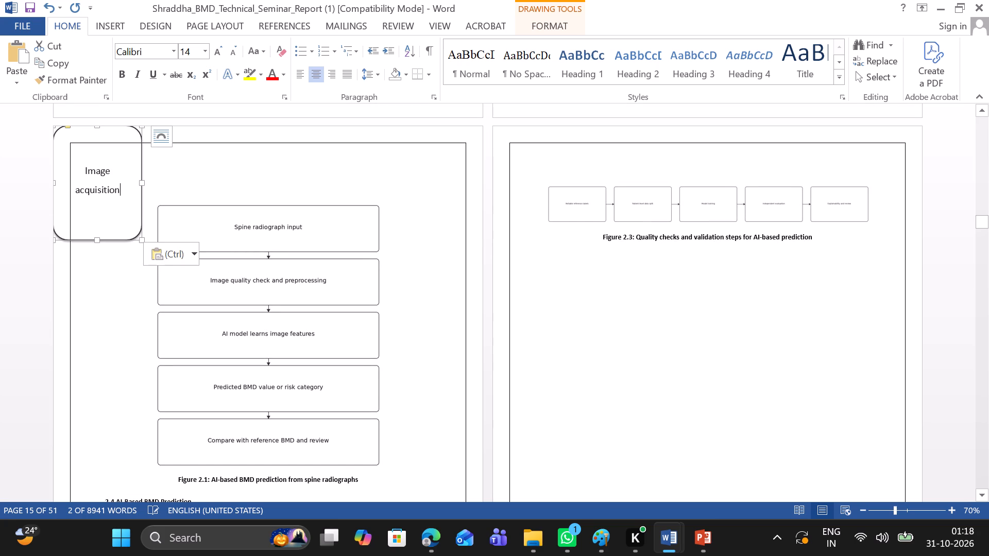
left_click_drag(145, 212, 130, 239)
left_click_drag(130, 239, 149, 369)
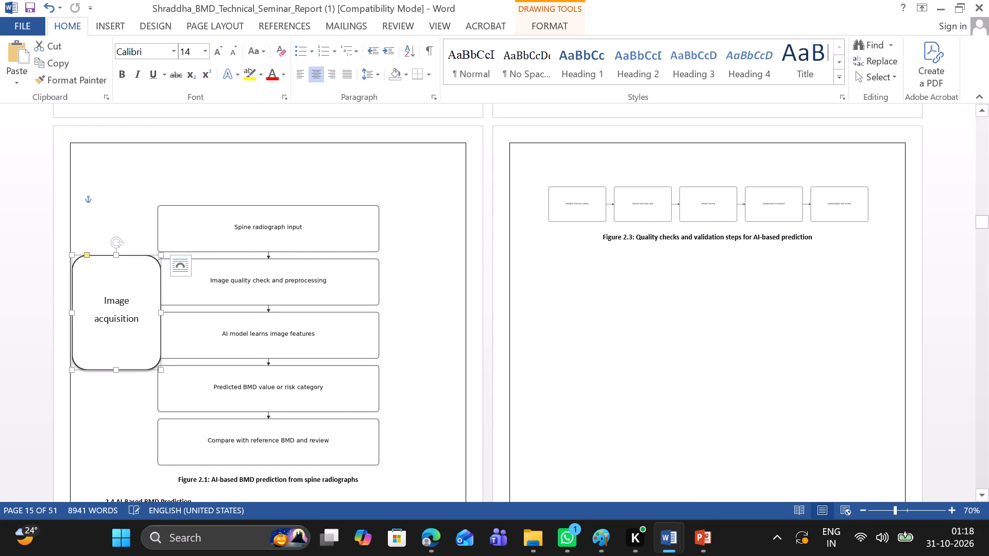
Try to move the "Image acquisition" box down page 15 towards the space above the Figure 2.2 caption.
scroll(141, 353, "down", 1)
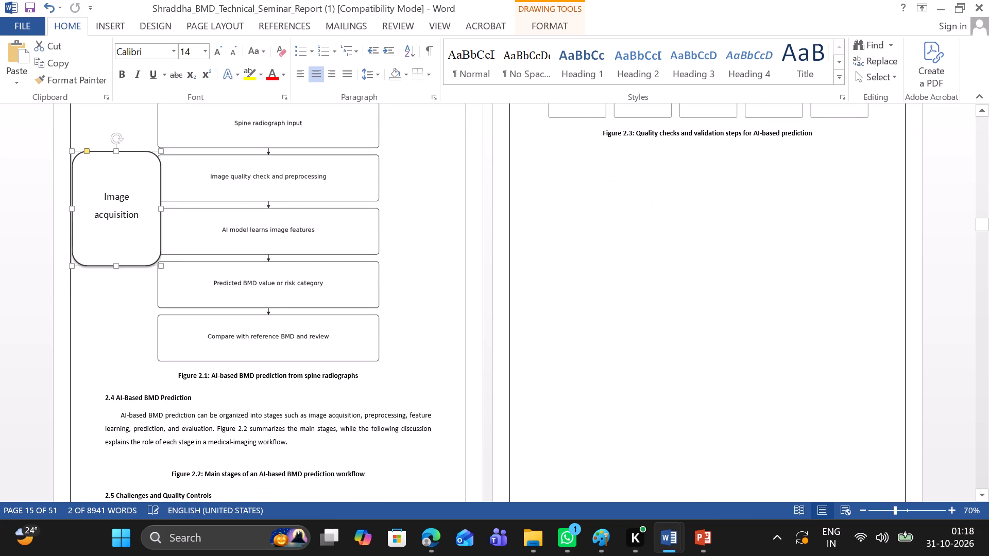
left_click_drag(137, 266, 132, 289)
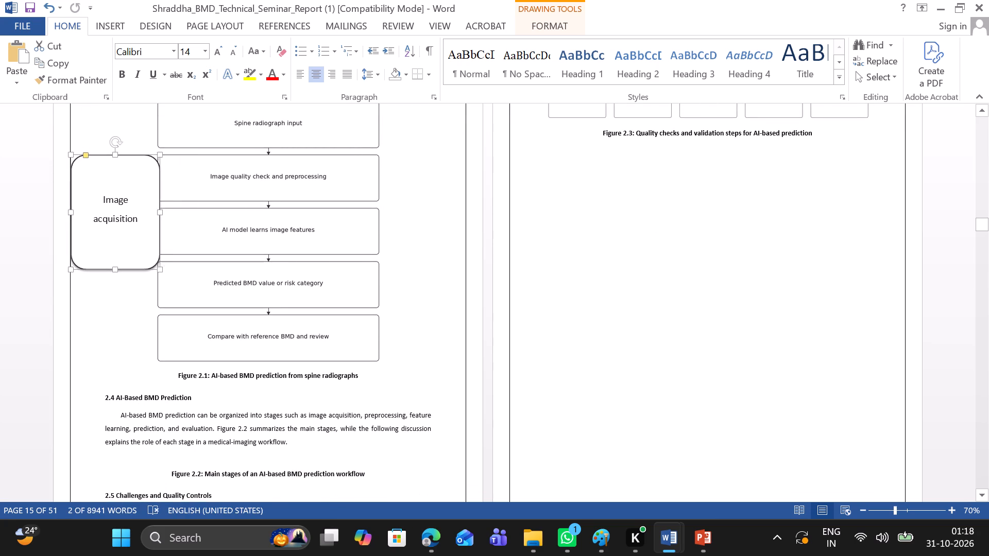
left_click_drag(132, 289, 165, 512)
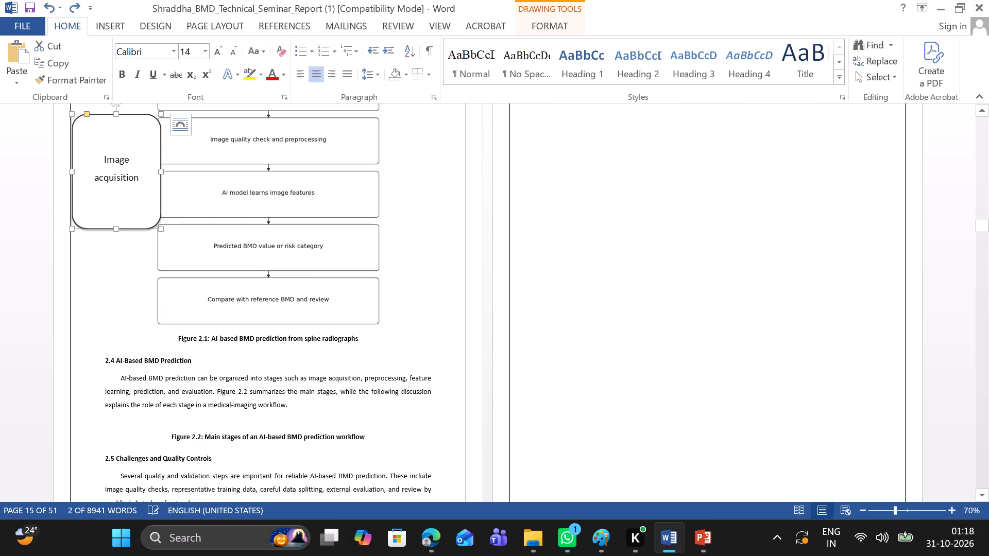
Add five blank lines after the section 2.4 paragraph on page 15, making room above the Figure 2.2 caption.
scroll(187, 355, "down", 1)
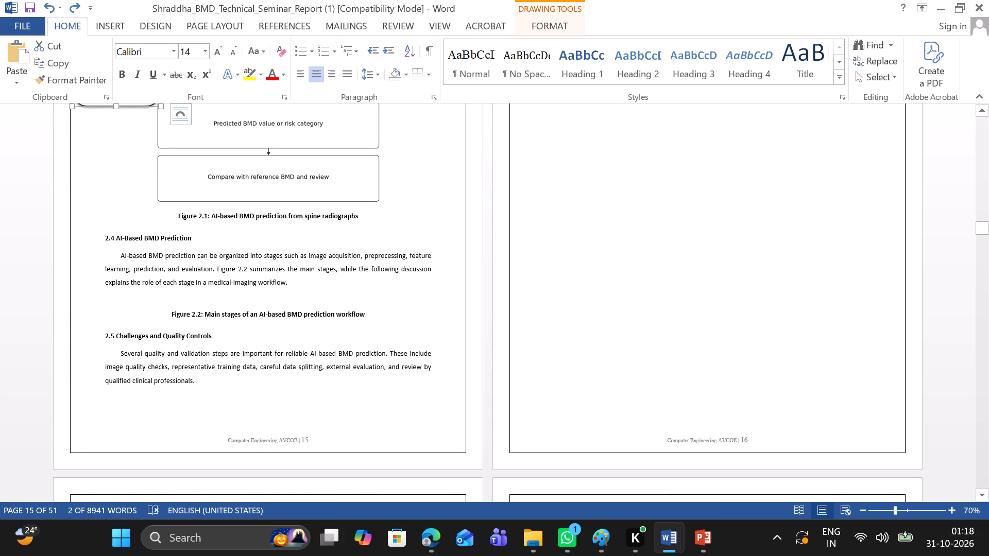
left_click(292, 281)
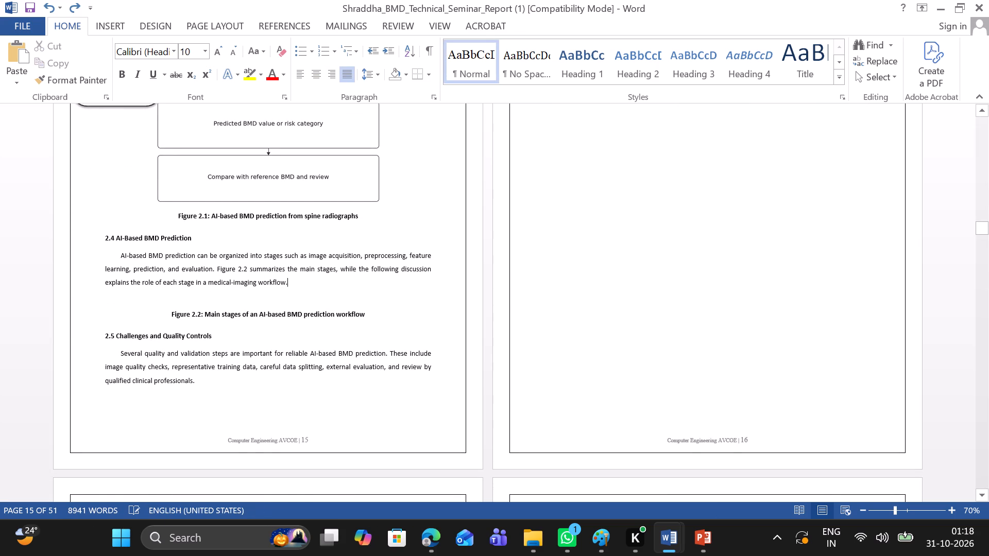
key("Return")
key("Return")
key("Return")
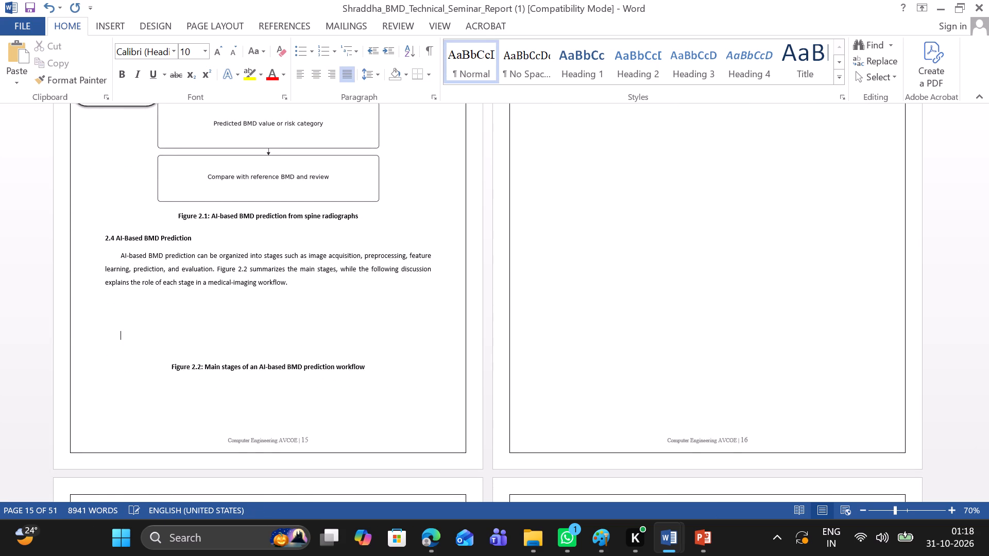
key("Return")
key("Return")
key("Return")
key("BackSpace")
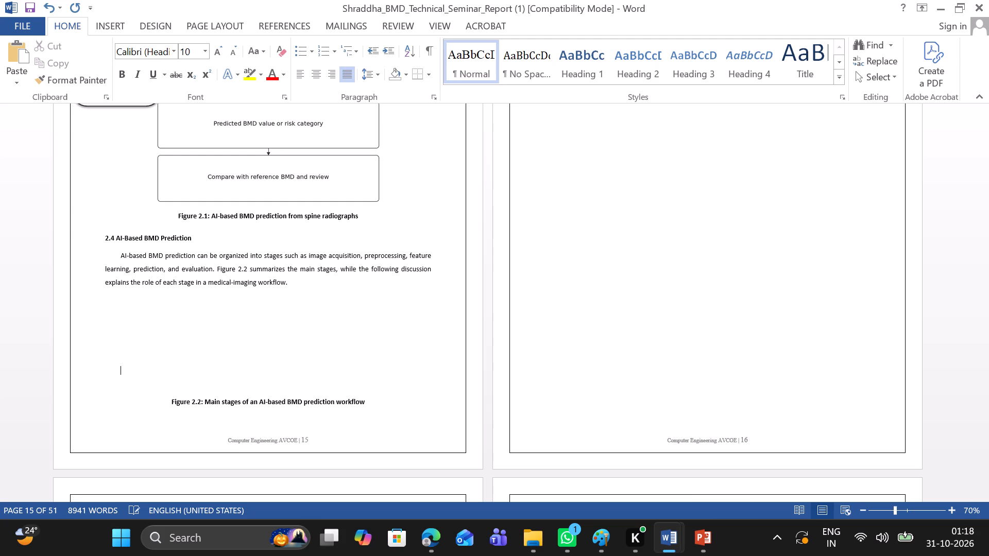
Move the "Image acquisition" box into the blank space between the section 2.4 paragraph and the Figure 2.2 caption.
scroll(292, 281, "up", 1)
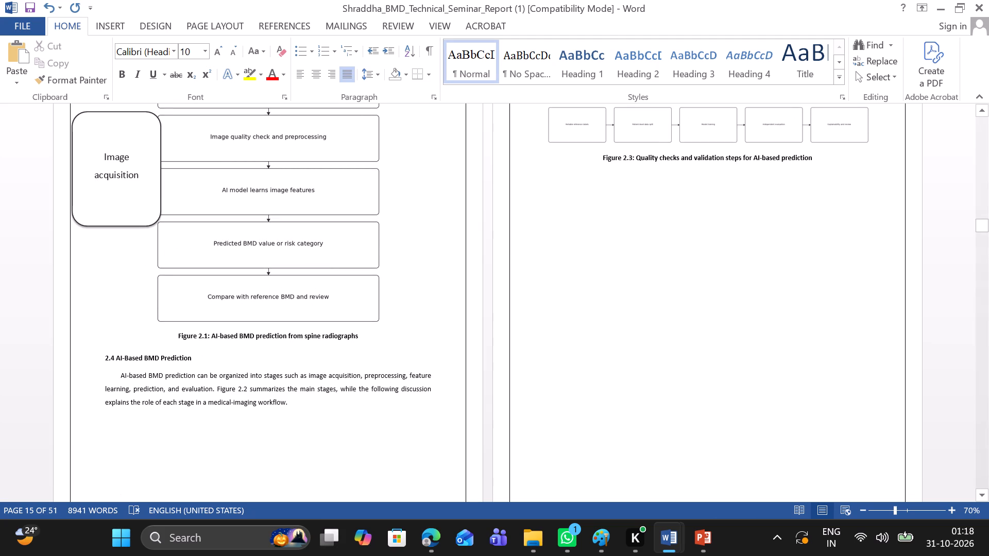
left_click_drag(139, 222, 154, 443)
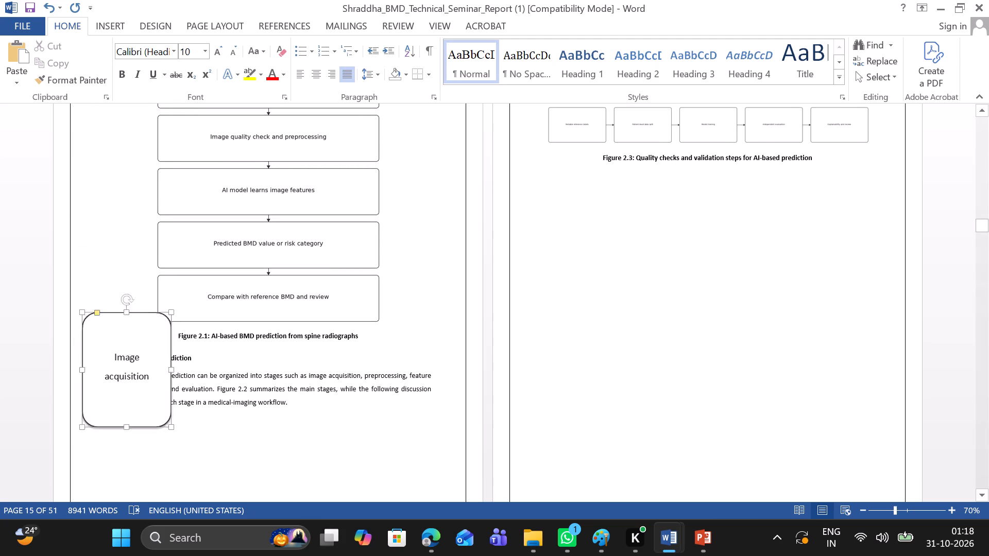
left_click_drag(154, 443, 161, 491)
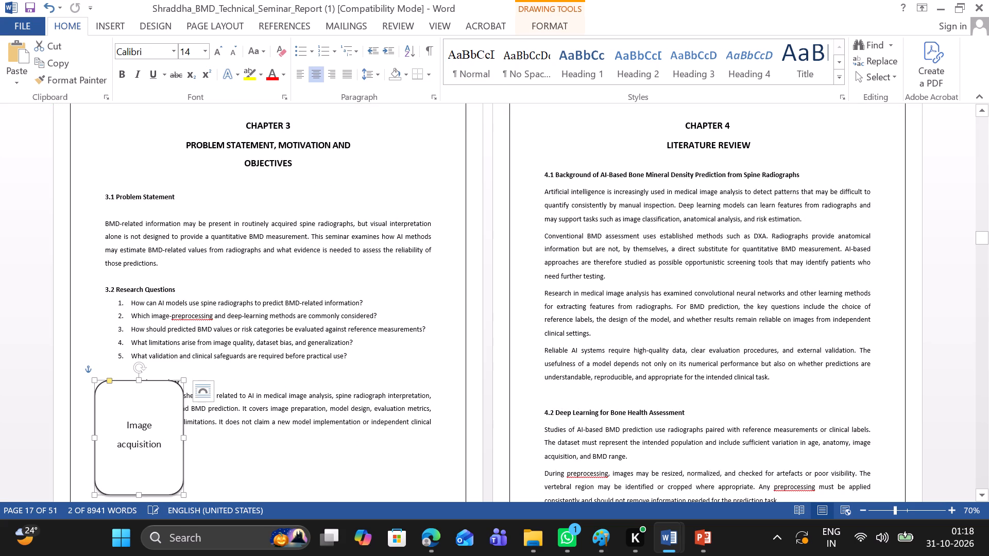
left_click_drag(155, 385, 172, 165)
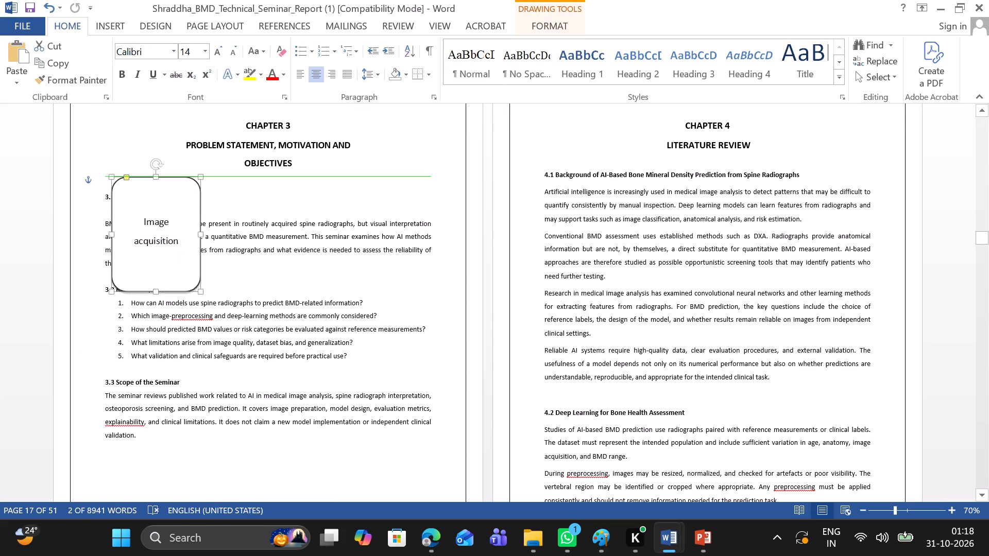
left_click_drag(172, 165, 162, 123)
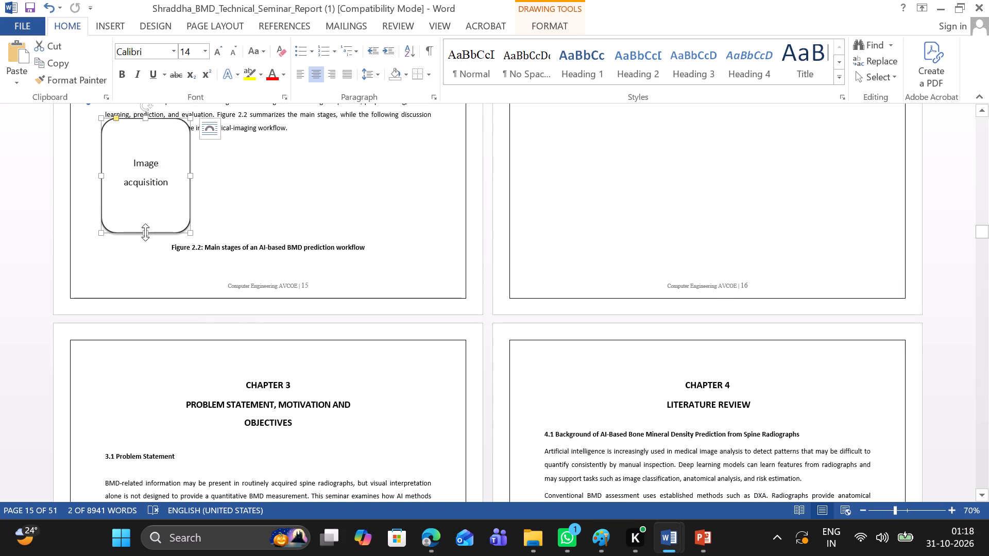
Shrink the "Image acquisition" box in height and width and position it at the left margin, clear of the paragraph and the Figure 2.2 caption.
left_click_drag(145, 232, 142, 220)
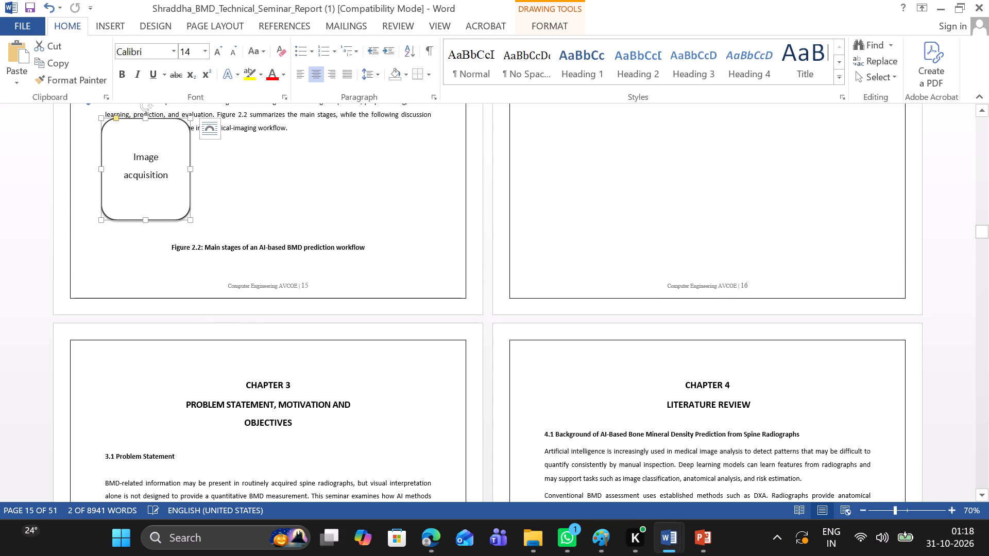
left_click_drag(189, 166, 185, 166)
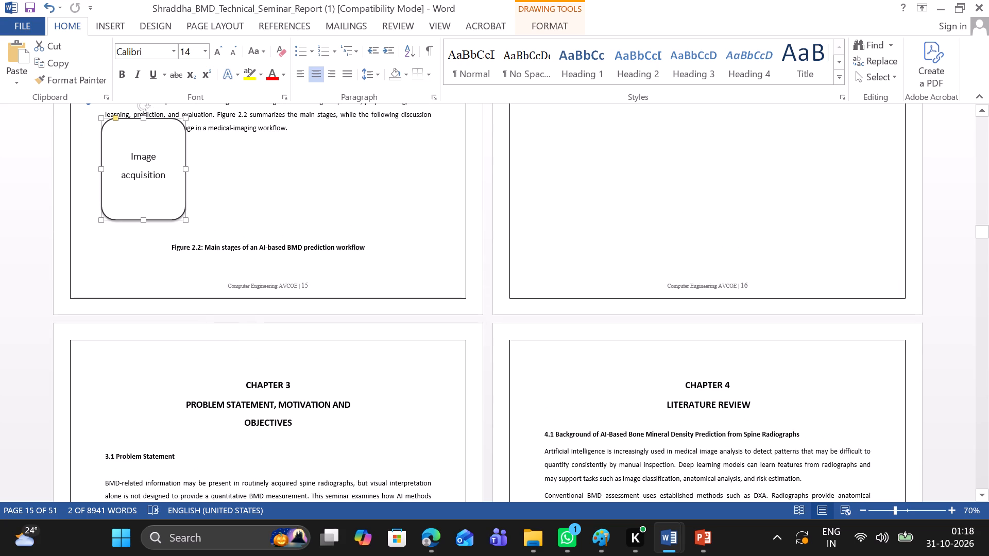
left_click_drag(185, 166, 177, 167)
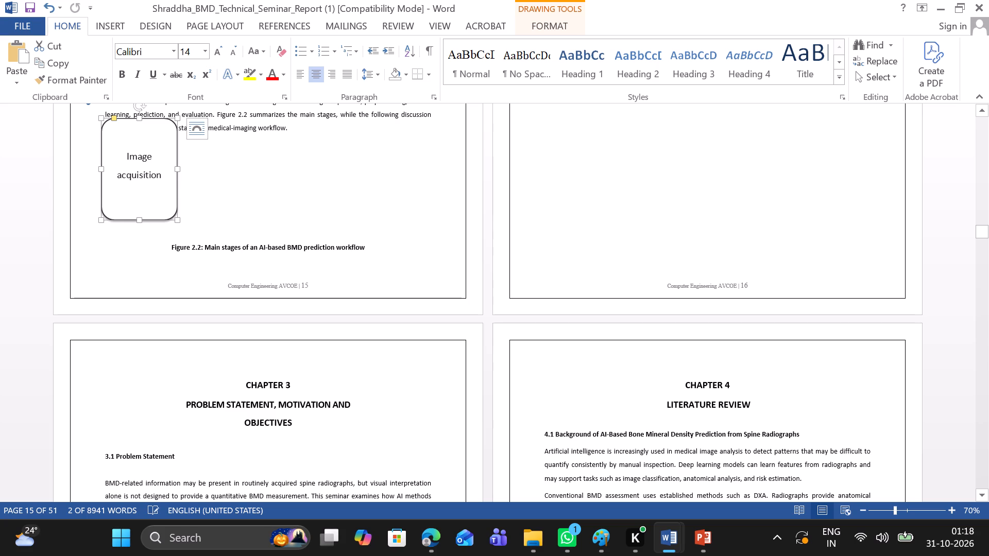
left_click_drag(160, 215, 151, 235)
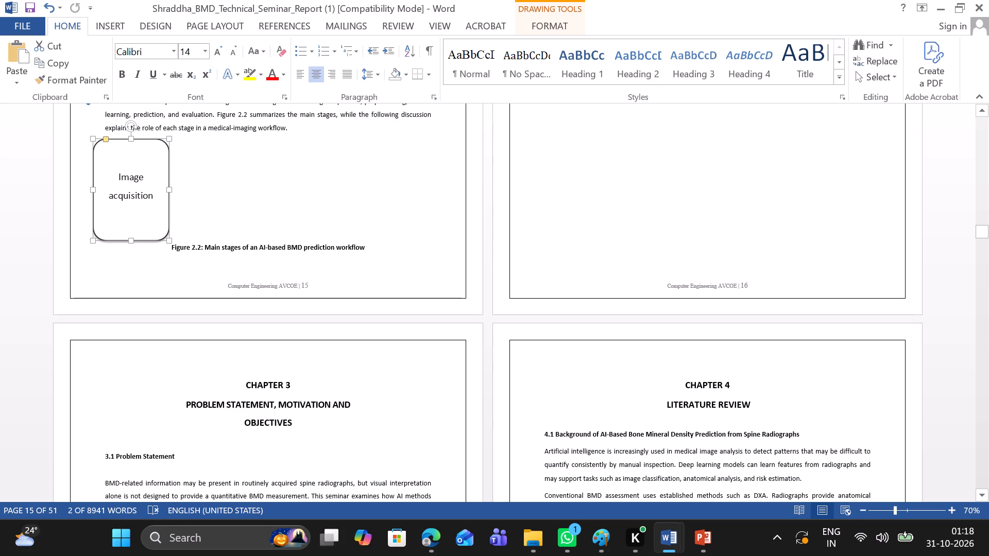
left_click_drag(151, 235, 152, 234)
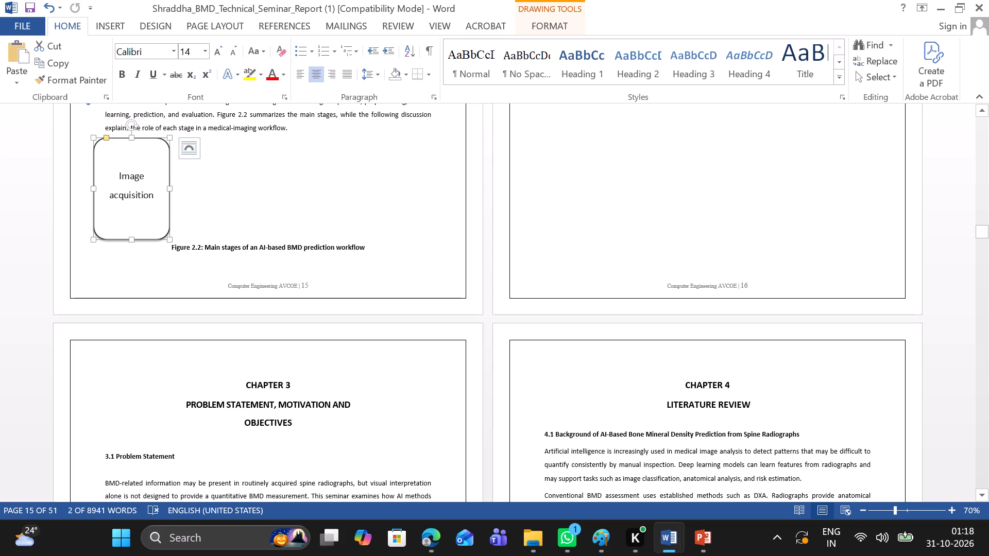
left_click(215, 212)
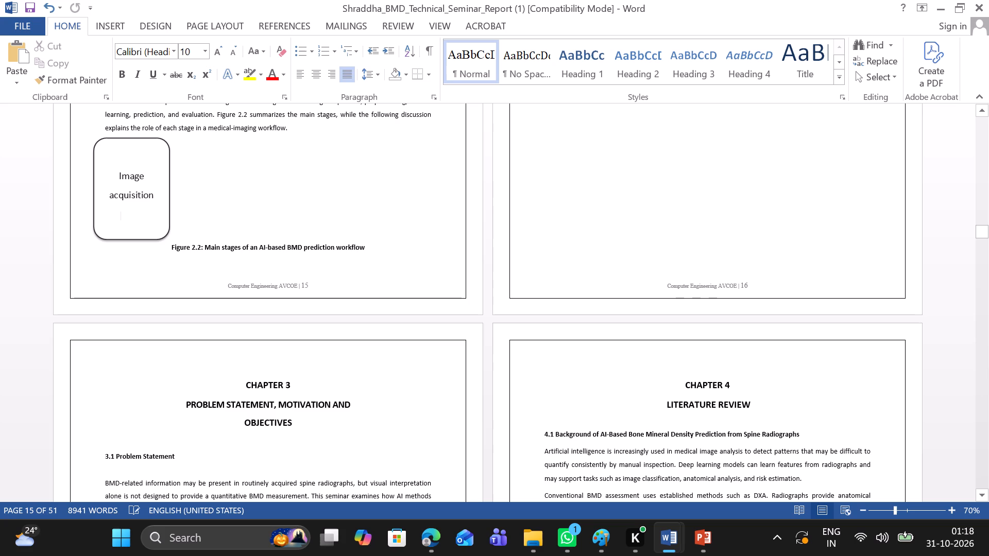
left_click(137, 235)
left_click_drag(131, 240, 130, 225)
left_click_drag(169, 183, 160, 180)
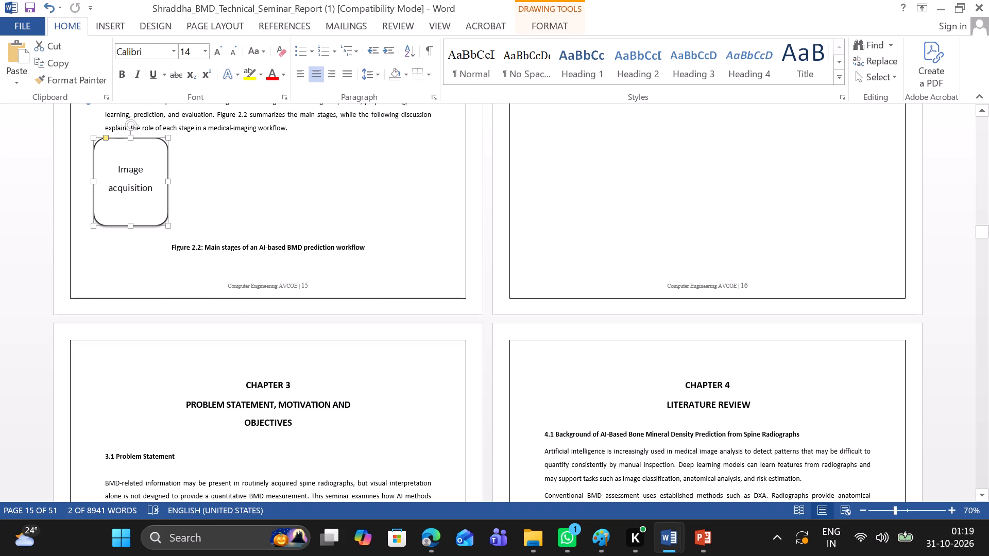
left_click_drag(160, 180, 157, 180)
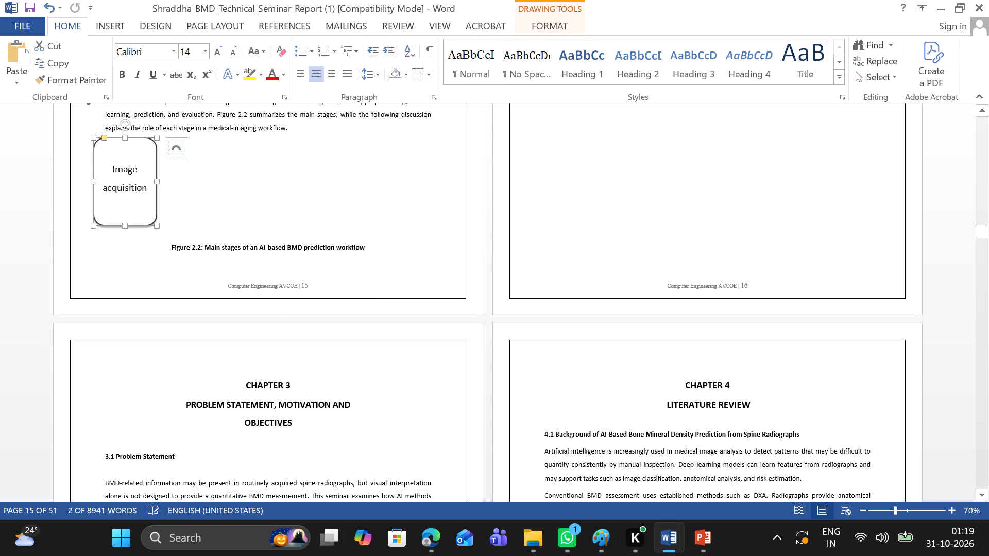
left_click_drag(144, 220, 144, 230)
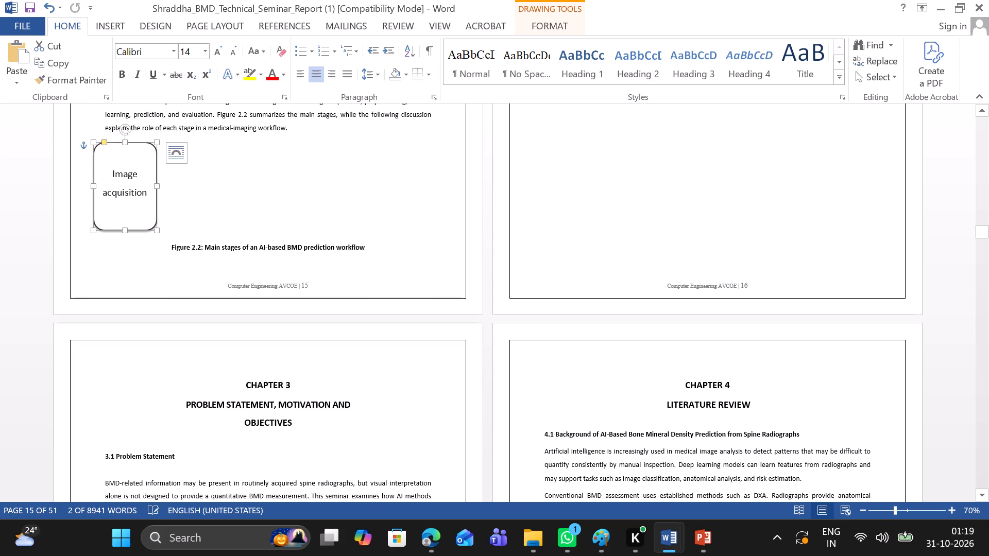
Copy the resized "Image acquisition" box, paste a duplicate and align it immediately to the right of the original.
left_click(303, 192)
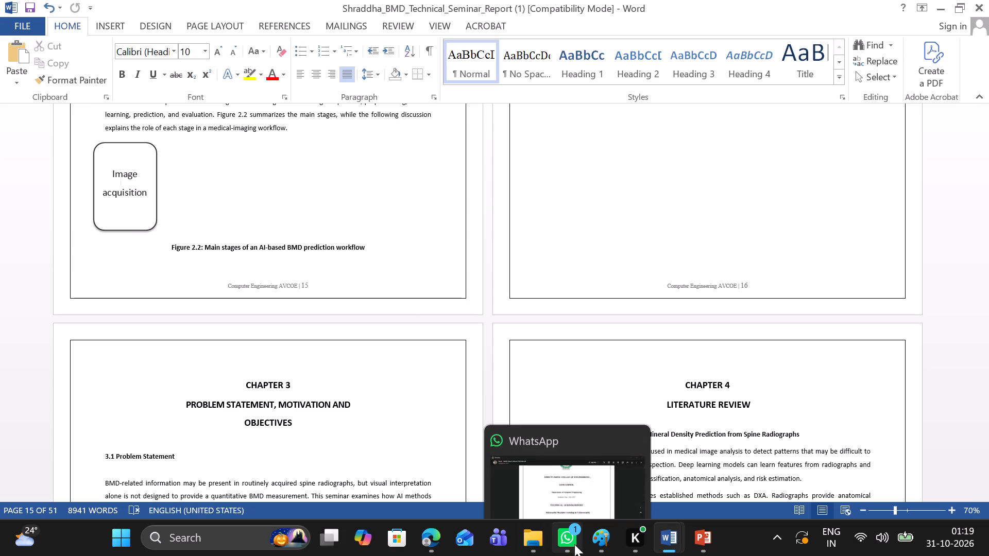
left_click(214, 179)
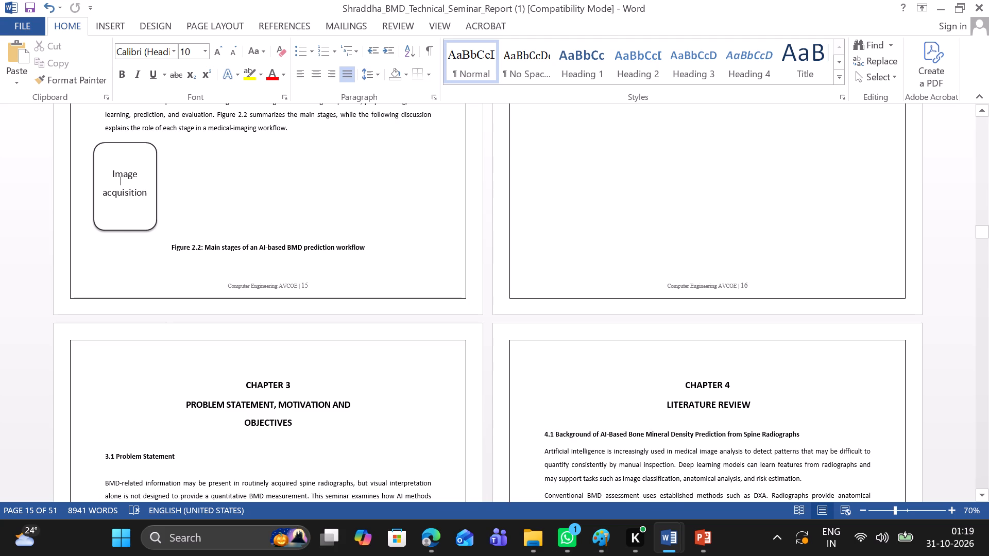
right_click(135, 179)
left_click(254, 195)
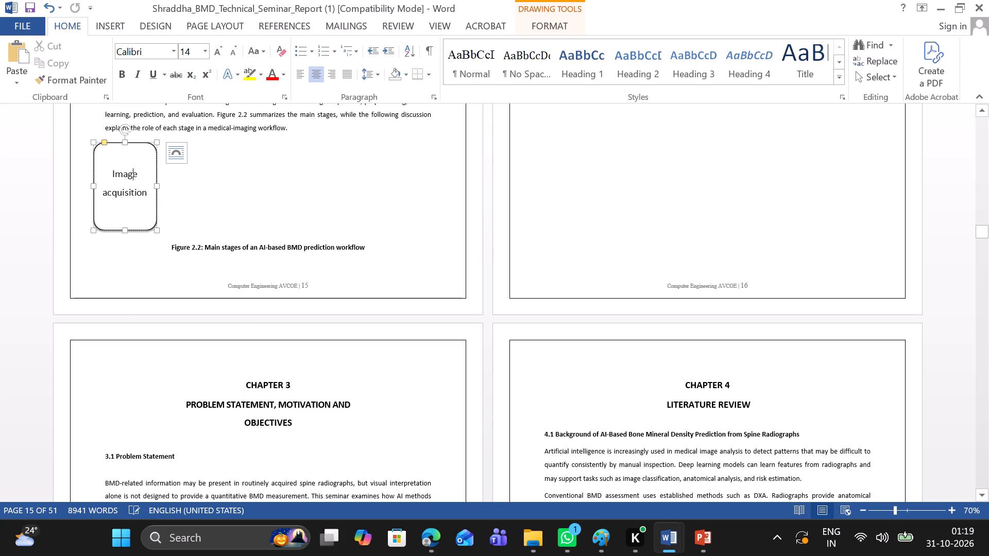
right_click(146, 222)
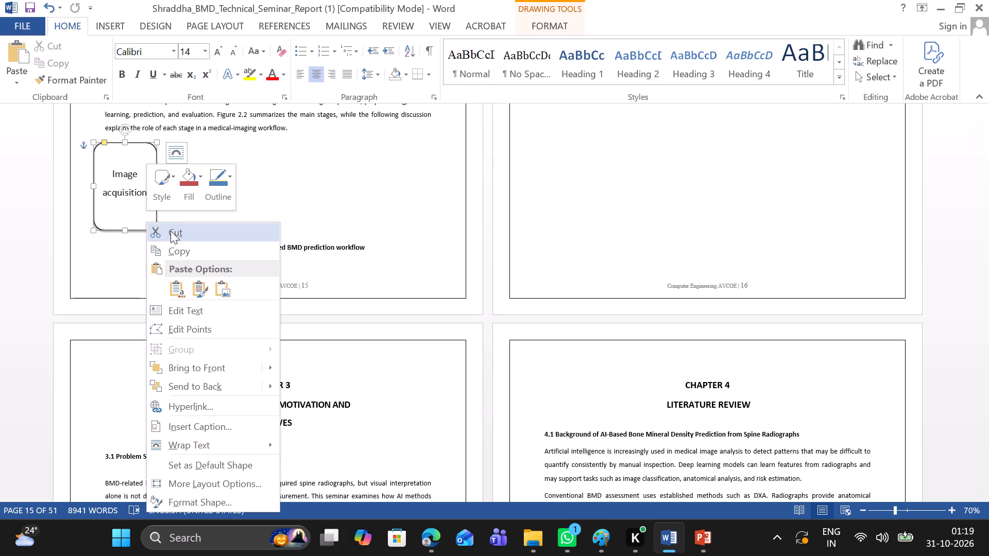
left_click(175, 249)
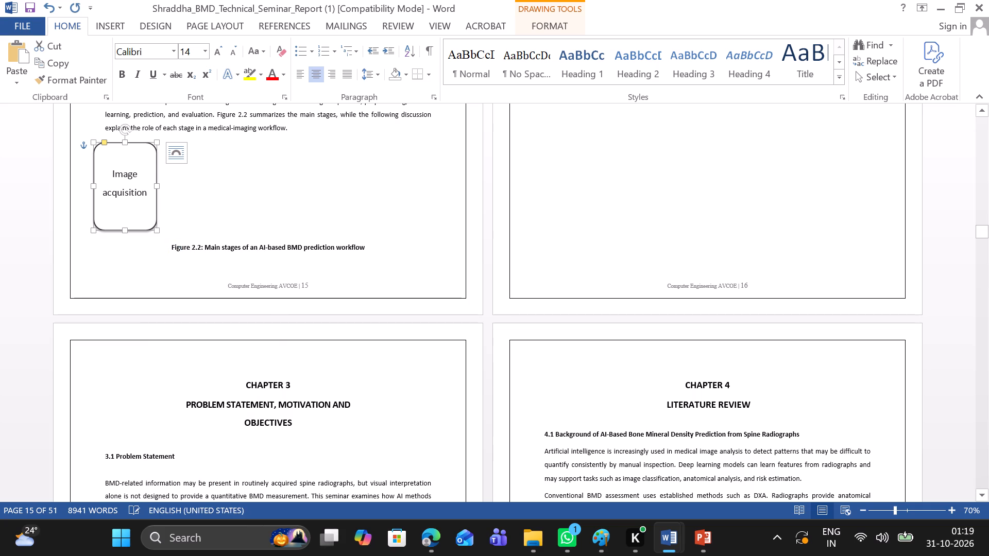
left_click(208, 199)
key("ctrl+v")
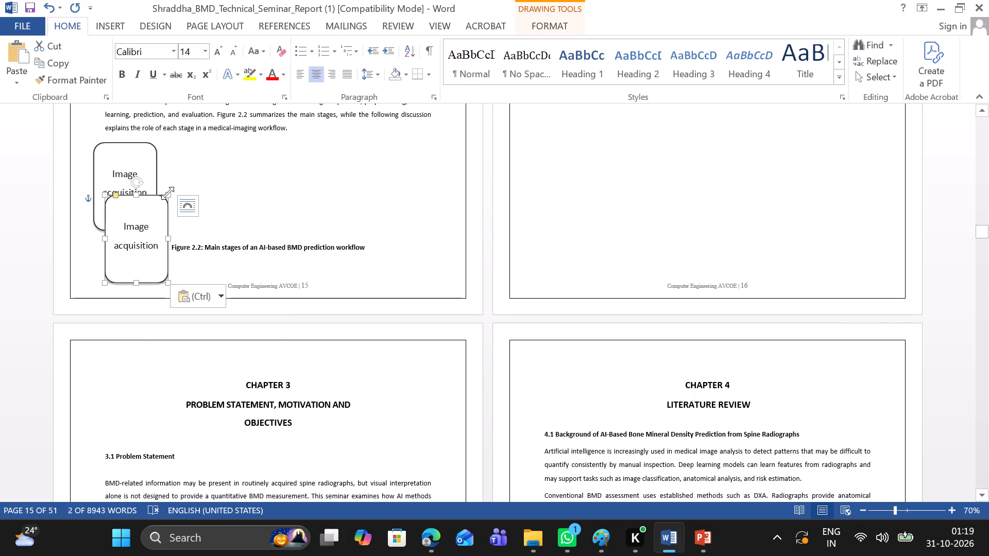
left_click_drag(157, 197, 226, 153)
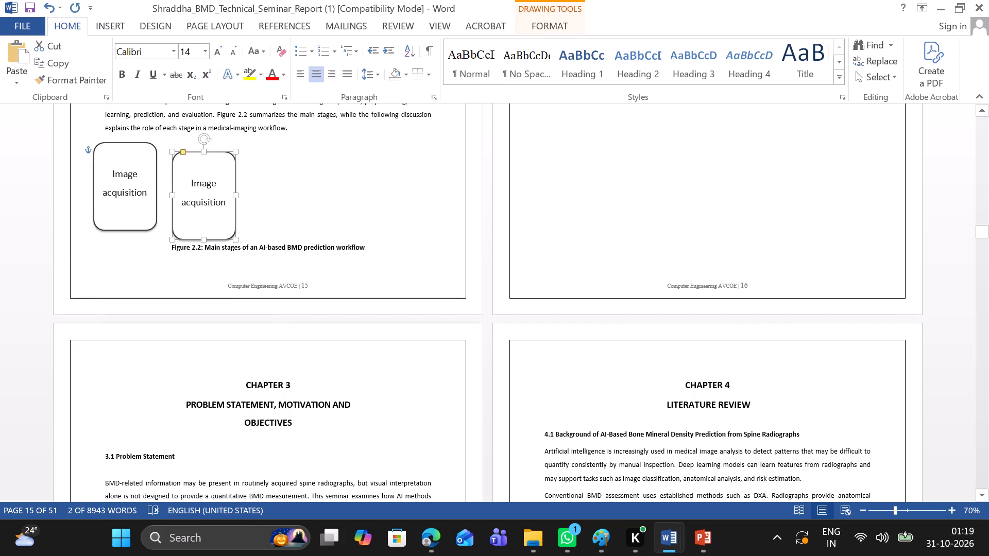
left_click_drag(226, 153, 220, 145)
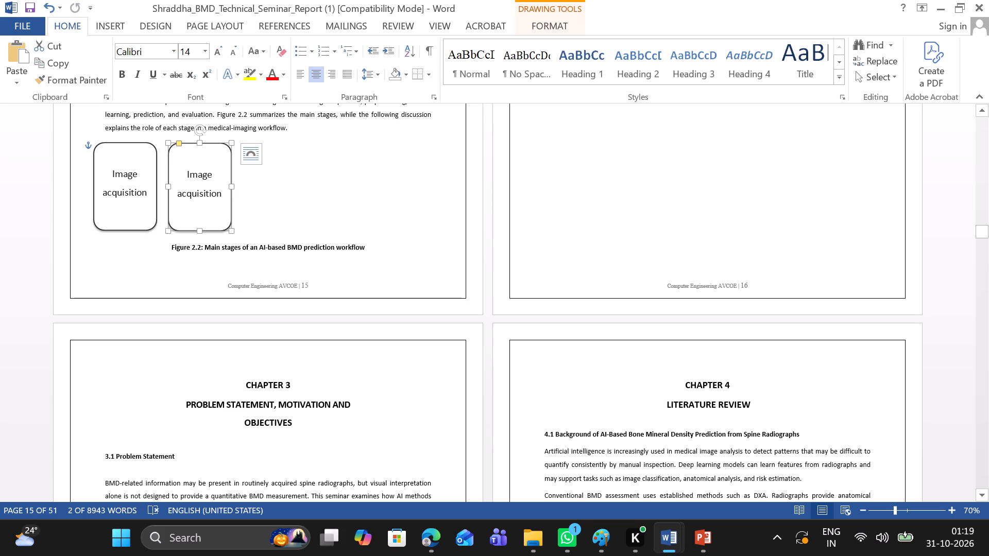
Paste another "Image acquisition" box and place it to the right of the second box, level with the row.
key("ctrl+v")
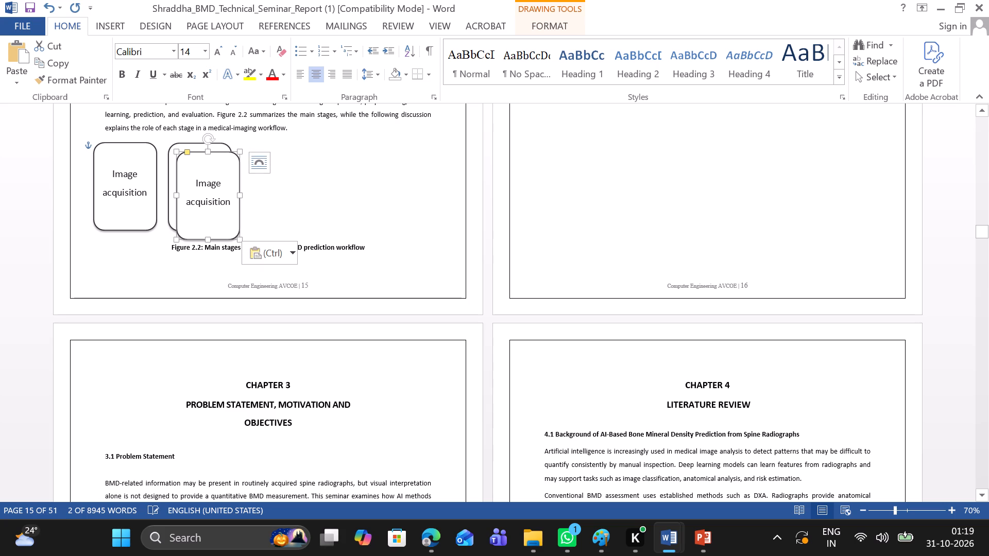
left_click(228, 170)
left_click_drag(231, 155, 233, 155)
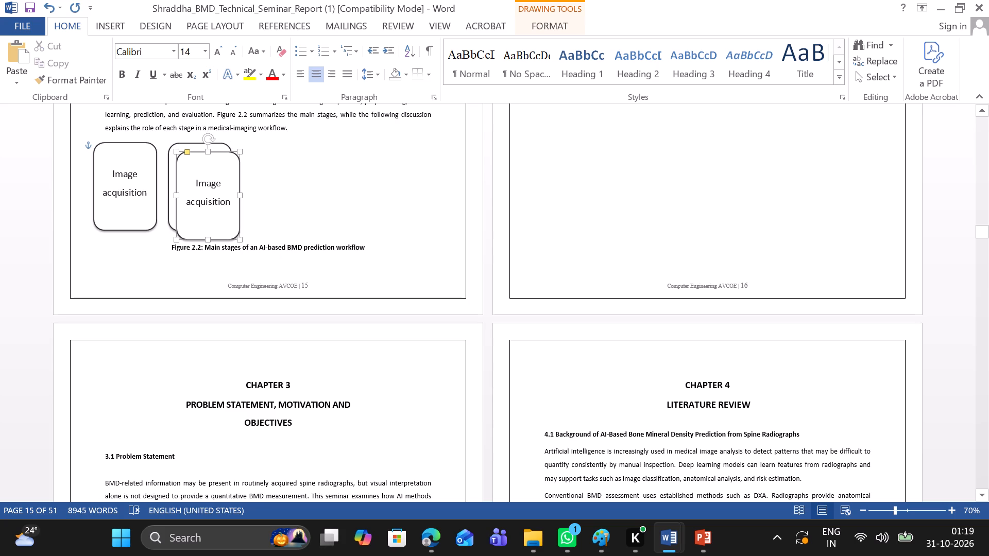
left_click_drag(233, 155, 310, 147)
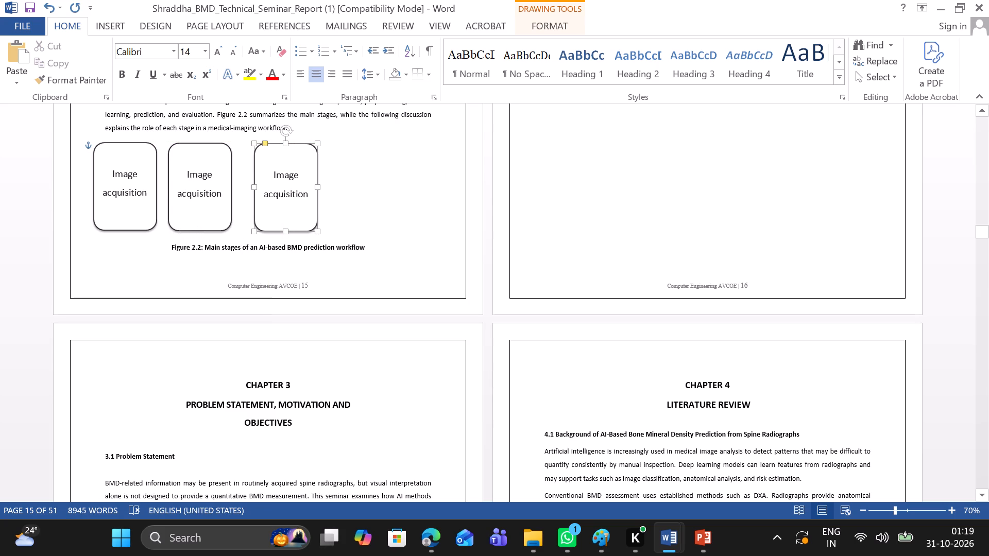
left_click_drag(310, 147, 297, 147)
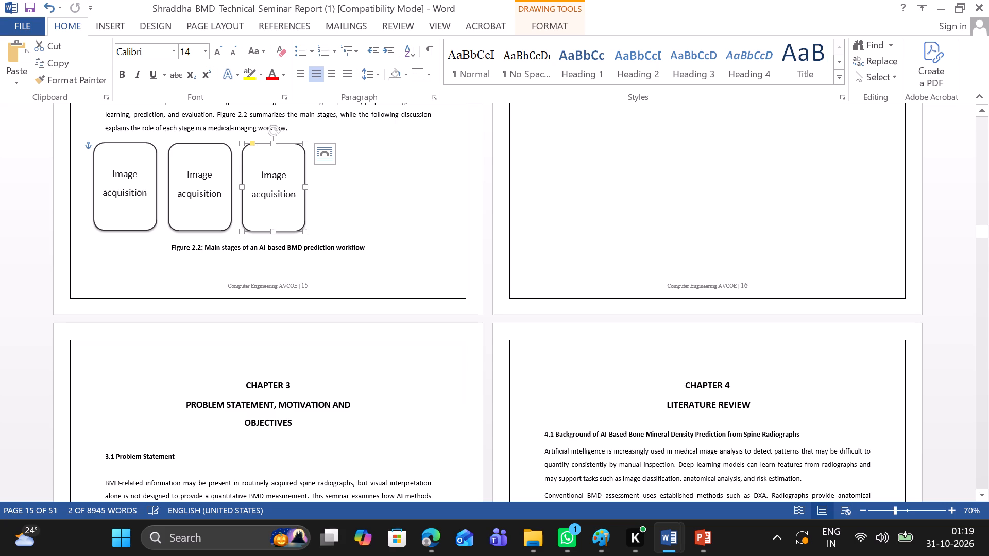
Paste two more "Image acquisition" boxes and line them up as the fourth and fifth boxes of the Figure 2.2 row.
key("ctrl+v")
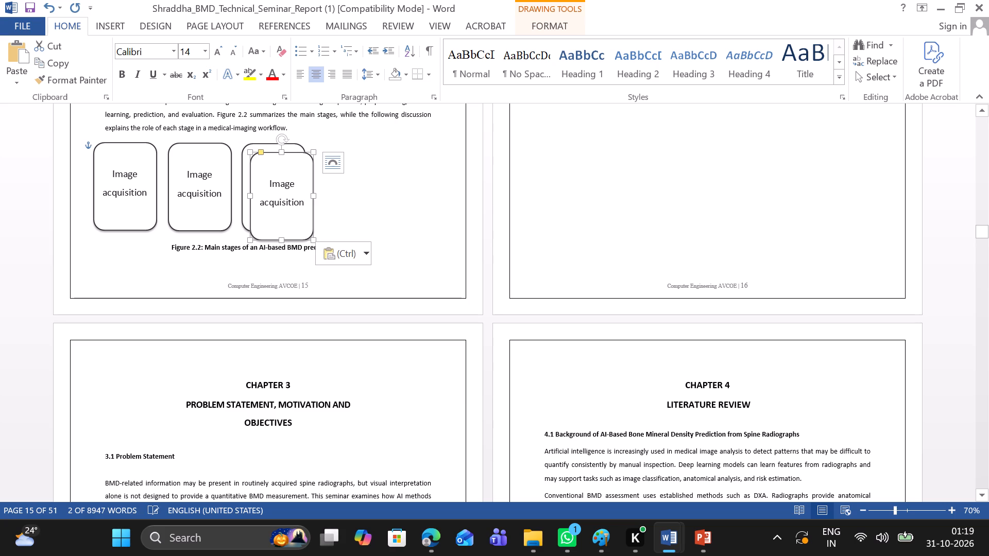
left_click_drag(303, 159, 375, 150)
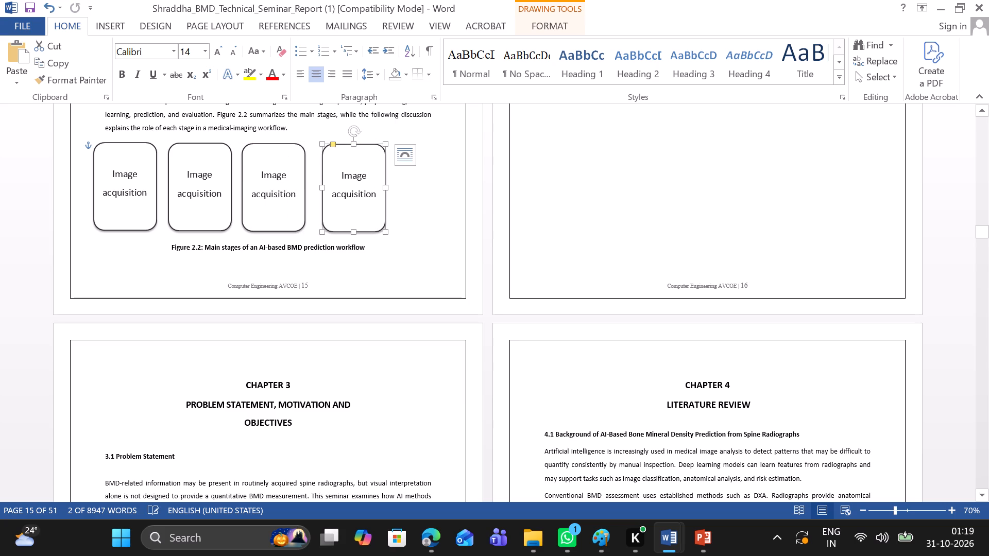
key("ctrl+v")
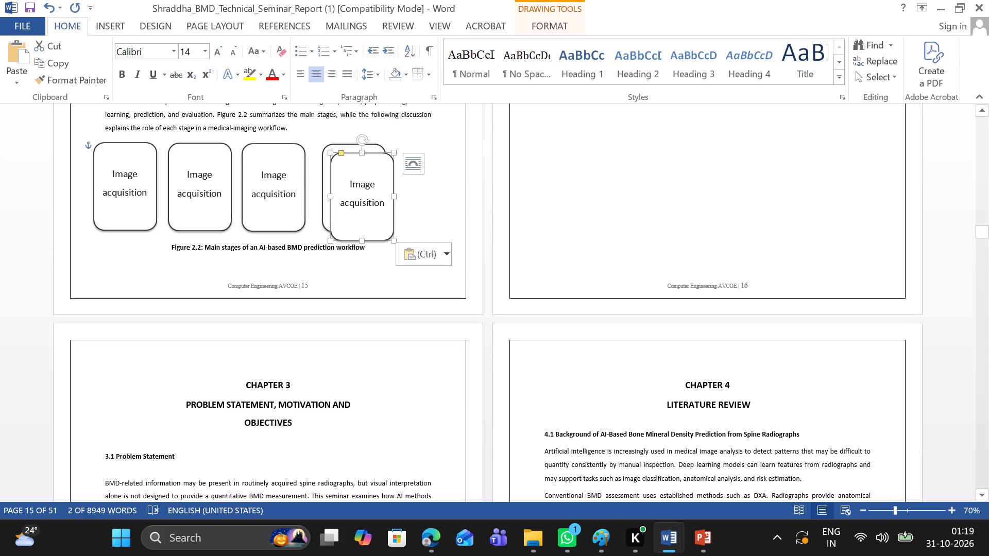
left_click_drag(378, 157, 442, 143)
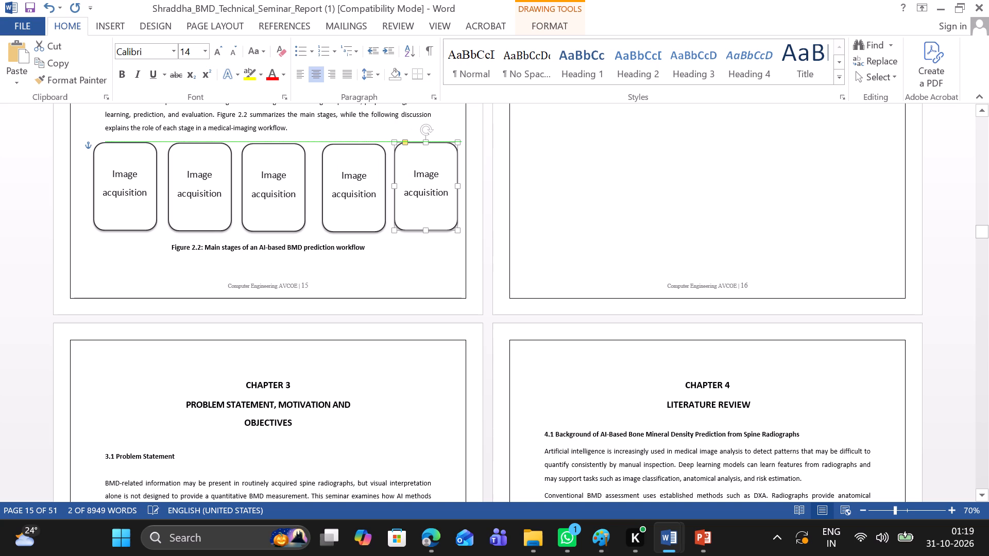
left_click_drag(442, 143, 442, 144)
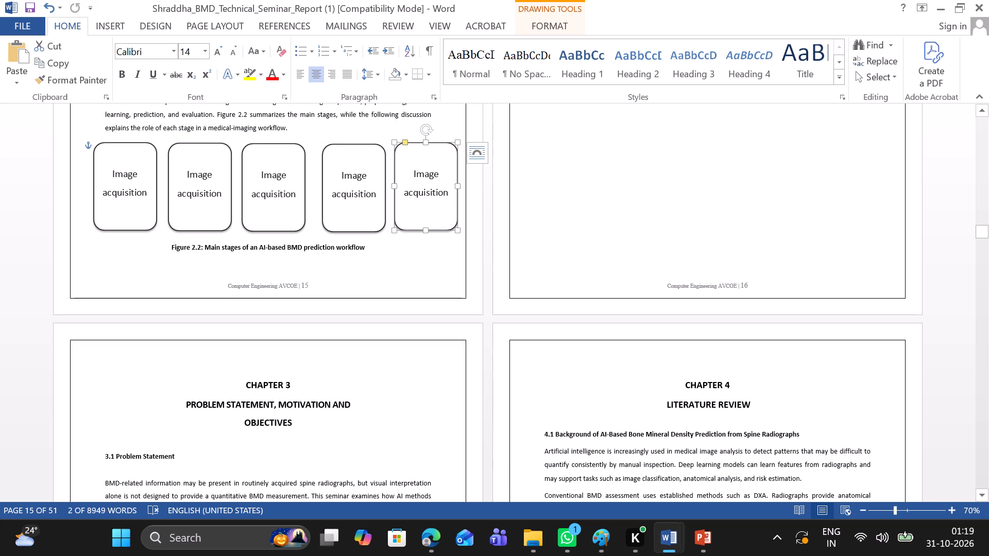
left_click(331, 152)
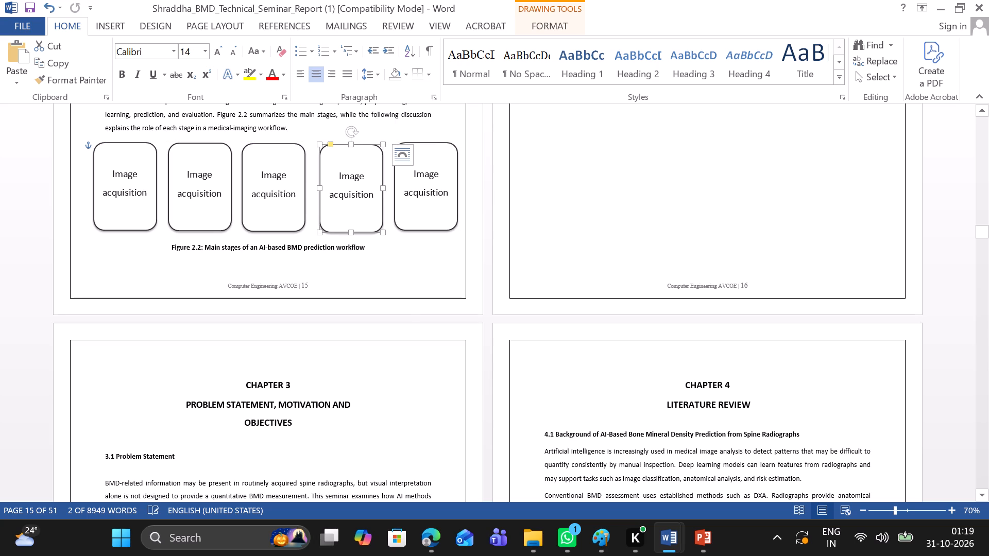
left_click(418, 293)
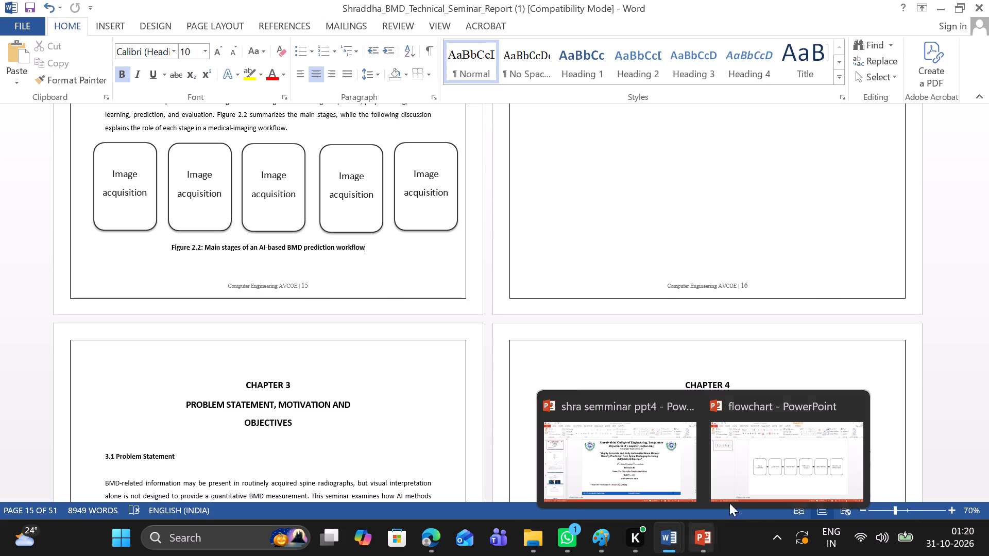
Copy the "Quality check" text from the flowchart presentation in PowerPoint and paste it over the second box's label in the Word report.
left_click(738, 498)
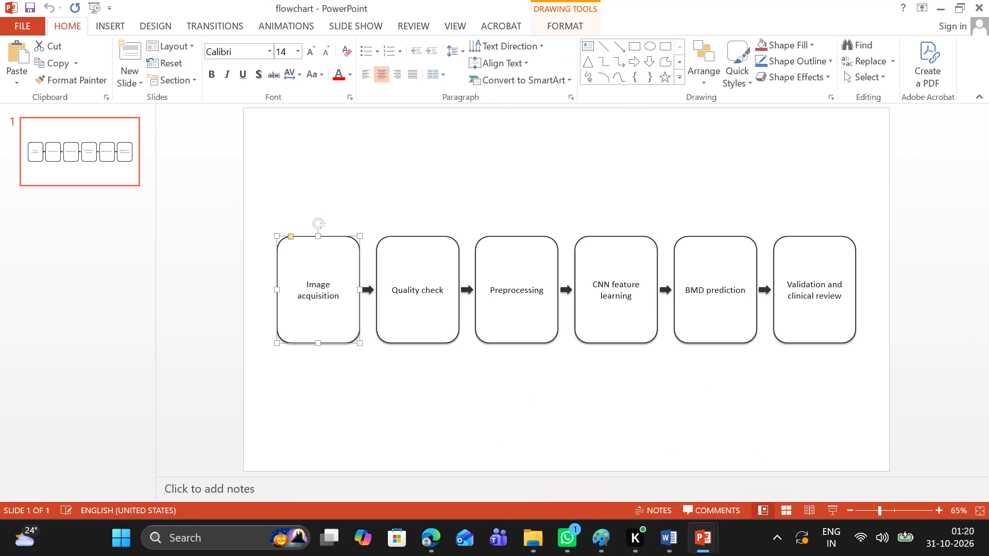
left_click(409, 303)
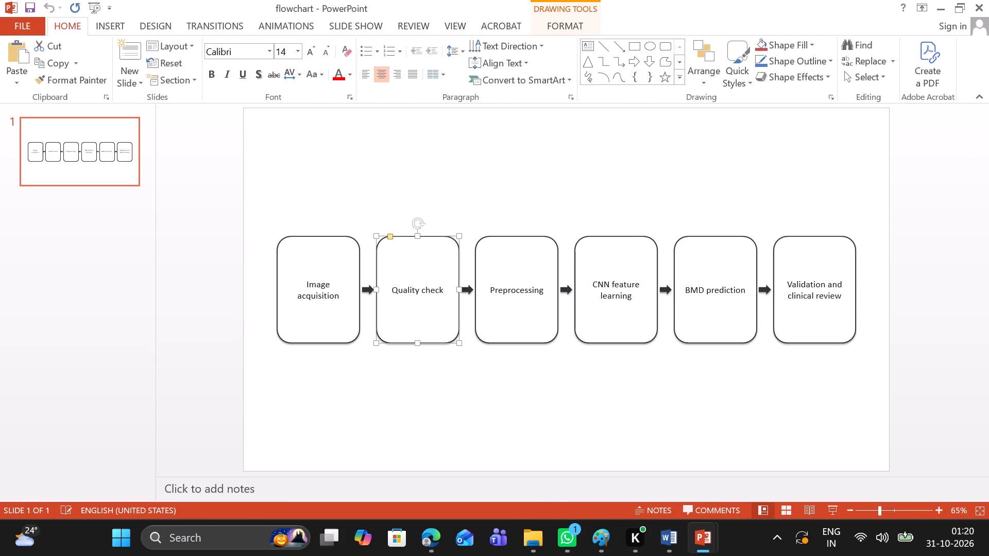
left_click(417, 297)
left_click(413, 292)
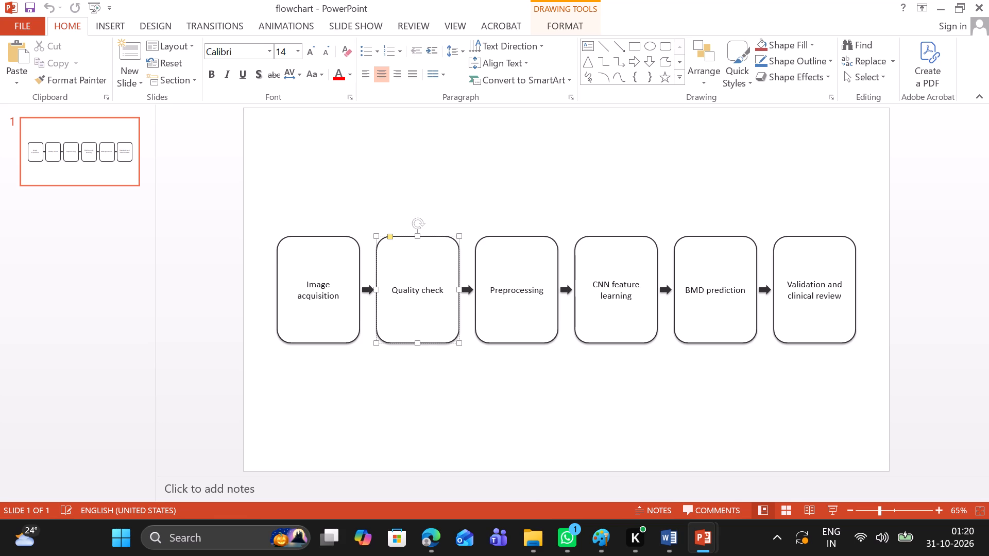
left_click_drag(394, 290, 442, 289)
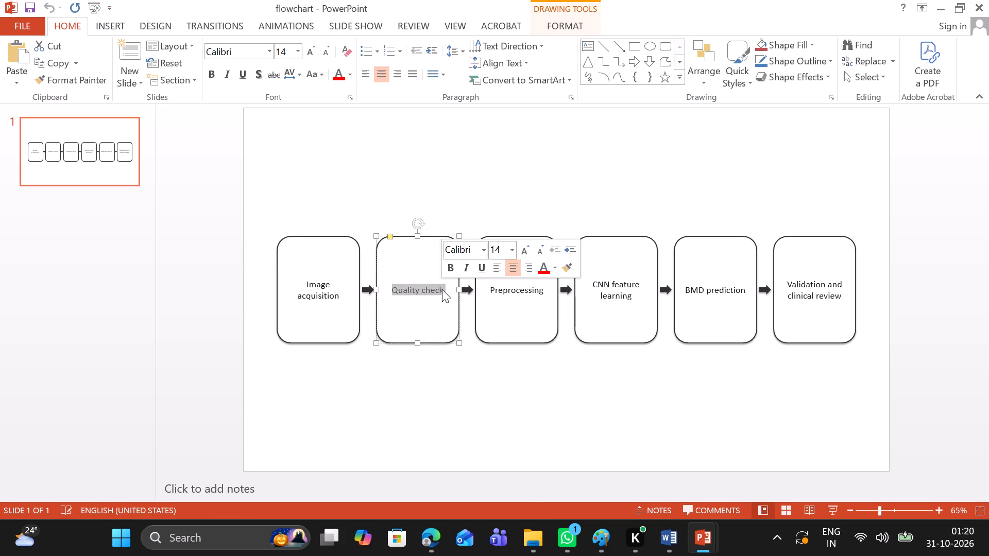
key("ctrl+c")
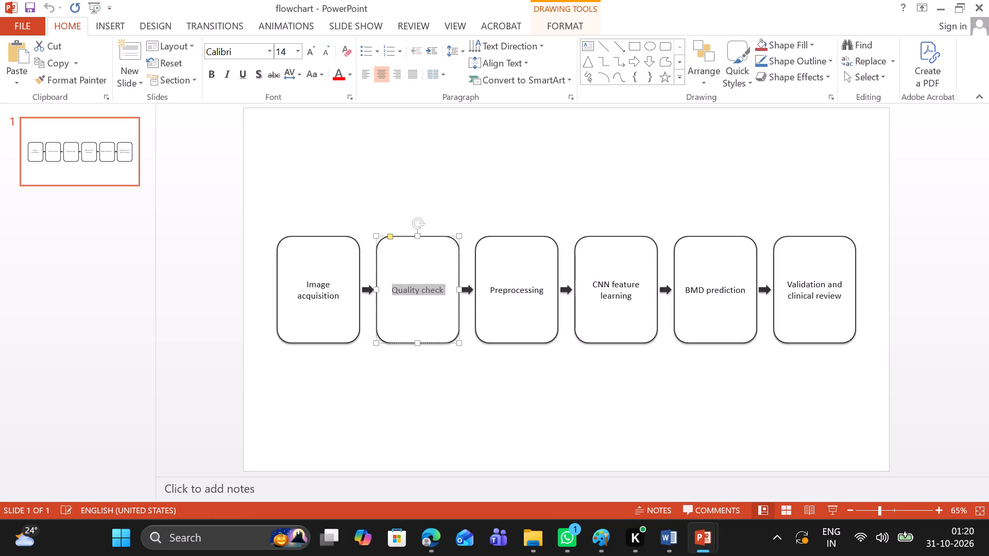
left_click(668, 476)
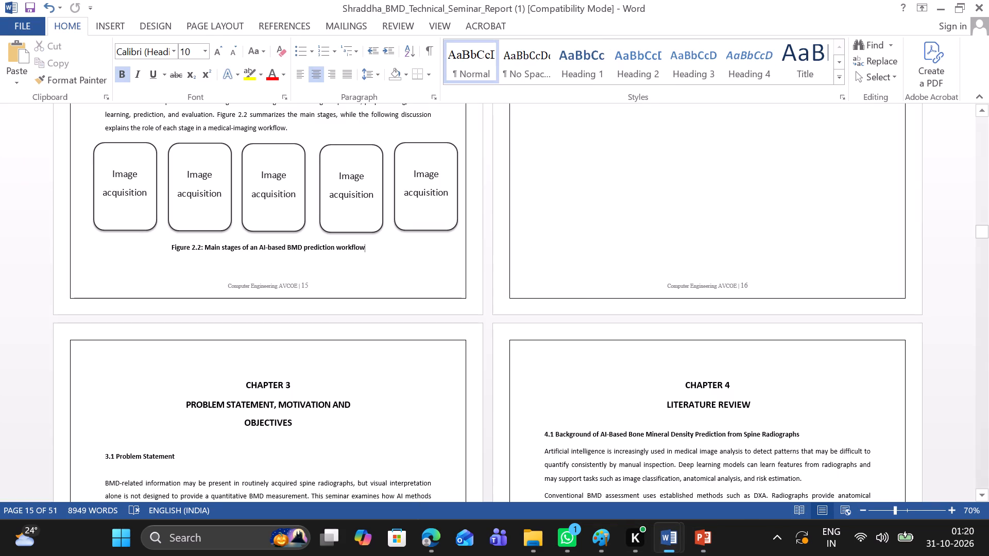
left_click_drag(184, 173, 213, 192)
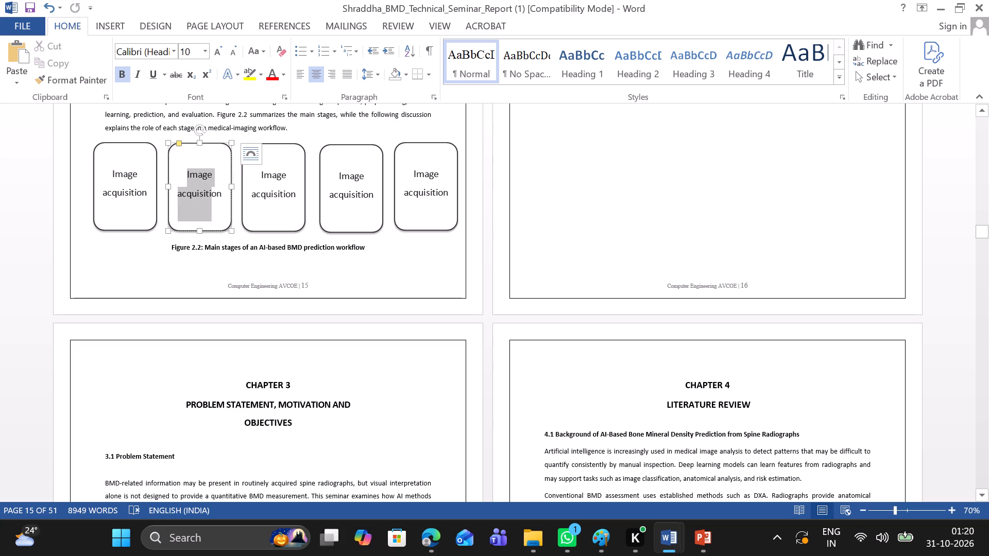
left_click_drag(213, 192, 219, 194)
key("ctrl+v")
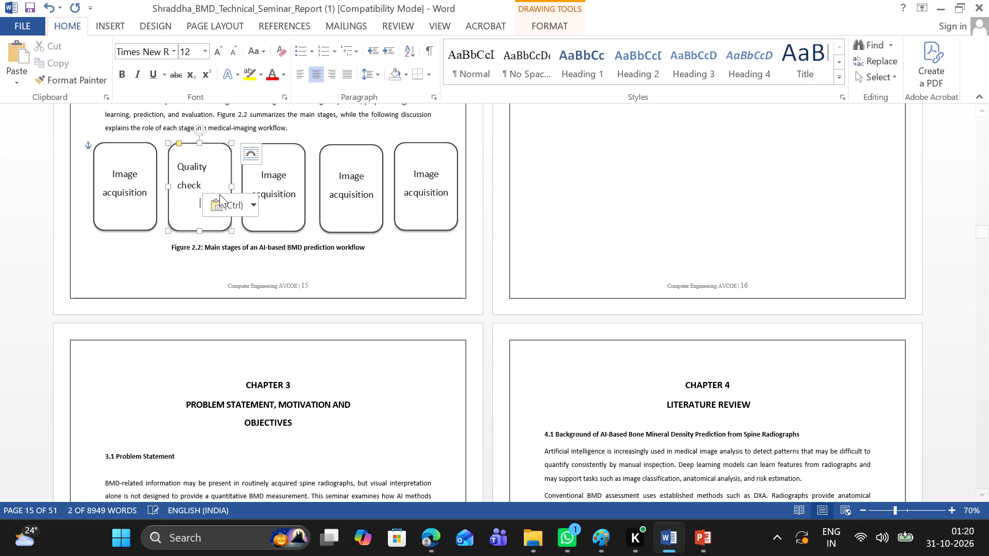
Add a blank line above "Quality check" in the second box, keeping "check" on its own line after a space.
left_click(177, 164)
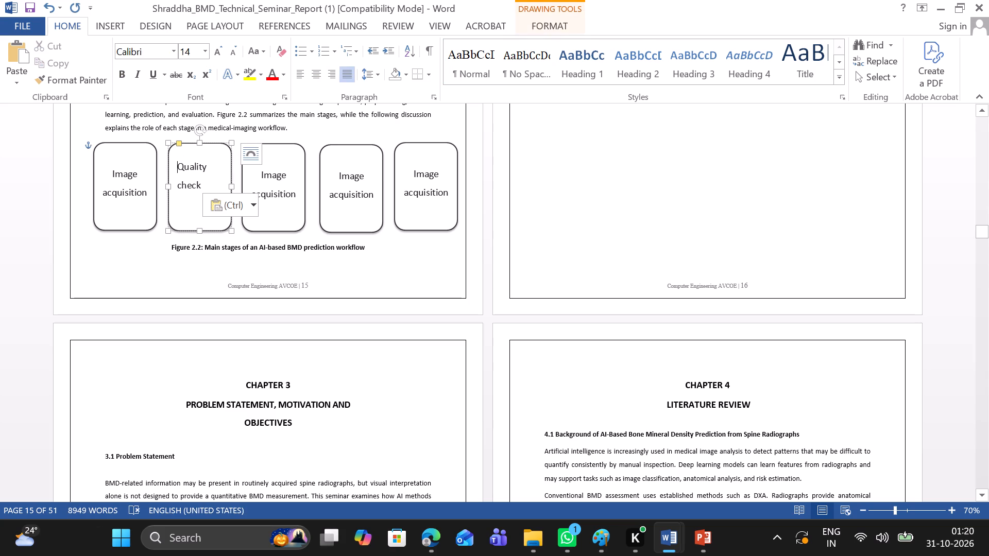
key("Return")
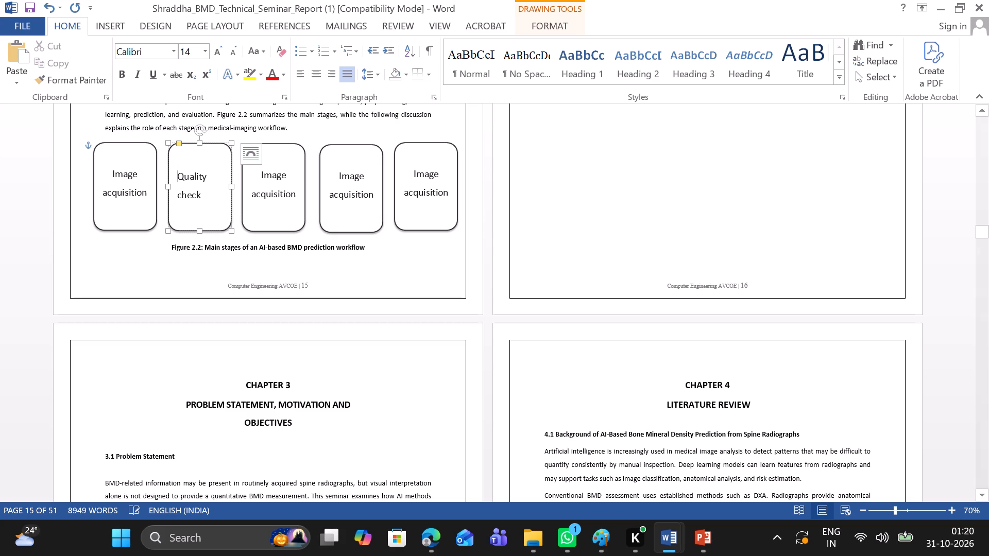
left_click(176, 197)
key("BackSpace")
key("space")
Try different paragraph alignments on the "Quality check" label, including centred, and leave it left-aligned.
left_click_drag(177, 176, 204, 199)
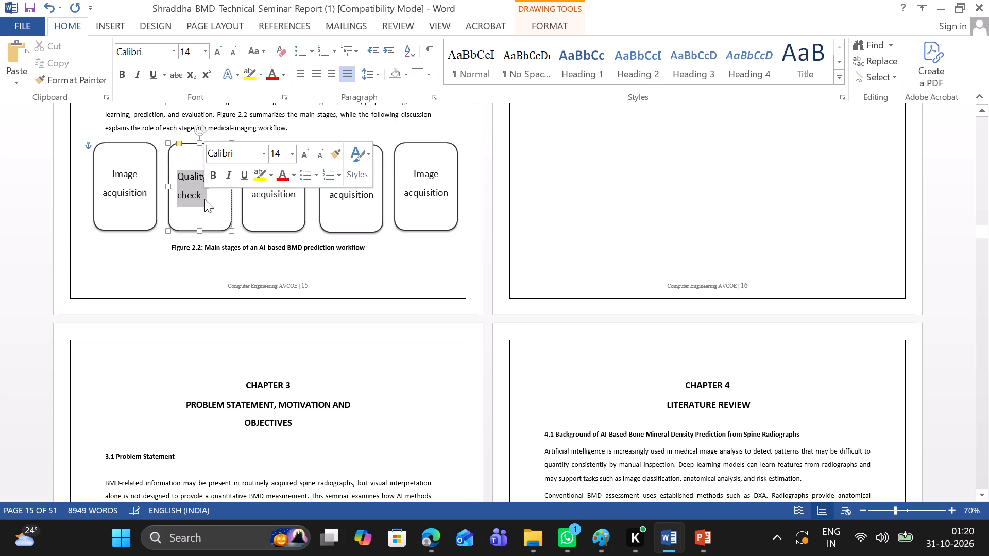
left_click(349, 72)
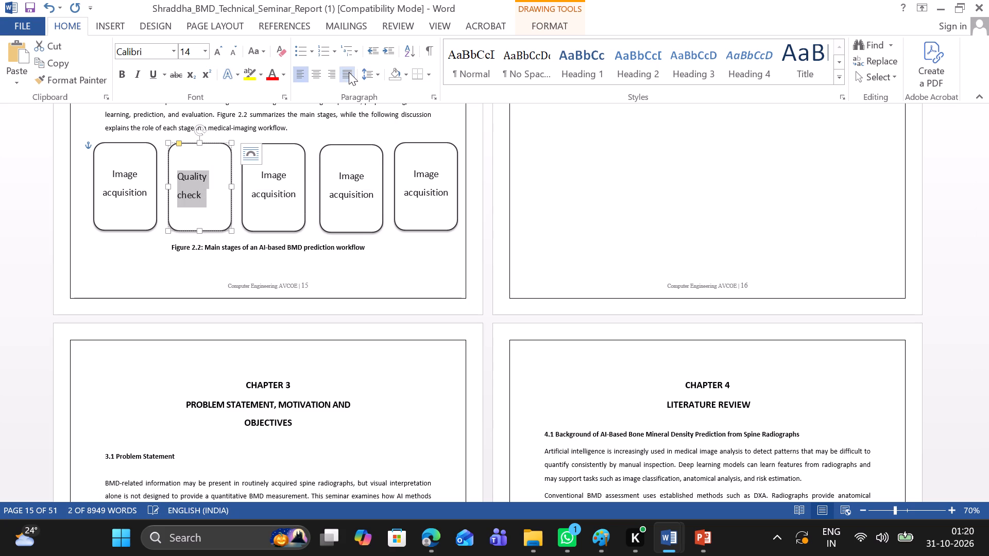
left_click(349, 72)
left_click(301, 74)
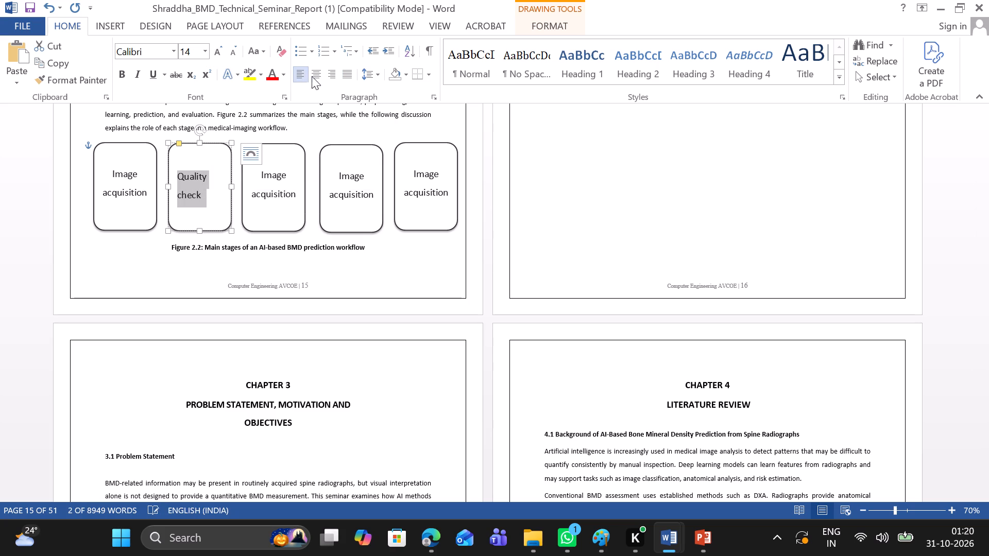
left_click(324, 77)
left_click(317, 75)
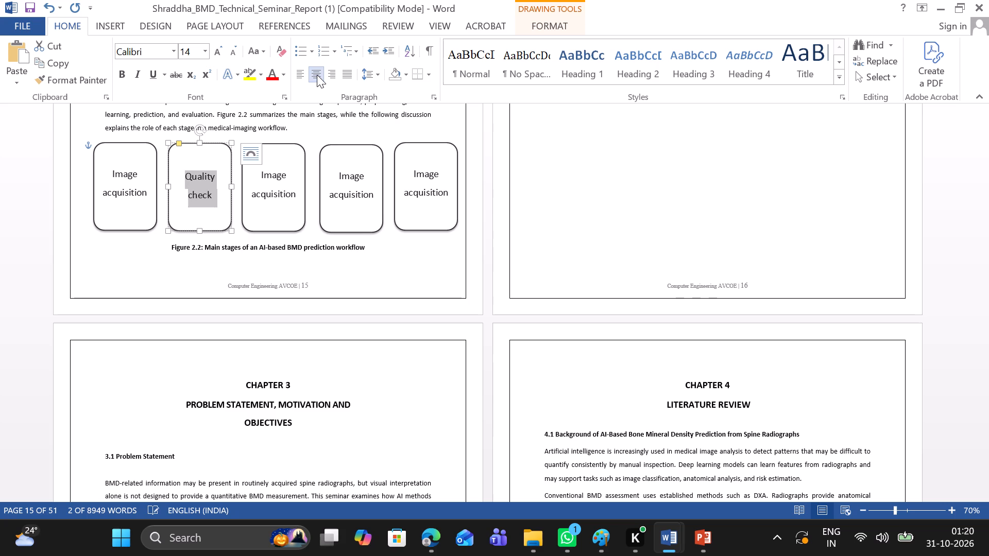
left_click(317, 75)
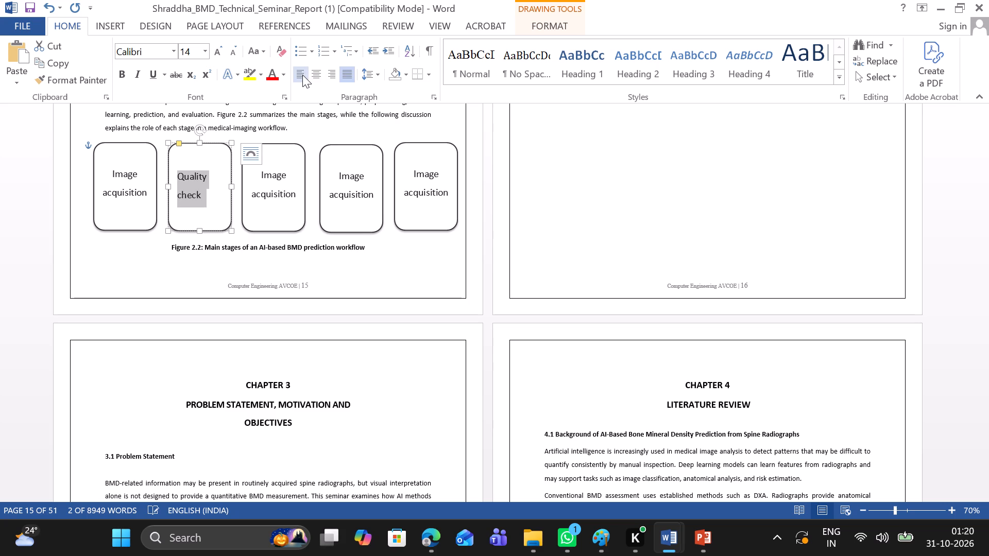
left_click(302, 75)
Delete the end of the second box's label and retype it so the label reads "Quality chack".
left_click(207, 199)
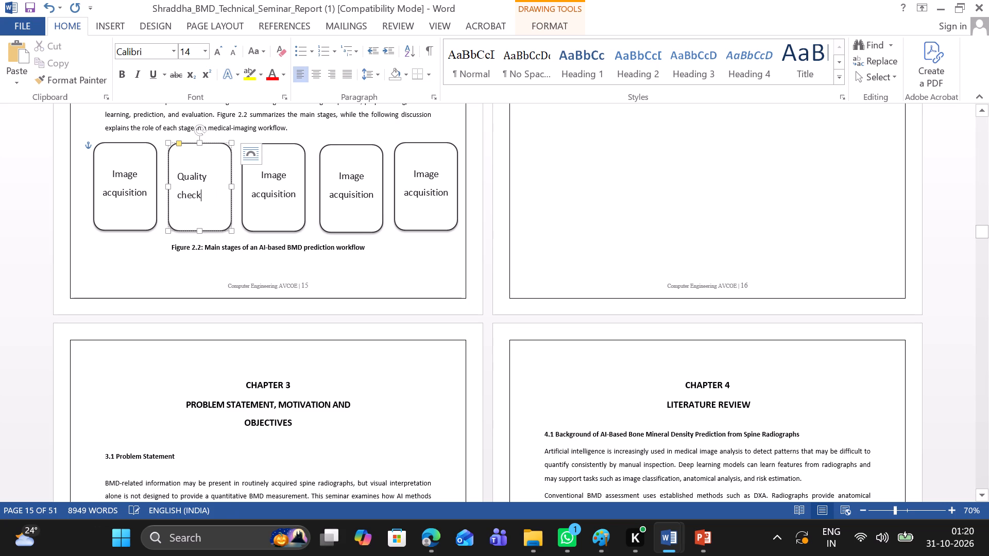
key("BackSpace")
key("BackSpace")
key("BackSpace")
key("BackSpace")
key("BackSpace")
type("cha")
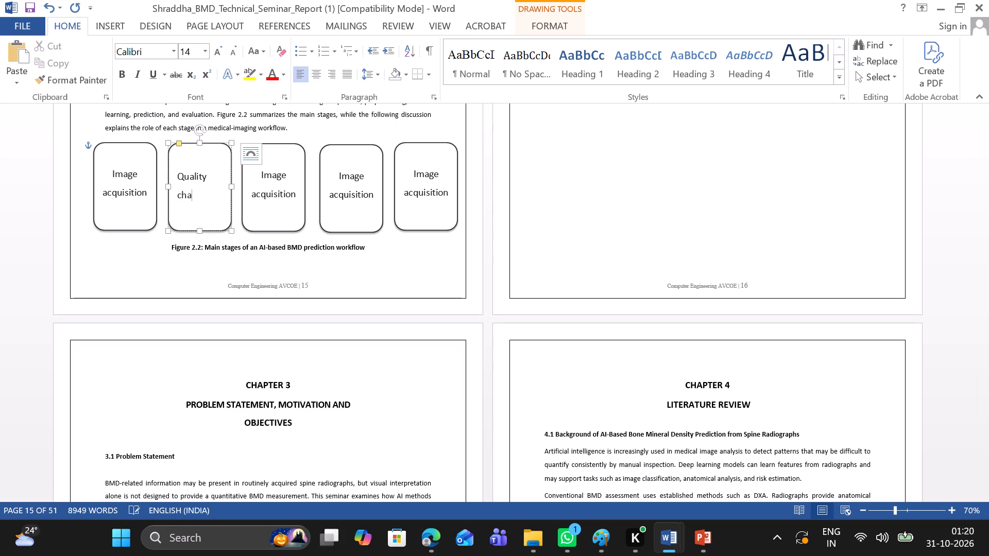
key("BackSpace")
key("BackSpace")
key("BackSpace")
key("BackSpace")
key("BackSpace")
type("y cha")
type("ck")
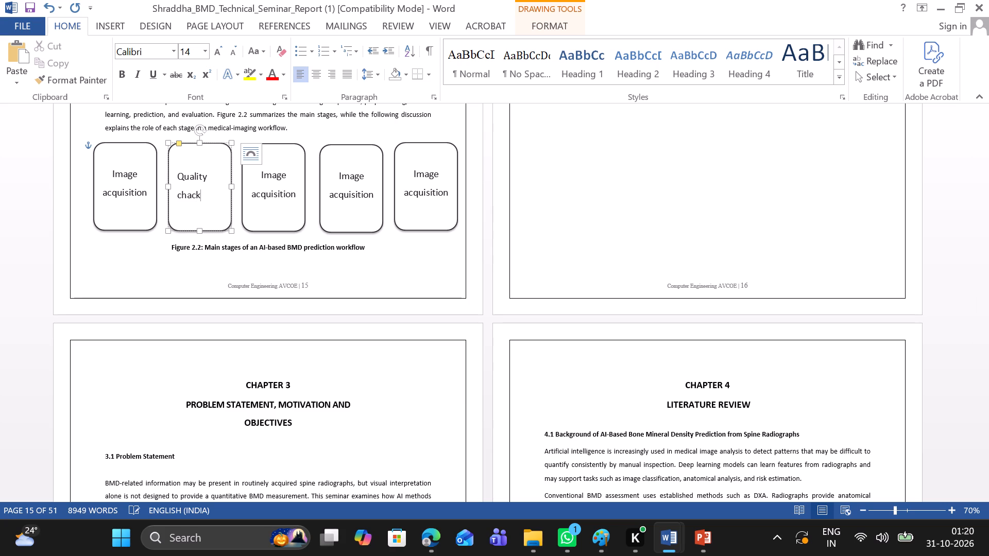
Try to shift "chack" toward the middle of the second box by inserting spaces before it and after "Quality".
left_click(173, 193)
left_click(197, 208)
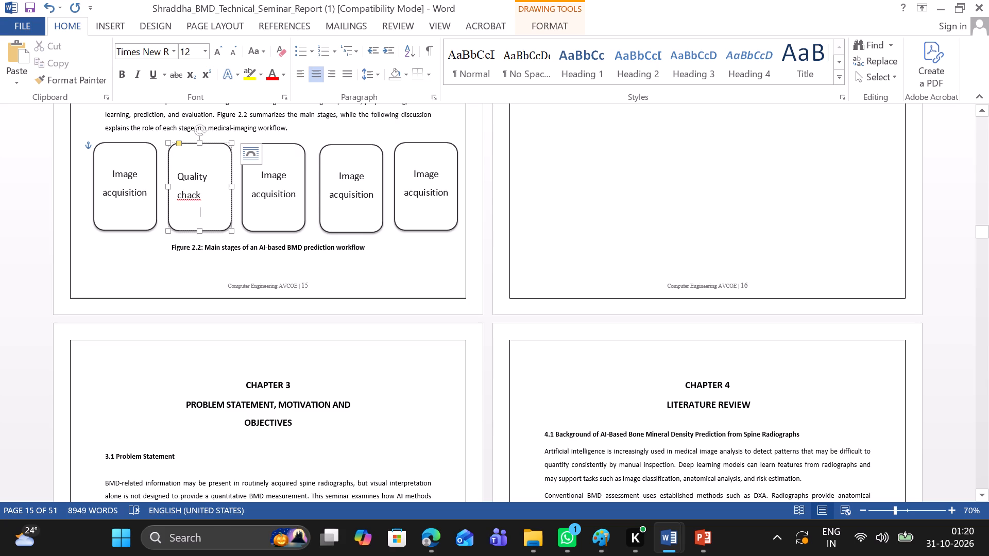
left_click(177, 194)
key("space")
key("space")
key("space")
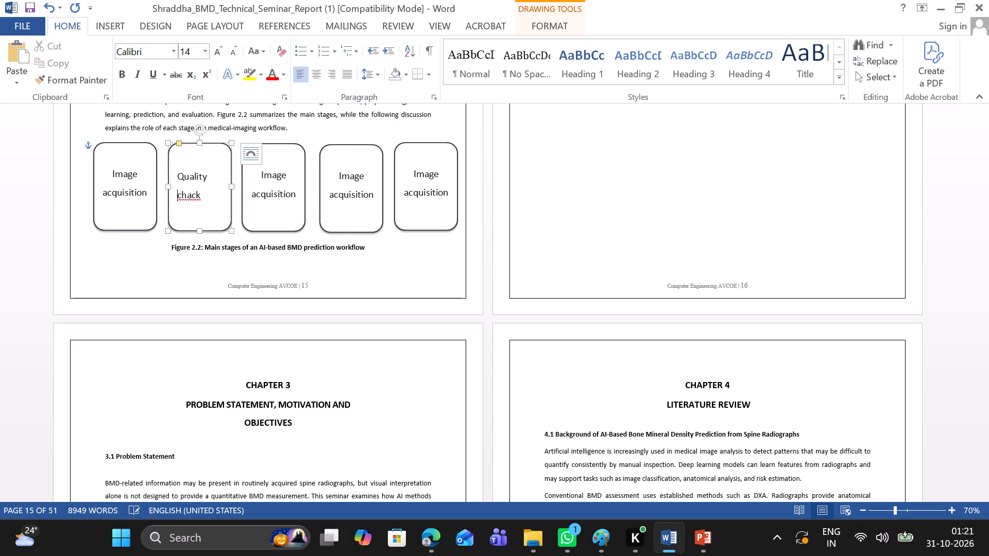
left_click(211, 179)
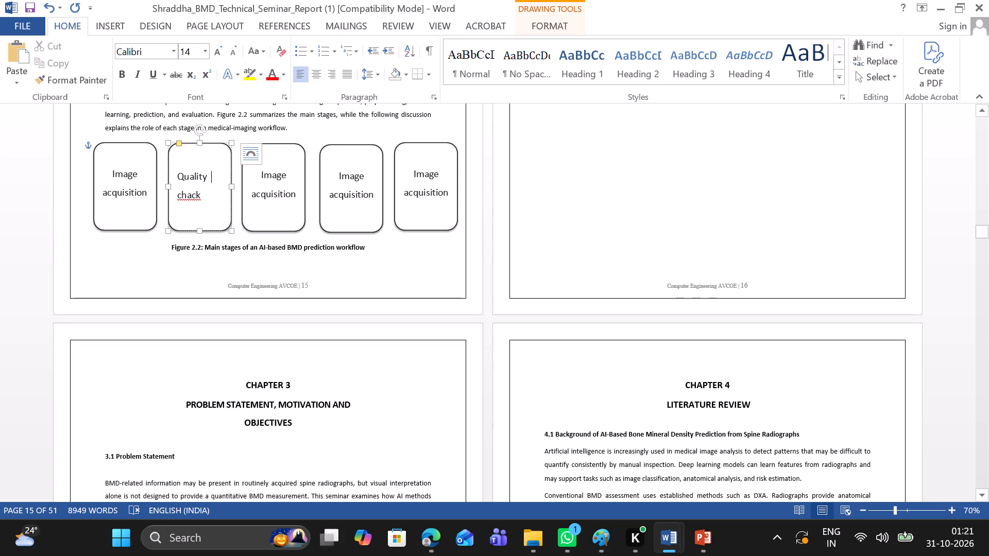
key("space")
key("space")
key("space")
key("space")
key("space")
key("space")
key("space")
key("space")
key("space")
Indent "Quality" with leading spaces so the word sits near the middle of the second box.
left_click(176, 175)
key("space")
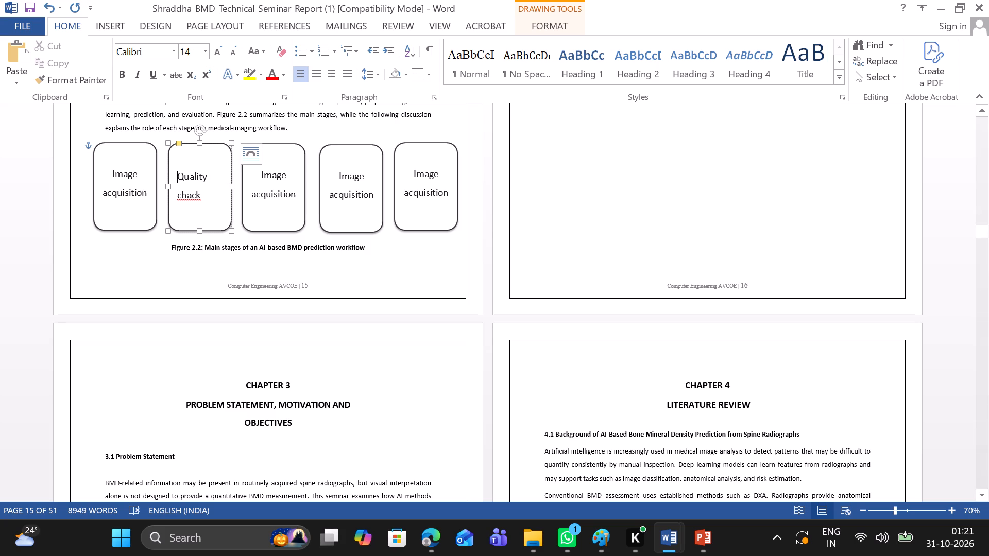
key("space")
key("space")
key("space")
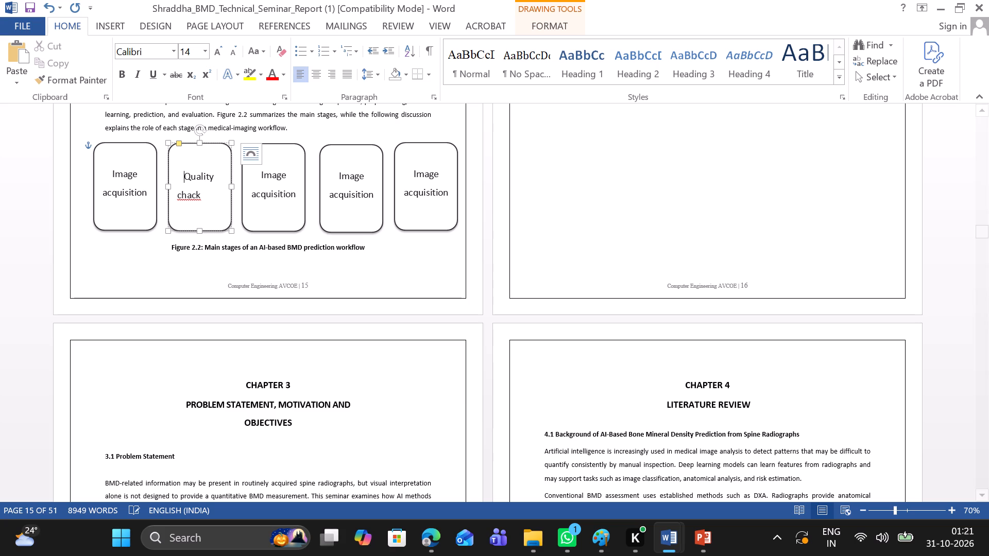
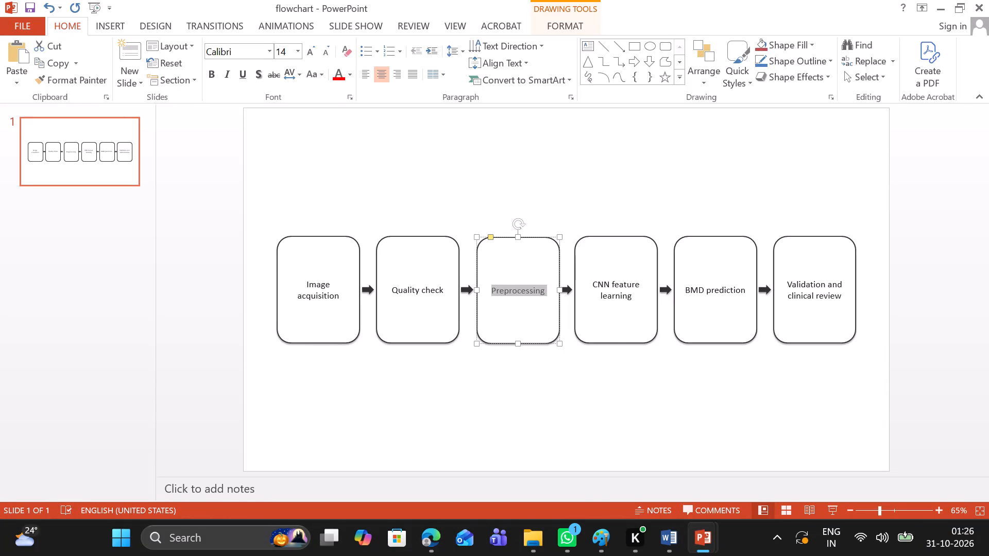
Copy "CNN feature learning" from the fourth PowerPoint flowchart box and paste it over the label in Word's fourth Figure 2.2 box.
left_click(597, 285)
left_click_drag(593, 283, 606, 285)
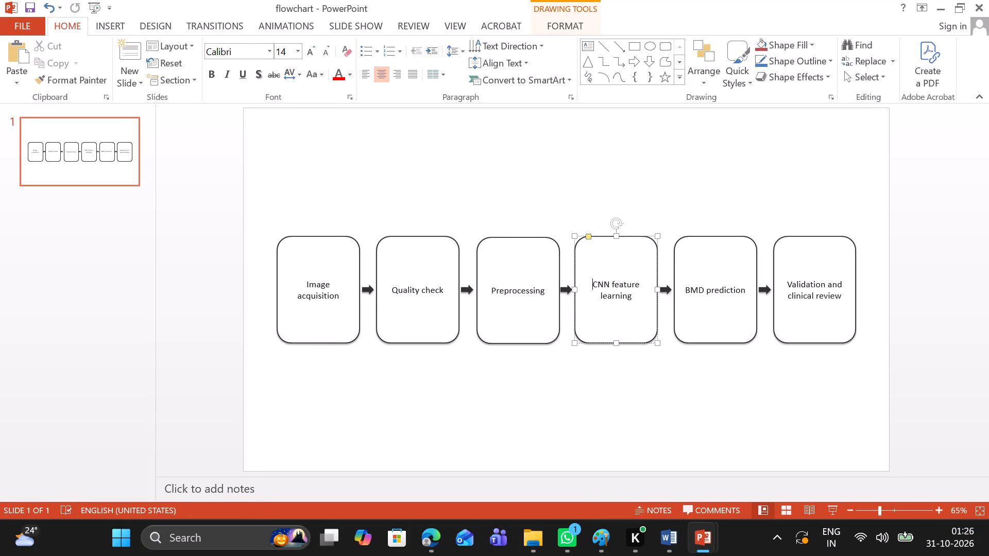
left_click_drag(606, 285, 629, 297)
key("ctrl+c")
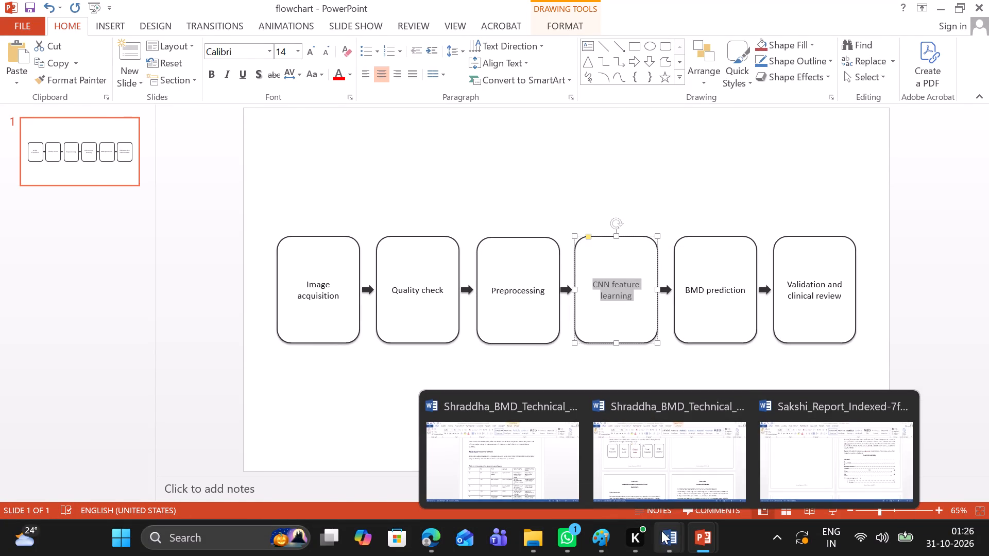
left_click(660, 494)
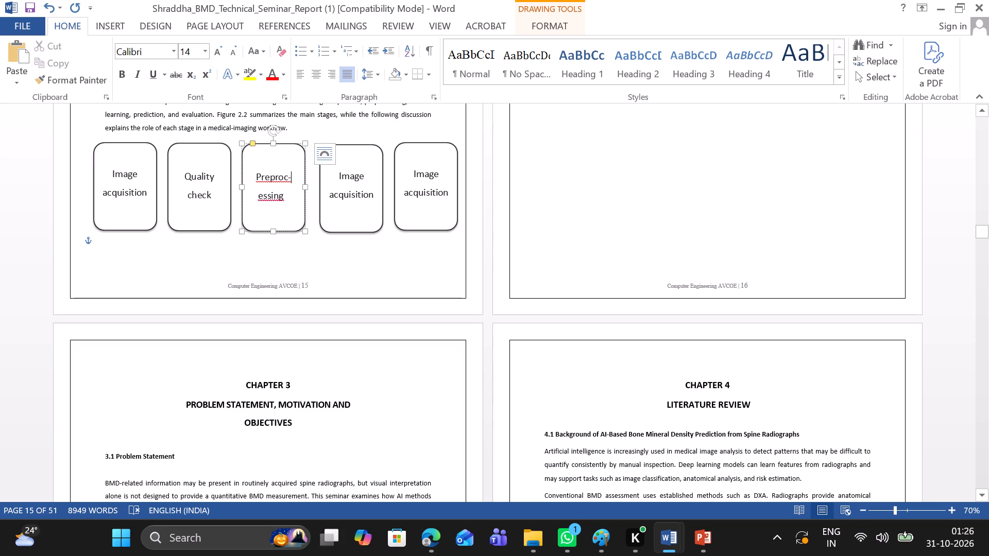
left_click_drag(338, 175, 363, 195)
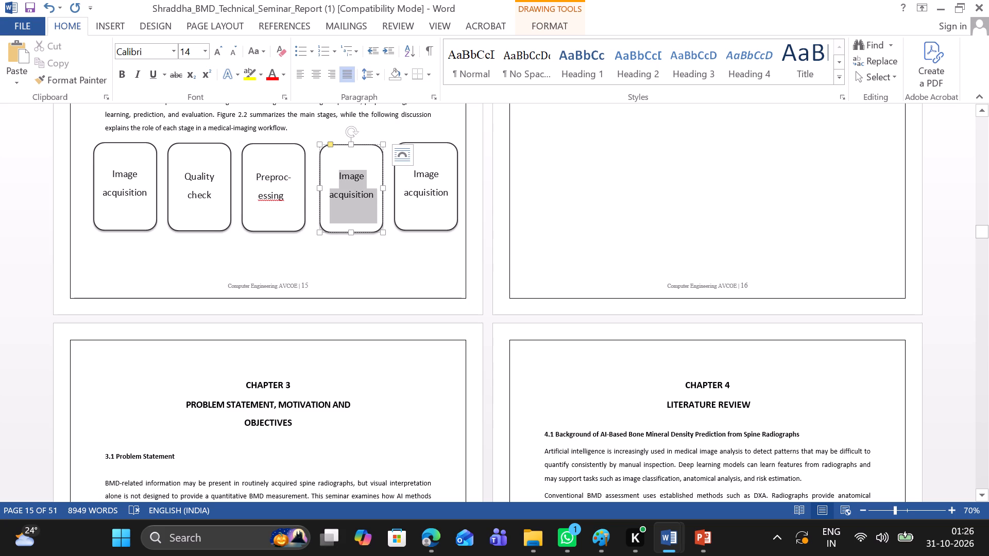
left_click_drag(363, 195, 373, 193)
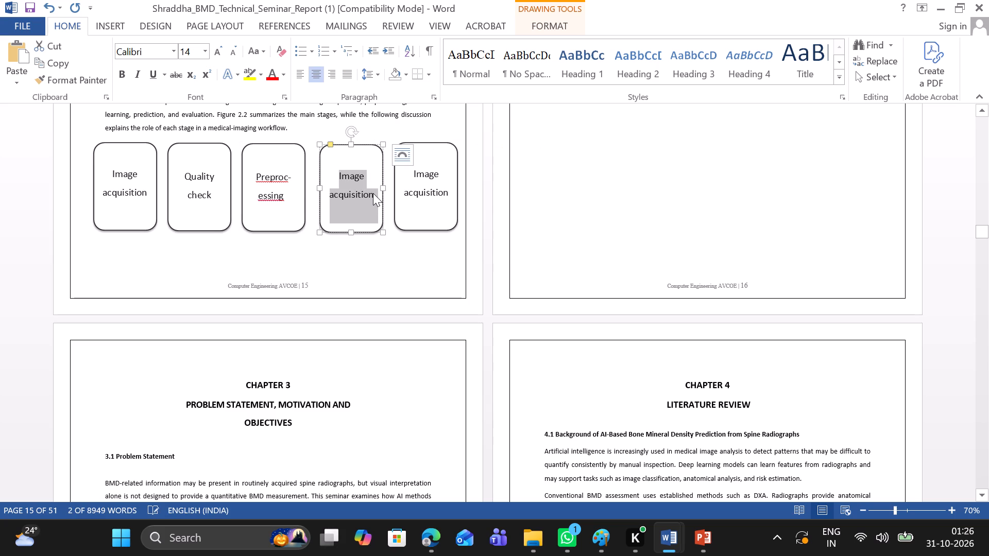
key("ctrl+v")
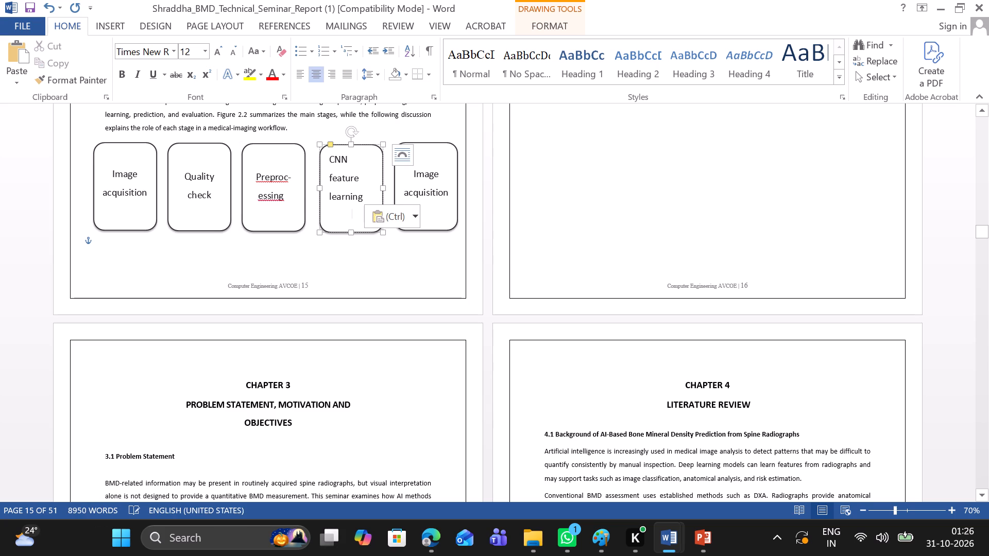
Indent "CNN" with leading spaces so the word sits near the middle of the fourth box.
left_click(329, 155)
key("space")
key("space")
key("space")
key("space")
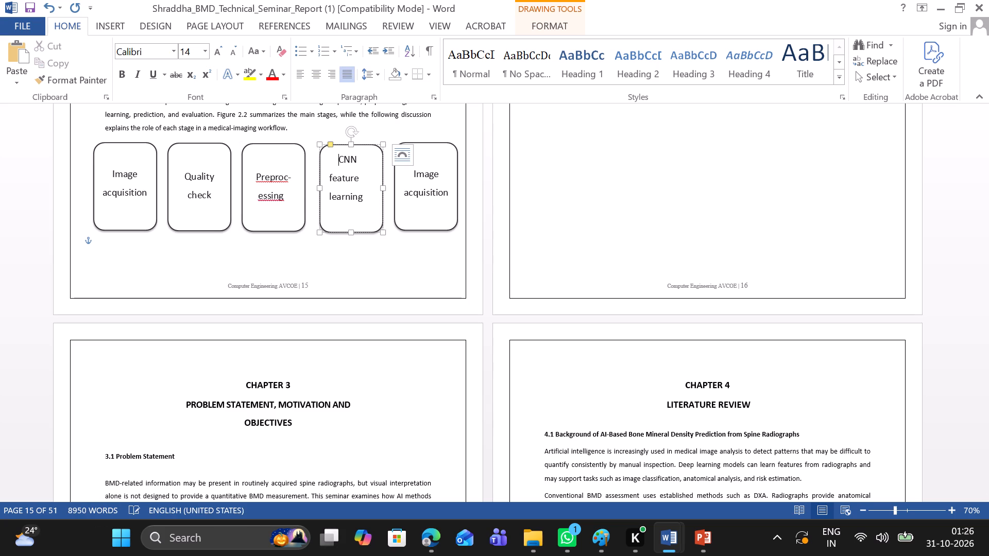
key("space")
key("space")
key("space")
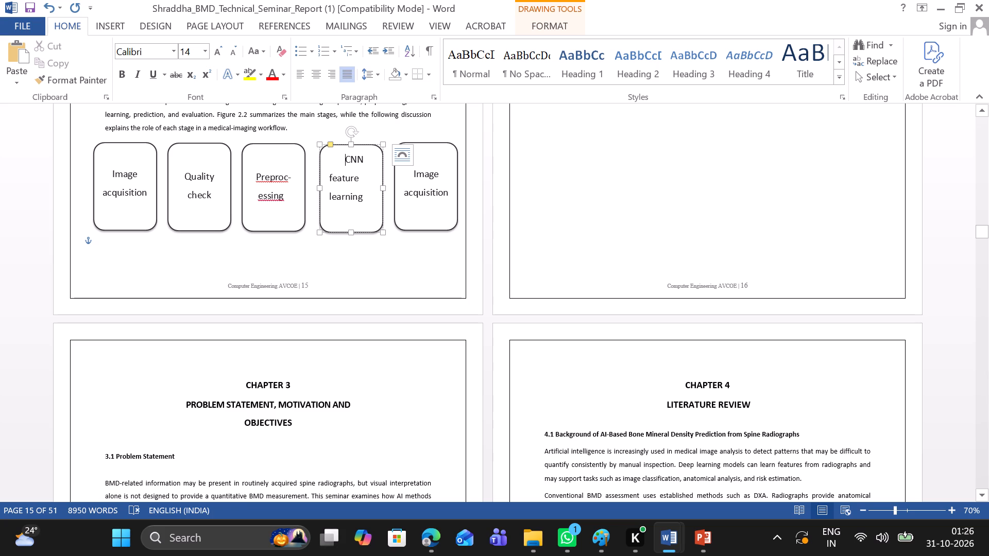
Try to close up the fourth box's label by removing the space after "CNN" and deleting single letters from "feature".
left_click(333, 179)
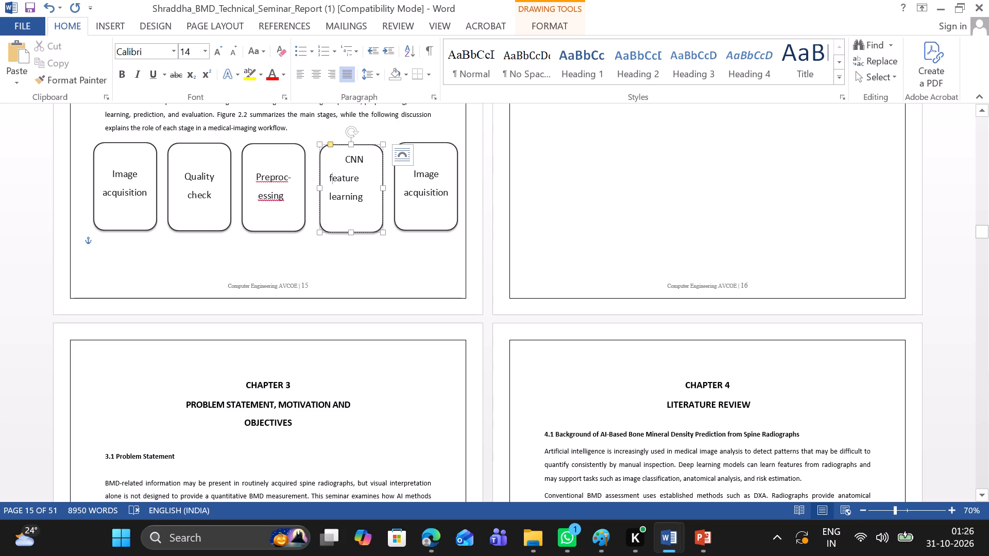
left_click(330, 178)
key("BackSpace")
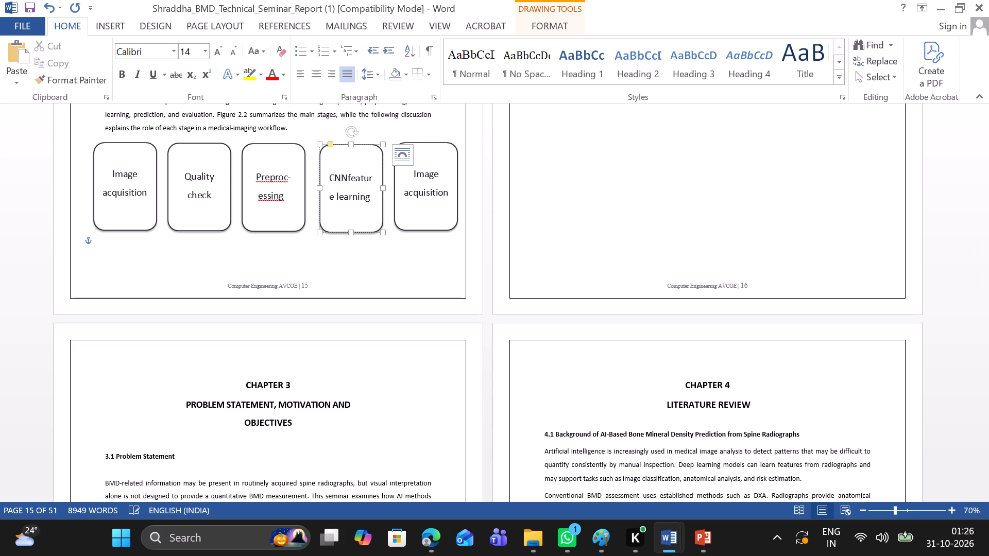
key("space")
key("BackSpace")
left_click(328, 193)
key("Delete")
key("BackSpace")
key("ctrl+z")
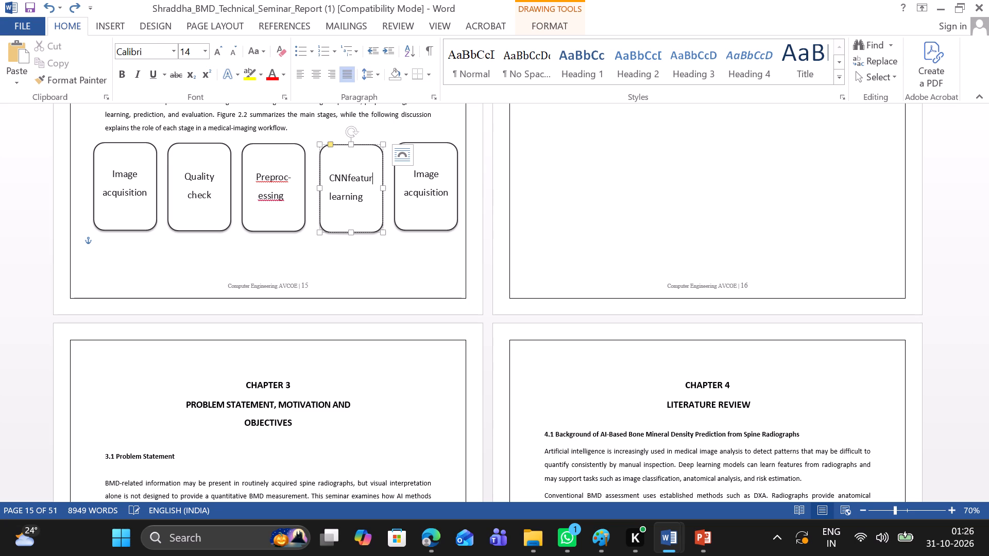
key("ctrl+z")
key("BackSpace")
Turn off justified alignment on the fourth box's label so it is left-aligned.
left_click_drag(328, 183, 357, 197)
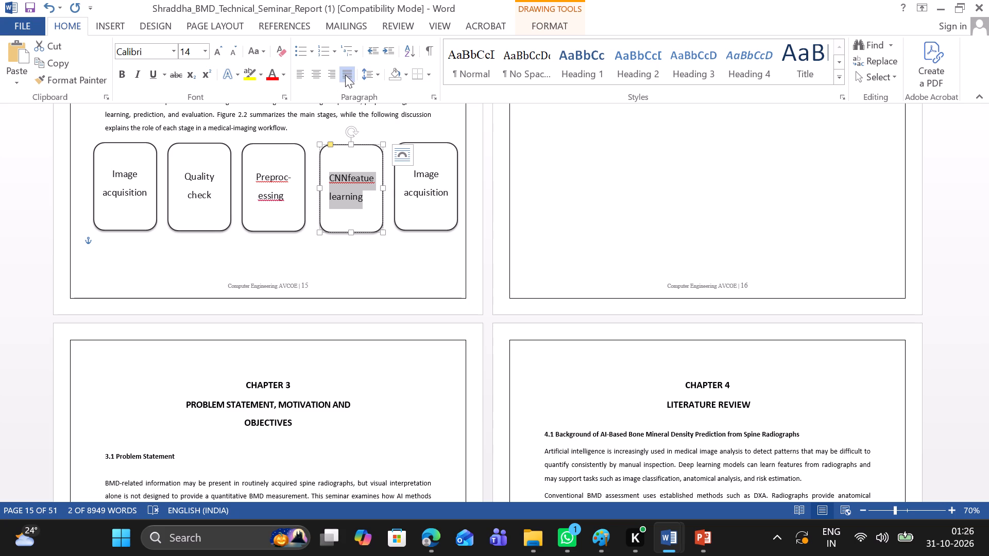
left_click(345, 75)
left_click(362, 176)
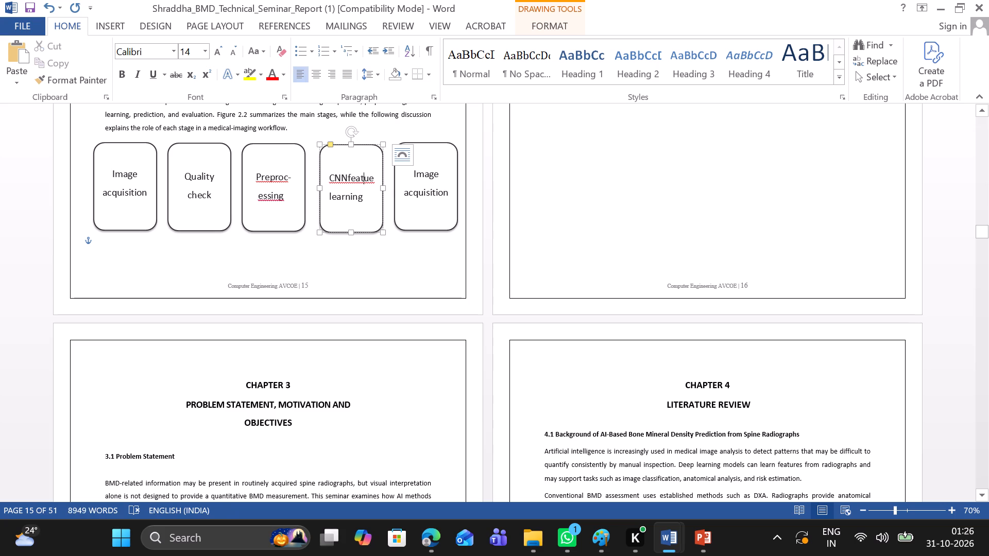
Restore the space after "CNN" and correct "featue" so the fourth box's label reads "CNN feature learning".
left_click(347, 177)
key("space")
left_click(357, 183)
key("BackSpace")
key("r")
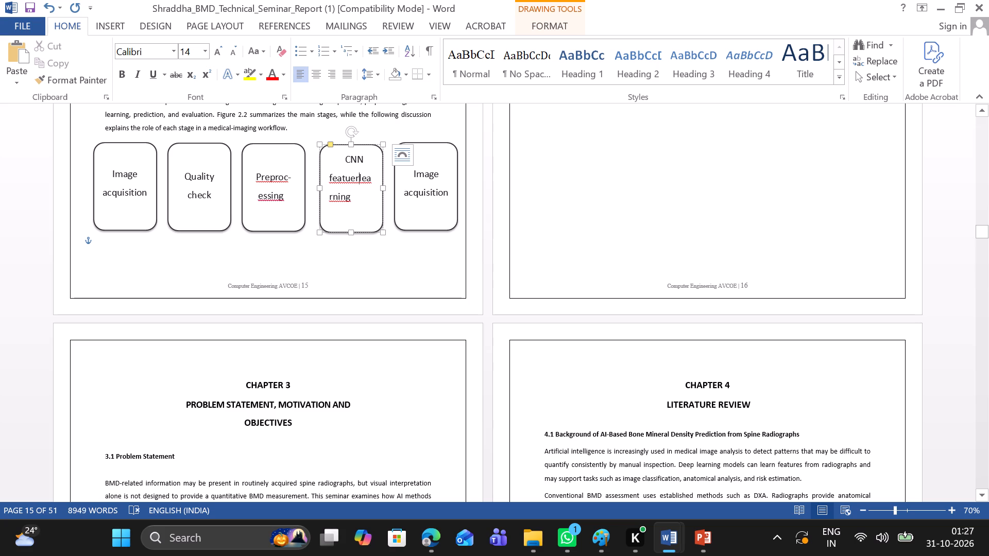
key("space")
Switch the "CNN feature learning" label between justified and left alignment, leaving it justified.
left_click_drag(345, 161, 346, 162)
left_click_drag(346, 162, 369, 197)
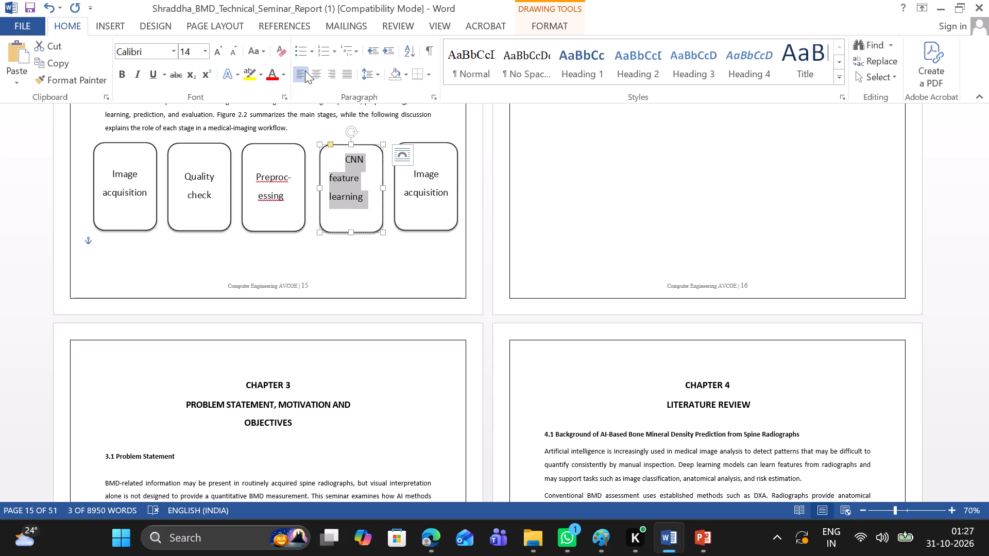
left_click(305, 71)
left_click(347, 66)
left_click(308, 60)
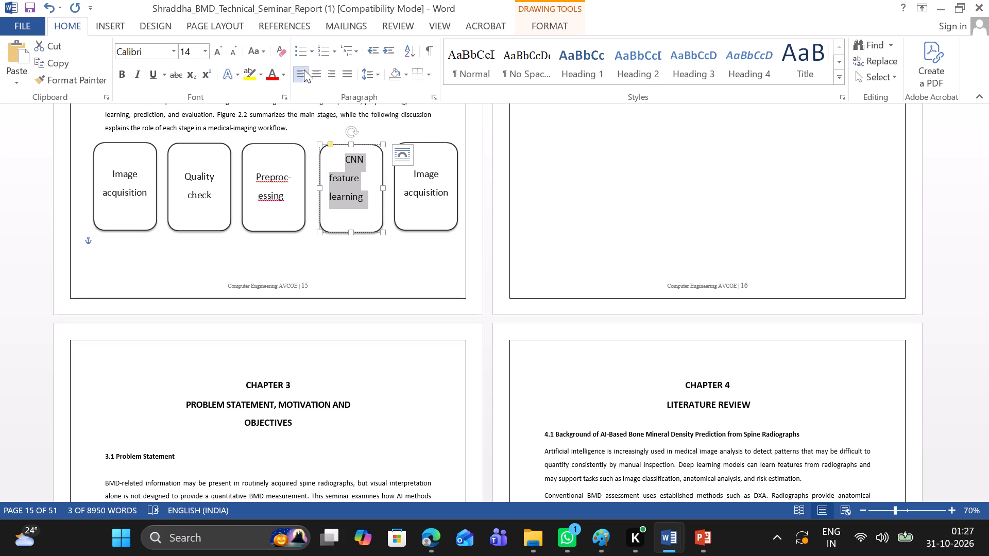
left_click(304, 69)
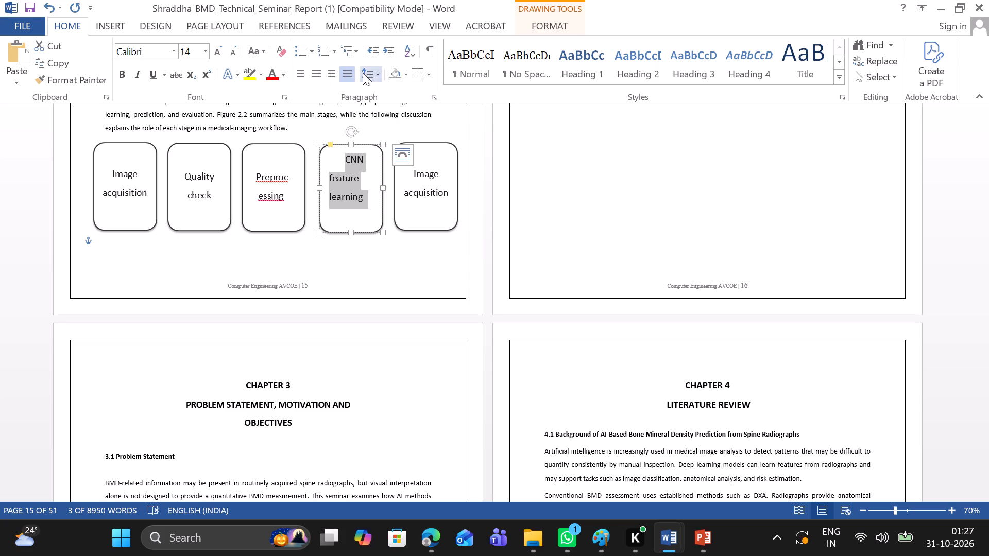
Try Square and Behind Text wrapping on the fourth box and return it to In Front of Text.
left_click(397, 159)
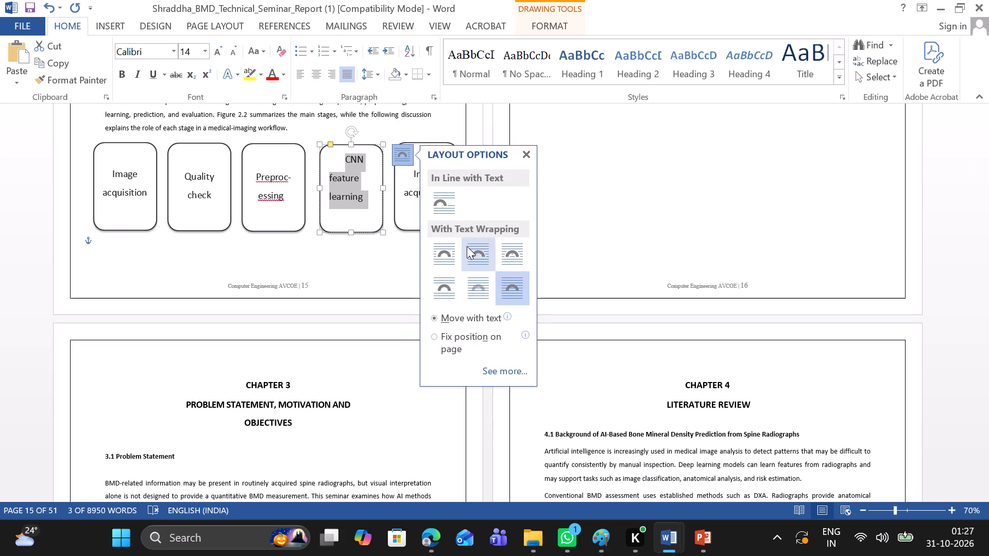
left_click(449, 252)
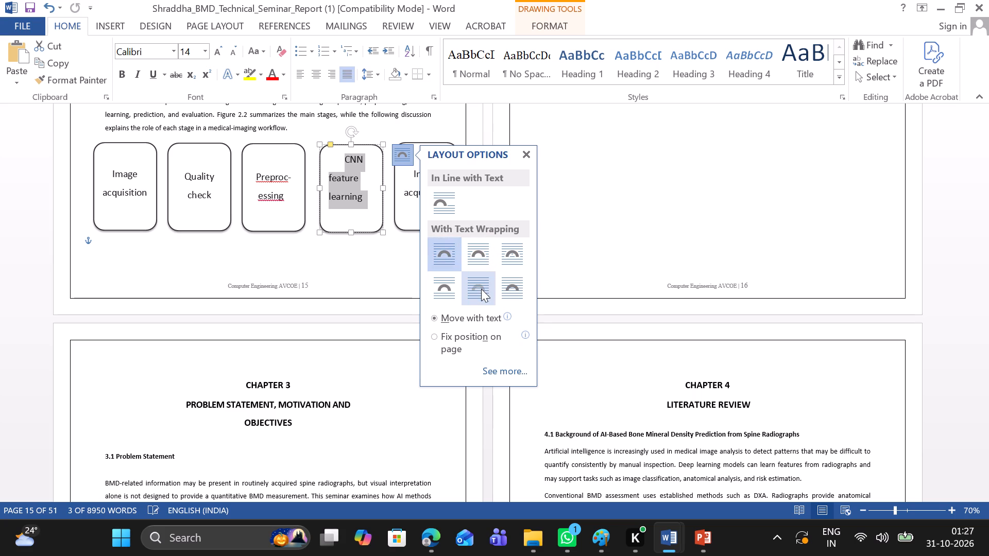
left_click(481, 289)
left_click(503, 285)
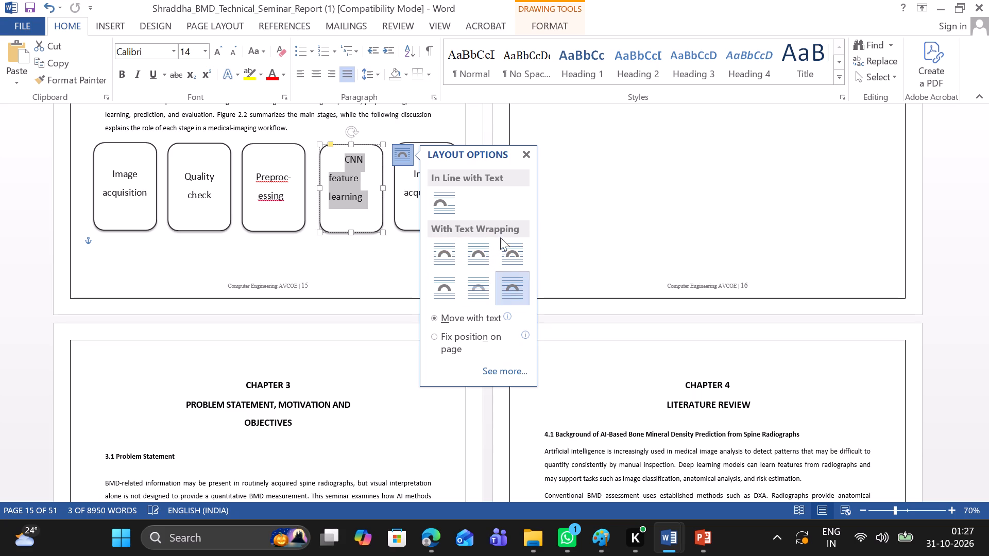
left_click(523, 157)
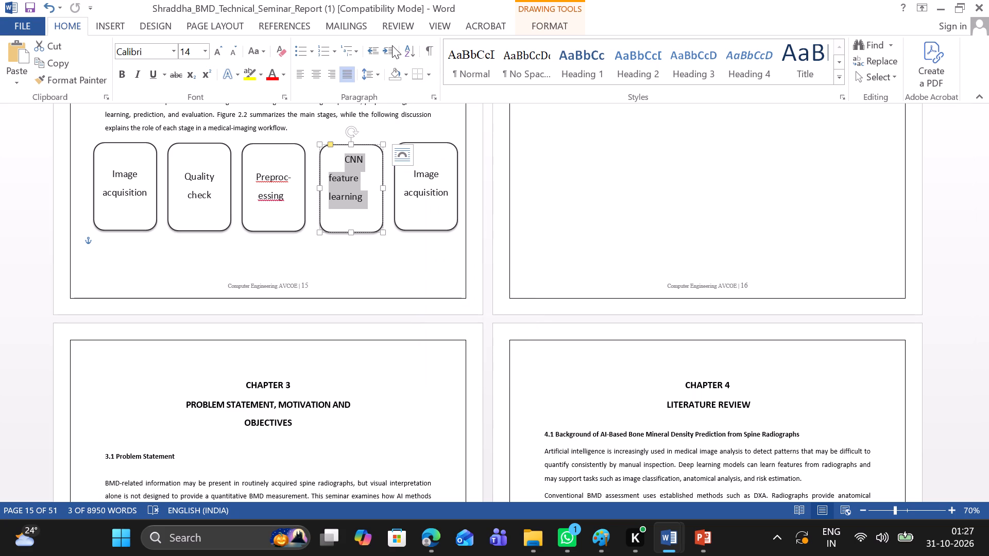
Tighten the line spacing of the "CNN feature learning" label, trying 1.15 and settling on 1.0.
left_click(383, 73)
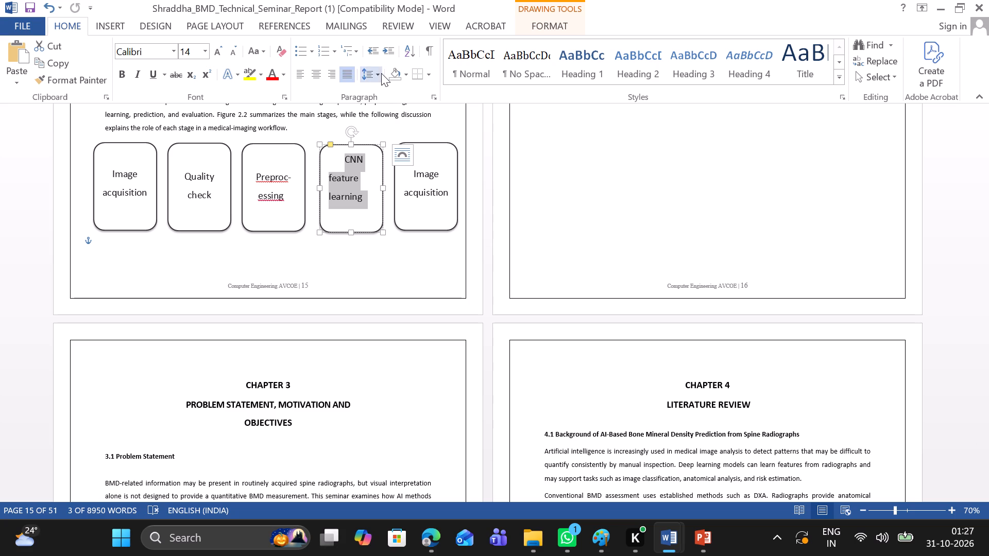
left_click(381, 73)
left_click(395, 105)
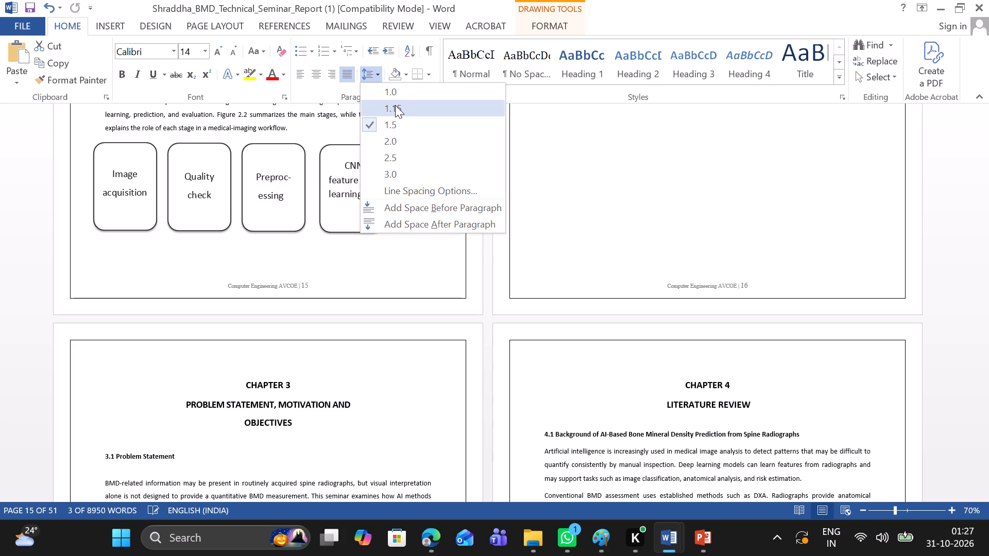
left_click(376, 79)
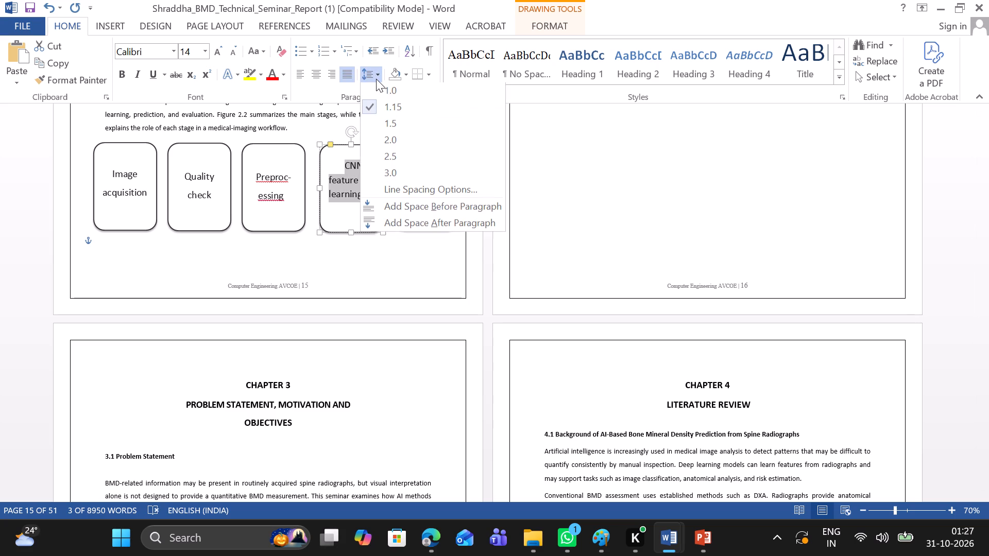
left_click(391, 98)
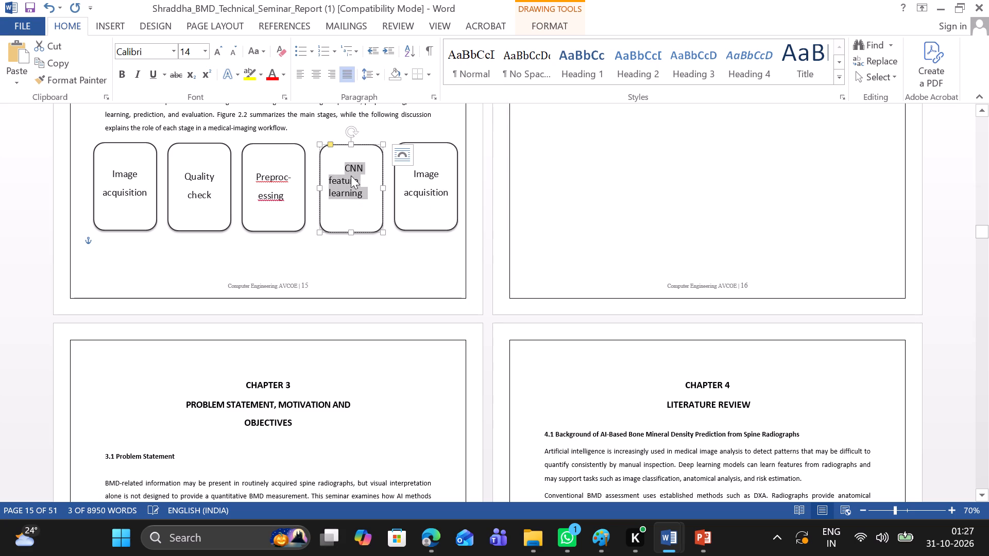
Delete the four extra spaces before "CNN" in the fourth box's label.
left_click(342, 170)
key("BackSpace")
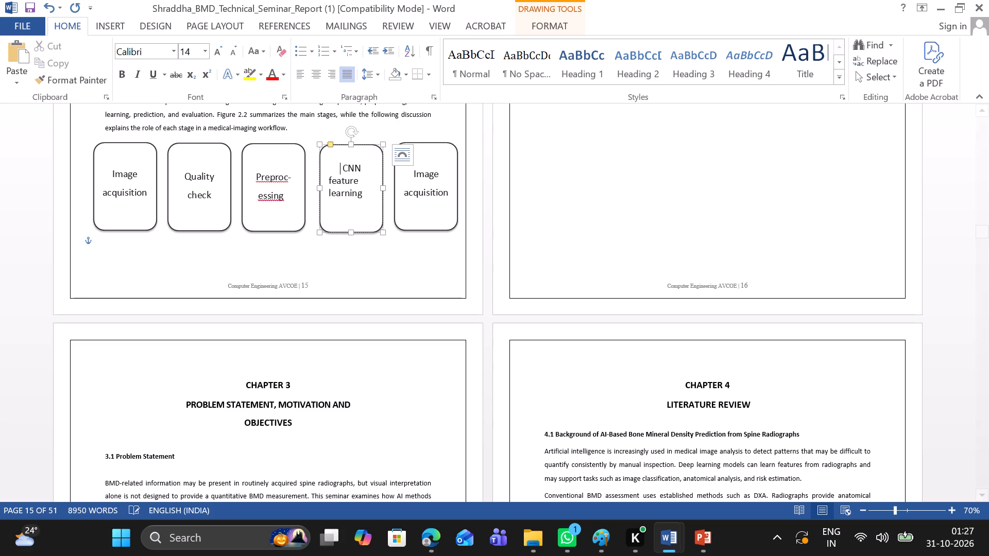
key("BackSpace")
key("BackSpace")
key("BackSpace")
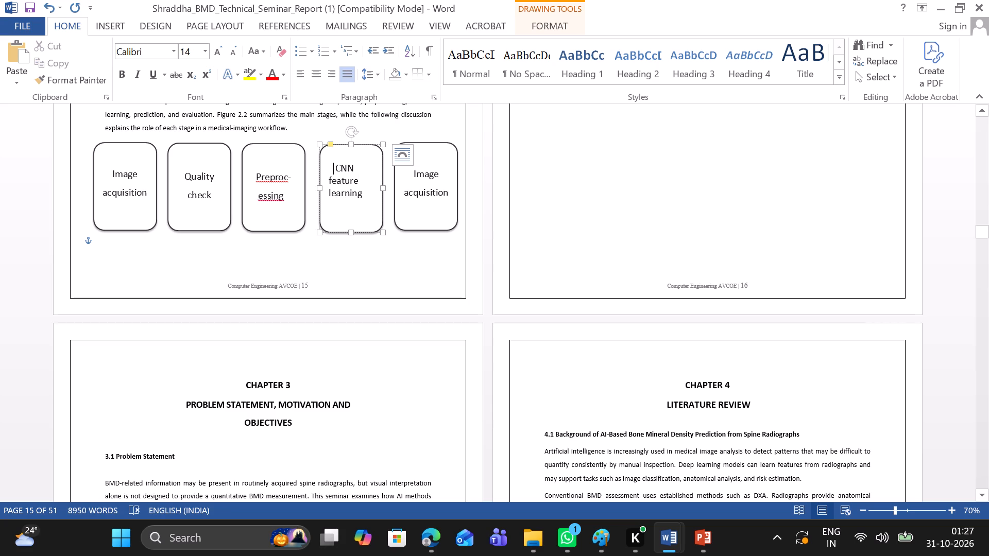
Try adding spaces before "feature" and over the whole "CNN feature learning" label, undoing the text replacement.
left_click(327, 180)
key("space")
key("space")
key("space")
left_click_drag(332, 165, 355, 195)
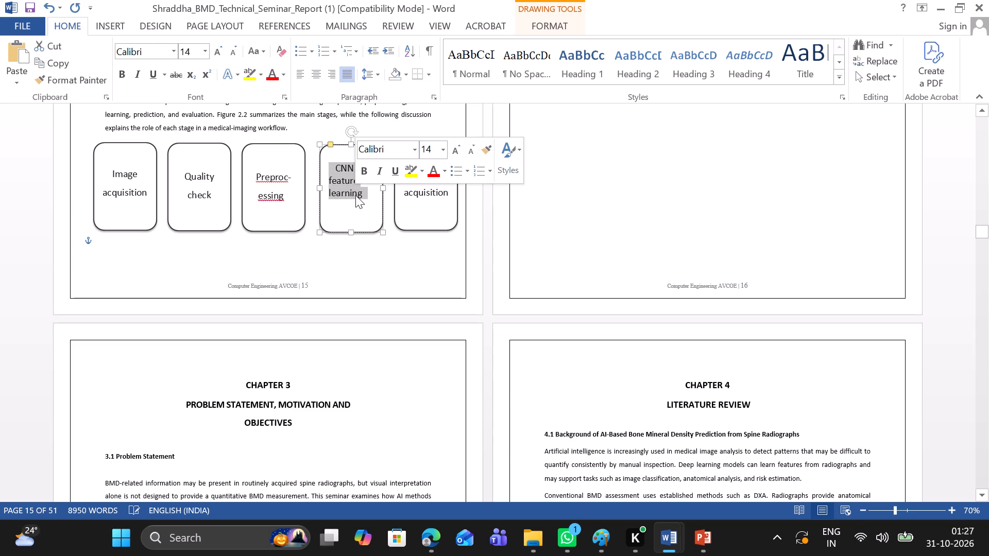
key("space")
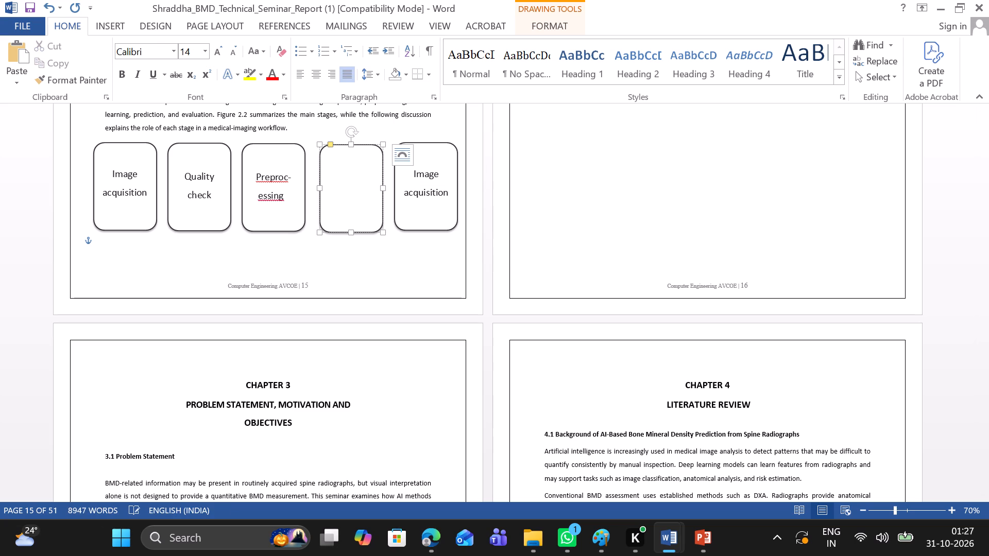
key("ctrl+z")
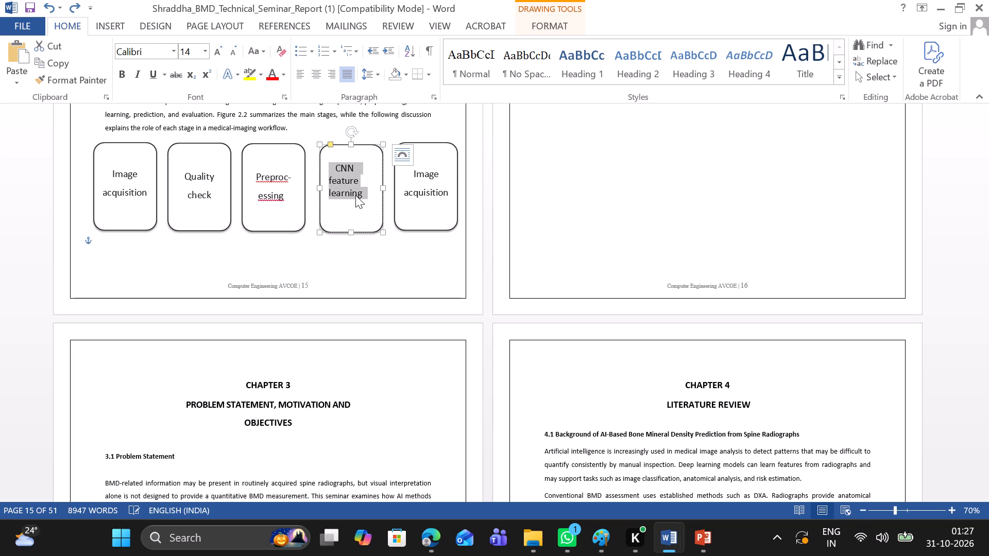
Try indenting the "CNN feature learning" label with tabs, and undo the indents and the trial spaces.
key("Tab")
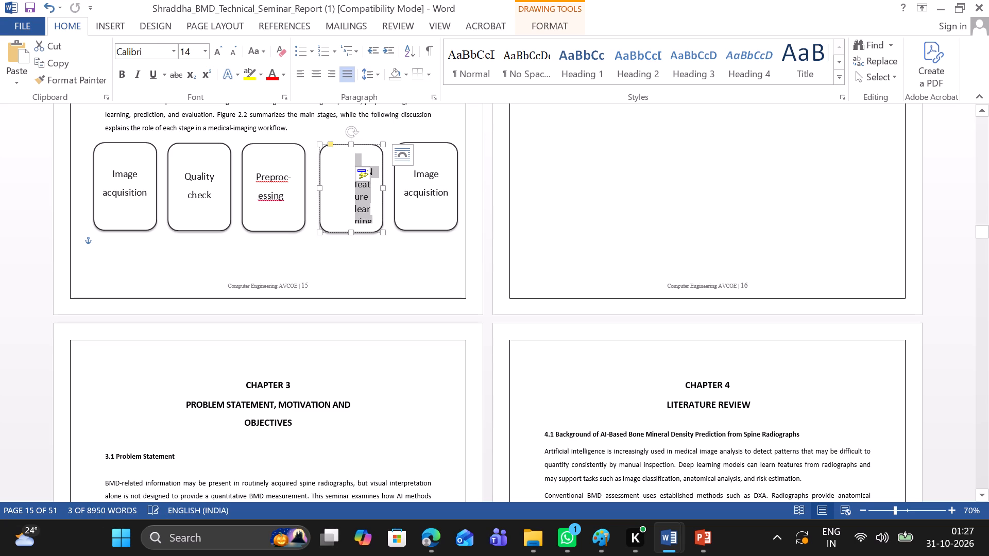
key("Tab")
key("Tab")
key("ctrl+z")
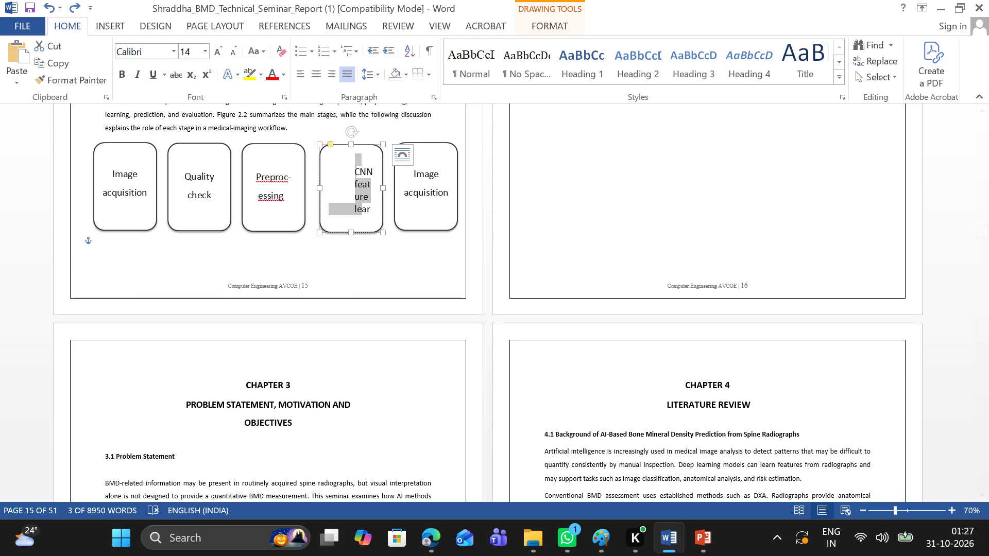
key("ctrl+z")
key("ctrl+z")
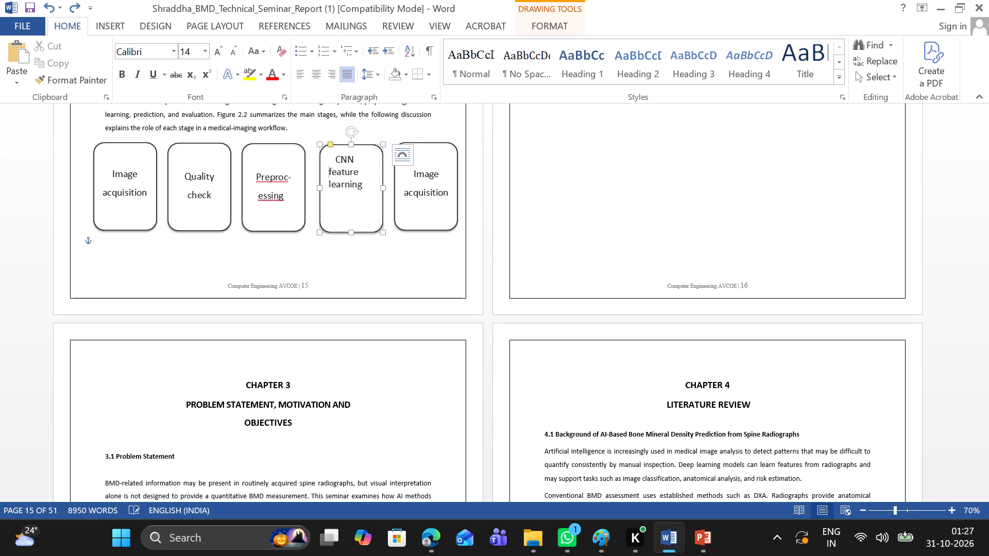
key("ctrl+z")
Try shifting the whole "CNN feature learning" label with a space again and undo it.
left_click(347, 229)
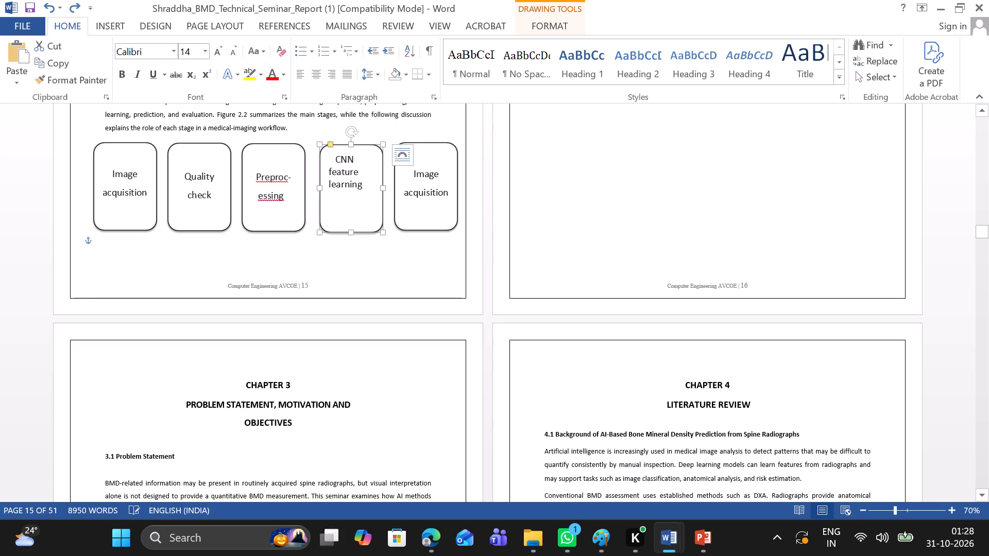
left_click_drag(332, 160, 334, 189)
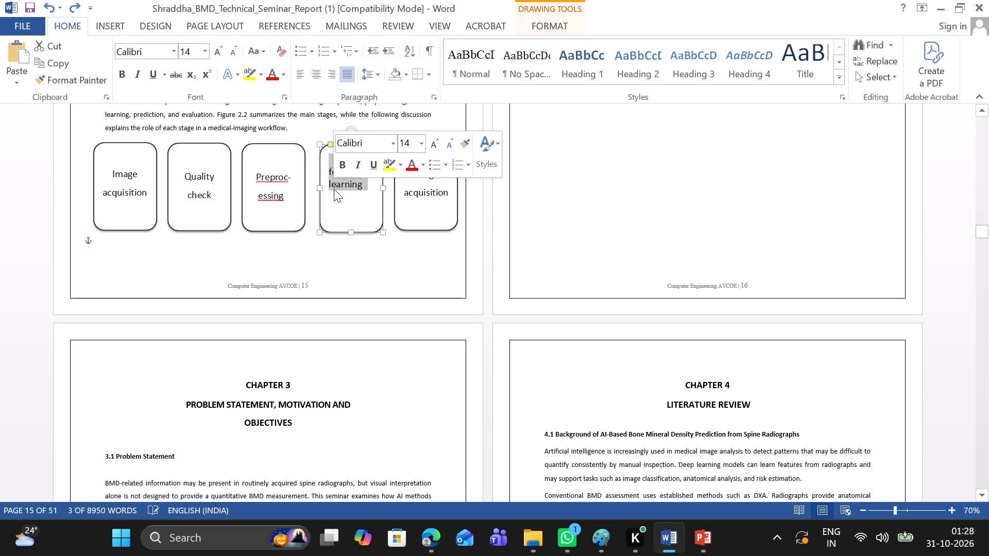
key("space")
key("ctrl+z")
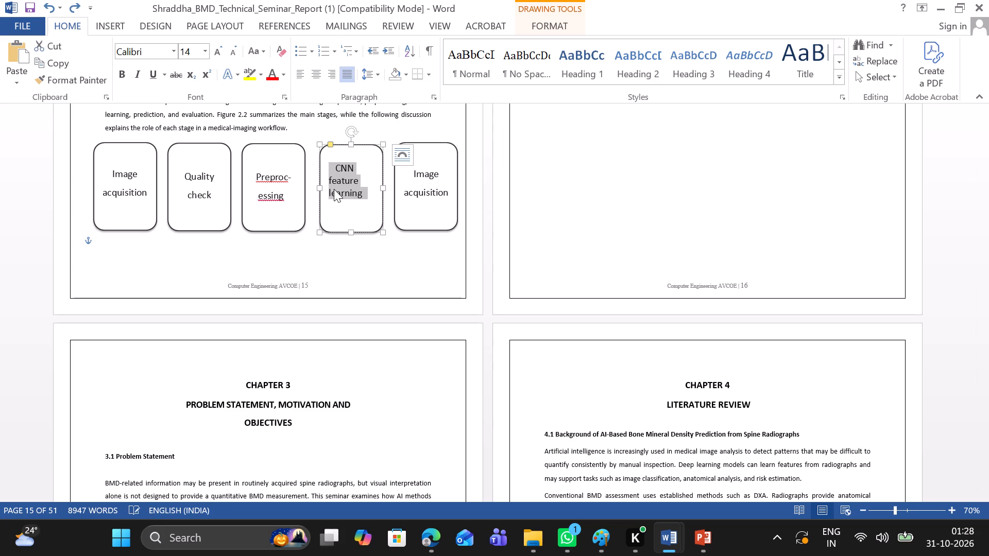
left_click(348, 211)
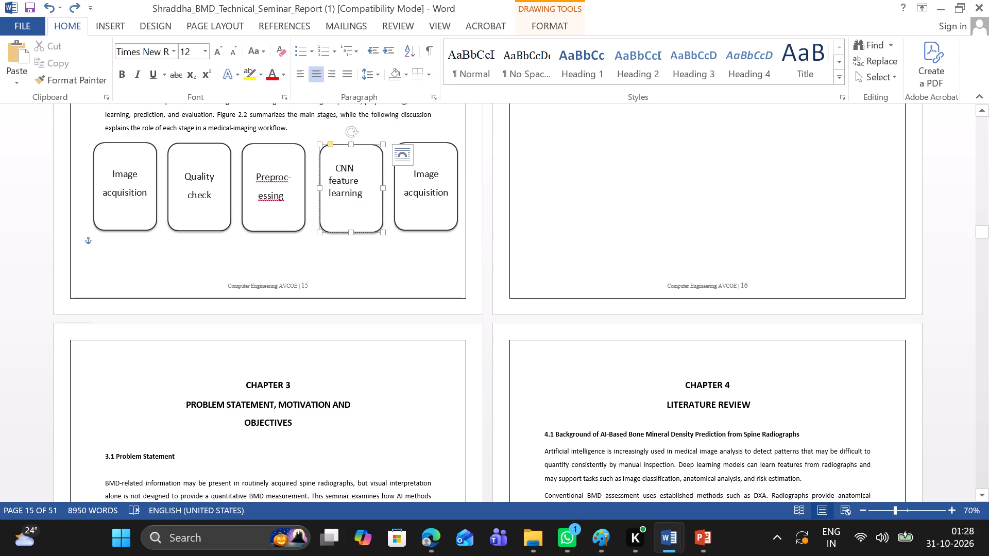
Nudge the fourth box slightly upward and insert a line break above "CNN" in its label.
left_click(332, 152)
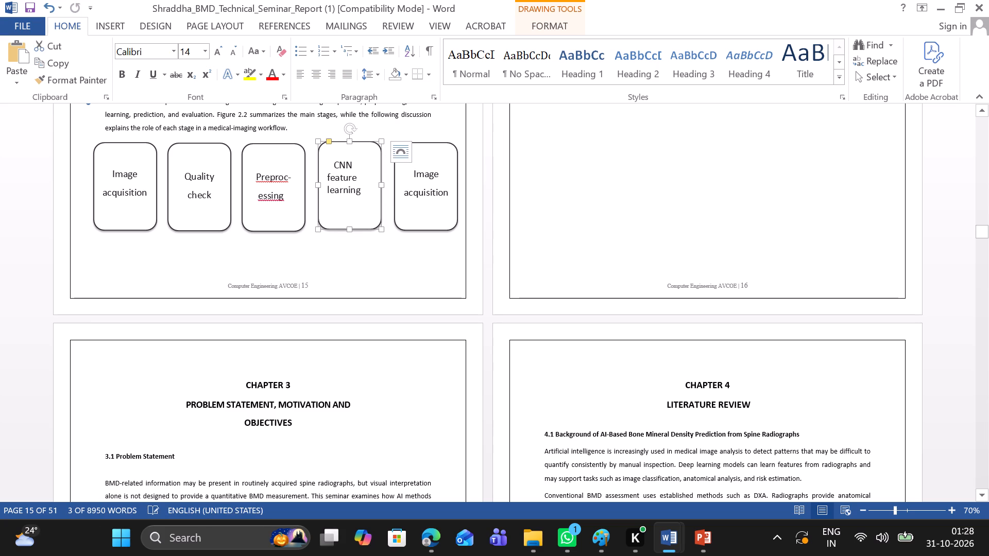
left_click(329, 161)
key("Return")
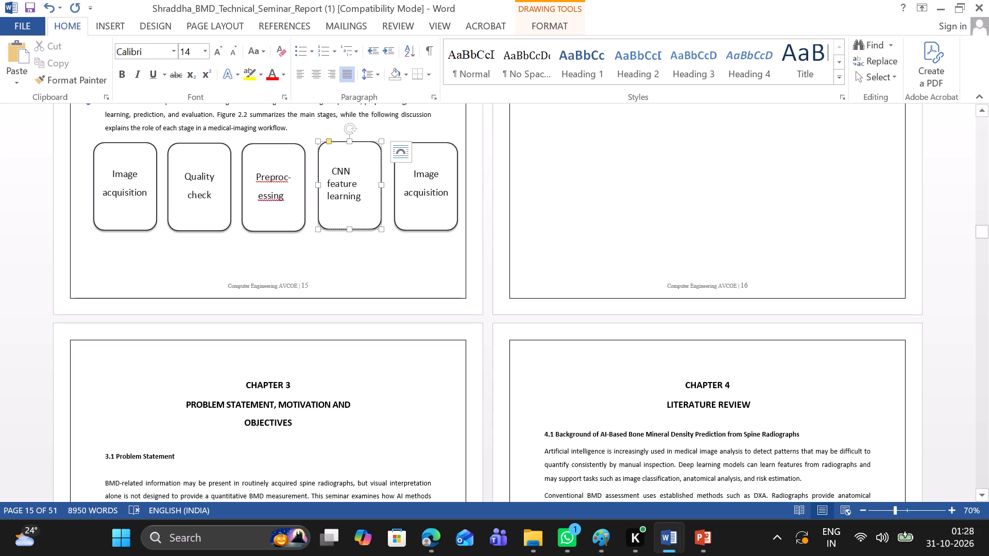
left_click(359, 182)
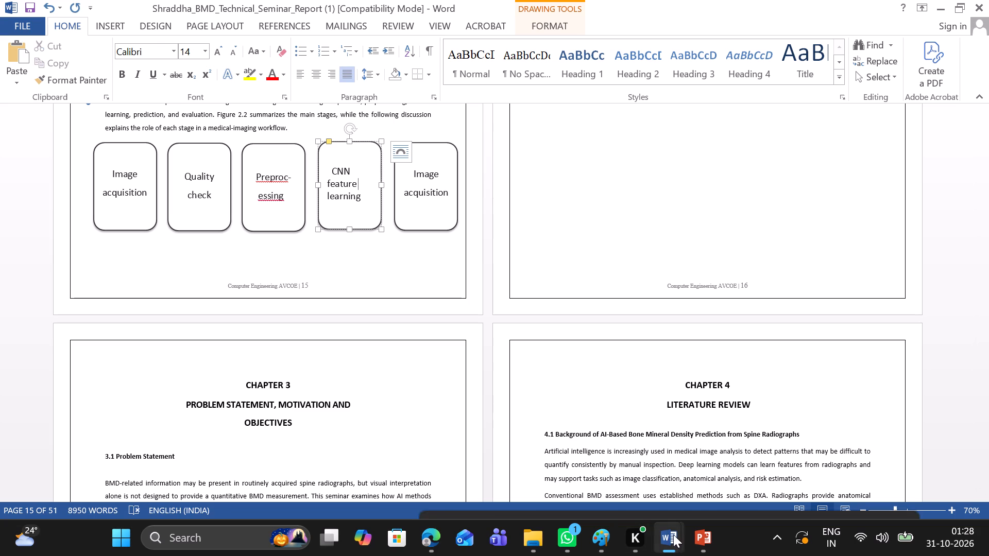
Copy "BMD prediction" from the PowerPoint flowchart and paste it over the "Image acquisition" label in the fifth box of the Word figure.
left_click(727, 489)
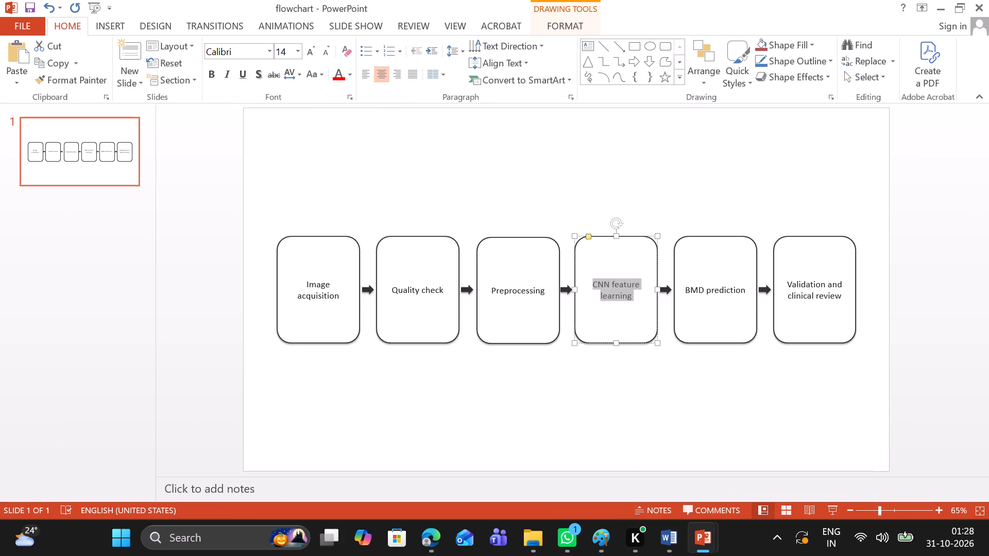
left_click(726, 429)
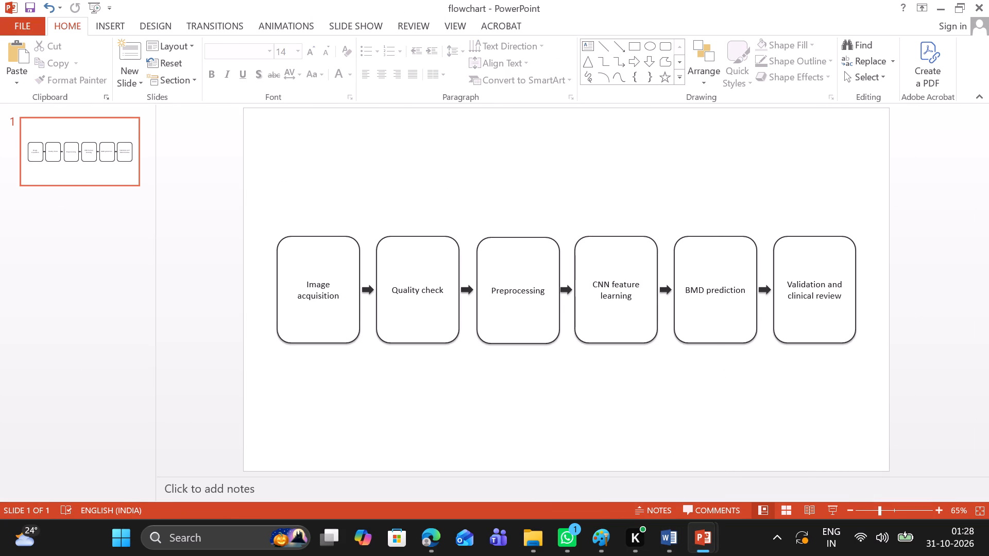
left_click_drag(687, 288, 740, 288)
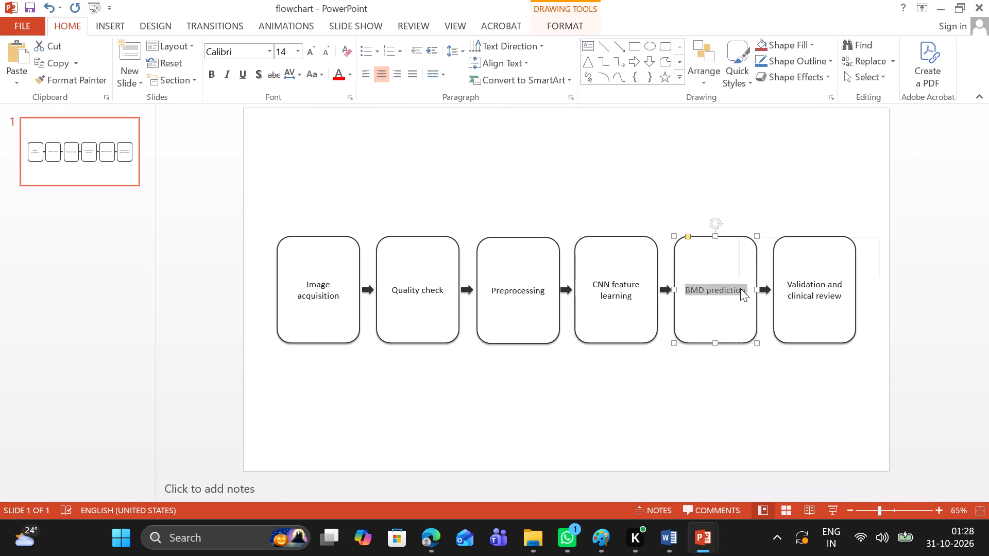
key("ctrl+c")
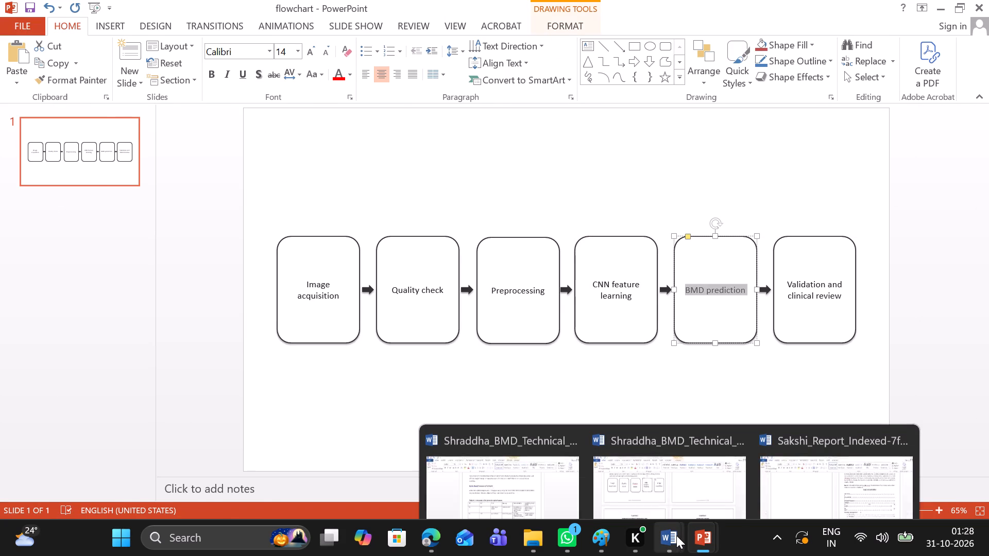
left_click(685, 471)
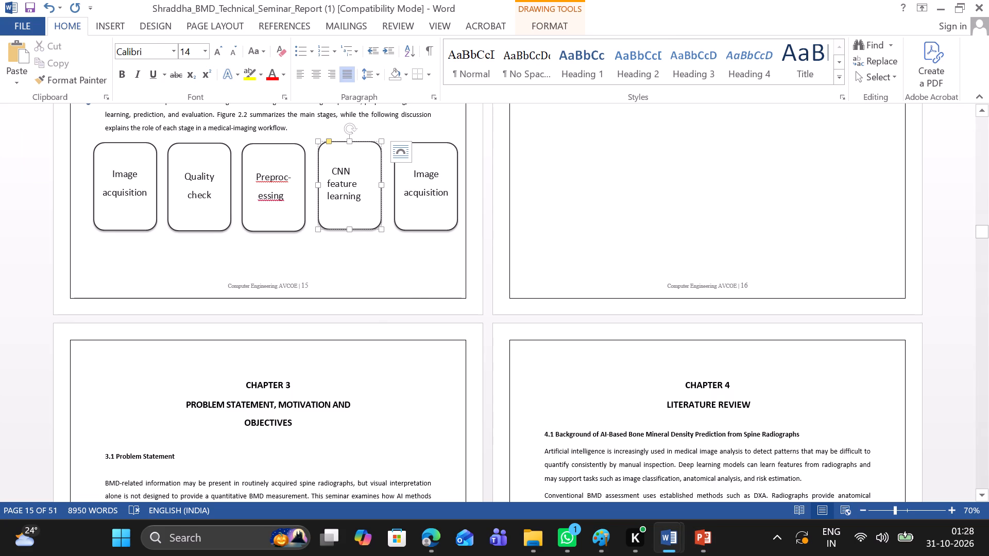
left_click_drag(413, 168, 437, 192)
key("ctrl+v")
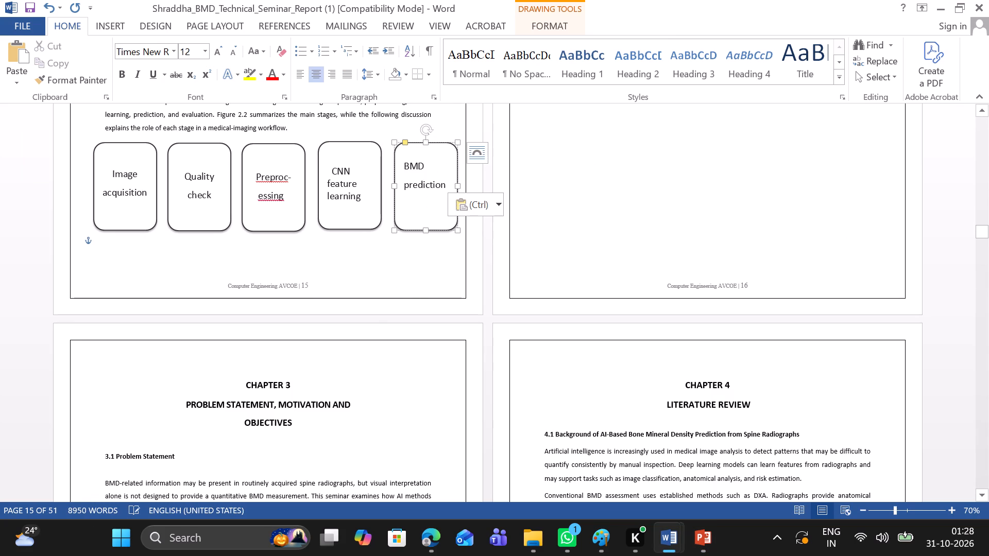
Indent "BMD" with three spaces in the fifth box's label.
left_click(401, 162)
key("space")
key("space")
key("space")
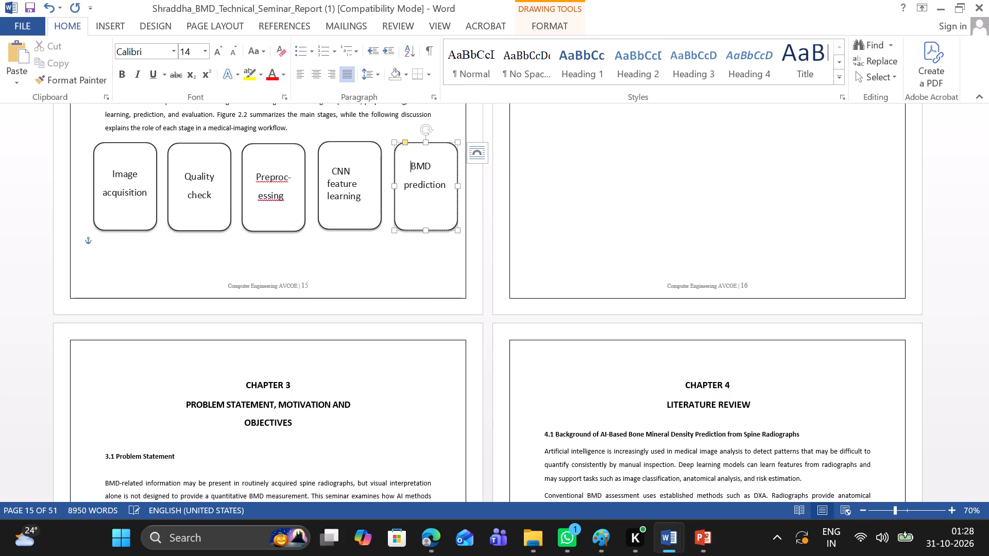
Tighten the line spacing of the "BMD prediction" label to 1.0.
left_click_drag(411, 163, 438, 182)
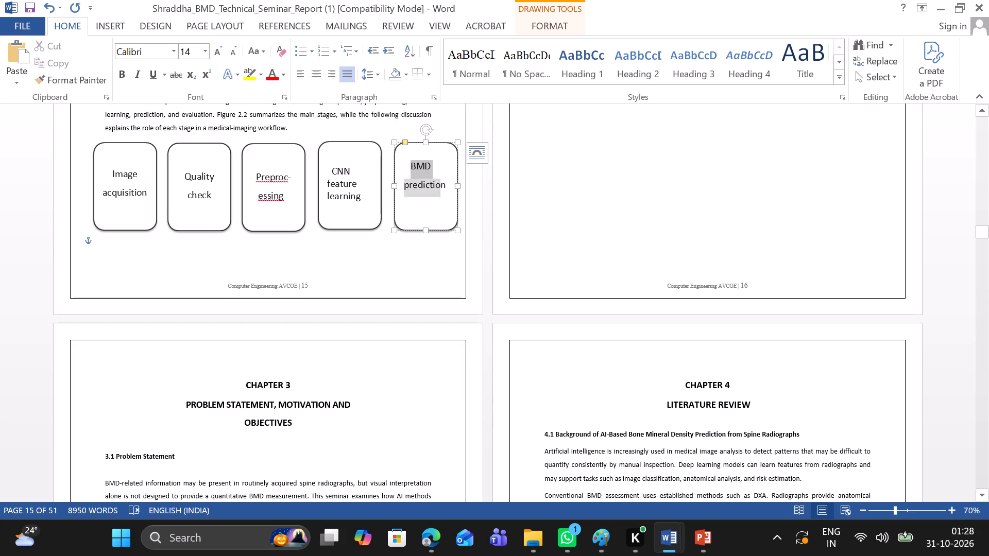
left_click_drag(438, 182, 441, 187)
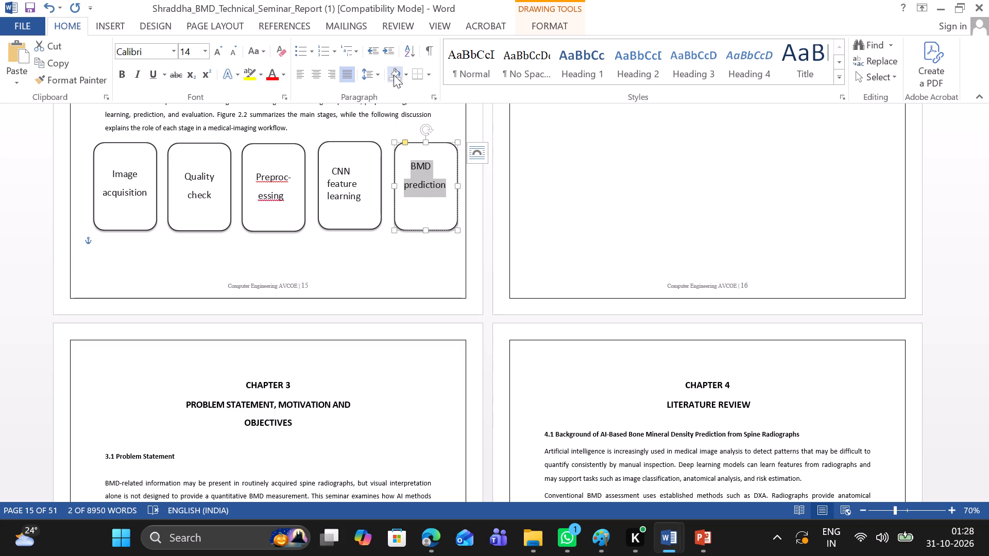
left_click(380, 74)
left_click(393, 90)
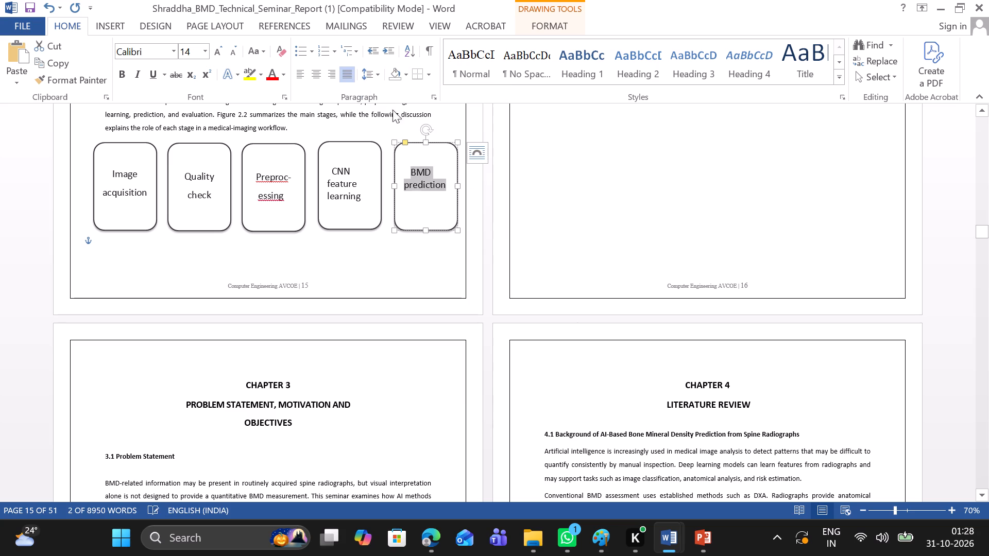
left_click(416, 195)
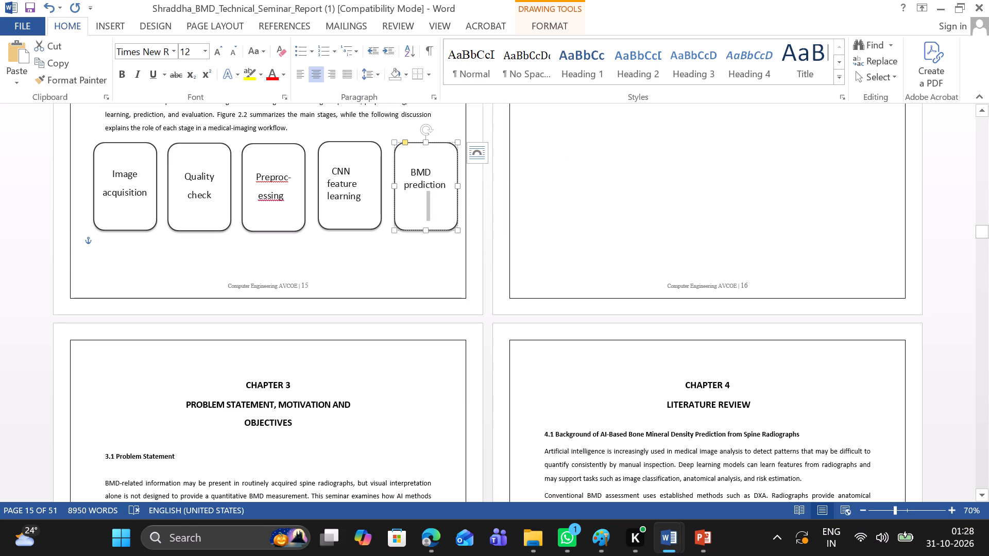
Tighten the line spacing of the third box's "Preproc-essing" label to 1.0.
left_click_drag(255, 172, 283, 200)
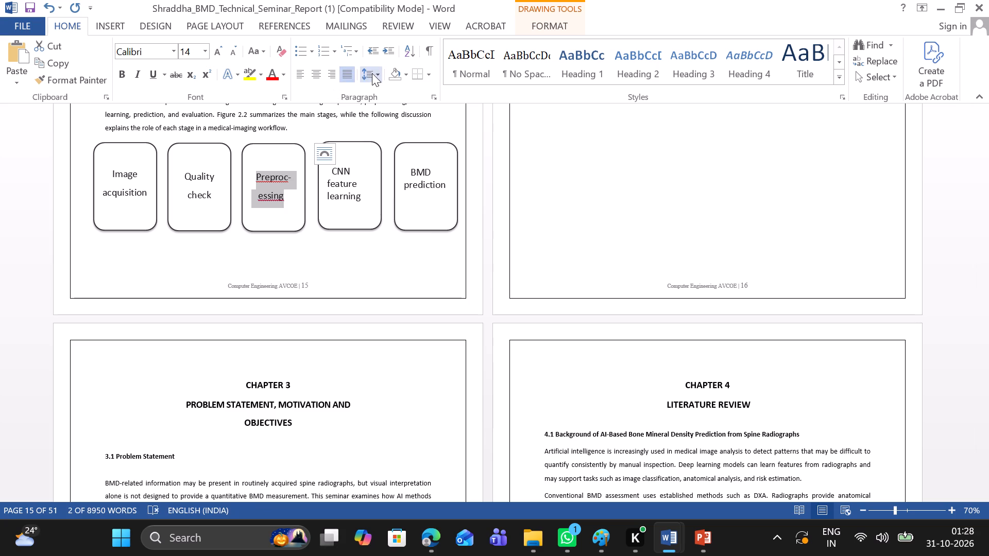
left_click(373, 72)
left_click(384, 95)
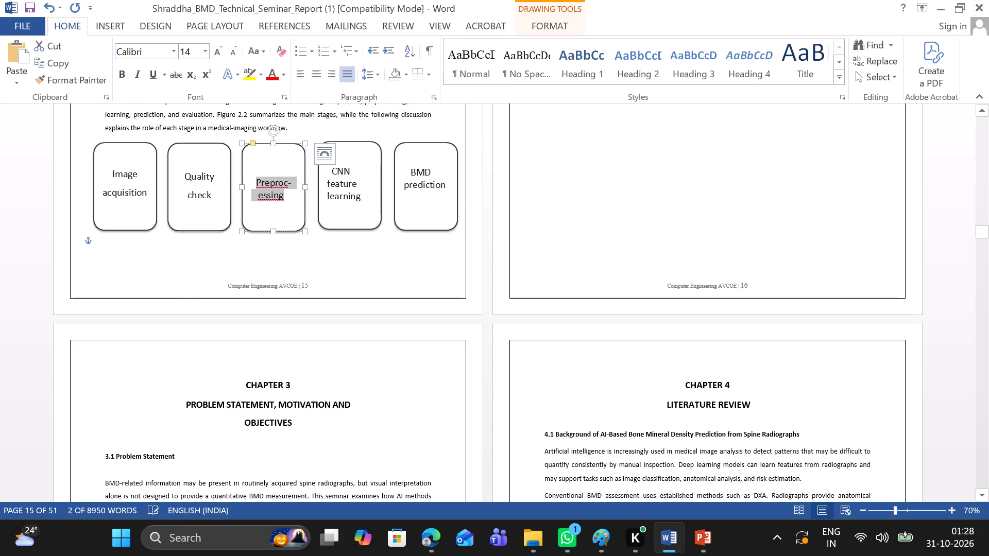
Tighten the line spacing of the second box's "Quality check" label to 1.0.
left_click(234, 214)
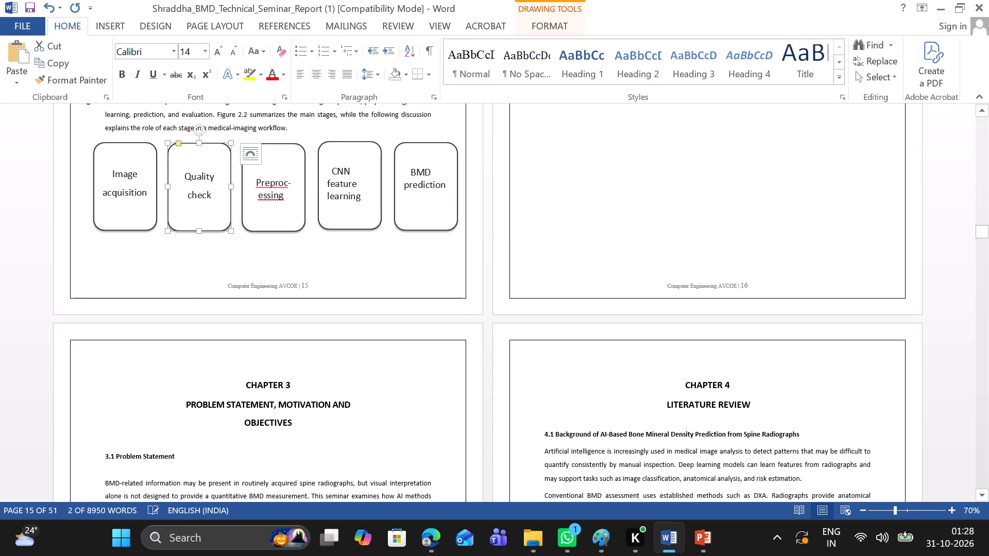
left_click(189, 173)
left_click(186, 174)
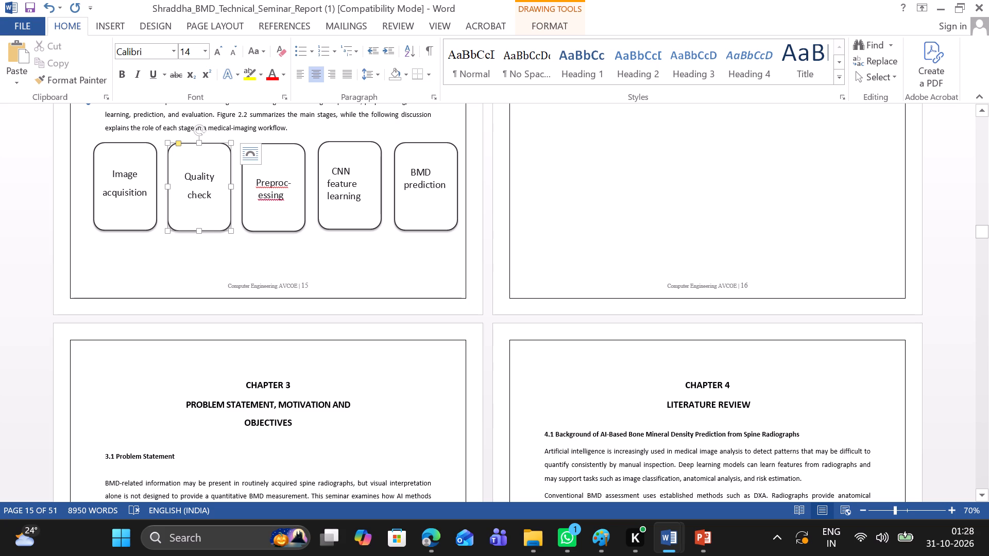
left_click_drag(183, 174, 210, 195)
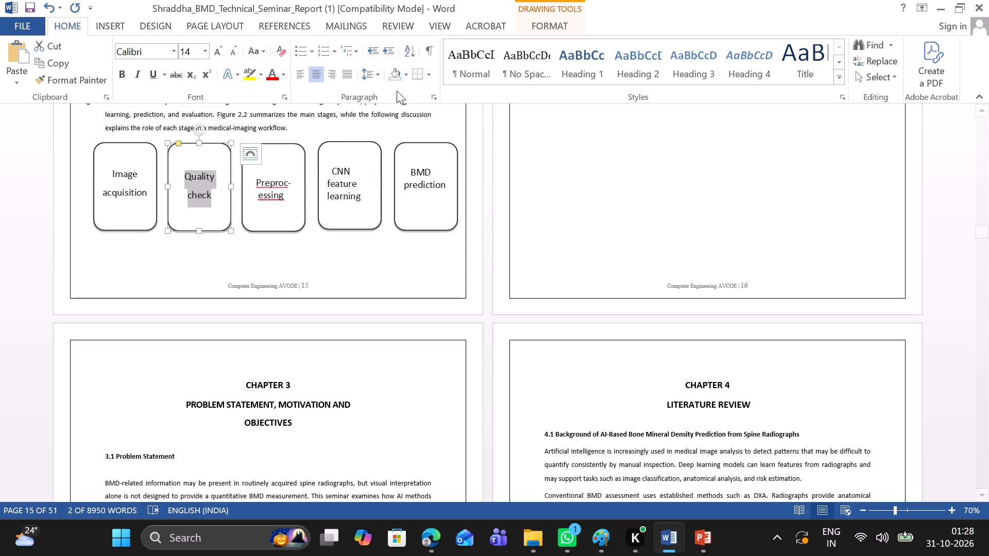
left_click(376, 79)
left_click(384, 97)
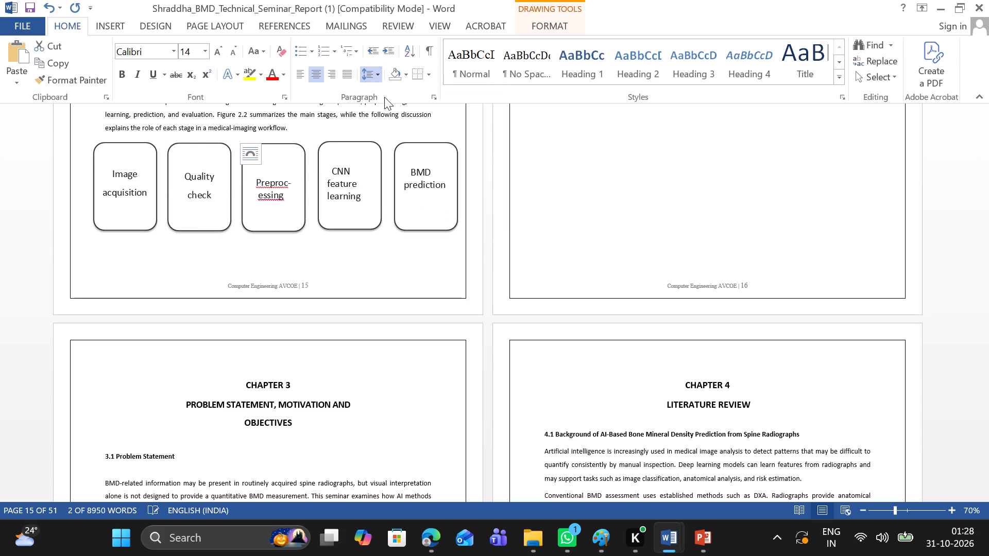
Tighten the line spacing of the first box's "Image acquisition" label to 1.0.
left_click_drag(108, 173, 126, 183)
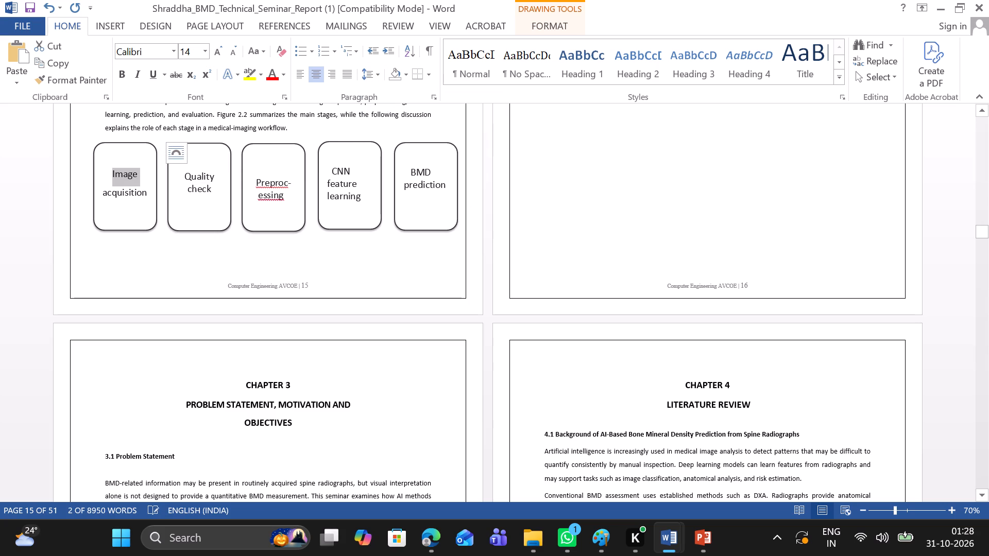
left_click_drag(126, 183, 132, 190)
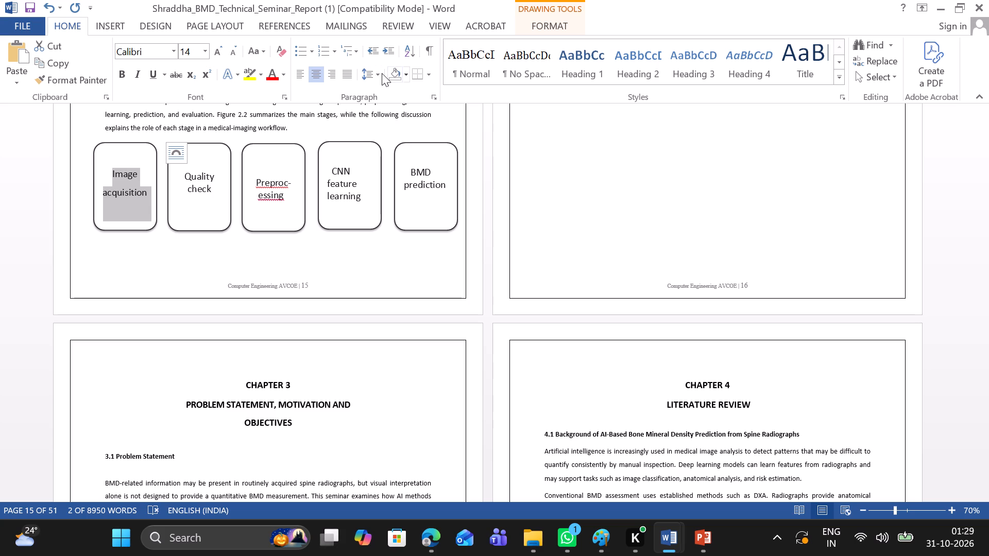
left_click(375, 75)
left_click(386, 97)
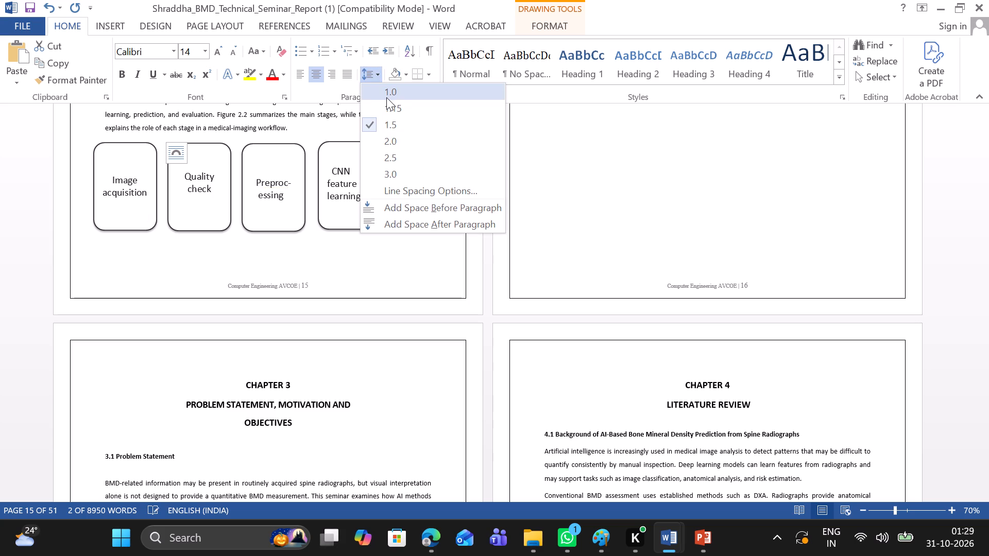
left_click(354, 234)
left_click(431, 265)
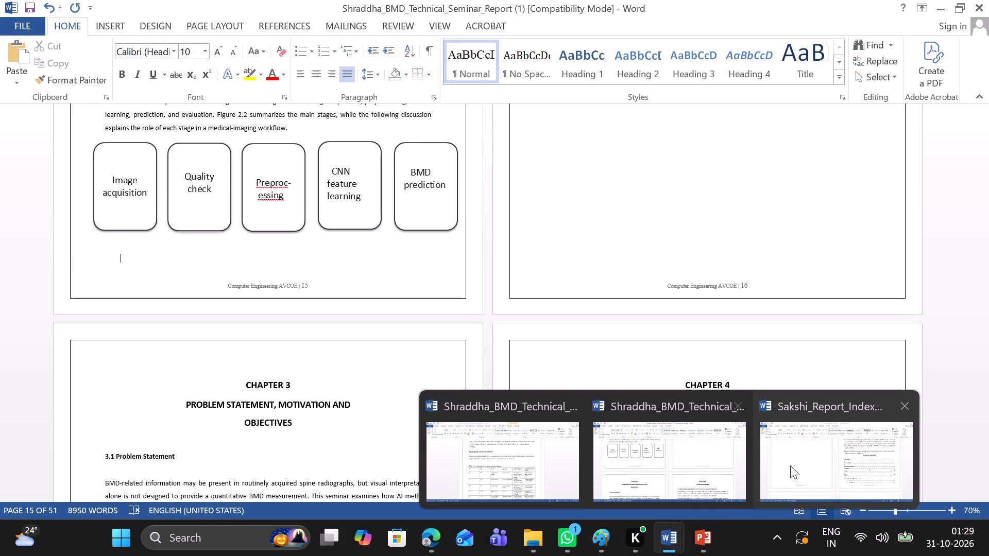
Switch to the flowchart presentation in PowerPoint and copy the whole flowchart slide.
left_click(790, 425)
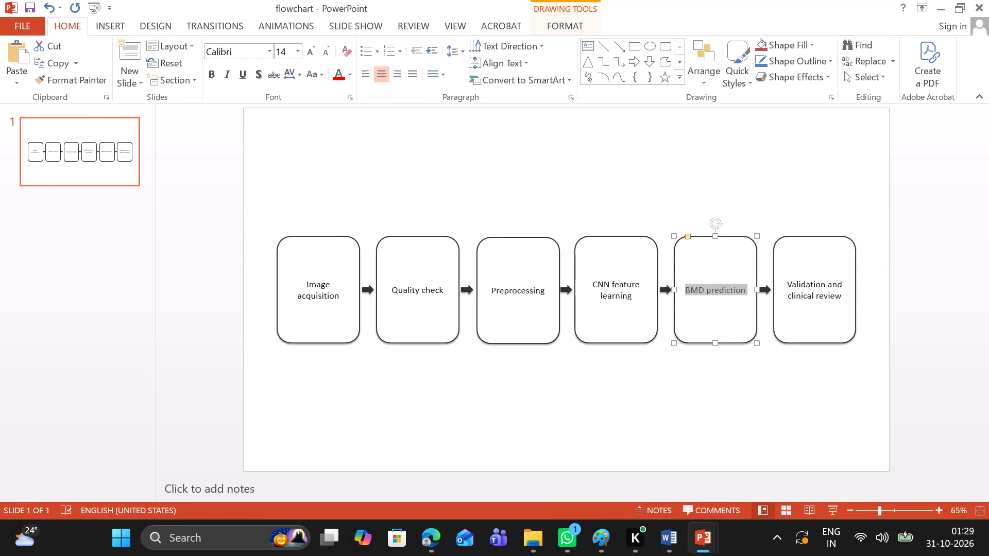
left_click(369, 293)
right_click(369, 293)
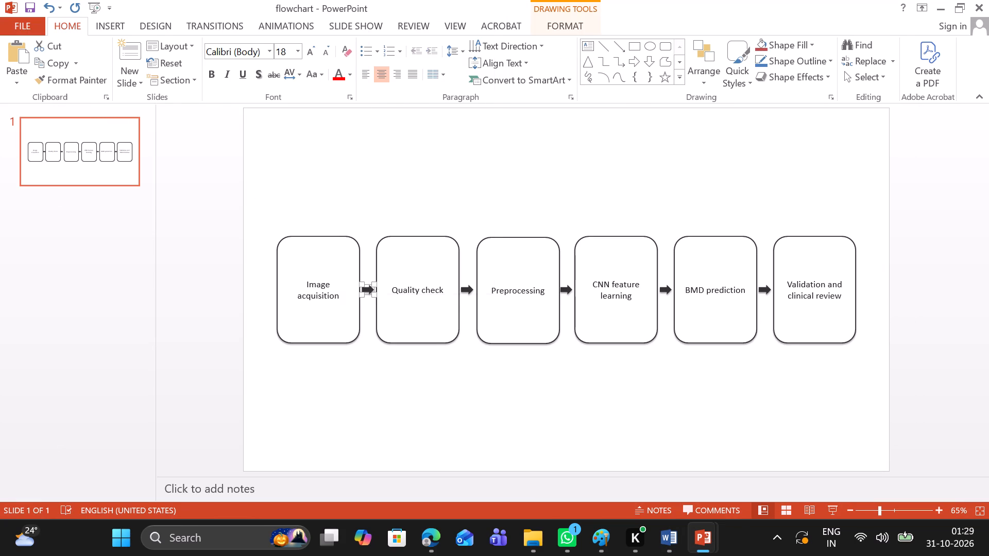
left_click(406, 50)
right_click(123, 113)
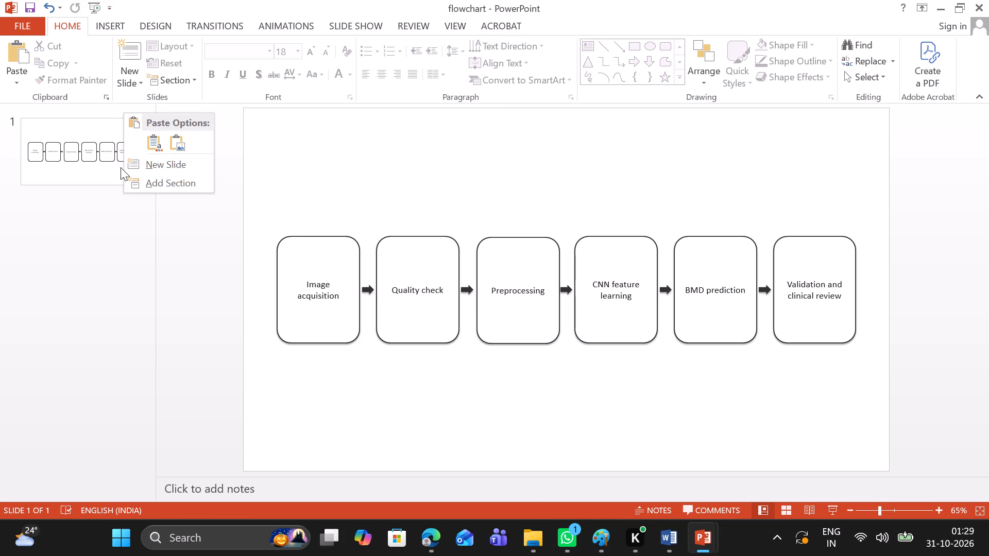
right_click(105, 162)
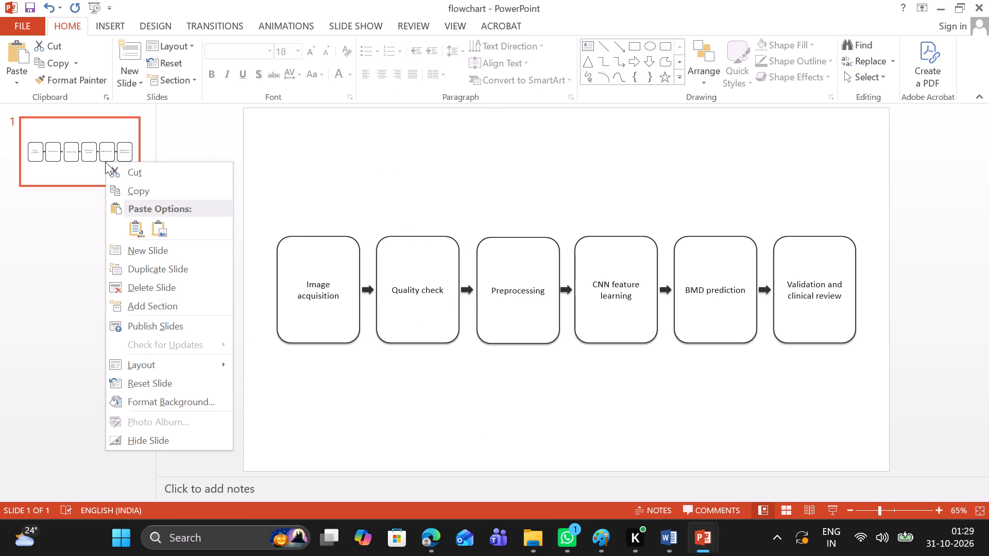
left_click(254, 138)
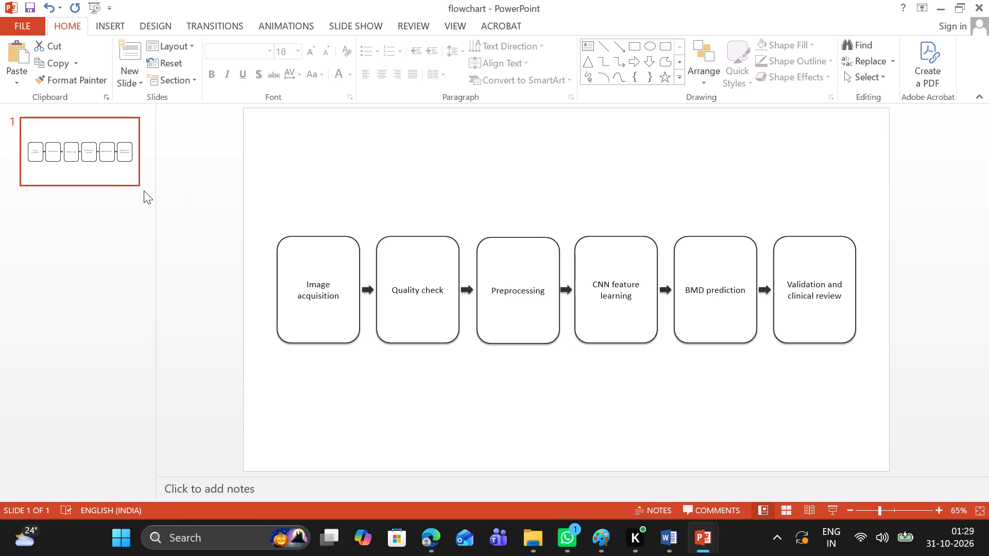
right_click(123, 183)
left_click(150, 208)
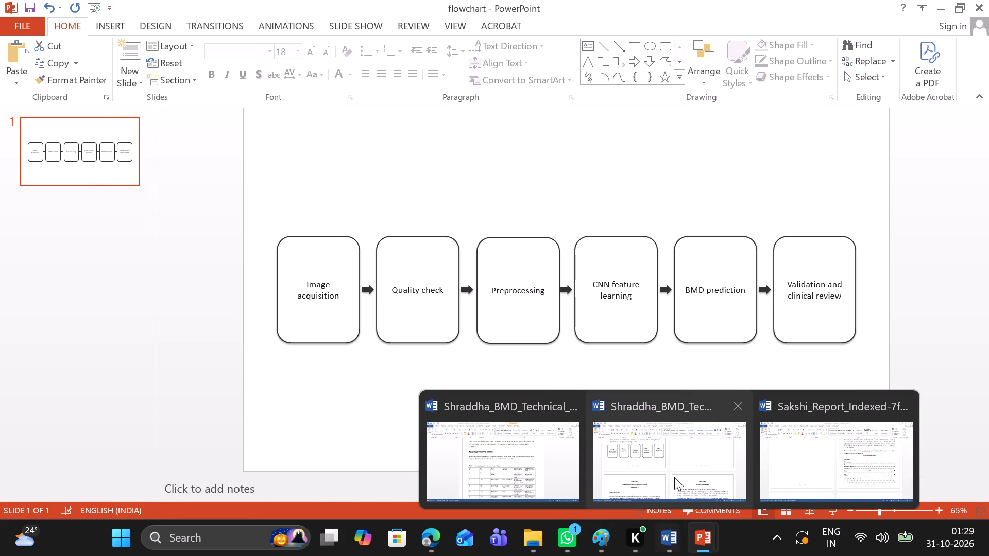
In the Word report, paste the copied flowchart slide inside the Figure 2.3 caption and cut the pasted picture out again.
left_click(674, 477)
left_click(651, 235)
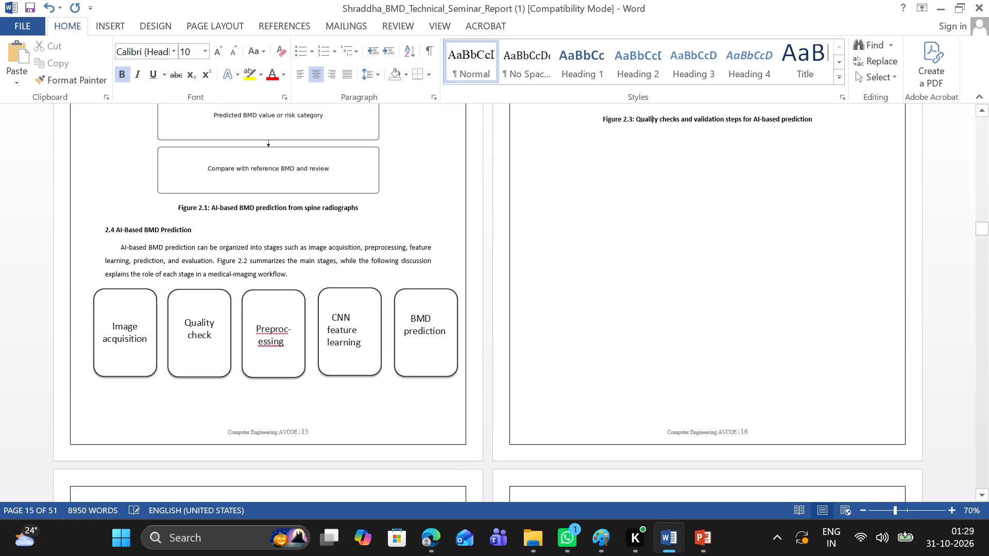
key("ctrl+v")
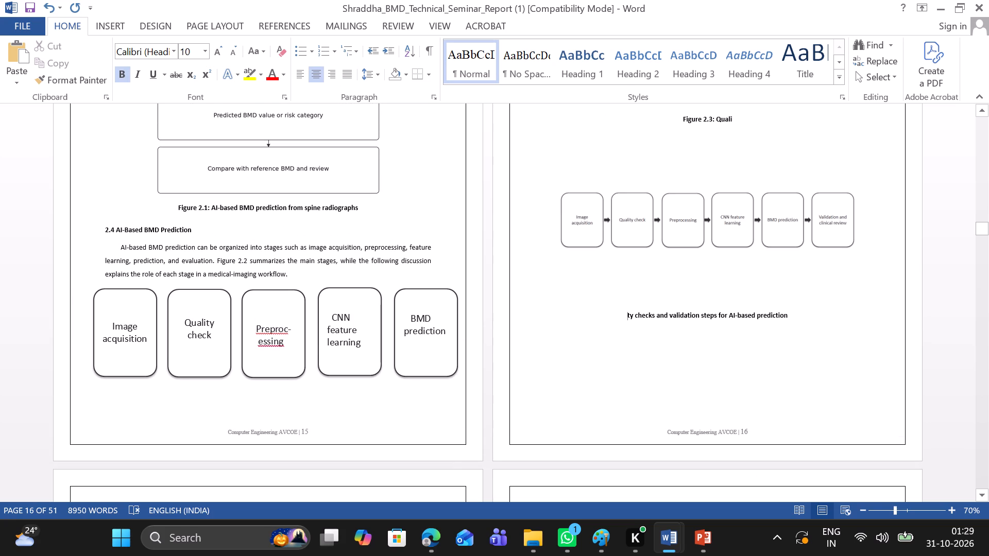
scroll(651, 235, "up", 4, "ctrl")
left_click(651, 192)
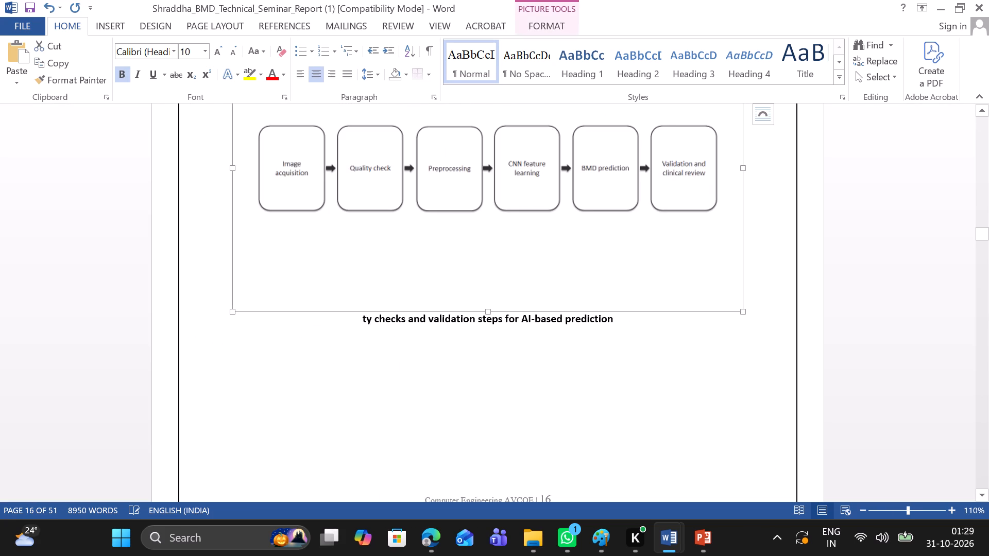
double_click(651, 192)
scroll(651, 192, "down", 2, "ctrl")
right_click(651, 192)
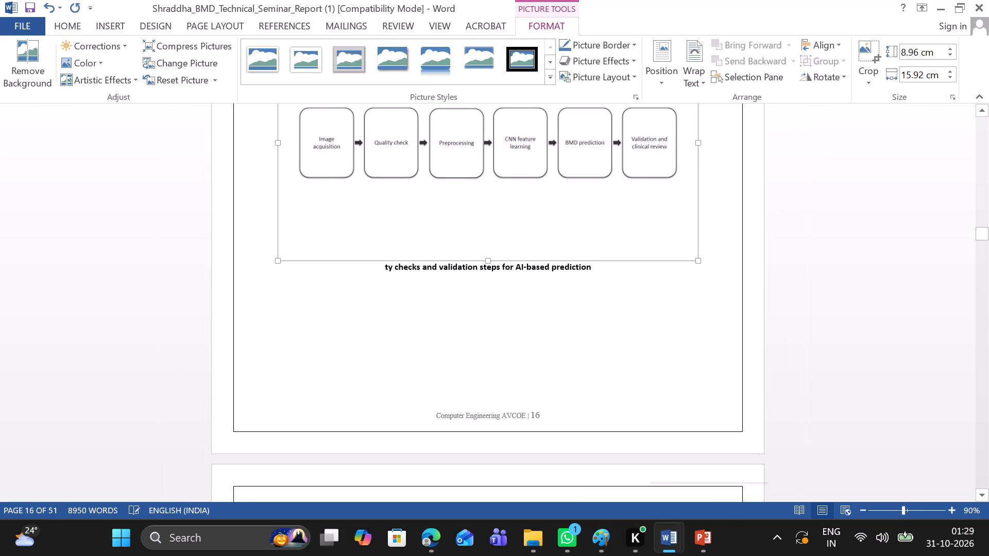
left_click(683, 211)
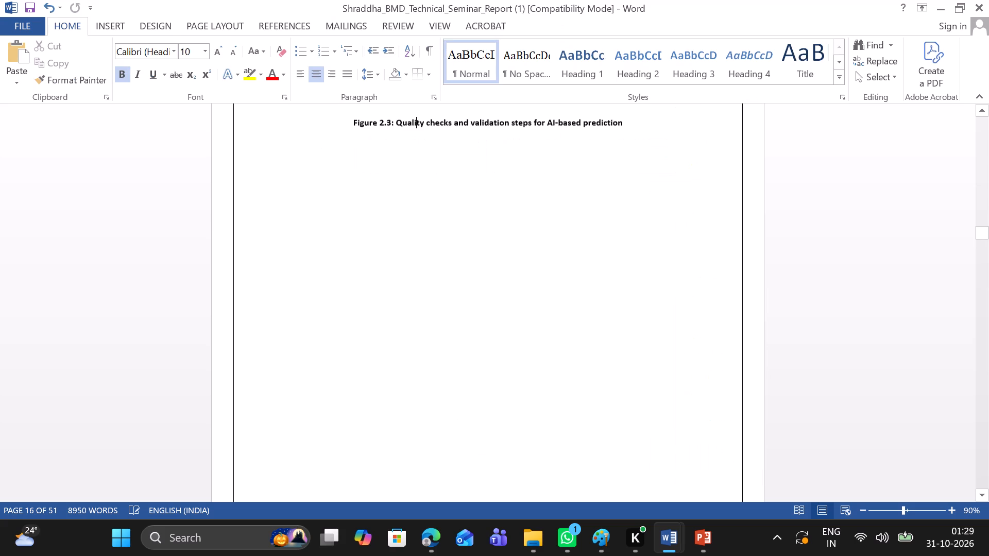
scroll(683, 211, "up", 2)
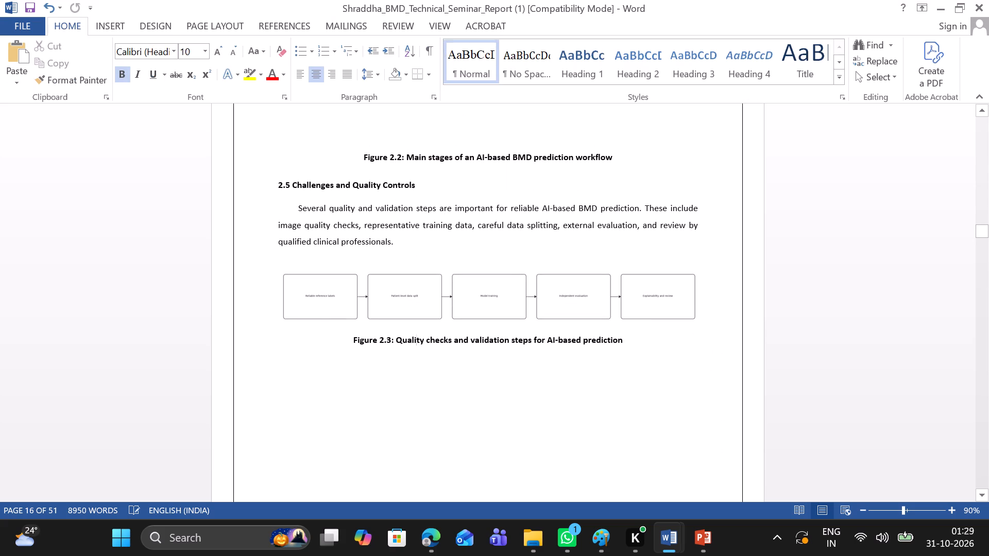
In PowerPoint, copy the block arrow between the "Quality check" and "Preprocessing" boxes.
left_click(738, 484)
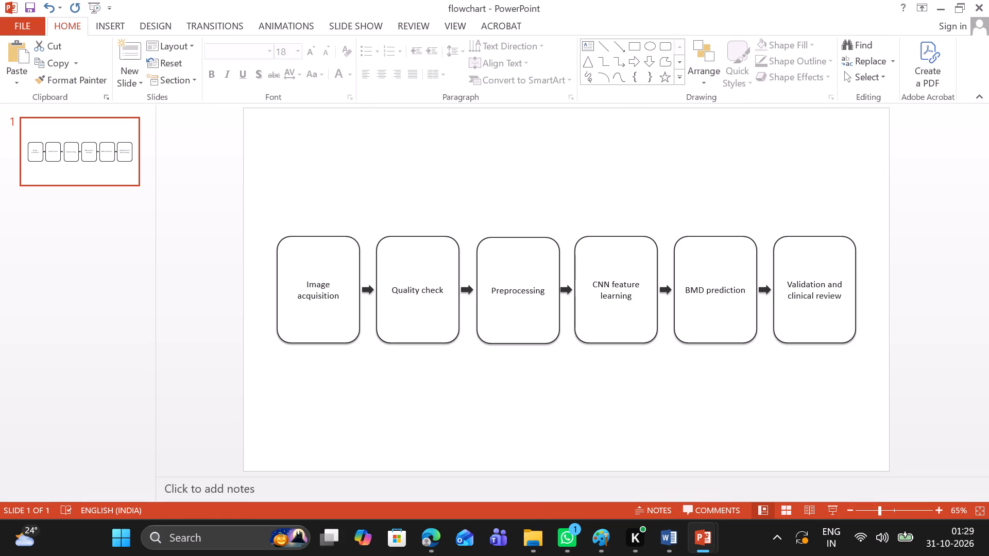
left_click(464, 291)
right_click(464, 291)
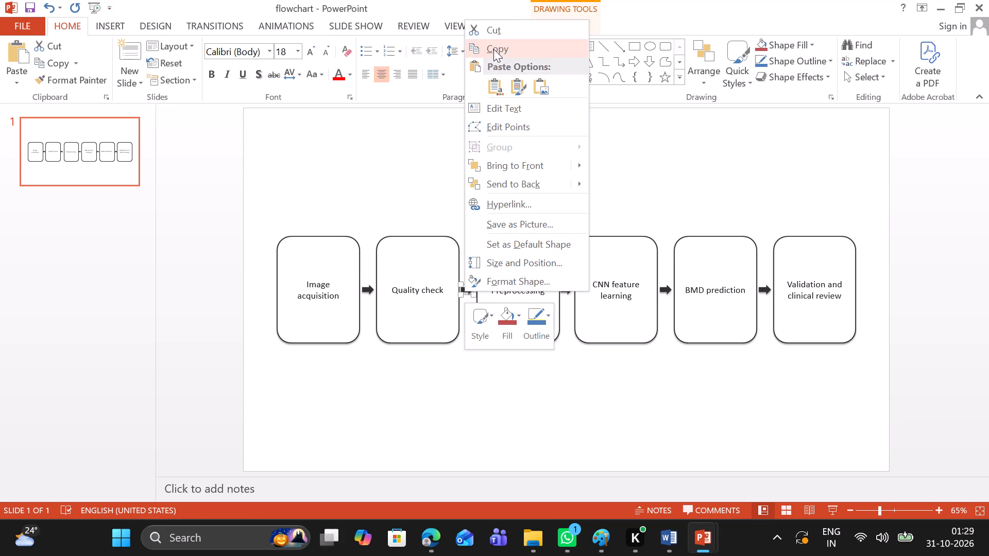
left_click(493, 49)
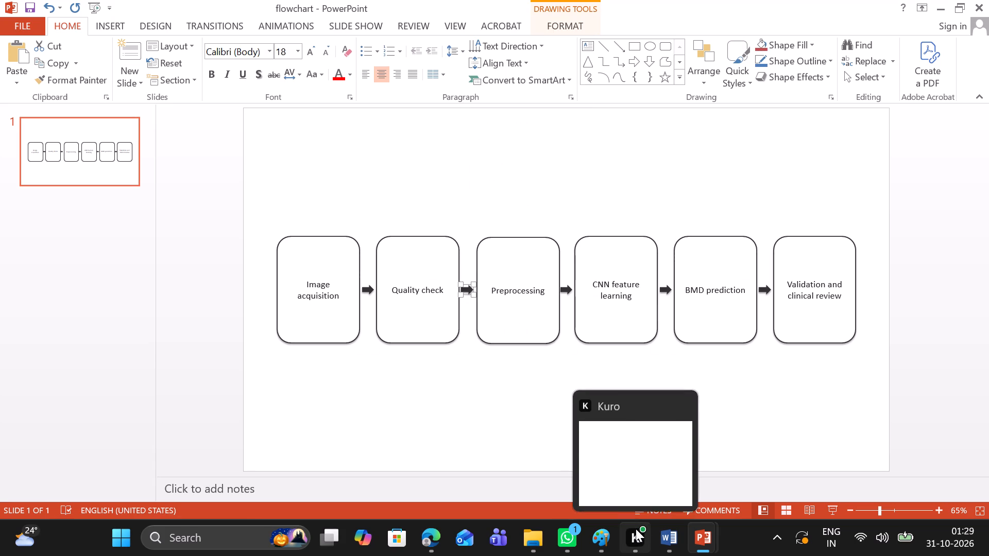
In the Word report, paste the arrow and place it between the "Image acquisition" and "Quality check" boxes on page 15.
left_click(661, 481)
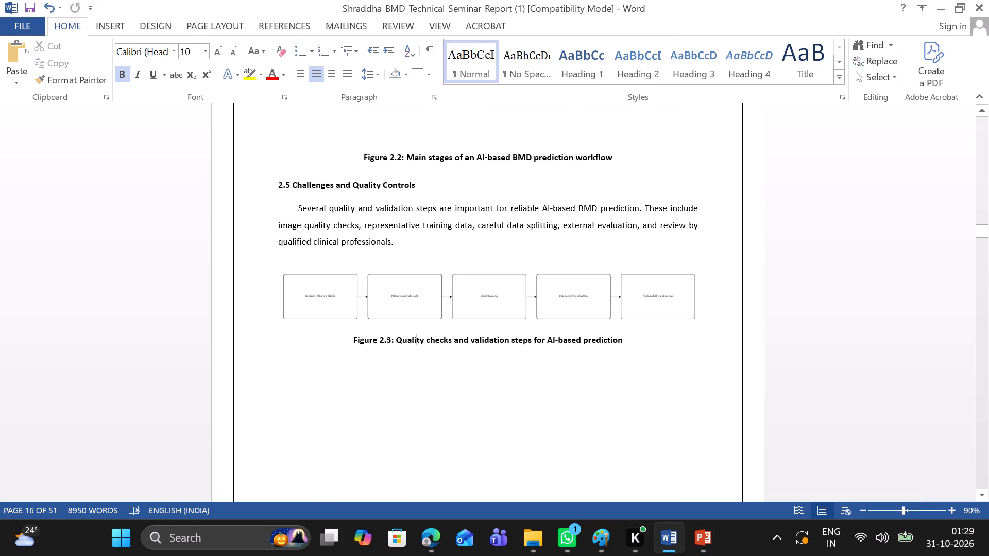
scroll(442, 358, "up", 1)
scroll(442, 358, "down", 4, "ctrl")
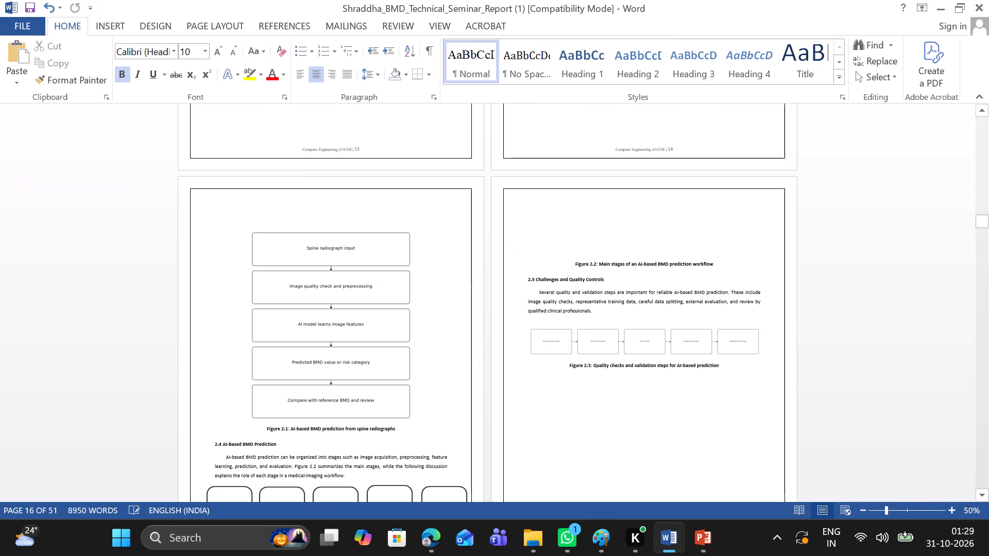
scroll(370, 300, "up", 4)
scroll(370, 300, "down", 2)
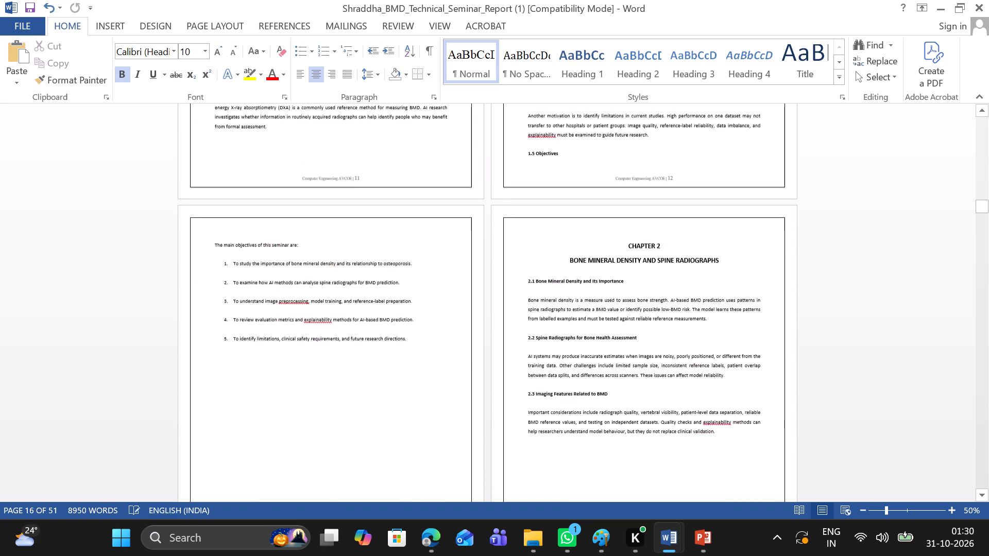
scroll(370, 300, "down", 4)
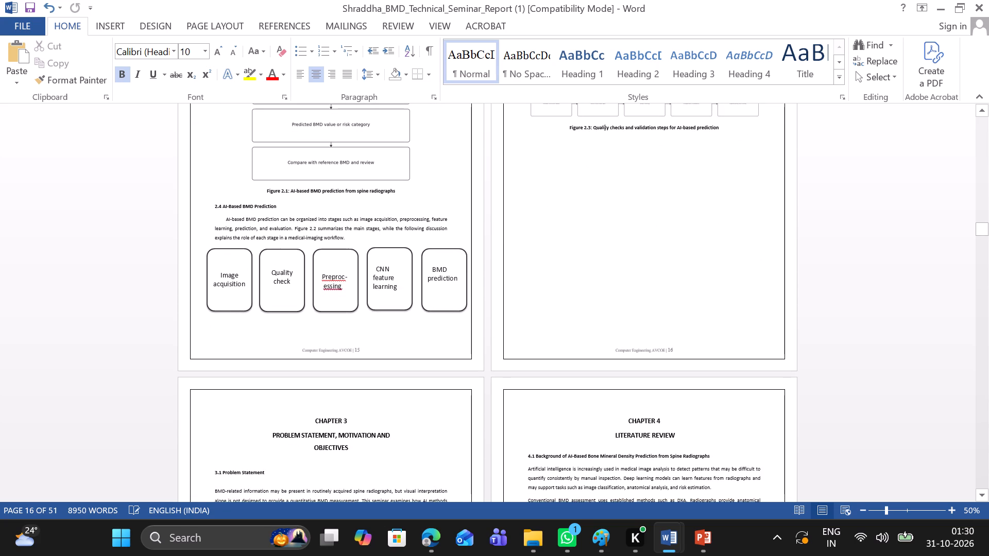
left_click(252, 284)
key("ctrl+v")
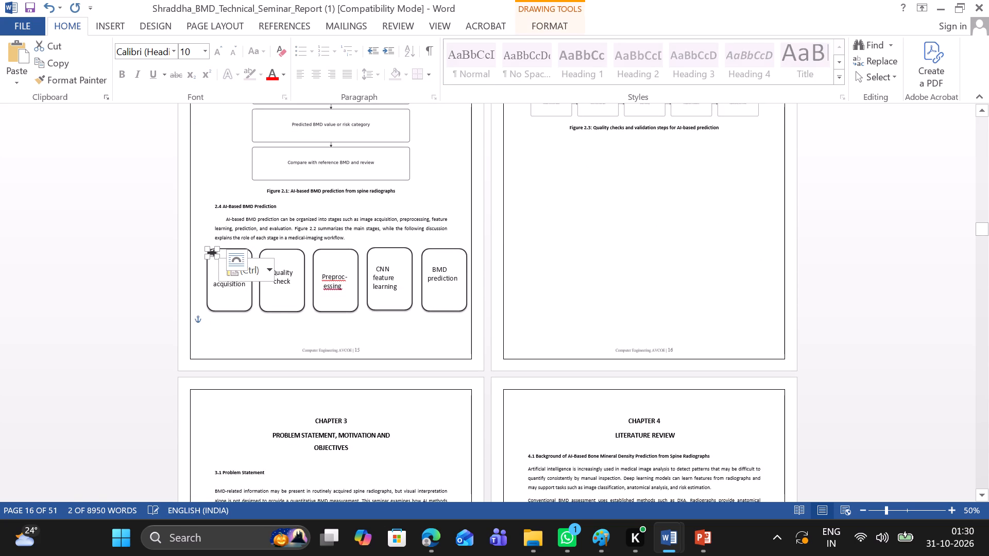
left_click_drag(210, 253, 234, 264)
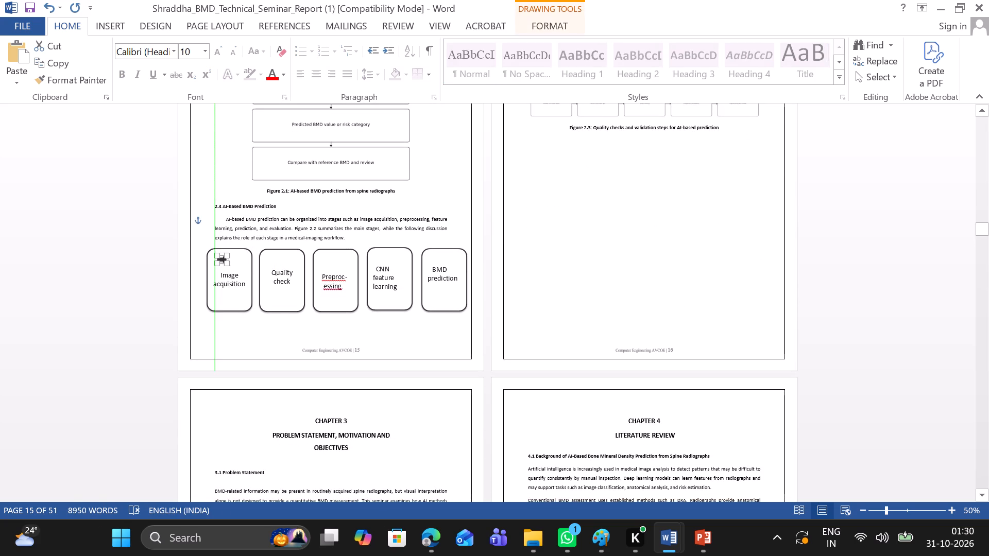
left_click_drag(234, 264, 254, 279)
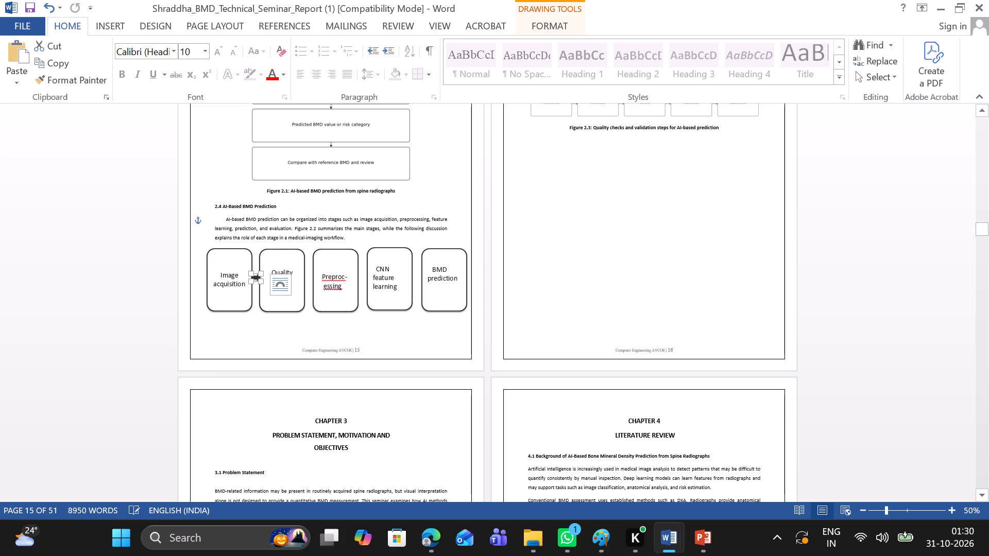
Paste a second arrow and place it between the "Quality check" and "Preproc-essing" boxes.
left_click(223, 259)
left_click(209, 253)
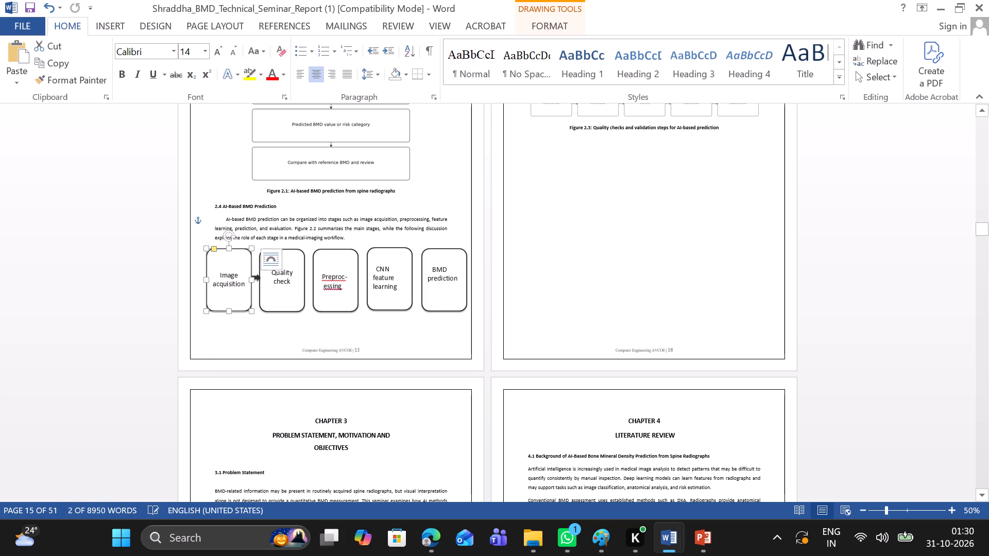
key("ctrl+v")
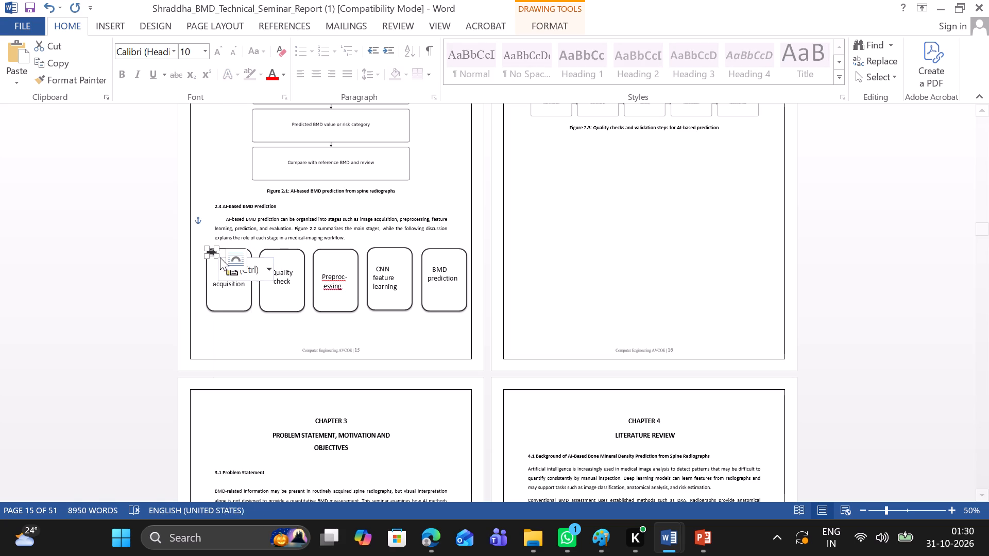
left_click_drag(213, 250, 295, 275)
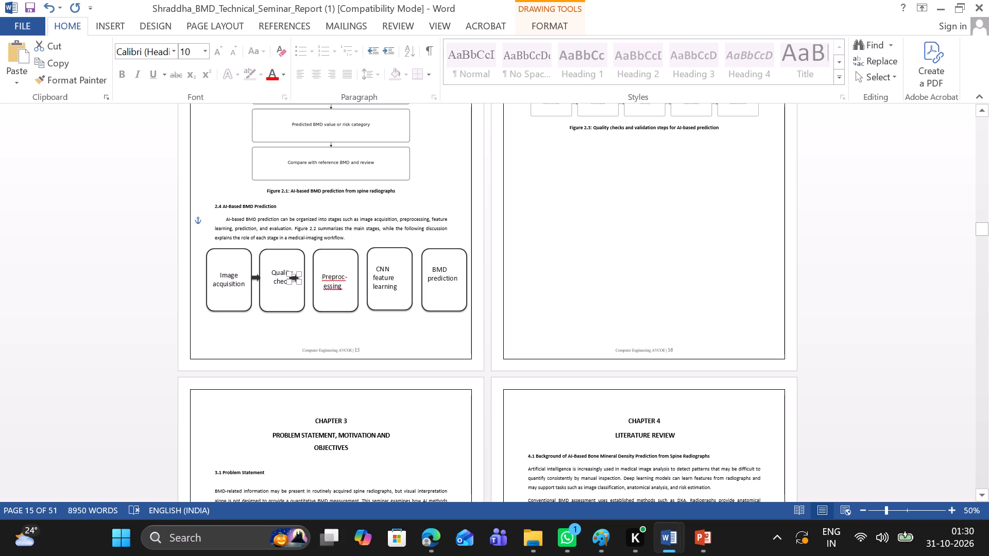
left_click_drag(295, 275, 310, 276)
Paste a third arrow and place it between the "Preproc-essing" and "CNN feature learning" boxes.
key("ctrl+v")
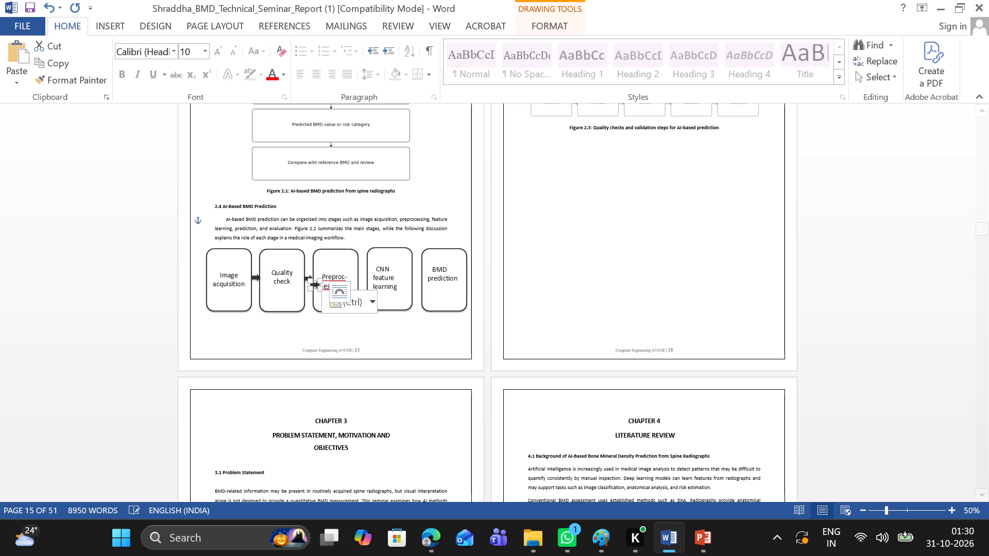
left_click_drag(314, 286, 365, 280)
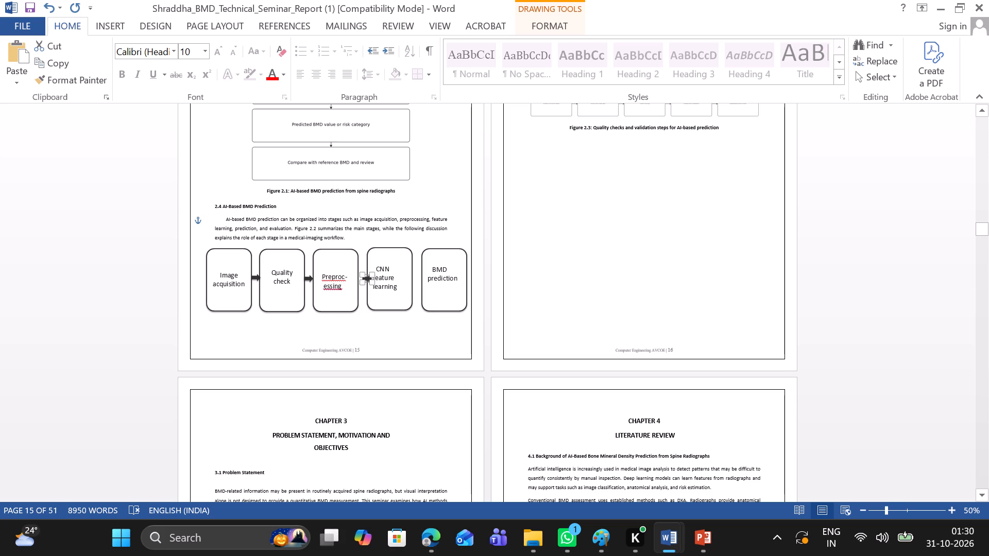
left_click_drag(365, 280, 360, 280)
Paste a fourth arrow and place it between the "CNN feature learning" and "BMD prediction" boxes.
key("ctrl+v")
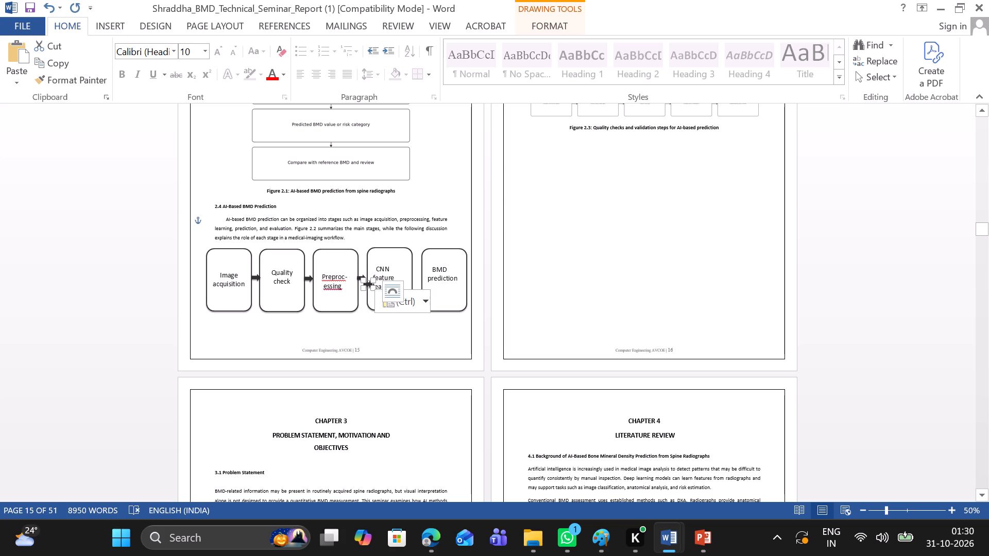
left_click_drag(369, 287, 420, 281)
left_click_drag(420, 281, 419, 283)
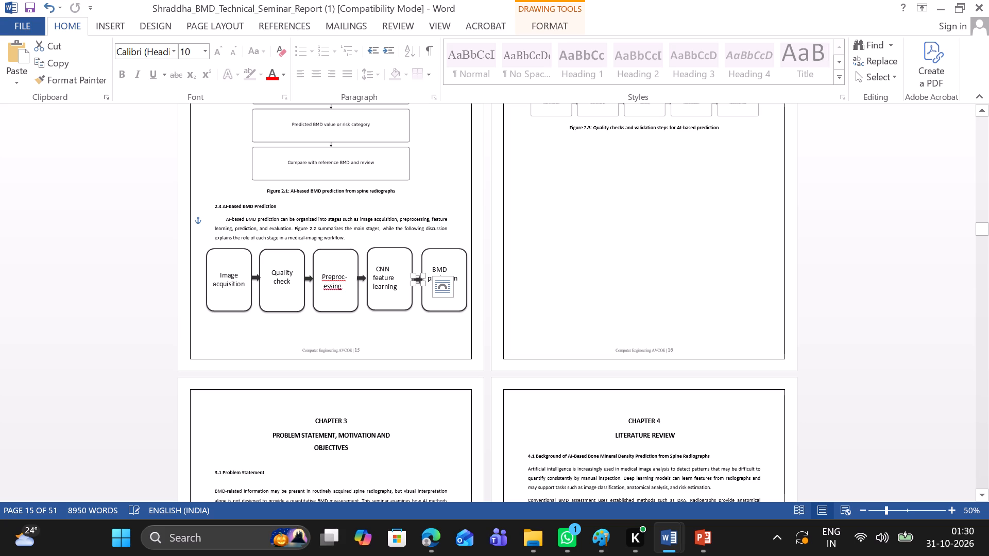
left_click(423, 317)
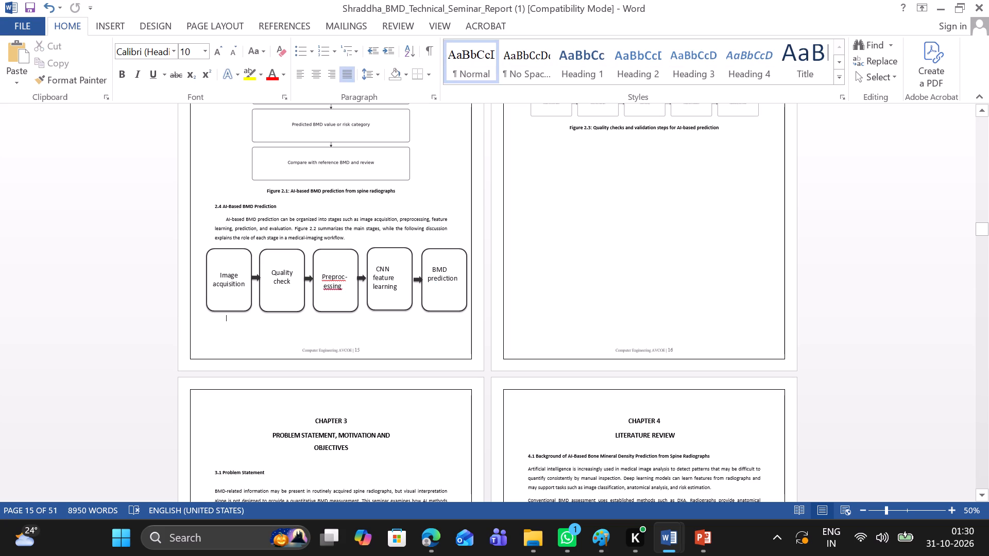
Delete the blank lines above the Figure 2.2 caption to bring it onto page 15 beneath the workflow boxes.
scroll(403, 325, "up", 2)
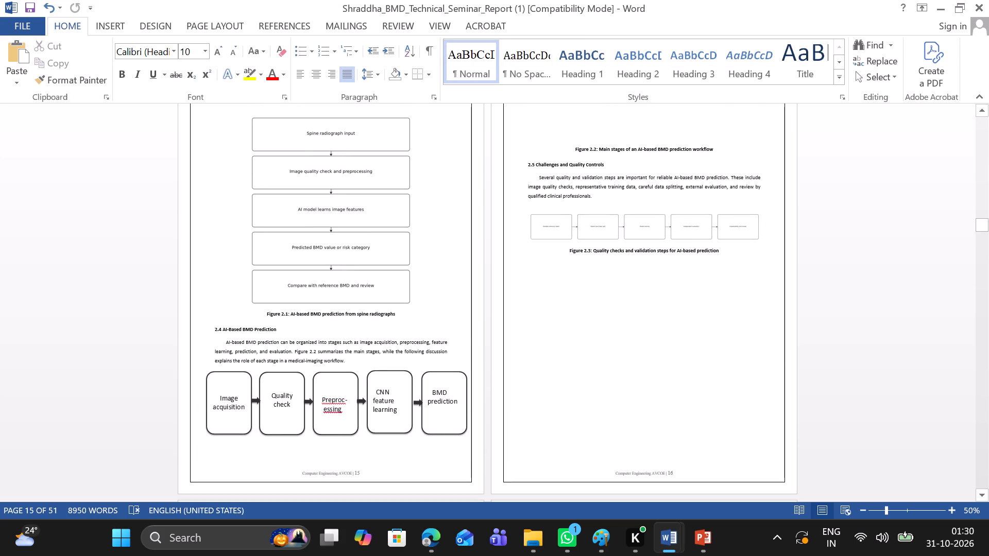
left_click(573, 144)
key("BackSpace")
key("BackSpace")
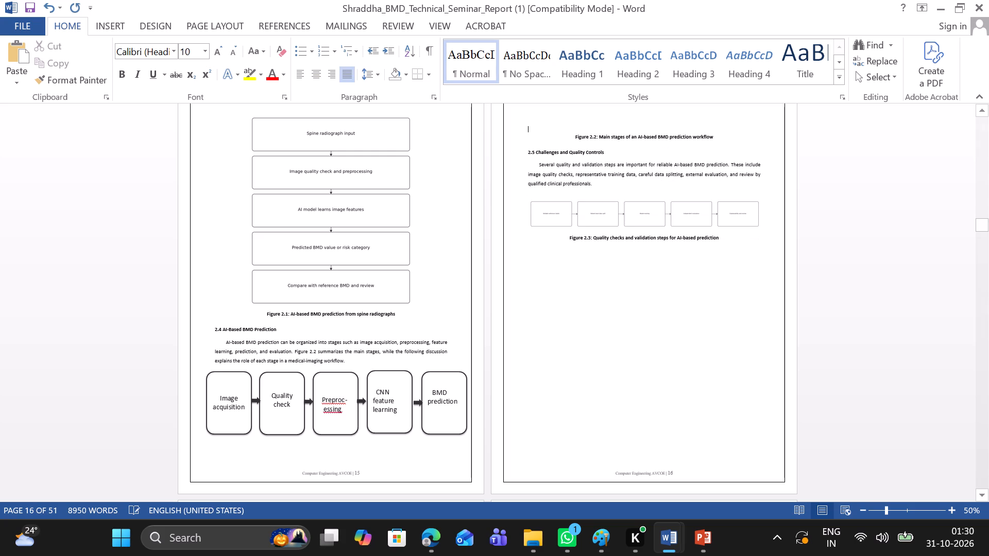
key("BackSpace")
key("BackSpace")
key("BackSpace")
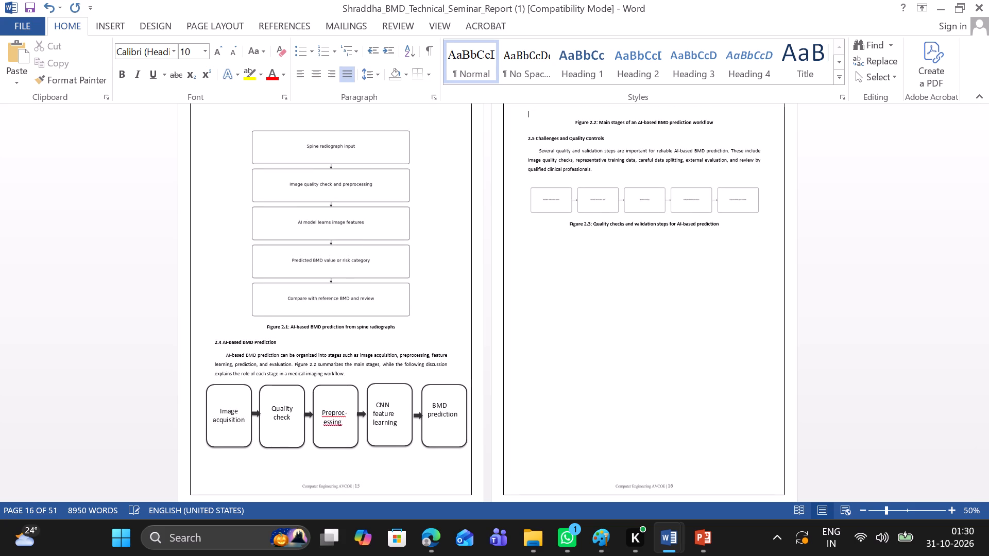
key("BackSpace")
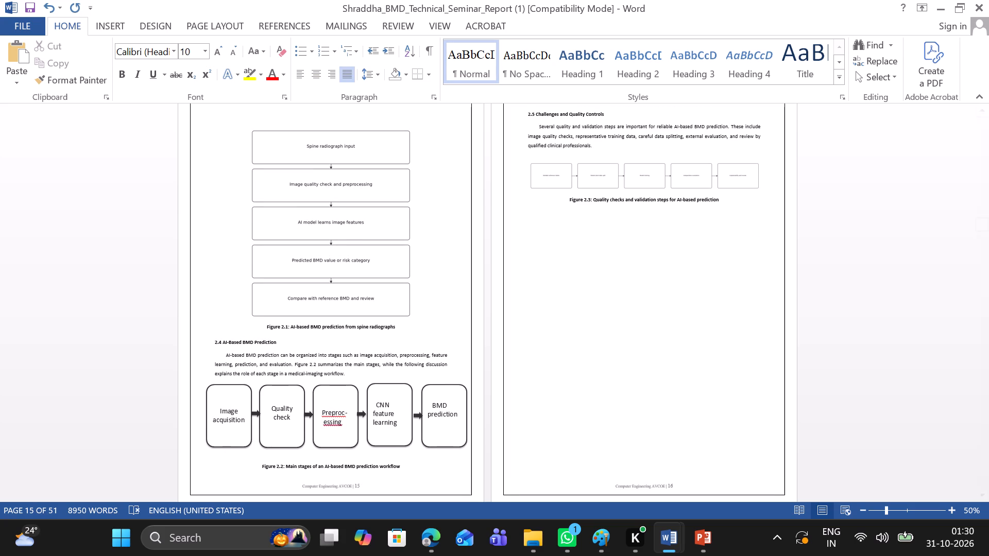
Copy the Figure 2.3 flowchart picture in section 2.5 on page 16.
scroll(673, 214, "up", 1)
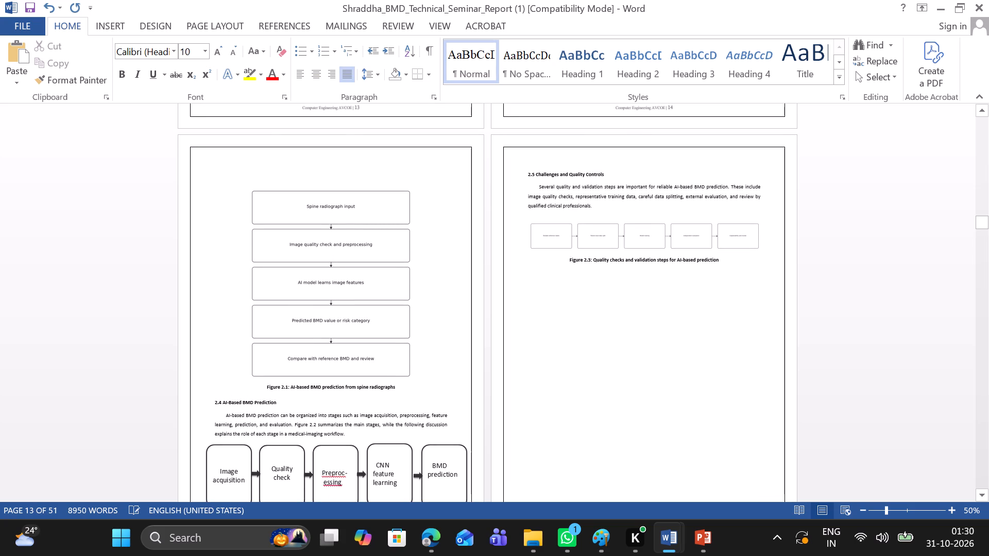
left_click(588, 238)
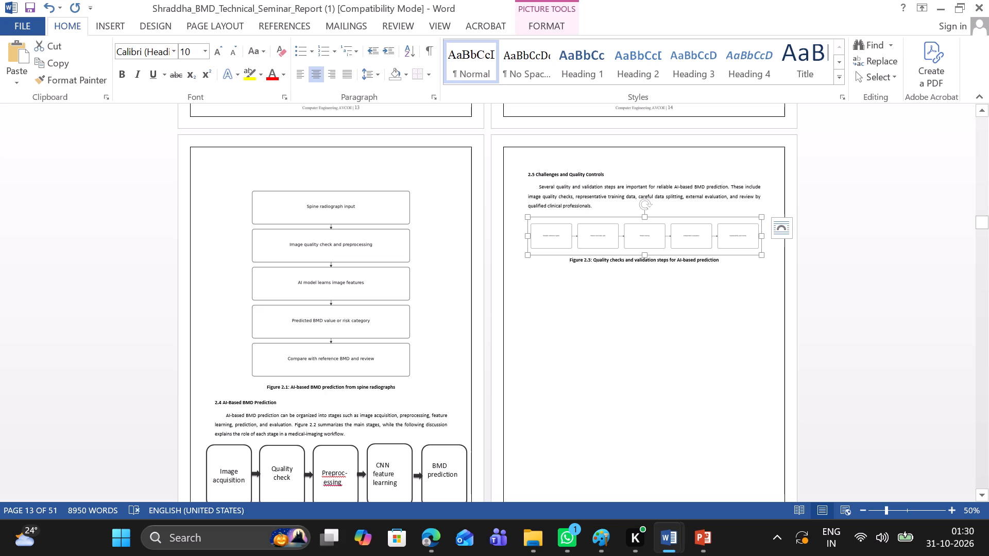
key("ctrl+c")
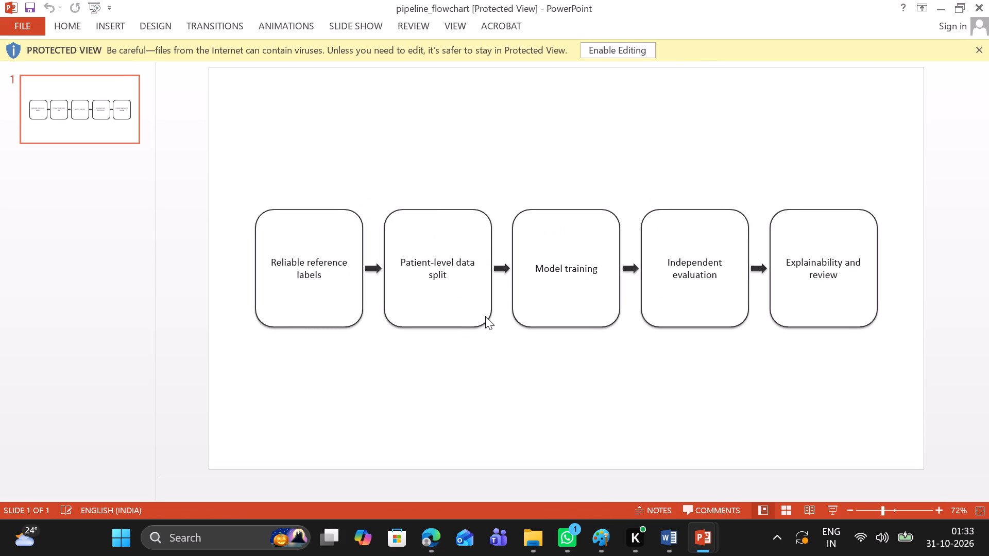
Enable editing for the pipeline_flowchart presentation.
left_click(485, 316)
left_click(328, 308)
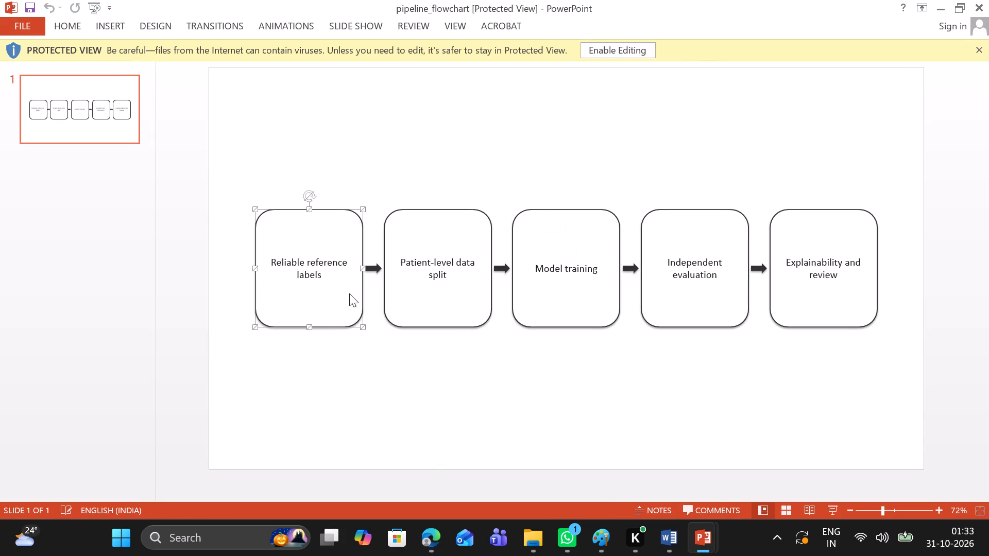
left_click(627, 47)
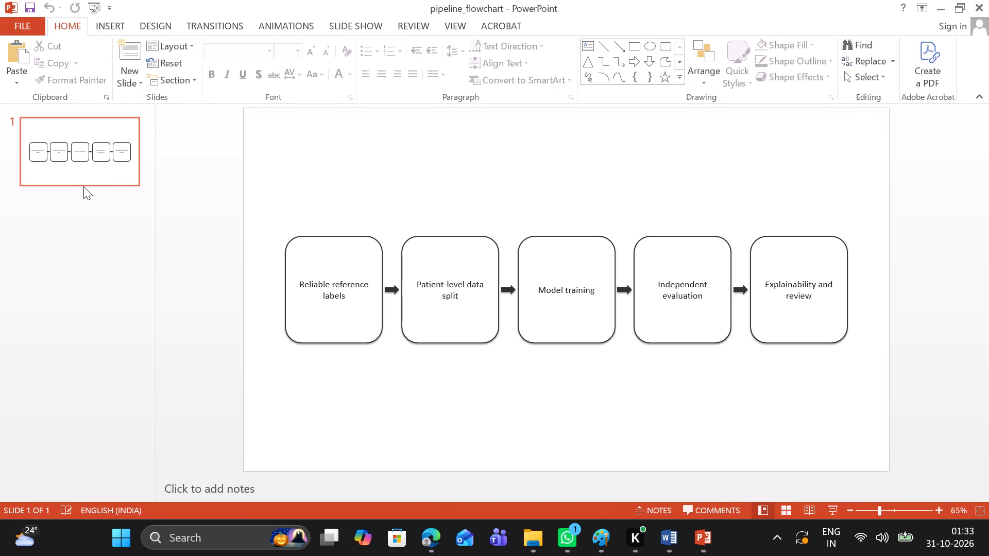
Copy the whole flowchart slide and paste it into the Word report in place of the existing Figure 2.3 picture.
right_click(87, 176)
left_click(106, 199)
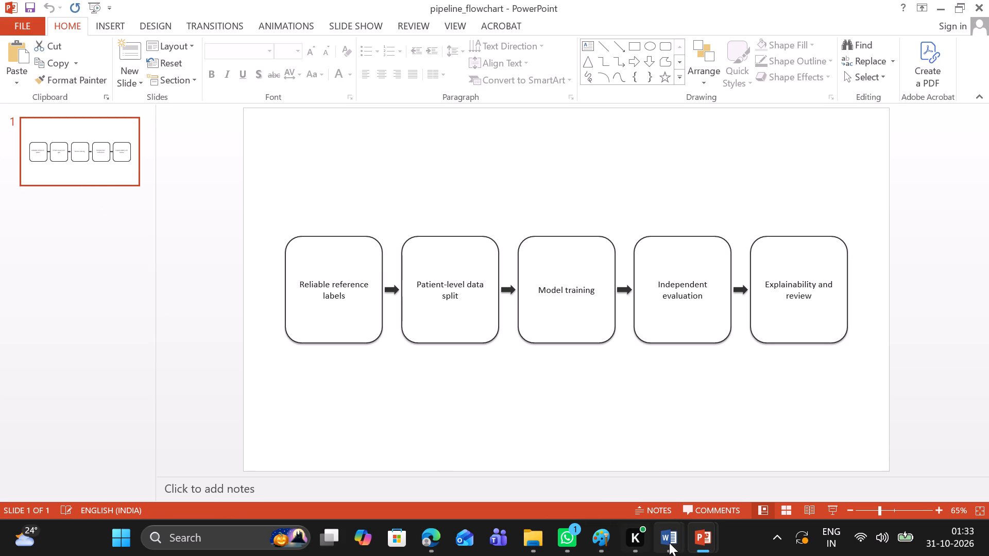
left_click(672, 482)
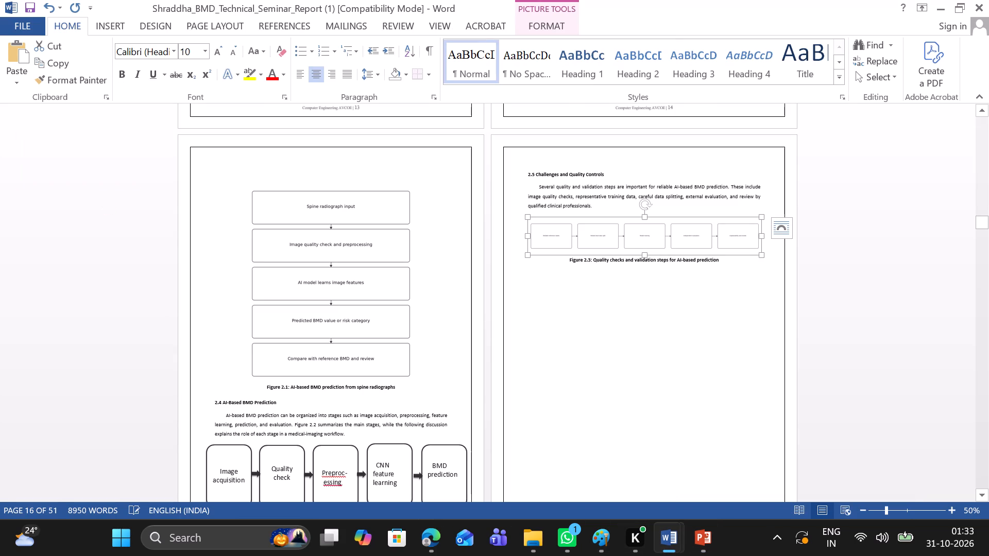
key("BackSpace")
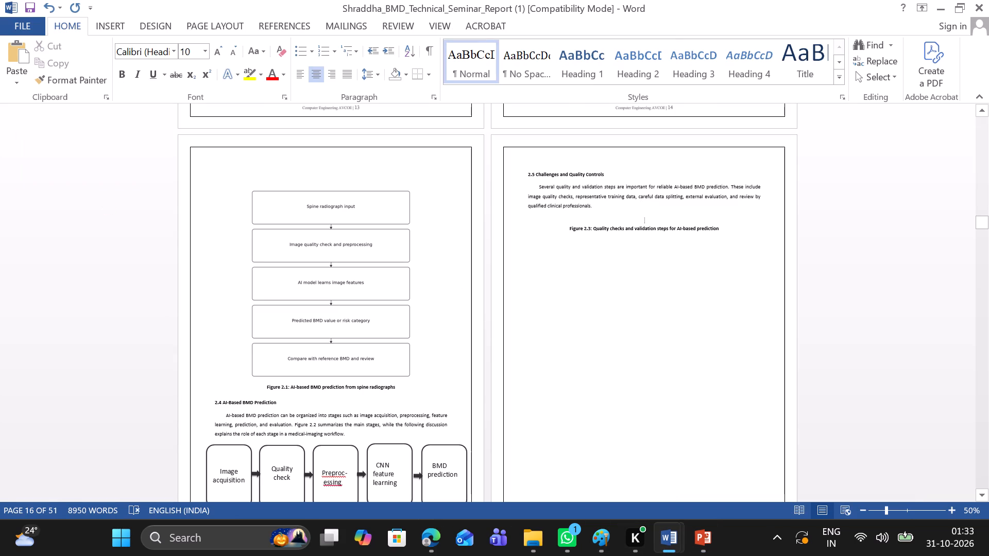
key("ctrl+v")
Check the pasted slide picture against the Figure 2.2 workflow and delete it from above the Figure 2.3 caption.
scroll(591, 272, "up", 6, "ctrl")
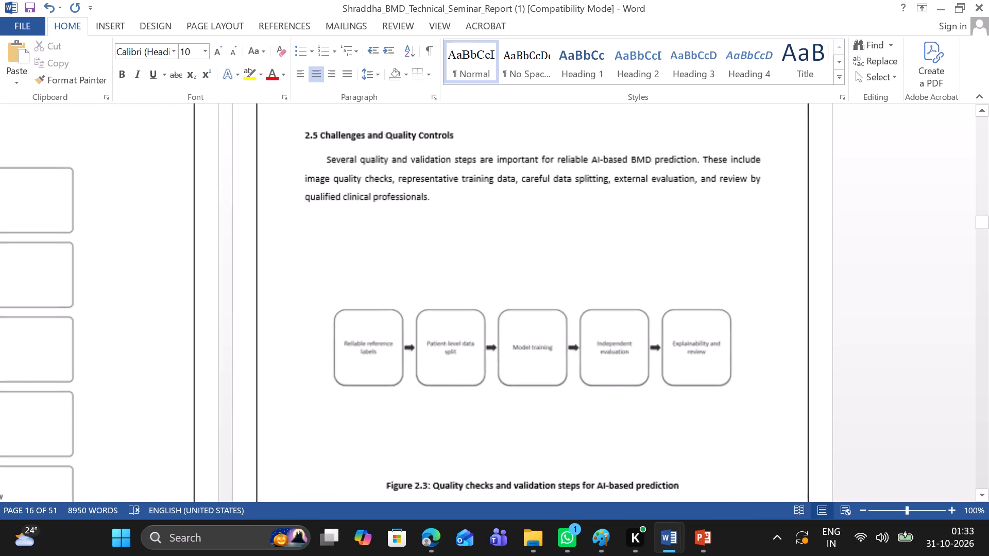
left_click(554, 331)
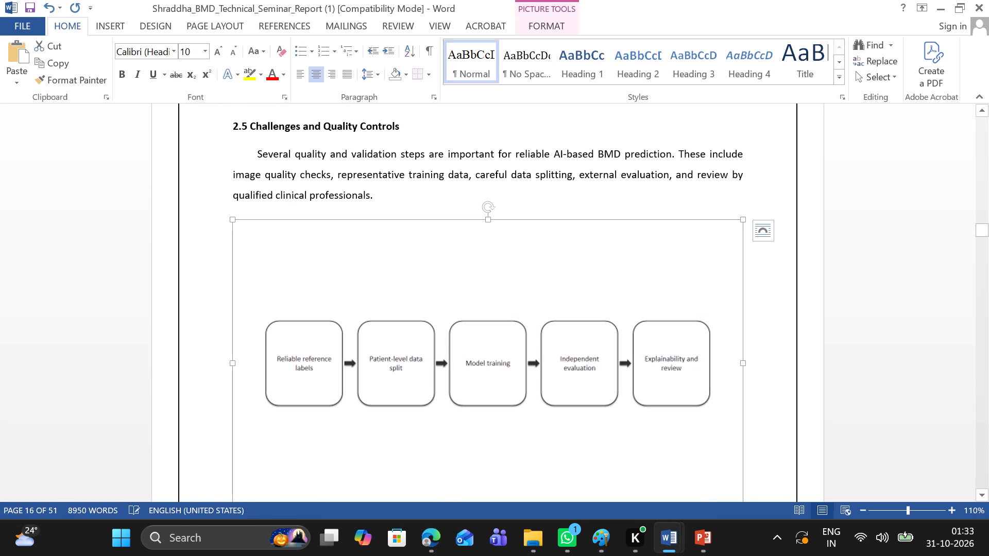
left_click(559, 321)
triple_click(559, 321)
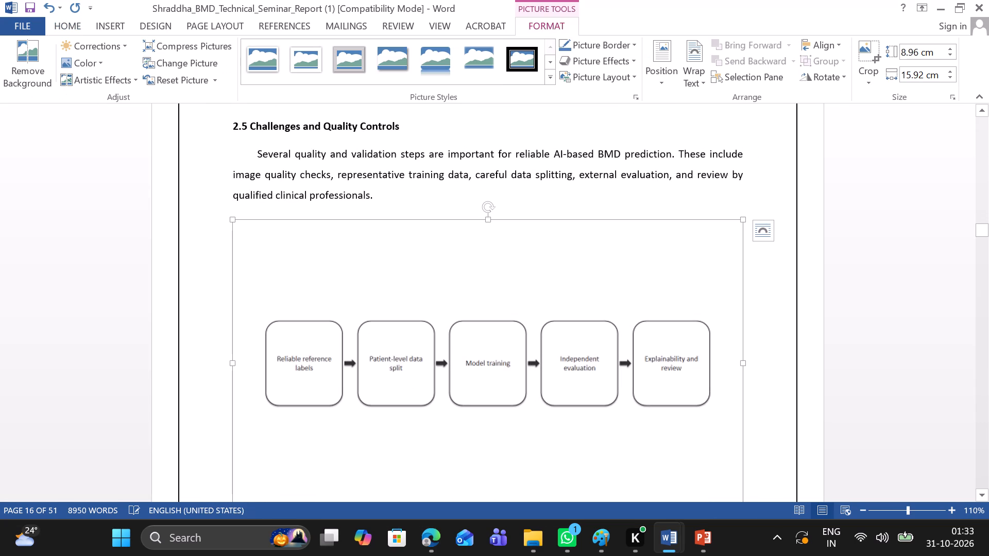
scroll(558, 405, "down", 2)
scroll(558, 405, "down", 4, "ctrl")
scroll(558, 405, "up", 1)
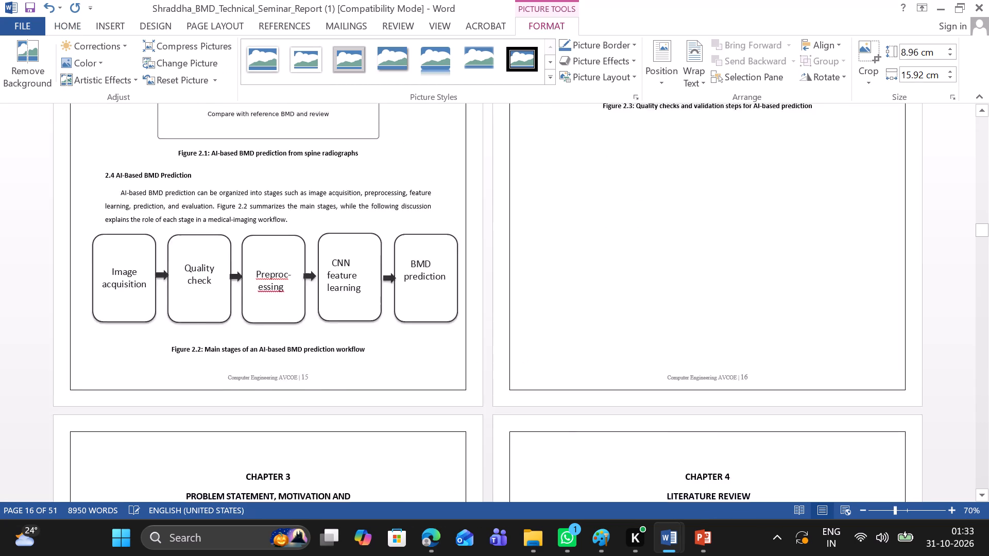
scroll(558, 405, "up", 1)
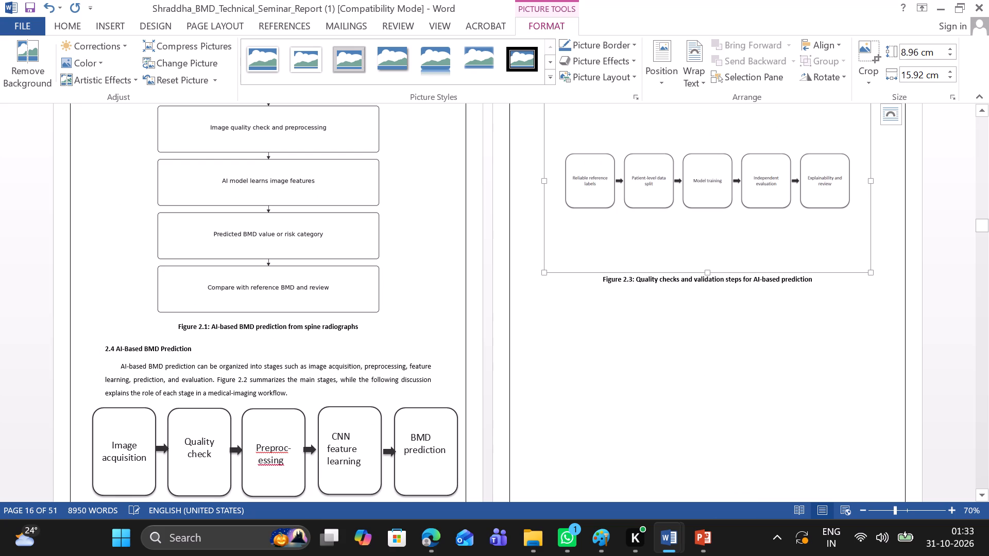
scroll(663, 211, "up", 1)
scroll(663, 211, "up", 5, "ctrl")
scroll(663, 211, "down", 5, "ctrl")
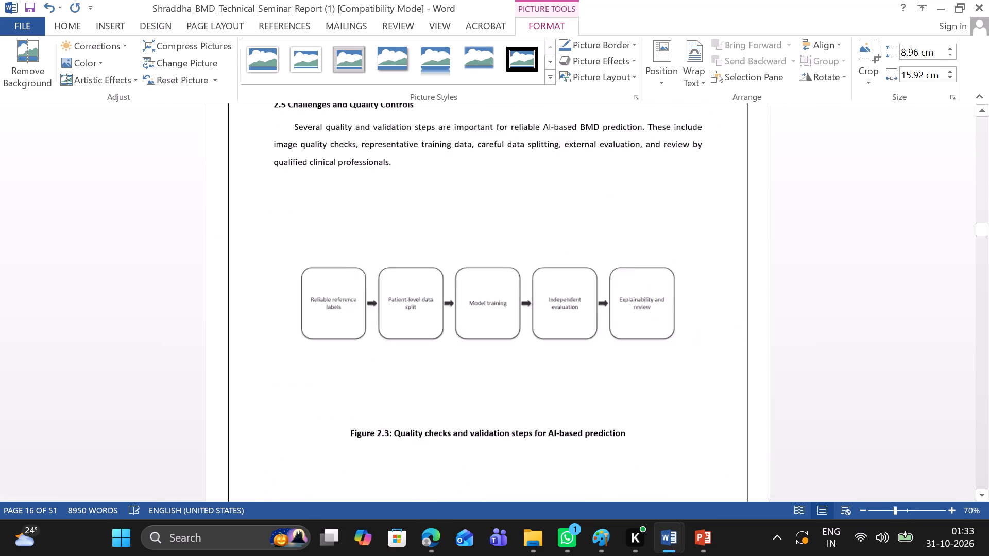
scroll(663, 211, "down", 1, "ctrl")
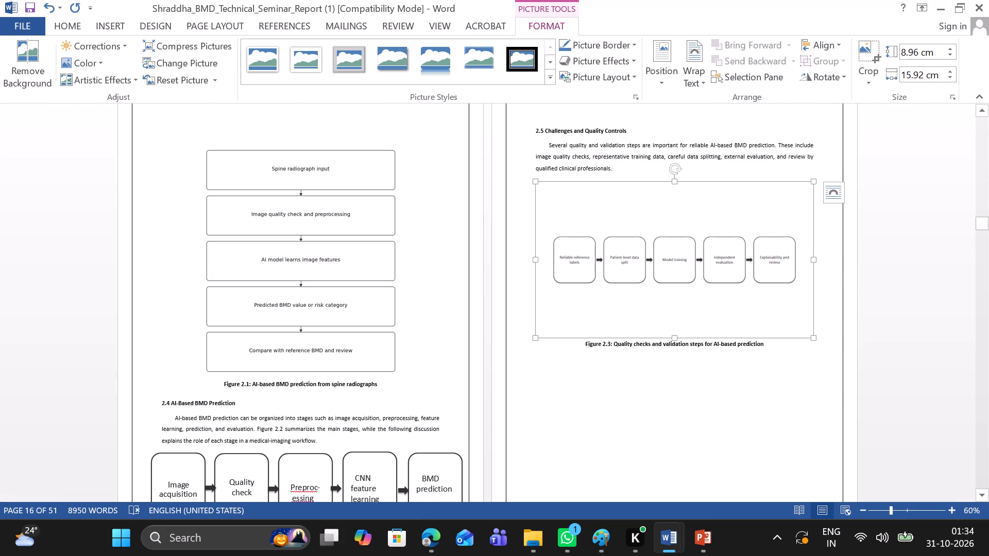
key("BackSpace")
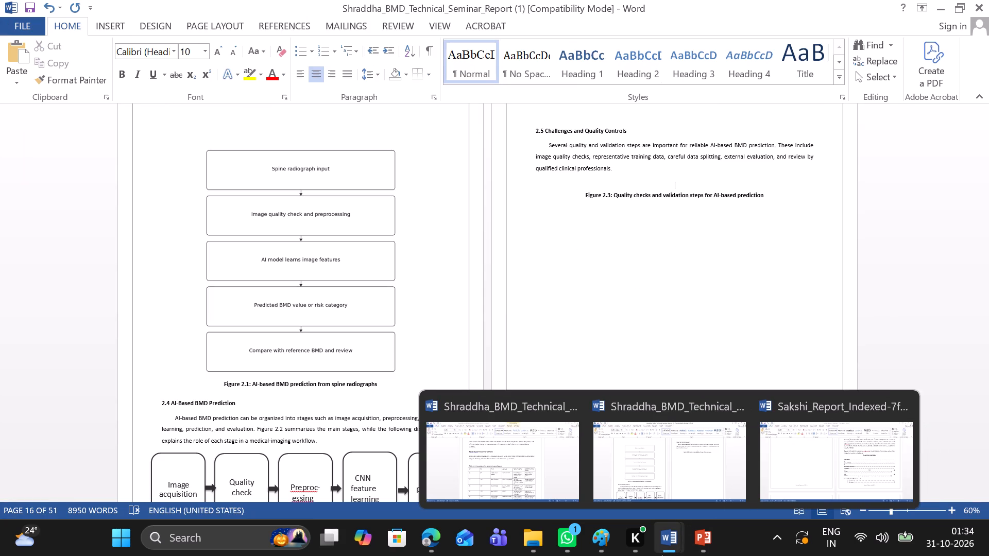
Copy the "Reliable reference labels" box from pipeline_flowchart in PowerPoint and paste it into the Word report below the section 2.5 text.
left_click(806, 466)
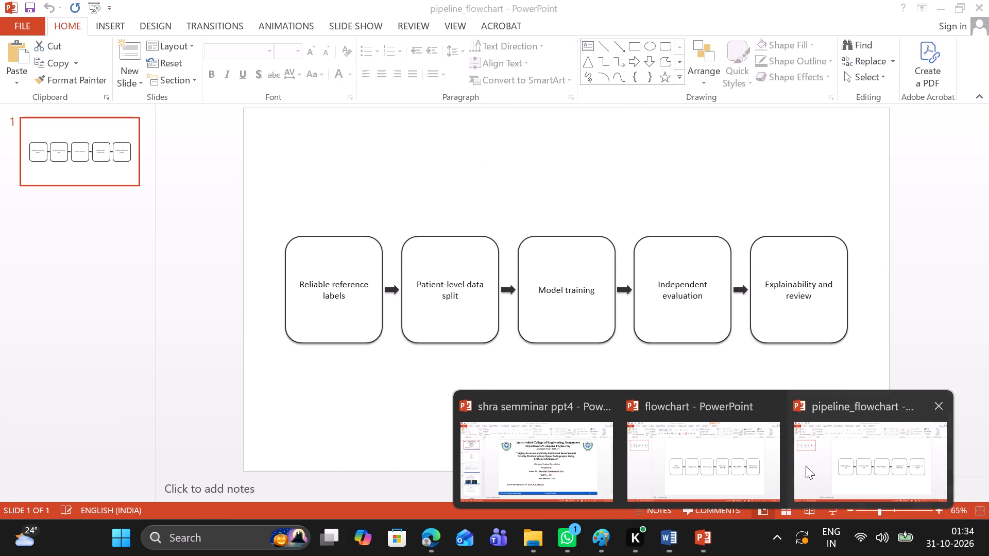
right_click(351, 310)
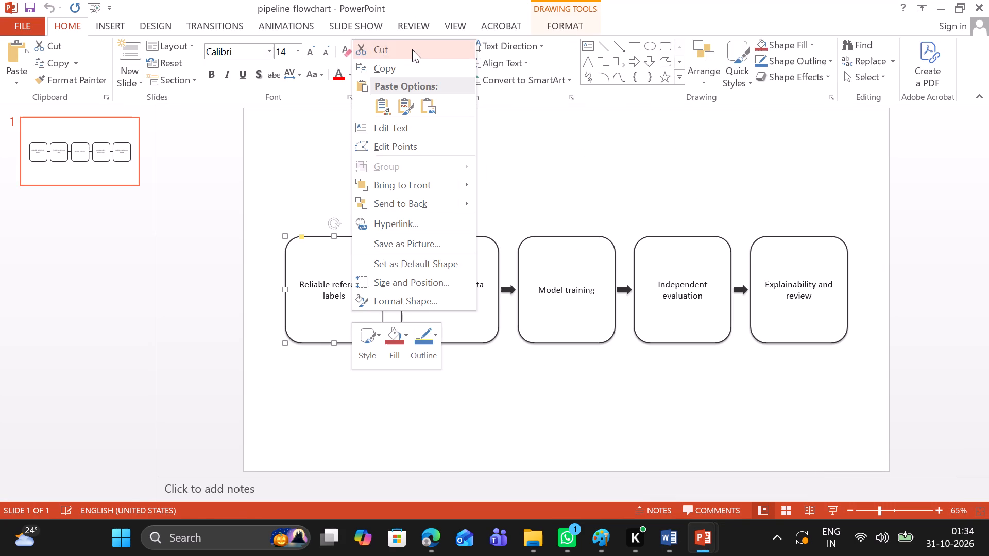
left_click(402, 67)
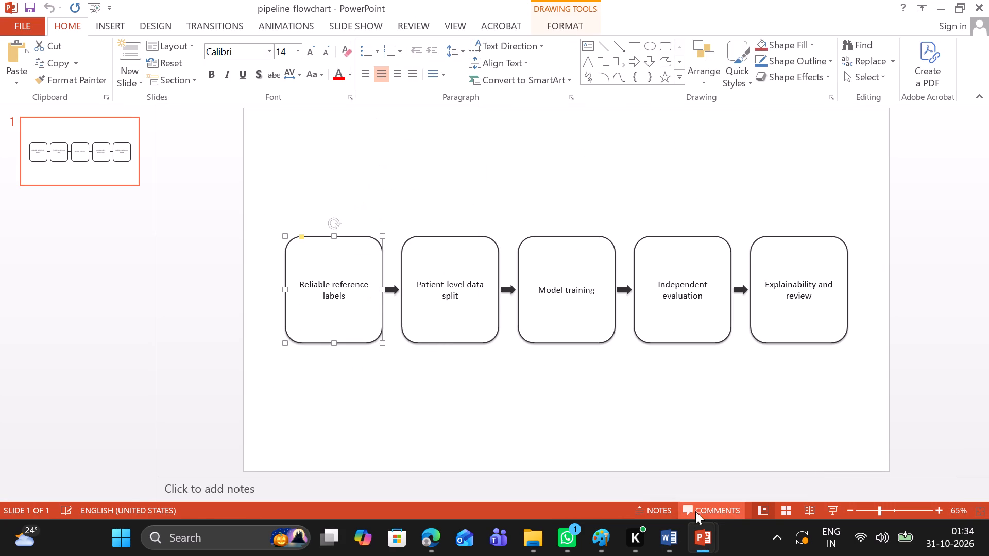
left_click(712, 469)
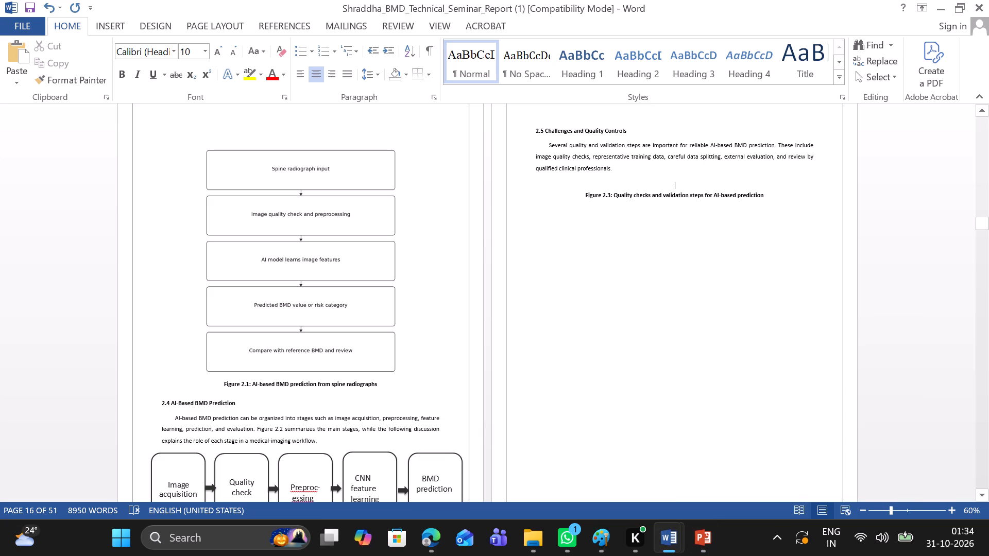
key("ctrl+v")
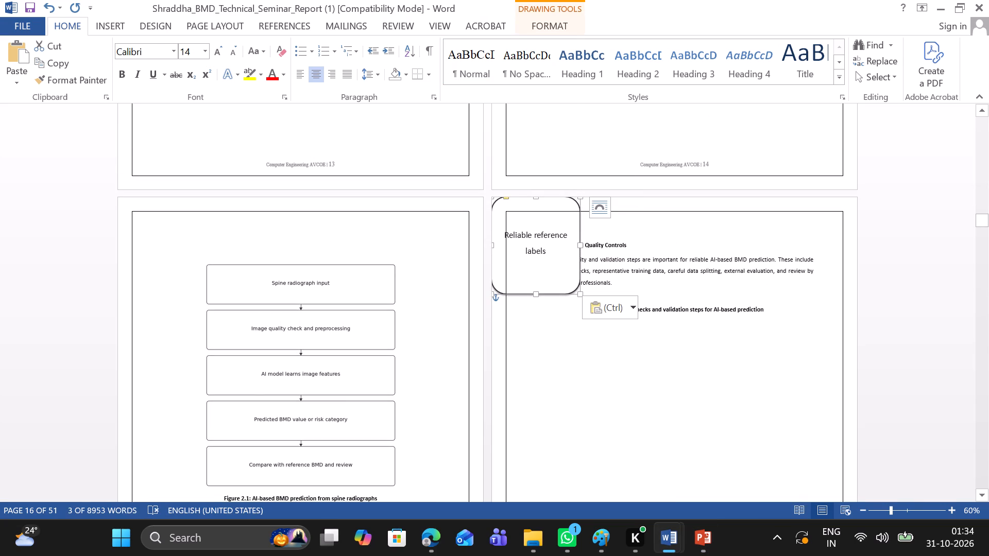
left_click_drag(554, 289, 589, 367)
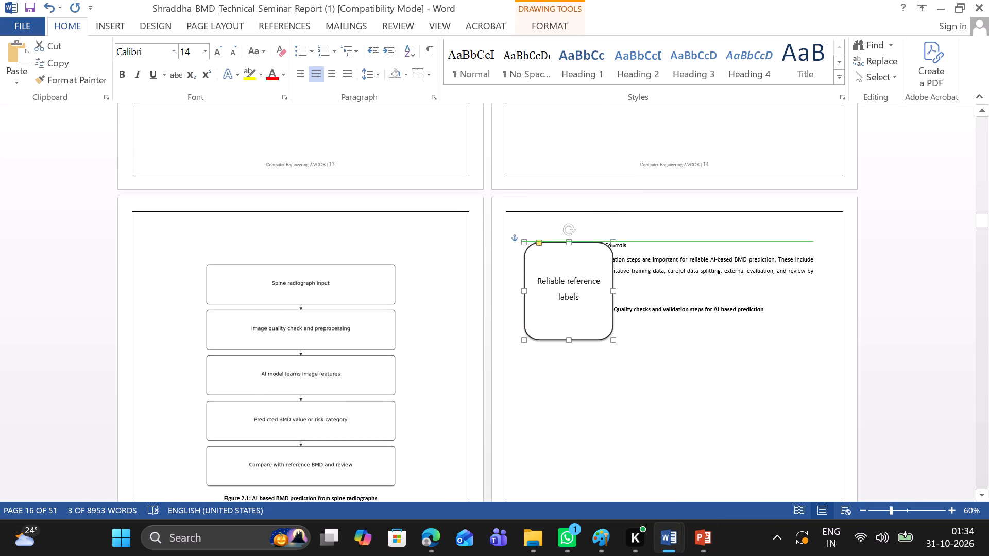
left_click_drag(589, 367, 587, 370)
Insert eight blank lines after the section 2.5 paragraph to make room above the Figure 2.3 caption.
left_click(675, 292)
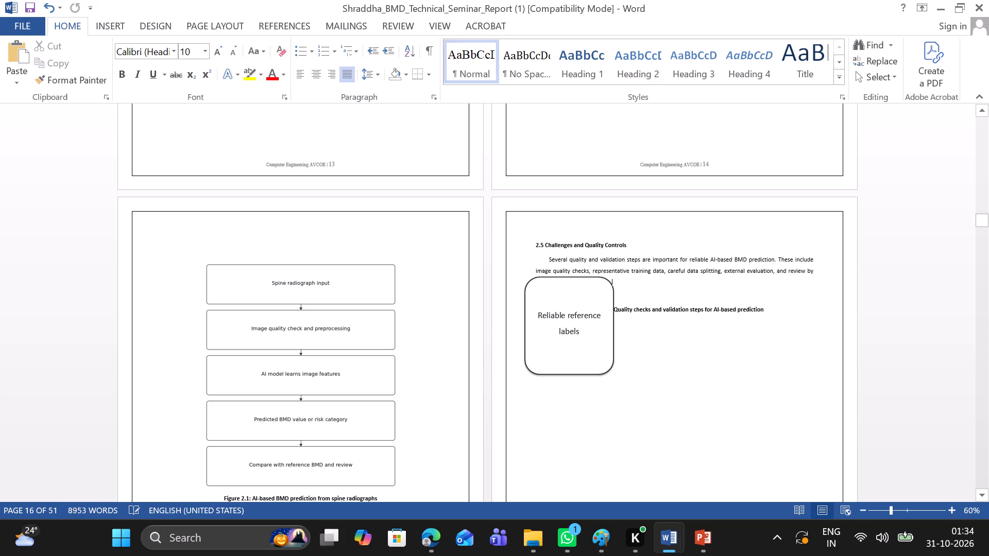
key("Return")
key("Return")
key("Return")
key("Return")
key("Return")
key("Return")
key("Return")
key("Return")
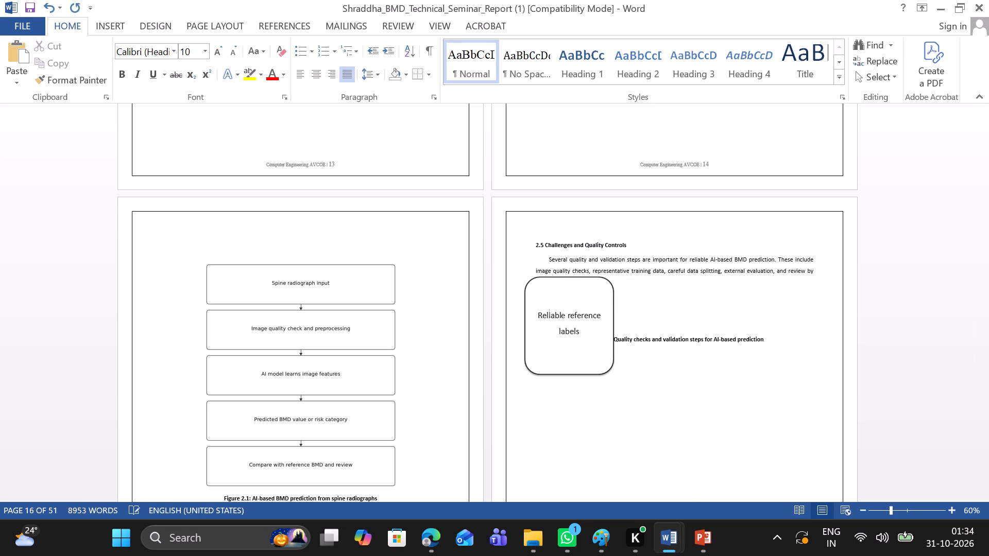
Shrink the "Reliable reference labels" box to a narrow upright shape and place it at the left margin between the paragraph and the caption.
left_click(590, 348)
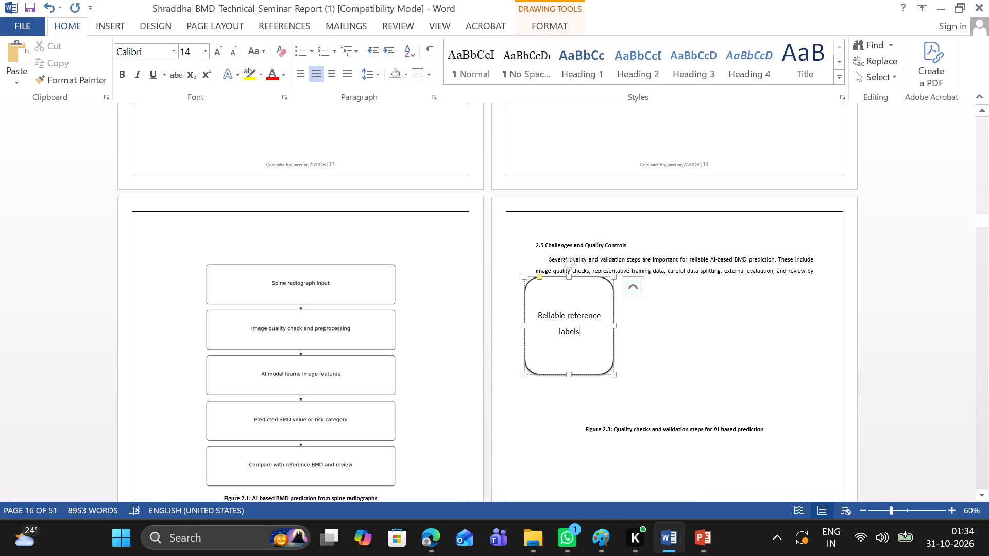
left_click_drag(592, 369, 590, 389)
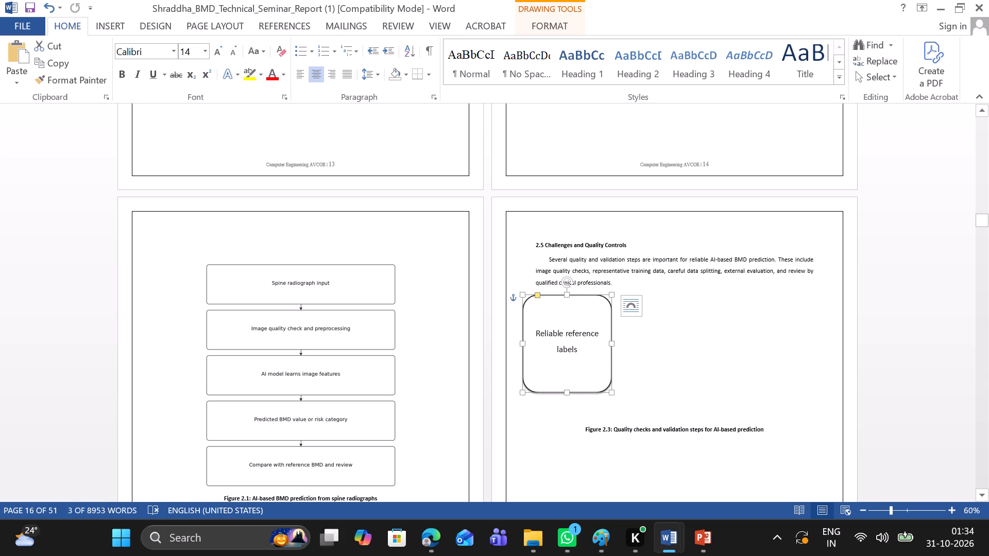
left_click_drag(568, 394, 567, 374)
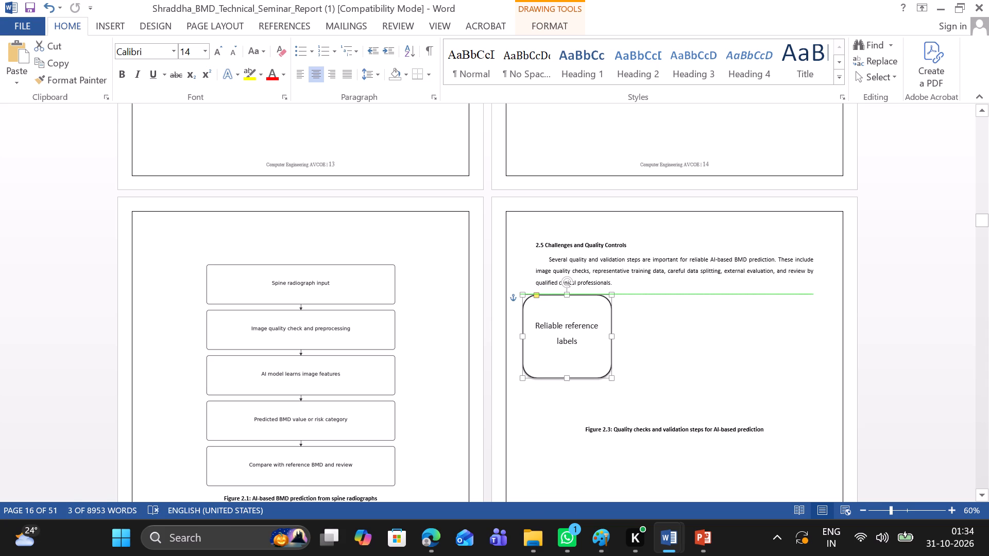
left_click_drag(567, 374, 566, 370)
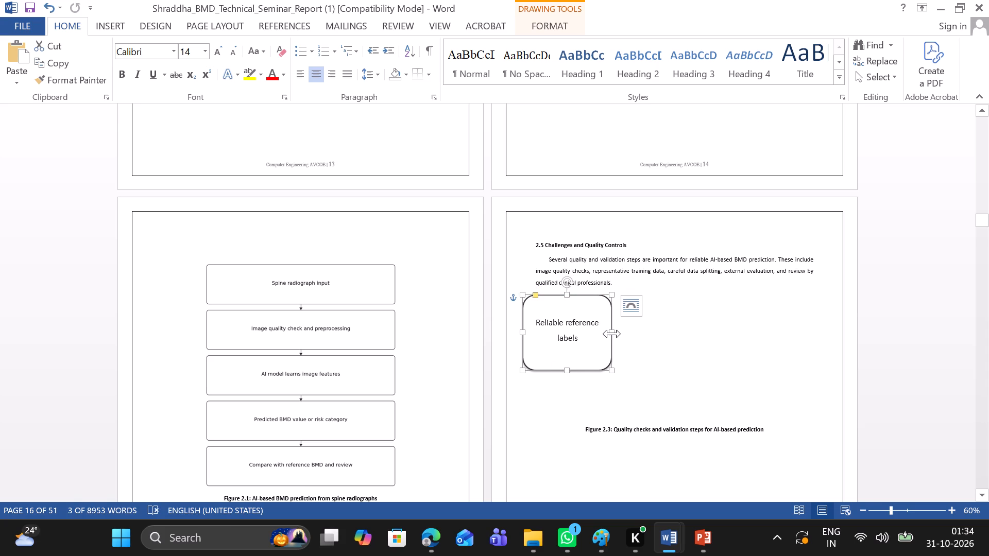
left_click_drag(612, 334, 574, 336)
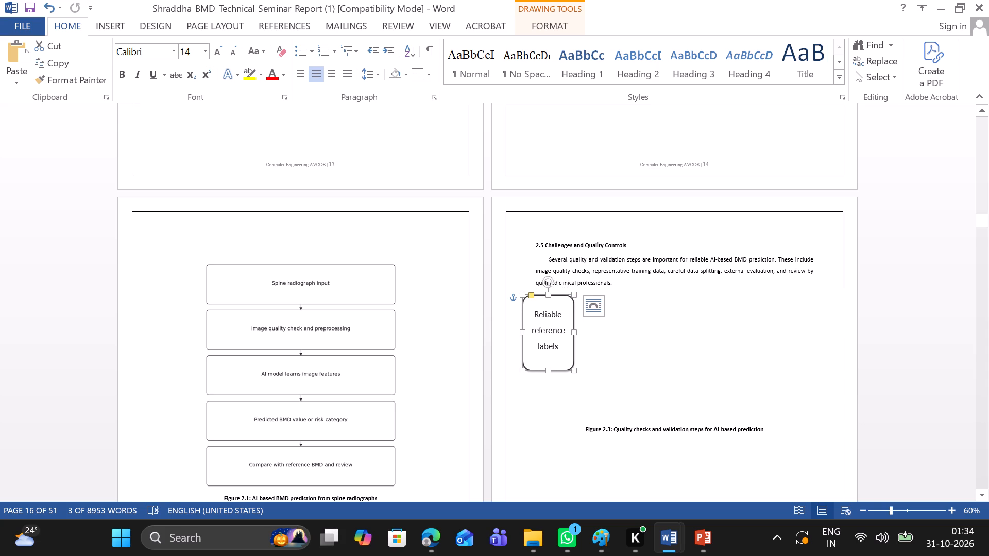
left_click_drag(564, 366, 566, 376)
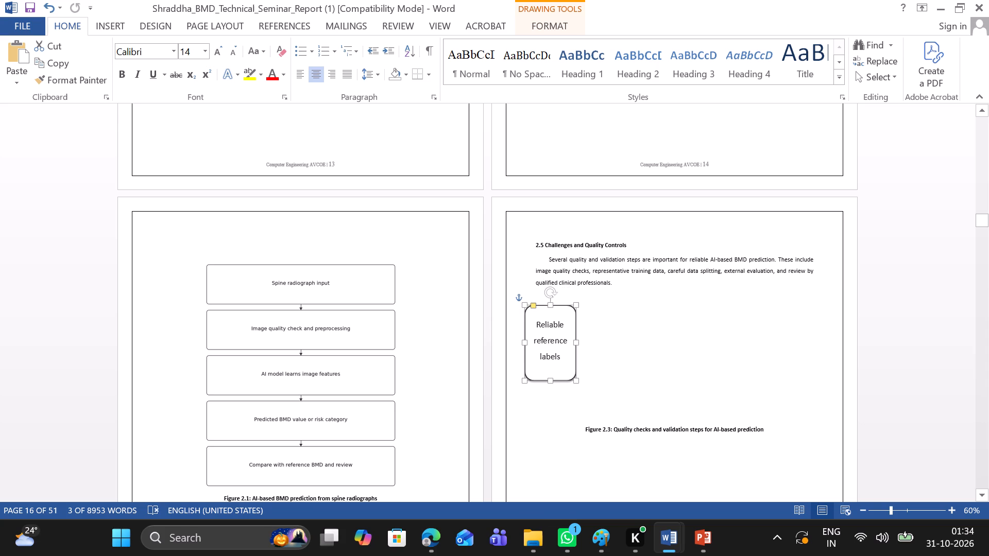
left_click_drag(566, 376, 566, 373)
left_click_drag(566, 373, 567, 378)
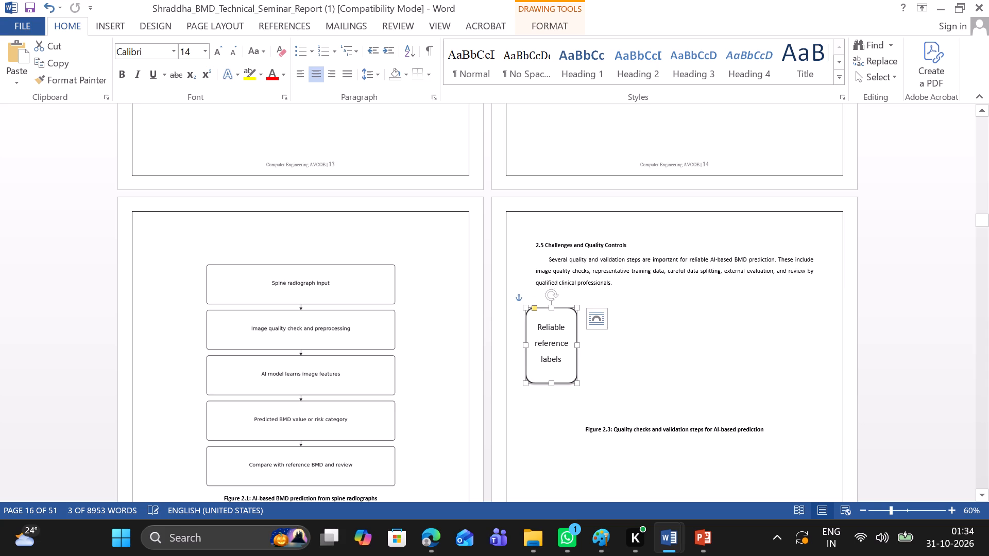
Copy the "Patient-level data split" box from pipeline_flowchart in PowerPoint and paste it above the Figure 2.3 caption in the Word report.
left_click(564, 422)
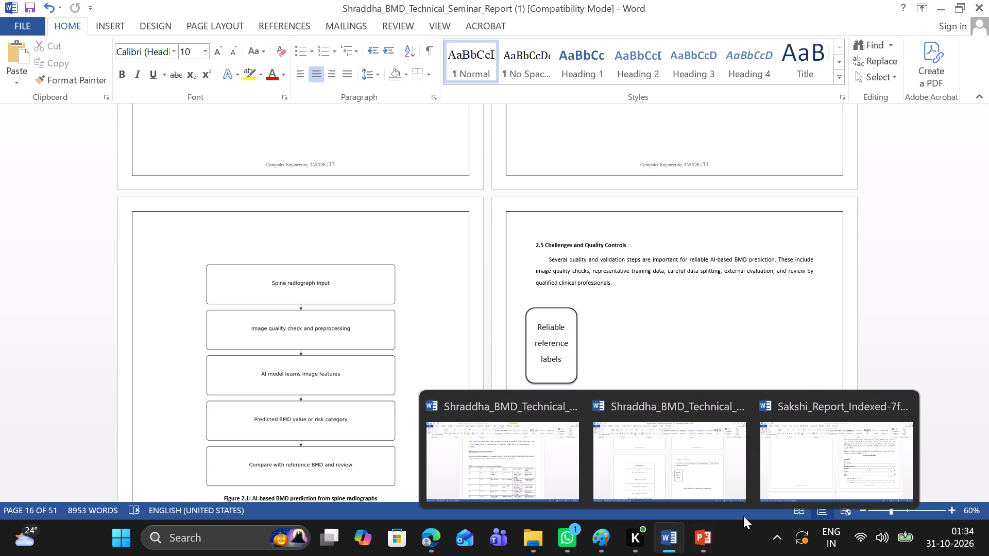
left_click(781, 453)
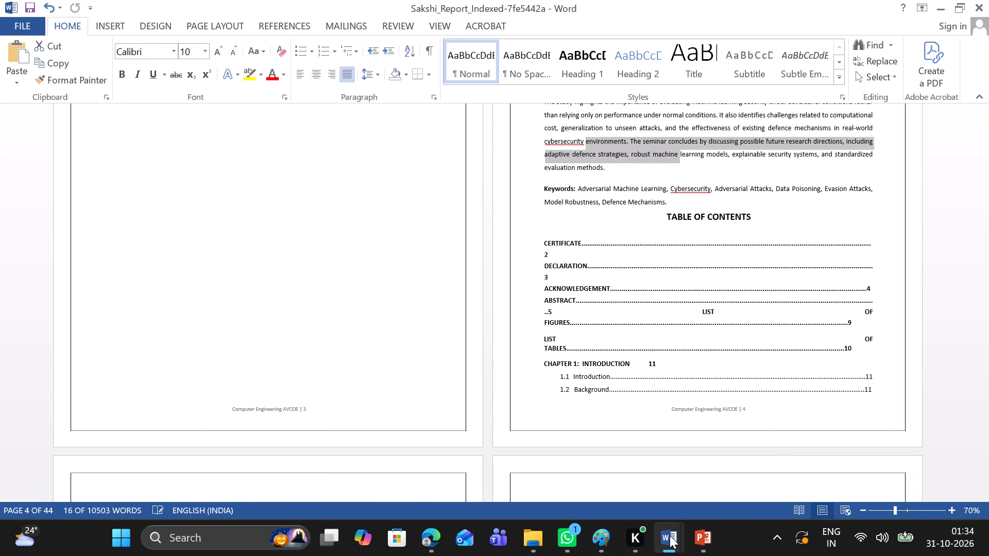
left_click(669, 476)
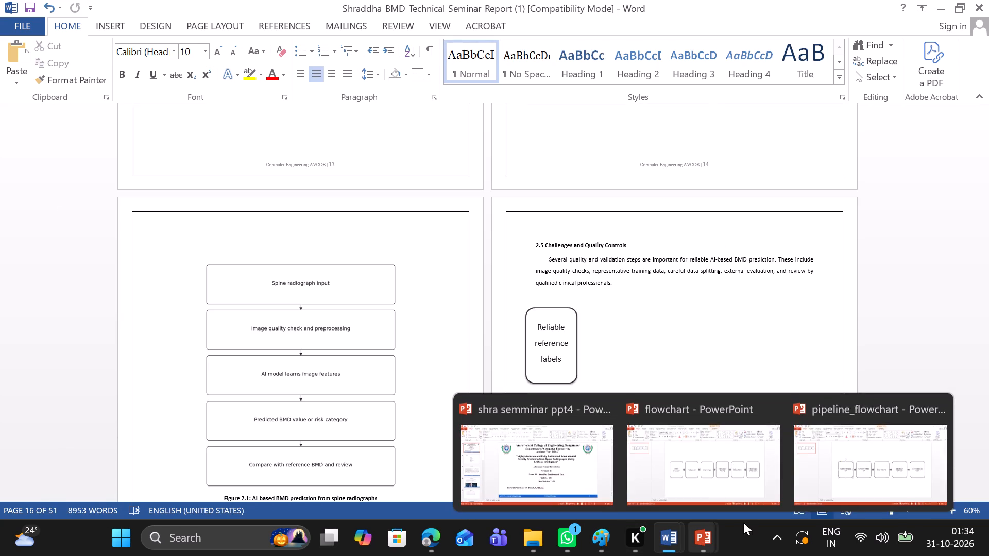
left_click(798, 482)
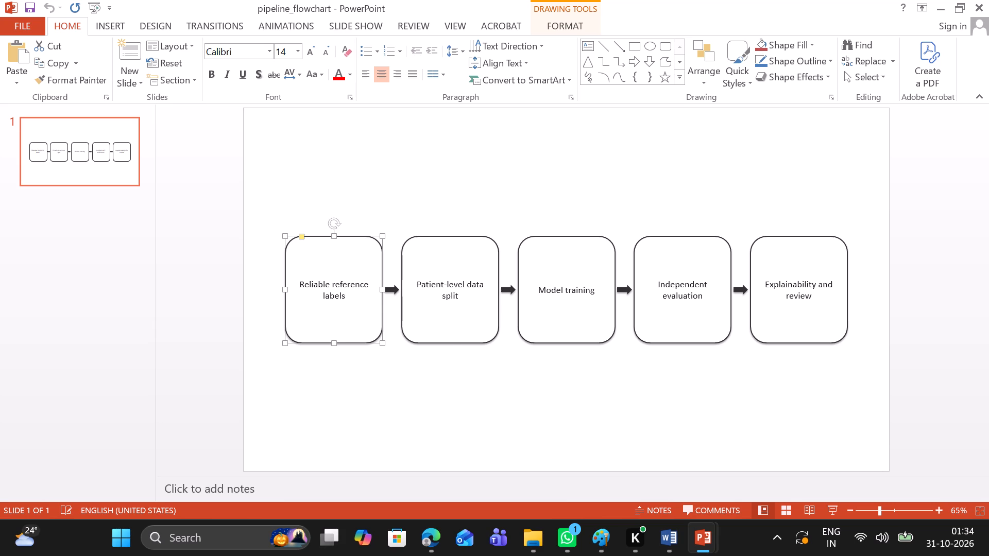
left_click(484, 335)
right_click(484, 335)
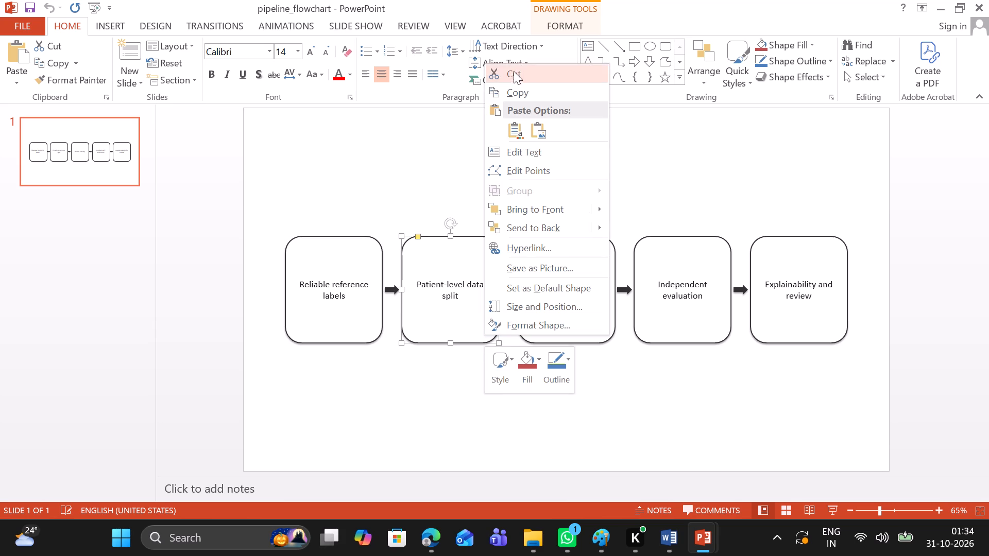
left_click(512, 91)
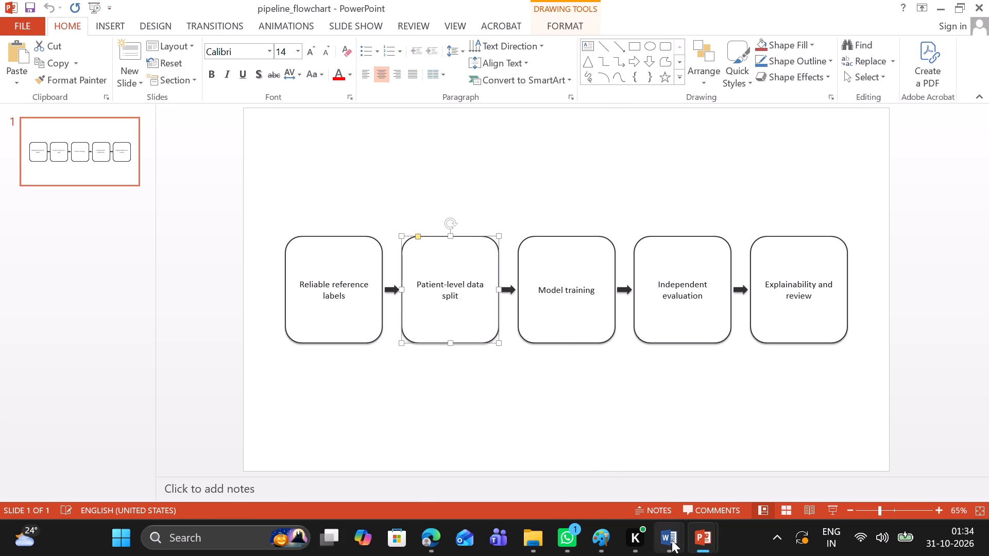
left_click(695, 472)
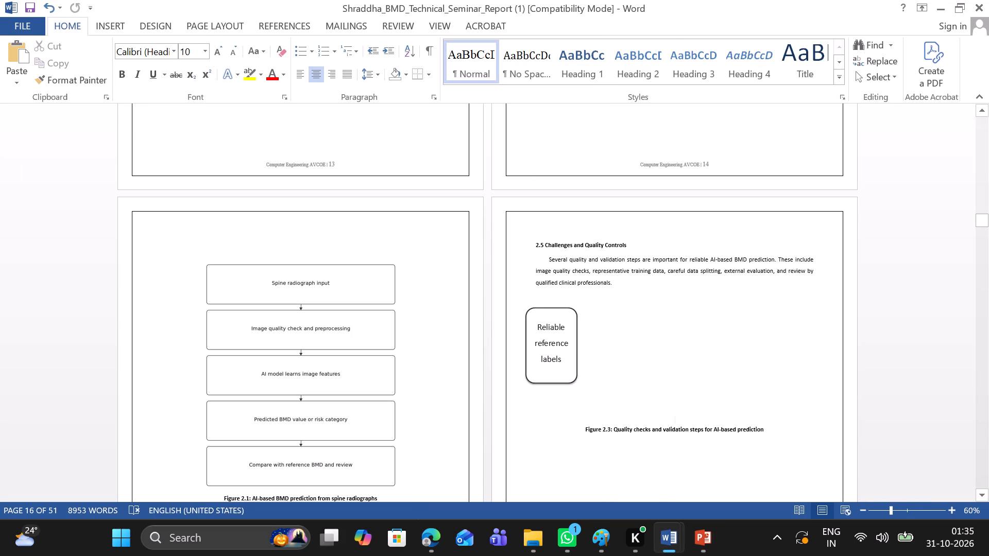
key("ctrl+v")
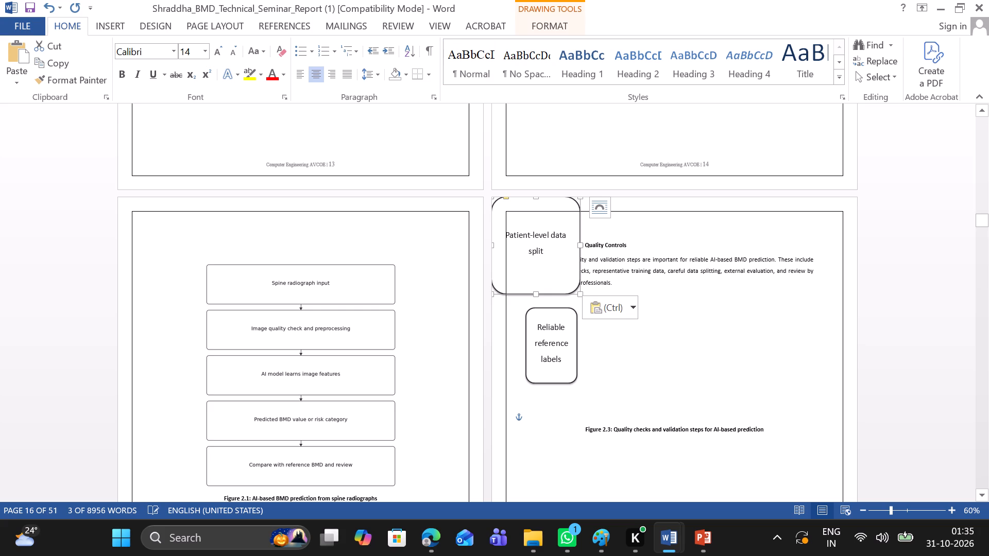
Move the "Patient-level data split" box to the right of the "Reliable reference labels" box, matching its size and aligning it in the row.
left_click(563, 277)
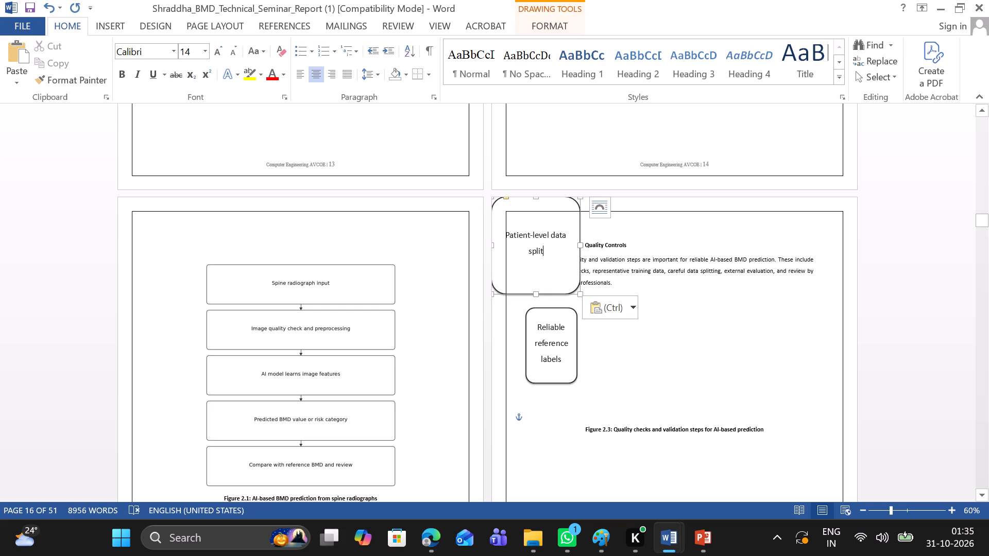
left_click_drag(563, 285, 685, 374)
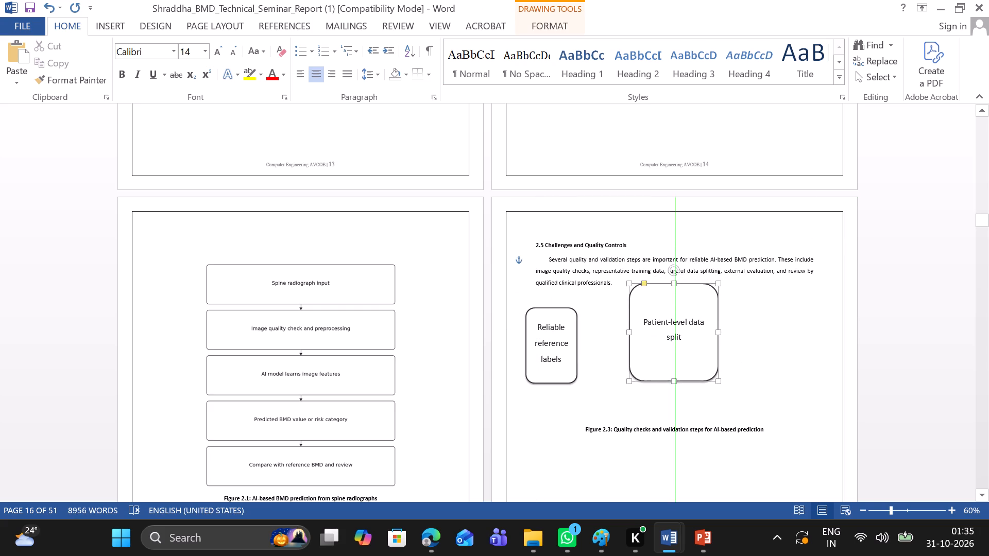
left_click_drag(685, 374, 677, 383)
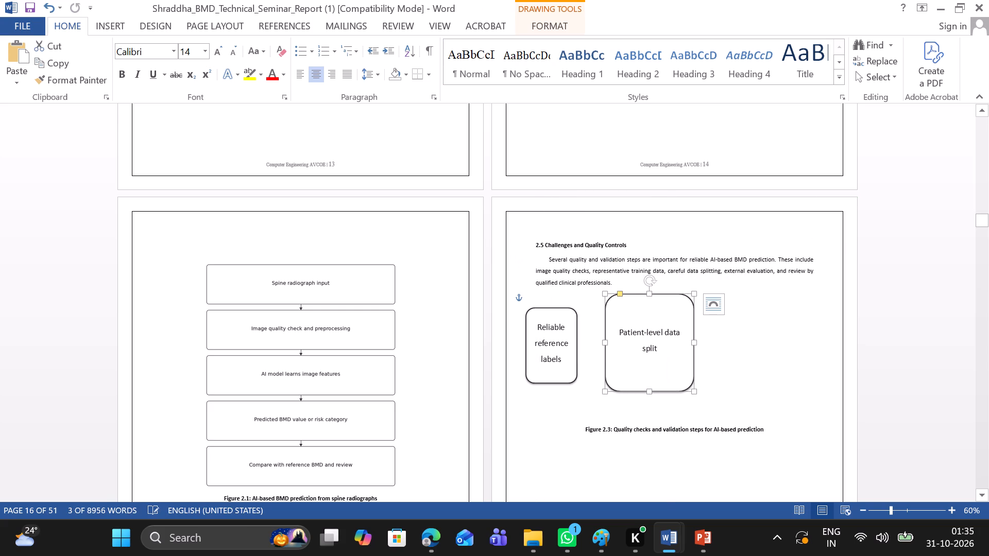
left_click_drag(649, 392, 645, 367)
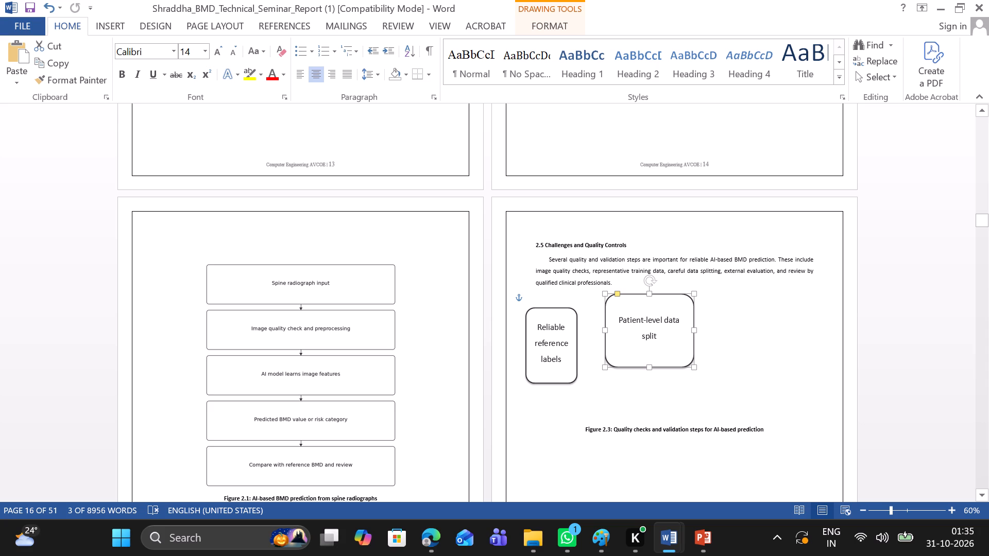
left_click_drag(692, 331, 664, 338)
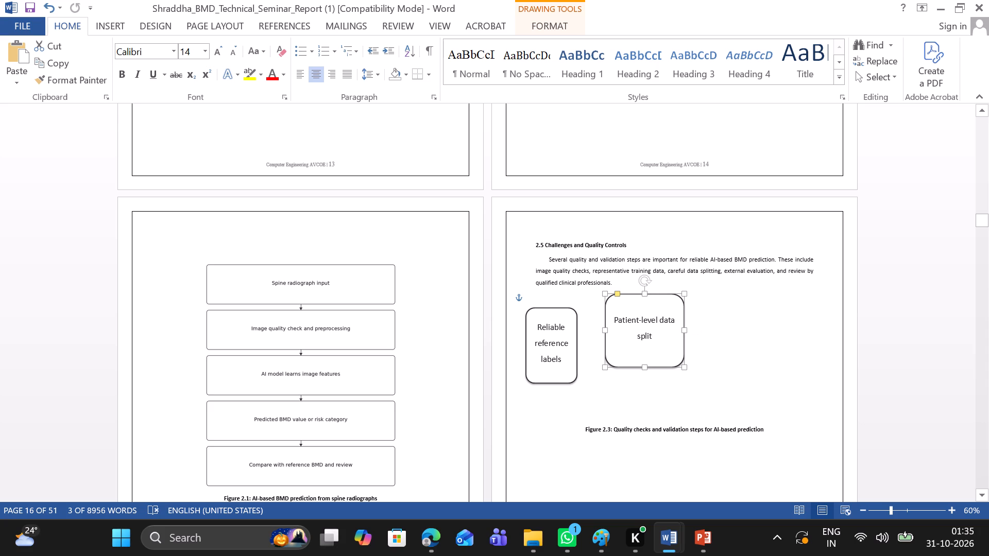
left_click_drag(664, 338, 654, 338)
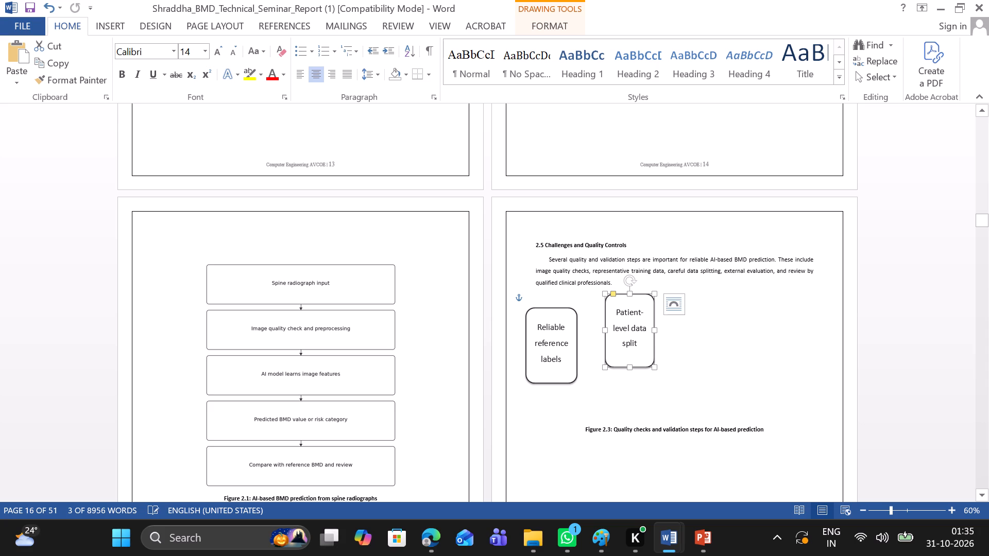
left_click_drag(644, 362, 642, 378)
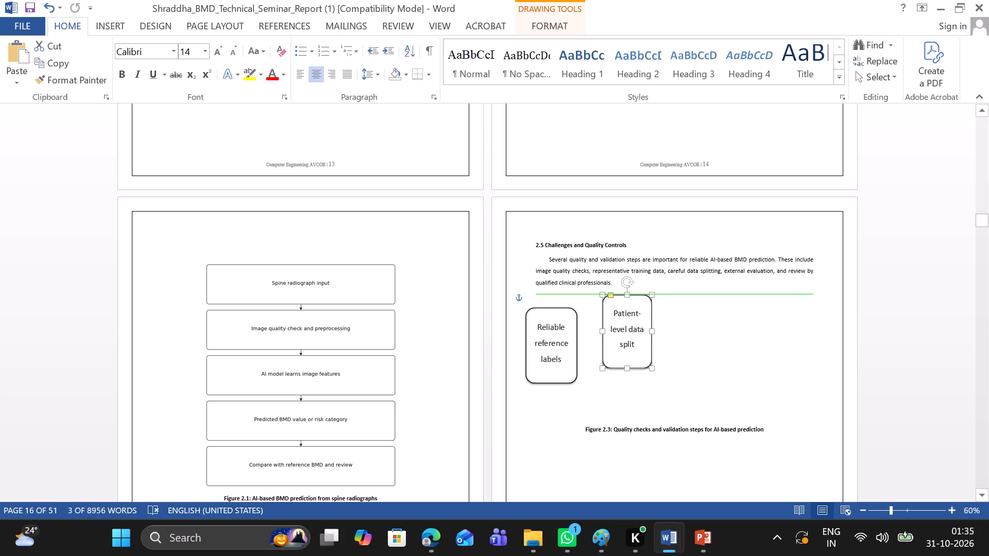
left_click_drag(642, 378, 642, 382)
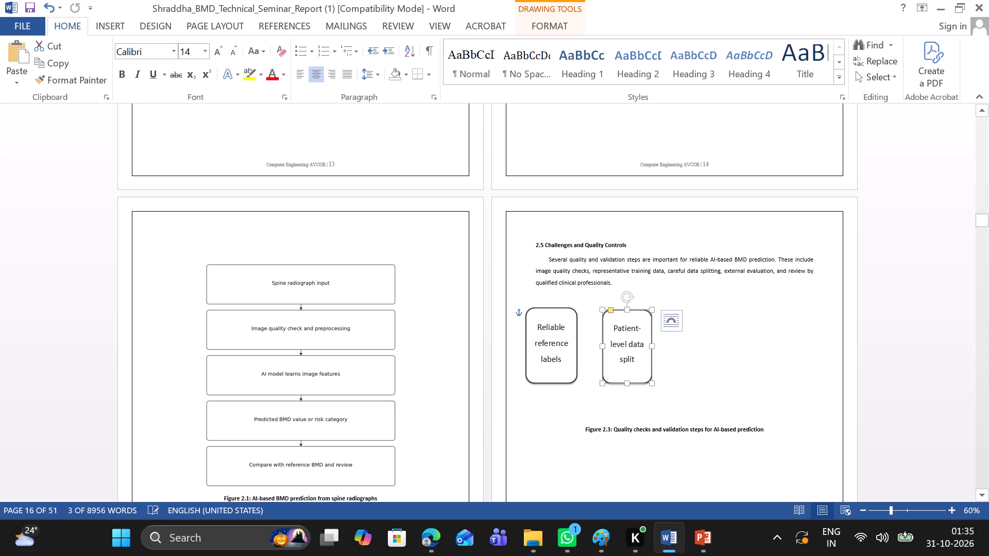
left_click(717, 352)
left_click(627, 379)
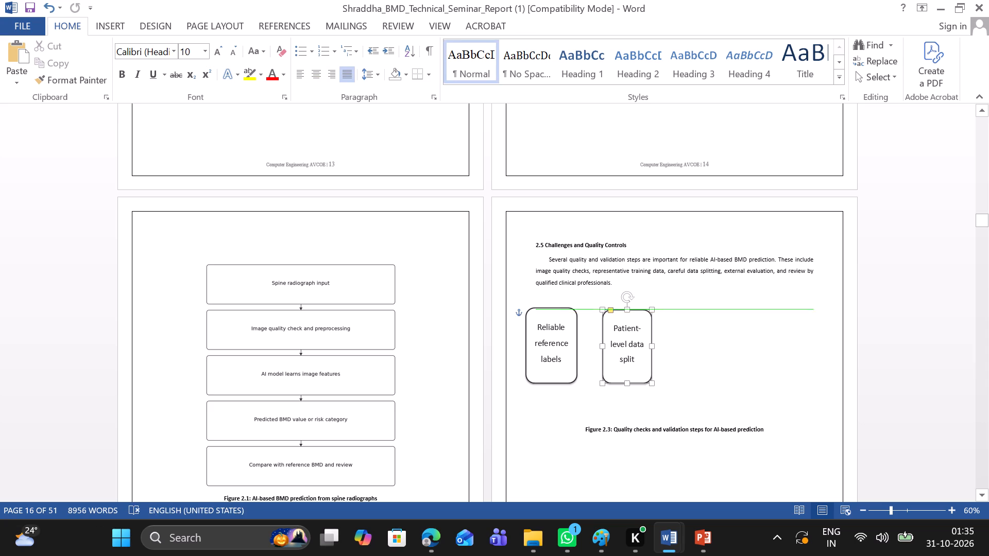
left_click(653, 346)
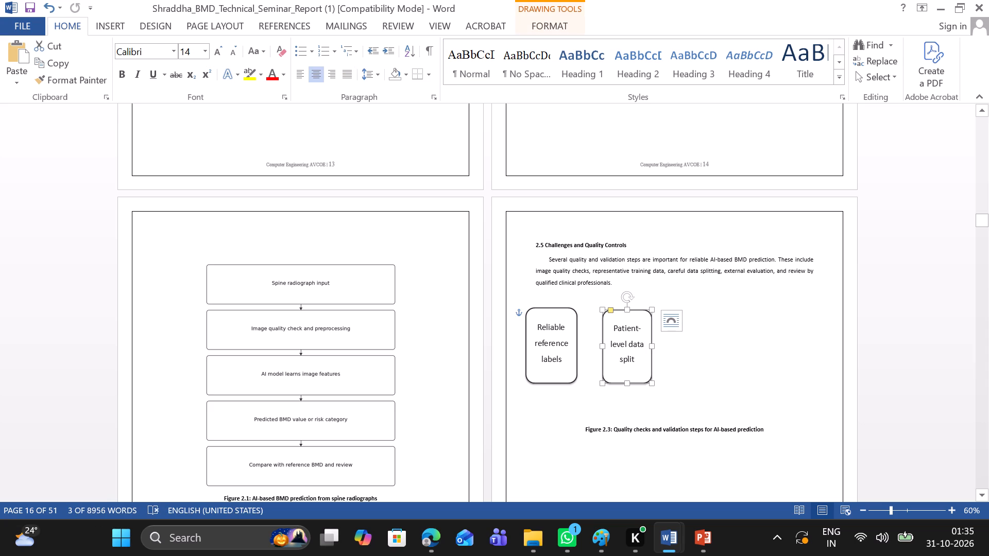
left_click(629, 312)
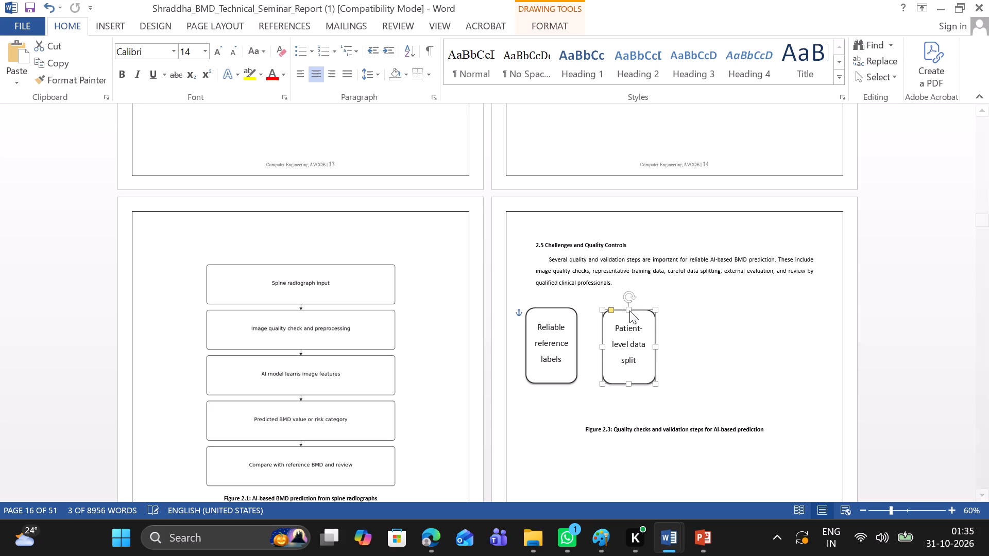
left_click(654, 345)
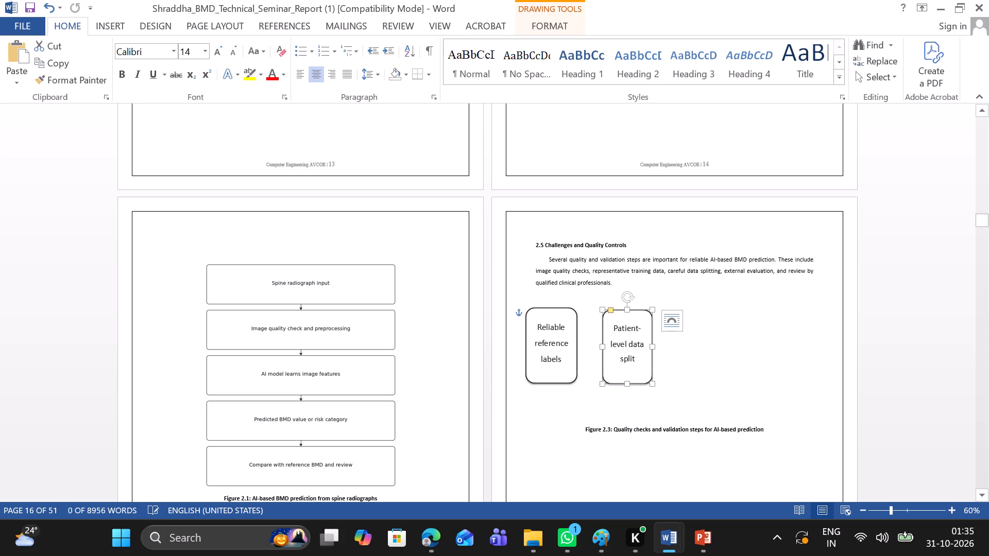
Move the "Patient-level data split" box closer to the "Reliable reference labels" box and adjust its bottom edge to match that box's height.
left_click(627, 381)
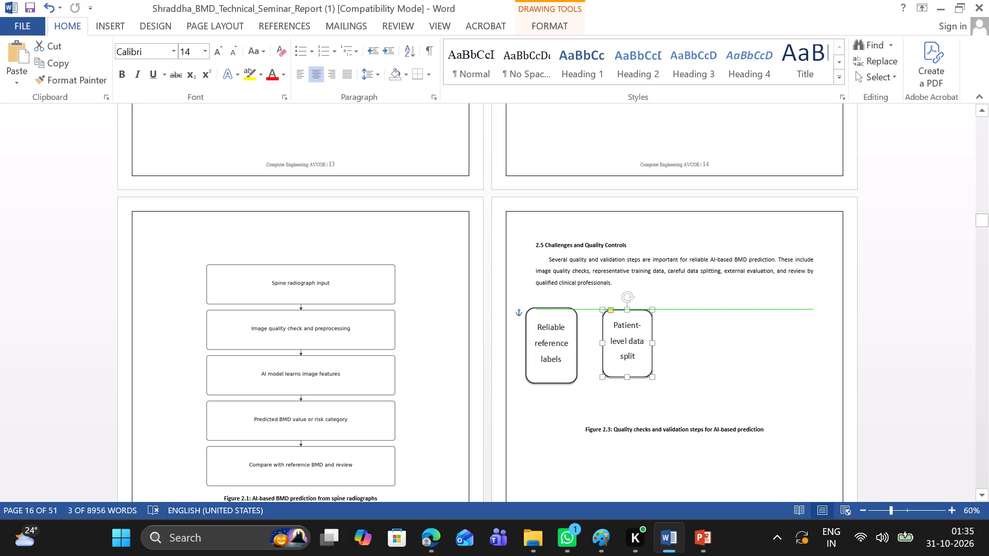
left_click(626, 391)
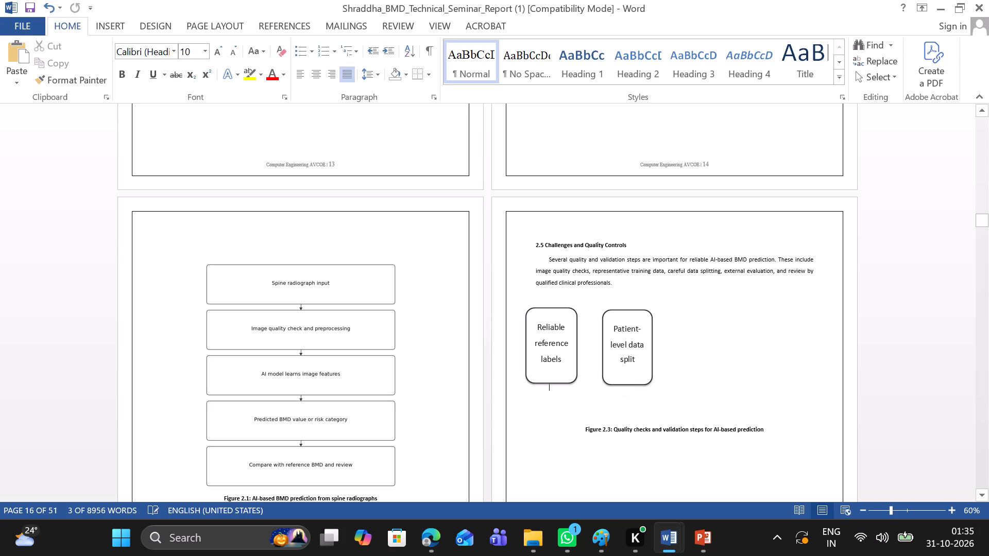
left_click(627, 312)
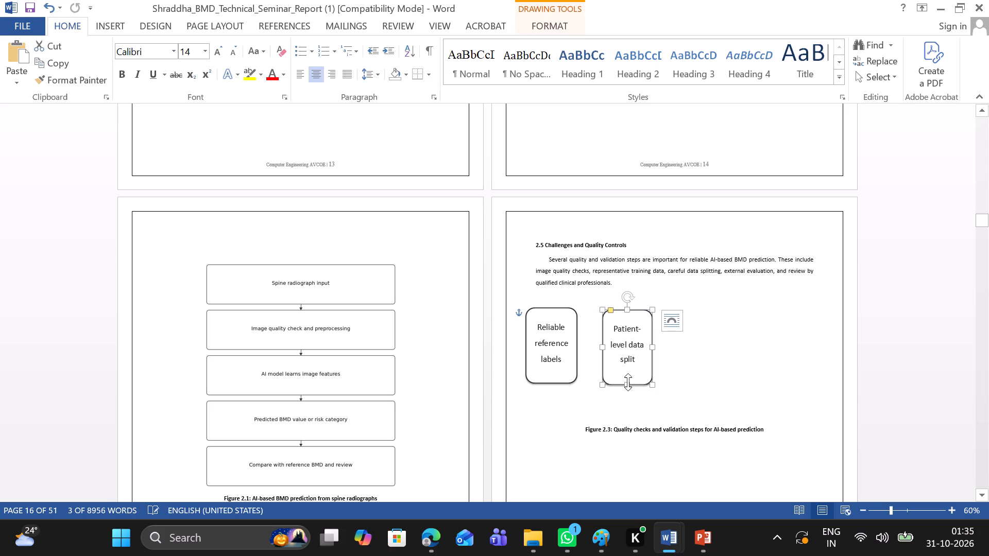
left_click_drag(628, 385, 625, 380)
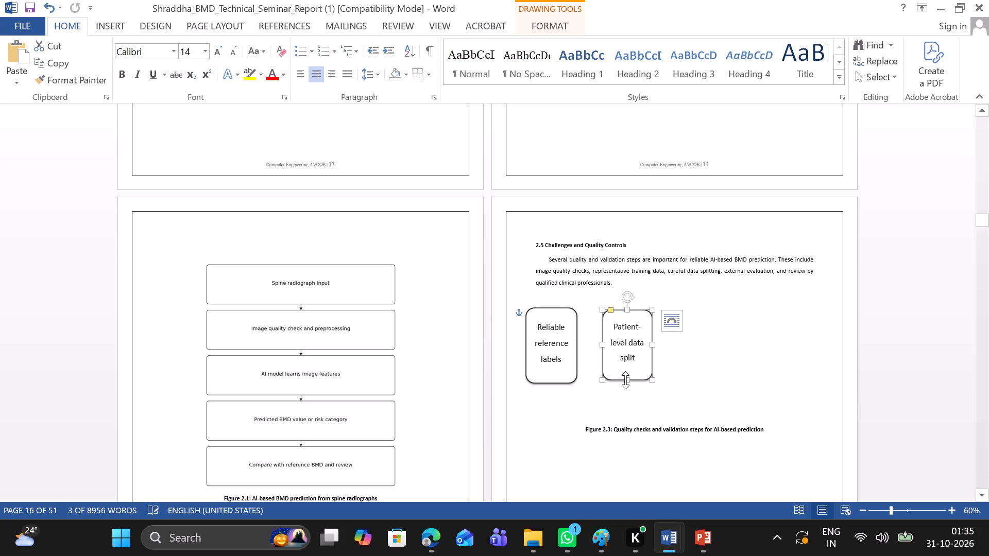
left_click_drag(625, 379, 625, 384)
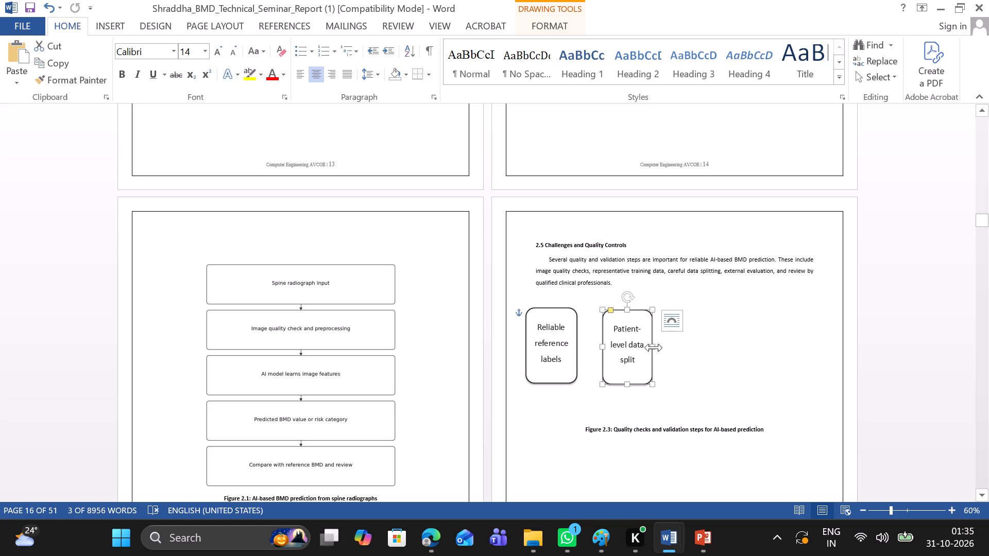
left_click(673, 358)
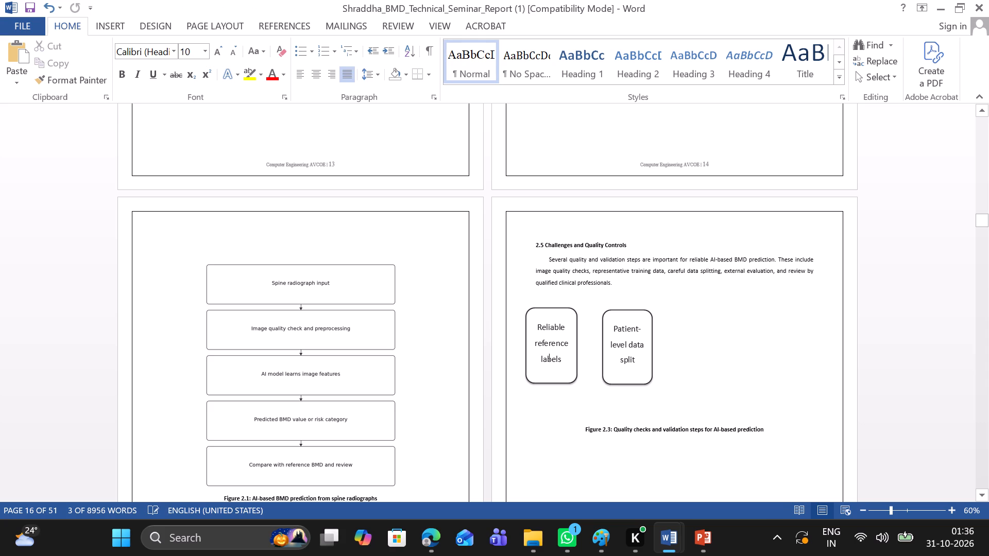
left_click(606, 320)
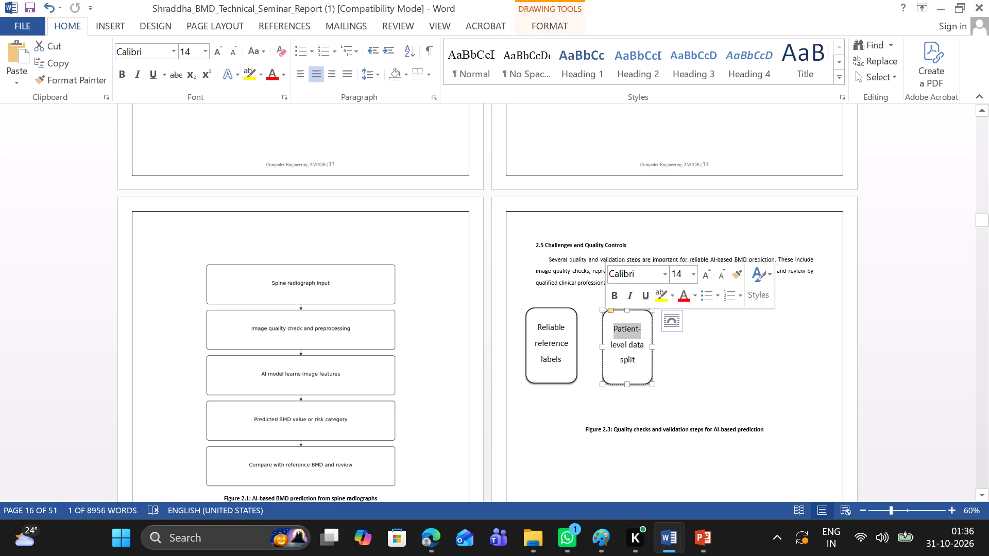
left_click_drag(606, 313, 595, 308)
left_click(659, 351)
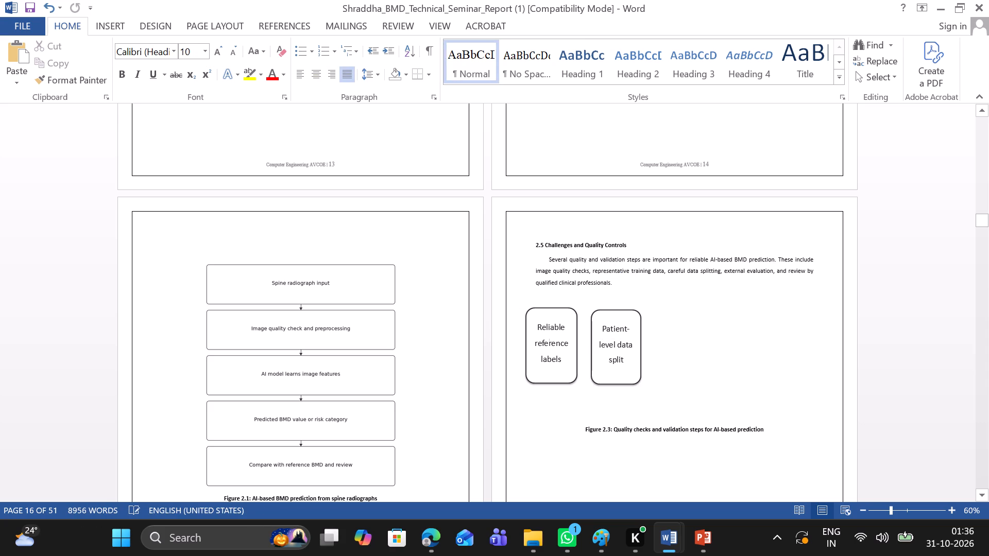
left_click(620, 378)
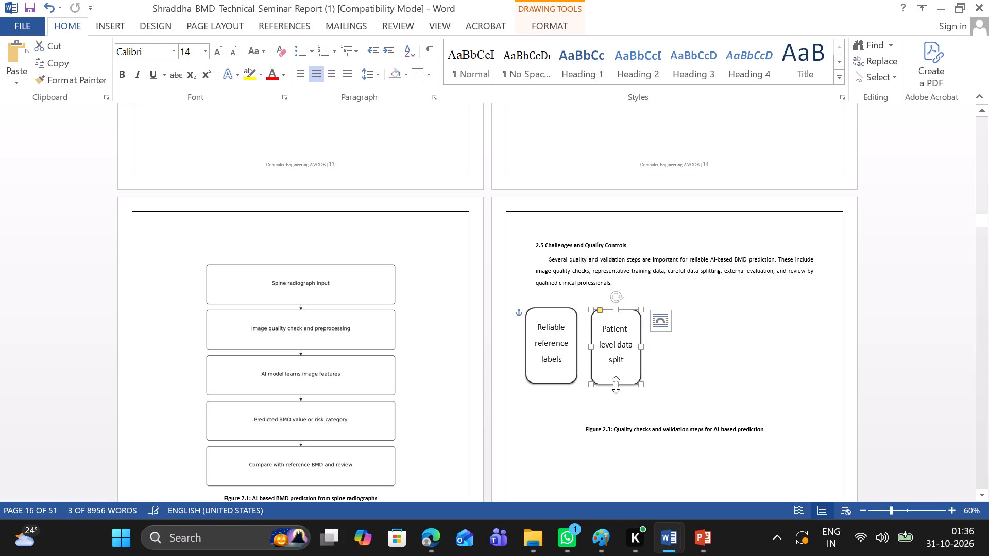
left_click(616, 384)
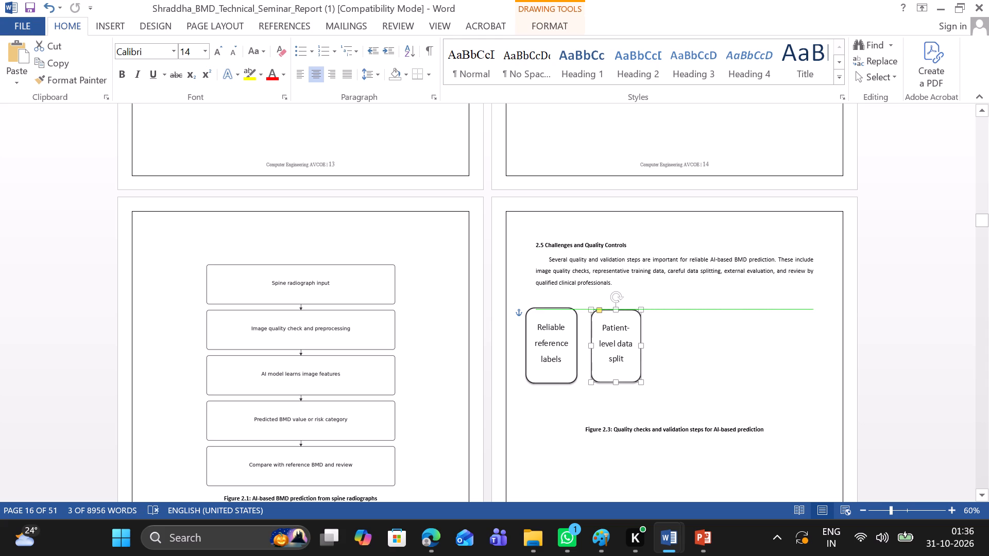
left_click(612, 389)
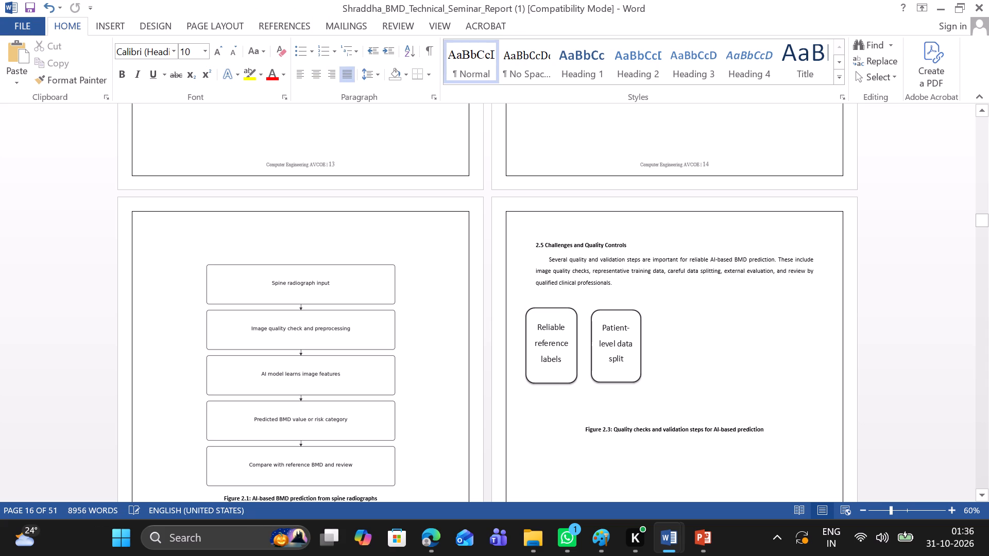
Fine-tune the bottom edge of the "Reliable reference labels" box to bring its height in line with the neighbouring box.
left_click(559, 379)
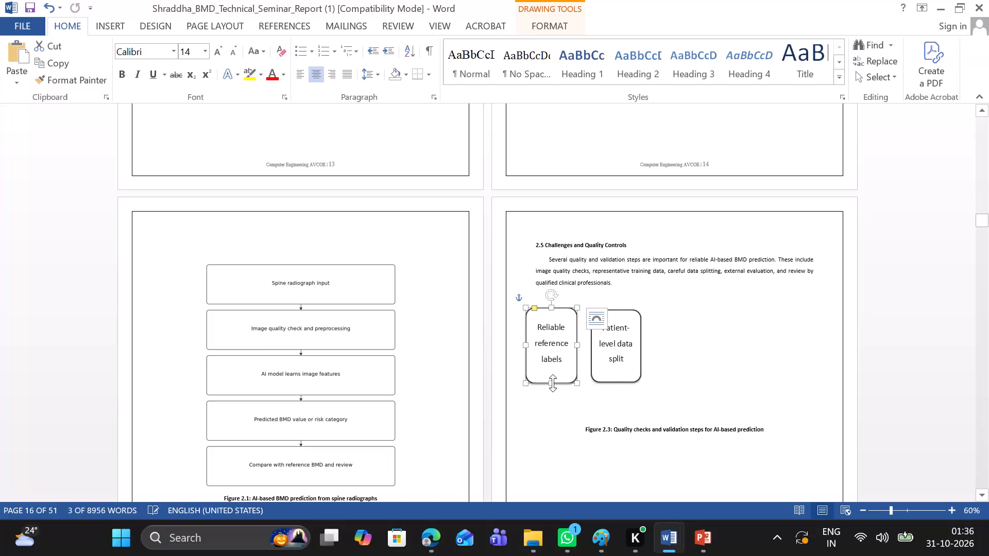
left_click(552, 383)
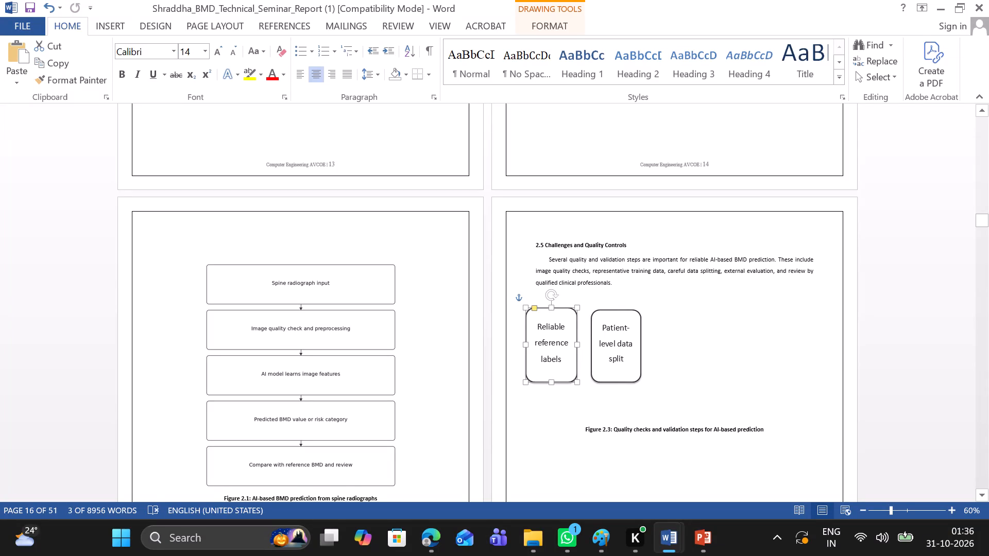
left_click(545, 416)
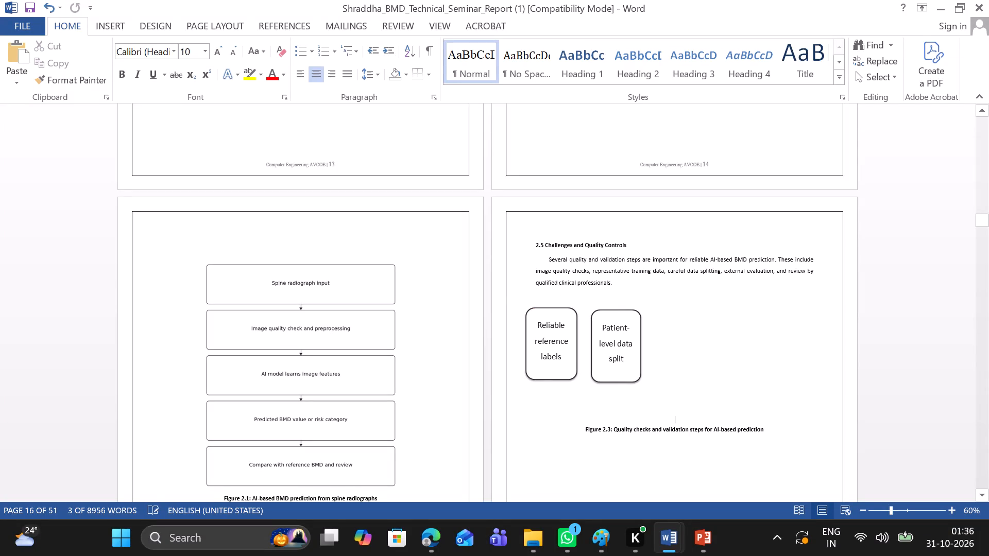
left_click(550, 370)
left_click_drag(551, 377, 553, 384)
left_click(554, 410)
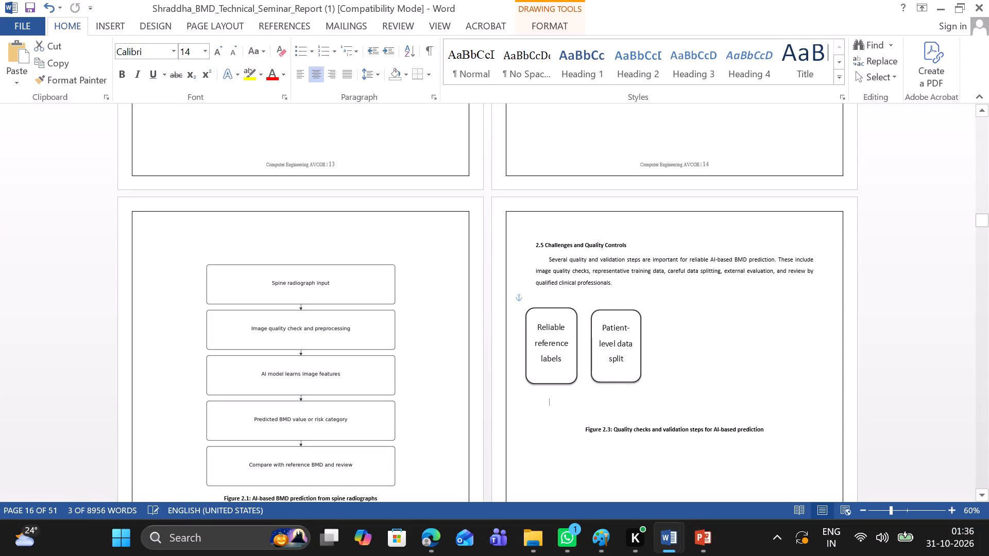
Raise the top edge of the "Patient-level data split" box level with the "Reliable reference labels" box and widen it slightly.
left_click(617, 378)
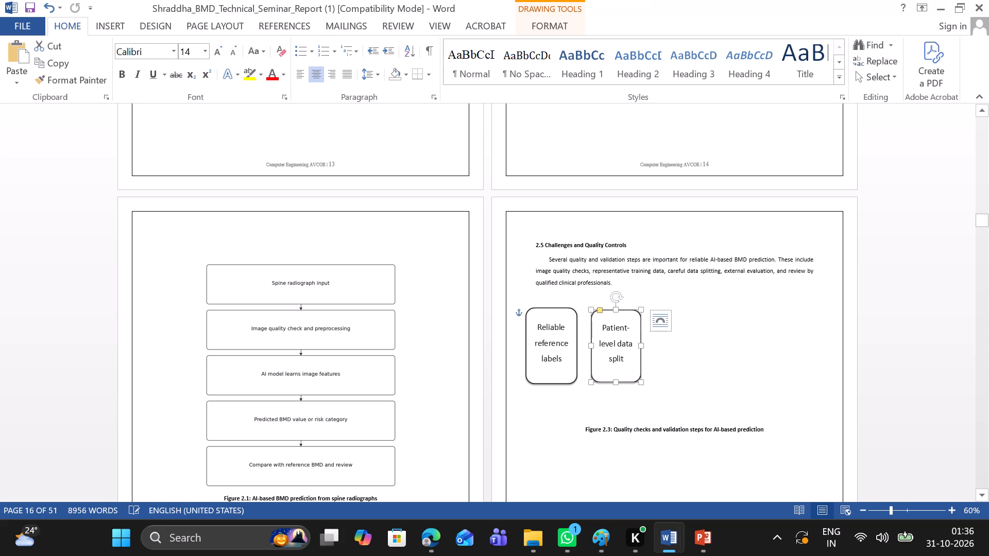
left_click(616, 308)
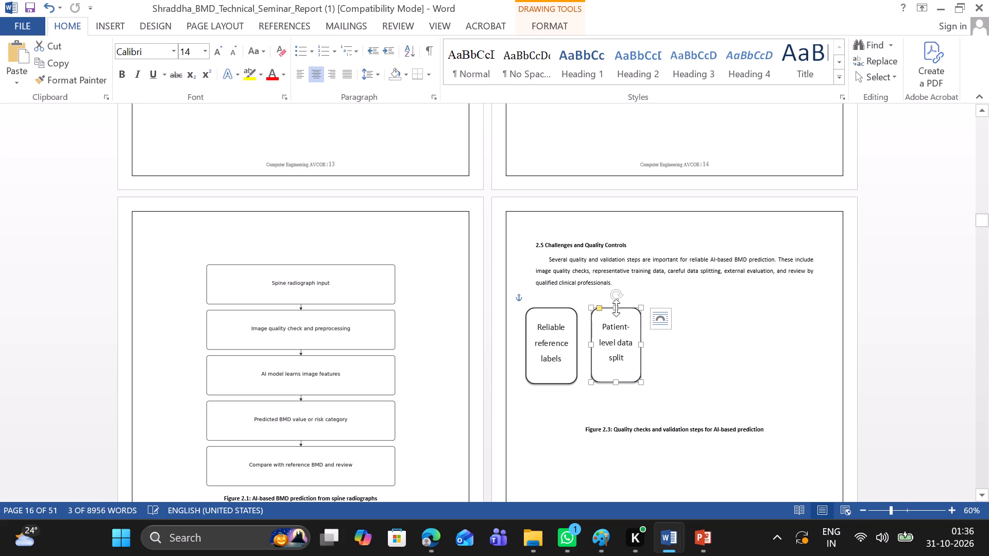
left_click(641, 345)
left_click(657, 362)
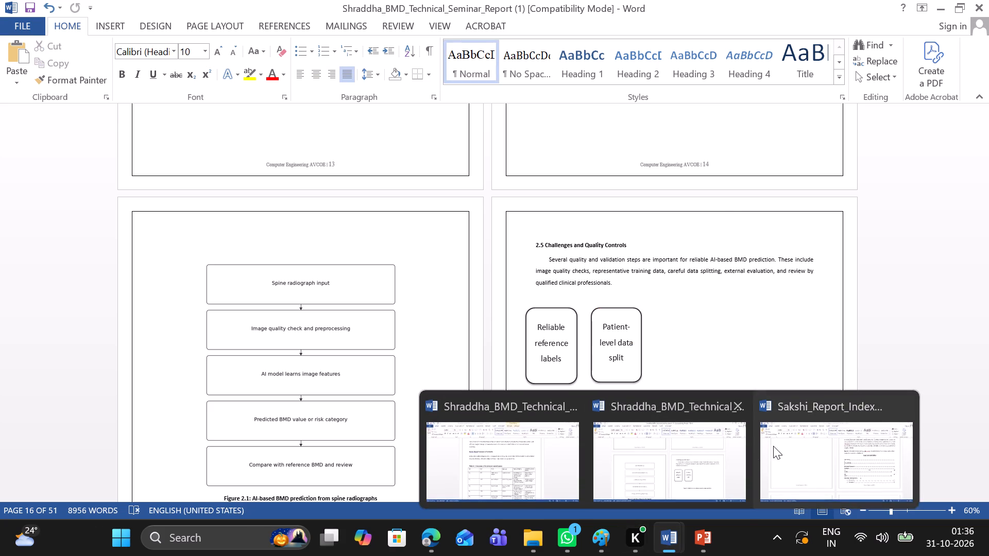
Copy the "Model training" box from pipeline_flowchart in PowerPoint and paste it above the Figure 2.3 caption in the Word report.
left_click(777, 445)
left_click(700, 541)
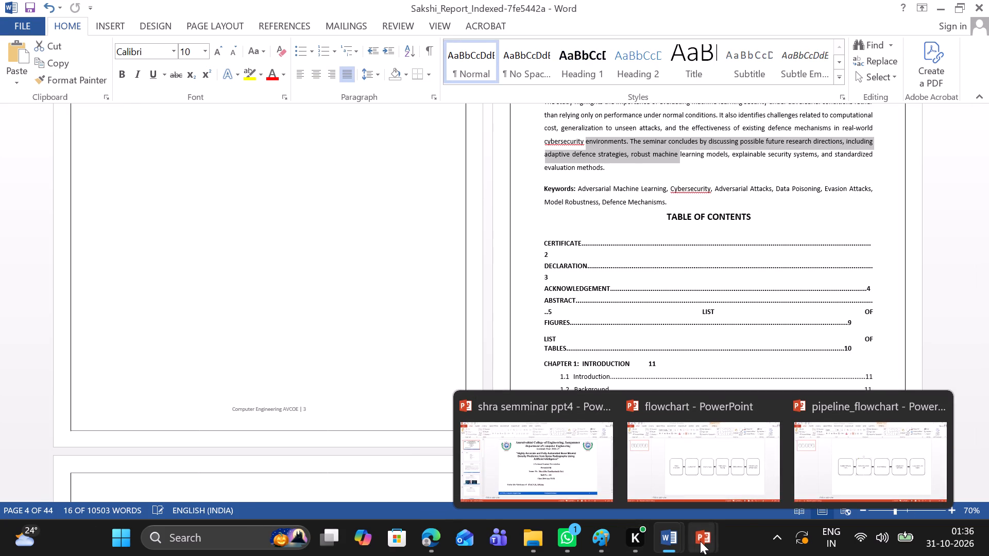
left_click(823, 464)
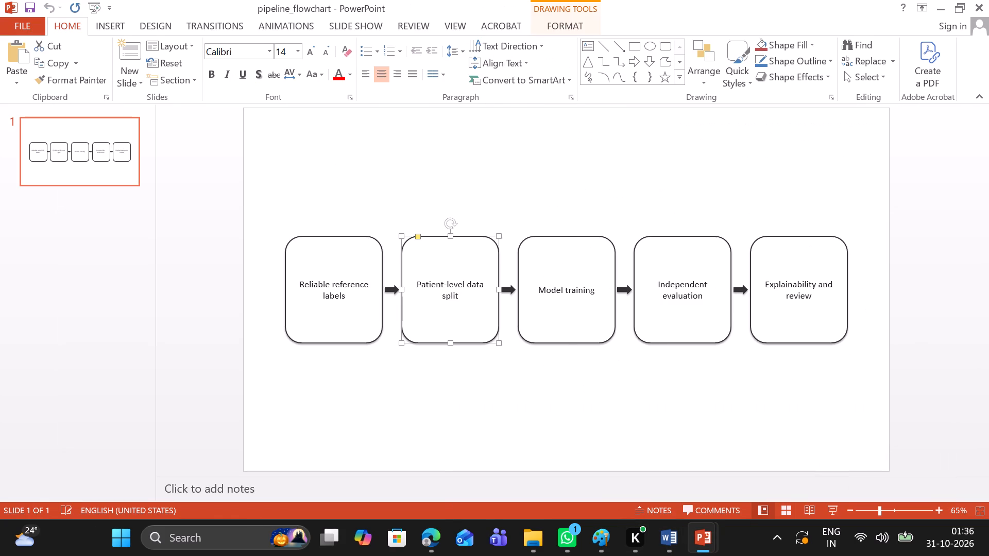
right_click(588, 315)
left_click(607, 76)
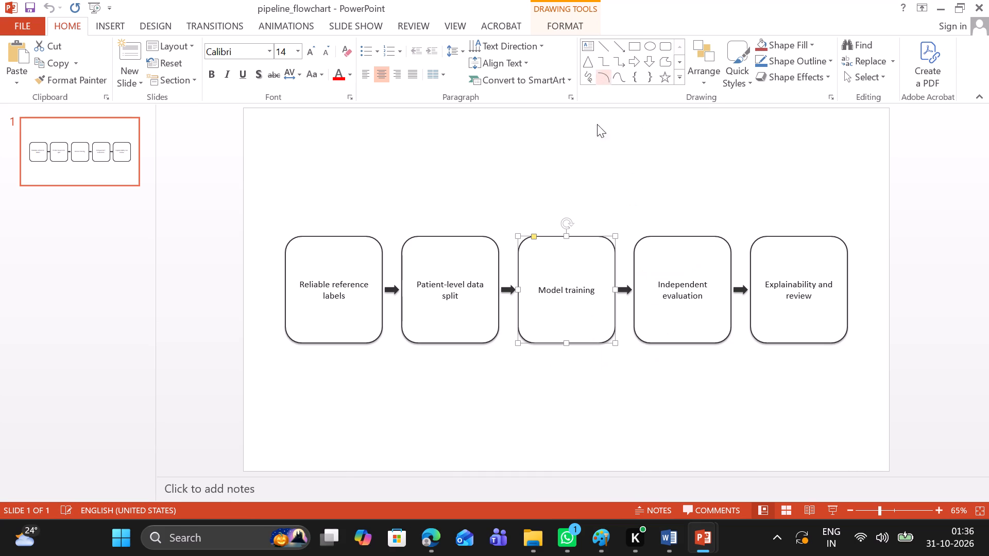
left_click(676, 530)
left_click(678, 466)
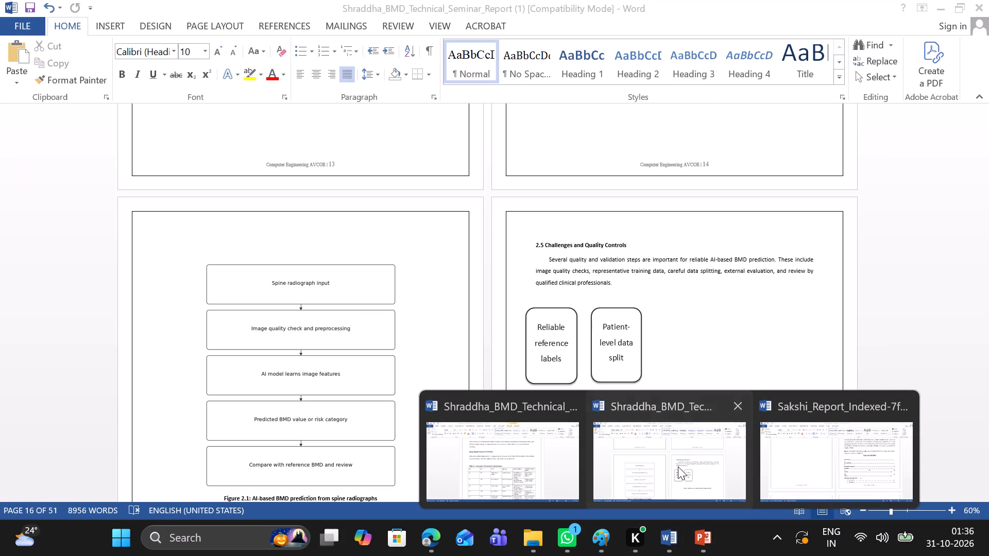
key("ctrl+v")
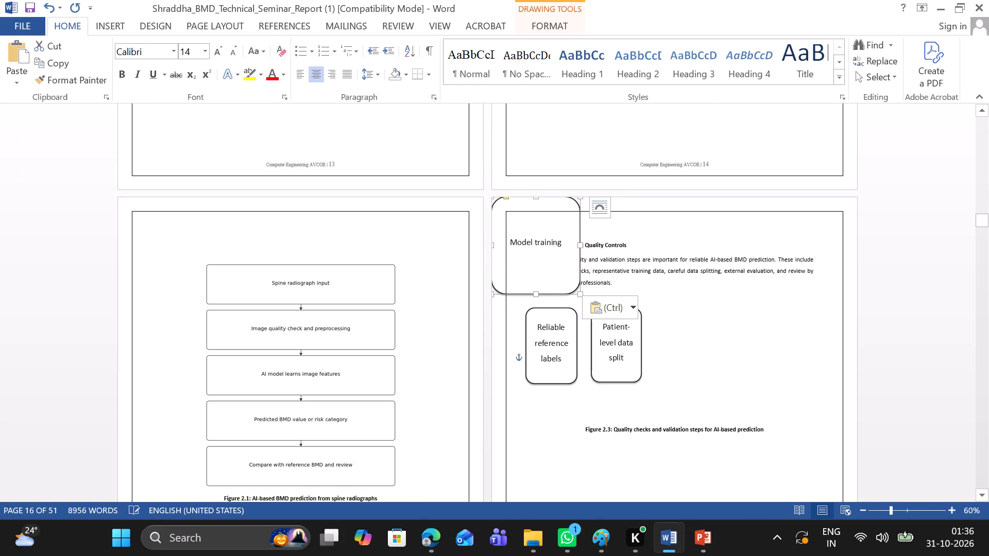
Shrink the "Model training" box to the narrow upright size of the others and place it in the row after "Patient-level data split".
left_click(570, 275)
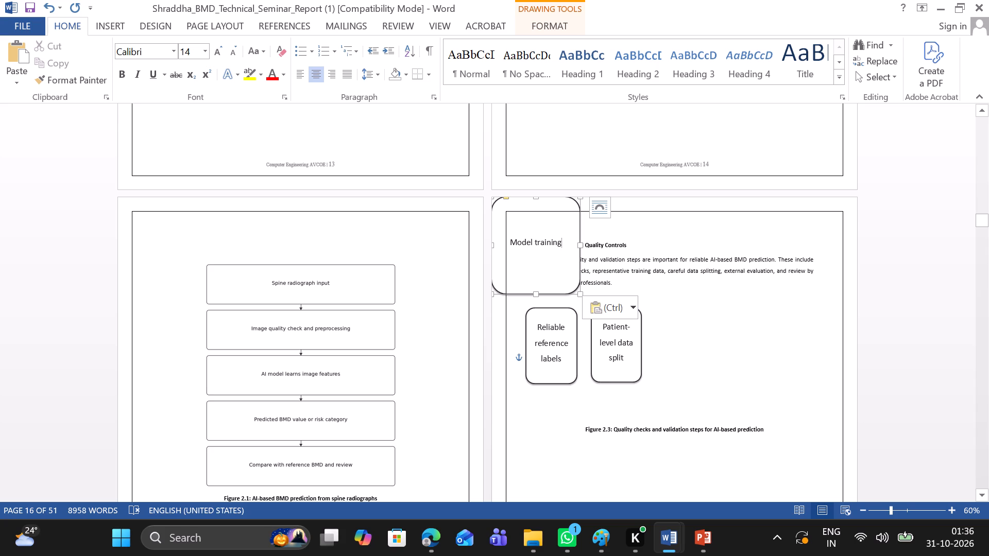
left_click(568, 275)
left_click_drag(567, 288, 705, 343)
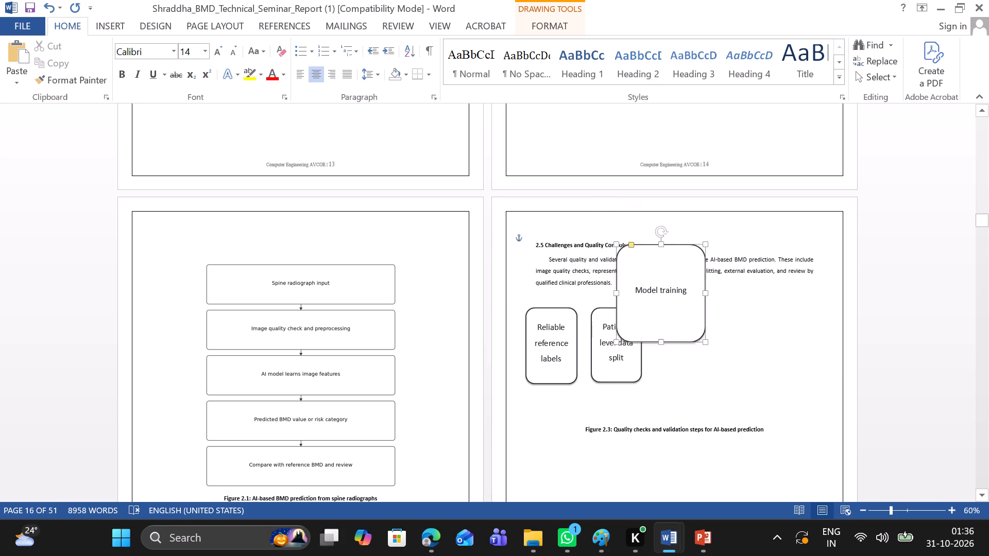
left_click_drag(705, 343, 741, 385)
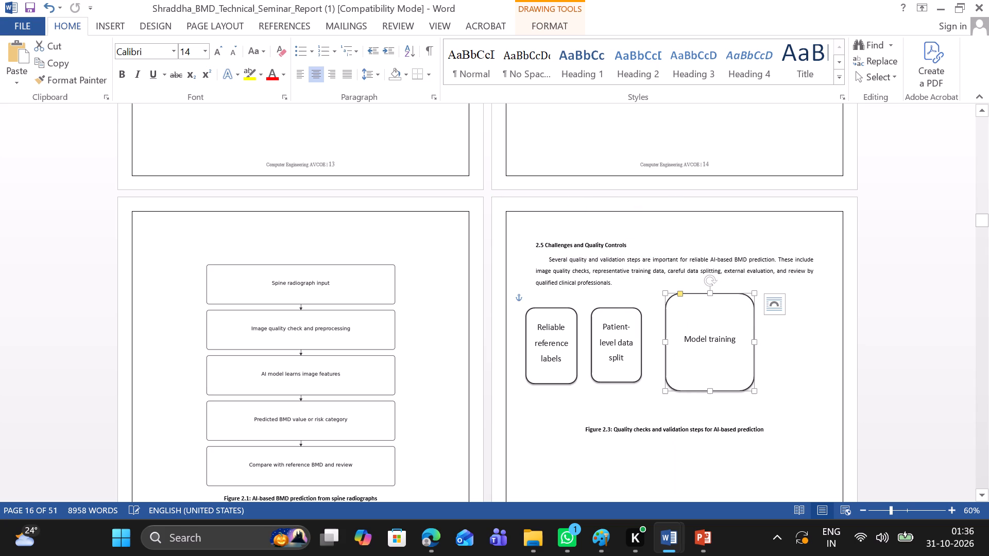
left_click_drag(710, 390, 708, 380)
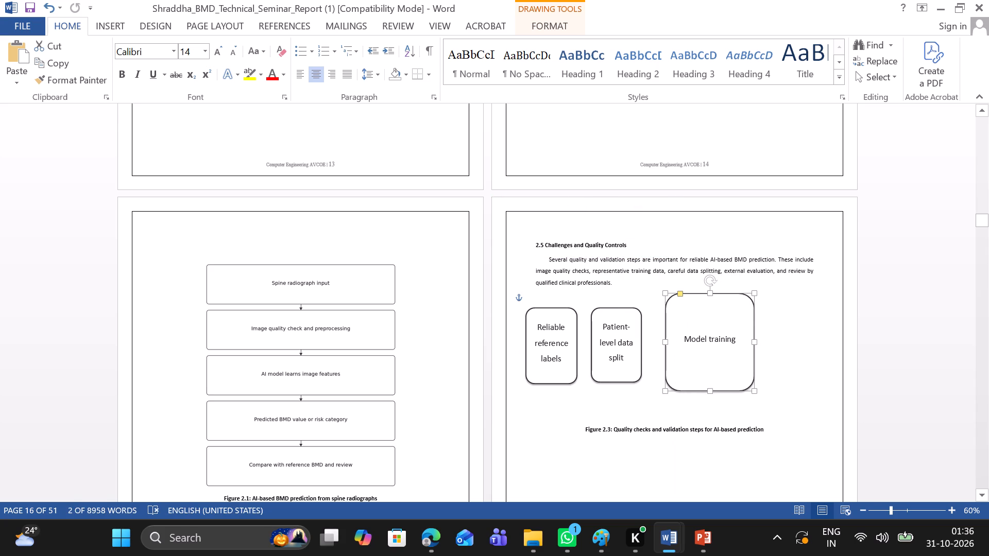
left_click_drag(708, 380, 705, 365)
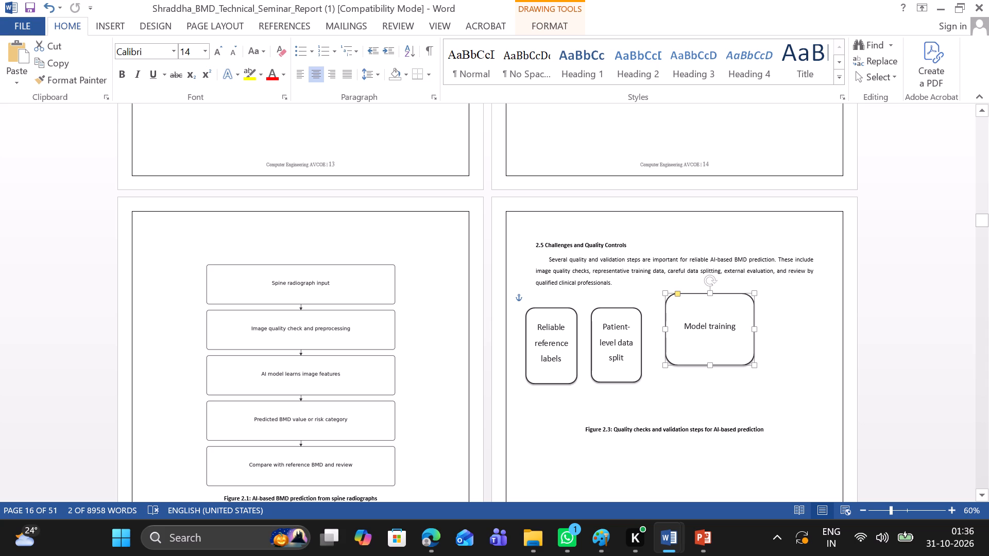
left_click_drag(705, 365, 705, 364)
left_click_drag(754, 331, 747, 332)
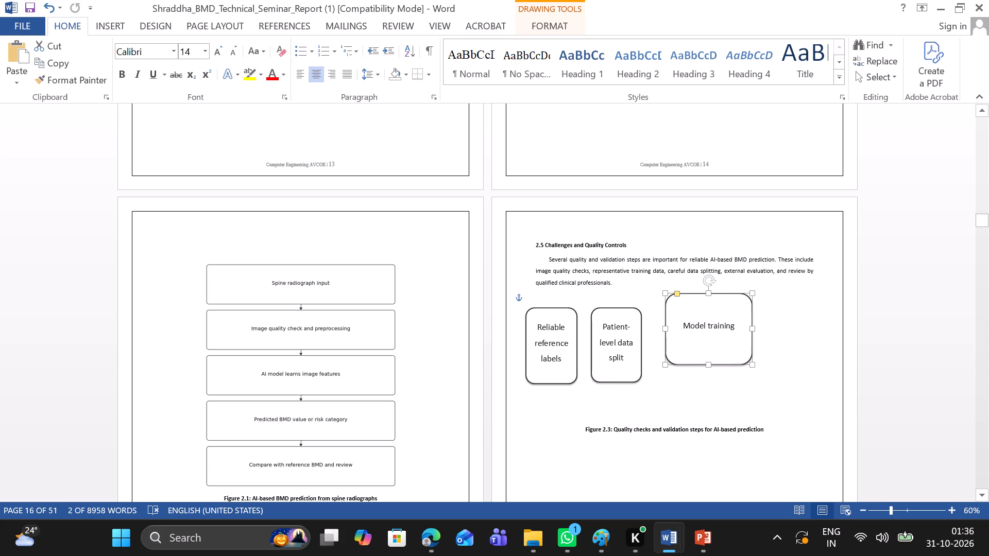
left_click_drag(747, 332, 714, 337)
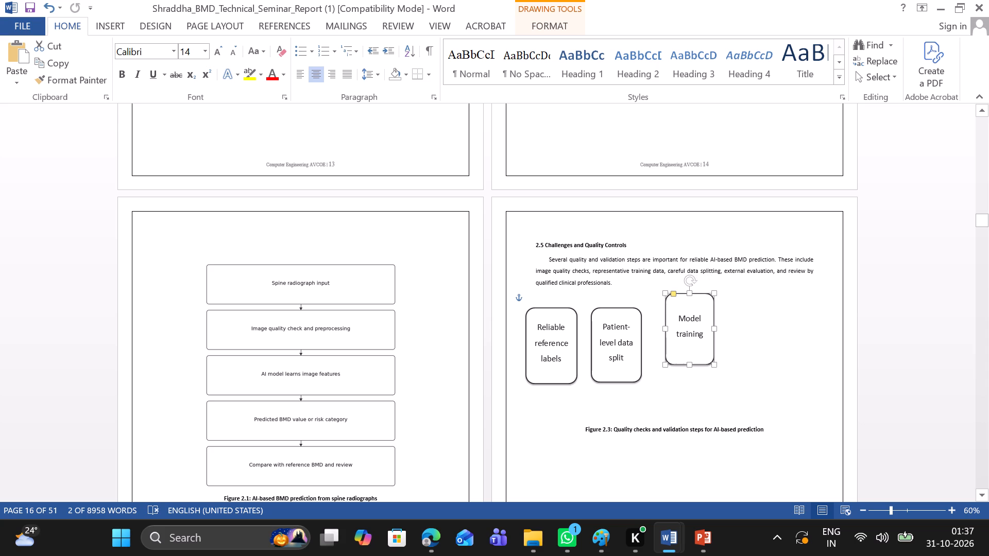
left_click_drag(714, 337, 714, 339)
left_click_drag(688, 364, 690, 371)
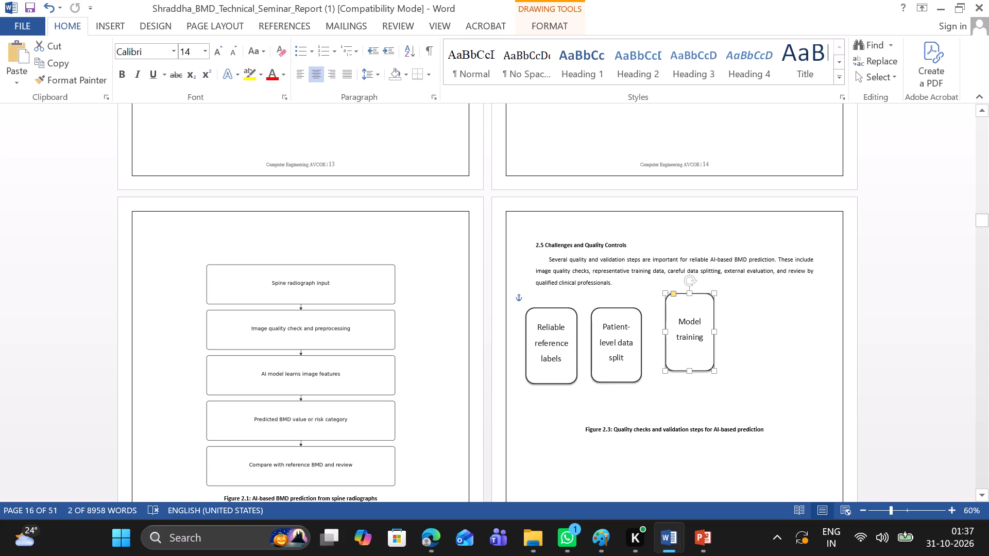
left_click_drag(690, 371, 690, 370)
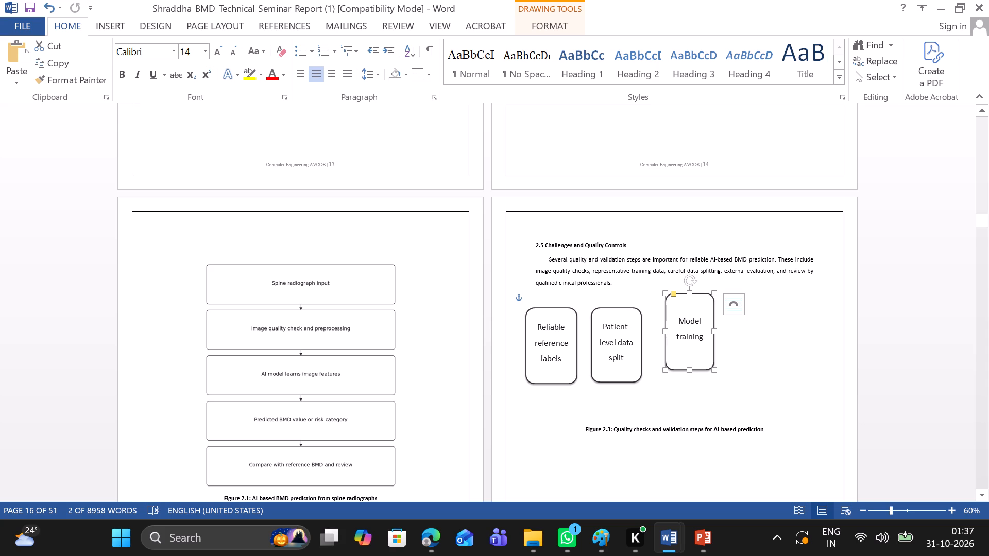
left_click_drag(675, 366, 670, 378)
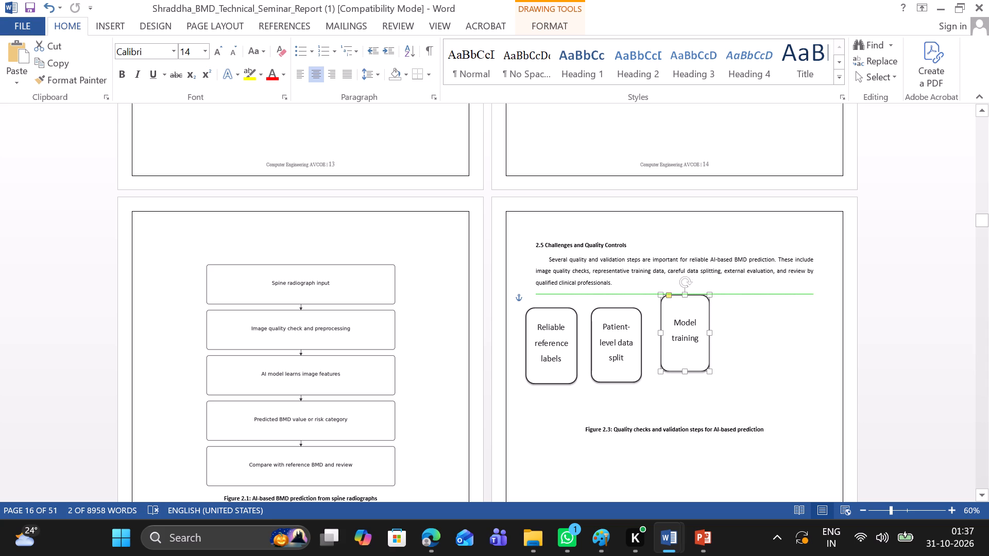
left_click_drag(670, 378, 670, 379)
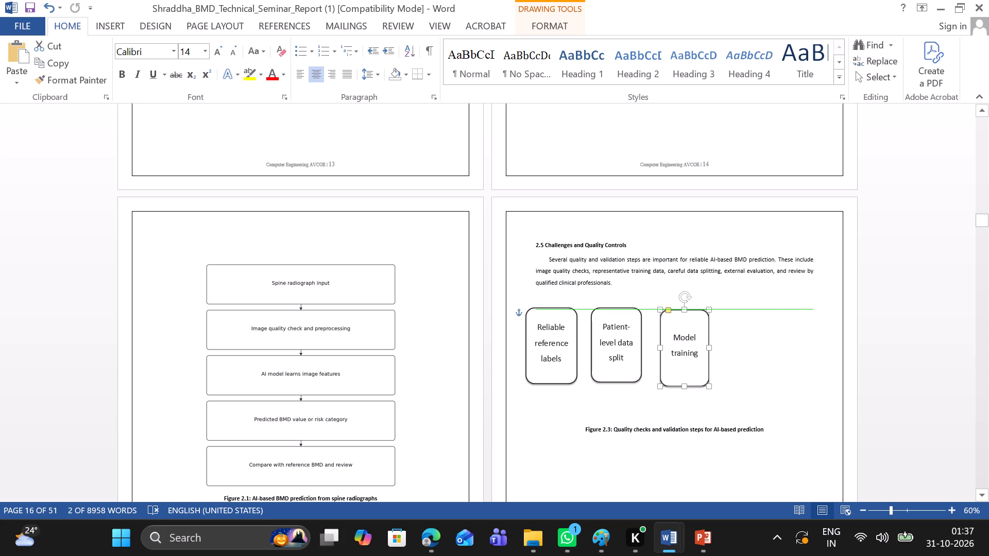
Nudge the "Model training" box within the Figure 2.3 row and shorten it slightly from its bottom edge.
left_click_drag(670, 379, 673, 364)
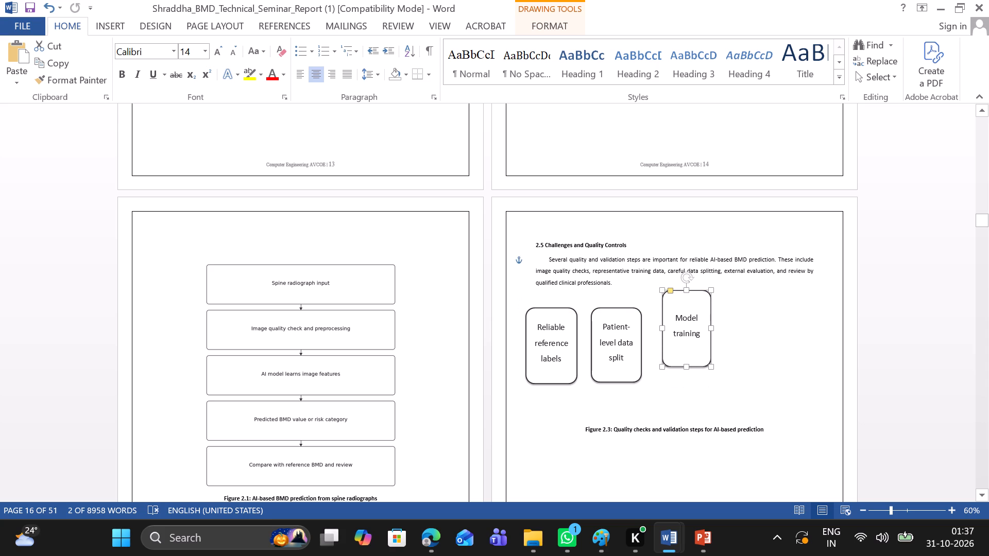
left_click_drag(673, 364, 673, 373)
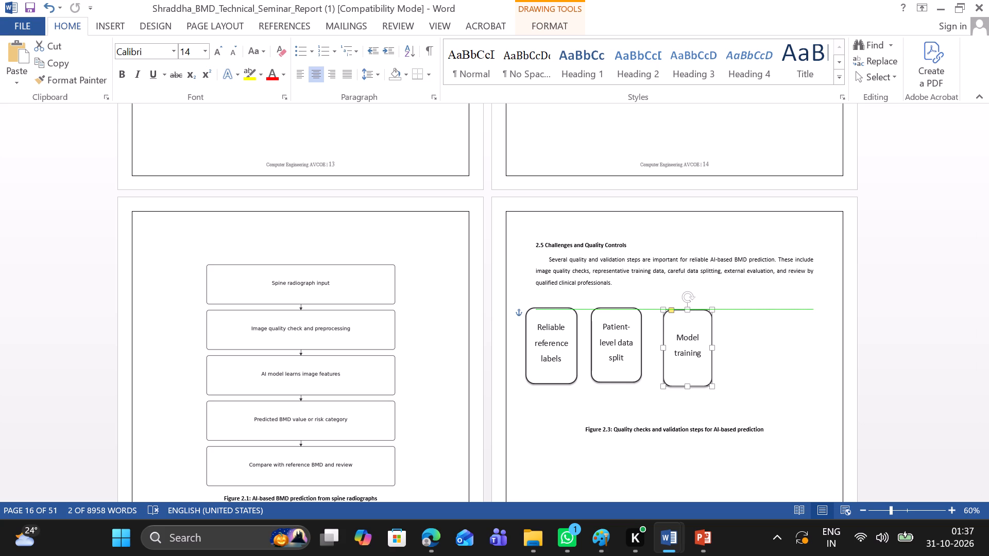
left_click_drag(673, 373, 677, 380)
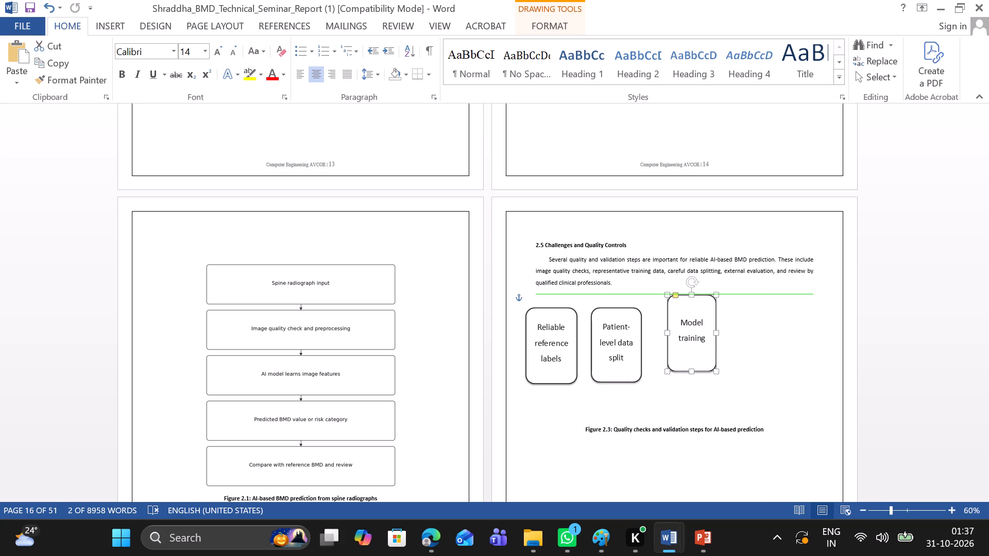
left_click_drag(677, 380, 674, 376)
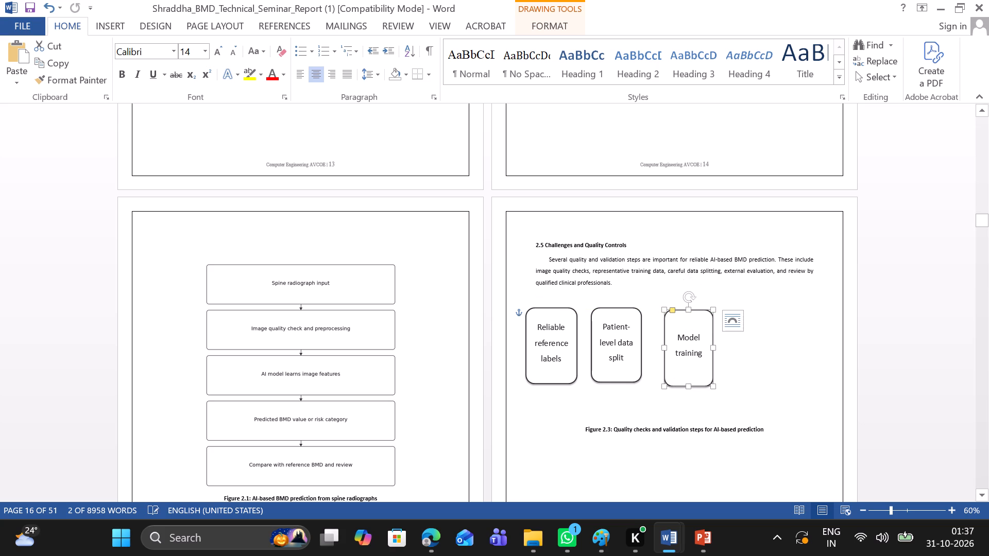
left_click(689, 386)
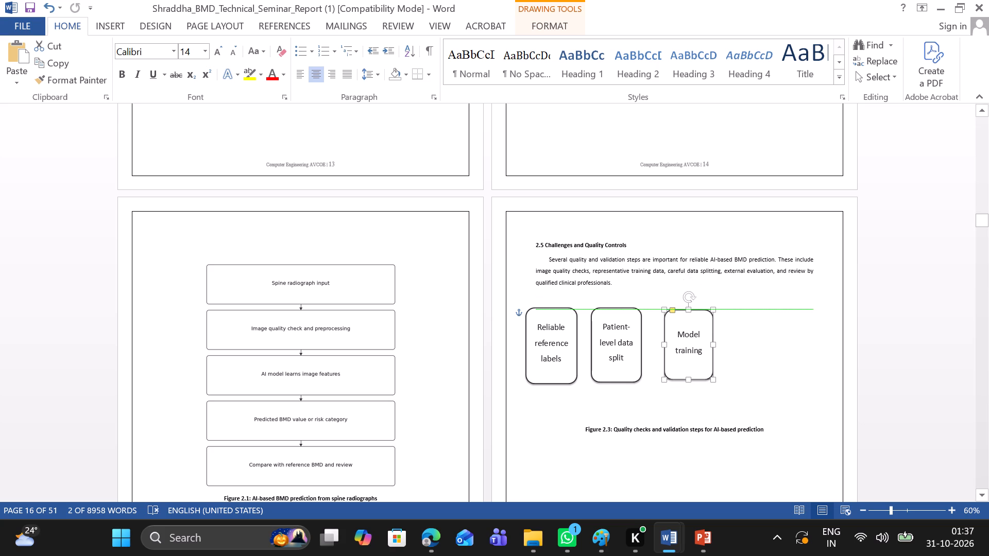
left_click(754, 356)
Move the "Model training" box closer to "Patient-level data split" and bring its top edge level with the neighbouring boxes.
left_click(672, 321)
left_click_drag(672, 321, 666, 311)
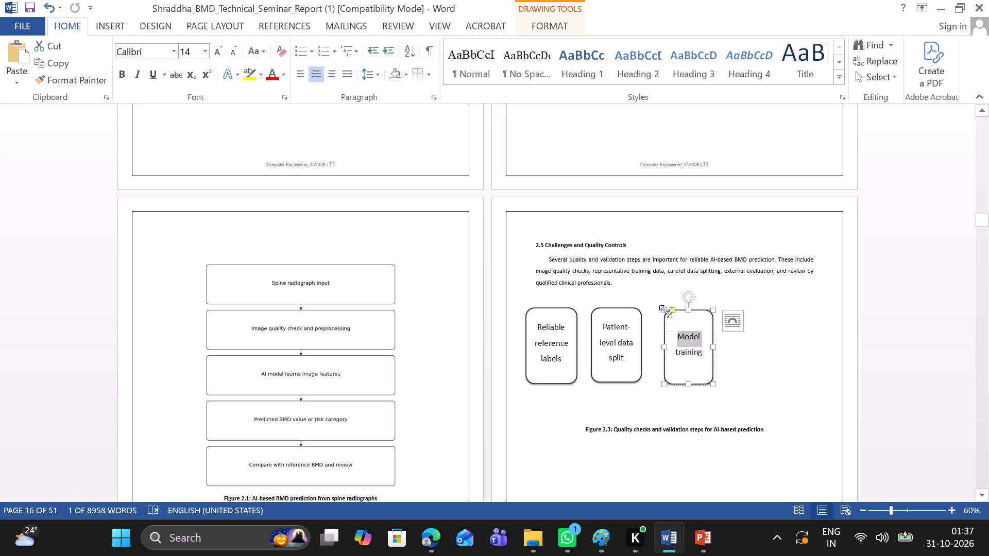
left_click_drag(663, 321, 656, 316)
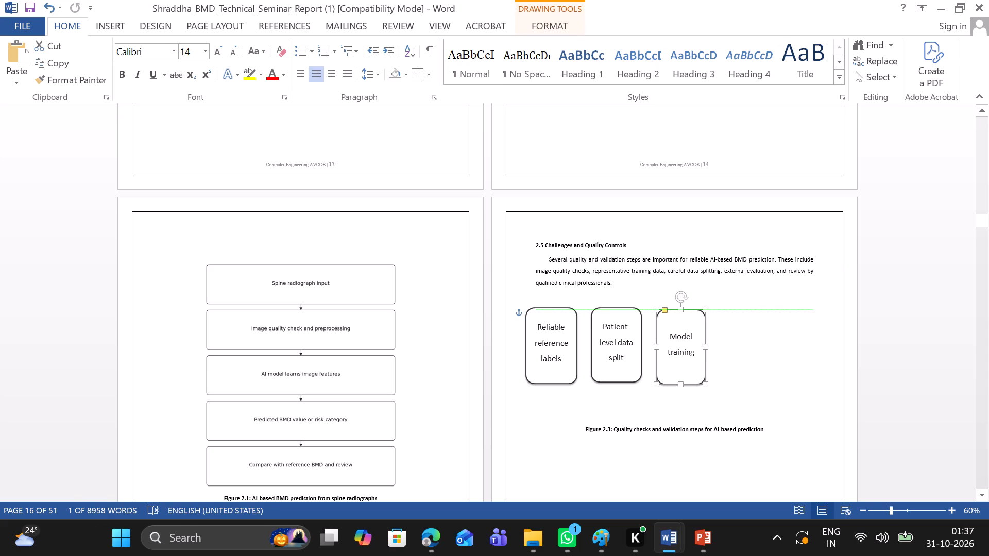
left_click_drag(656, 316, 663, 332)
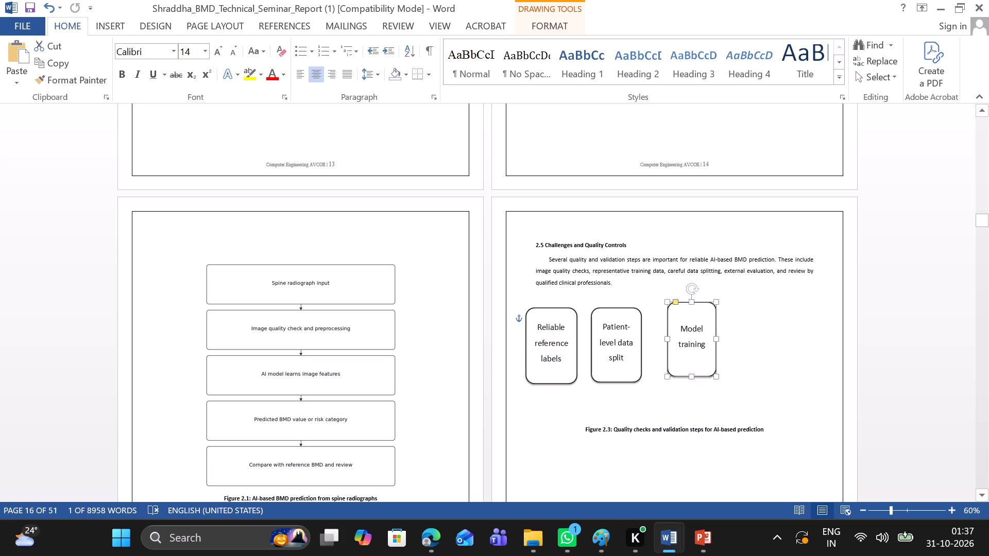
left_click_drag(663, 332, 658, 319)
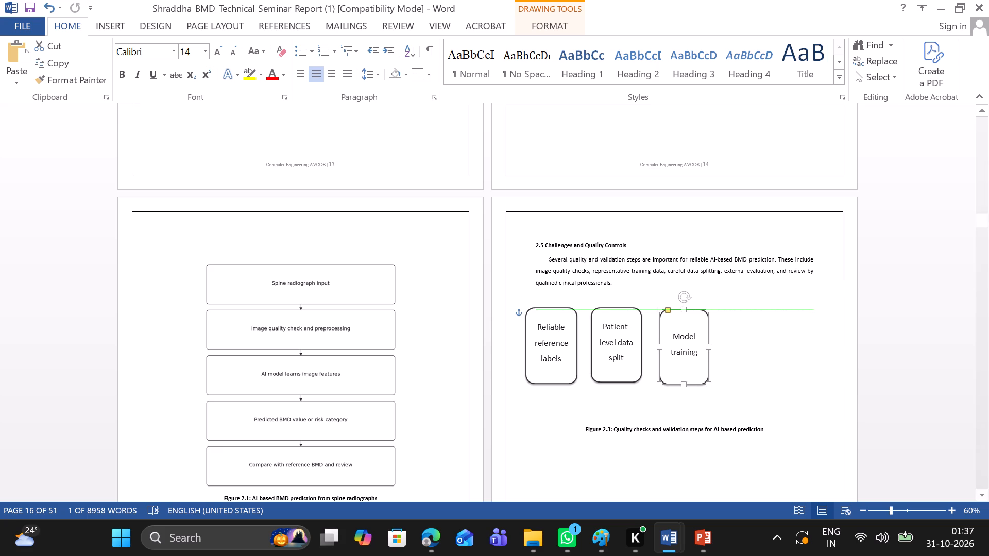
left_click_drag(658, 319, 656, 309)
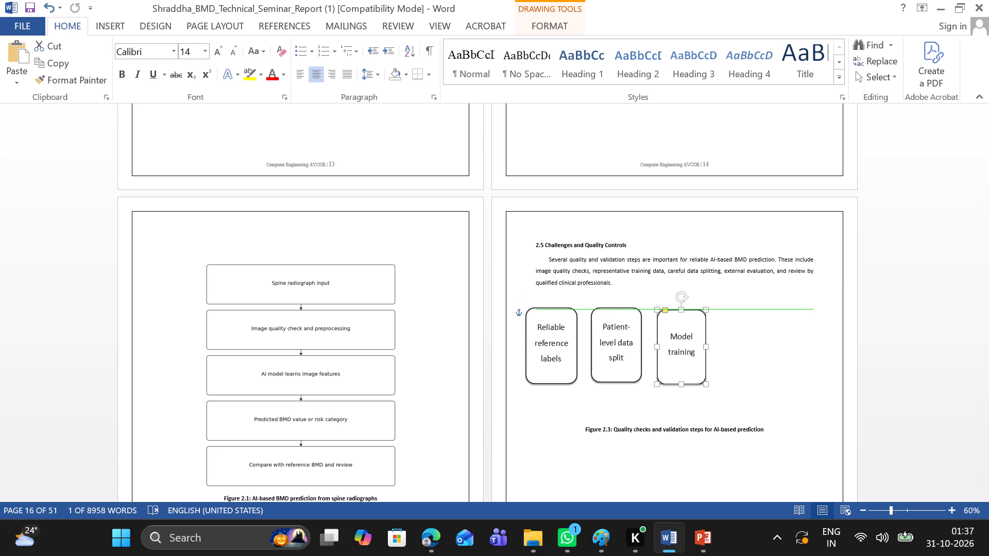
left_click_drag(656, 309, 657, 315)
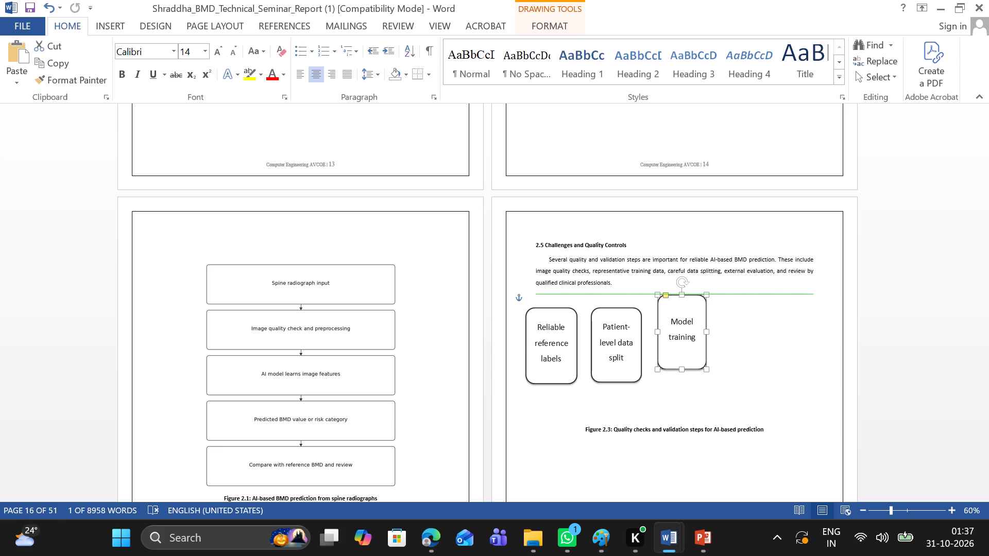
left_click_drag(657, 315, 658, 319)
left_click(661, 369)
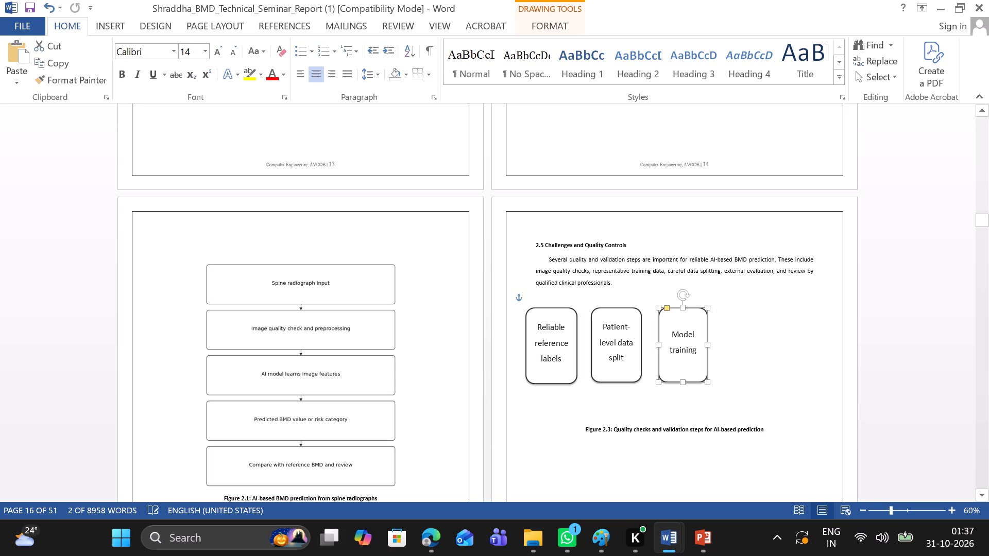
Widen the "Model training" box slightly on the side facing "Patient-level data split".
left_click(640, 442)
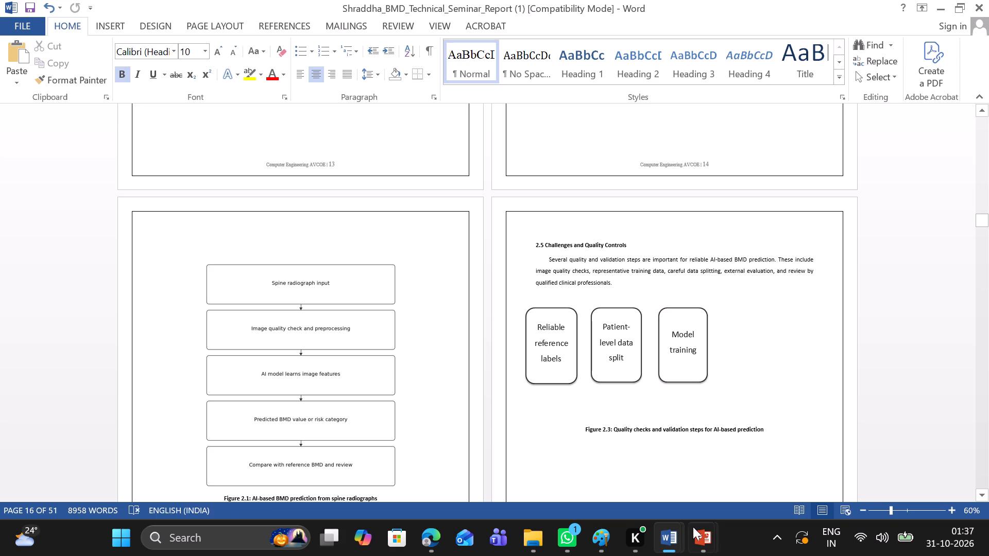
left_click(752, 316)
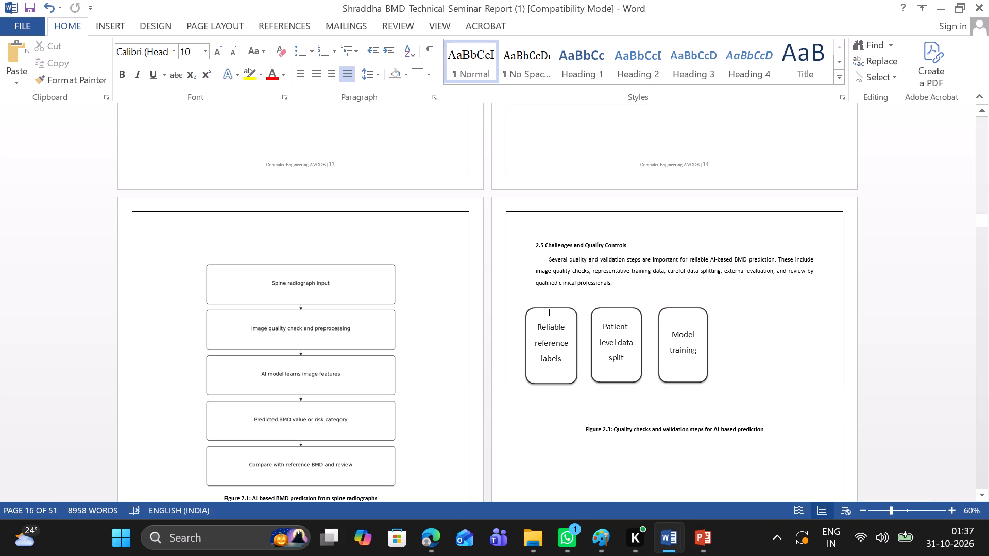
left_click(687, 363)
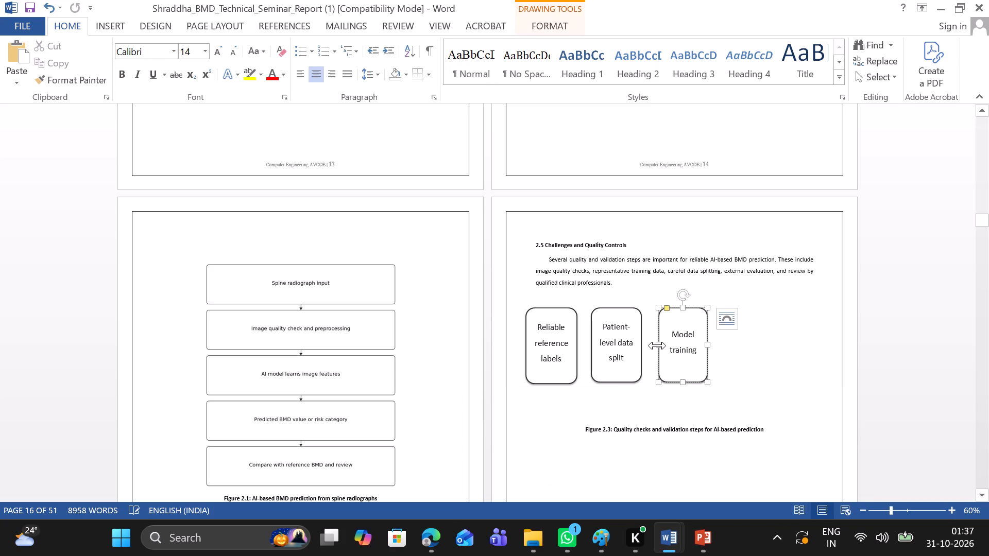
left_click(659, 345)
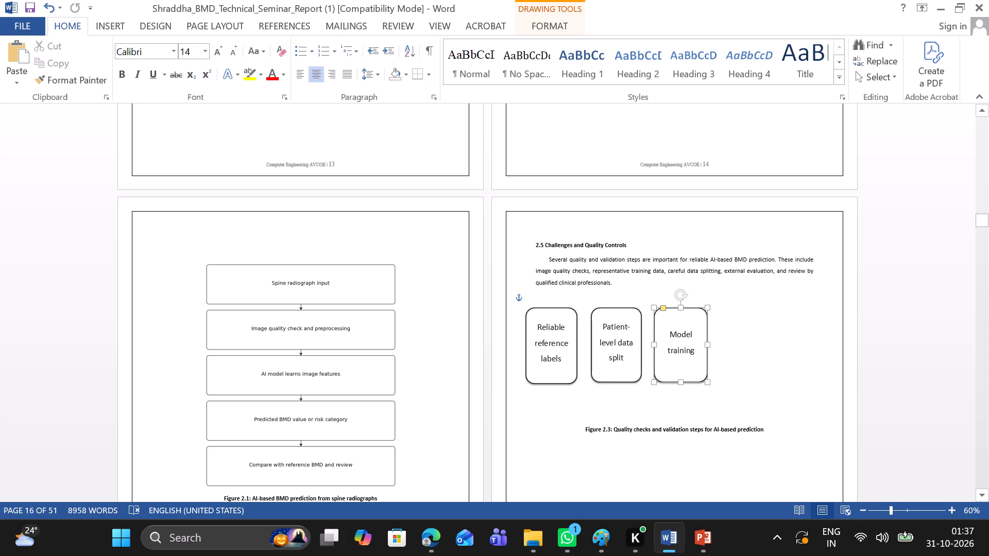
Copy the "Independent evaluation" box from pipeline_flowchart in PowerPoint and paste it at the Figure 2.3 caption in the Word report.
left_click(662, 429)
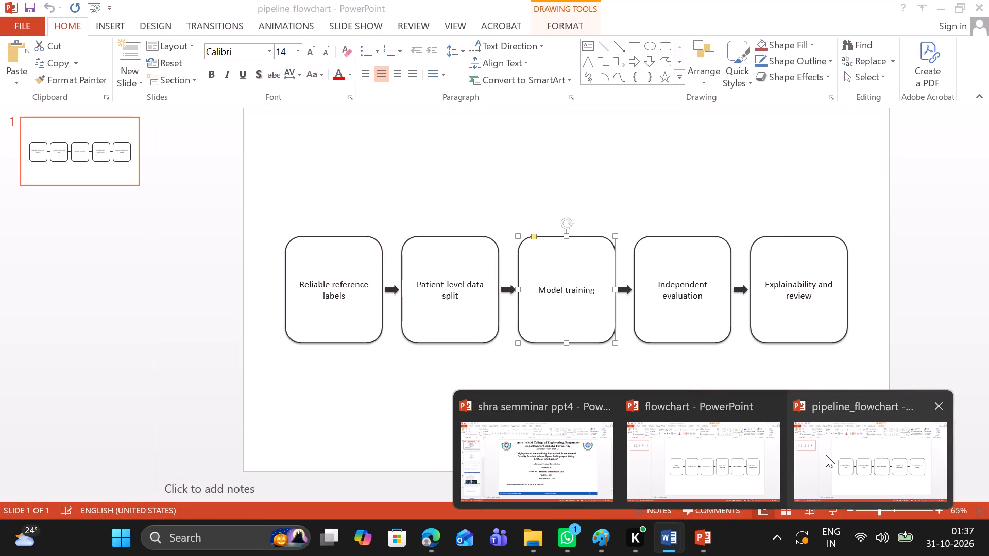
left_click(826, 455)
left_click(697, 329)
right_click(697, 329)
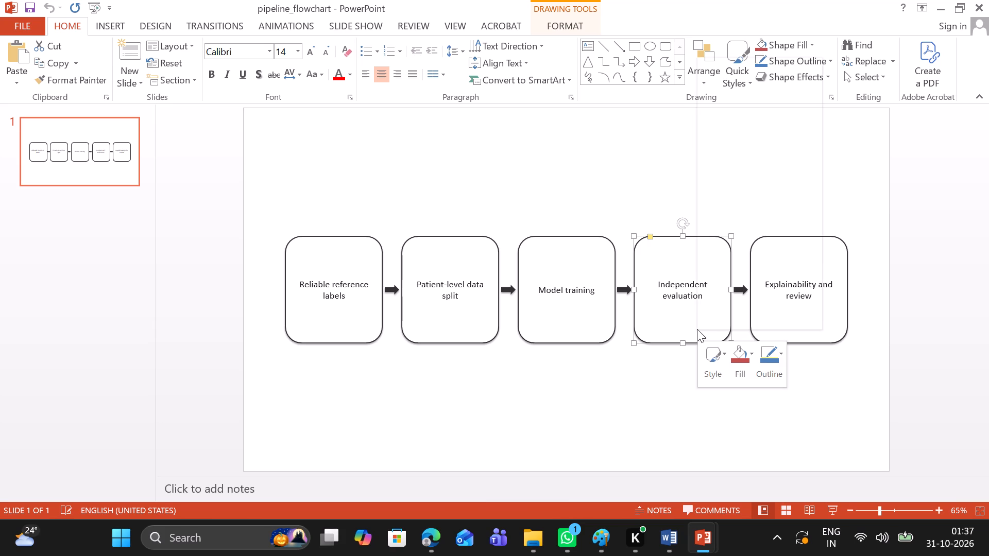
left_click(728, 86)
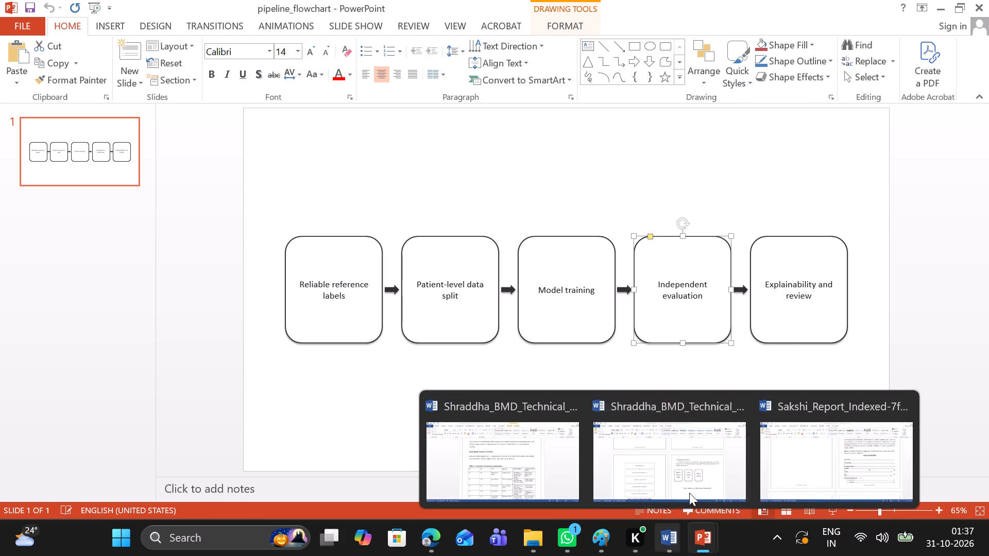
left_click(696, 464)
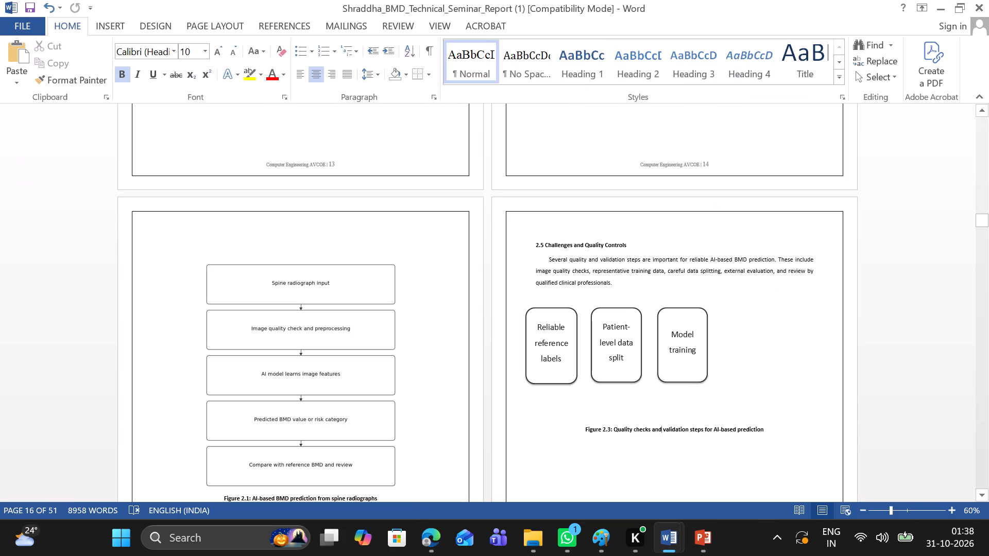
key("ctrl+c")
key("ctrl+v")
left_click_drag(567, 271, 566, 283)
left_click(566, 283)
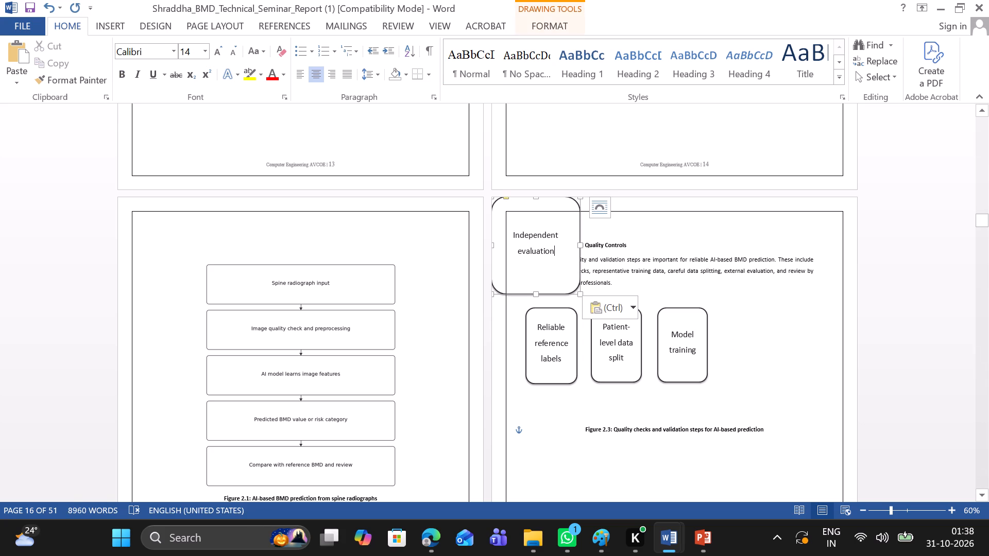
Move the "Independent evaluation" box beside "Model training" and shrink it to about the same narrow width.
left_click_drag(573, 286, 796, 369)
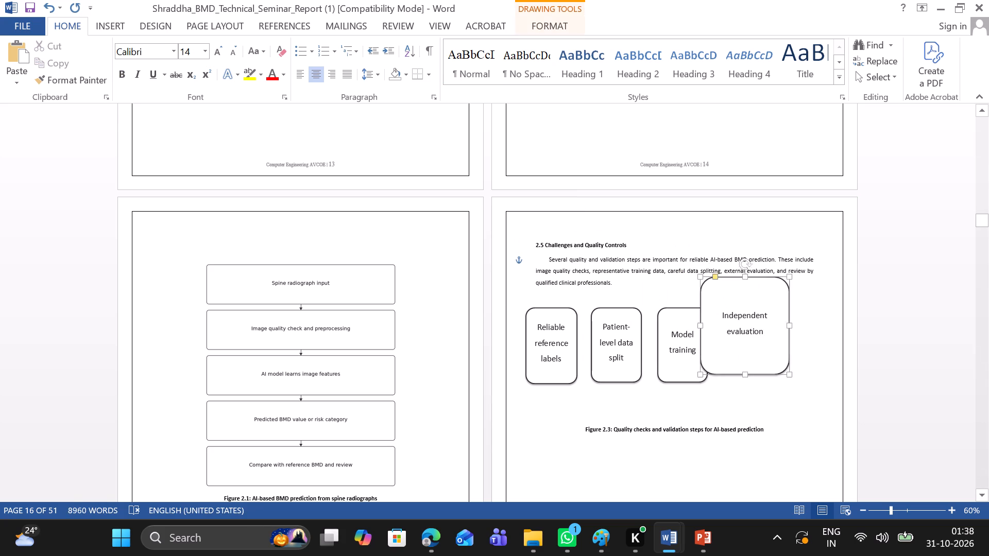
left_click_drag(796, 369, 807, 369)
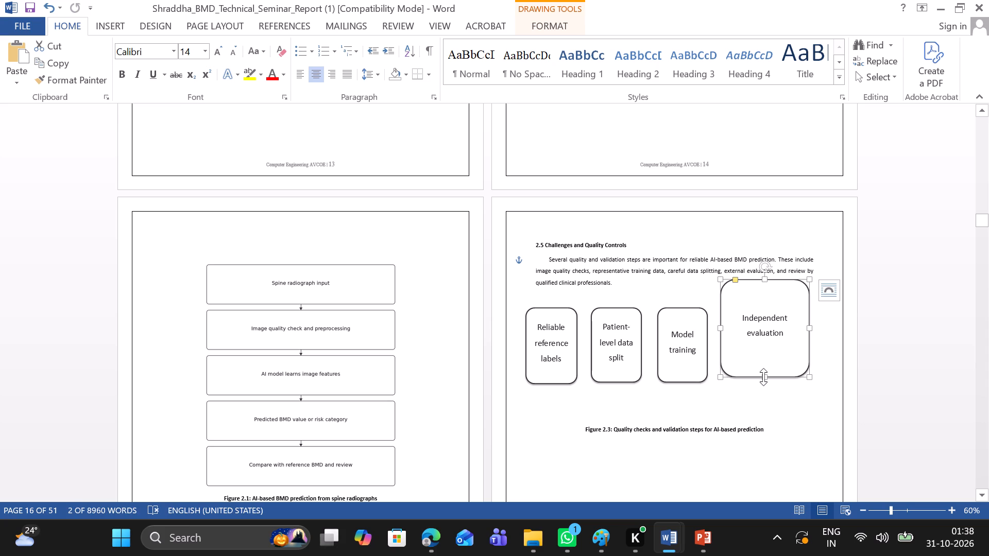
left_click_drag(763, 377, 762, 346)
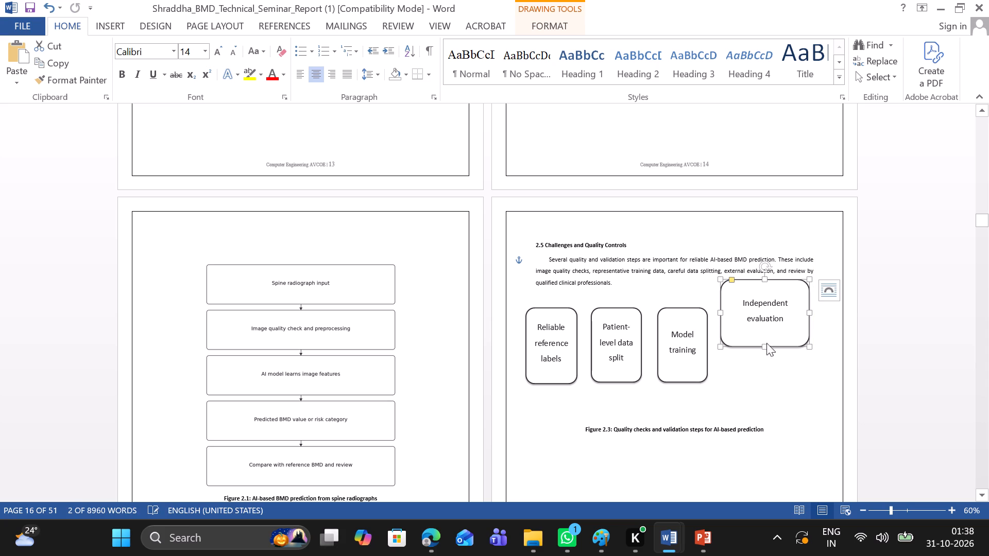
left_click_drag(809, 313, 782, 316)
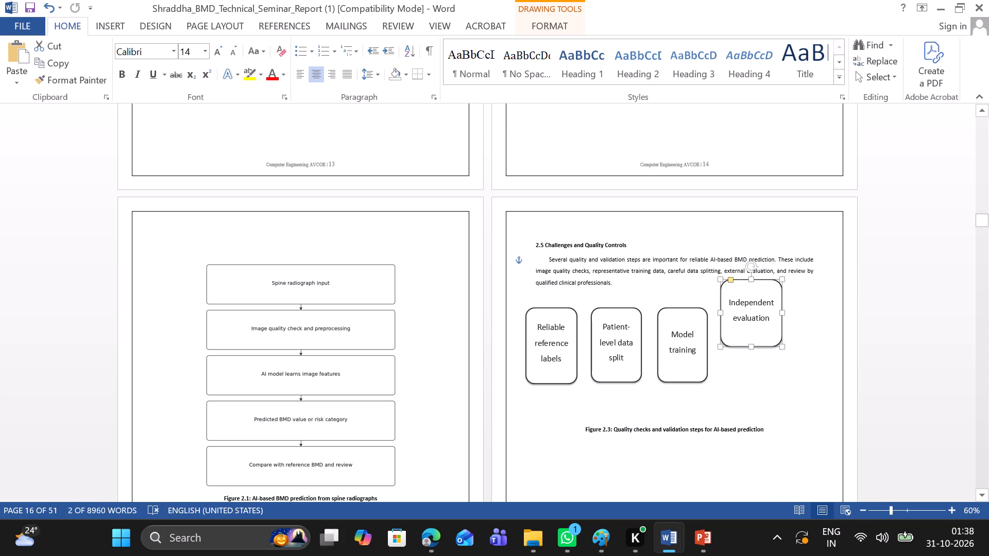
left_click_drag(782, 316, 767, 316)
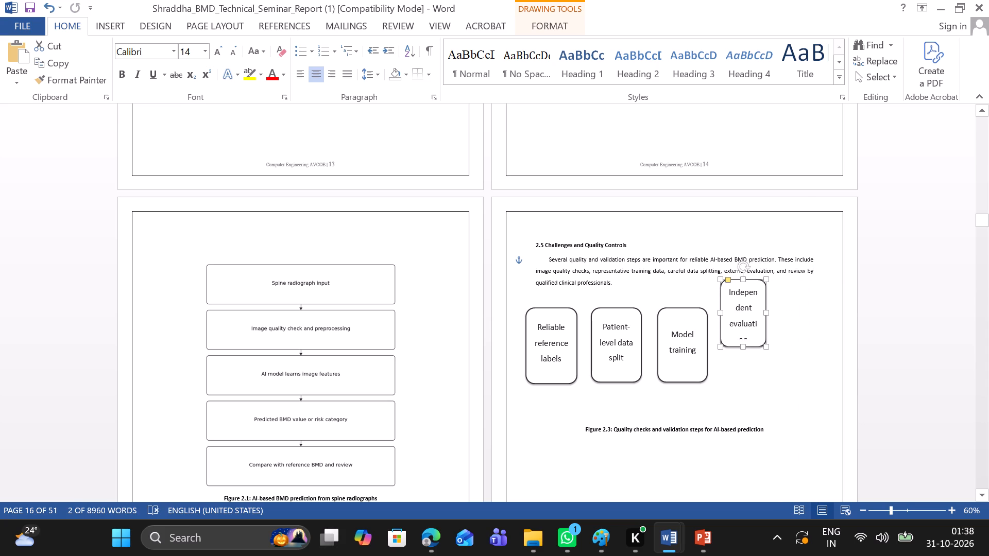
left_click_drag(767, 316, 770, 318)
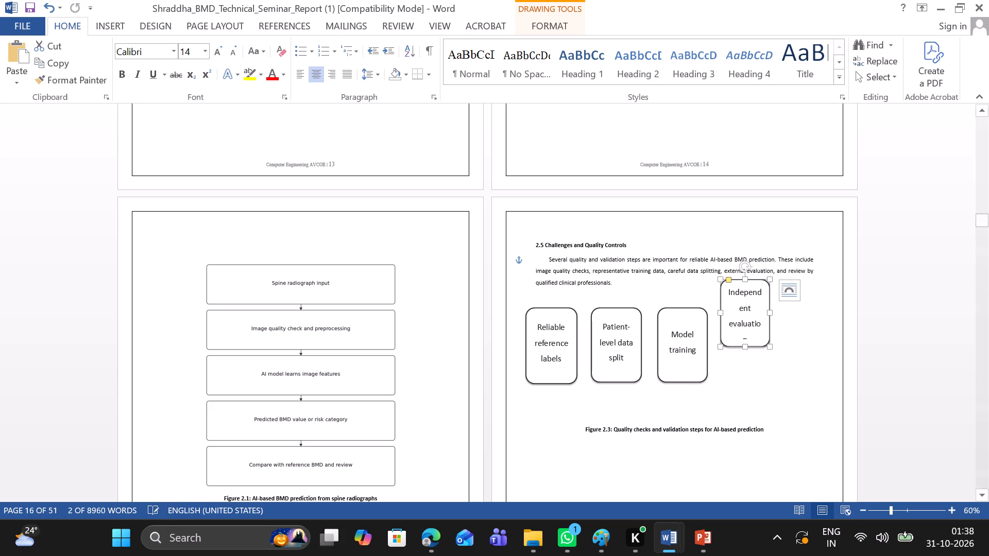
Bring the "Independent evaluation" box down level with the row, extend its bottom edge to match the neighbours' height and widen it slightly.
left_click_drag(746, 350, 746, 353)
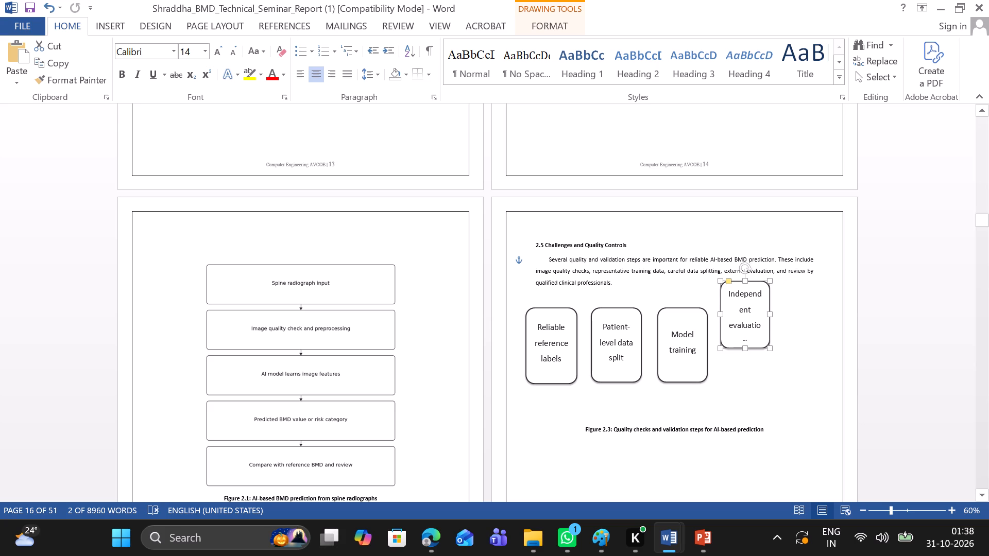
left_click_drag(746, 353, 750, 393)
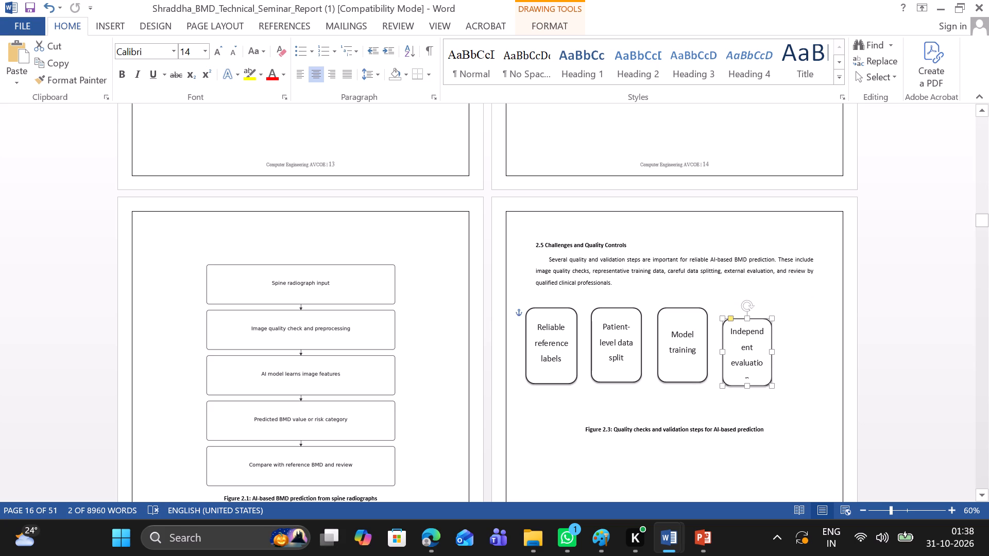
left_click_drag(750, 393, 752, 379)
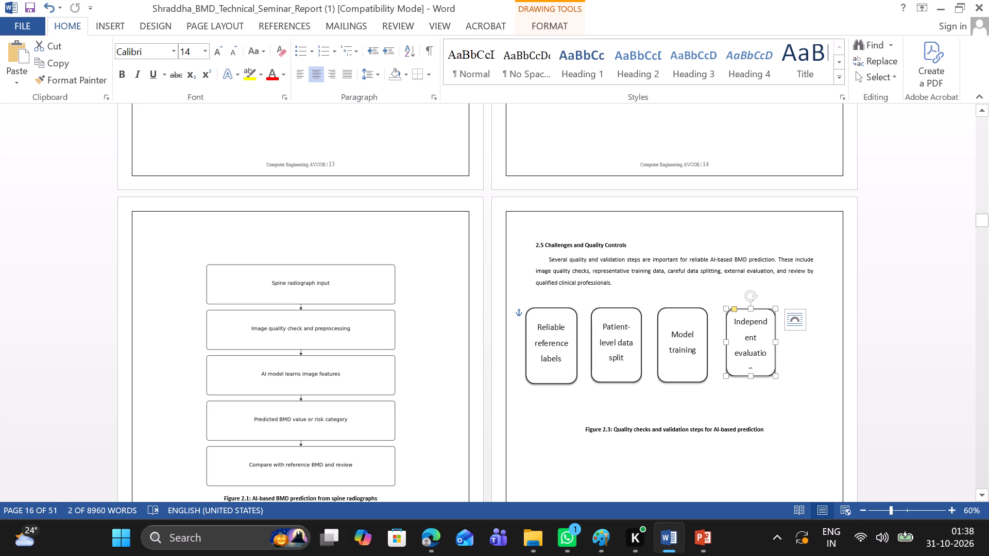
left_click_drag(749, 374, 751, 384)
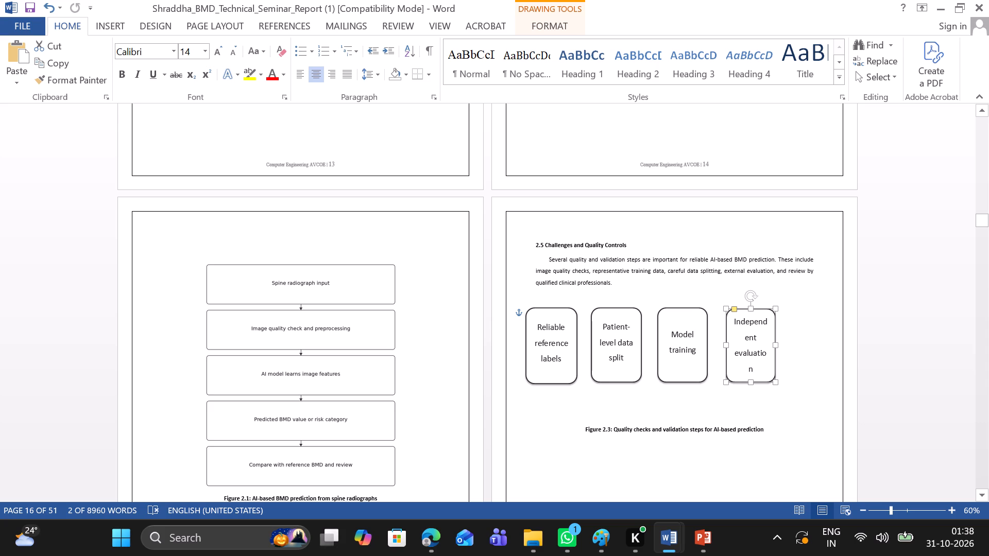
left_click_drag(751, 384, 752, 384)
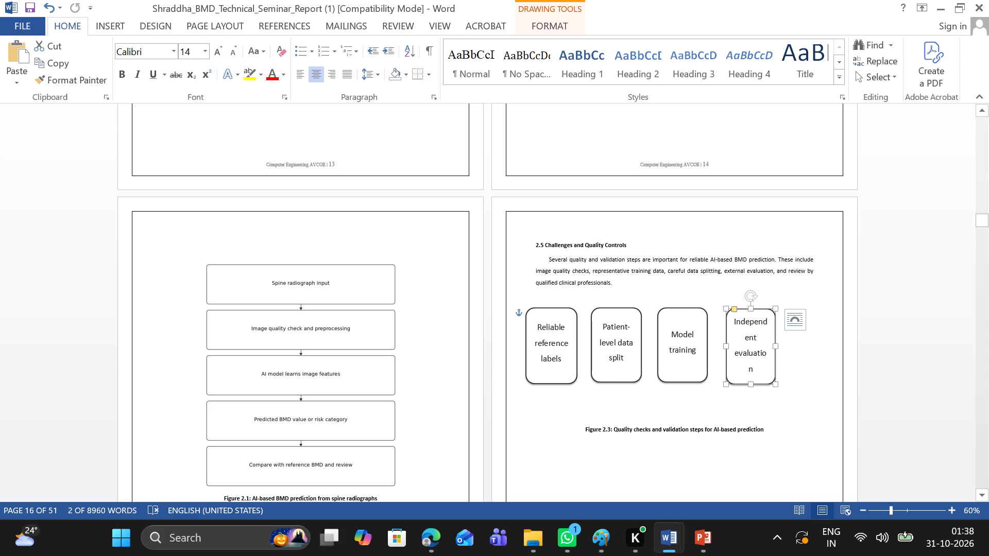
left_click(775, 346)
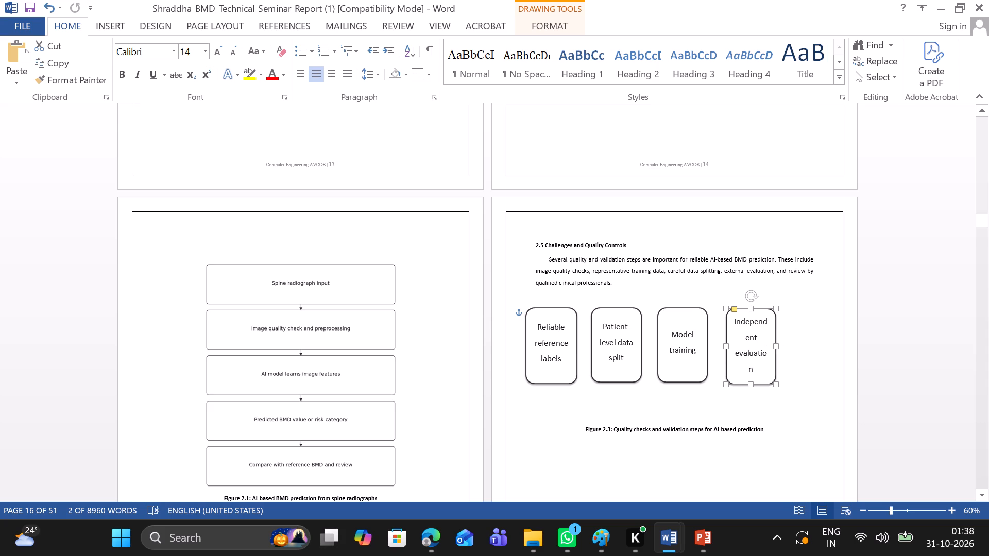
Copy the "Explainability and review" box from pipeline_flowchart in PowerPoint and paste it above the Figure 2.3 caption in the Word report.
left_click(751, 383)
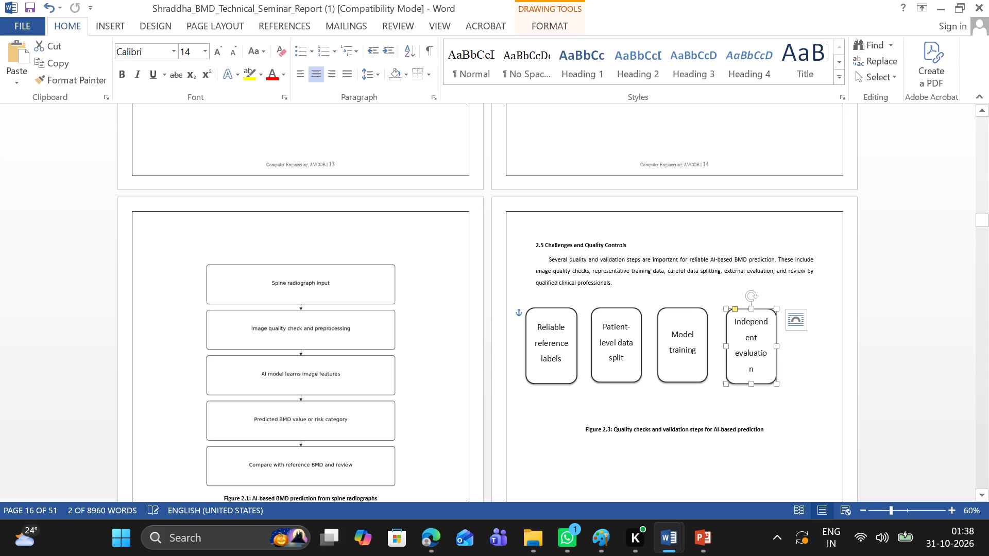
left_click(731, 395)
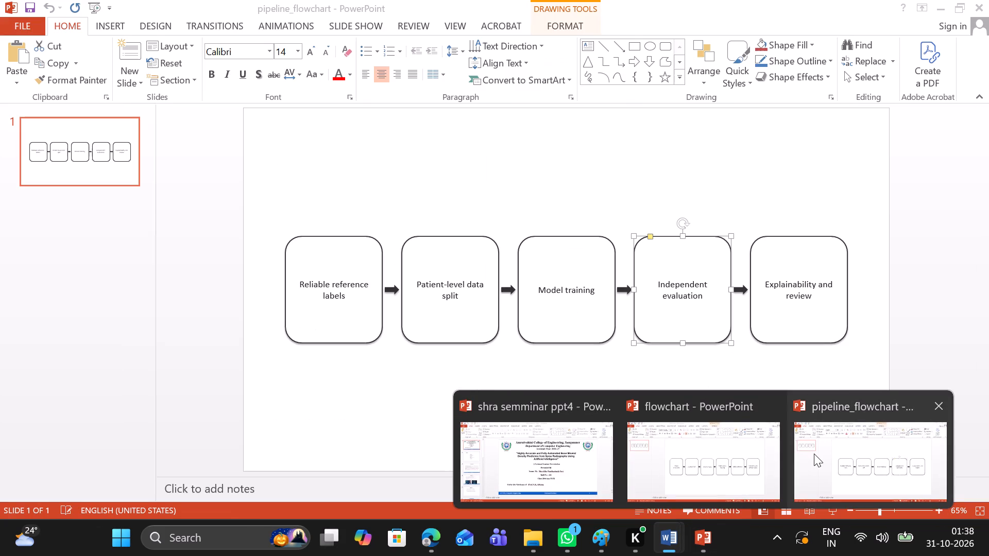
left_click(814, 454)
left_click(785, 328)
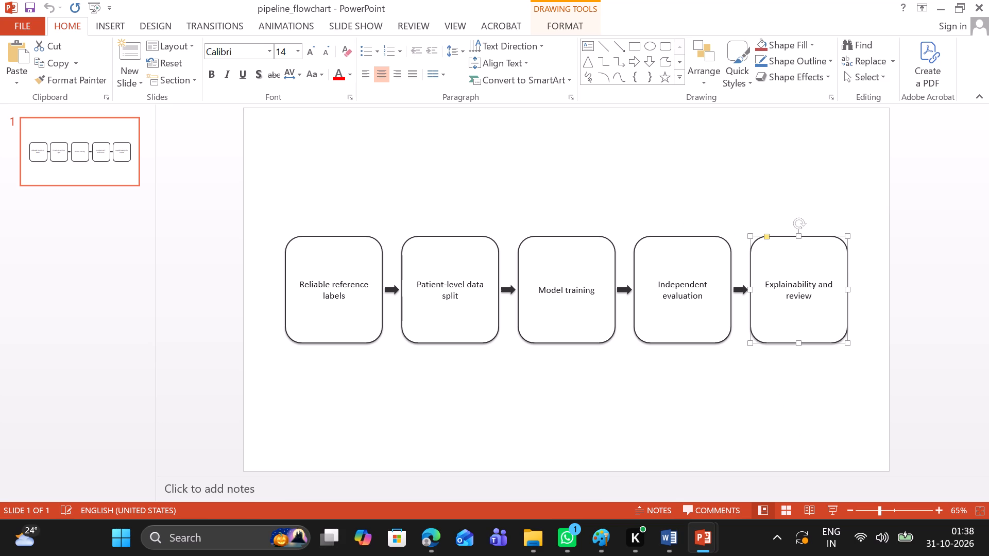
right_click(785, 328)
left_click(817, 93)
left_click(676, 536)
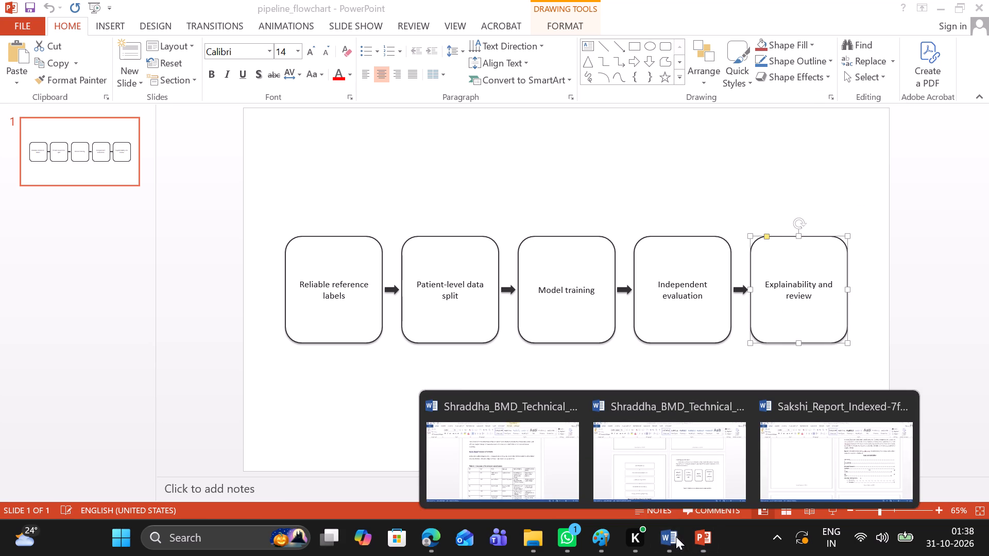
left_click(686, 464)
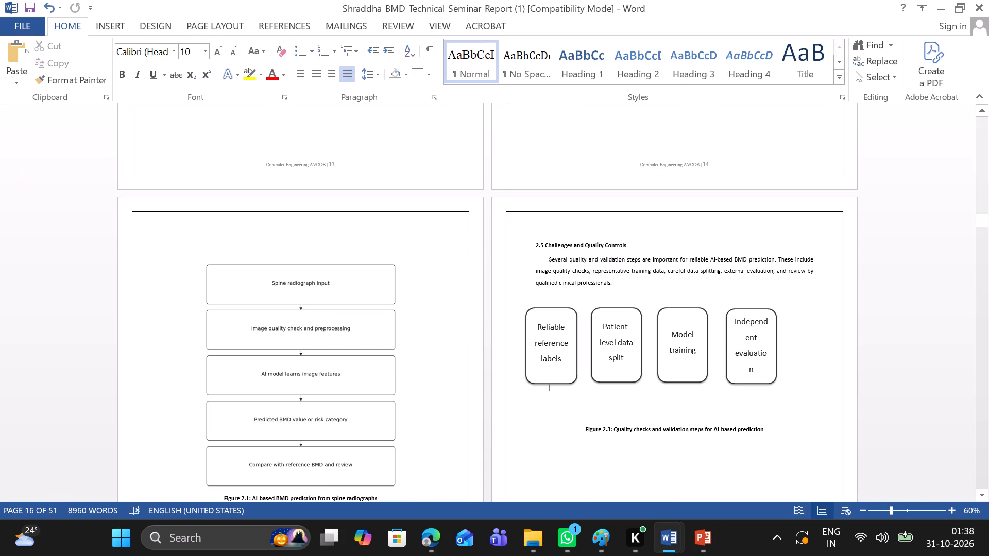
key("ctrl+v")
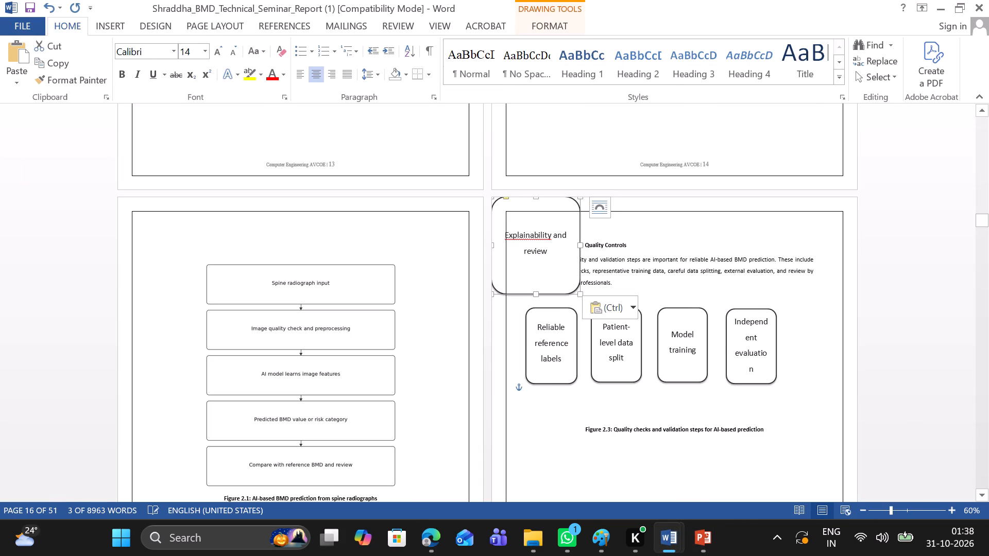
Move the "Explainability and review" box down over the flowchart row and shrink it to about 4.37 cm high and 2.92 cm wide.
left_click_drag(542, 280, 558, 285)
left_click(565, 286)
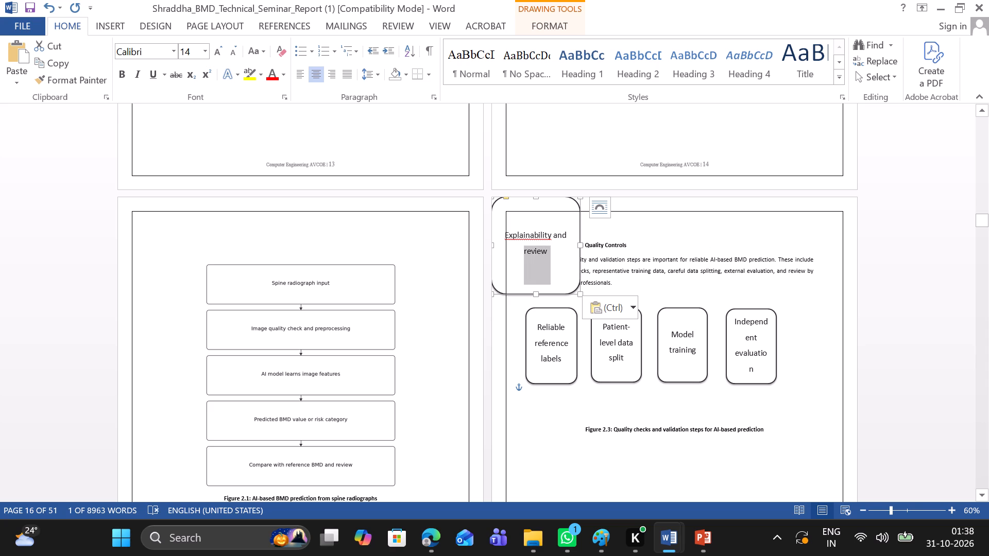
left_click(565, 286)
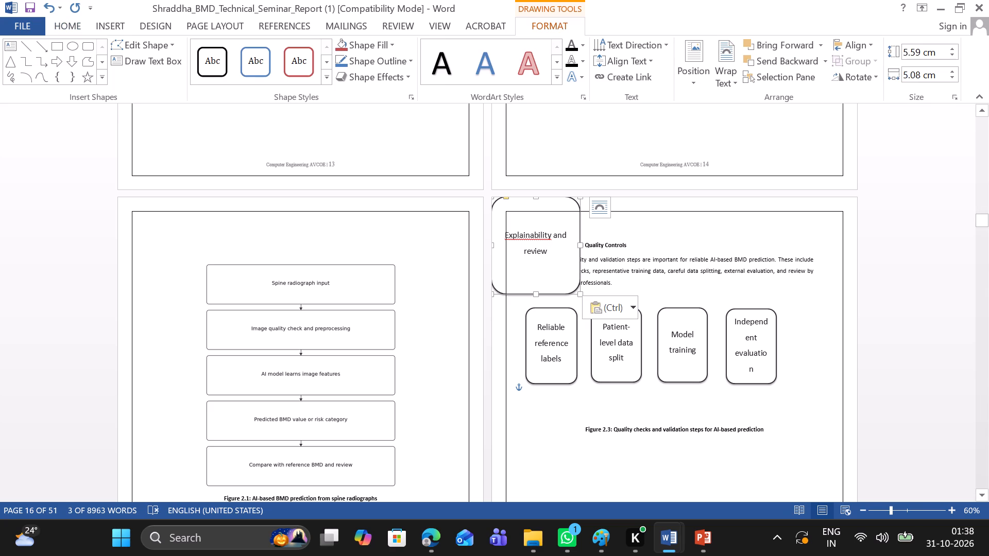
left_click_drag(565, 286, 760, 406)
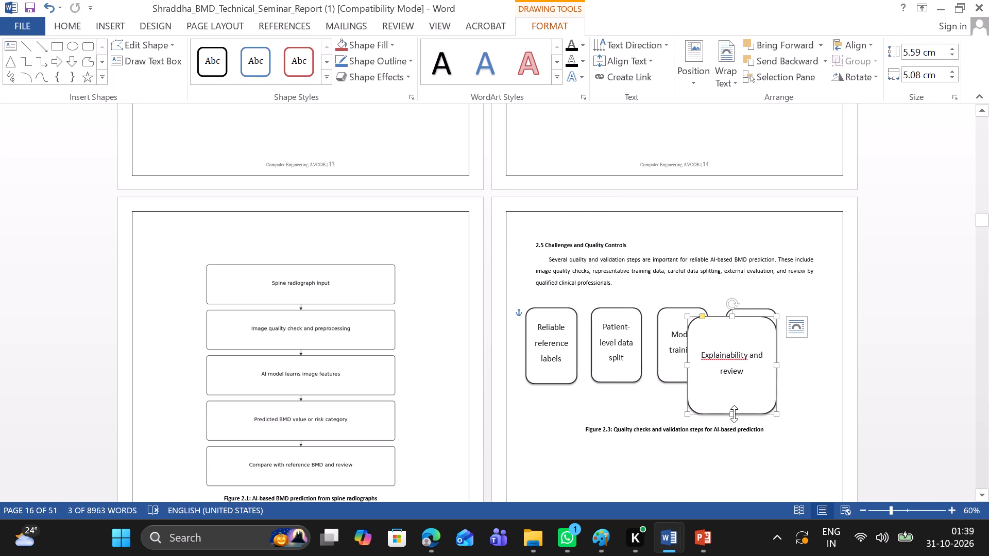
left_click_drag(735, 415, 727, 393)
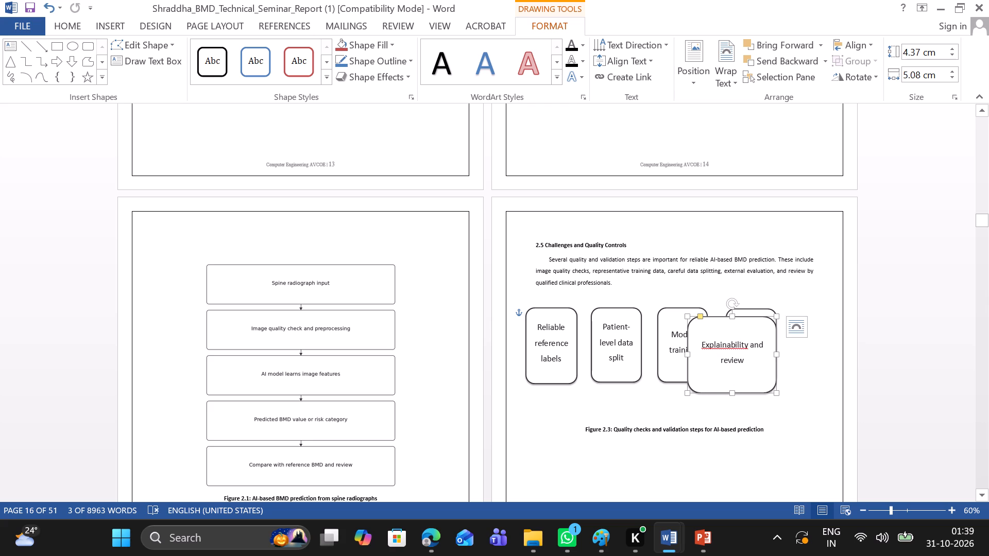
left_click_drag(777, 356, 736, 355)
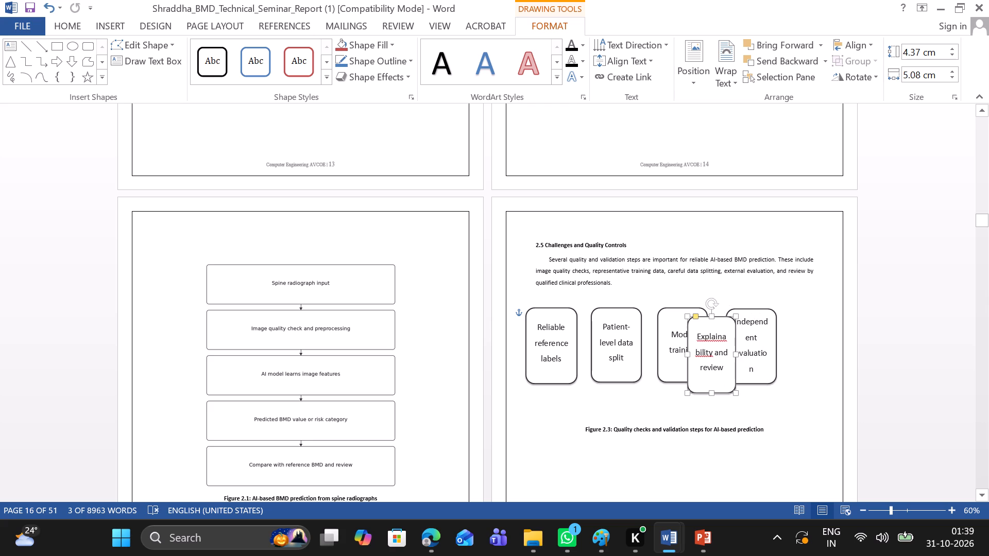
left_click_drag(736, 355, 739, 356)
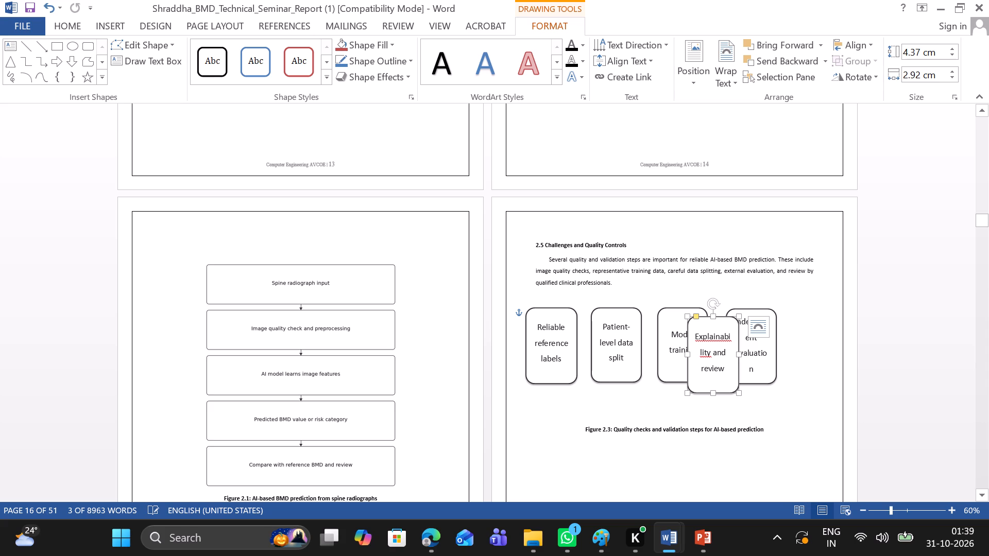
Place the "Explainability and review" box at the end of the row after "Independent evaluation" and narrow it to about 2.83 cm.
left_click_drag(730, 392, 817, 362)
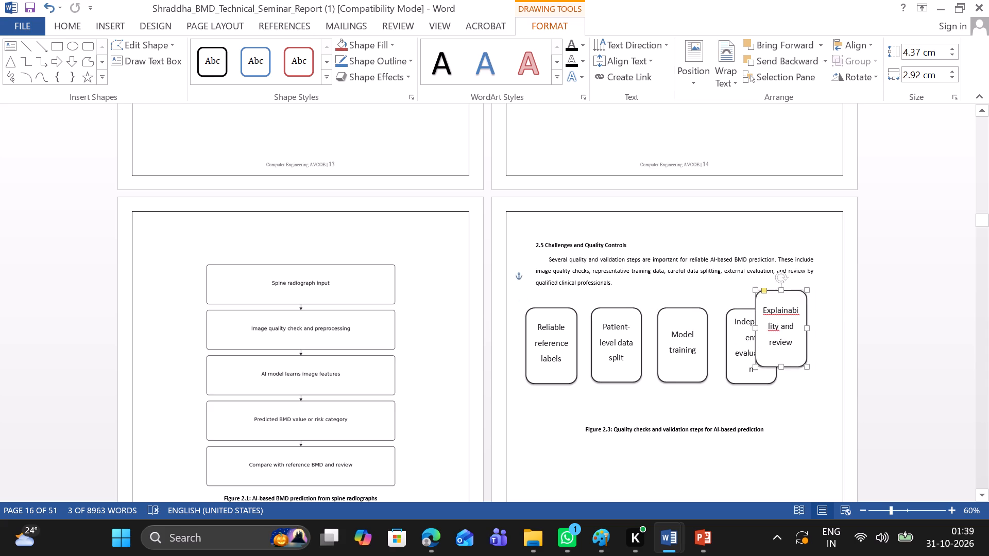
left_click_drag(817, 362, 822, 385)
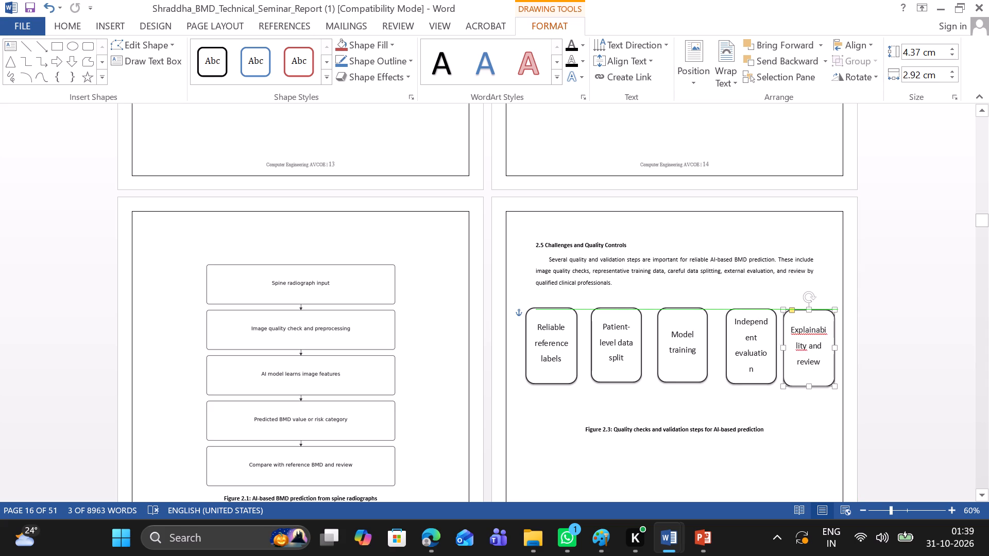
left_click_drag(822, 385, 831, 384)
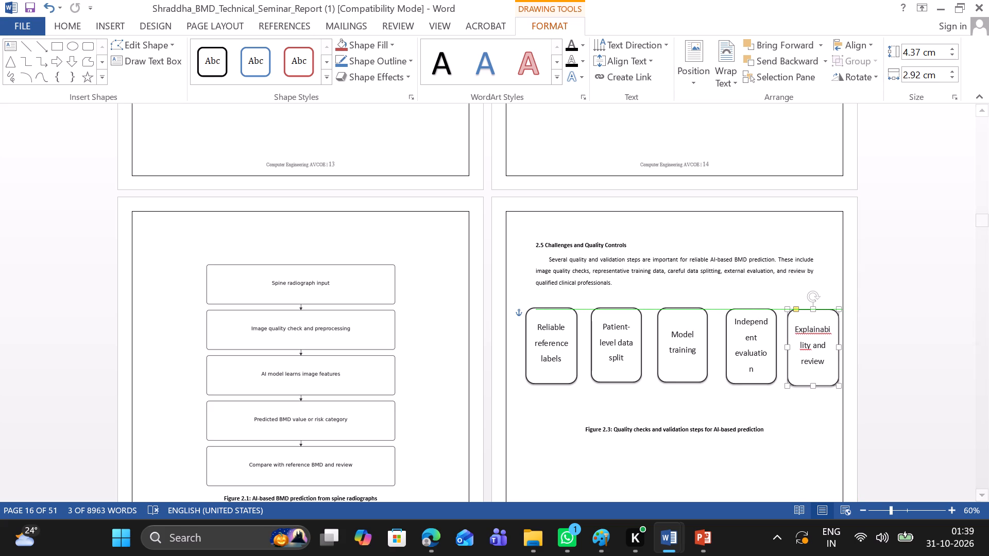
left_click_drag(831, 384, 830, 385)
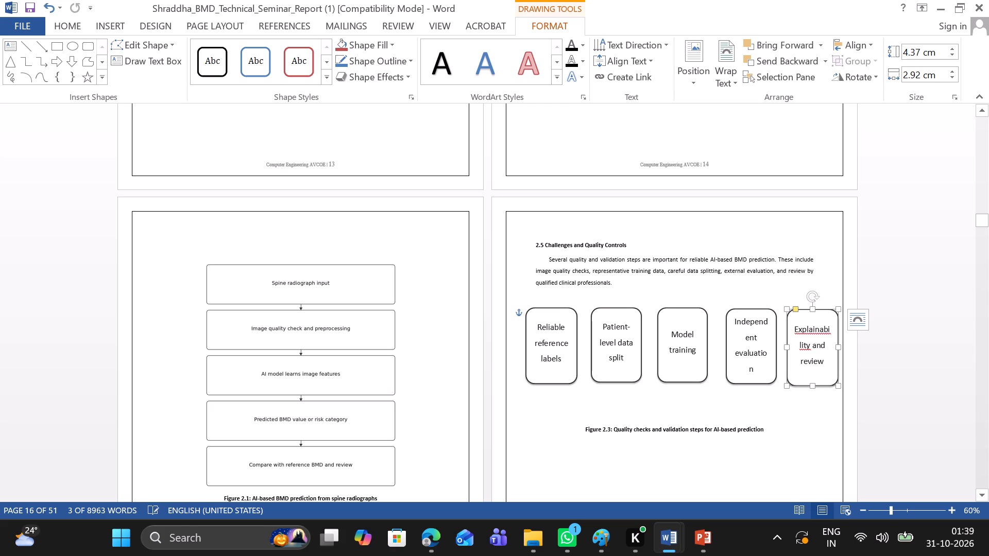
left_click(786, 345)
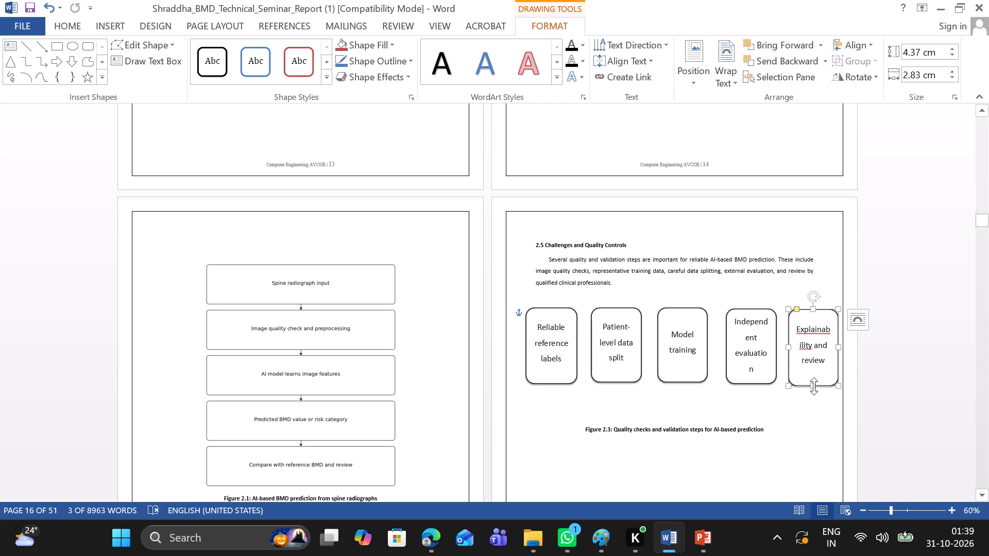
left_click(798, 430)
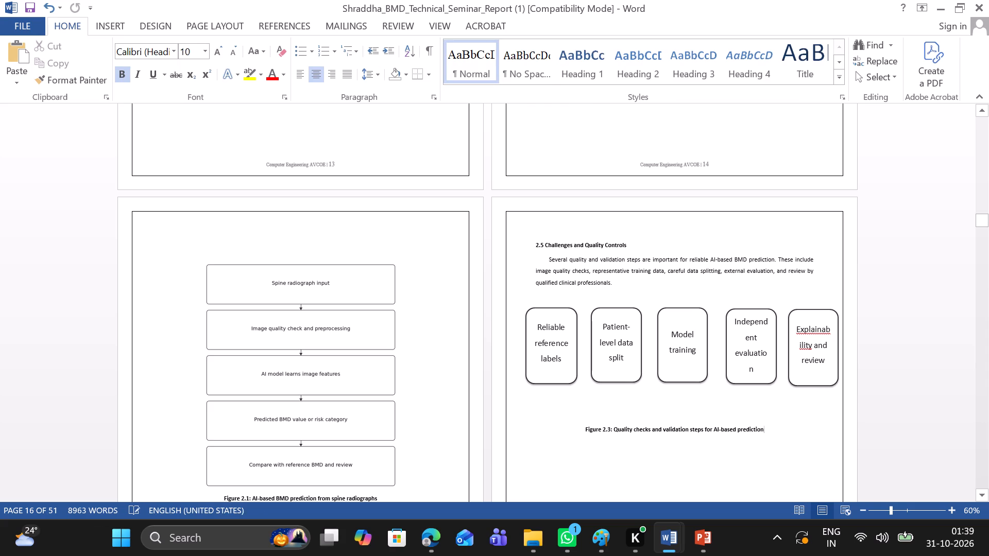
Nudge the "Explainability and review" box slightly towards "Independent evaluation" and upwards, and lower its top edge to line up with the row.
left_click(797, 322)
left_click(788, 318)
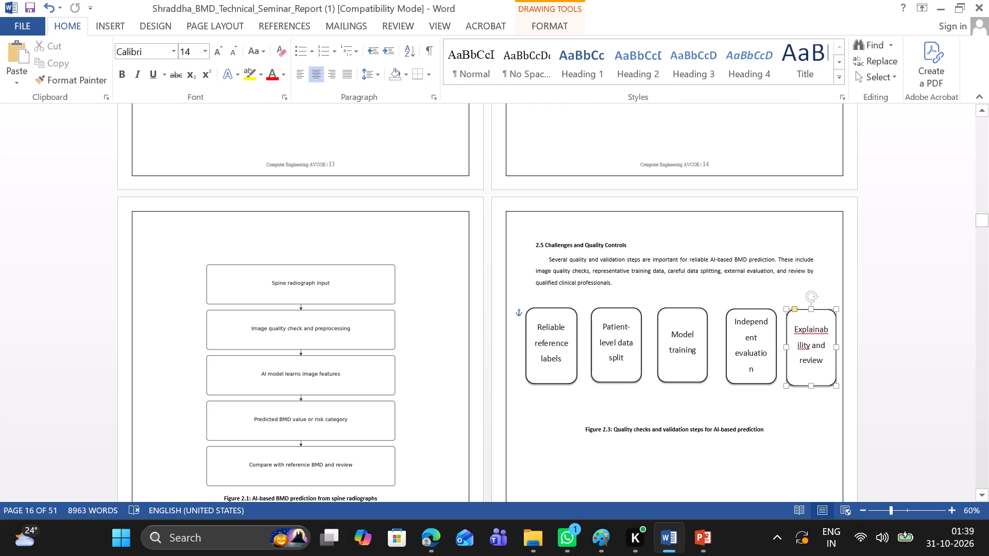
left_click(769, 303)
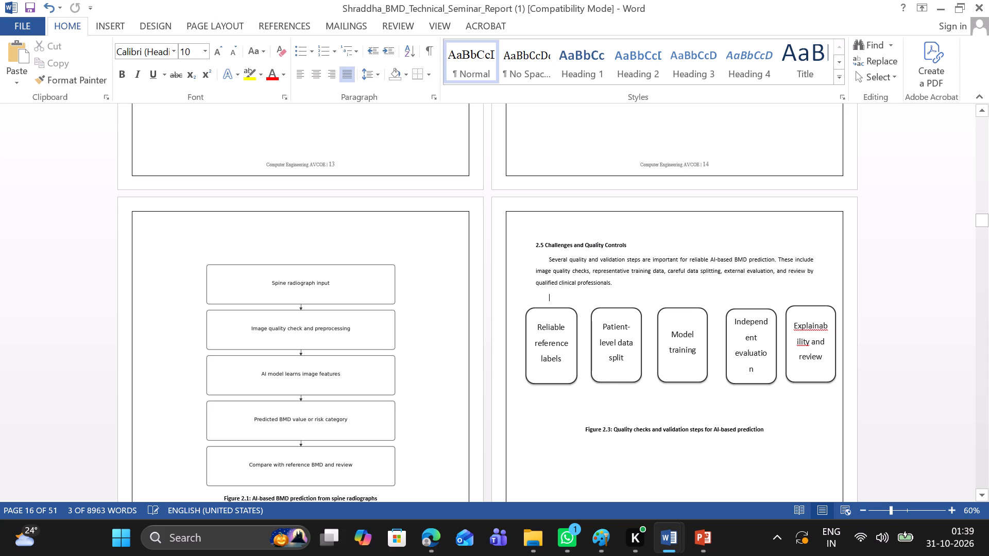
left_click(801, 309)
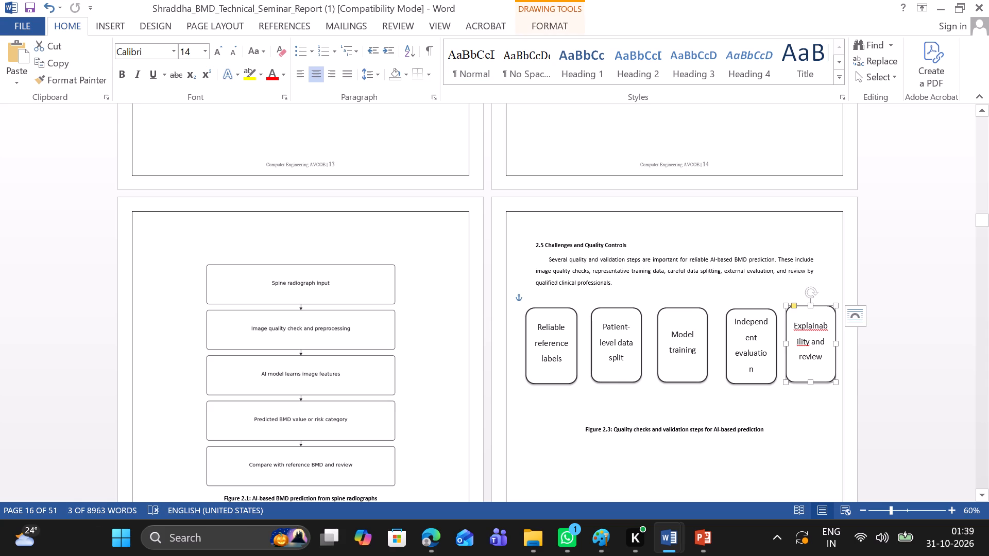
left_click(811, 302)
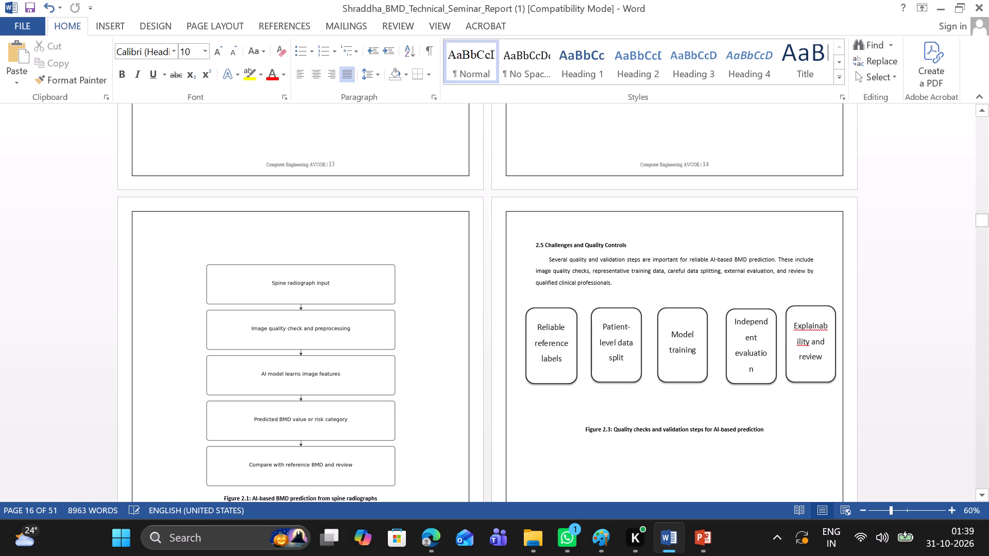
left_click(810, 317)
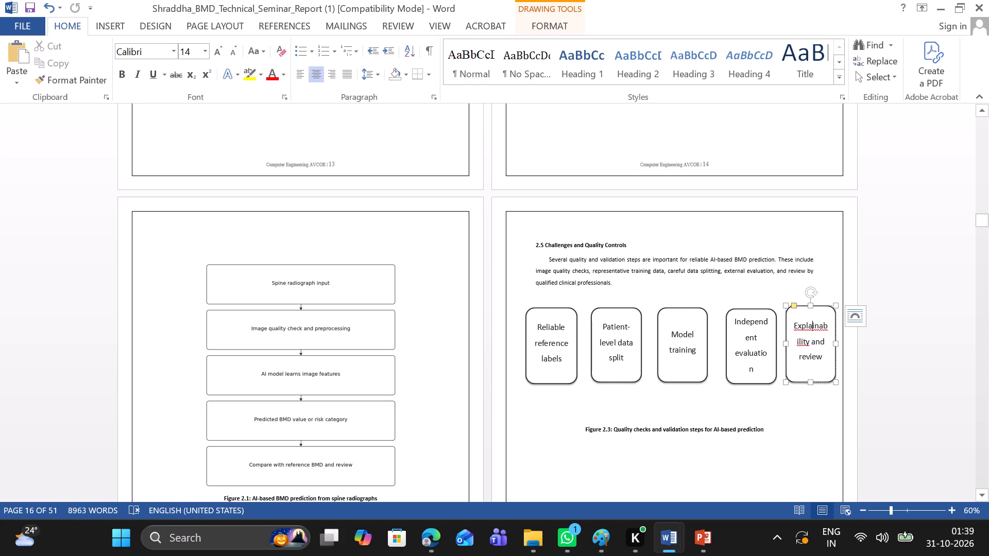
left_click_drag(809, 305, 809, 311)
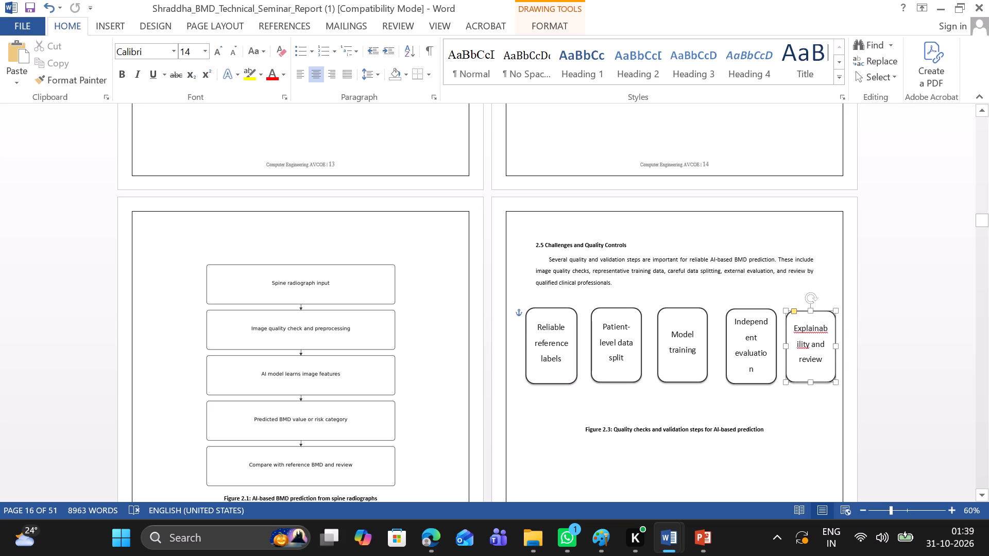
left_click_drag(809, 311, 808, 310)
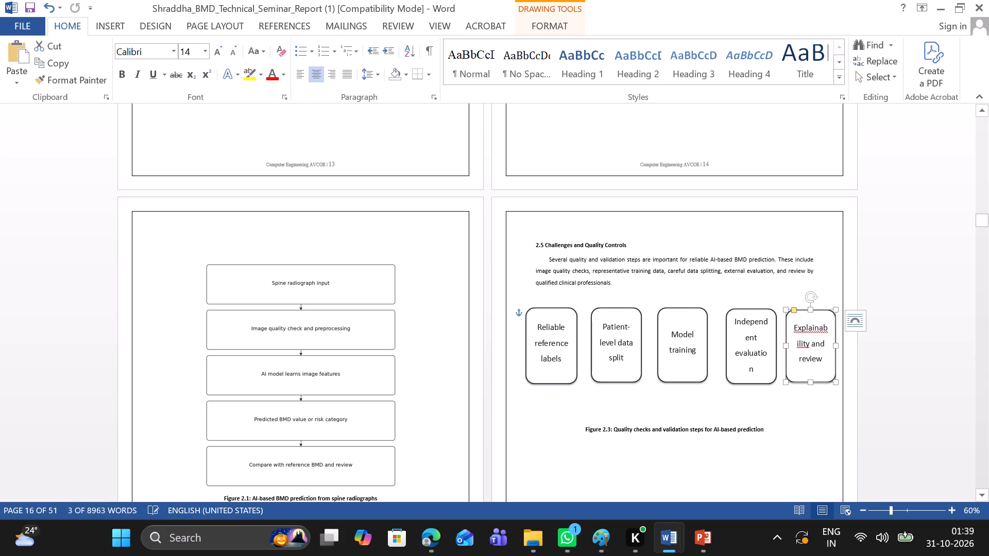
left_click(774, 439)
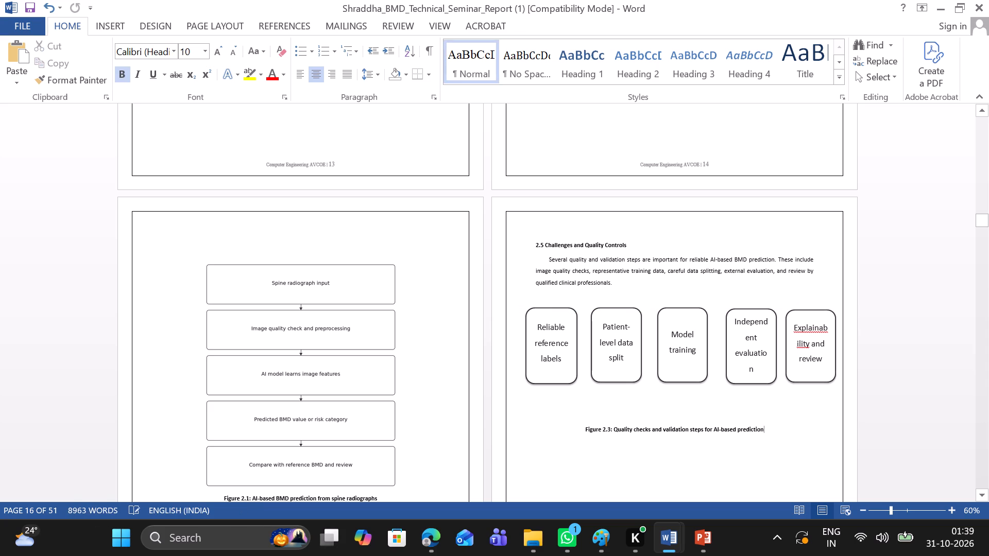
Shift the "Independent evaluation" box slightly towards "Model training" and up to even out the spacing in the row.
left_click(732, 350)
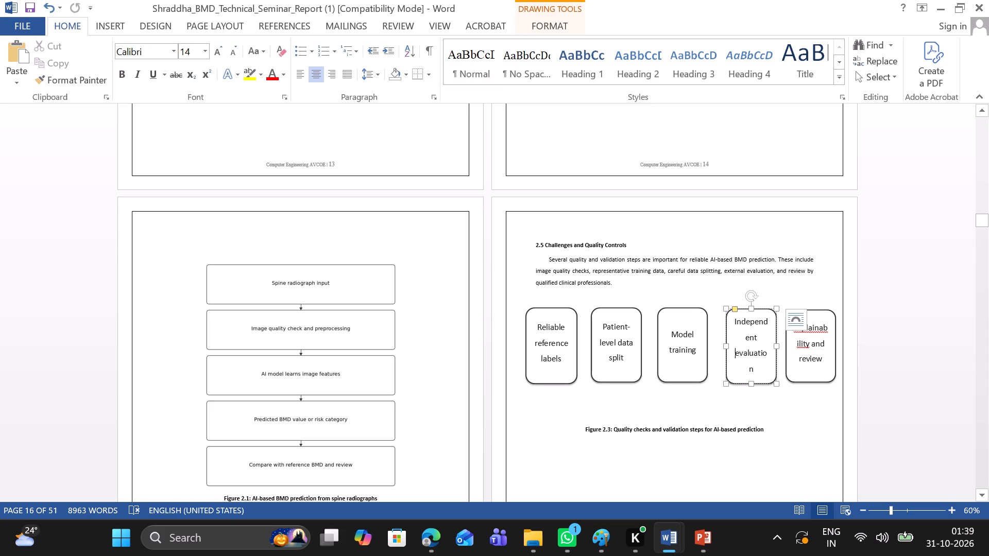
left_click(725, 318)
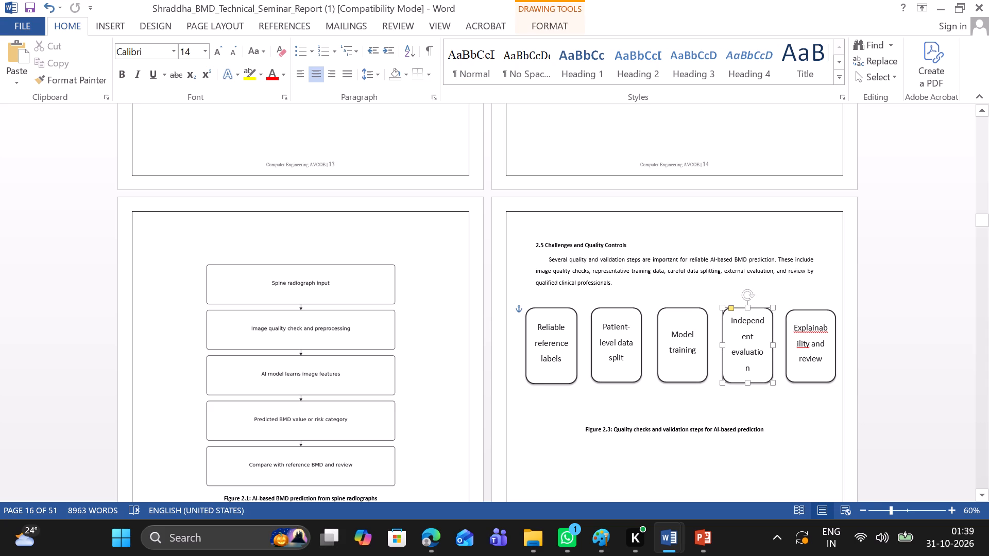
left_click(702, 402)
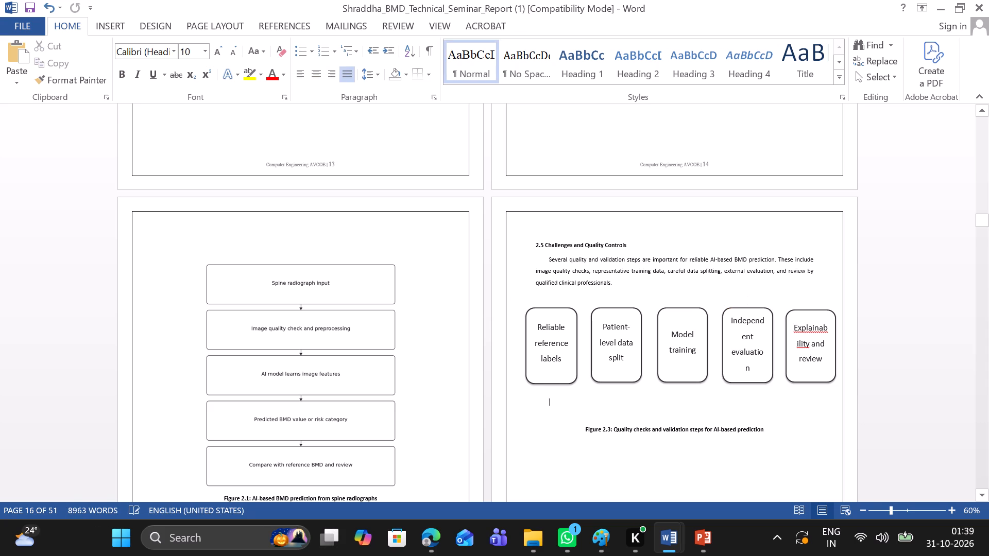
Nudge the "Patient-level data split" box down slightly so its bottom edge lines up with "Reliable reference labels".
left_click(694, 377)
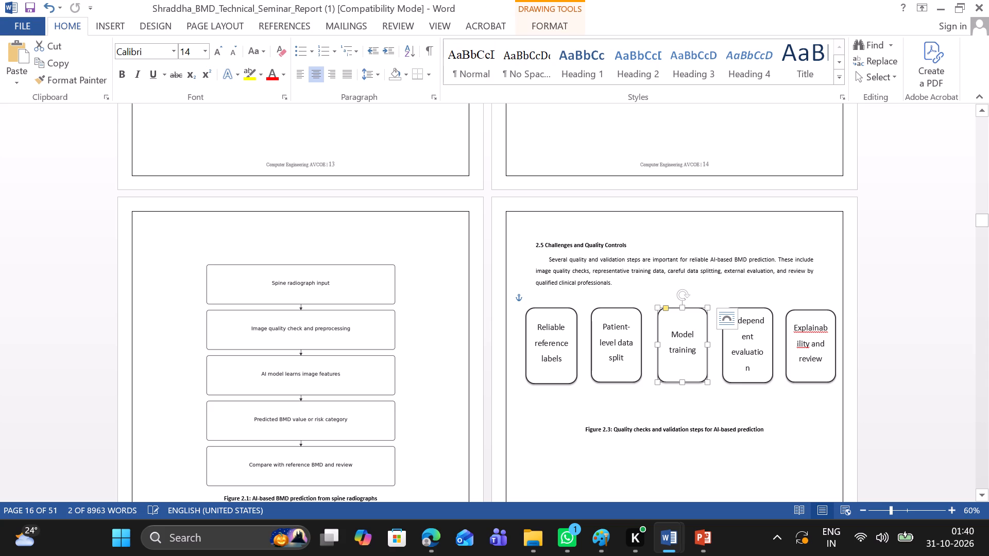
left_click(701, 377)
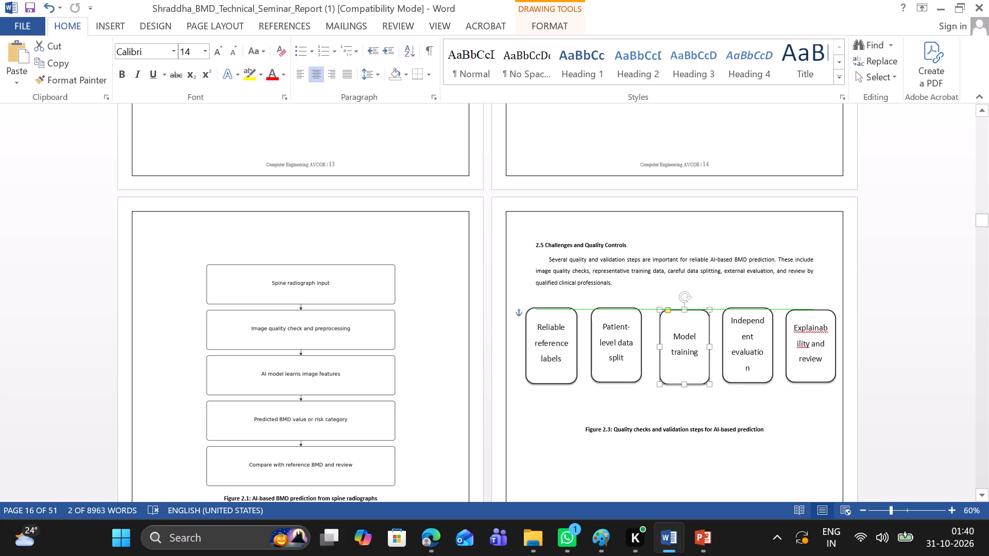
left_click(653, 411)
left_click(627, 371)
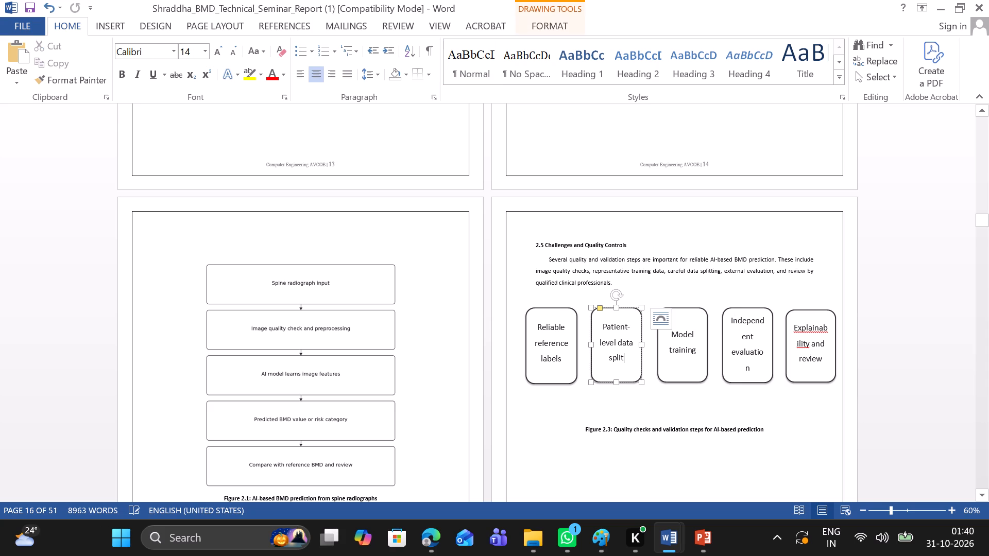
left_click(633, 376)
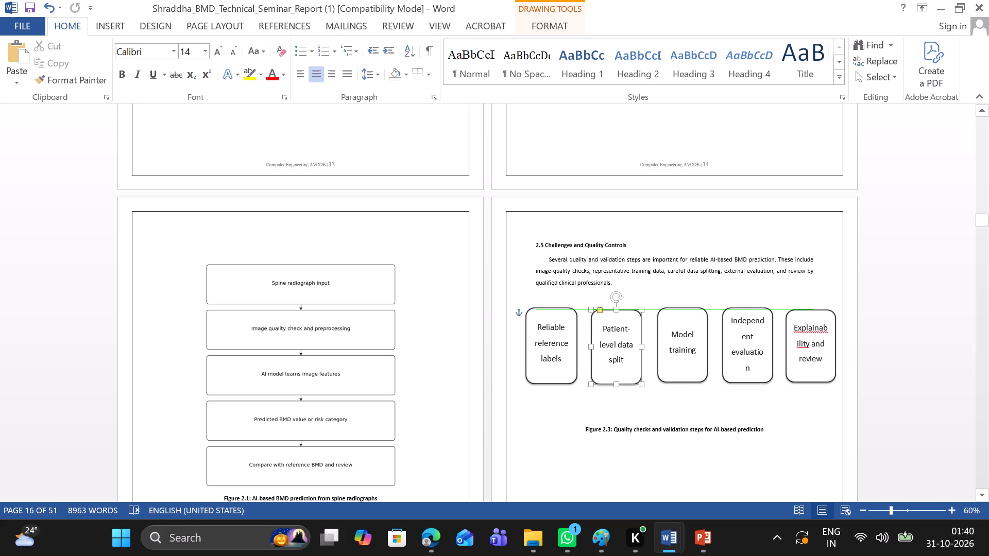
left_click(573, 374)
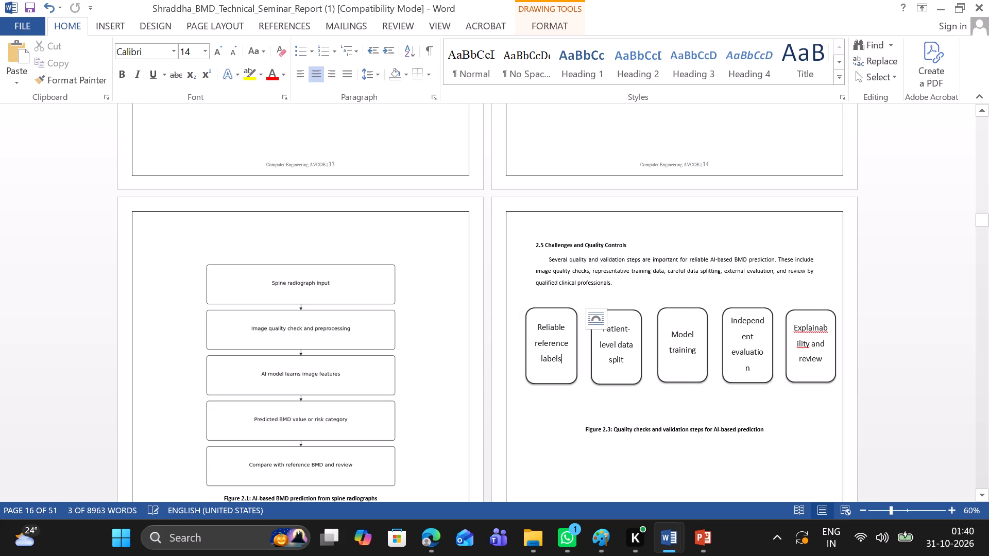
In PowerPoint's pipeline_flowchart file, copy the arrow between "Independent evaluation" and "Explainability and review".
left_click(573, 374)
left_click(651, 404)
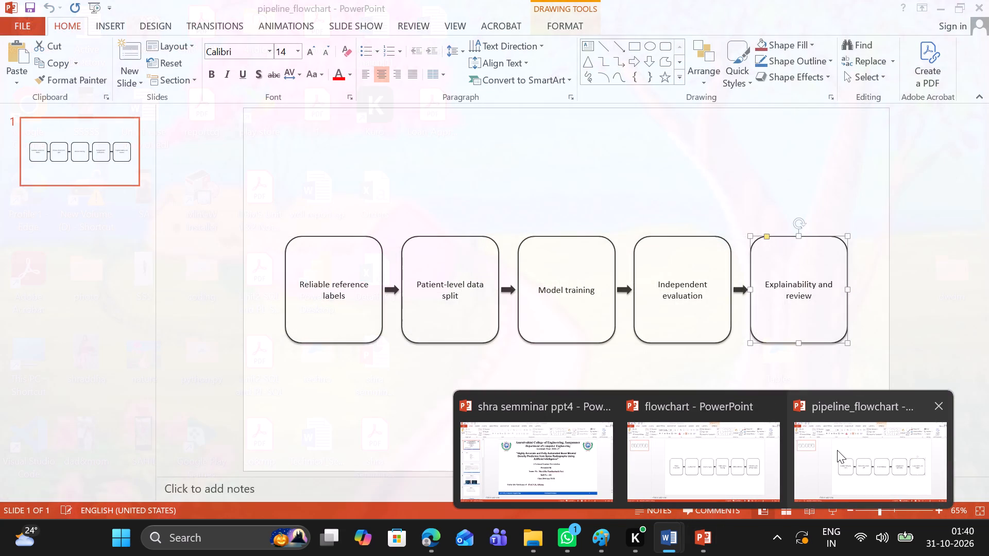
left_click(837, 450)
left_click(742, 289)
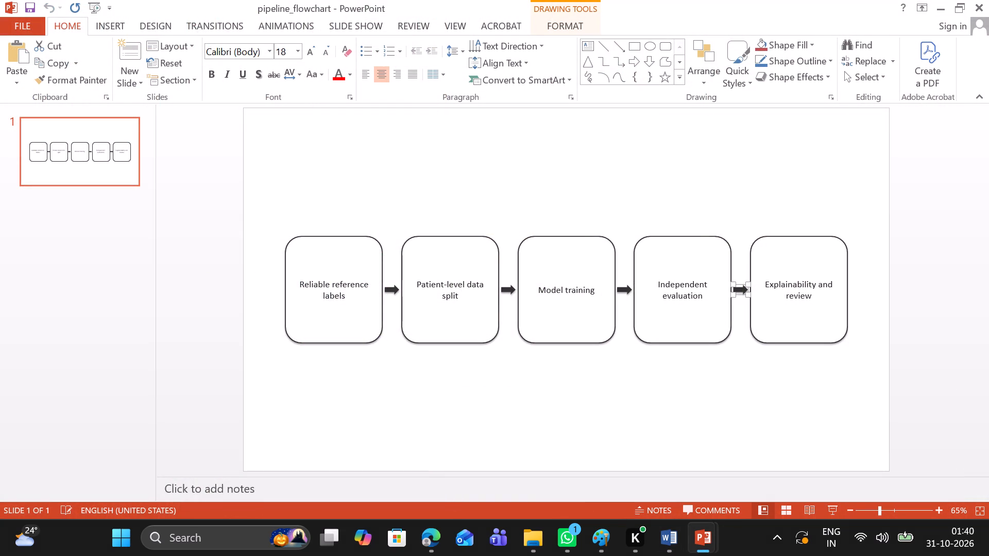
right_click(747, 263)
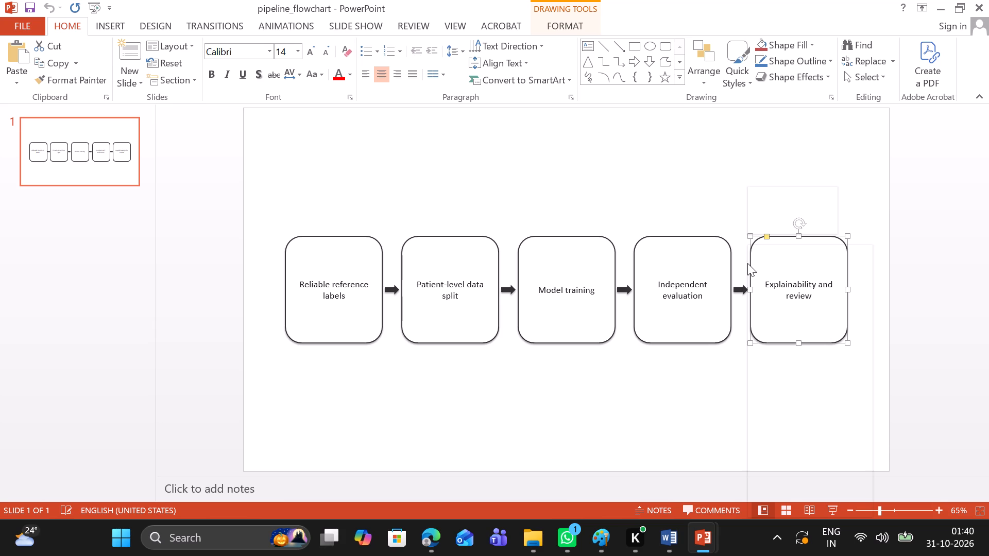
left_click(739, 289)
left_click(739, 289)
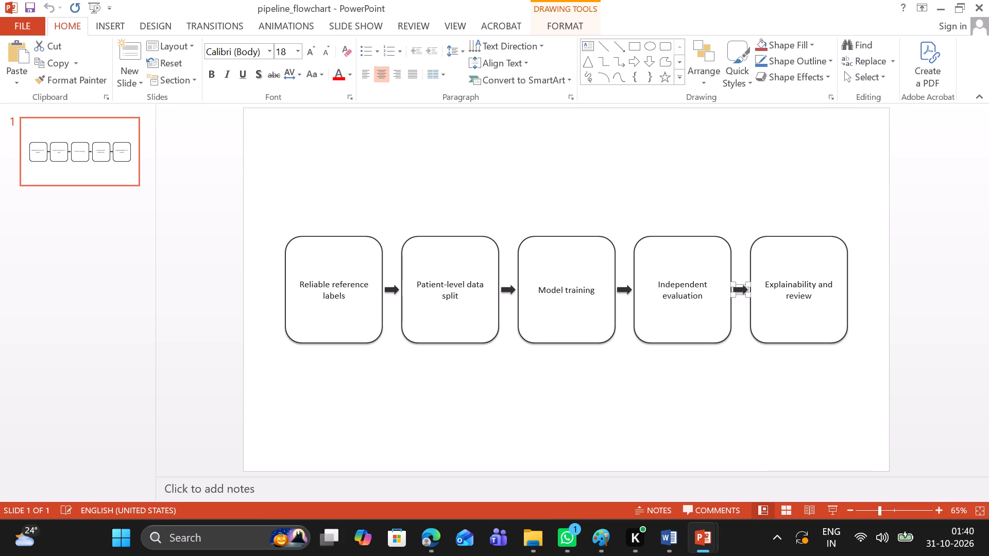
right_click(739, 289)
left_click(772, 43)
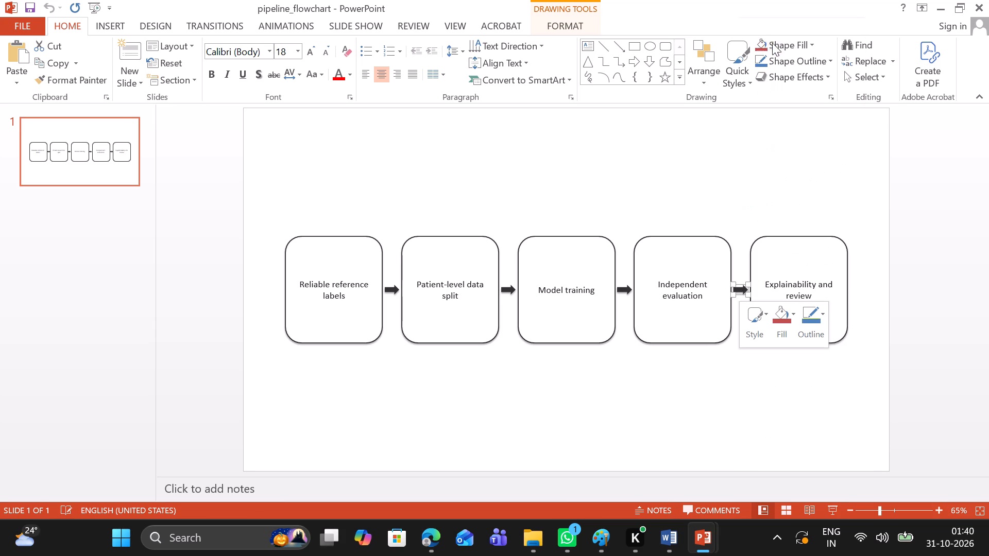
Paste the arrow into the Word report and place it between "Reliable reference labels" and "Patient-level data split" at mid-height.
left_click(667, 541)
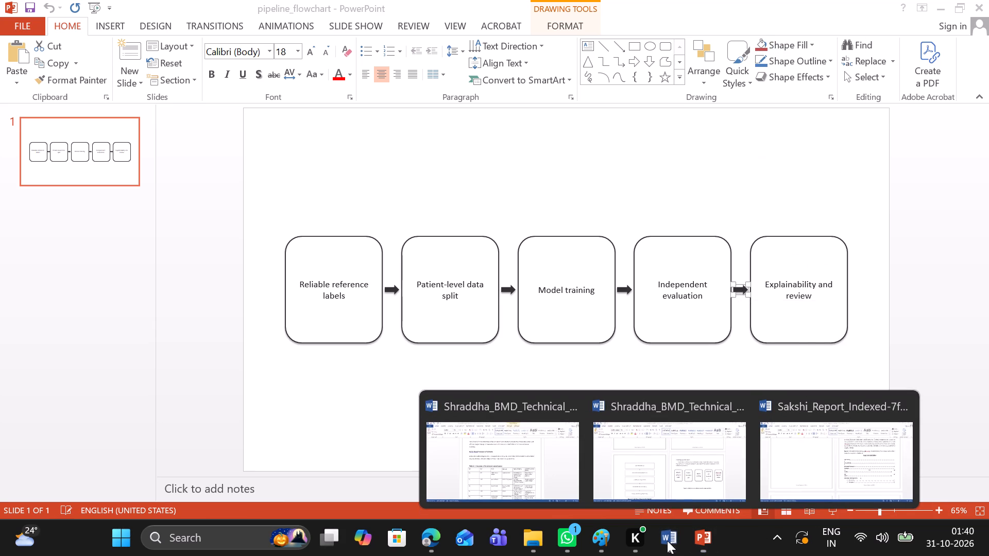
left_click(676, 480)
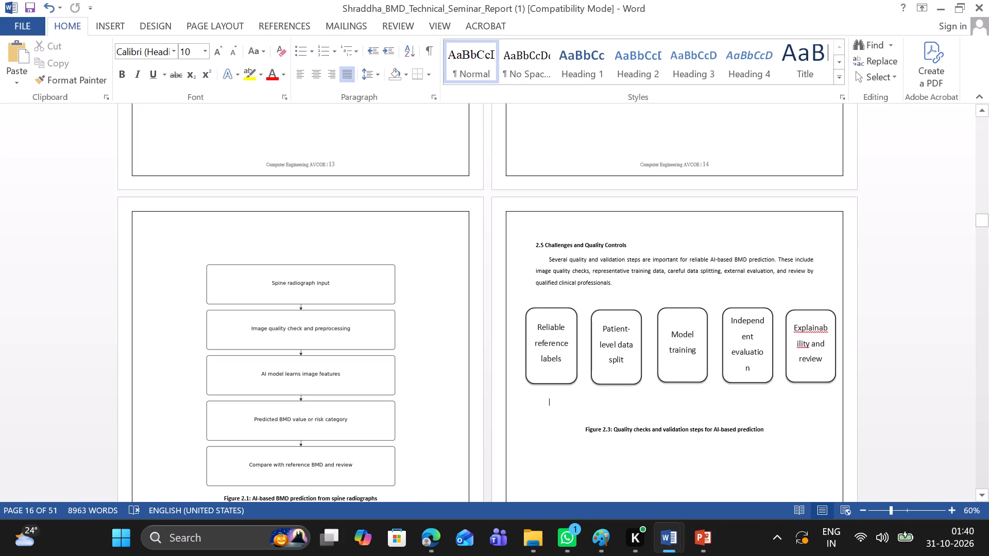
left_click(583, 346)
key("ctrl+c")
left_click(543, 450)
key("ctrl+v")
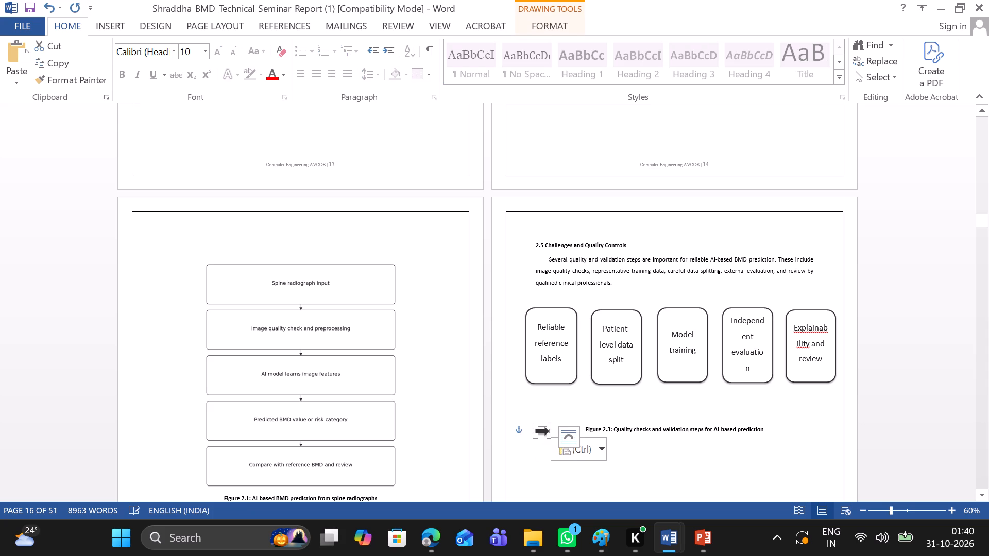
left_click_drag(538, 431, 584, 342)
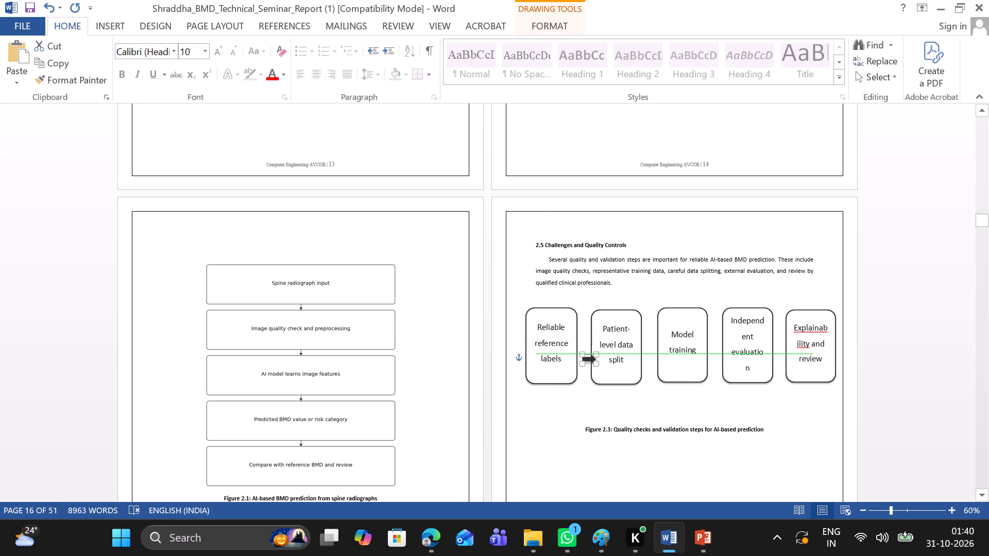
left_click_drag(584, 342, 580, 344)
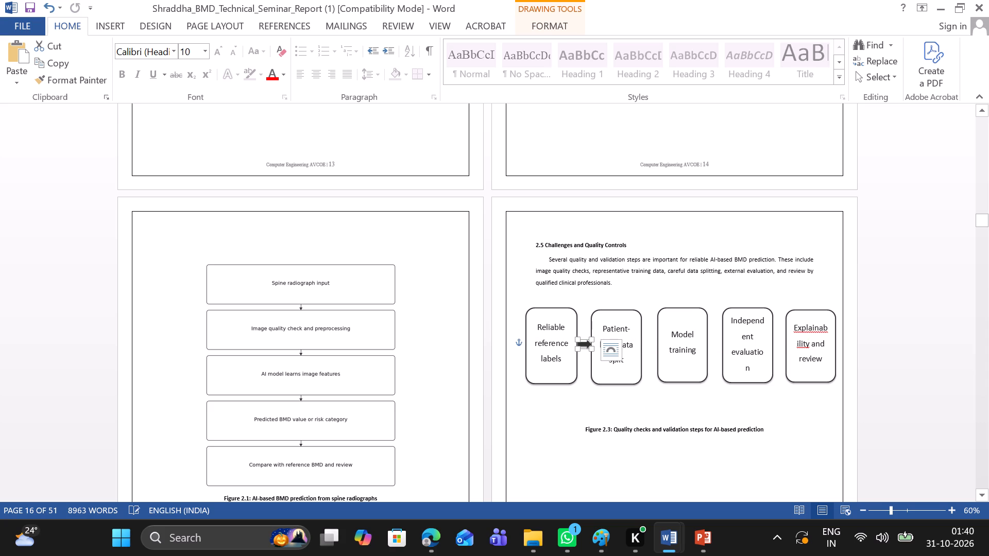
Paste another arrow and place it between "Patient-level data split" and "Model training", level with the first arrow.
key("ctrl+v")
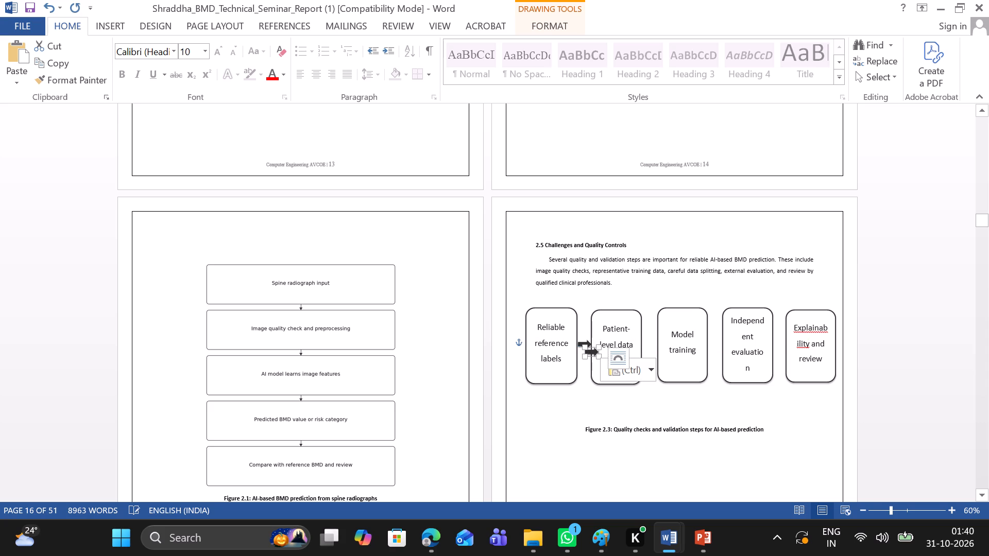
left_click_drag(593, 352, 651, 344)
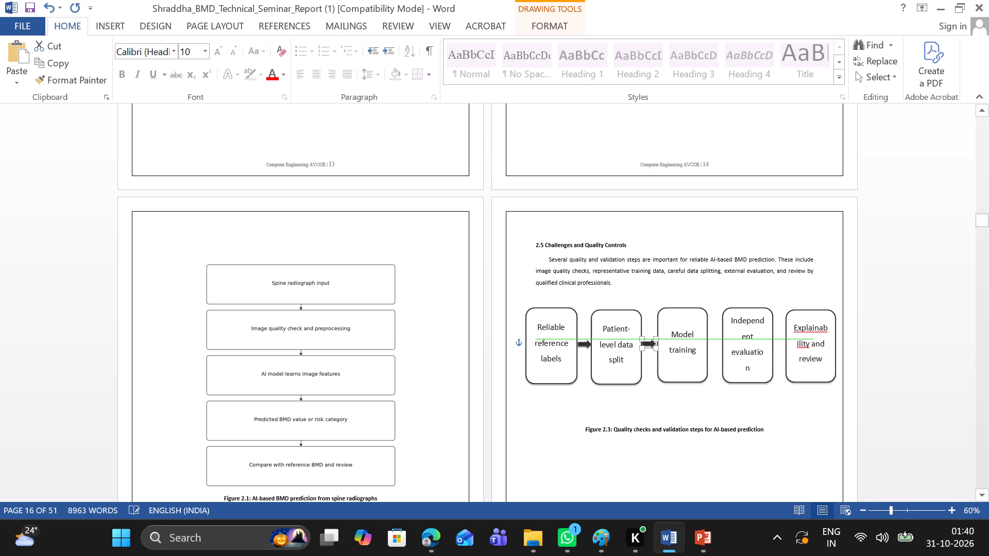
left_click_drag(651, 344, 651, 345)
Paste another arrow and place it between "Model training" and "Independent evaluation", level with the other arrows.
key("ctrl+v")
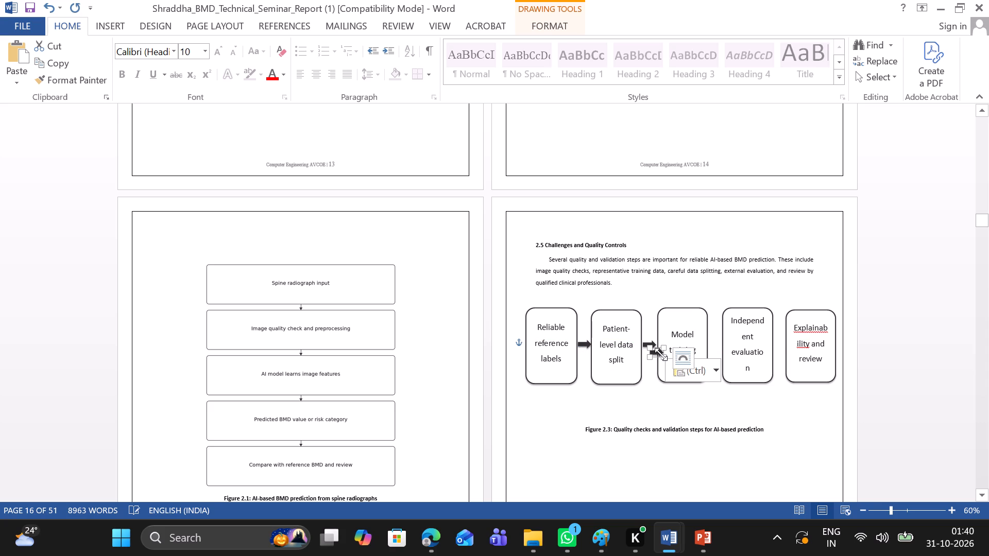
left_click(661, 354)
key("ctrl+v")
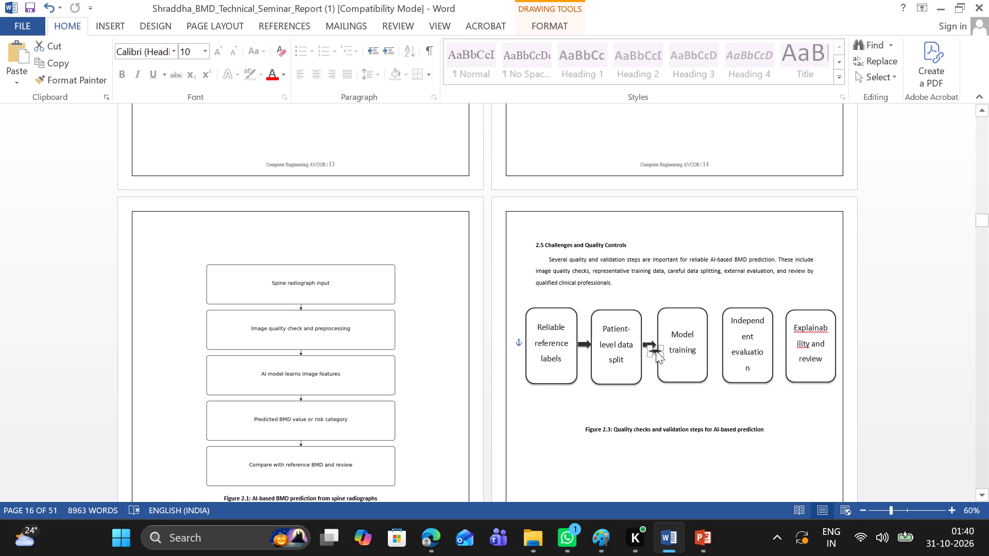
left_click_drag(656, 351, 712, 342)
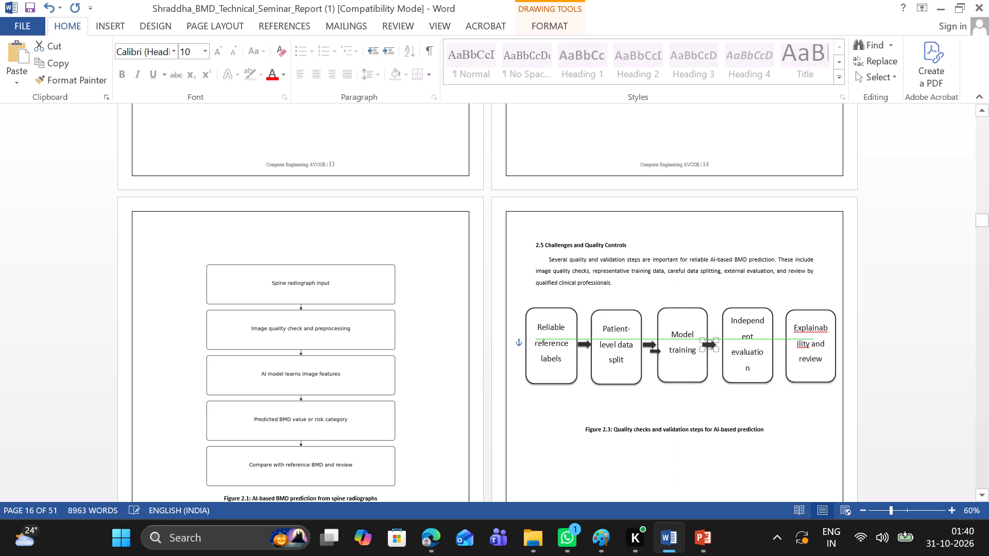
left_click_drag(712, 342, 714, 340)
Paste another arrow and place it between "Independent evaluation" and "Explainability and review", level with the others.
key("ctrl+v")
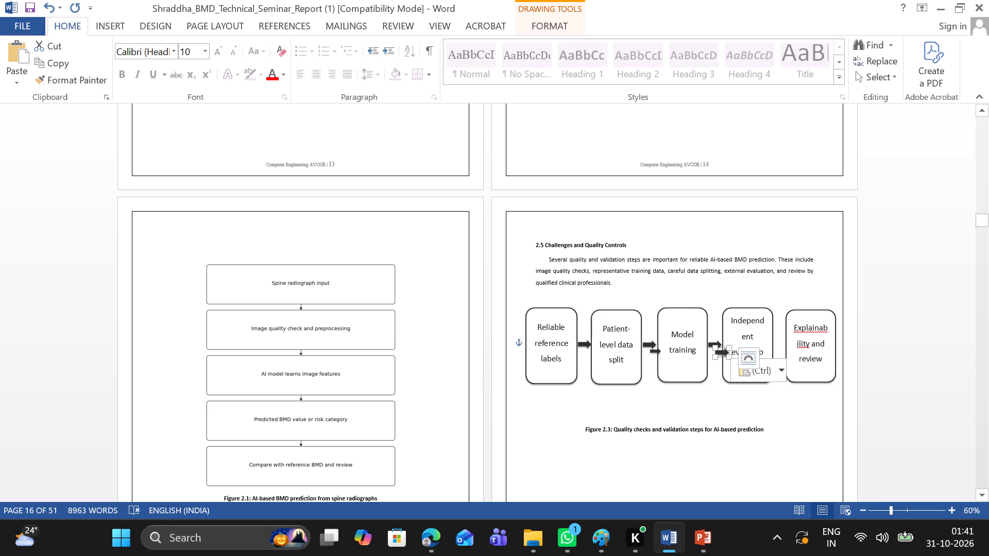
left_click_drag(717, 352, 771, 343)
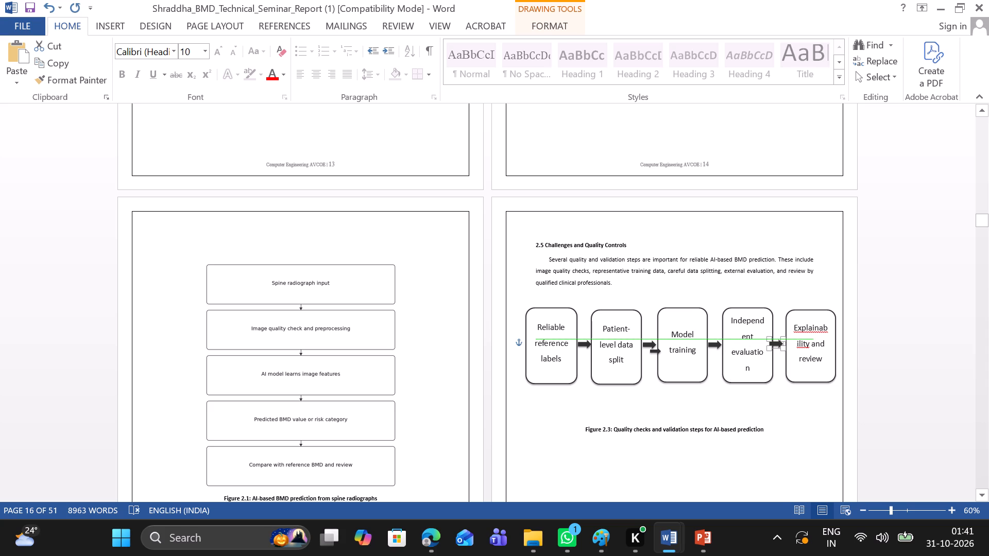
left_click_drag(771, 343, 805, 348)
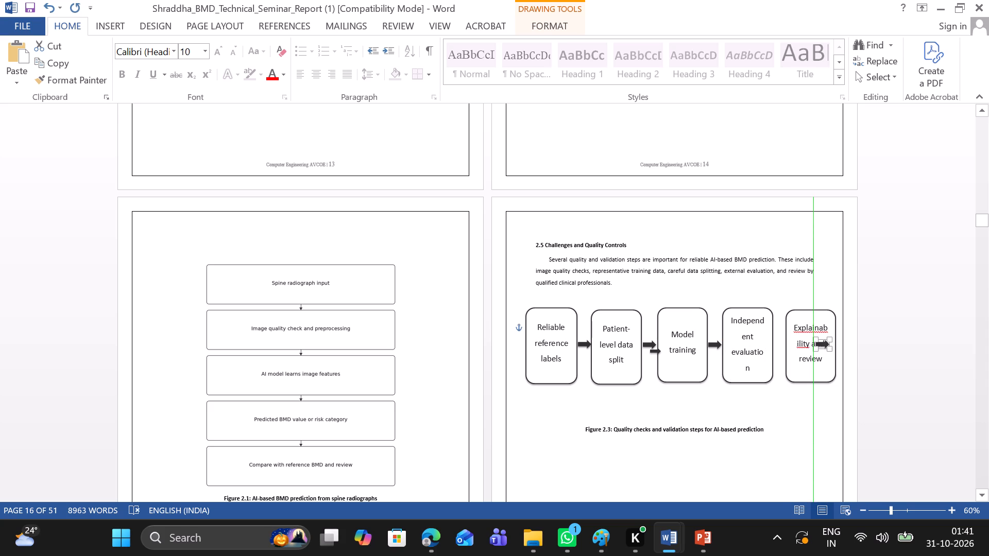
left_click_drag(805, 348, 773, 346)
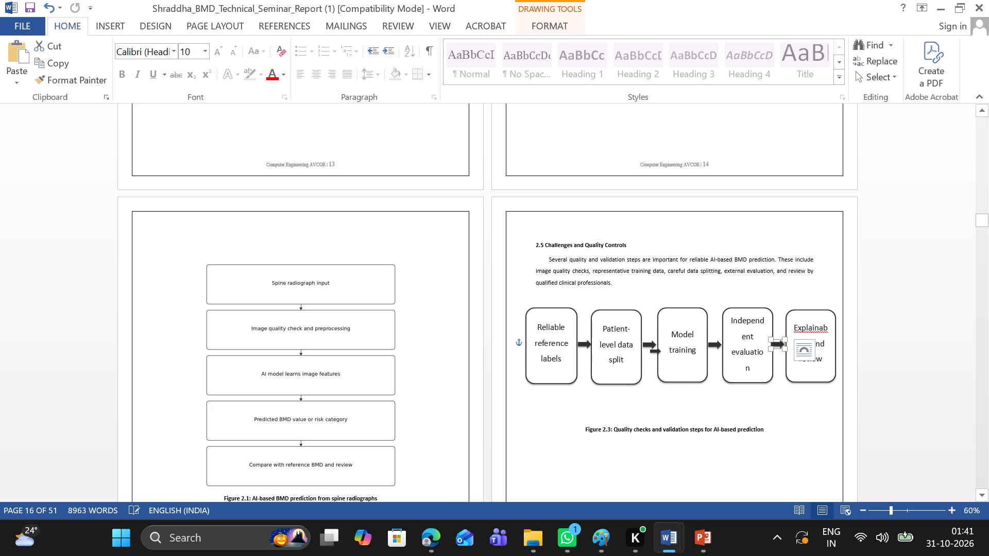
Remove the stray flattened arrow beneath the one between "Patient-level data split" and "Model training".
left_click(660, 352)
right_click(660, 352)
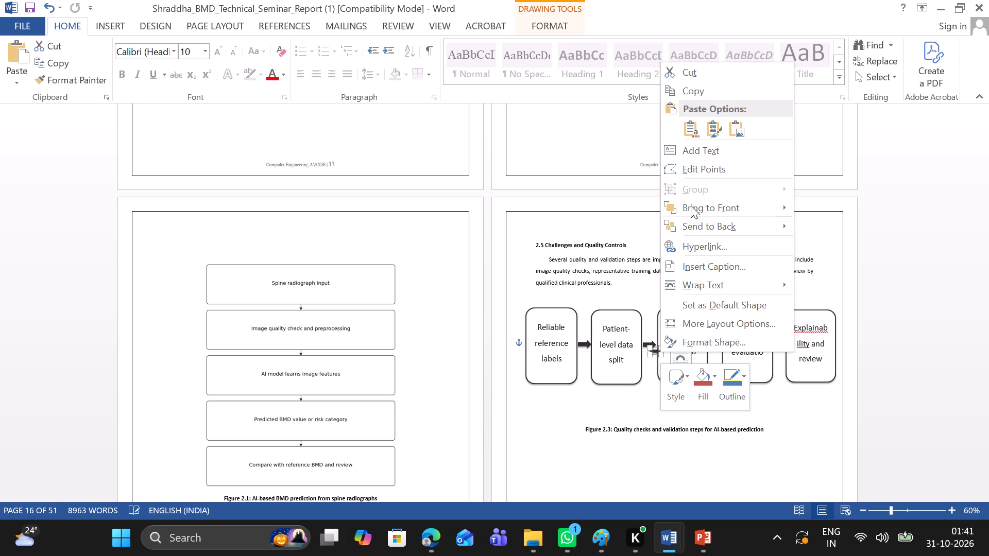
left_click(696, 72)
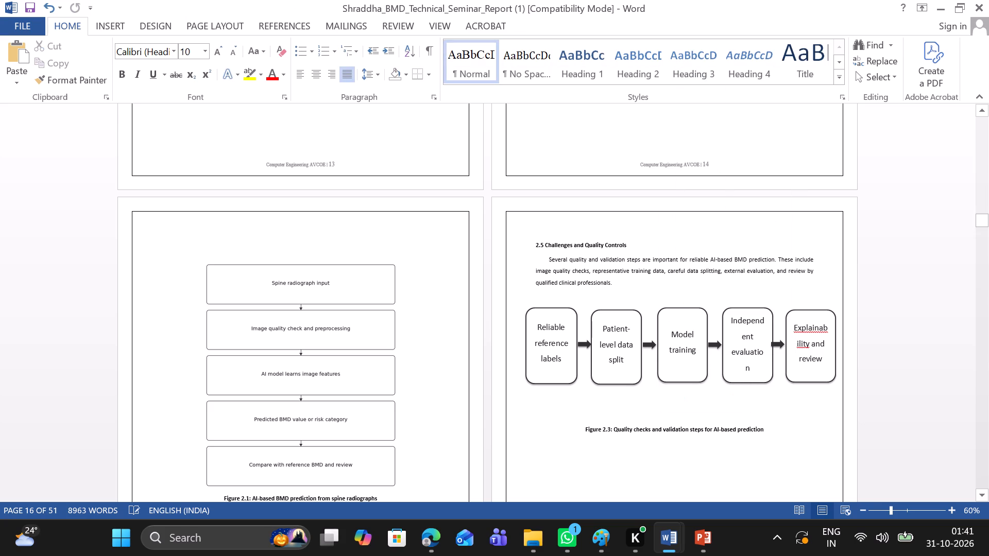
Remove the Figure 2.3 caption's centring and delete the blank line above it to bring it closer to the flowchart.
left_click(746, 454)
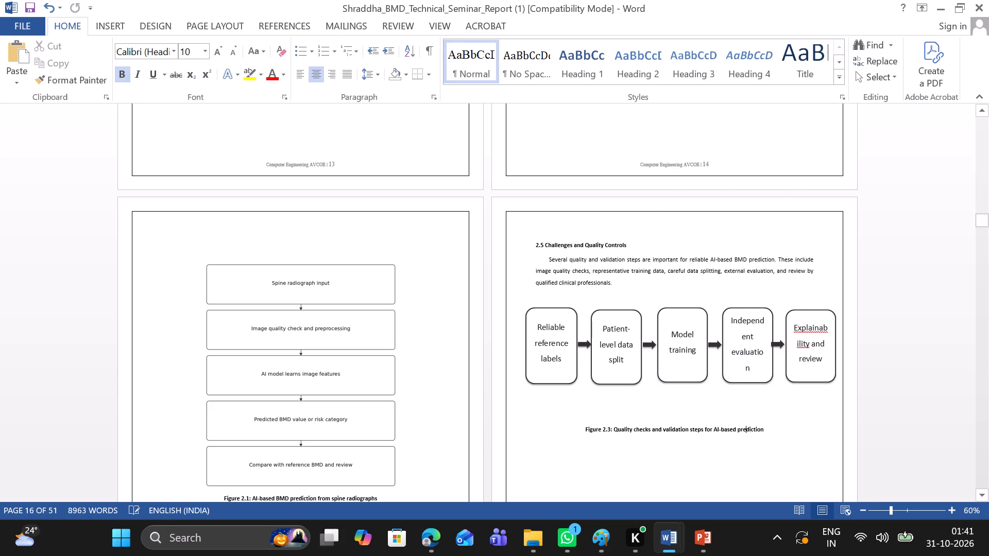
scroll(746, 454, "down", 2)
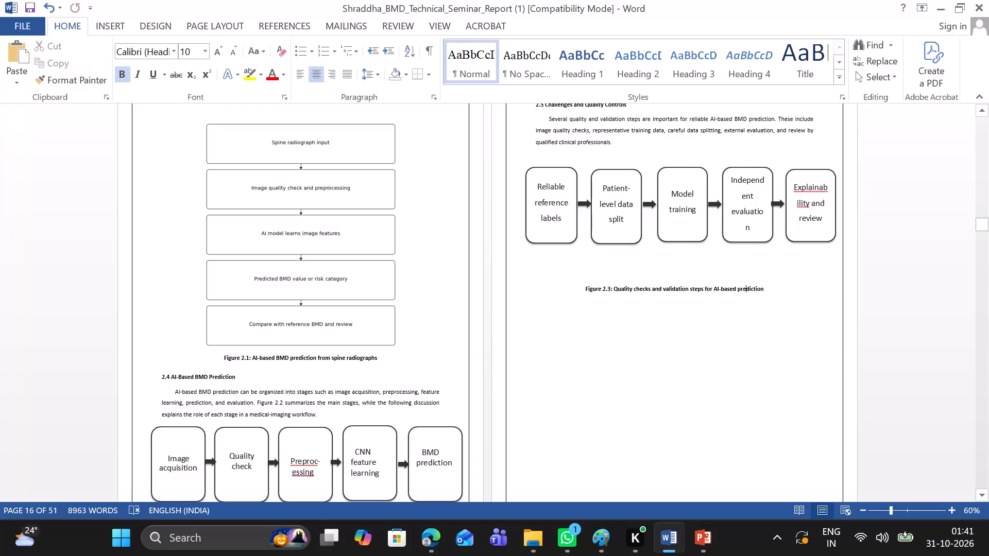
left_click(575, 285)
key("BackSpace")
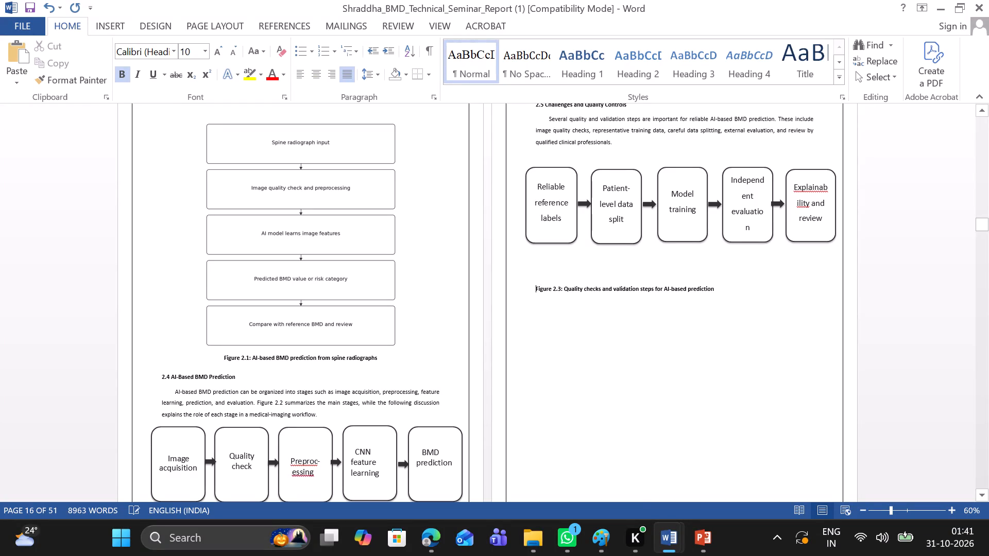
key("BackSpace")
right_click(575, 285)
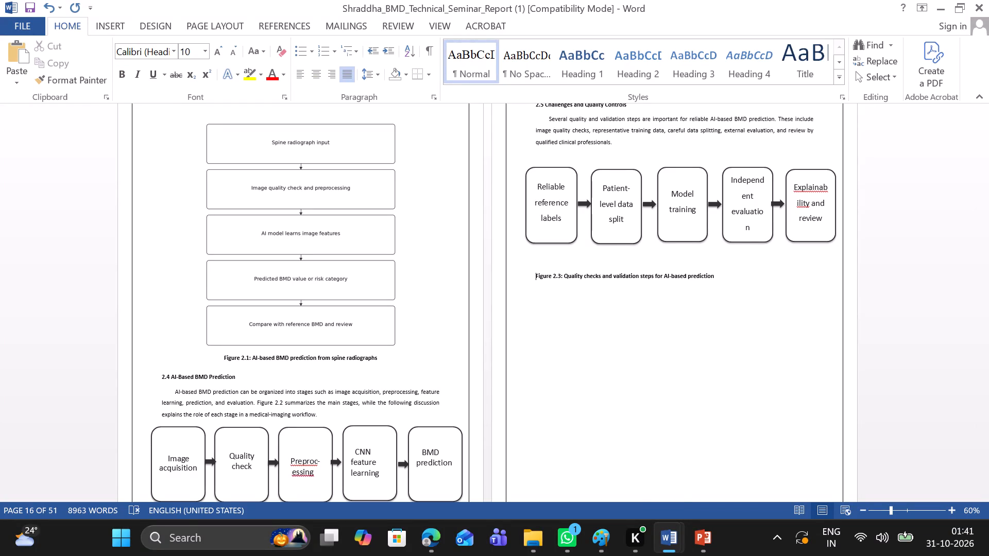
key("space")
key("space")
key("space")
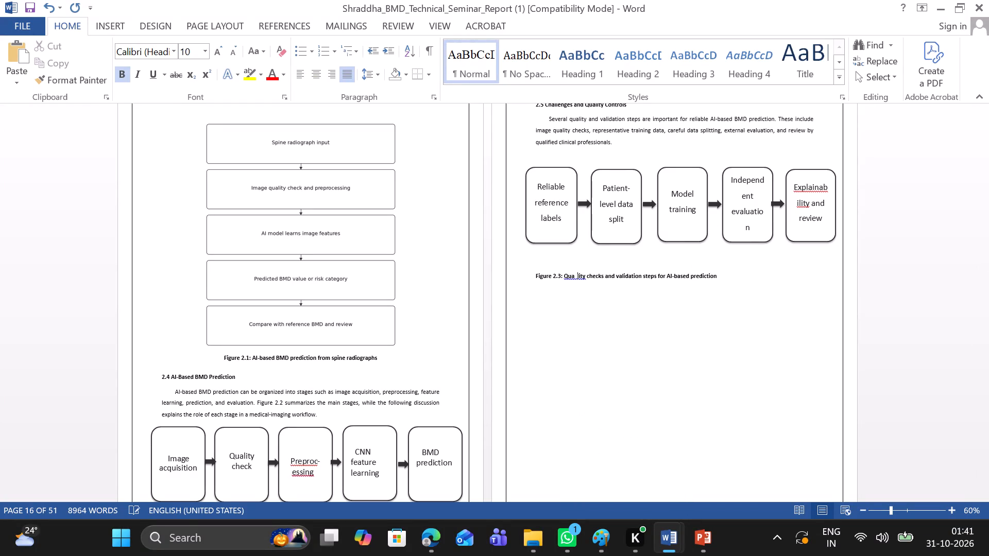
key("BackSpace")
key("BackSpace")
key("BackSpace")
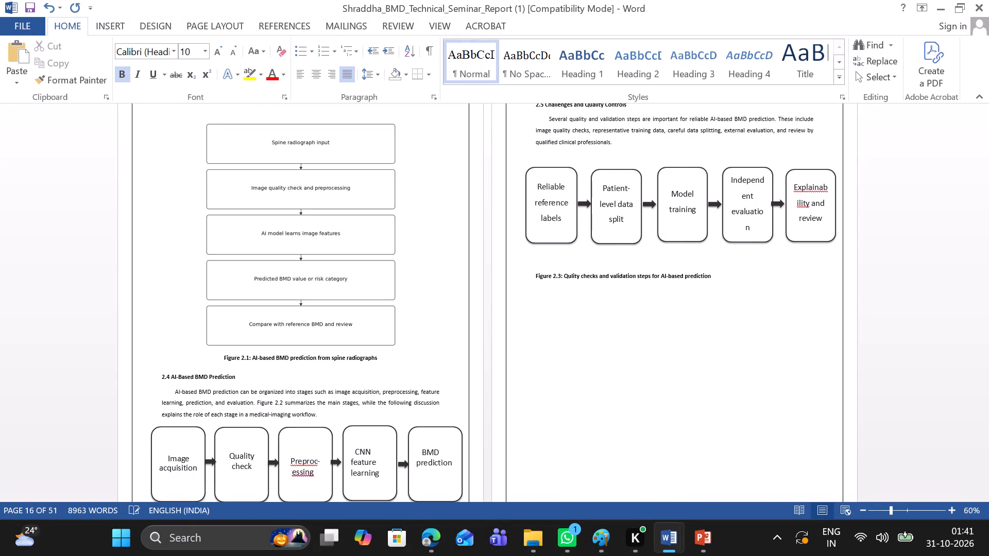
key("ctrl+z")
Insert 20 spaces before the Figure 2.3 caption to bring it back under the middle of the flowchart.
left_click(534, 275)
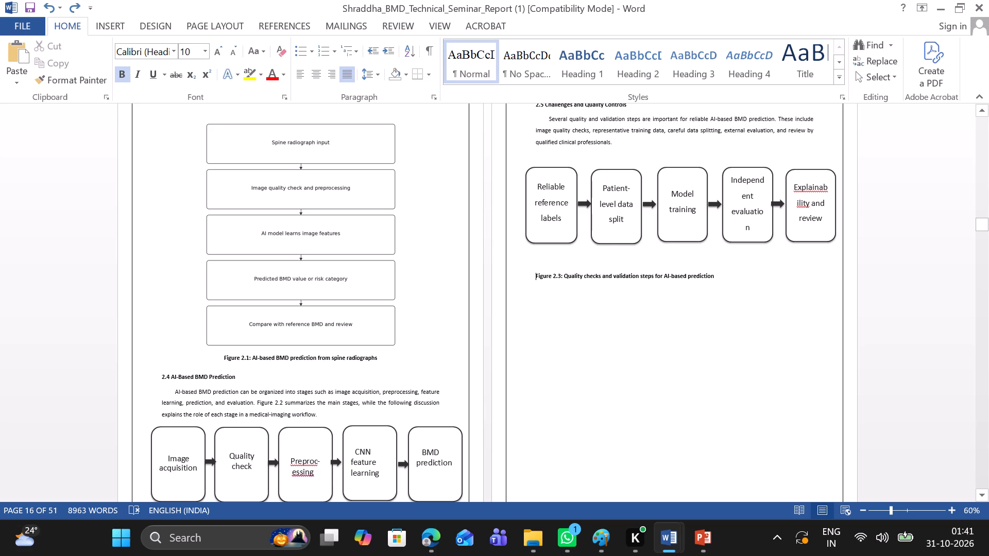
key("space")
key("space")
key("space")
key("space")
key("space")
key("space")
key("space")
key("space")
key("space")
key("space")
key("space")
key("space")
key("space")
key("space")
key("space")
key("space")
key("space")
key("space")
key("space")
key("space")
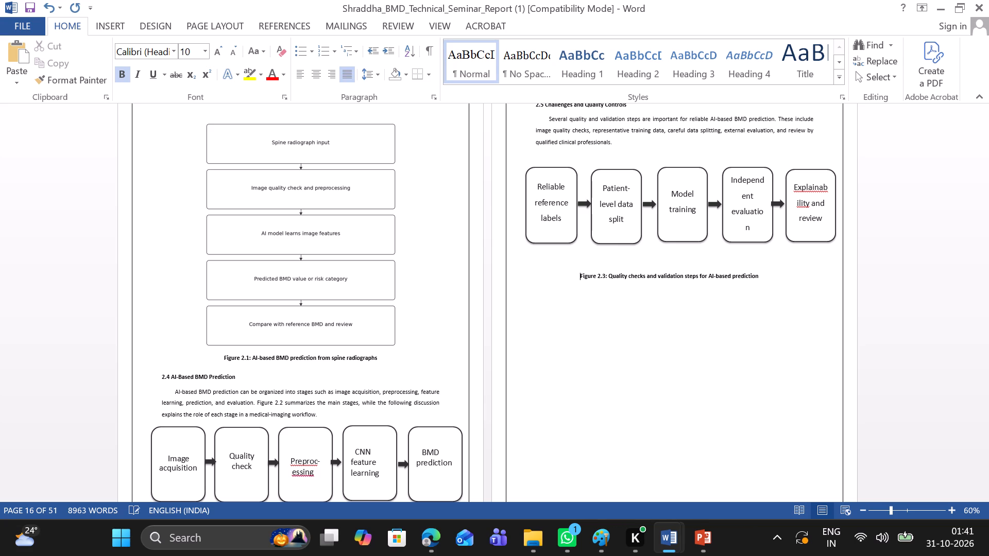
Review the page layout from Chapter 3 onward, including Table 4.1, Table 11.1 and the pages of Chapters 8 to 13.
scroll(506, 409, "down", 4)
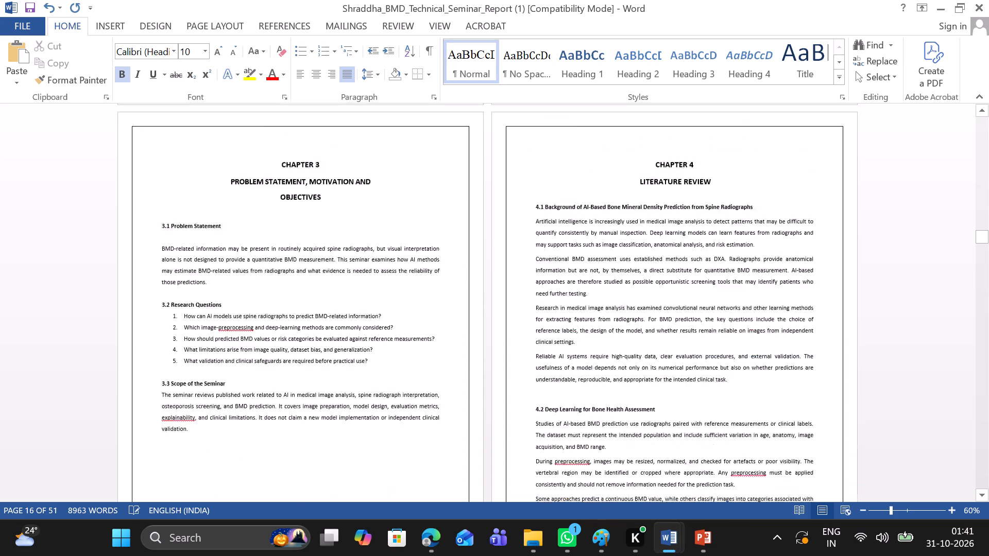
scroll(506, 409, "down", 5)
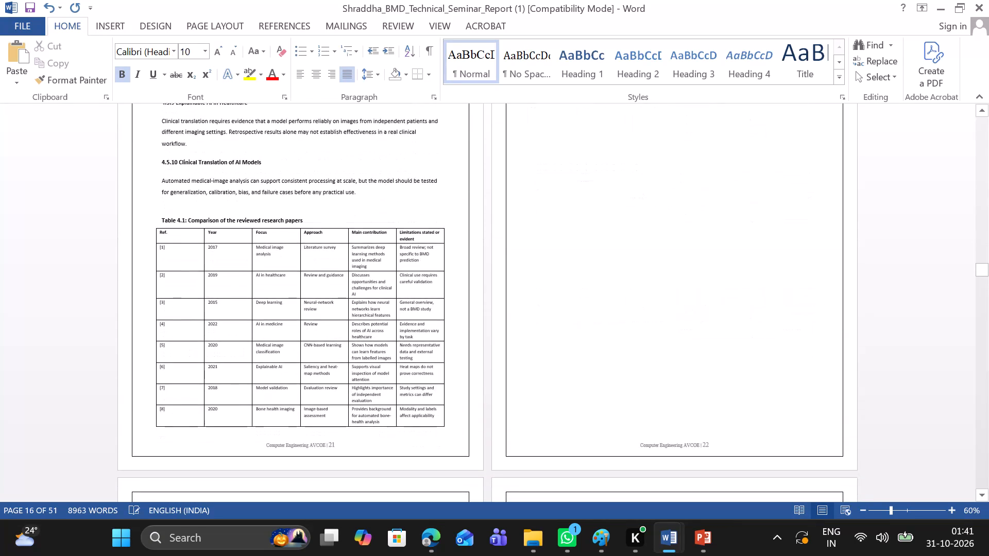
scroll(506, 409, "up", 1)
scroll(506, 409, "up", 2, "ctrl")
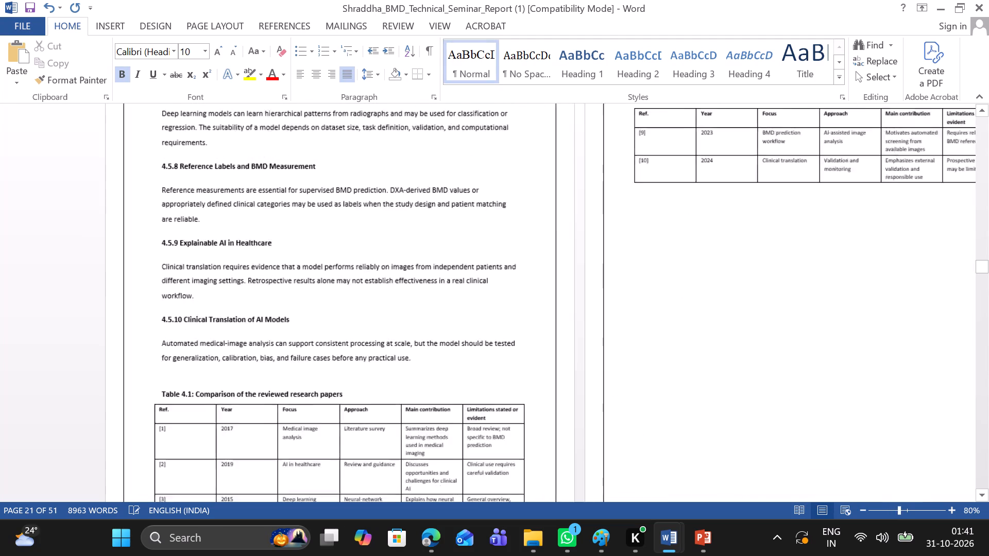
scroll(506, 409, "up", 2, "ctrl")
scroll(506, 409, "down", 1)
scroll(506, 409, "down", 5, "ctrl")
scroll(506, 409, "down", 1)
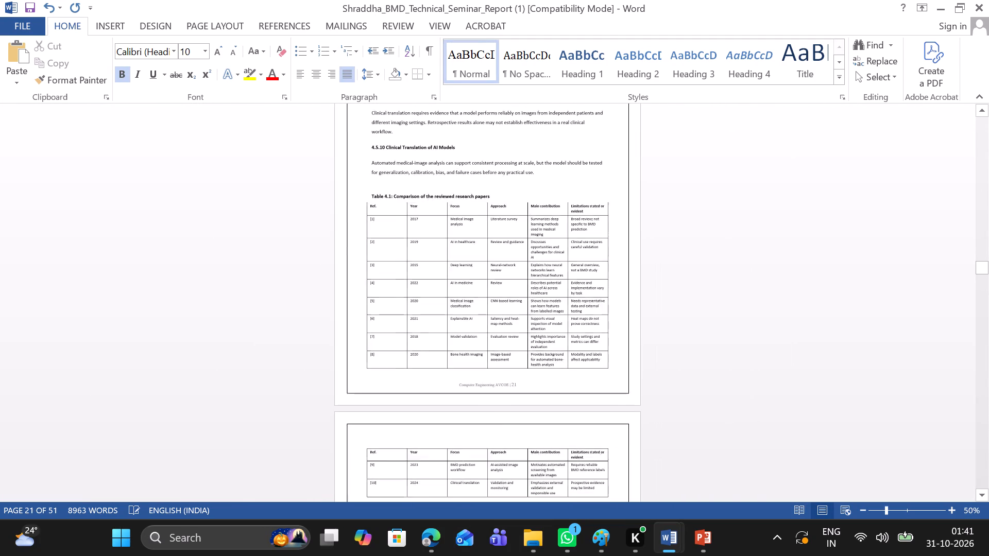
scroll(506, 409, "down", 11)
scroll(506, 409, "up", 4)
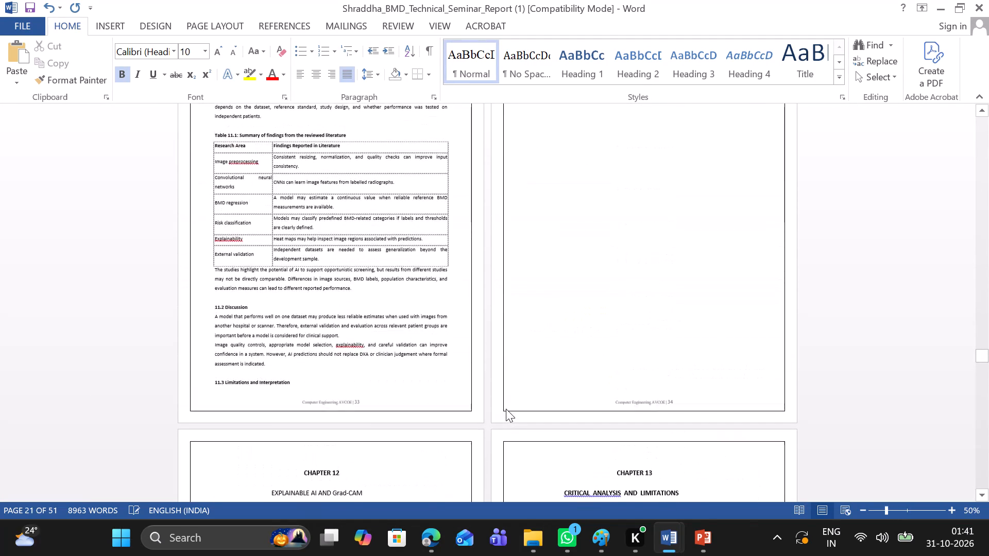
scroll(508, 382, "up", 4)
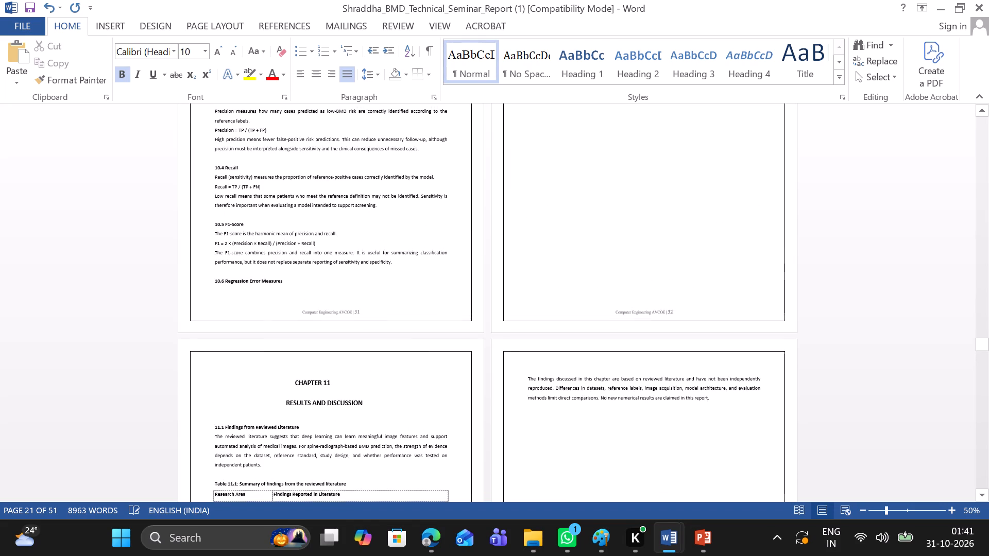
scroll(562, 245, "up", 7)
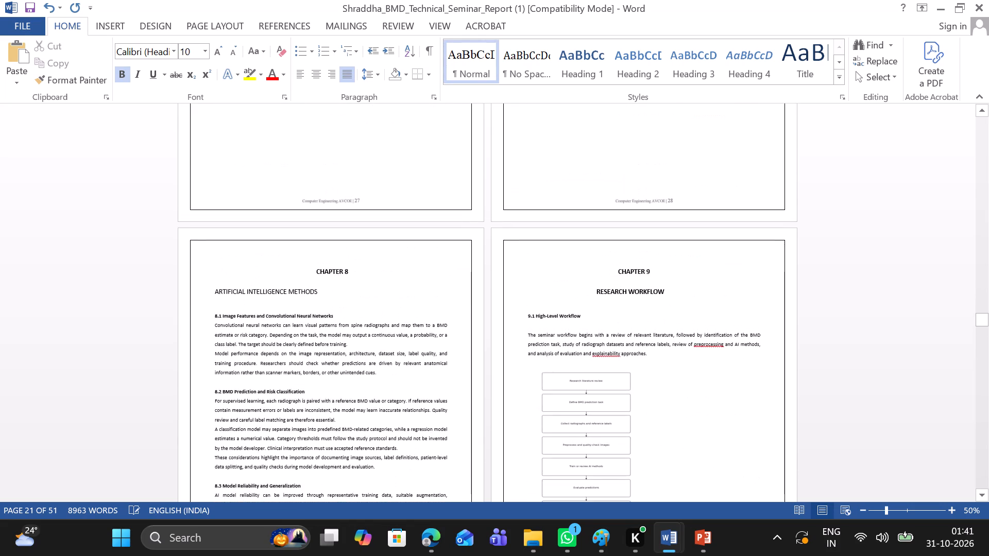
Examine Chapter 8 and the Figure 9.1 research workflow flowchart with its caption up close.
scroll(562, 245, "up", 5, "ctrl")
scroll(562, 245, "down", 3)
scroll(562, 245, "down", 3, "ctrl")
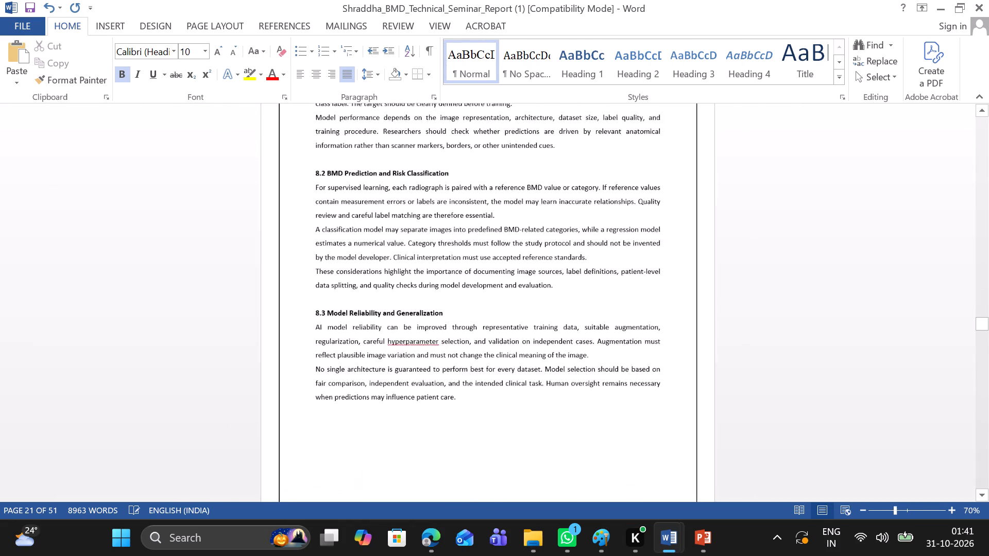
scroll(612, 238, "up", 3, "ctrl")
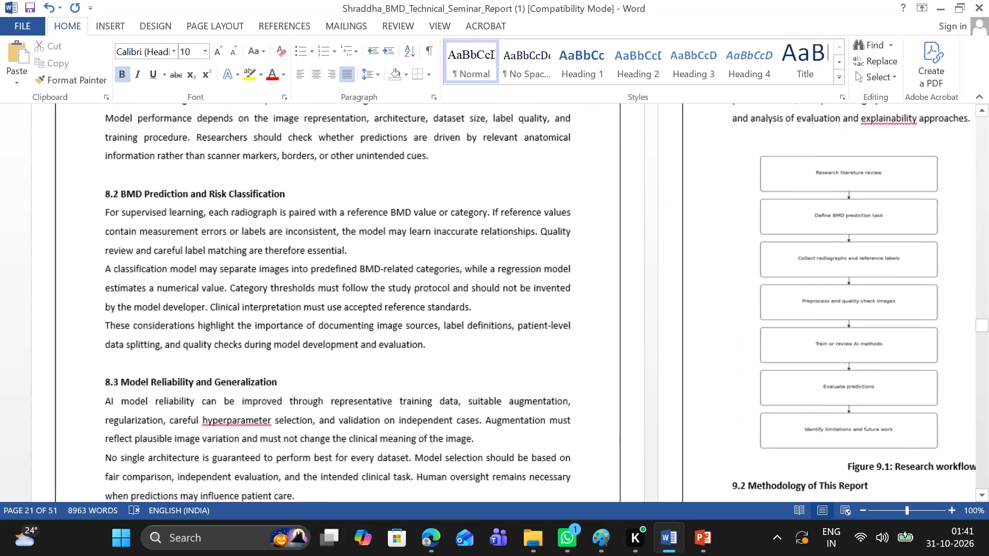
scroll(612, 238, "down", 2, "ctrl")
scroll(681, 238, "down", 2, "ctrl")
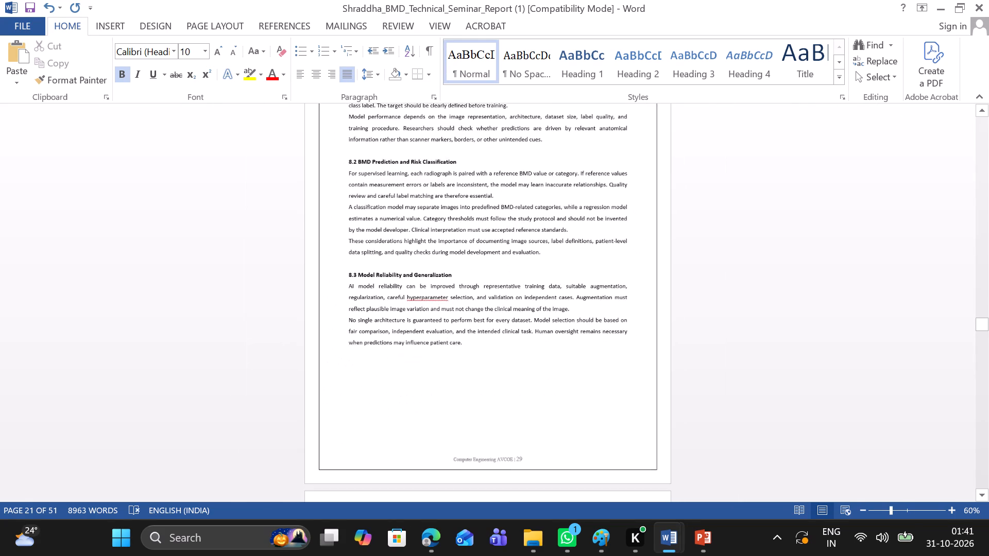
scroll(764, 236, "up", 5, "ctrl")
scroll(764, 236, "down", 5, "ctrl")
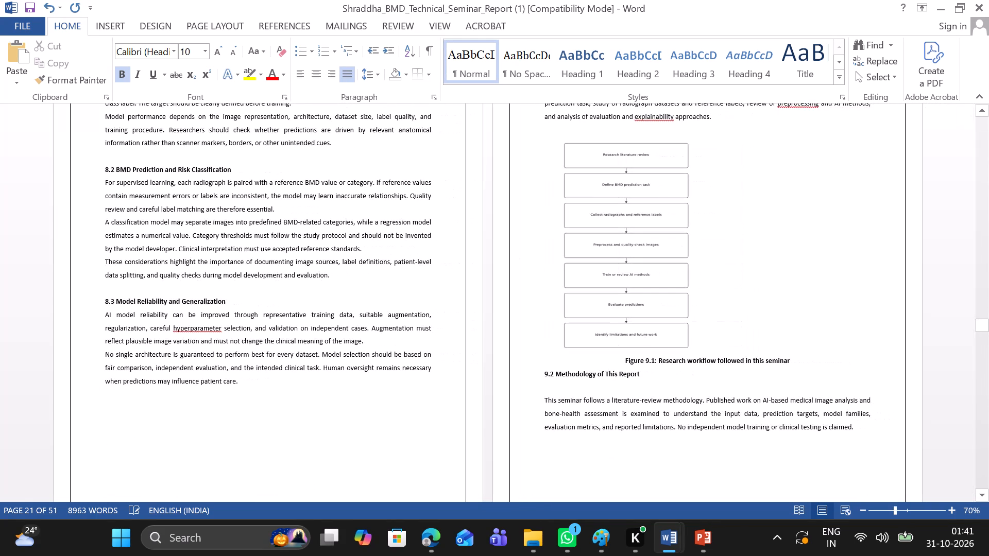
left_click(764, 236)
left_click(764, 236)
scroll(764, 236, "up", 6, "ctrl")
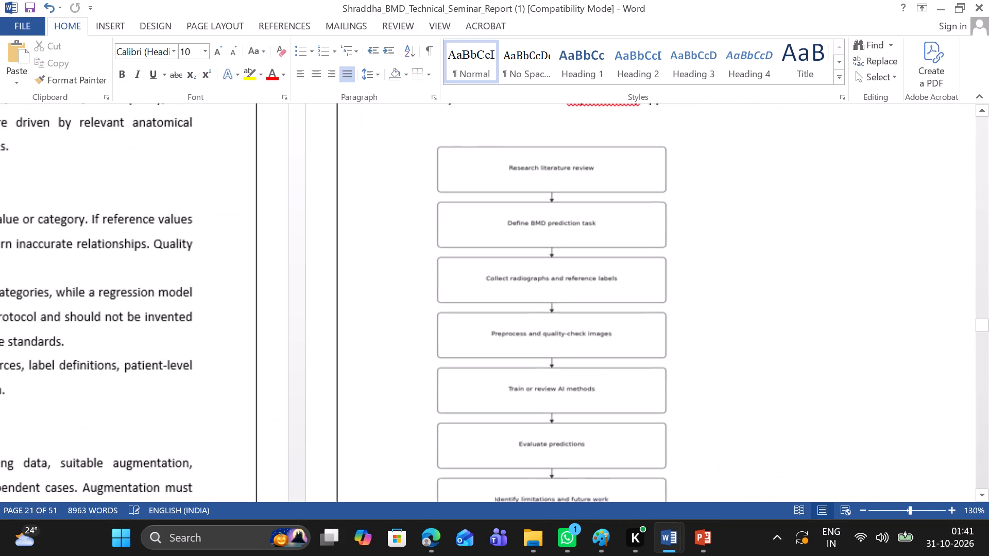
scroll(524, 298, "down", 2, "ctrl")
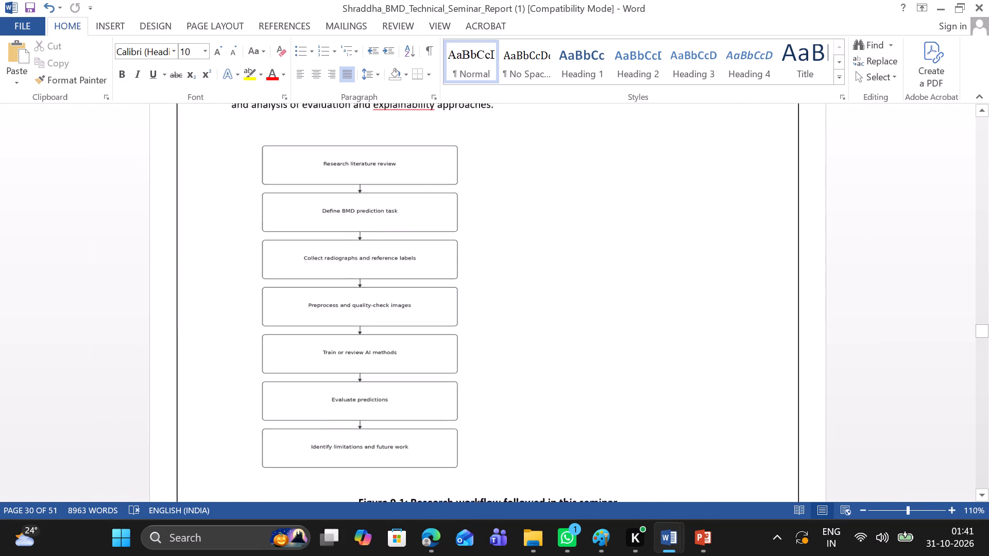
scroll(524, 298, "down", 4, "ctrl")
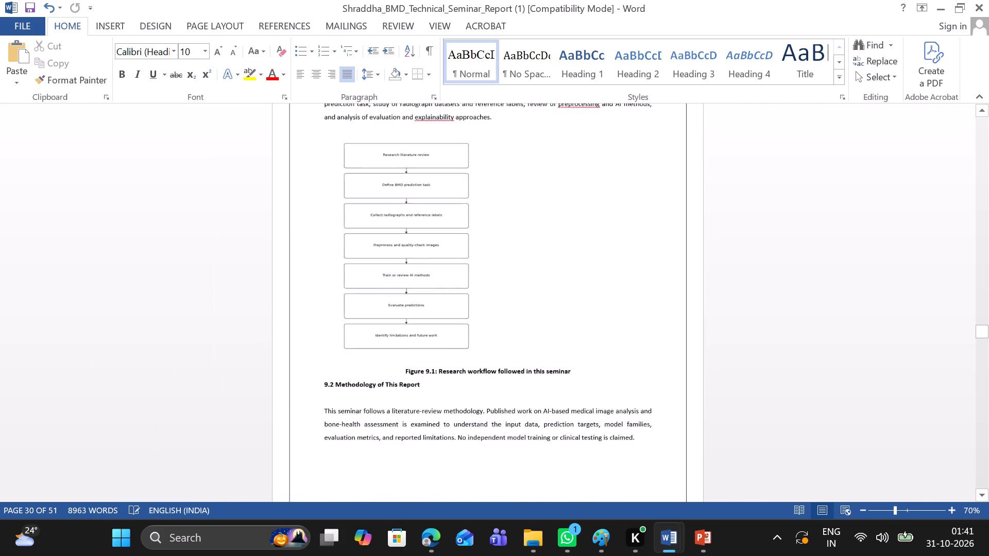
Review the layout of the remaining chapters from Chapter 10 through to the References pages.
scroll(524, 298, "down", 7)
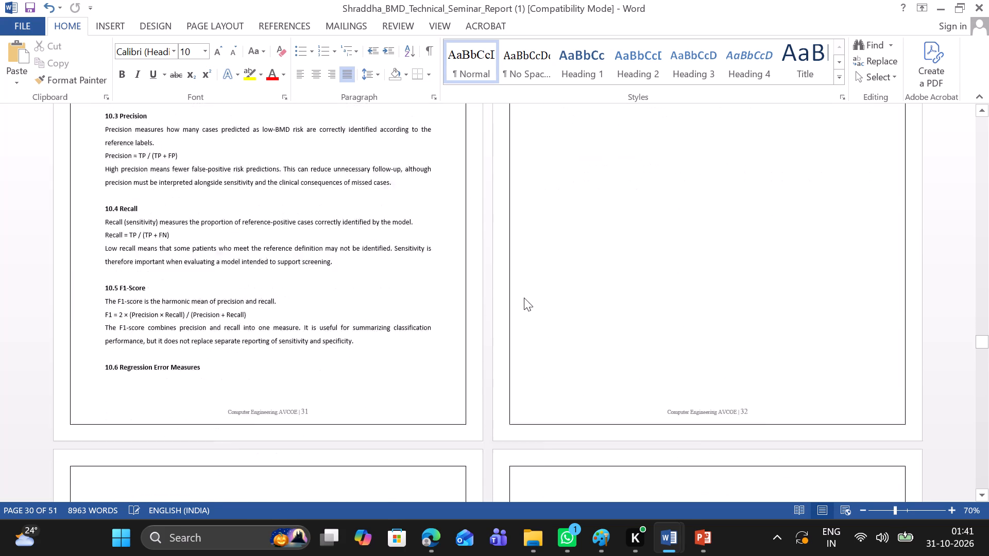
scroll(524, 298, "down", 10)
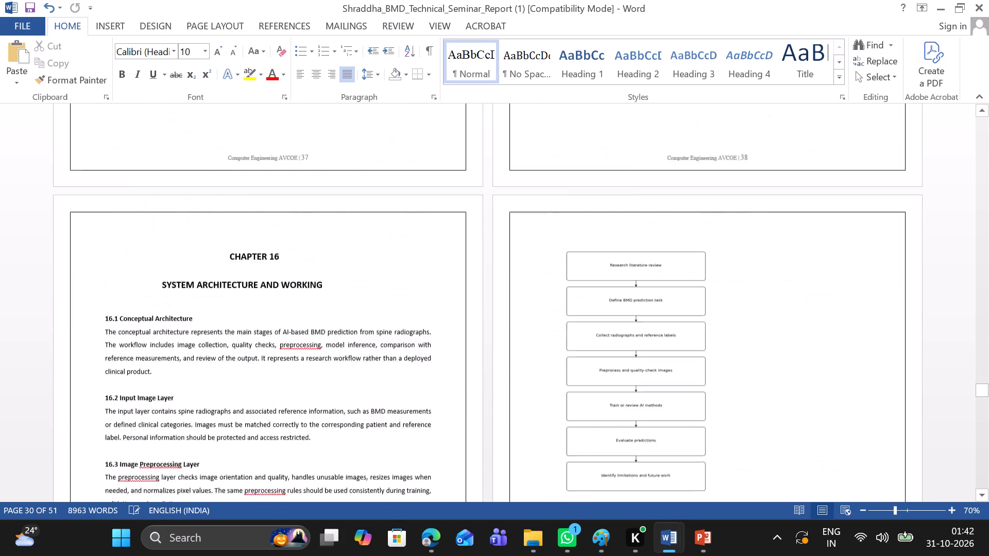
scroll(524, 298, "down", 5)
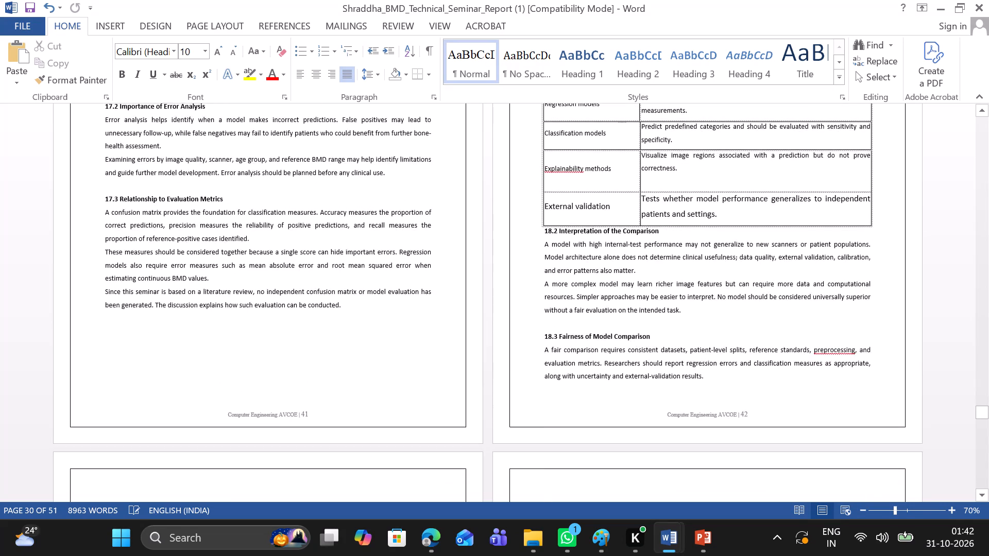
scroll(524, 298, "up", 2)
scroll(524, 298, "down", 10)
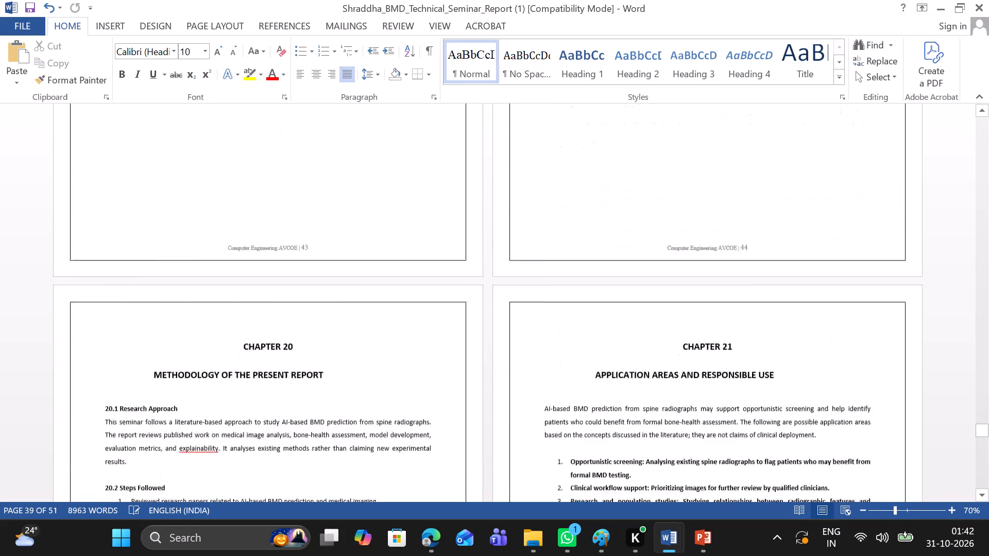
scroll(524, 298, "up", 9)
scroll(524, 298, "down", 1)
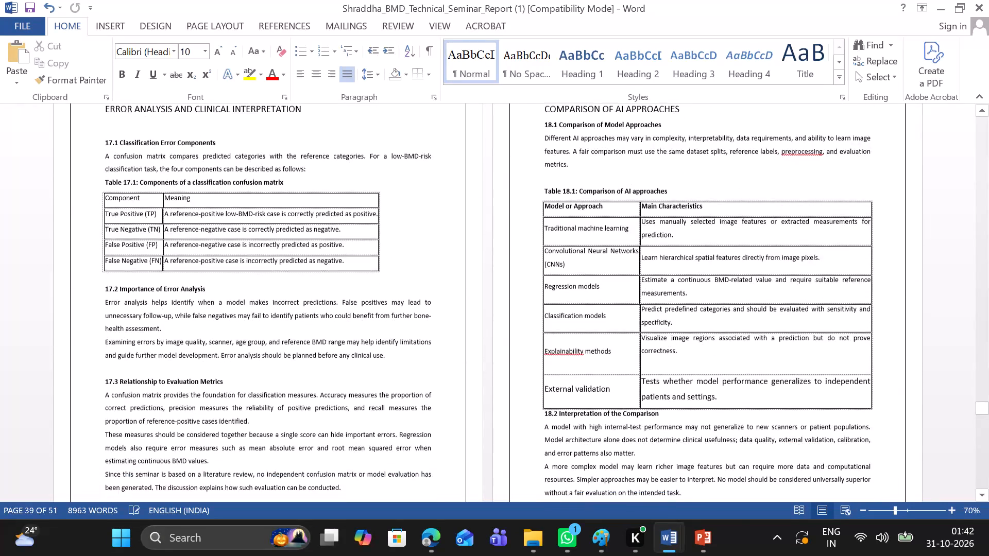
scroll(524, 298, "down", 14)
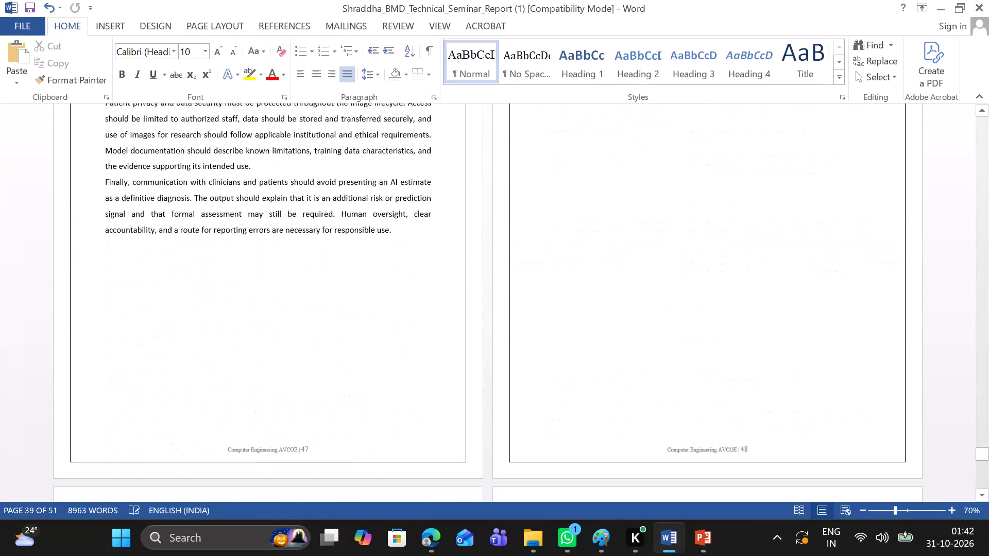
scroll(524, 298, "down", 4)
scroll(524, 298, "up", 4)
scroll(524, 298, "down", 4)
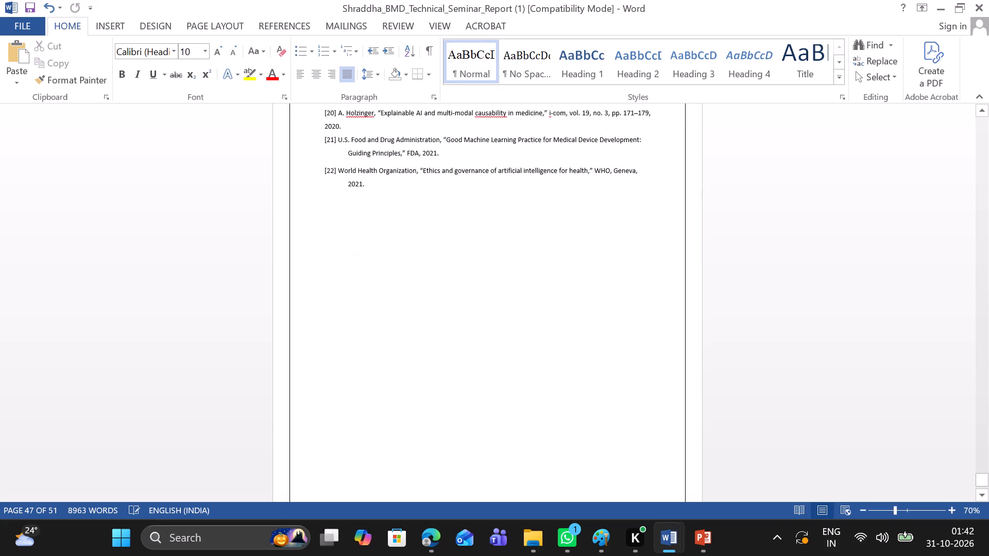
scroll(524, 298, "up", 3)
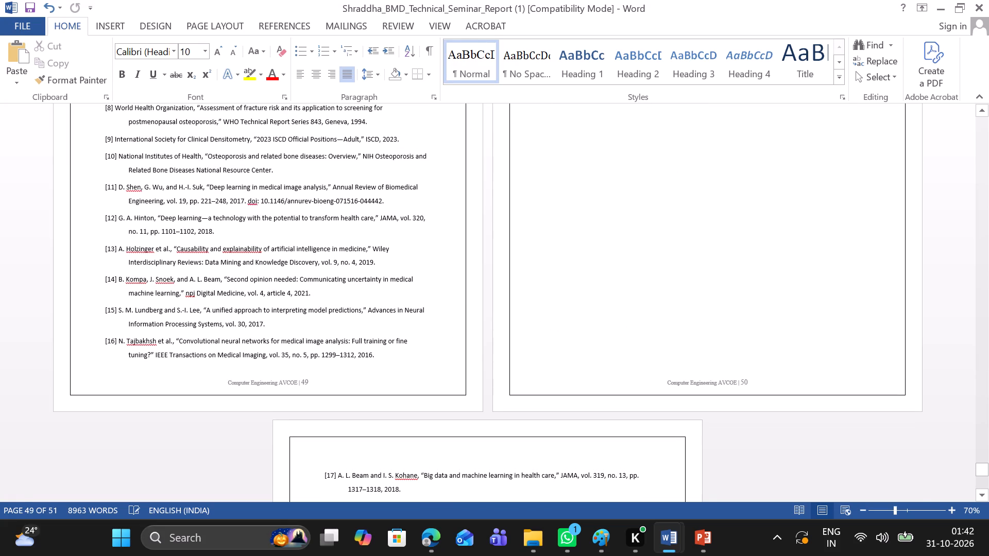
scroll(524, 298, "up", 3)
scroll(524, 298, "down", 1)
scroll(524, 298, "up", 1)
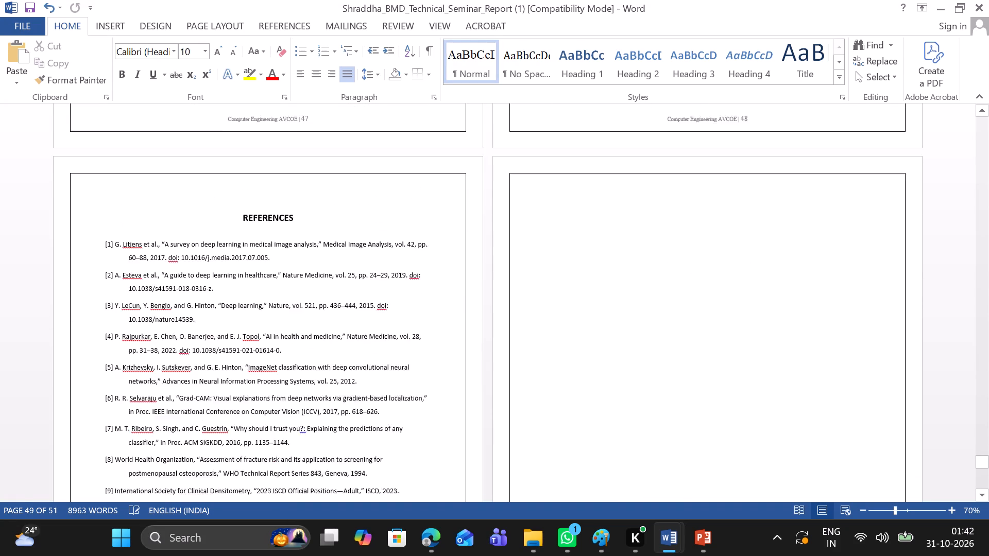
scroll(524, 298, "up", 1)
scroll(524, 298, "up", 5, "ctrl")
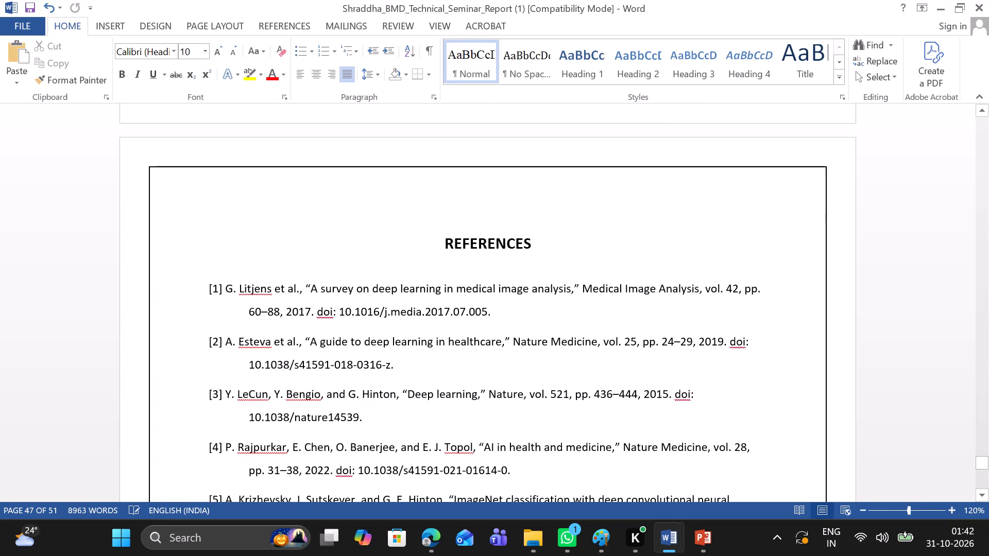
Insert four spaces before the college logo on the cover page to shift it toward the page centre.
scroll(524, 298, "up", 20)
scroll(524, 298, "up", 16)
scroll(524, 298, "up", 5)
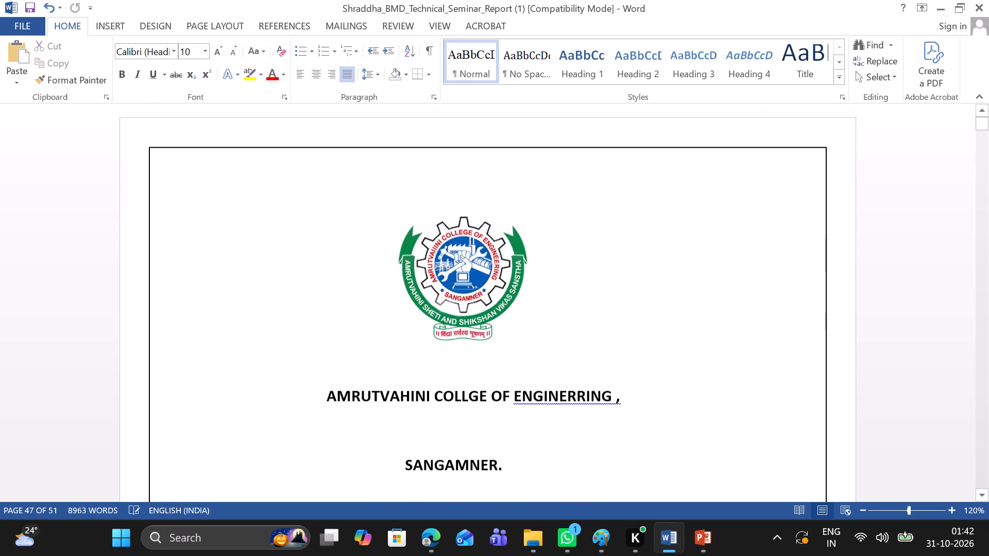
scroll(524, 298, "down", 1)
scroll(524, 298, "up", 2)
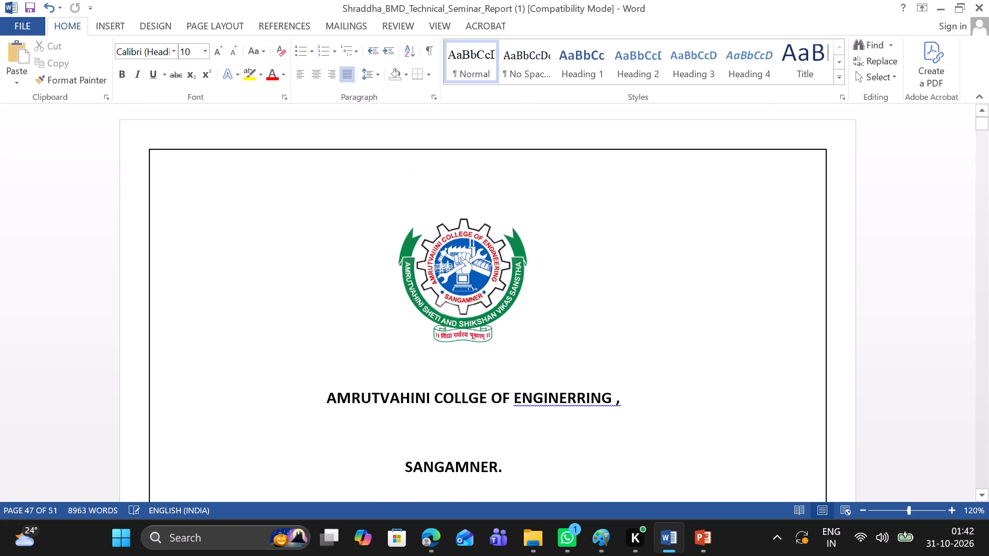
left_click(451, 281)
left_click(312, 300)
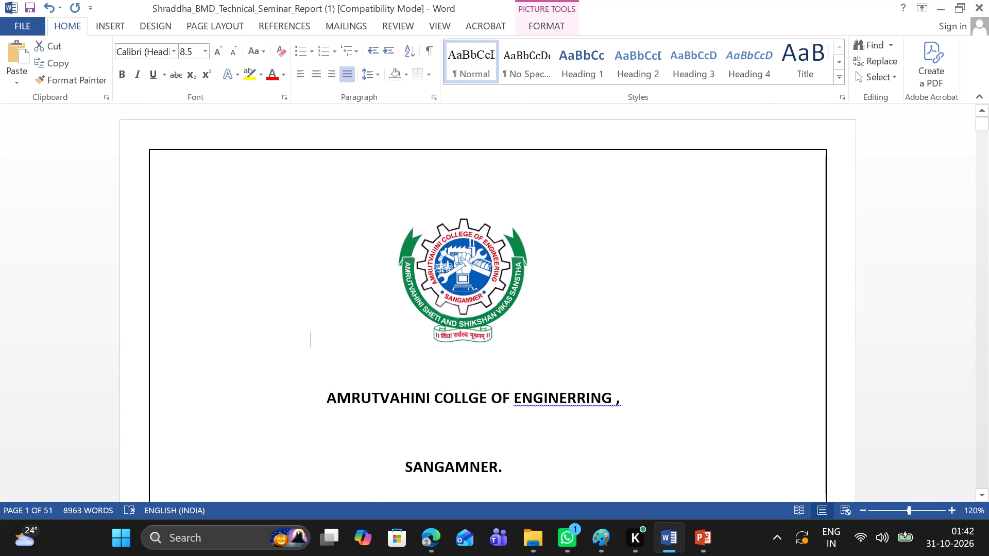
key("space")
key("space")
key("space")
key("space")
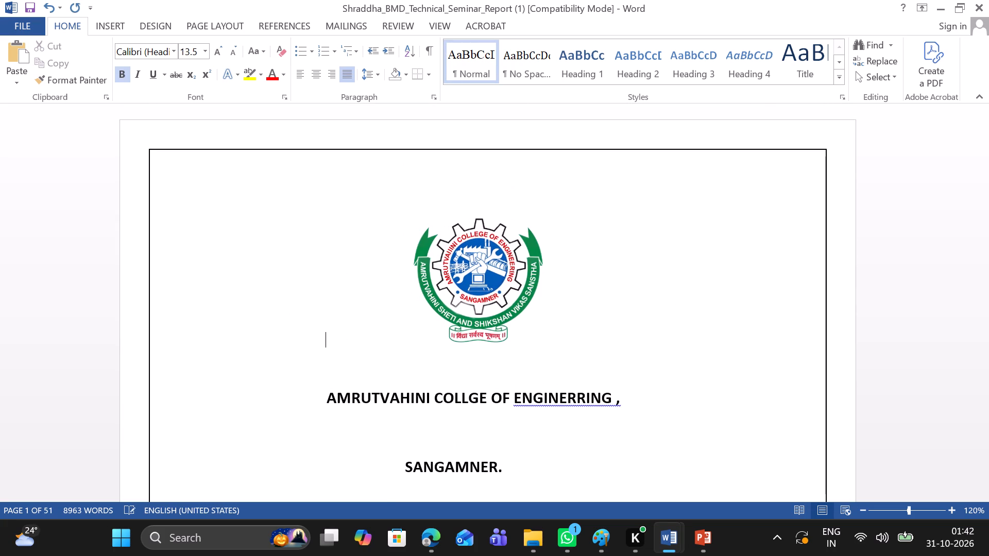
Shift "SANGAMNER." on the cover page toward the centre with six extra spaces before it.
scroll(312, 300, "down", 2)
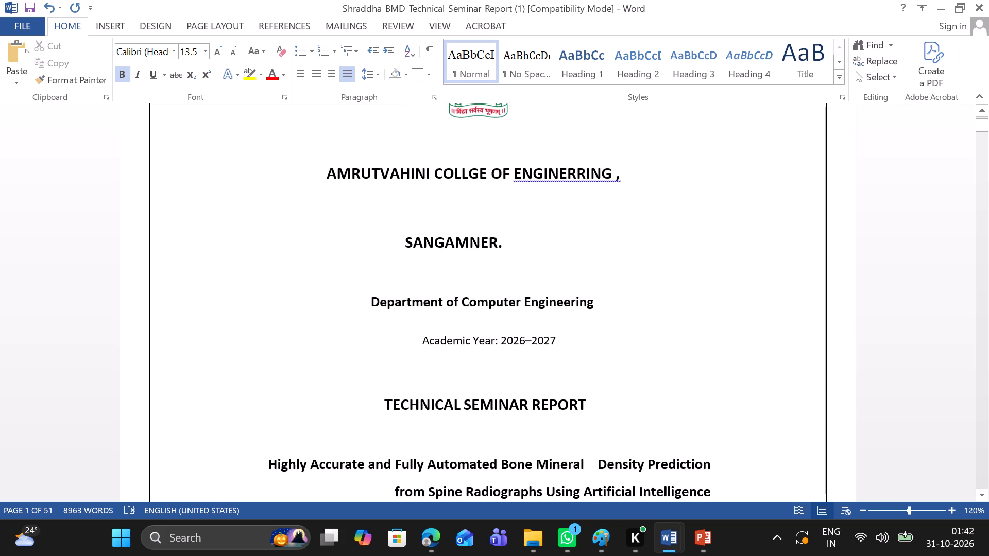
left_click(390, 245)
key("space")
key("space")
key("space")
key("space")
key("space")
key("space")
key("space")
key("space")
key("space")
key("space")
key("space")
key("space")
key("space")
key("space")
key("space")
key("space")
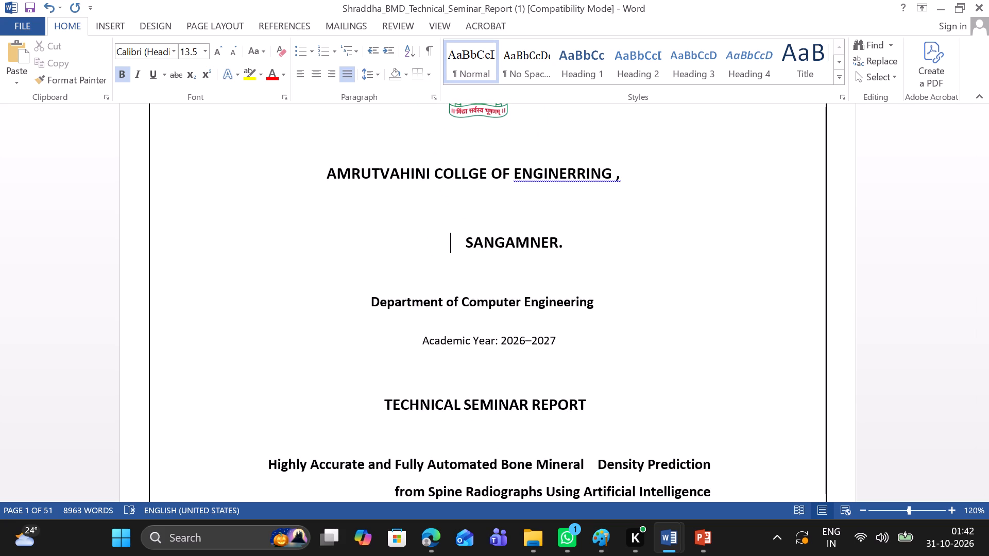
key("BackSpace")
key("BackSpace")
key("BackSpace")
key("BackSpace")
key("BackSpace")
key("BackSpace")
key("BackSpace")
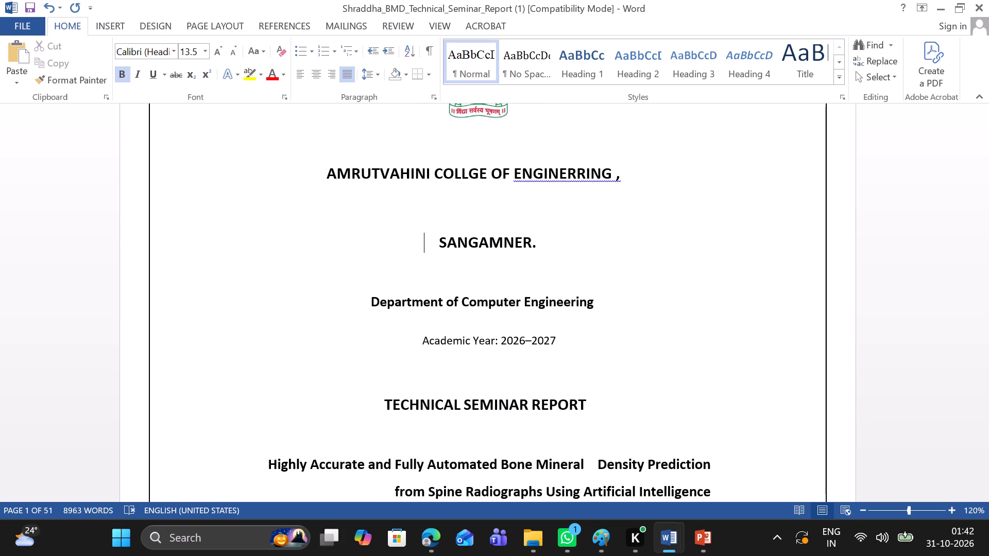
key("BackSpace")
key("BackSpace")
key("BackSpace")
Insert two spaces before "Department of Computer Engineering" on the cover page.
scroll(390, 245, "down", 1)
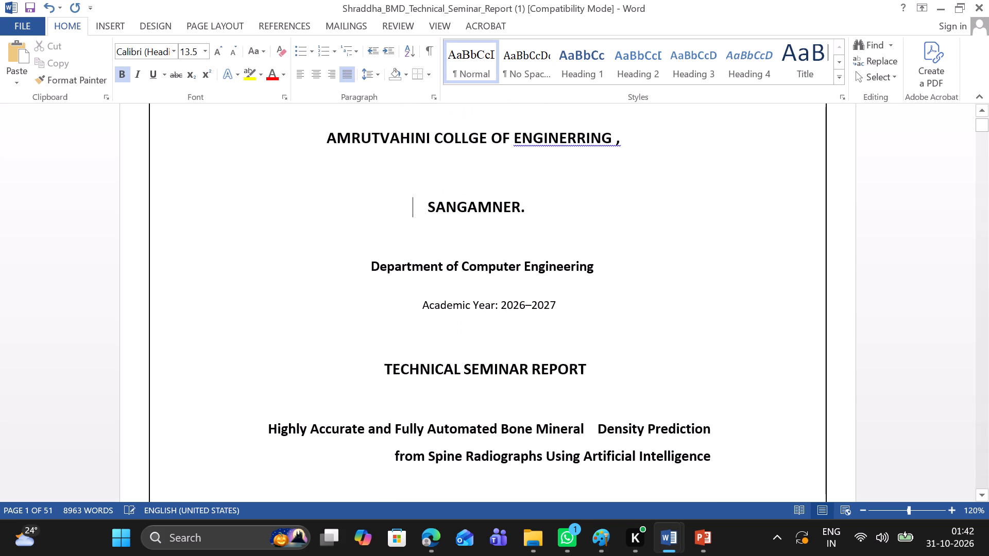
left_click(365, 265)
key("space")
key("space")
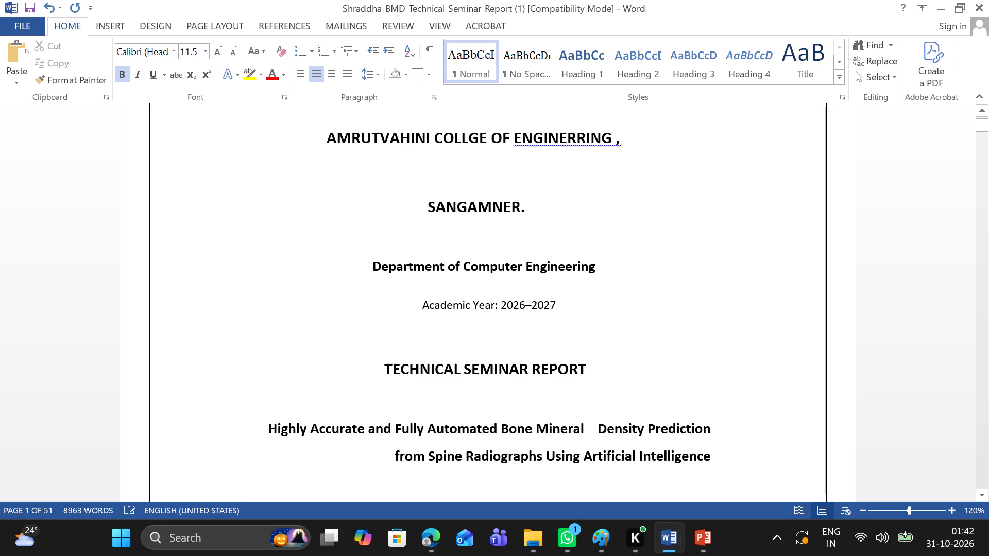
Insert six spaces before the title "Highly Accurate and Fully Automated Bone Mineral Density Prediction…" on the cover page.
scroll(419, 344, "down", 2)
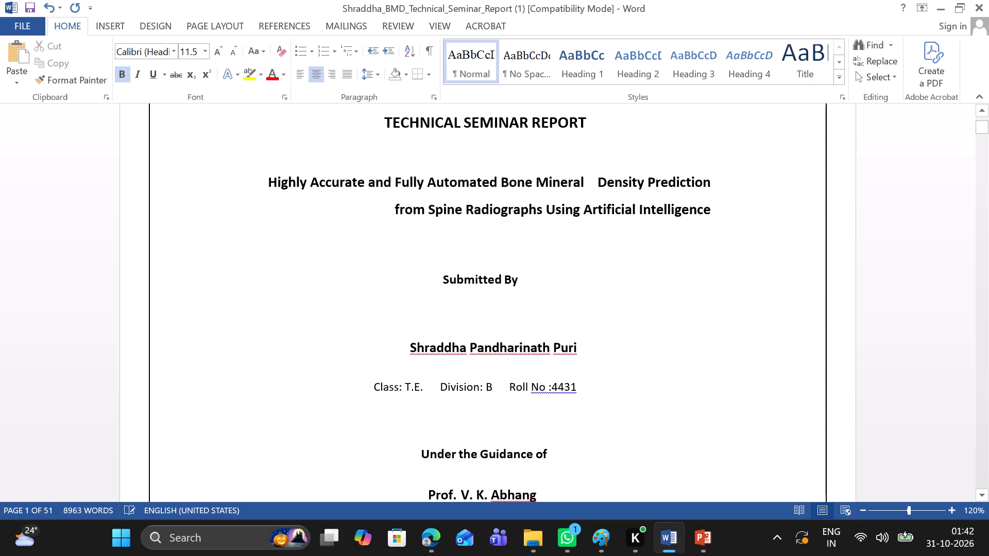
left_click(590, 179)
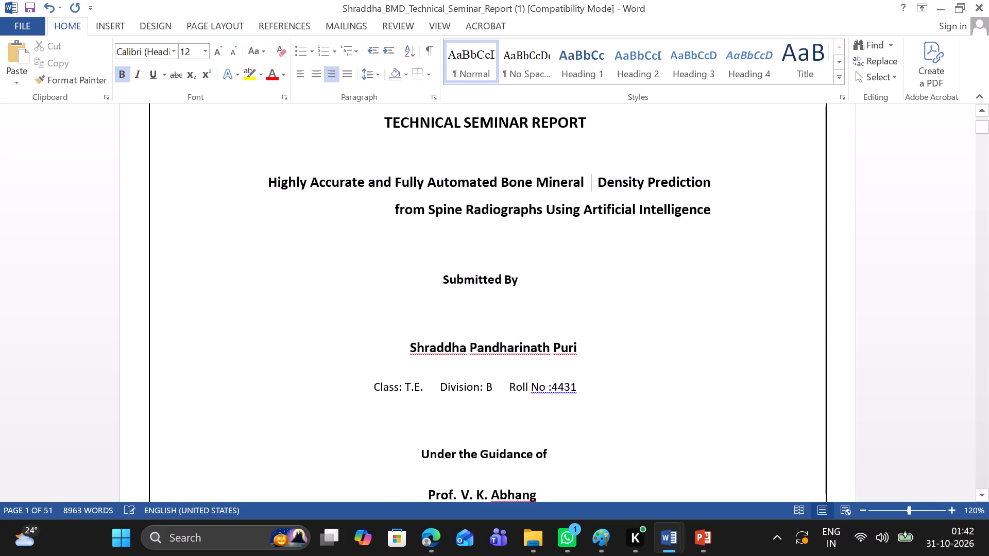
left_click(268, 179)
key("space")
key("space")
key("space")
key("space")
key("space")
key("space")
Enclose the two-line seminar title on the cover page in double quotation marks.
scroll(301, 248, "down", 1)
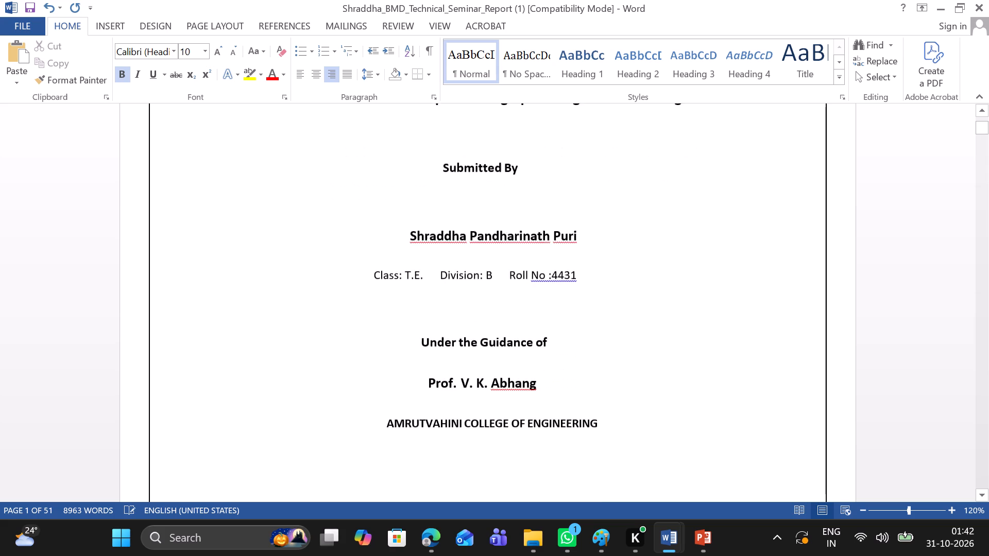
scroll(301, 248, "down", 1)
scroll(301, 248, "up", 1)
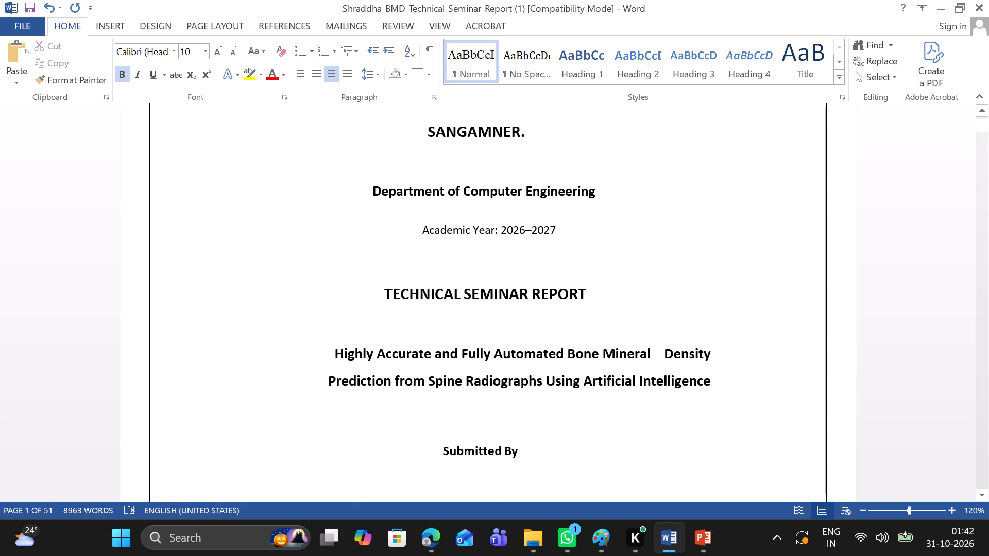
key("shift+quotedbl")
left_click(712, 383)
key("shift+quotedbl")
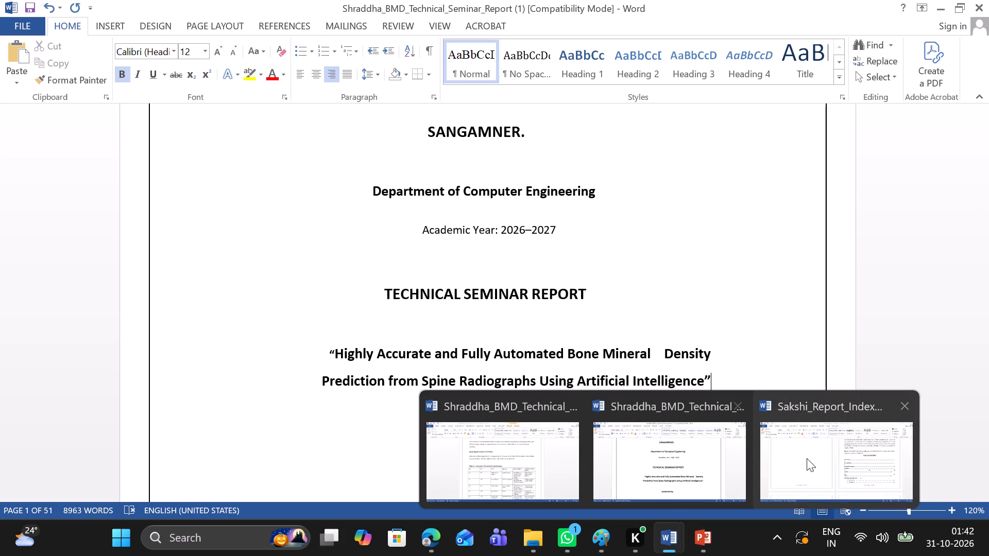
Switch to the Sakshi_Report_Indexed document and undo its cover-page title edits back to "Adversarial Machine Learning in Cybersecurity".
left_click(807, 458)
scroll(650, 289, "up", 12)
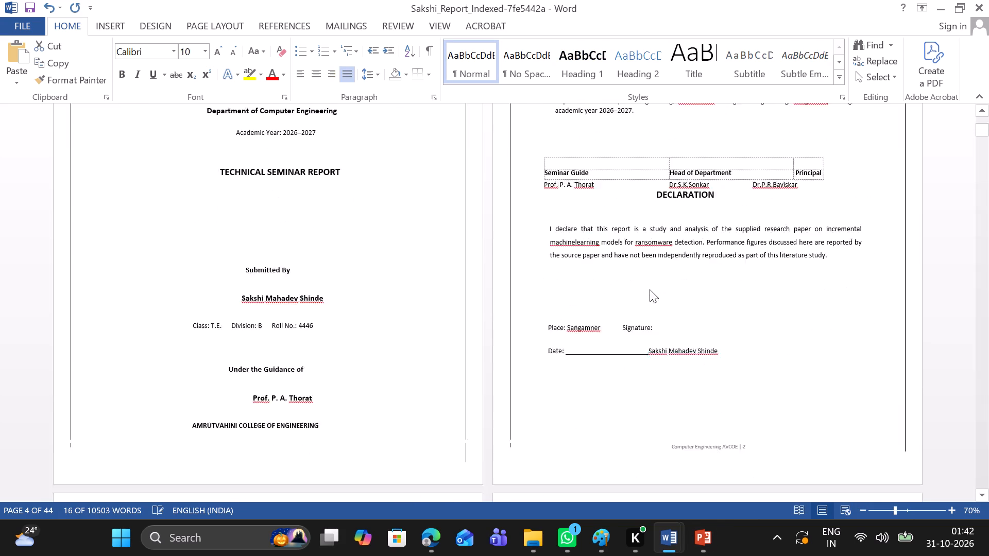
scroll(650, 289, "up", 20)
scroll(650, 289, "up", 20)
scroll(650, 289, "up", 20)
scroll(650, 289, "down", 1)
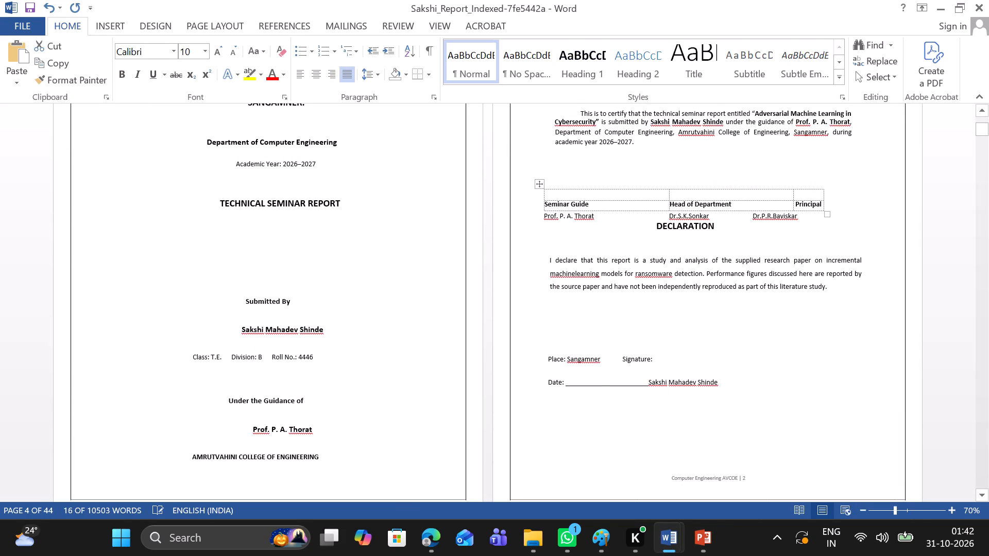
left_click(300, 280)
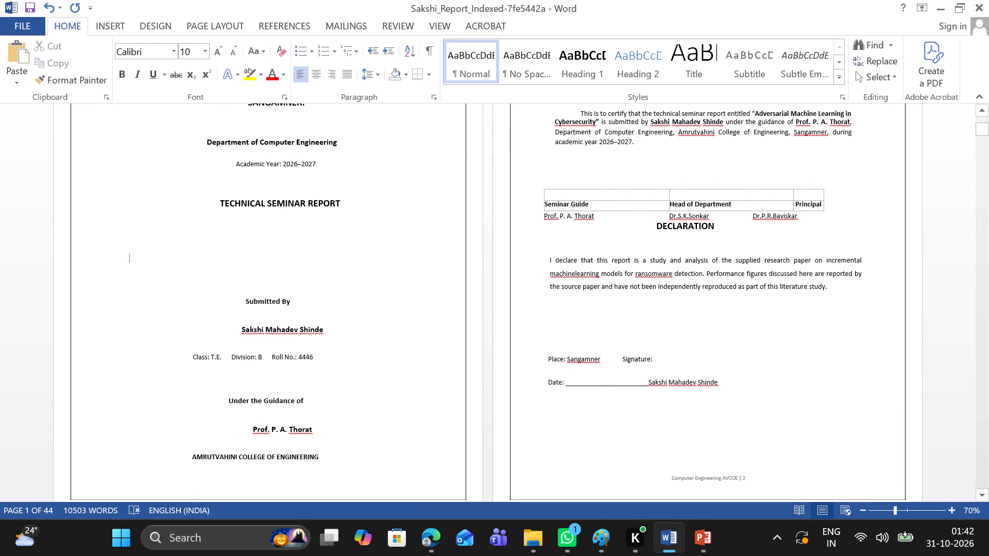
key("ctrl+z")
key("ctrl+z")
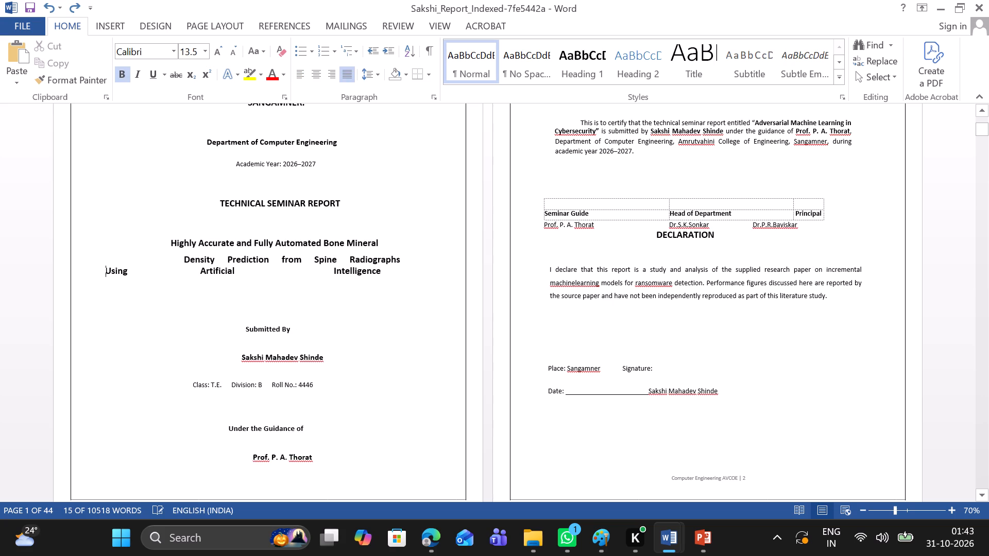
key("ctrl+z")
key("ctrl+z")
key("ctrl+z")
key("ctrl+z")
key("ctrl+z")
key("ctrl+z")
key("ctrl+z")
key("ctrl+z")
key("ctrl+z")
key("ctrl+z")
key("ctrl+z")
key("ctrl+z")
key("ctrl+z")
key("ctrl+z")
key("ctrl+z")
key("ctrl+z")
key("ctrl+z")
key("ctrl+z")
key("ctrl+z")
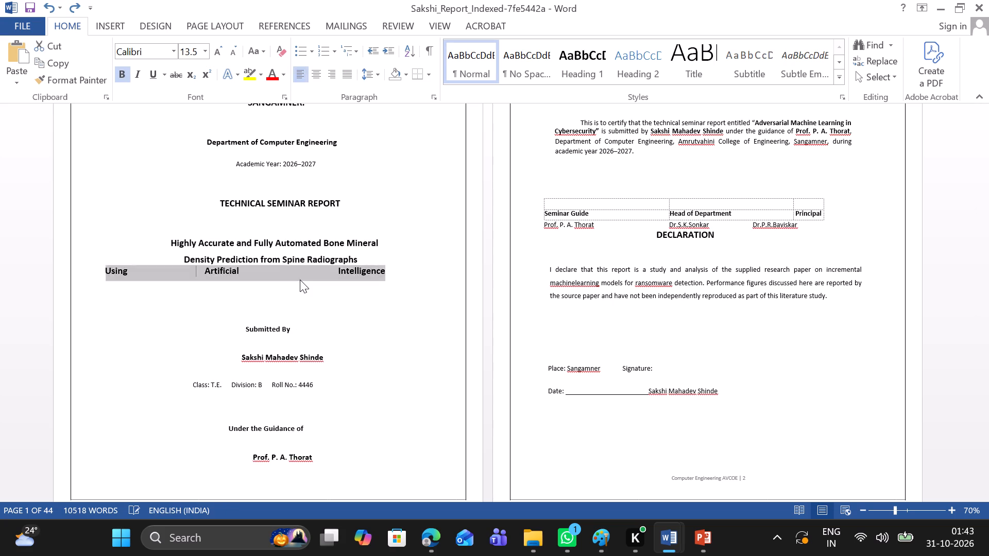
key("ctrl+z")
key("ctrl+z")
key("ctrl+z")
key("ctrl+z")
key("ctrl+z")
key("ctrl+z")
key("ctrl+z")
key("ctrl+z")
key("ctrl+z")
key("ctrl+z")
key("ctrl+z")
key("ctrl+z")
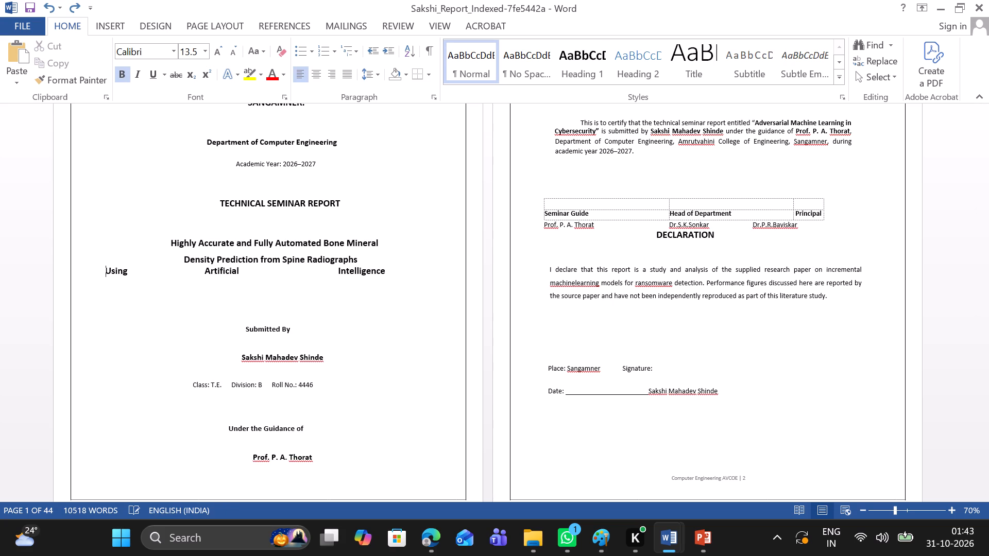
key("ctrl+z")
key("ctrl+z")
key("ctrl+z")
key("ctrl+z")
key("ctrl+z")
key("ctrl+z")
key("ctrl+z")
key("ctrl+z")
key("ctrl+z")
key("ctrl+z")
key("ctrl+z")
key("ctrl+z")
key("ctrl+z")
key("ctrl+z")
key("ctrl+z")
key("ctrl+z")
key("ctrl+z")
key("ctrl+z")
key("ctrl+z")
key("ctrl+z")
key("ctrl+z")
key("ctrl+z")
key("ctrl+z")
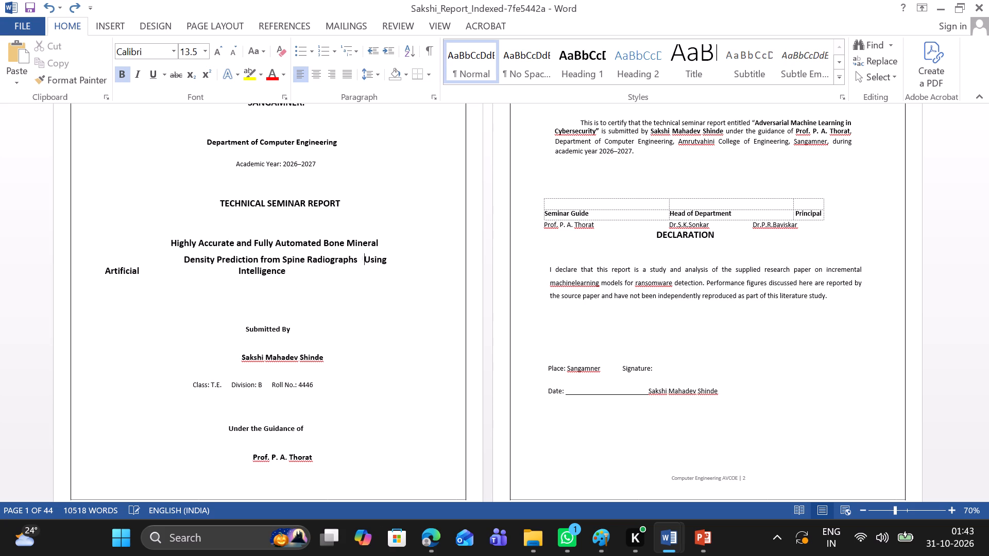
key("ctrl+z")
key("ctrl+z")
key("ctrl+z")
key("ctrl+z")
key("ctrl+z")
key("ctrl+z")
key("ctrl+z")
key("ctrl+z")
key("ctrl+z")
key("ctrl+z")
key("ctrl+z")
key("ctrl+z")
key("ctrl+z")
key("ctrl+z")
key("ctrl+z")
key("ctrl+z")
key("ctrl+z")
key("ctrl+z")
key("ctrl+z")
key("ctrl+z")
key("ctrl+z")
key("ctrl+z")
key("ctrl+z")
key("ctrl+z")
key("ctrl+z")
key("ctrl+z")
key("ctrl+z")
key("ctrl+z")
key("ctrl+z")
key("ctrl+z")
key("ctrl+z")
key("ctrl+z")
key("ctrl+z")
key("ctrl+z")
key("ctrl+z")
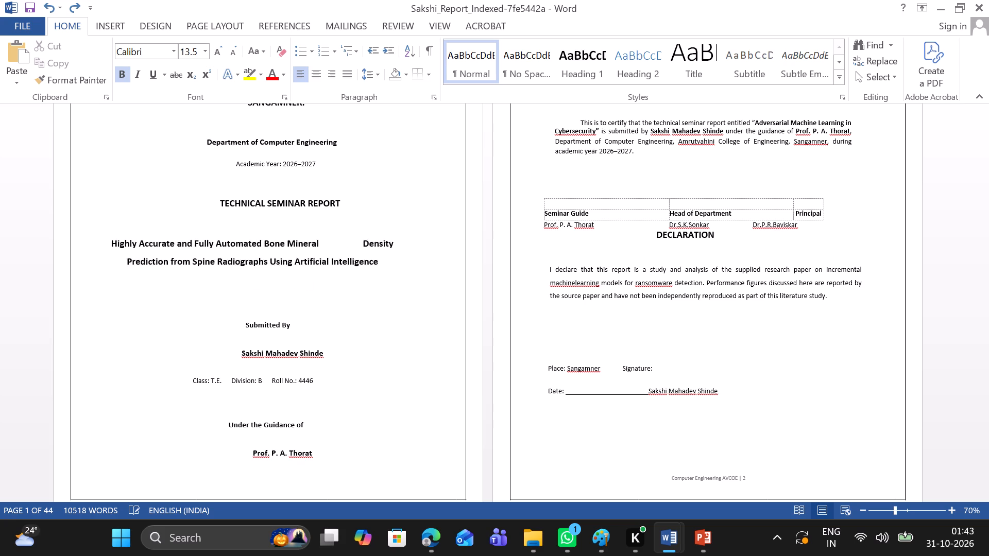
key("z")
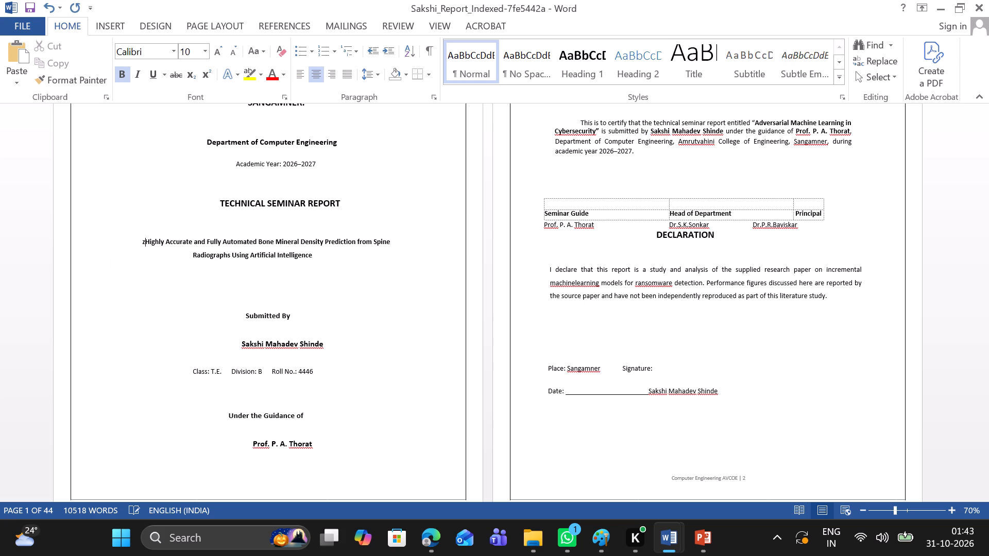
key("ctrl+z")
key("ctrl+z")
key("ctrl+z")
key("ctrl+z")
key("ctrl+z")
key("ctrl+z")
key("ctrl+z")
key("ctrl+z")
key("ctrl+z")
key("ctrl+z")
key("ctrl+z")
key("ctrl+z")
key("ctrl+z")
key("ctrl+z")
key("ctrl+z")
key("ctrl+z")
key("ctrl+z")
key("ctrl+z")
key("ctrl+z")
key("ctrl+z")
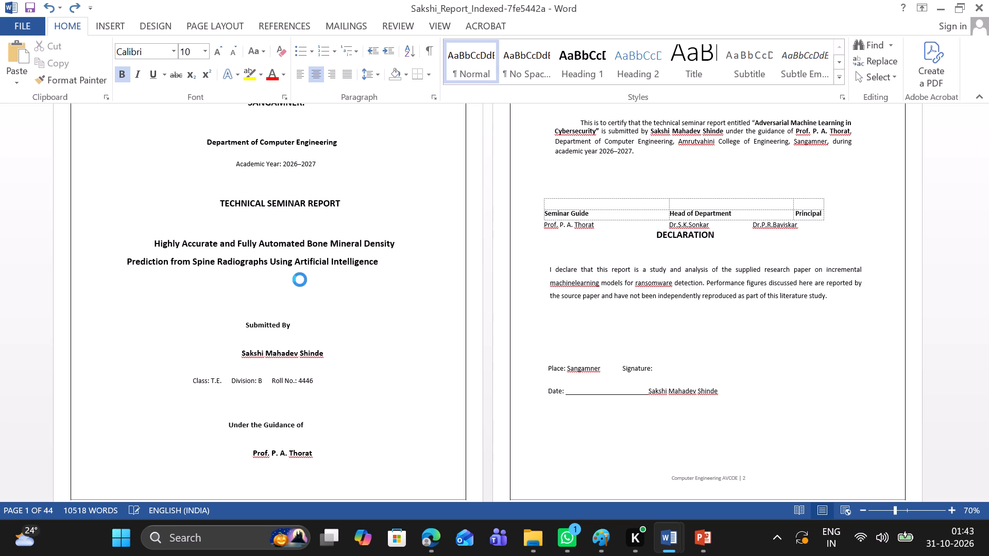
key("ctrl+z")
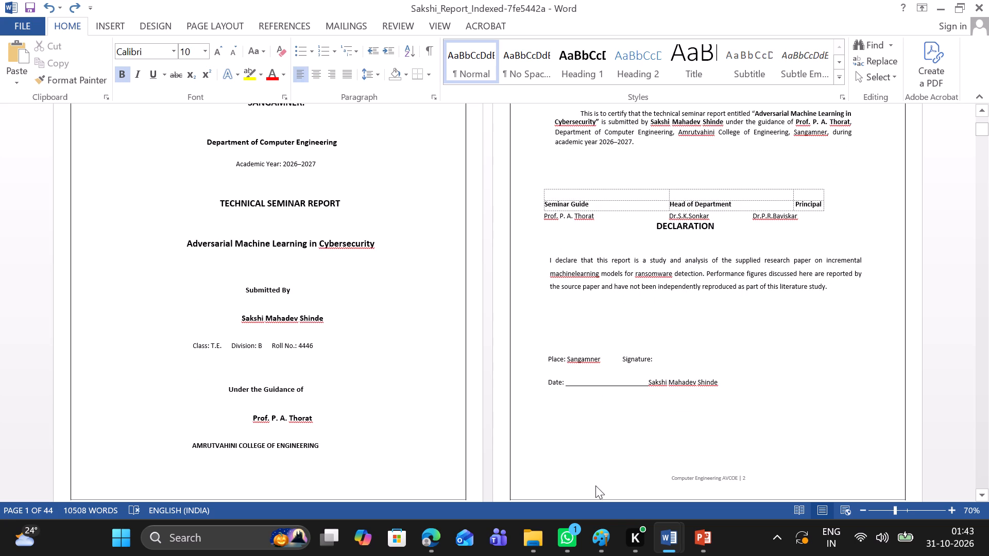
Return to the BMD seminar report and insert five spaces before "TECHNICAL SEMINAR REPORT" on the cover page.
left_click(661, 482)
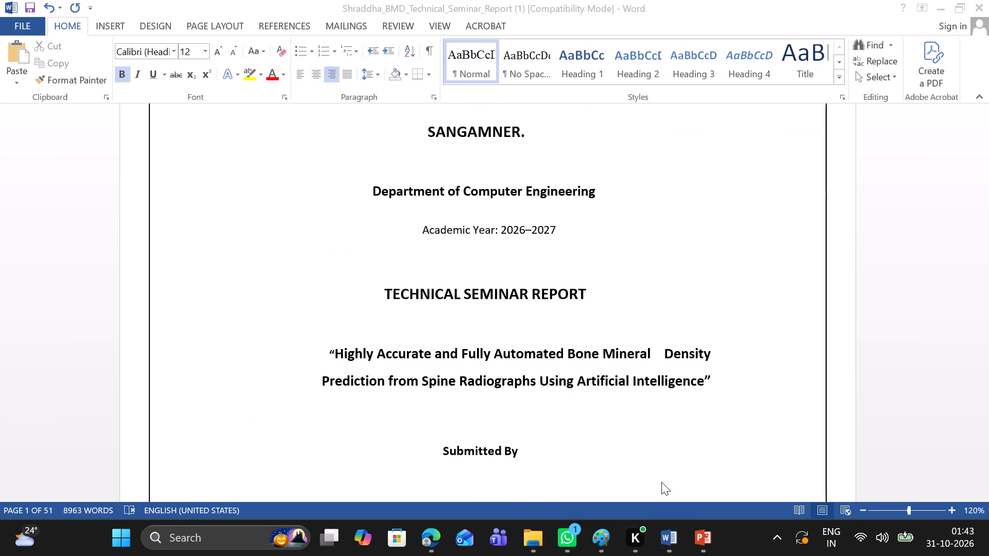
scroll(661, 445, "down", 1)
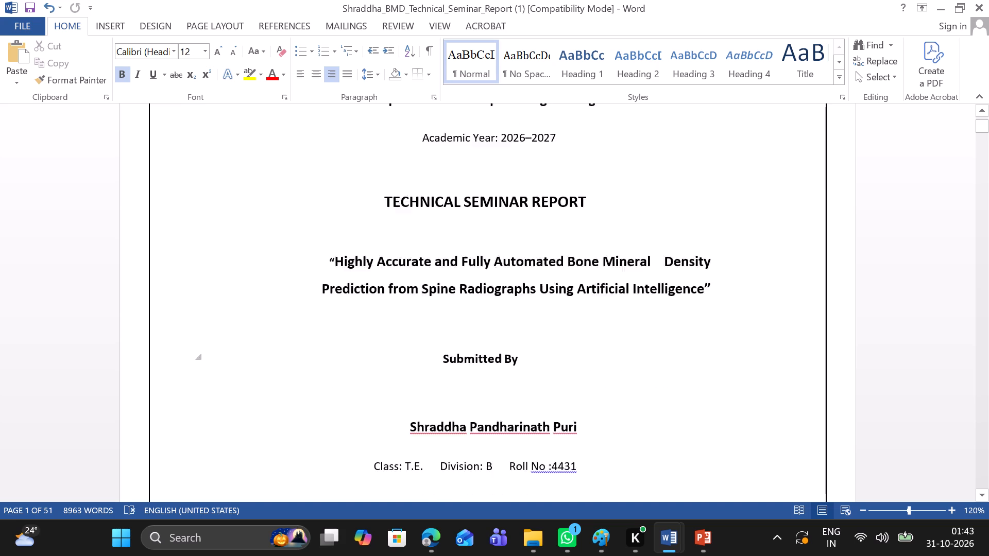
scroll(661, 445, "down", 1)
scroll(661, 445, "up", 1)
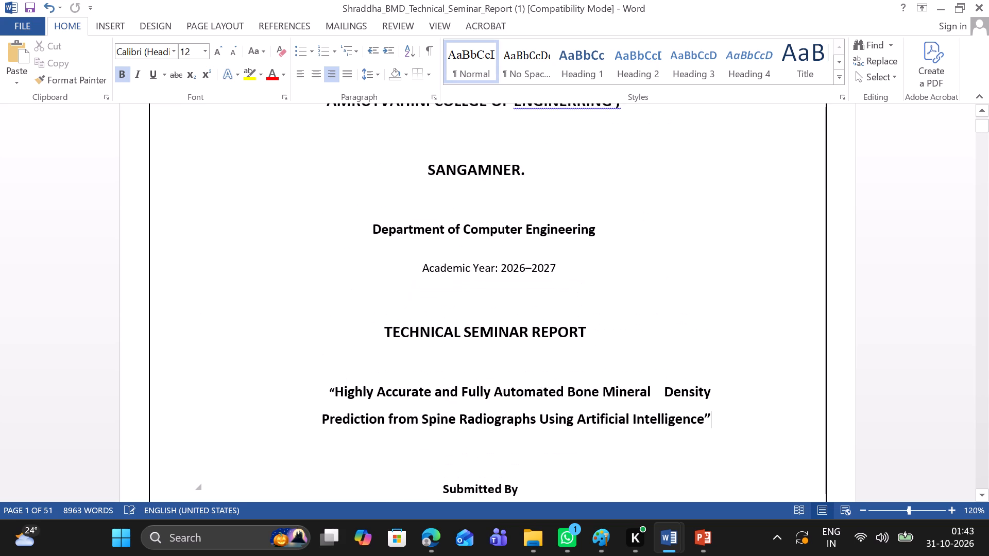
left_click(376, 333)
key("space")
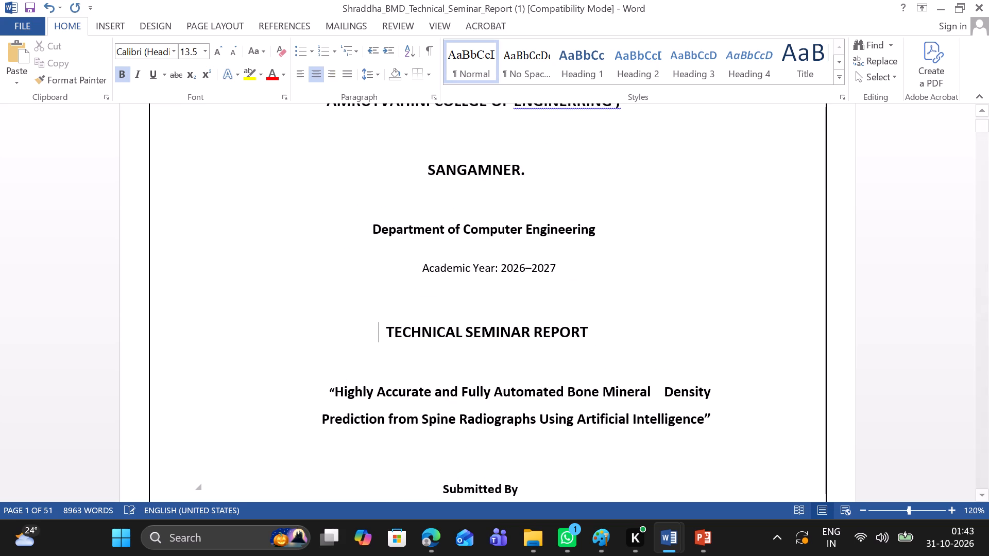
key("space")
key("space")
key("space")
key("space")
Insert three spaces before "Submitted By" on the cover page to shift it toward the centre.
scroll(376, 333, "down", 1)
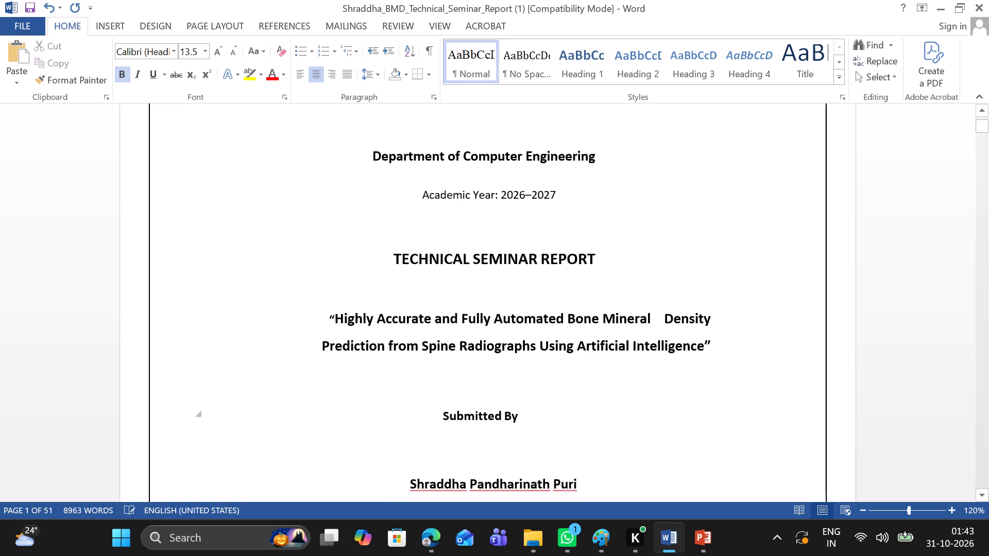
scroll(376, 333, "down", 1)
scroll(376, 333, "up", 1)
scroll(376, 333, "down", 1)
scroll(376, 333, "down", 1, "ctrl")
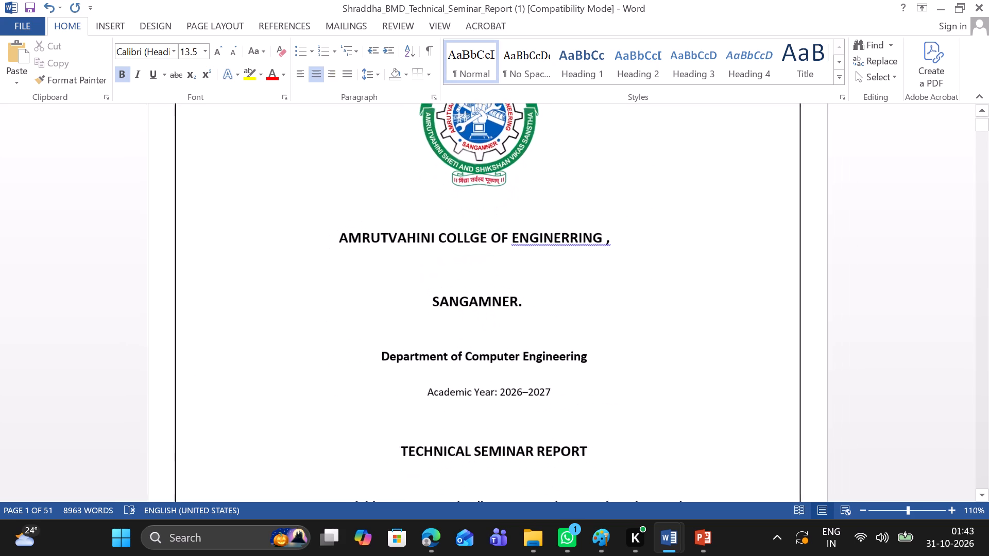
scroll(376, 333, "down", 2, "ctrl")
scroll(376, 333, "down", 1)
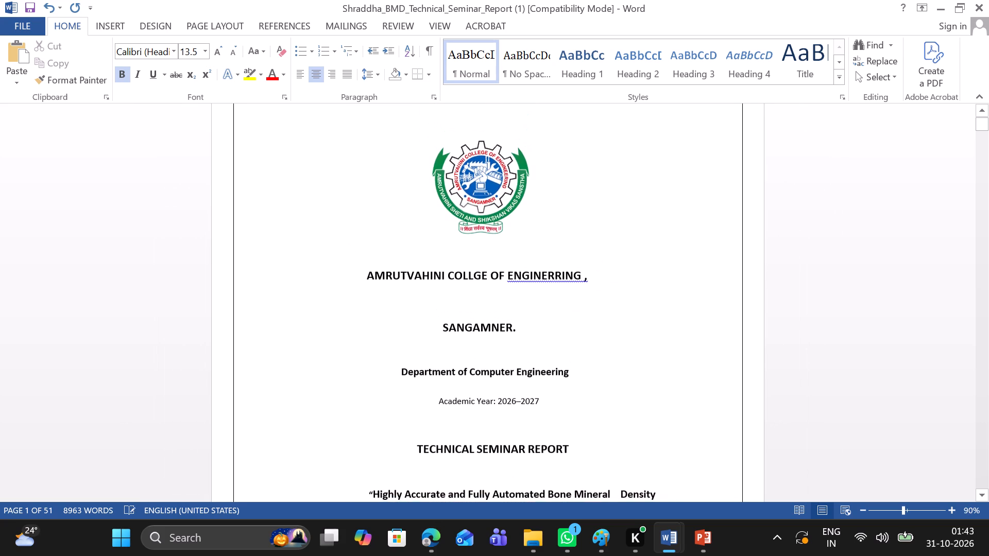
scroll(376, 333, "down", 3)
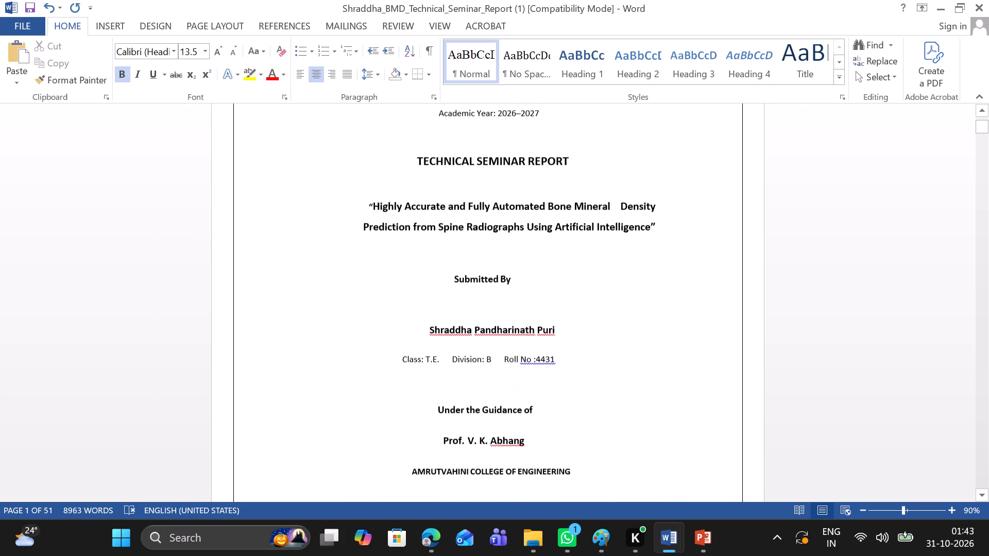
left_click(434, 277)
key("space")
key("space")
key("space")
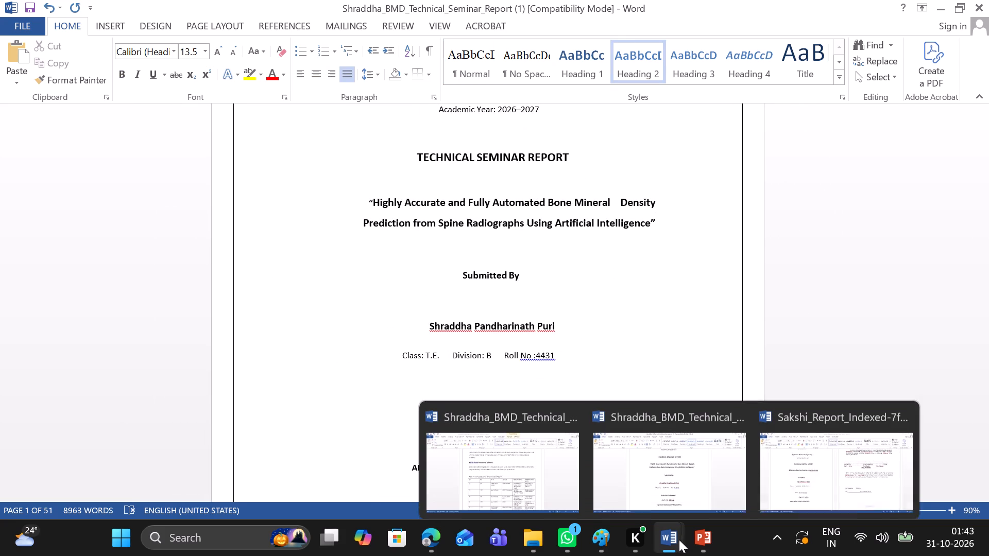
Compare the "Submitted By" line on the Sakshi report's cover page with the same line in the BMD seminar report.
left_click(765, 477)
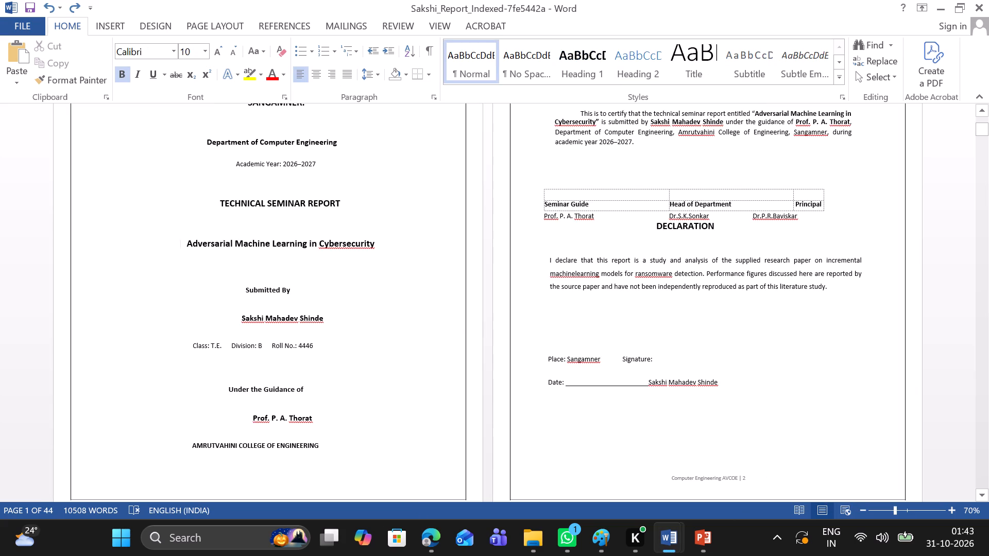
left_click_drag(300, 295, 249, 292)
left_click(368, 360)
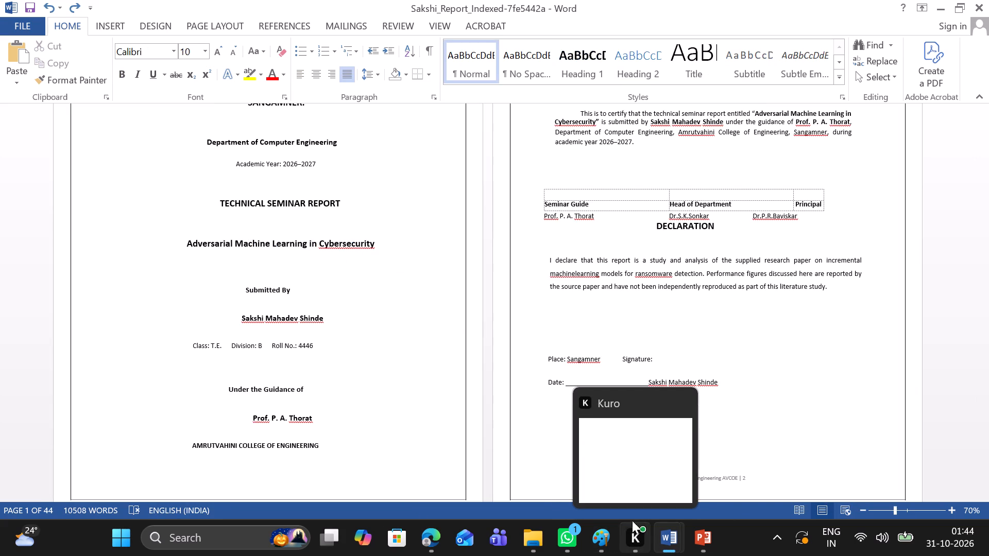
left_click(651, 447)
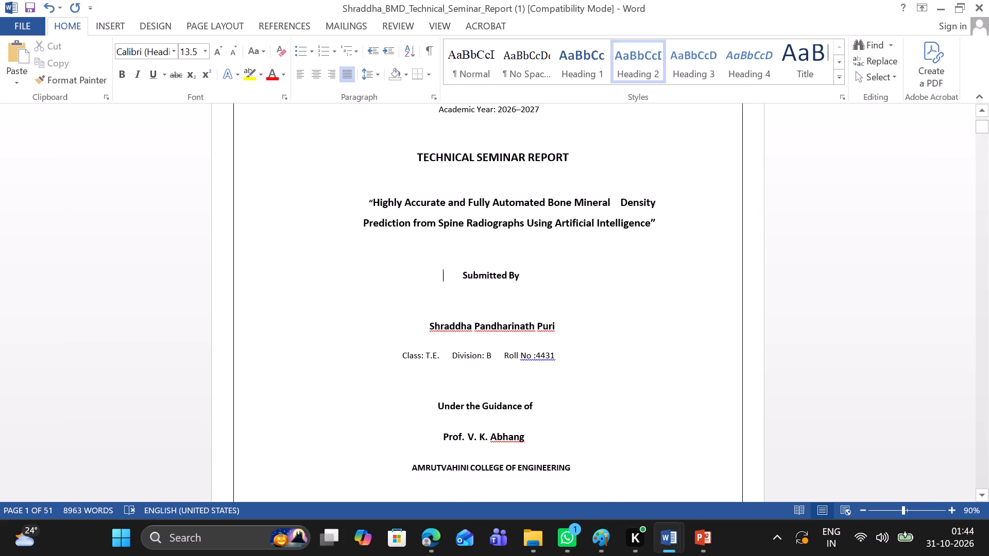
left_click_drag(473, 272, 504, 279)
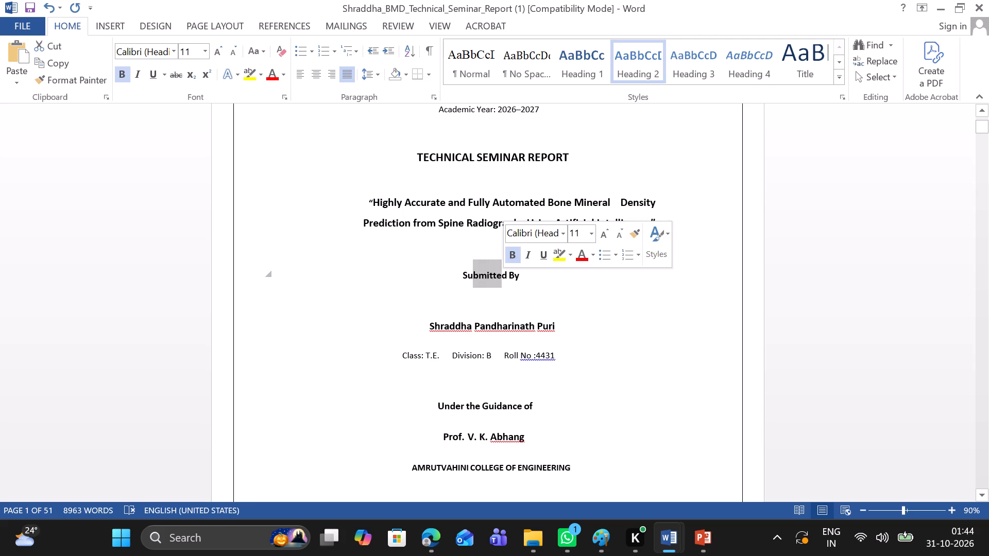
left_click(414, 300)
Insert seven spaces before the Head of Department's name on the BMD report's Certificate page to shift it under its heading.
scroll(414, 300, "down", 1)
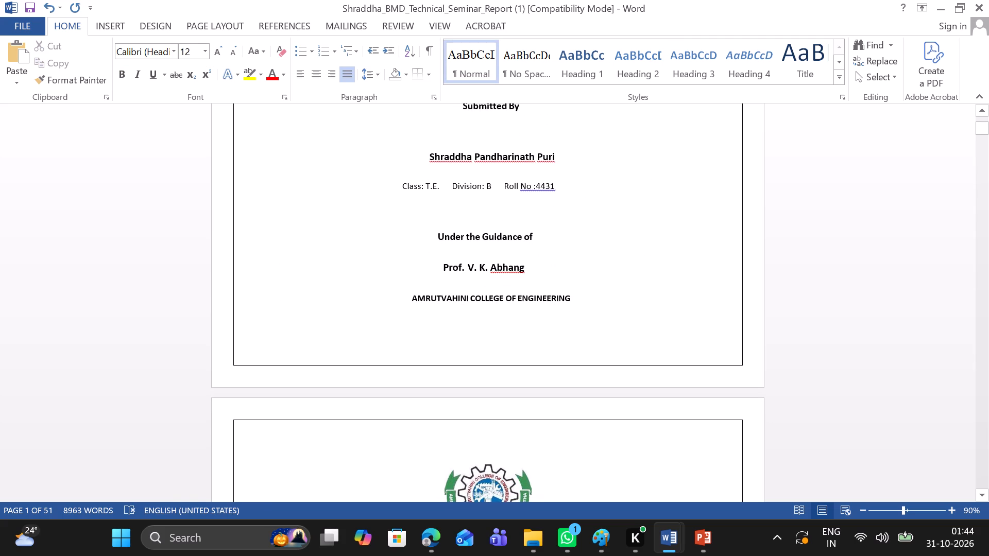
scroll(489, 292, "down", 1)
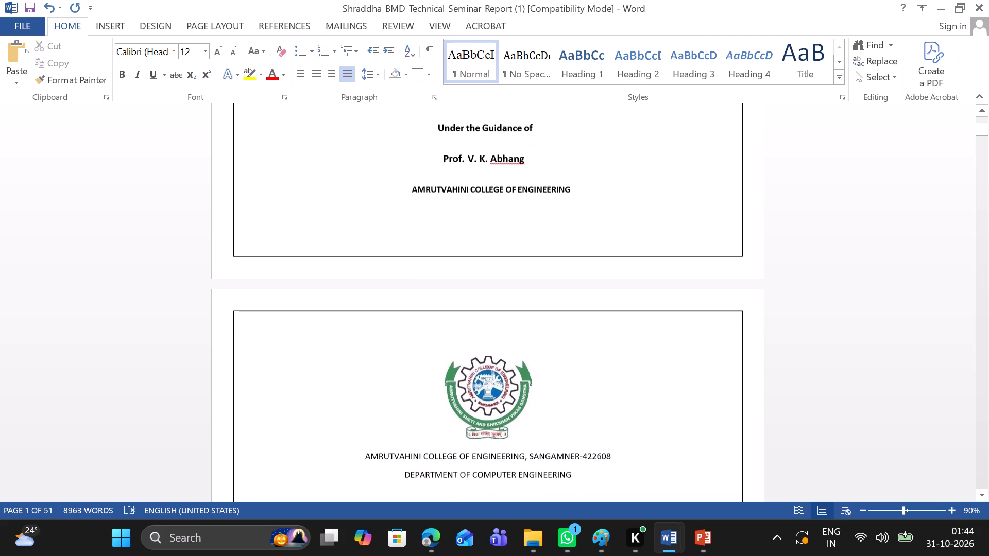
scroll(489, 292, "down", 2)
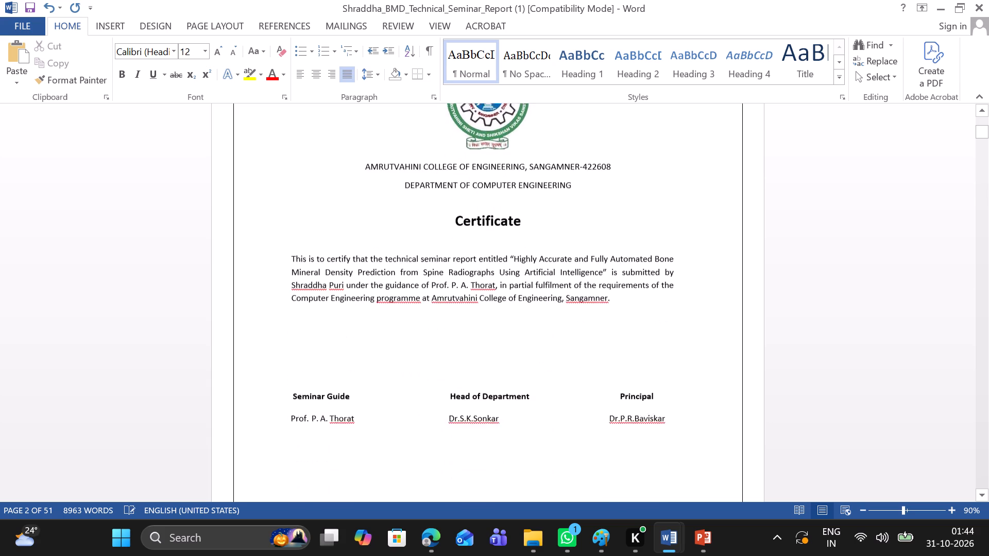
scroll(489, 292, "down", 2)
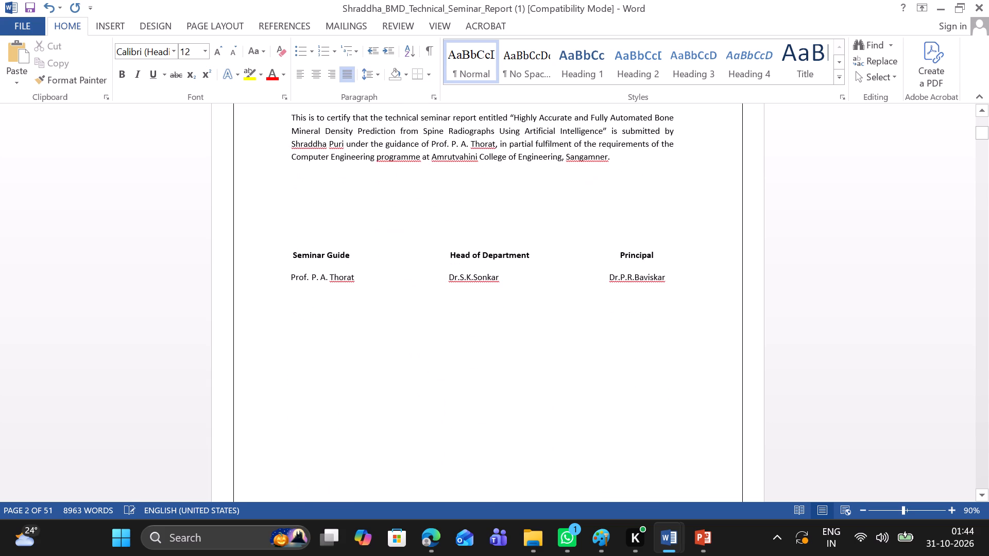
left_click(447, 279)
key("space")
key("space")
key("space")
key("space")
key("space")
key("space")
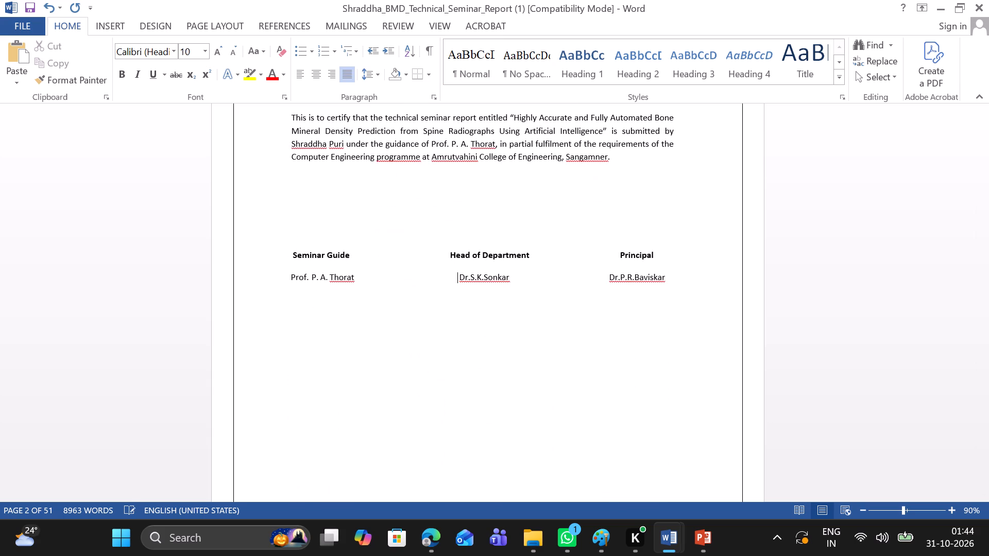
key("space")
Insert three spaces before the Principal's name on the Certificate page.
left_click(589, 275)
key("space")
key("space")
key("space")
Add two more spaces before the Head of Department's name on the Certificate page.
left_click(452, 277)
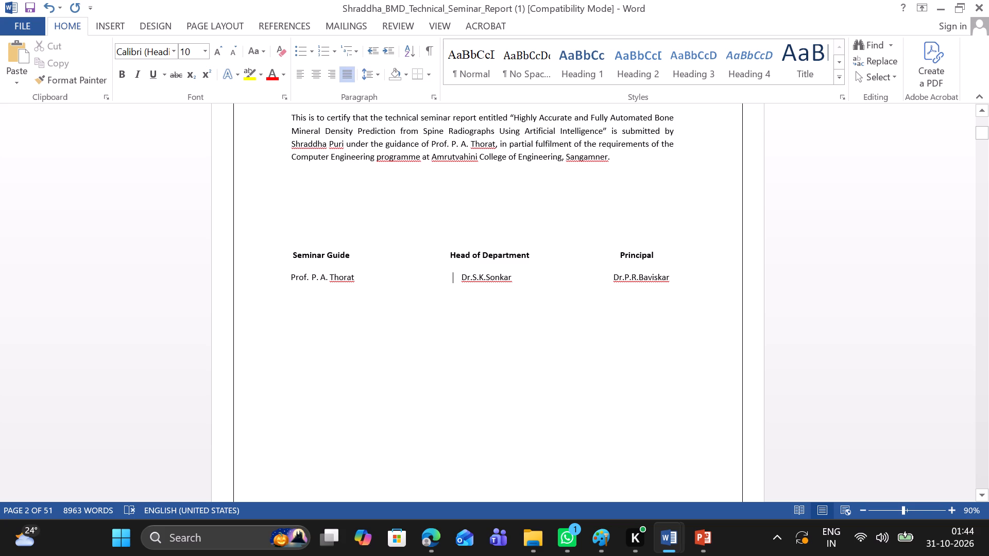
key("space")
key("space")
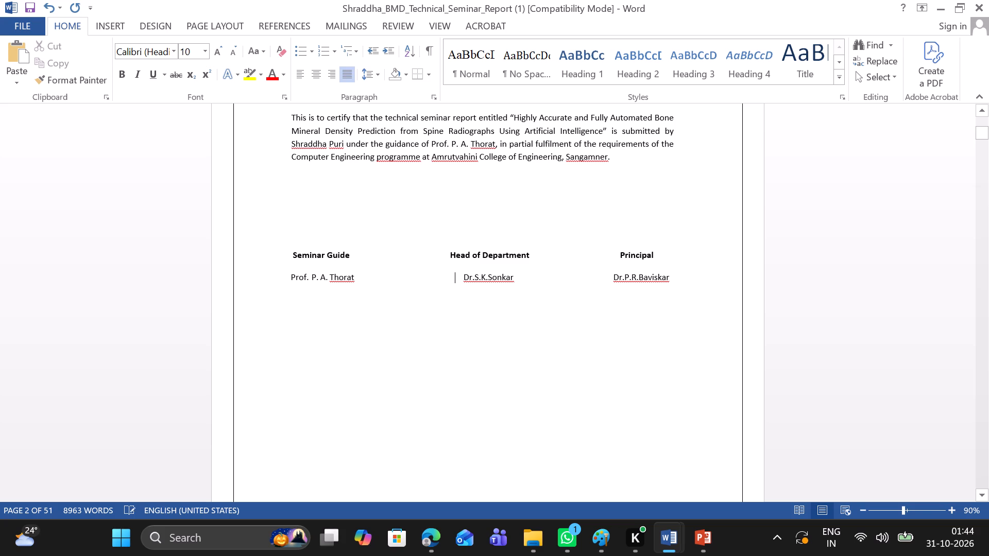
Align the Principal's name with its heading by adding three more spaces before the name and two before the "Principal" heading.
left_click(607, 282)
key("space")
key("space")
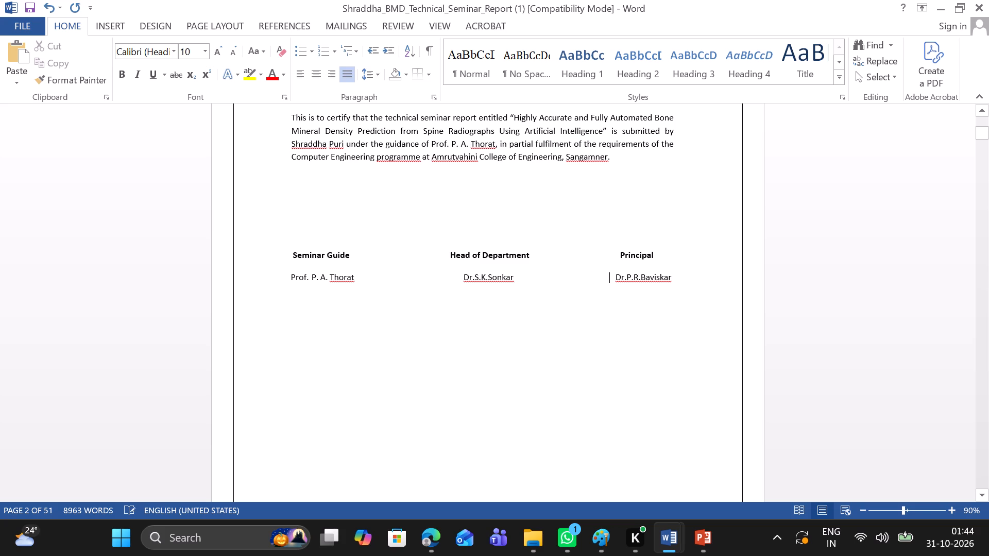
left_click(618, 252)
key("space")
key("space")
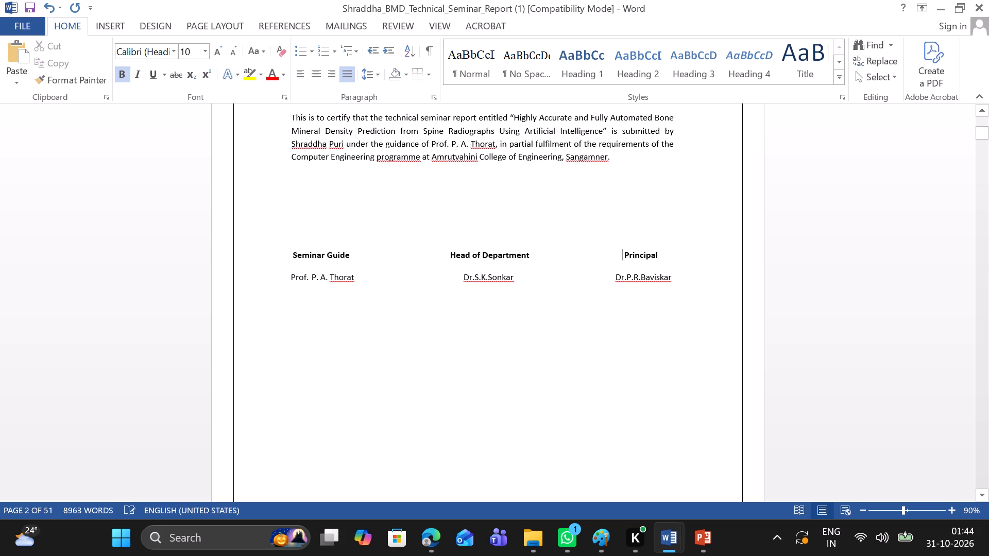
left_click(607, 279)
key("space")
Review the BMD report's Declaration page, and switch to the Sakshi report to compare its cover, certificate and declaration layout.
scroll(607, 279, "down", 1)
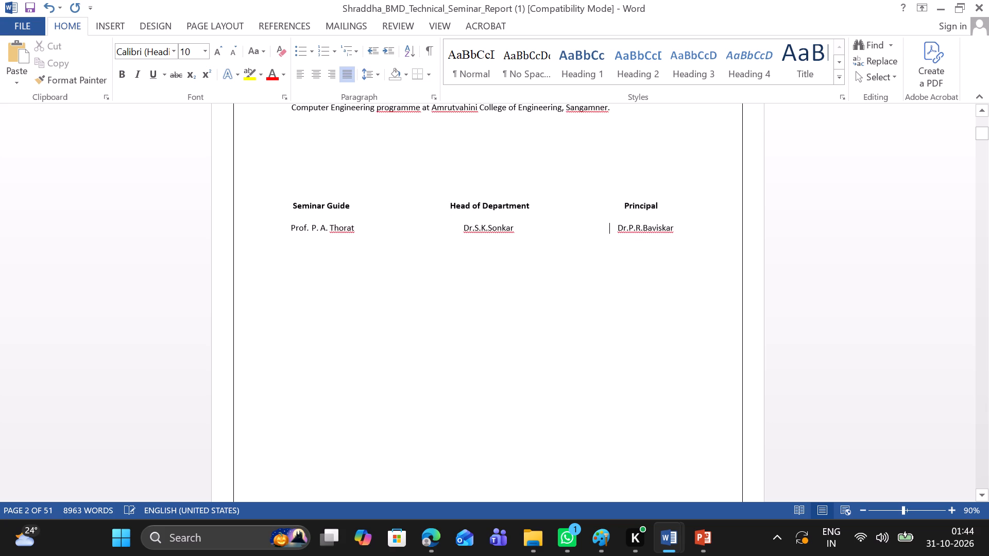
scroll(607, 279, "down", 4)
scroll(607, 279, "up", 1)
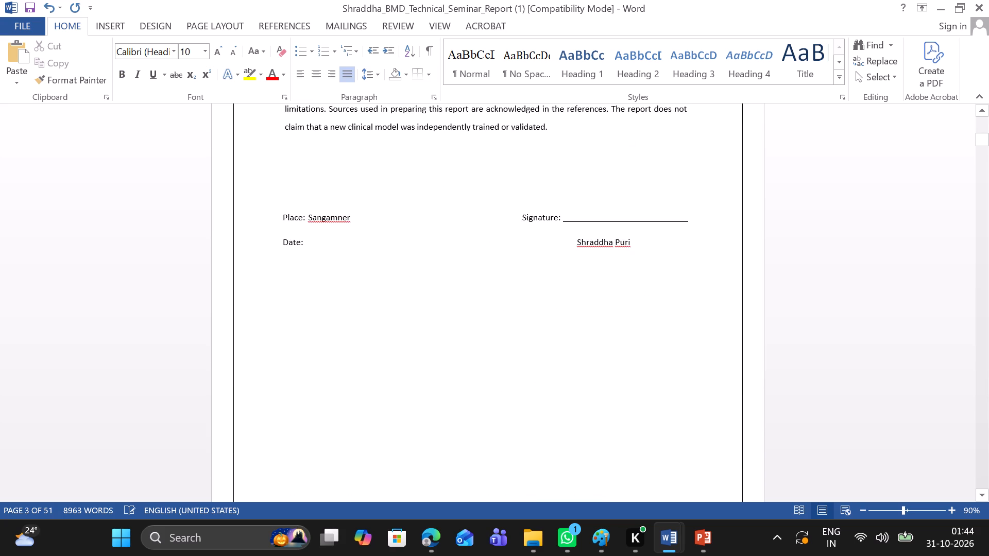
scroll(345, 262, "up", 1)
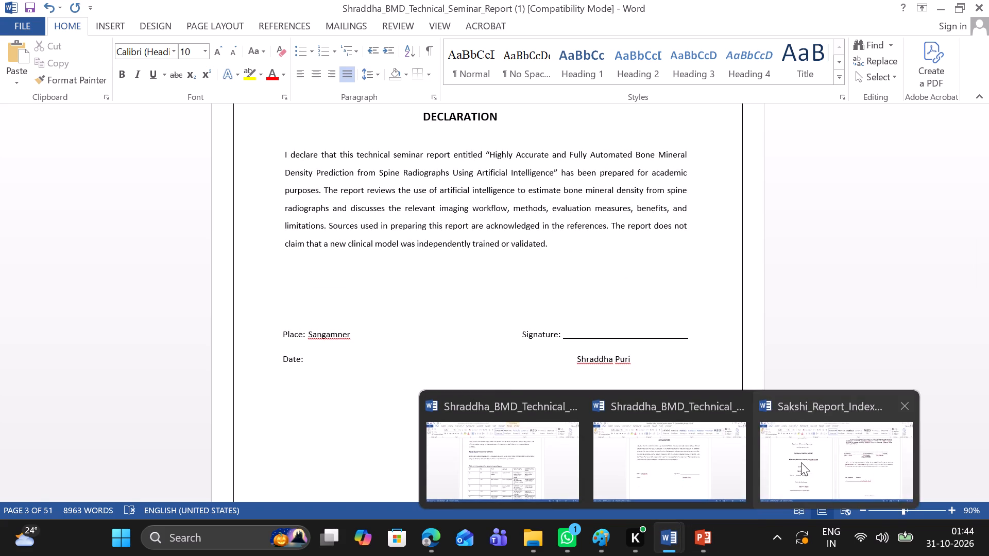
left_click(801, 462)
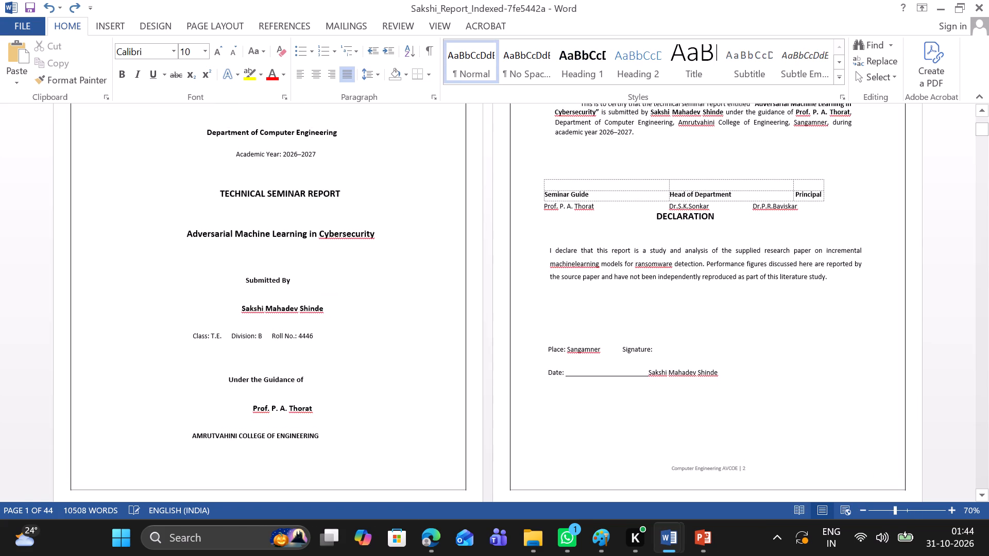
scroll(657, 202, "up", 1)
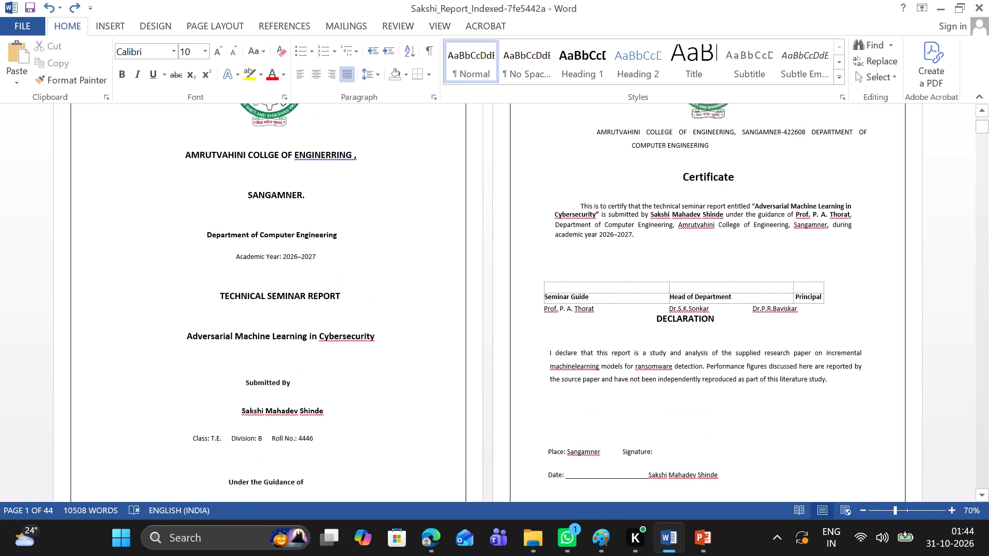
scroll(657, 202, "down", 1, "ctrl")
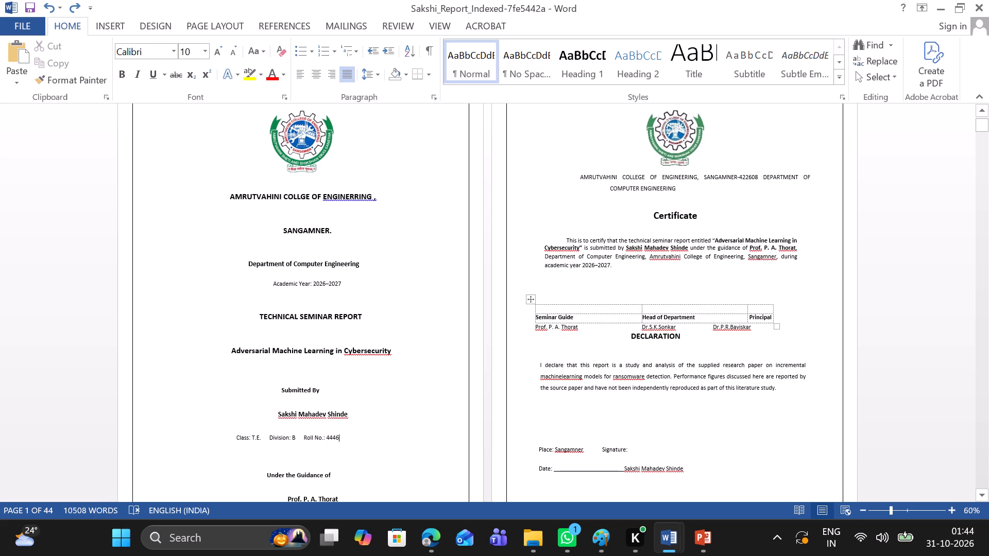
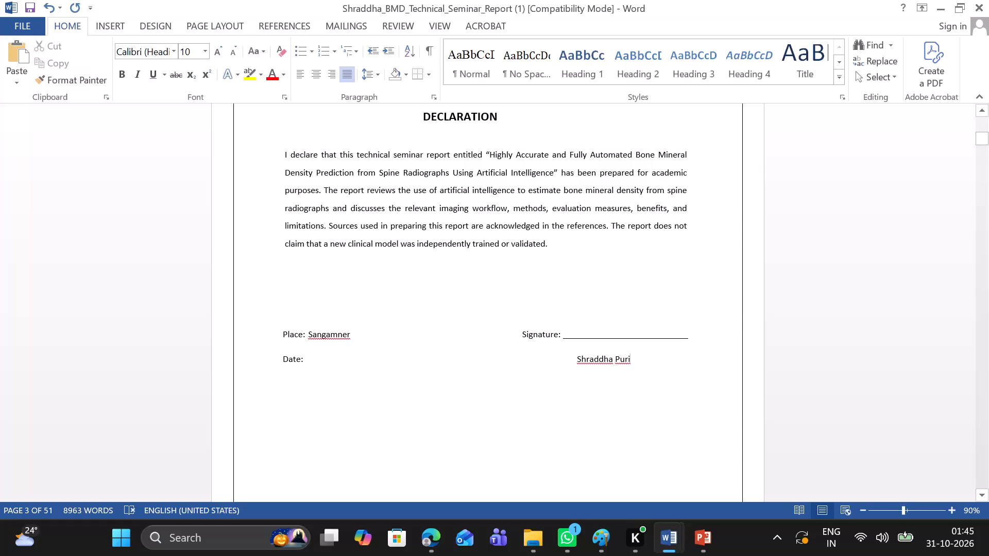
Insert the student's middle name between the first name and surname below the signature line on the Declaration page.
right_click(611, 356)
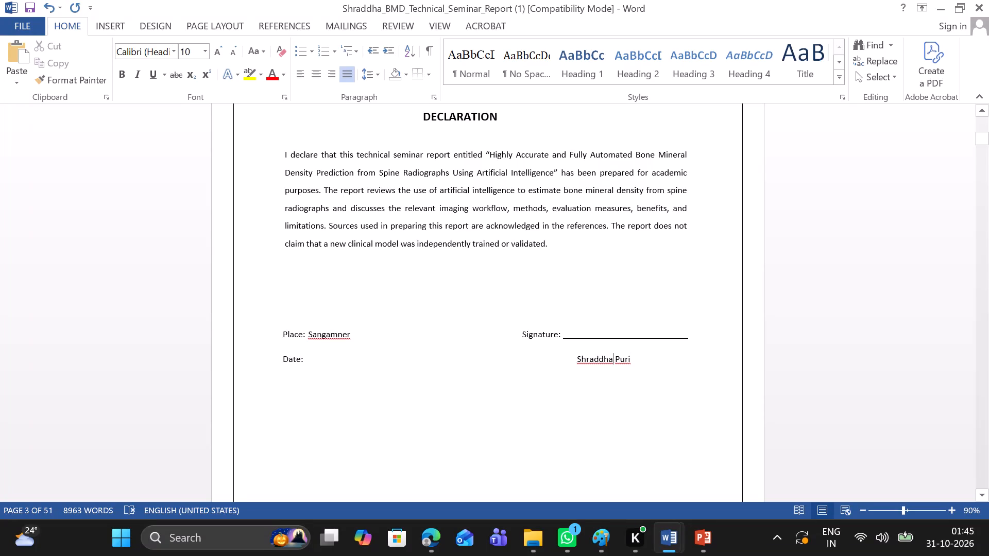
left_click(611, 356)
key("space")
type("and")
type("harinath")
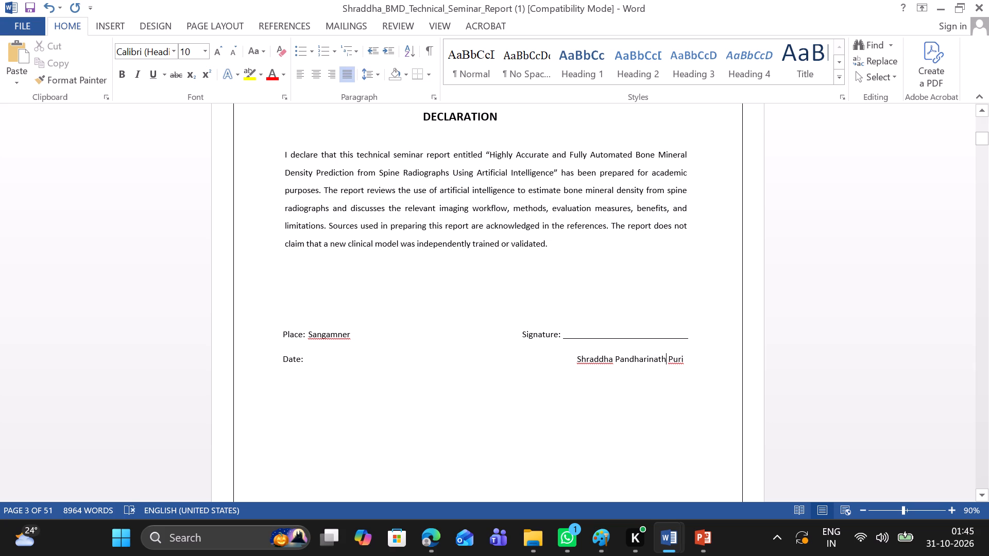
Adjust the spacing before the student's name so it sits beneath the signature line on the Declaration page.
left_click(576, 359)
key("BackSpace")
key("space")
key("space")
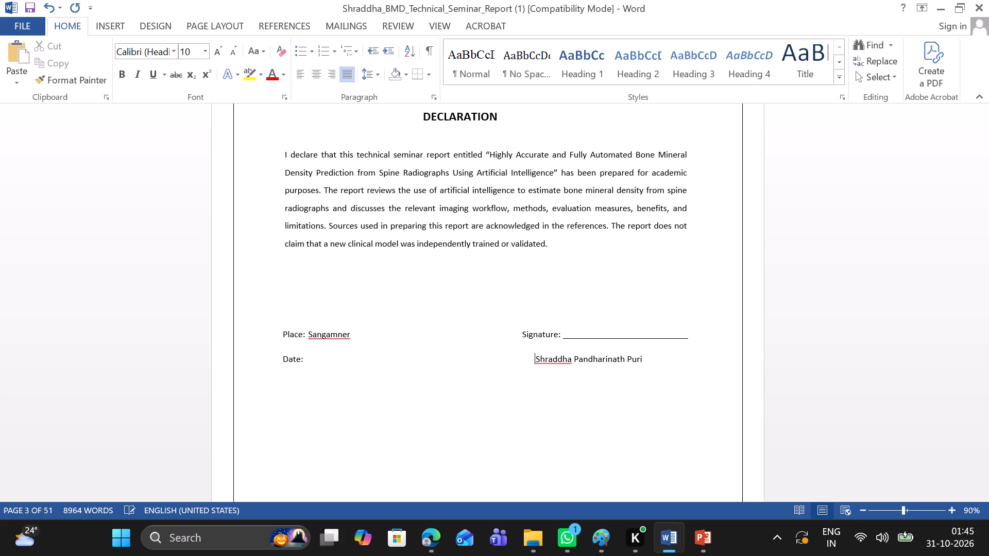
key("BackSpace")
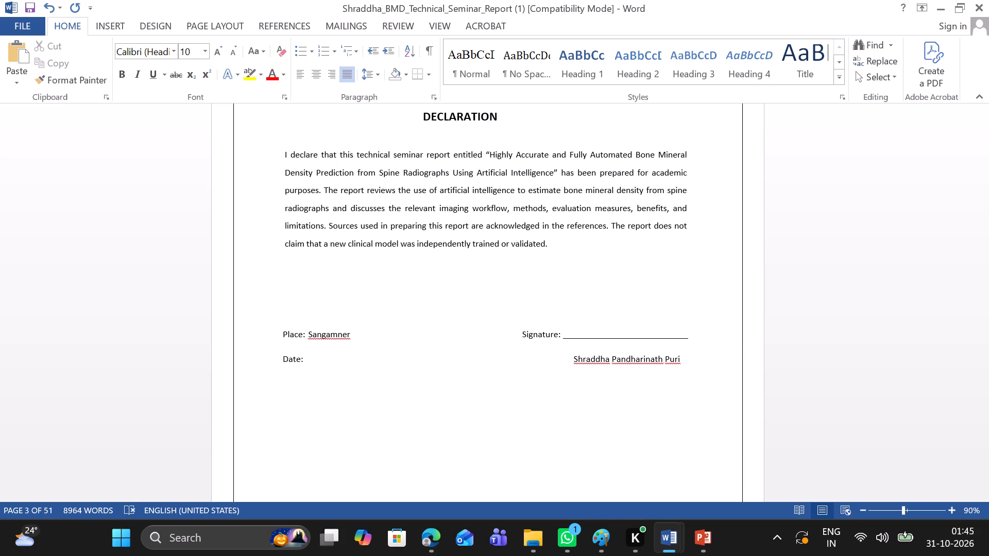
key("space")
key("space")
key("BackSpace")
Review the acknowledgement, certificate and cover pages, checking the student name, guide and title details.
scroll(532, 293, "up", 1)
scroll(532, 293, "down", 5)
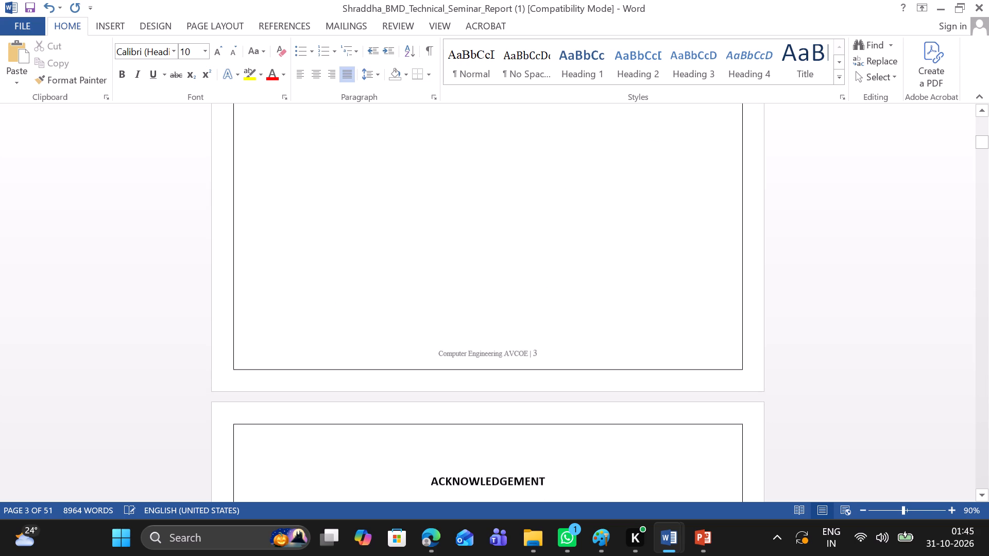
scroll(532, 293, "down", 2)
scroll(532, 293, "up", 1)
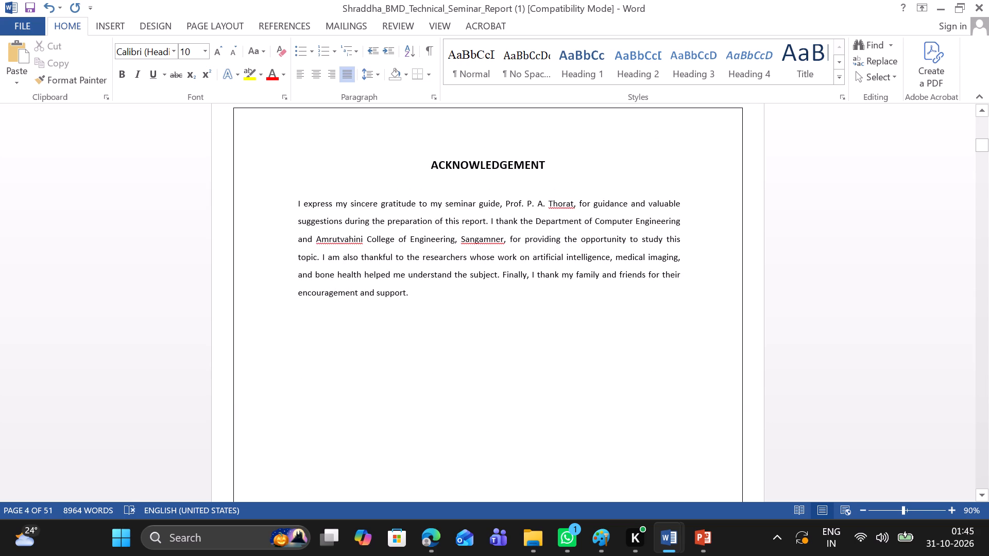
scroll(532, 293, "up", 8)
scroll(532, 293, "down", 1)
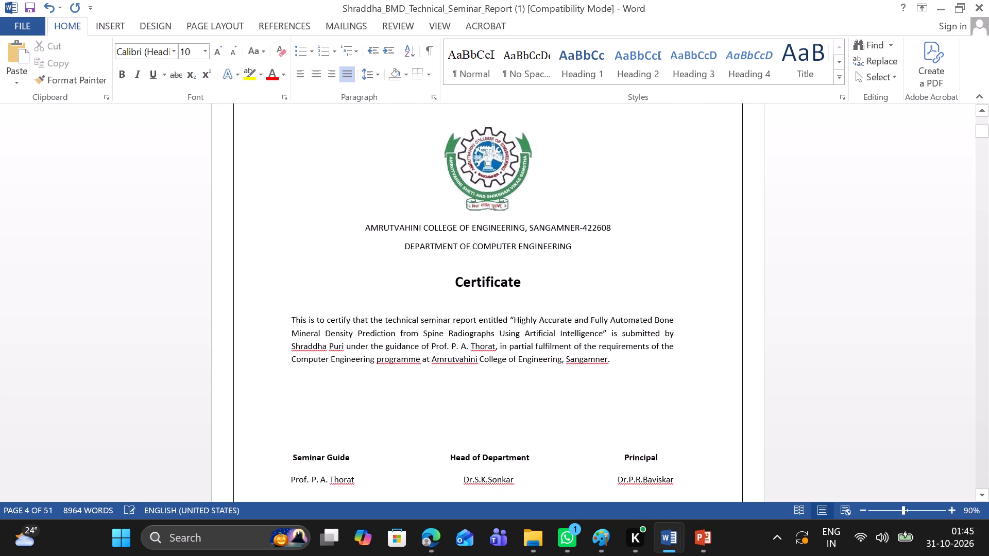
scroll(532, 293, "up", 3)
scroll(532, 293, "down", 4)
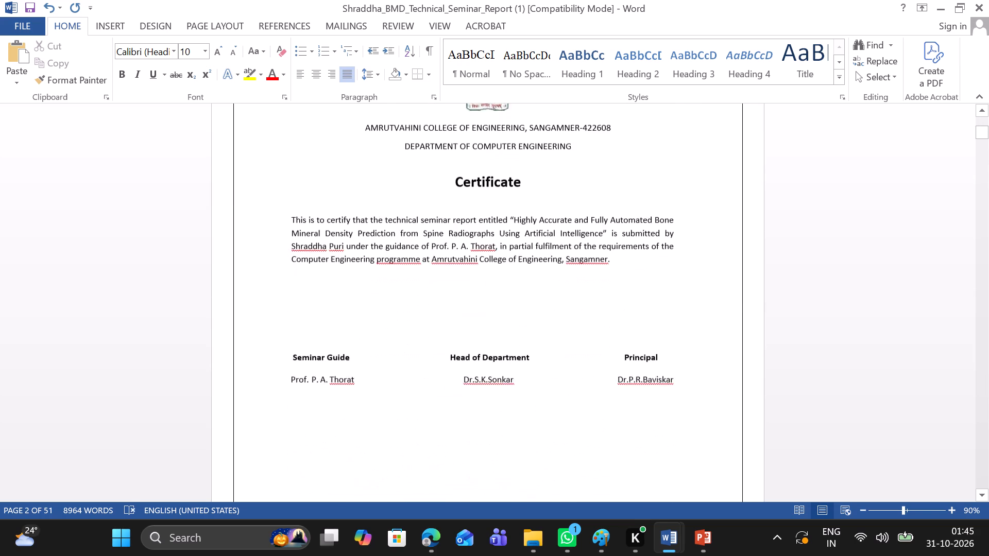
scroll(532, 293, "up", 1)
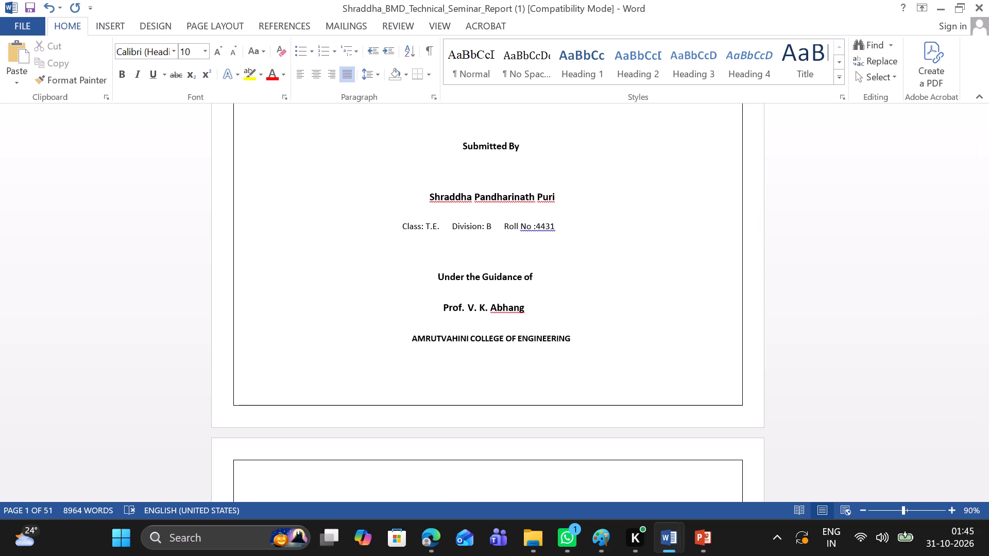
scroll(532, 293, "up", 1)
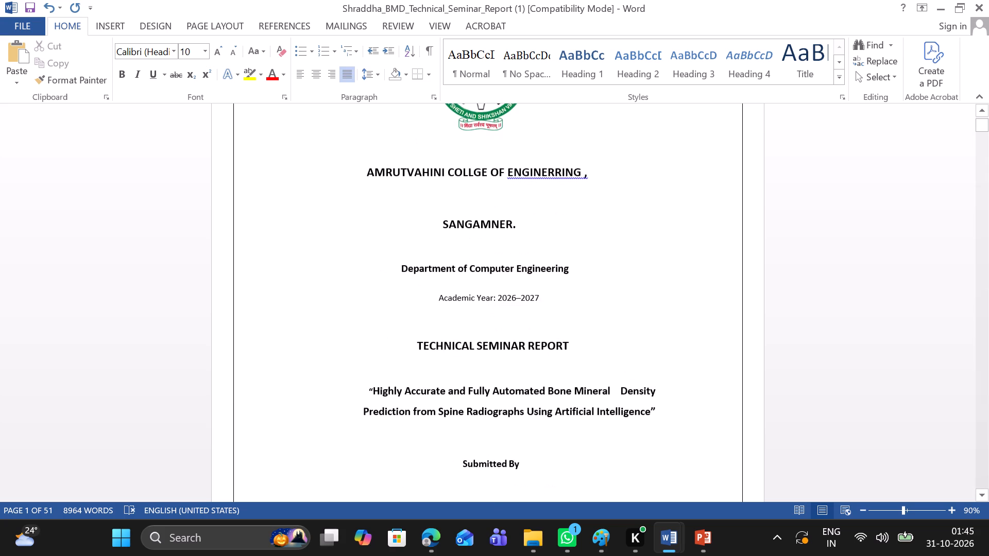
scroll(532, 293, "down", 1)
scroll(532, 293, "up", 1)
scroll(532, 293, "down", 1)
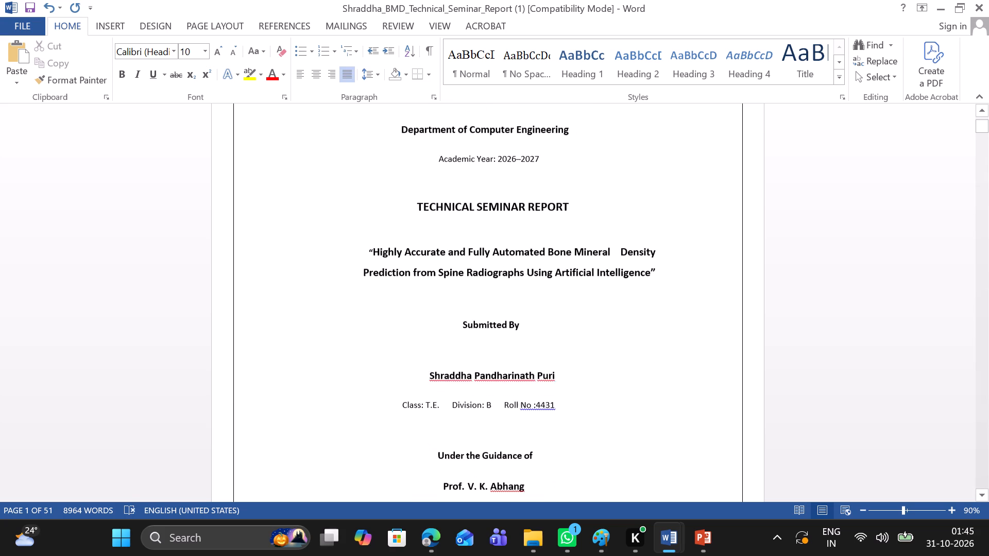
right_click(532, 293)
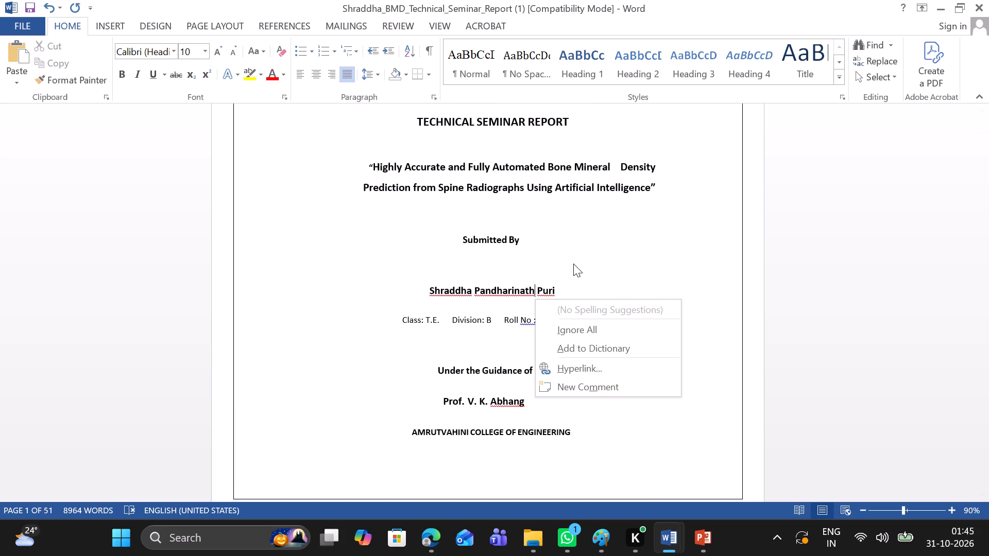
right_click(544, 266)
left_click(521, 279)
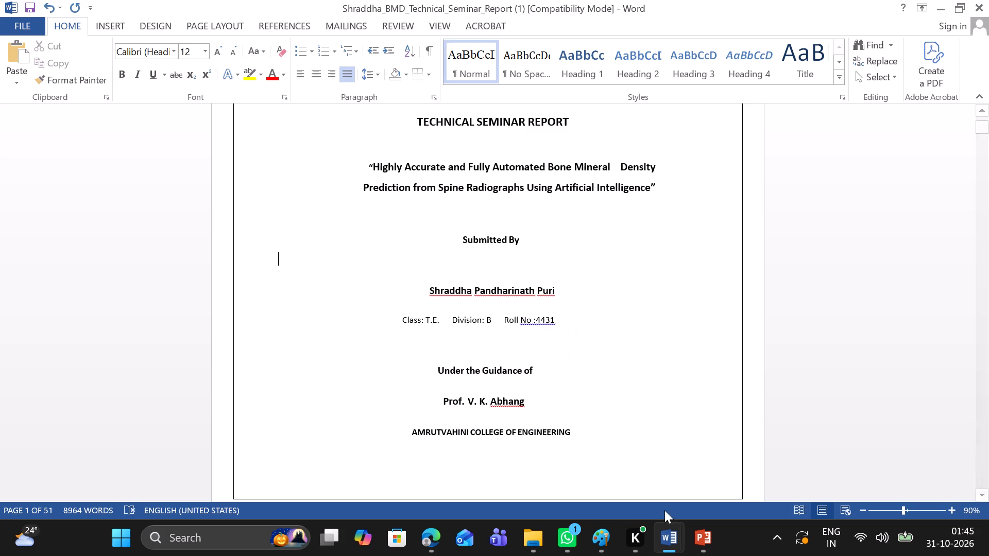
Switch to the Sakshi_Report_Indexed document and examine its cover and certificate pages for comparison.
left_click(800, 464)
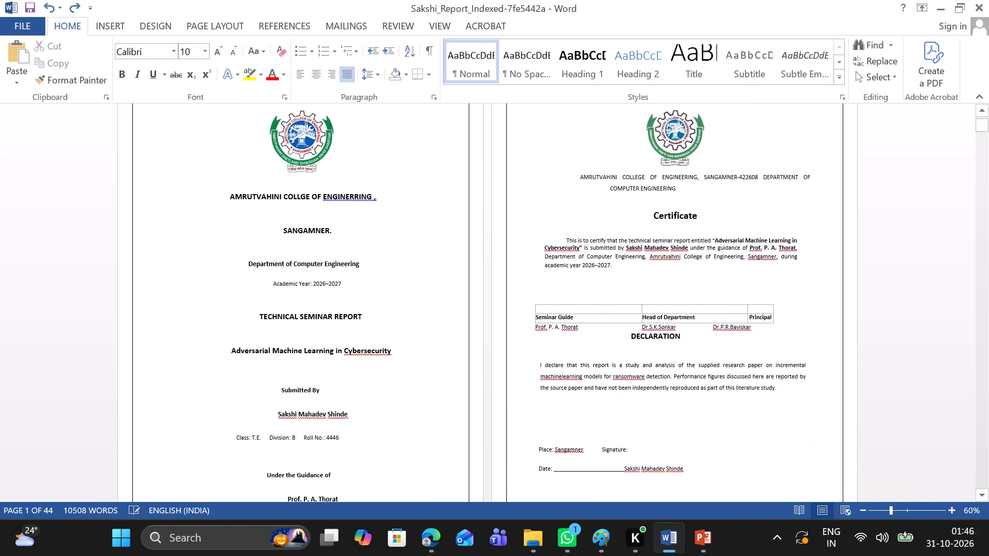
left_click_drag(364, 318, 288, 309)
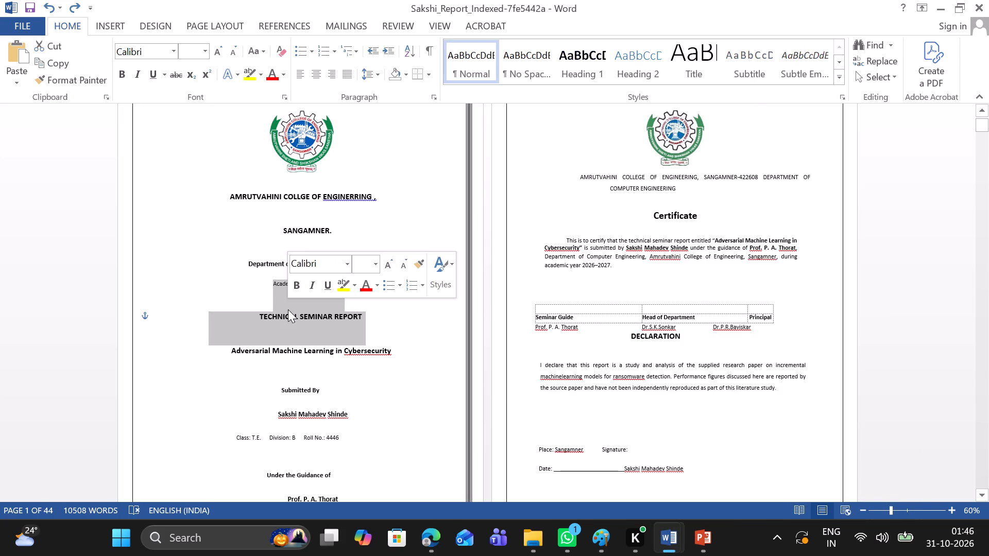
left_click(356, 424)
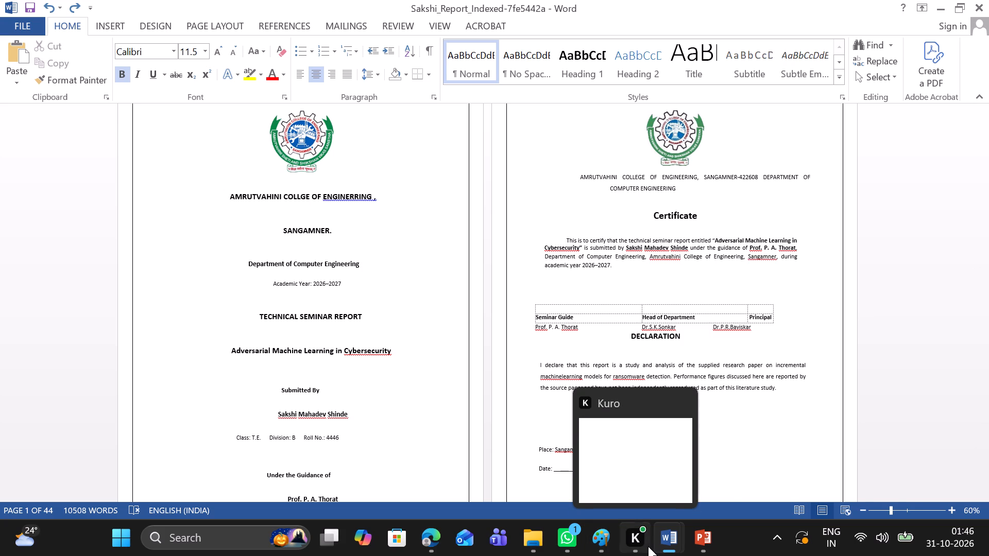
Return to the bone mineral density report and review its front matter from the certificate through the List of Tables.
left_click(650, 488)
scroll(650, 488, "down", 2)
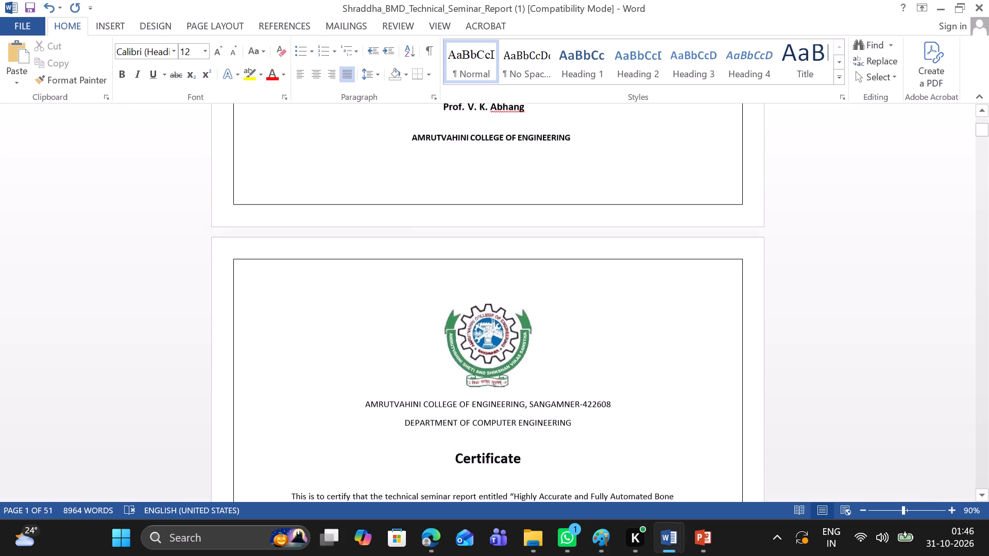
scroll(650, 488, "down", 4)
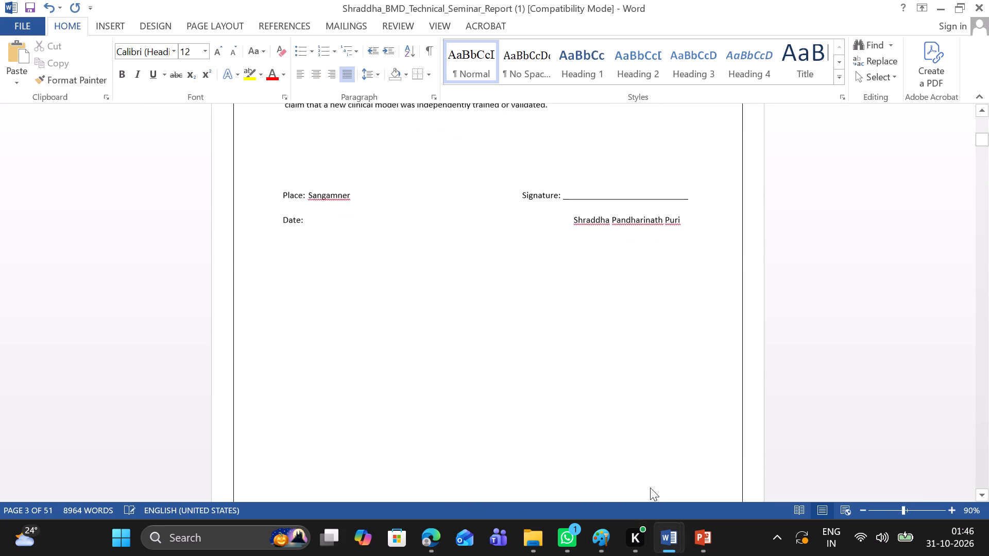
scroll(650, 488, "down", 5)
scroll(650, 488, "up", 1)
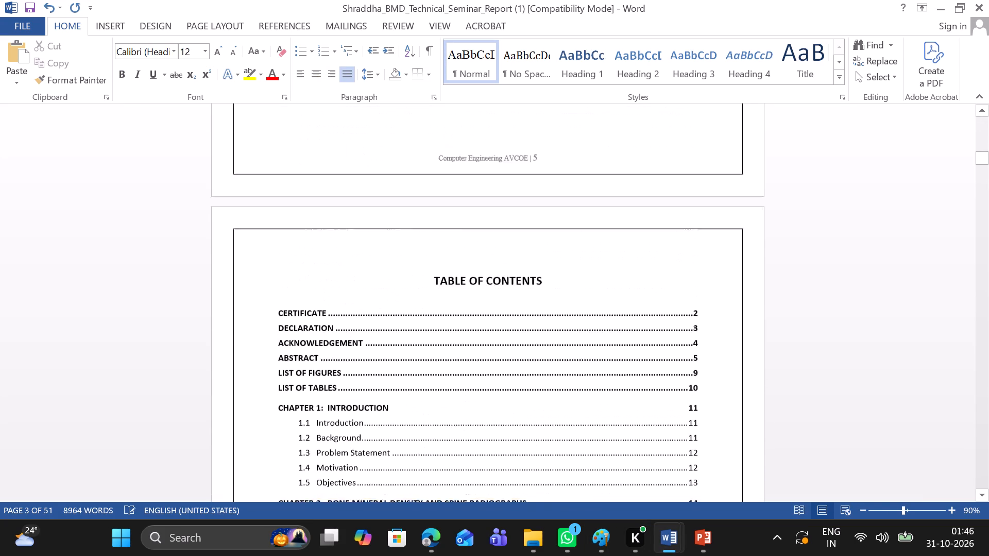
scroll(650, 488, "up", 1)
scroll(650, 488, "down", 4)
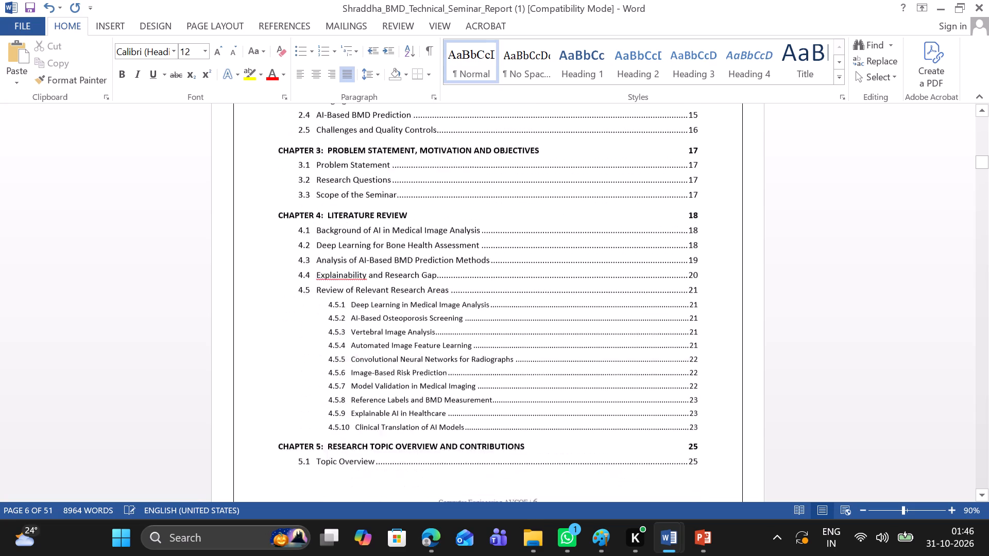
scroll(650, 488, "down", 9)
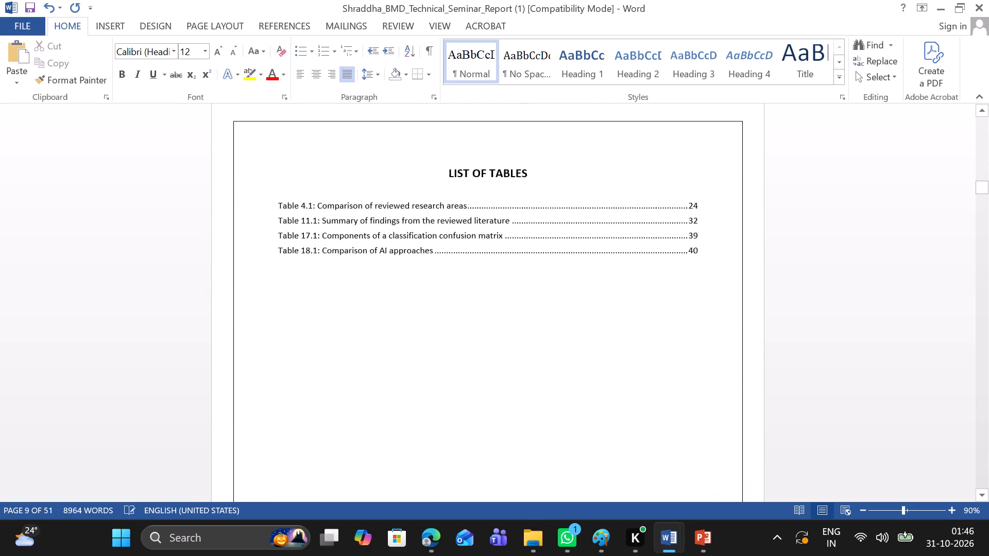
Examine the text and layout of Chapter 1 and the opening sections of Chapter 2.
scroll(650, 488, "down", 3)
scroll(650, 488, "up", 2)
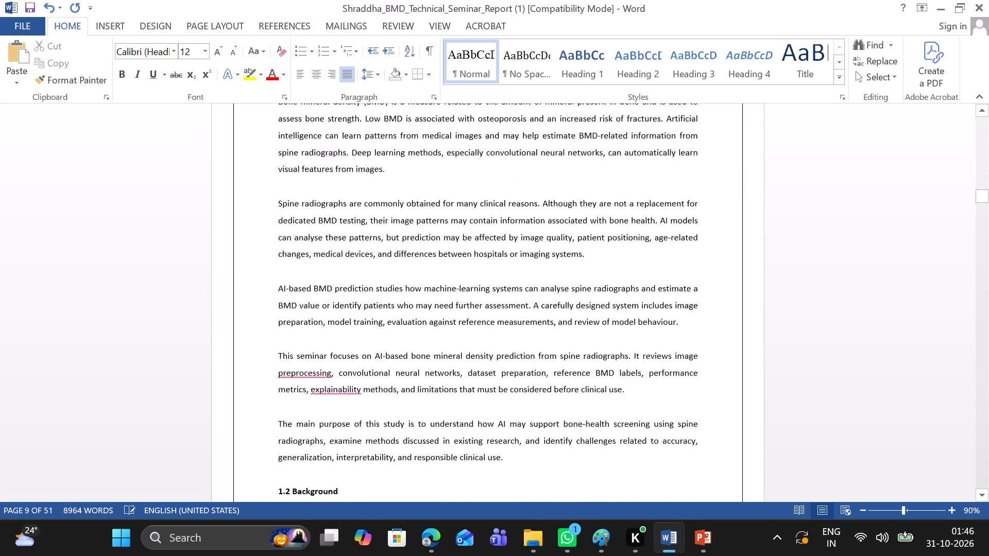
scroll(650, 488, "up", 1)
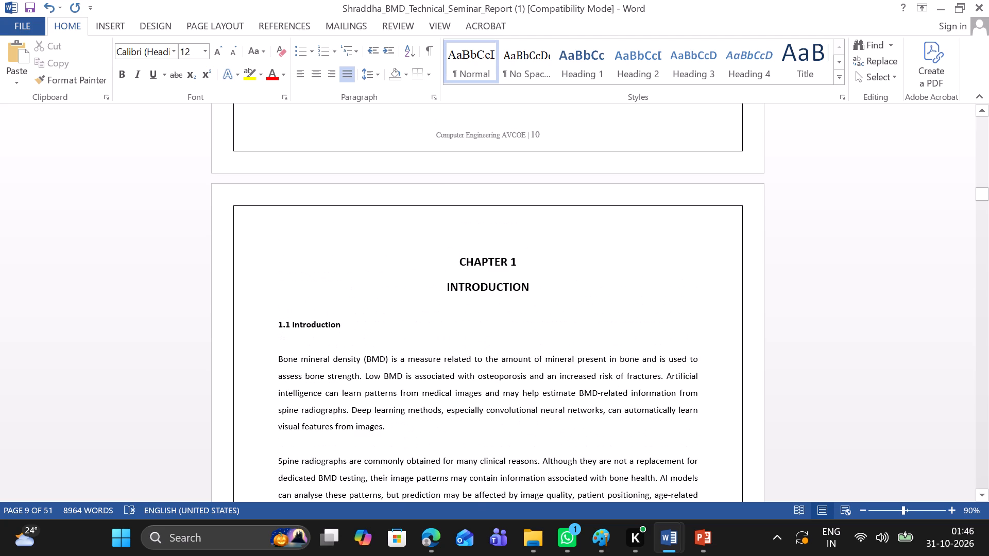
scroll(613, 464, "down", 2)
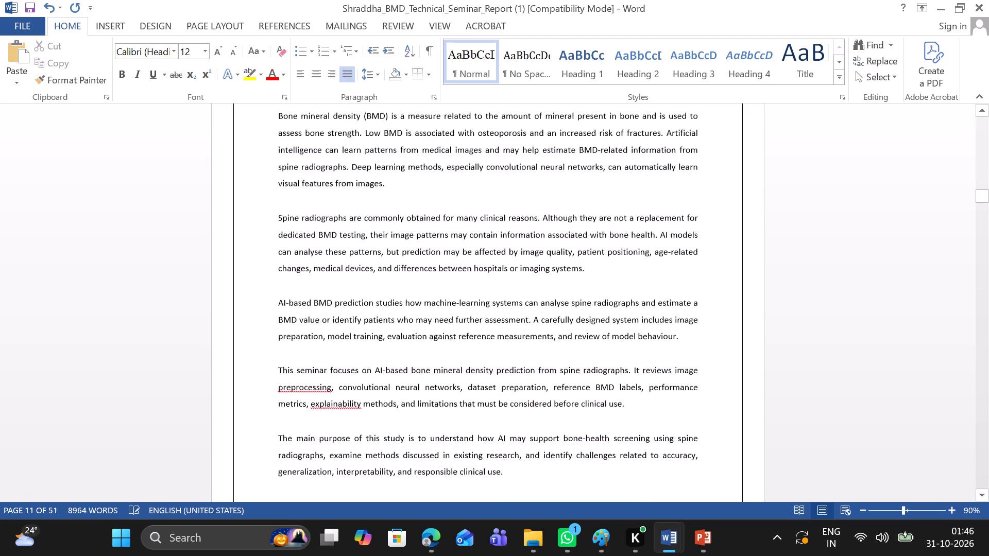
scroll(613, 464, "down", 5)
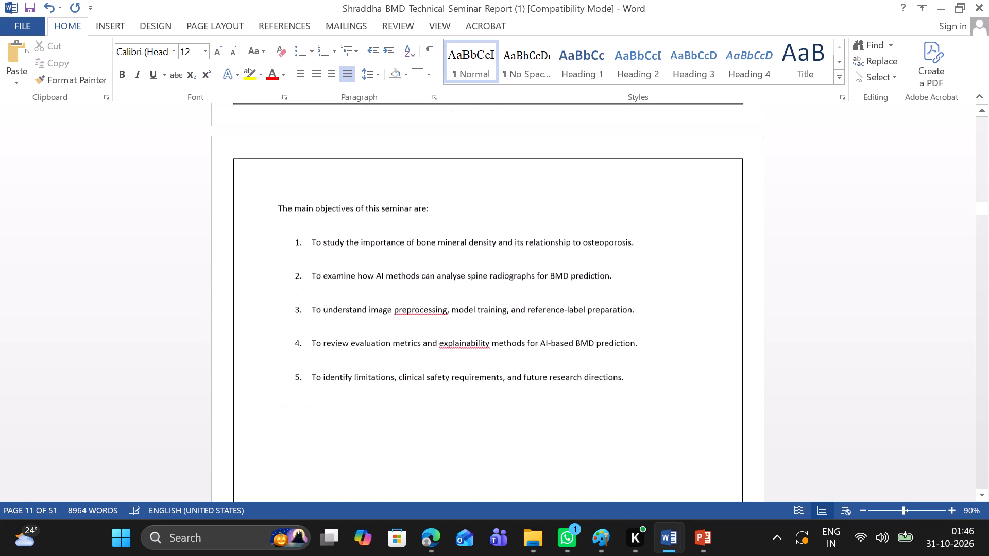
scroll(613, 464, "down", 2)
scroll(613, 464, "up", 3)
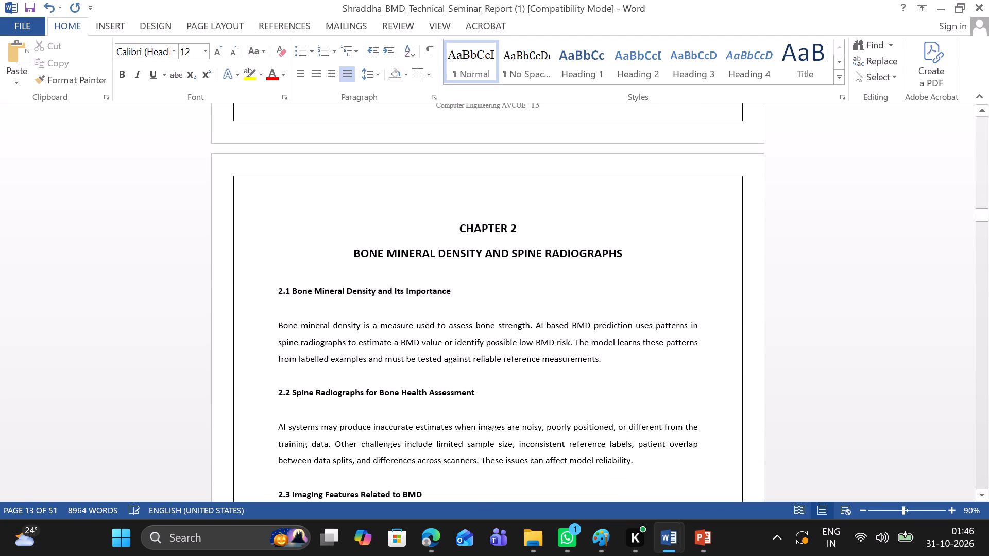
left_click_drag(481, 395, 392, 388)
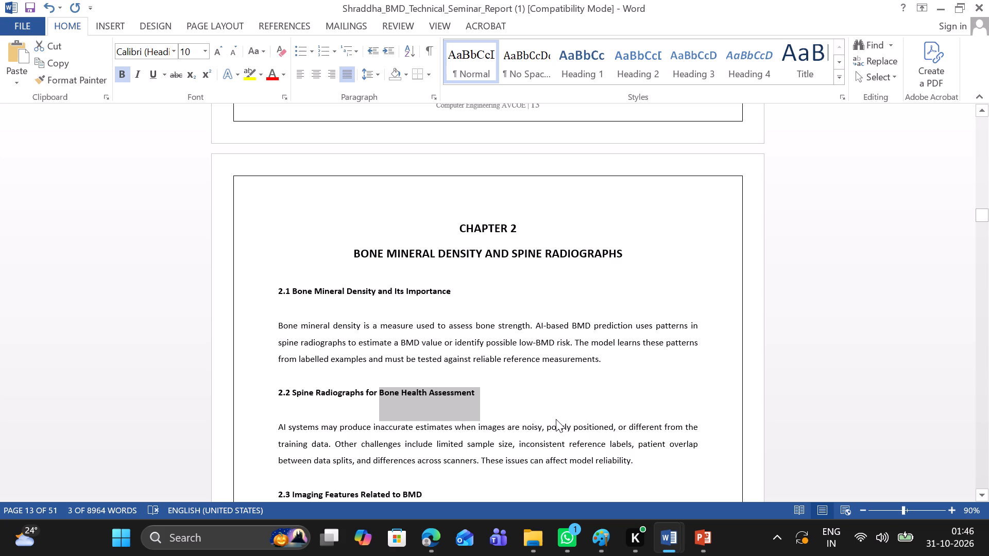
left_click(556, 419)
left_click_drag(556, 419, 517, 431)
left_click_drag(517, 431, 449, 436)
left_click(531, 492)
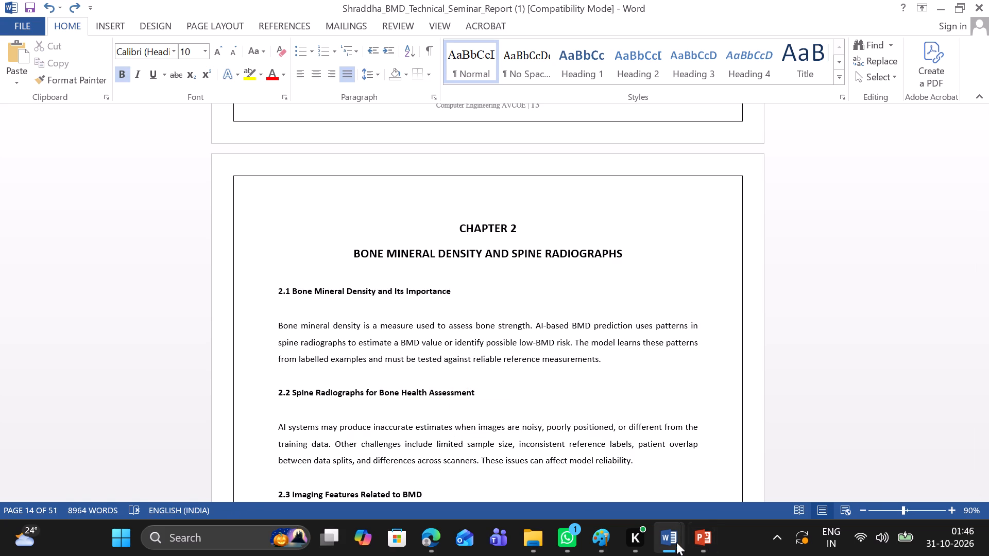
Switch to the Sakshi_Report_Indexed document and examine its declaration, table of contents and Chapter 1 pages for comparison.
left_click(781, 463)
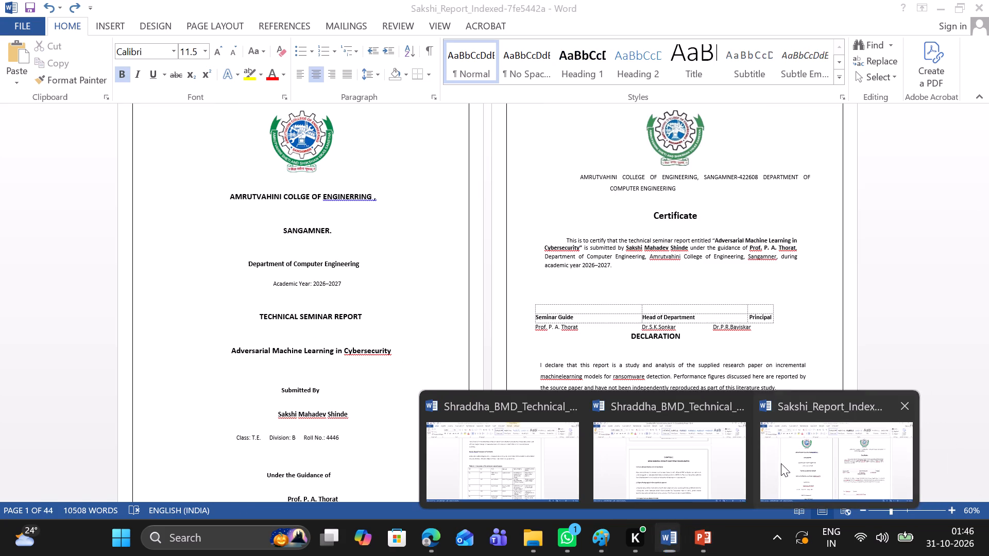
left_click_drag(690, 378, 642, 378)
scroll(642, 378, "down", 2)
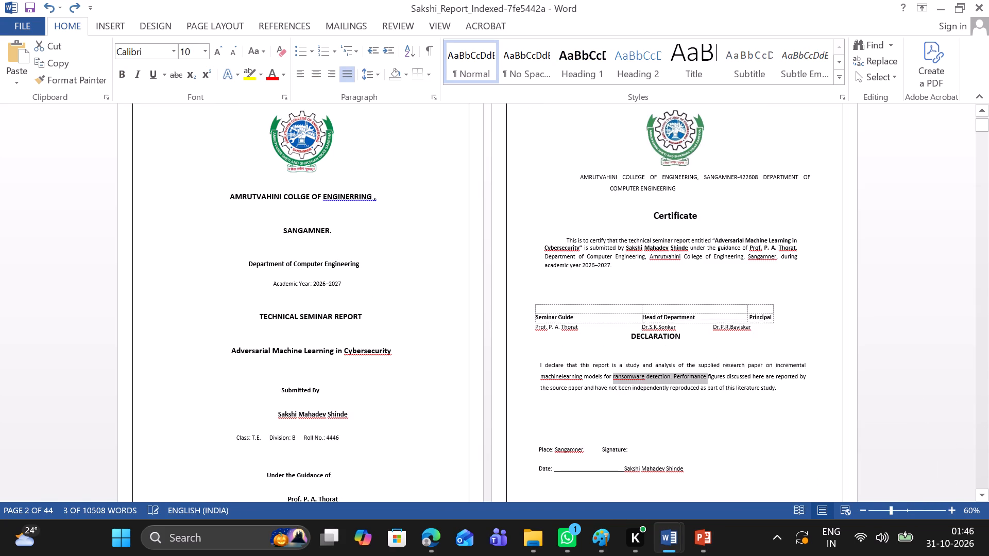
scroll(642, 378, "down", 9)
scroll(638, 336, "down", 2)
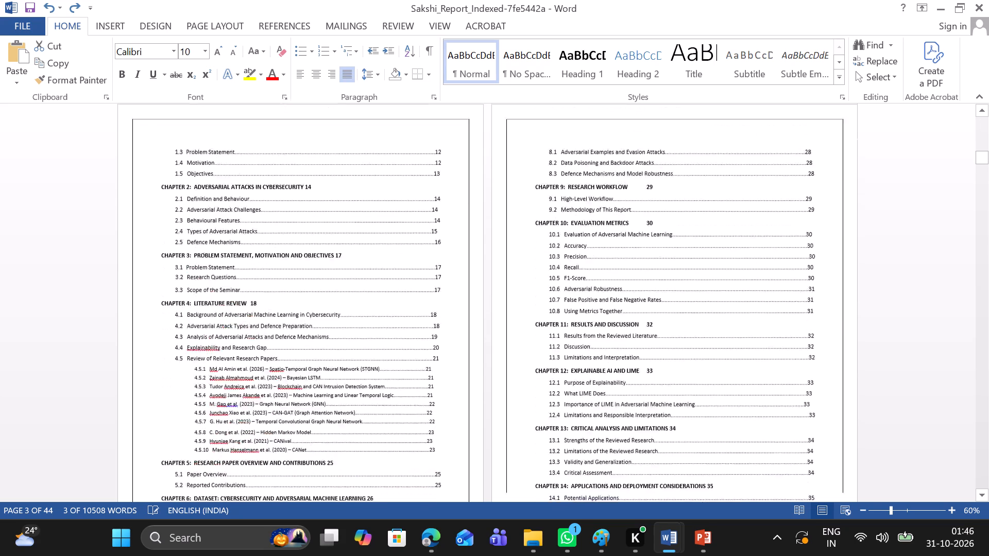
scroll(638, 336, "down", 8)
left_click(638, 336)
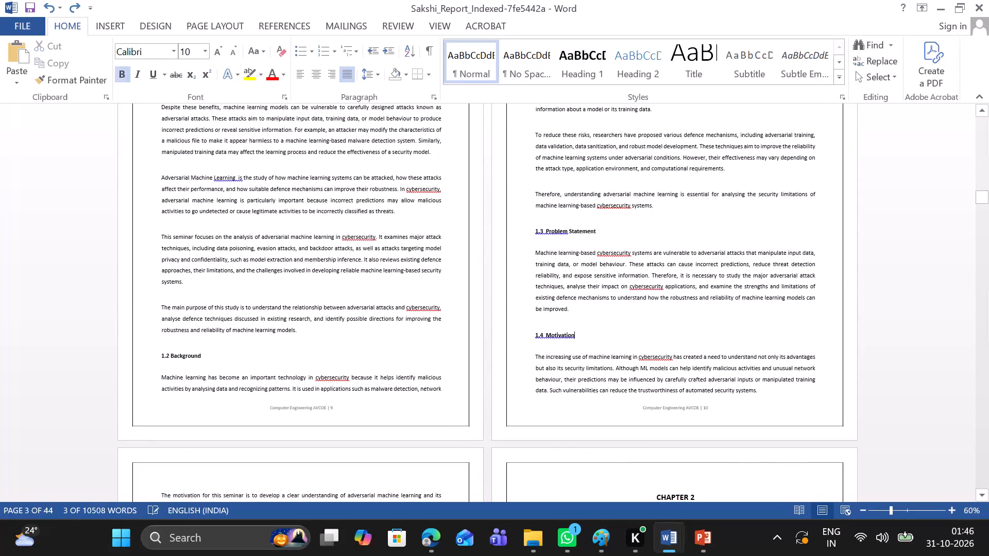
left_click_drag(639, 364, 585, 367)
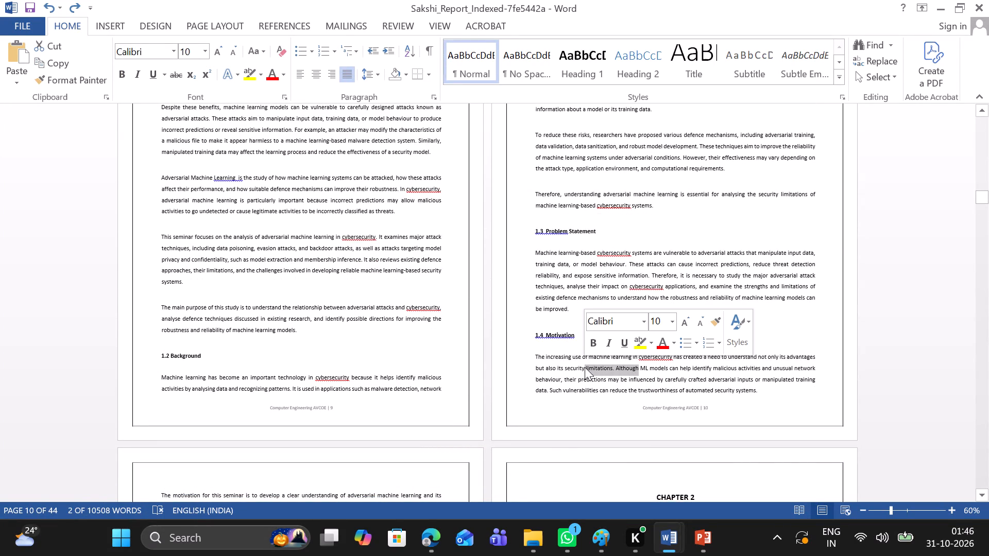
left_click(579, 407)
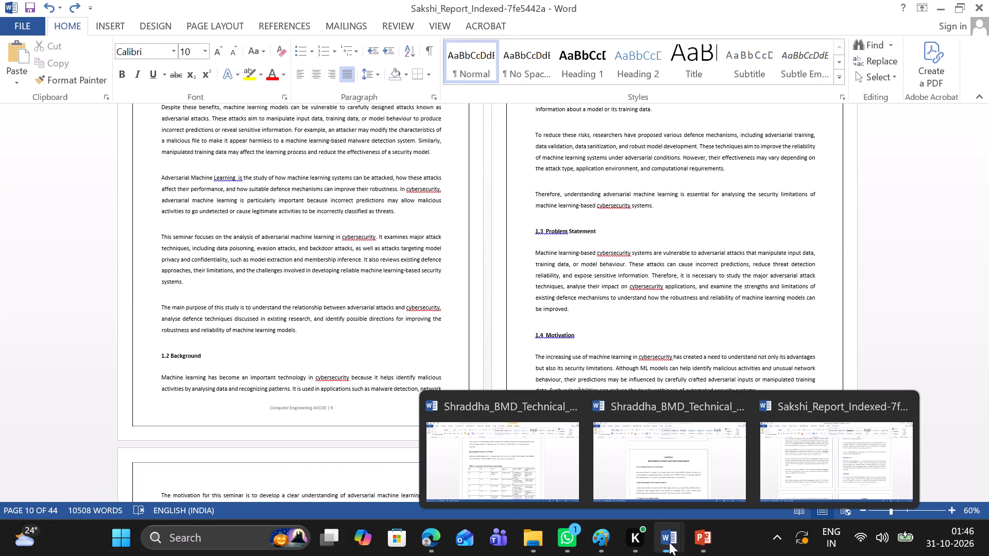
Return to the bone mineral density report and review its chapter pages from Chapter 1's objectives through to Chapter 11.
left_click(654, 451)
scroll(481, 372, "up", 4)
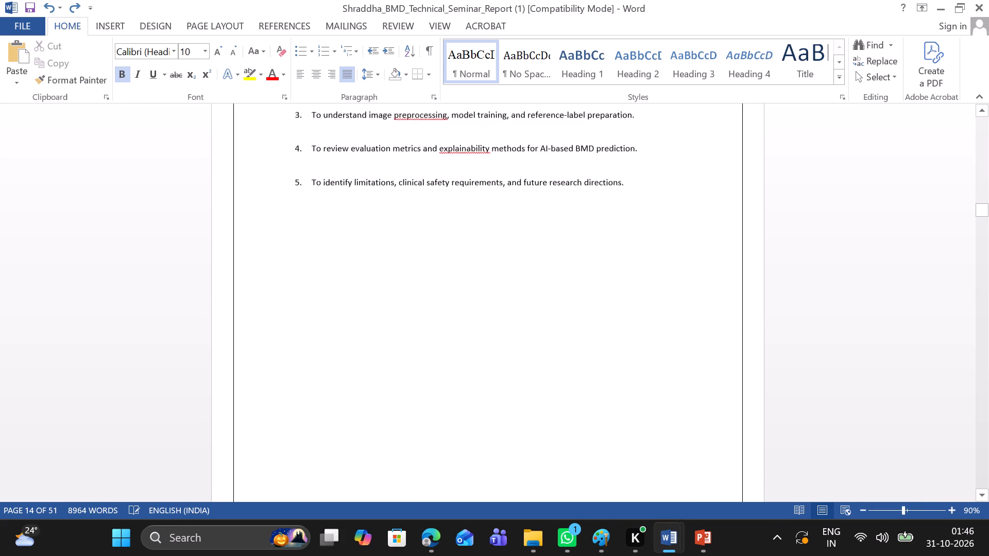
scroll(481, 372, "up", 2)
scroll(481, 372, "down", 15)
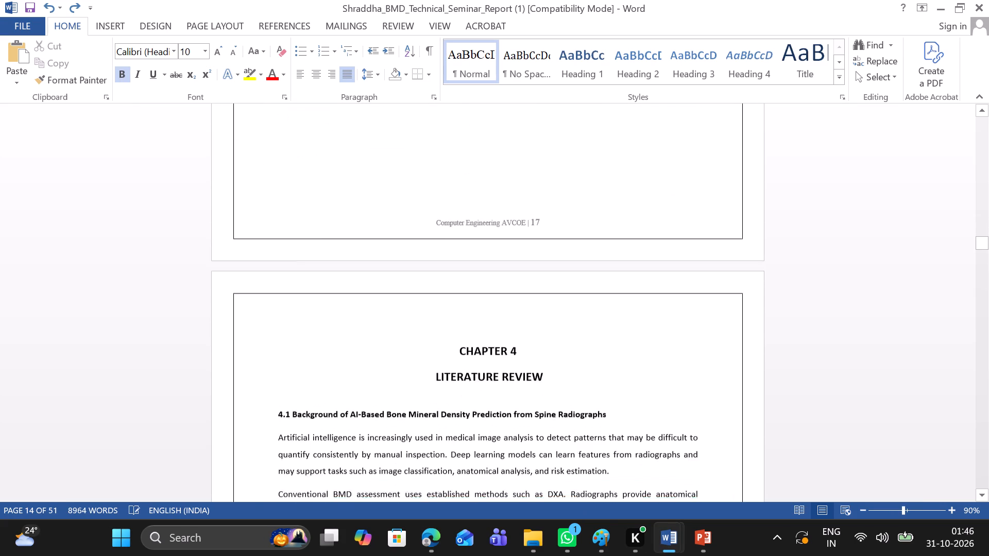
scroll(481, 372, "down", 4)
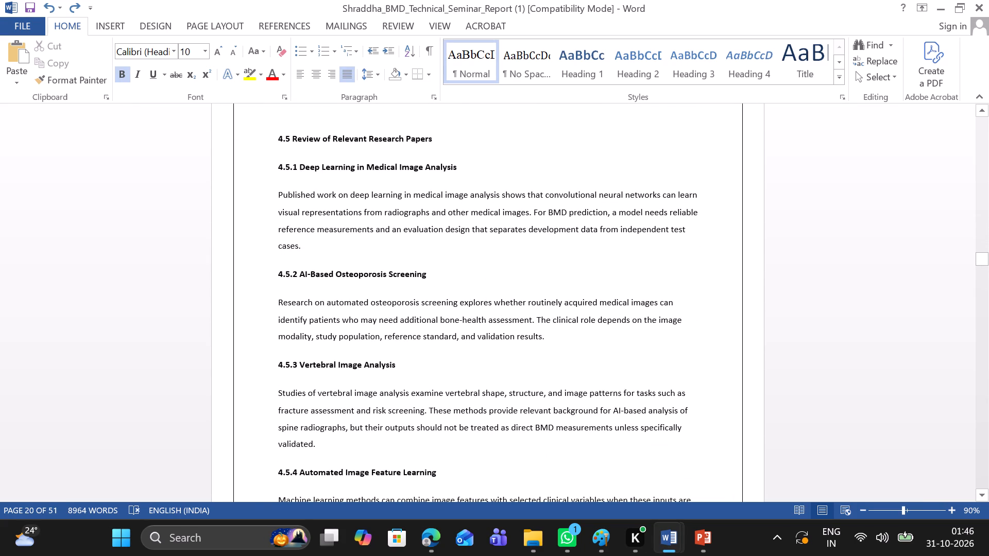
scroll(481, 372, "down", 14)
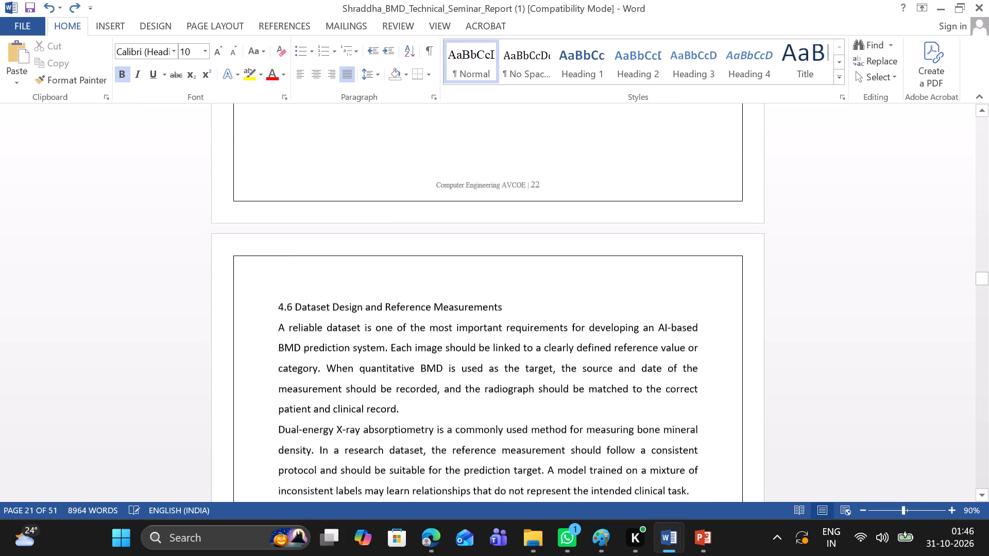
scroll(481, 372, "down", 2)
scroll(481, 372, "down", 20)
scroll(481, 372, "down", 20)
scroll(481, 372, "down", 20)
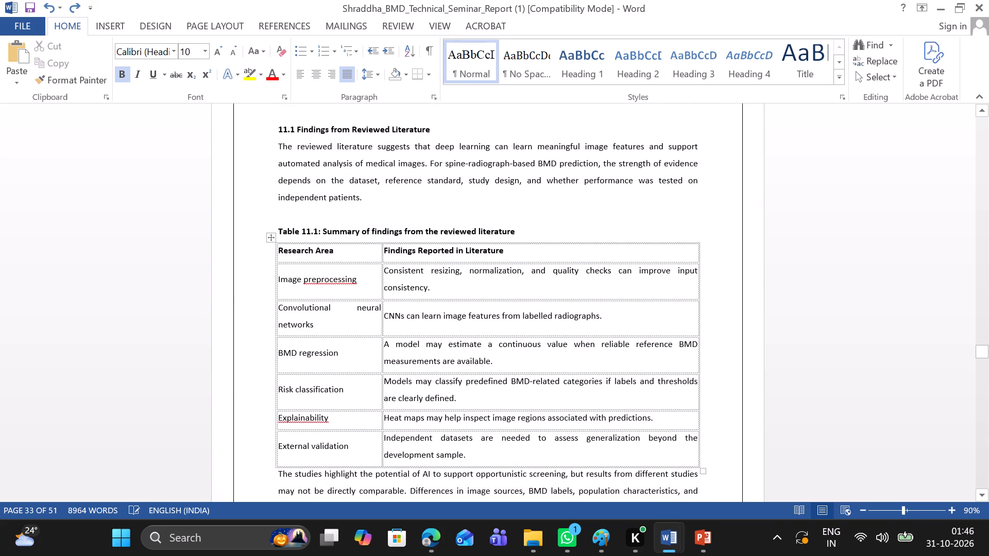
Examine the Chapter 11 headings, Table 11.1 and the page break around section 11.3.
scroll(481, 372, "down", 3)
scroll(481, 372, "up", 2)
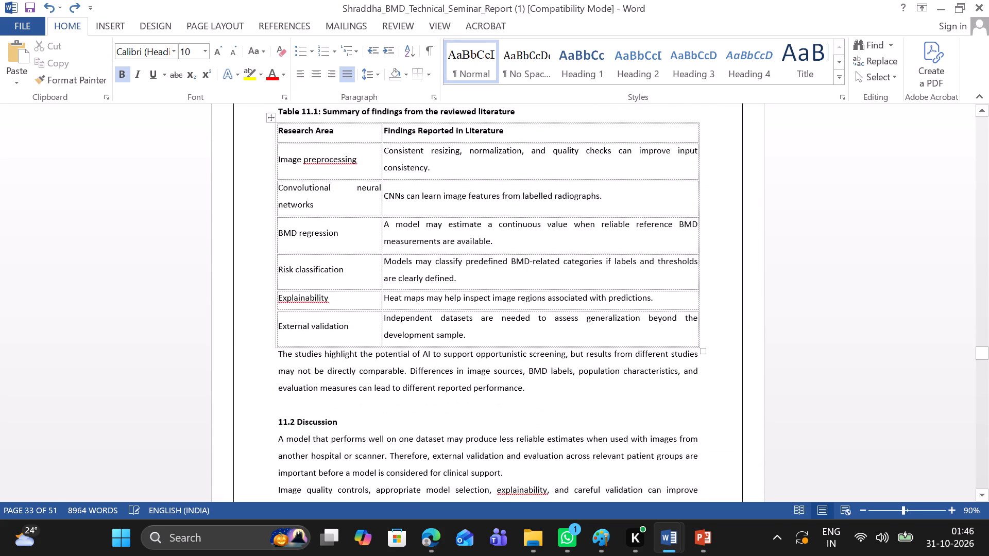
scroll(481, 372, "down", 5)
scroll(481, 372, "up", 4)
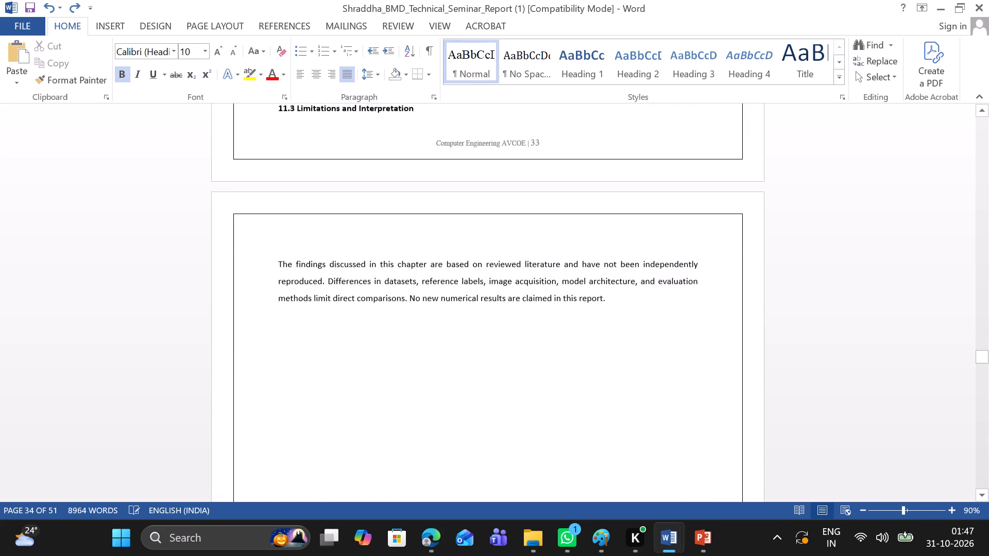
scroll(481, 372, "up", 2)
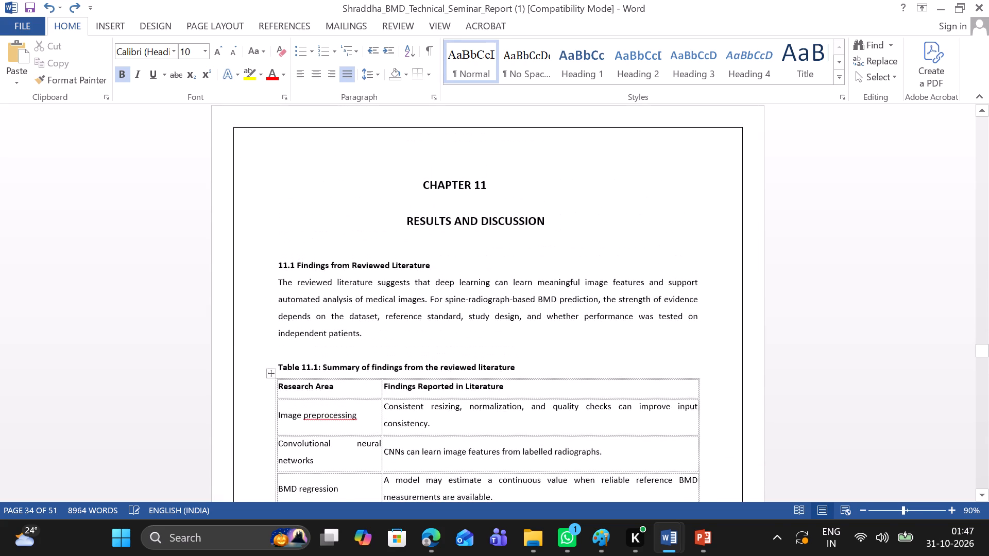
scroll(481, 372, "down", 2)
scroll(481, 372, "up", 2)
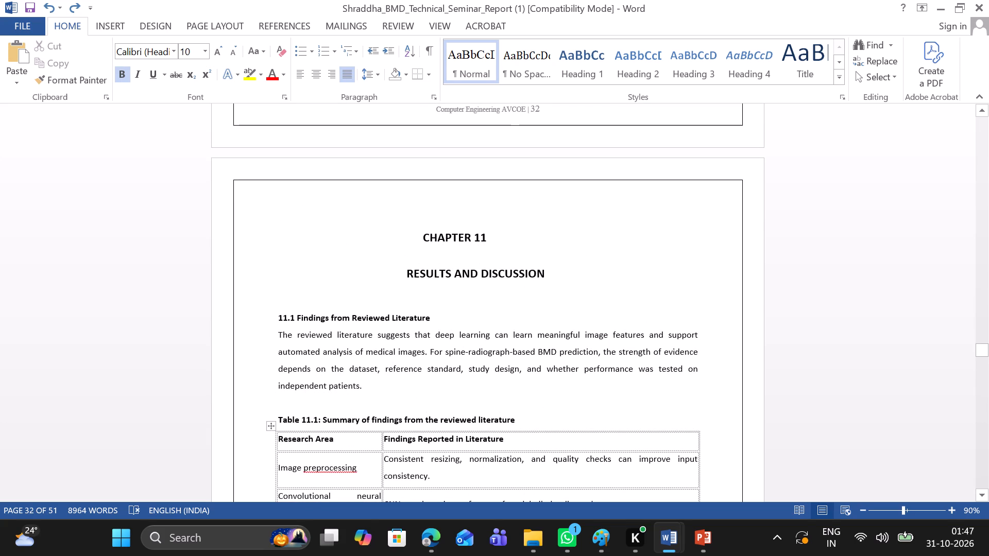
Delete the empty paragraph after the text that ends "together with the intended clinical use", before Chapter 11.
left_click(413, 237)
left_click(434, 207)
scroll(427, 216, "up", 1)
left_click(425, 217)
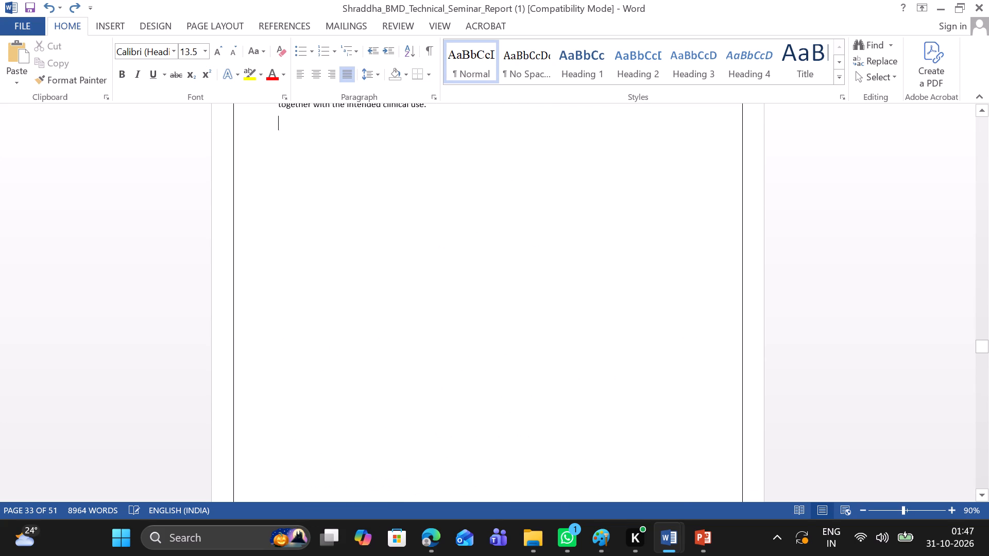
key("BackSpace")
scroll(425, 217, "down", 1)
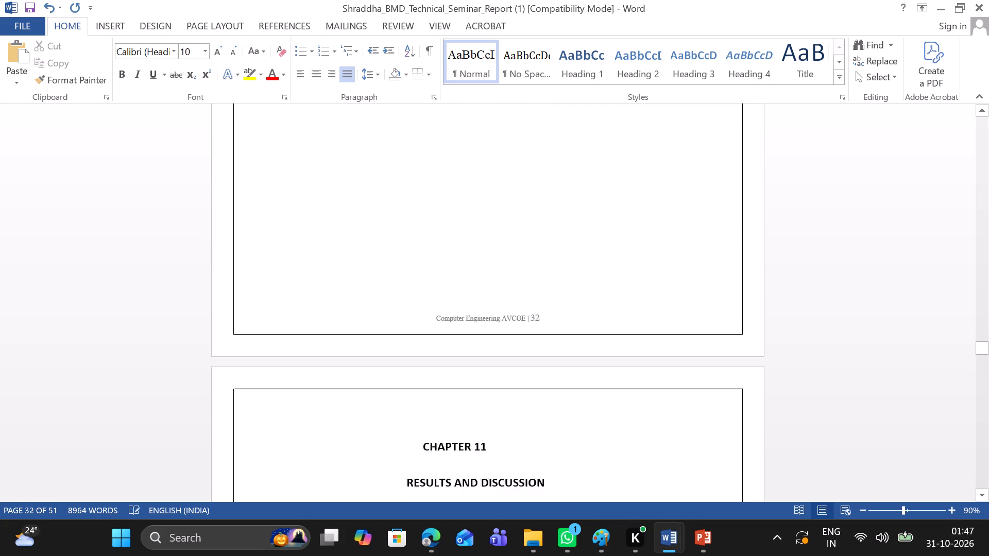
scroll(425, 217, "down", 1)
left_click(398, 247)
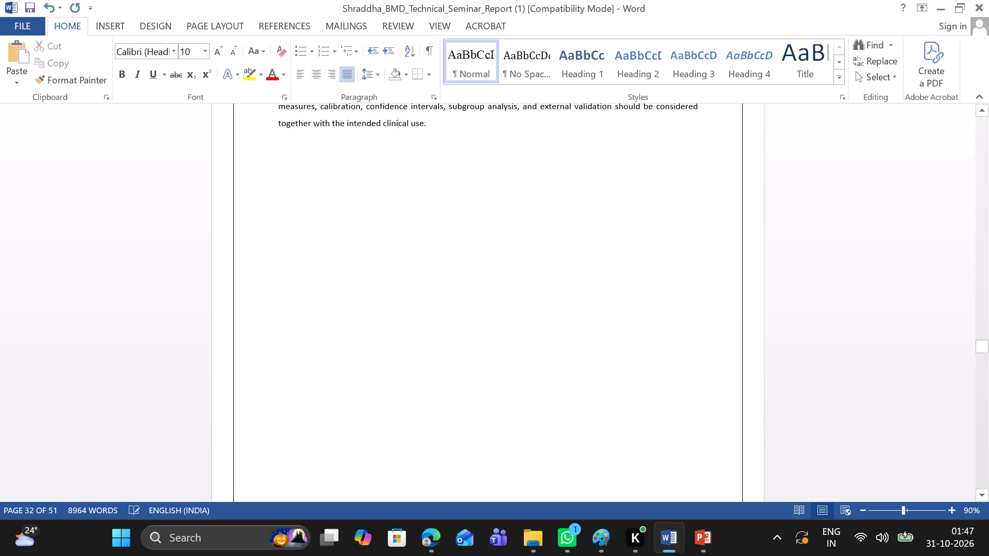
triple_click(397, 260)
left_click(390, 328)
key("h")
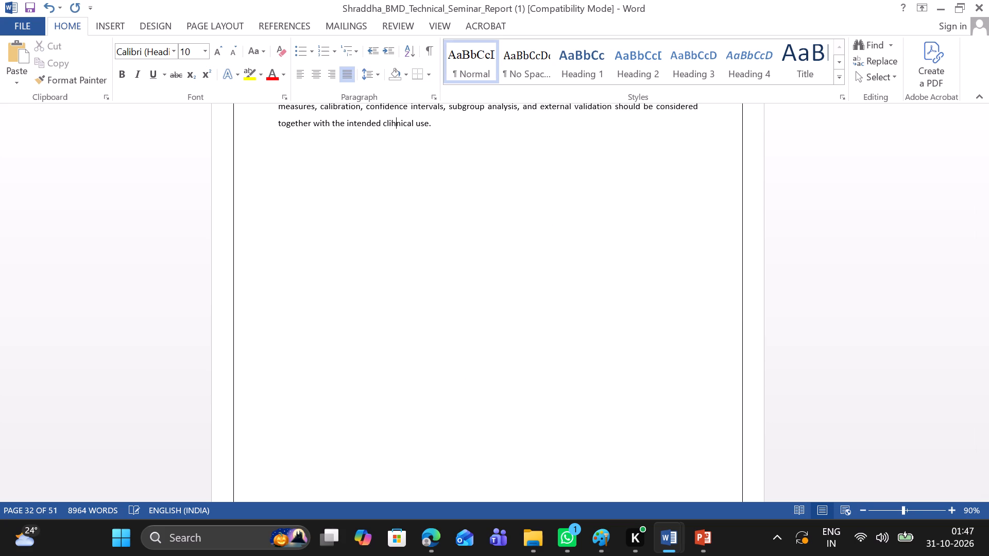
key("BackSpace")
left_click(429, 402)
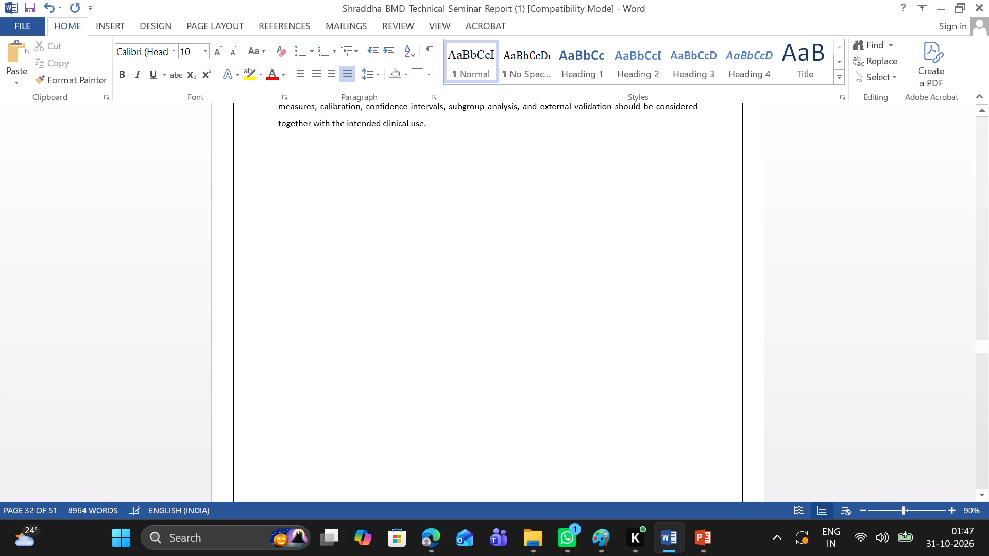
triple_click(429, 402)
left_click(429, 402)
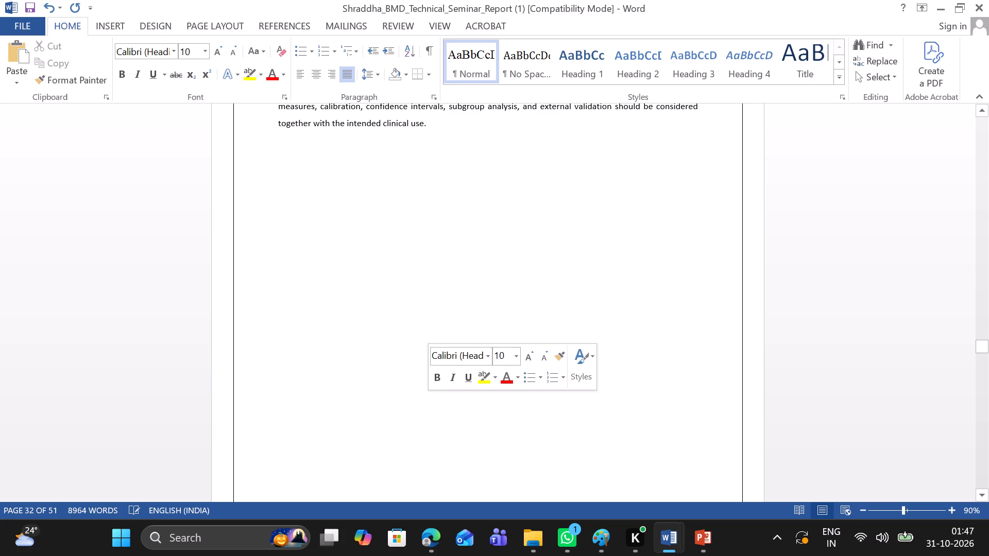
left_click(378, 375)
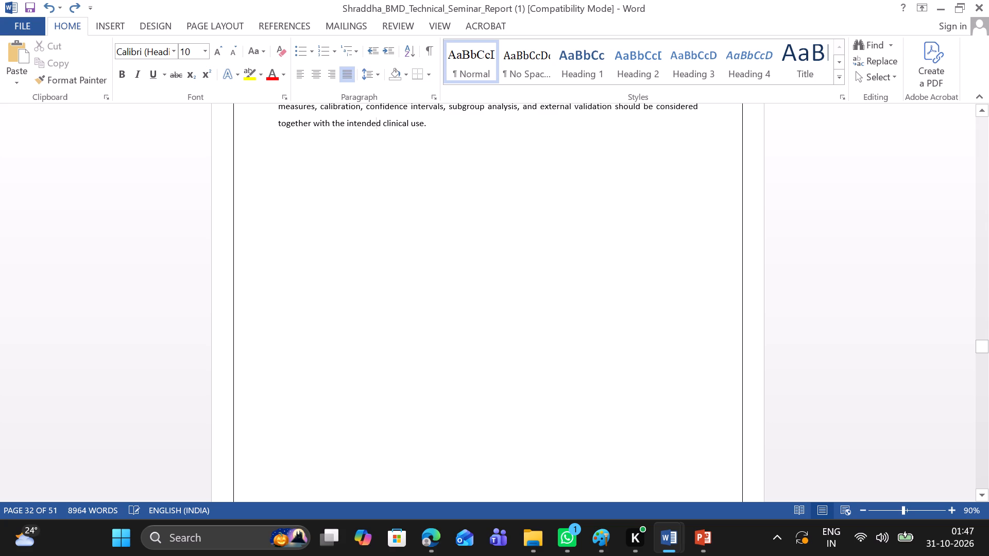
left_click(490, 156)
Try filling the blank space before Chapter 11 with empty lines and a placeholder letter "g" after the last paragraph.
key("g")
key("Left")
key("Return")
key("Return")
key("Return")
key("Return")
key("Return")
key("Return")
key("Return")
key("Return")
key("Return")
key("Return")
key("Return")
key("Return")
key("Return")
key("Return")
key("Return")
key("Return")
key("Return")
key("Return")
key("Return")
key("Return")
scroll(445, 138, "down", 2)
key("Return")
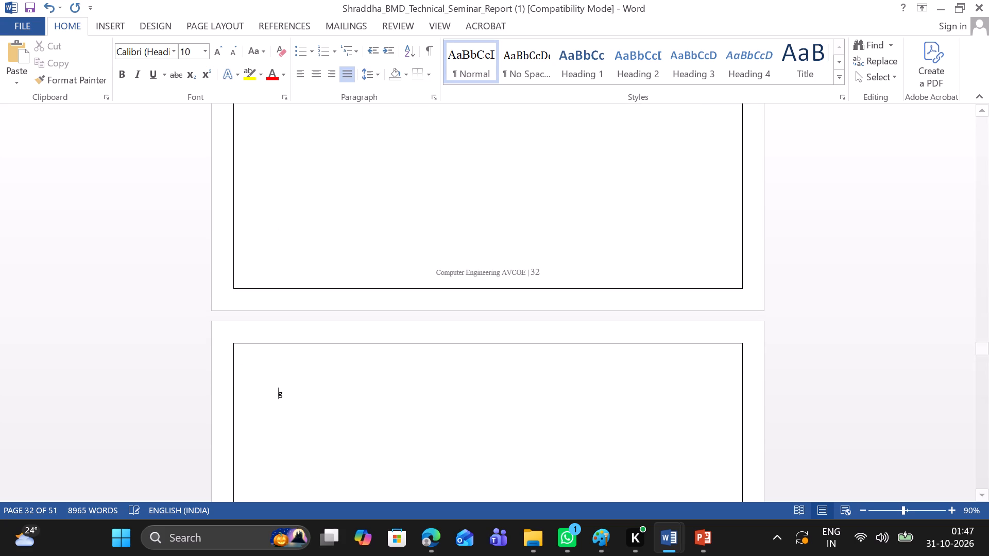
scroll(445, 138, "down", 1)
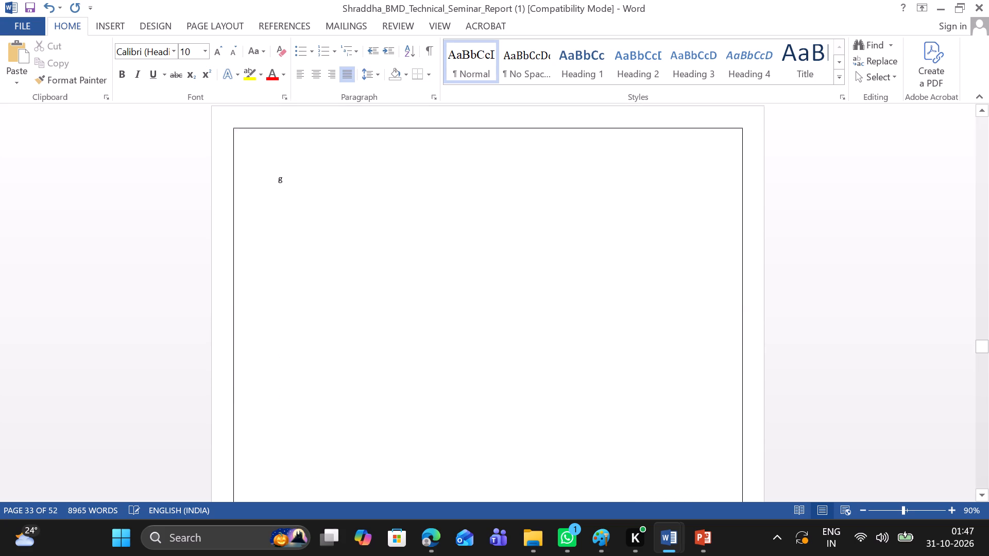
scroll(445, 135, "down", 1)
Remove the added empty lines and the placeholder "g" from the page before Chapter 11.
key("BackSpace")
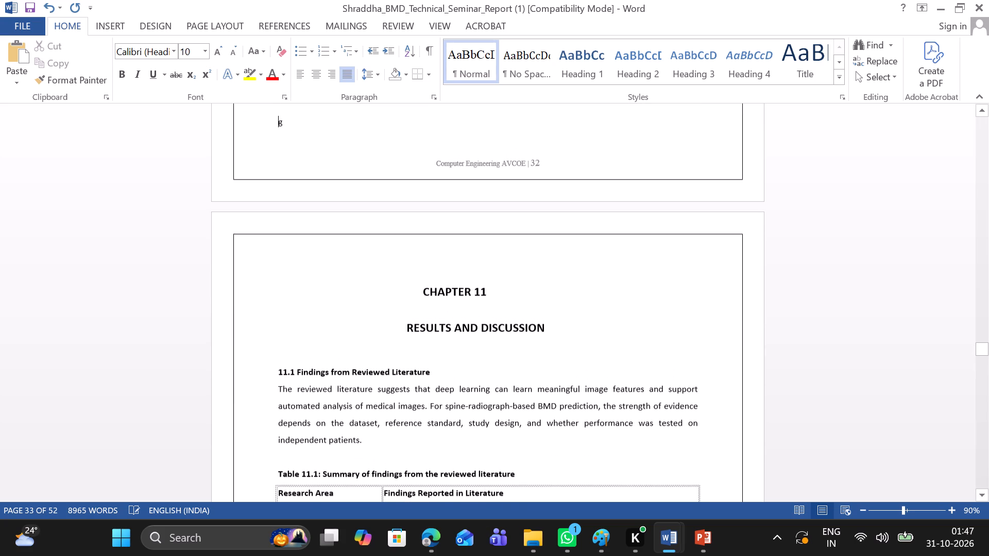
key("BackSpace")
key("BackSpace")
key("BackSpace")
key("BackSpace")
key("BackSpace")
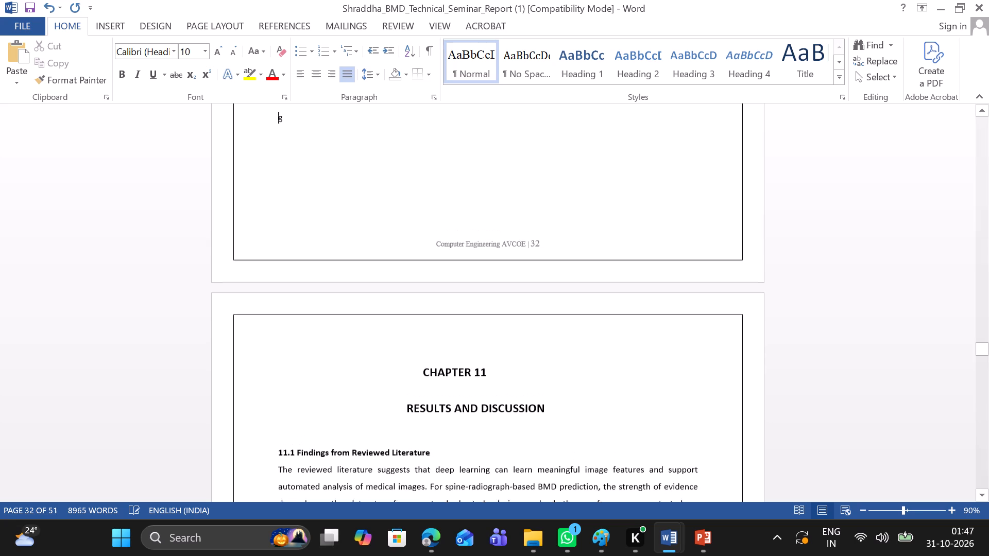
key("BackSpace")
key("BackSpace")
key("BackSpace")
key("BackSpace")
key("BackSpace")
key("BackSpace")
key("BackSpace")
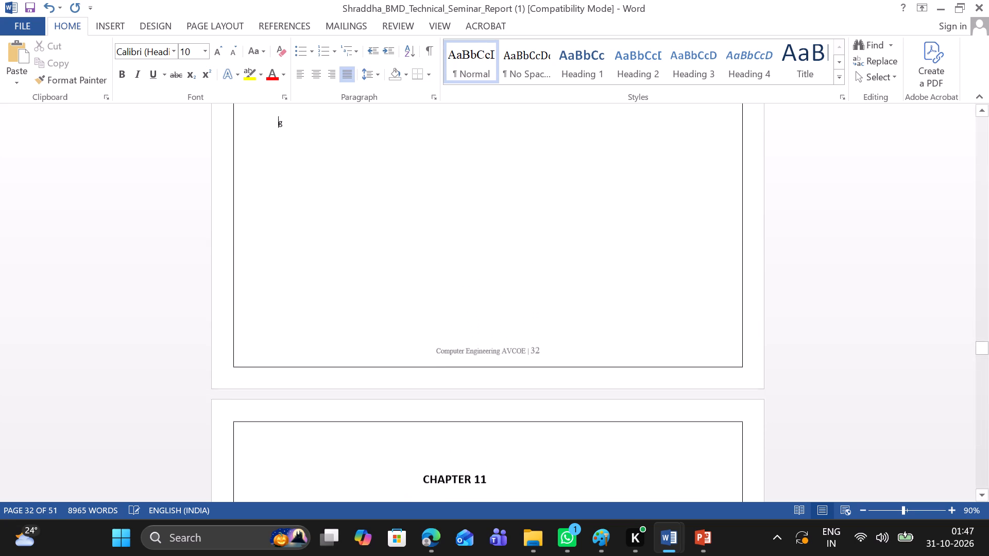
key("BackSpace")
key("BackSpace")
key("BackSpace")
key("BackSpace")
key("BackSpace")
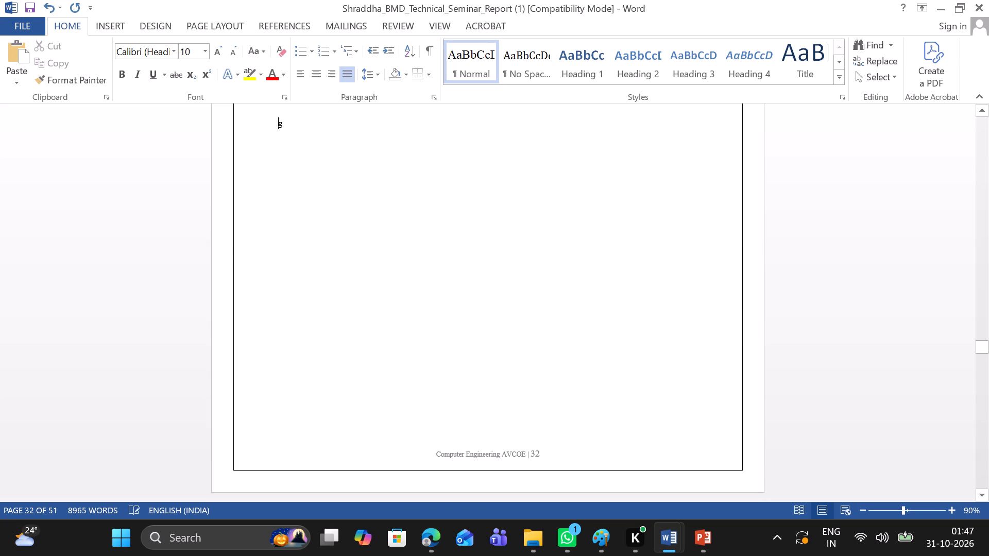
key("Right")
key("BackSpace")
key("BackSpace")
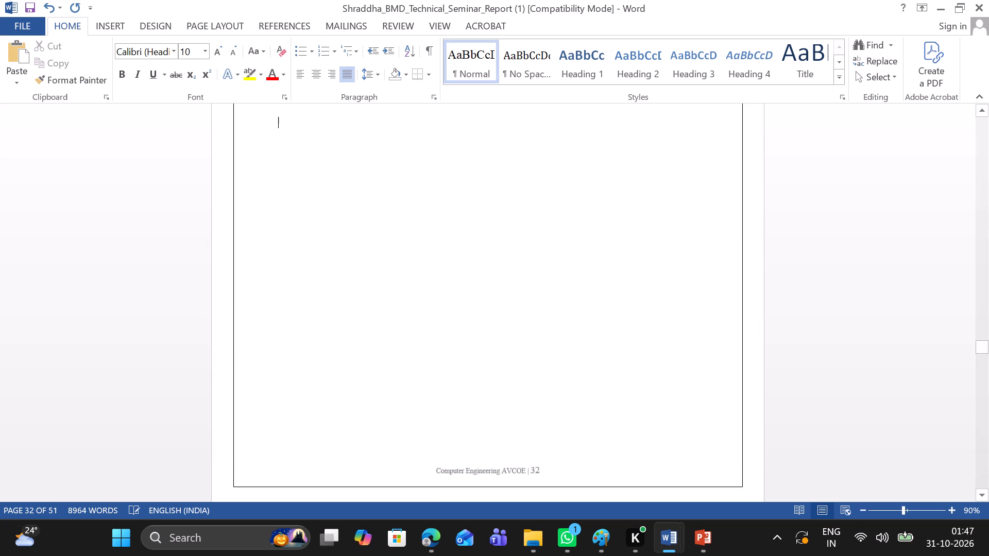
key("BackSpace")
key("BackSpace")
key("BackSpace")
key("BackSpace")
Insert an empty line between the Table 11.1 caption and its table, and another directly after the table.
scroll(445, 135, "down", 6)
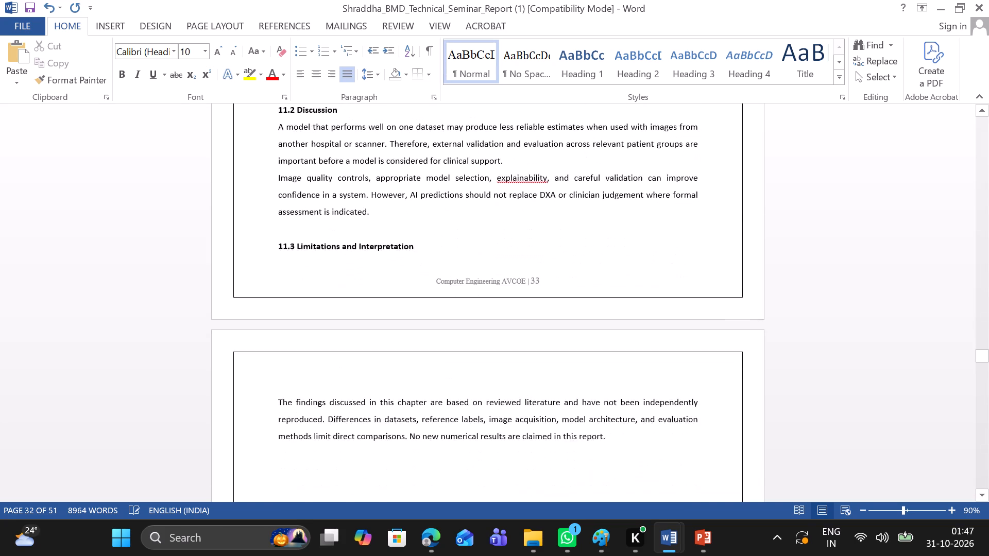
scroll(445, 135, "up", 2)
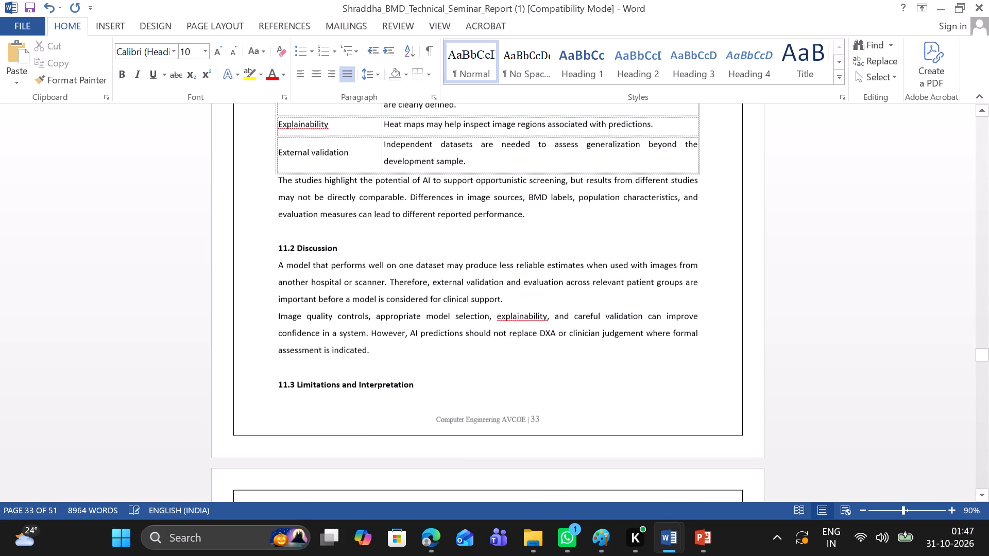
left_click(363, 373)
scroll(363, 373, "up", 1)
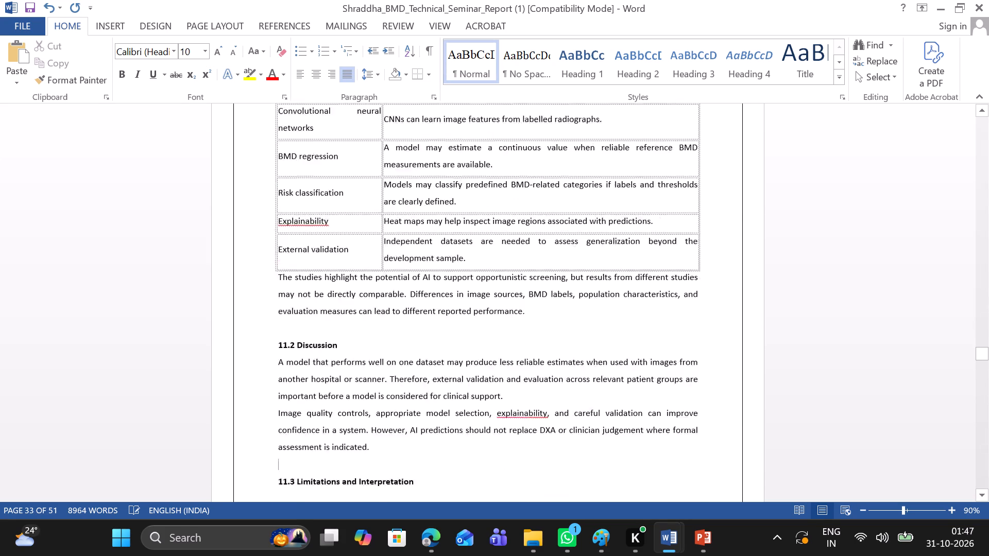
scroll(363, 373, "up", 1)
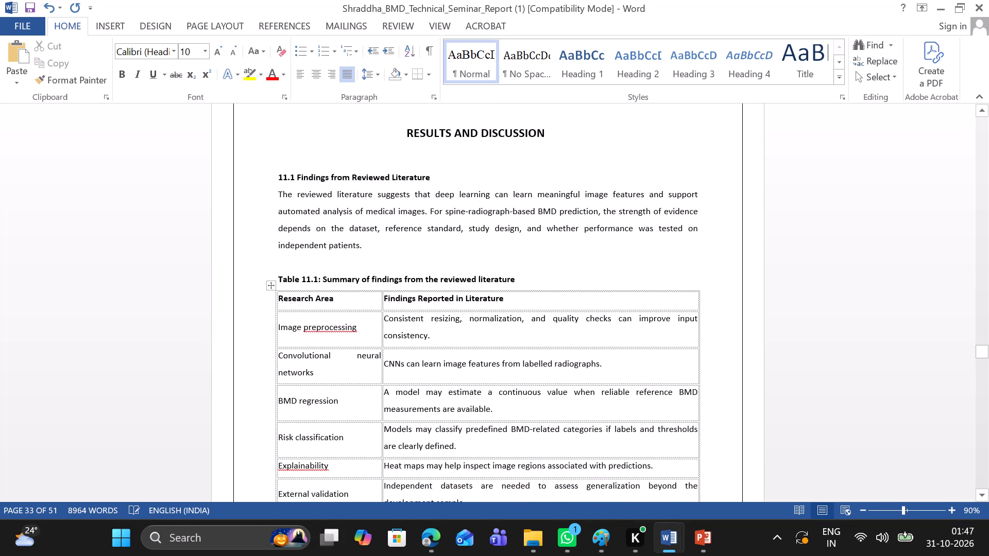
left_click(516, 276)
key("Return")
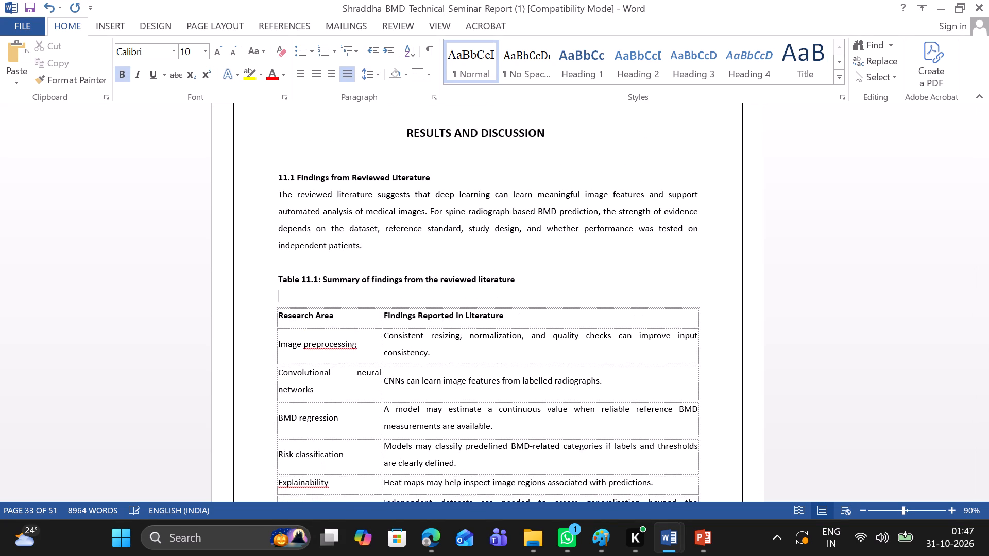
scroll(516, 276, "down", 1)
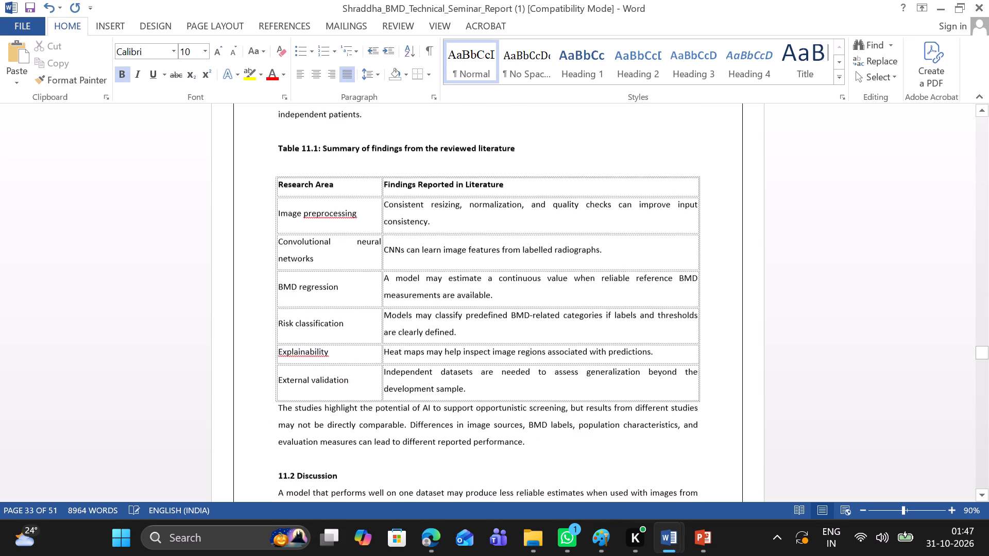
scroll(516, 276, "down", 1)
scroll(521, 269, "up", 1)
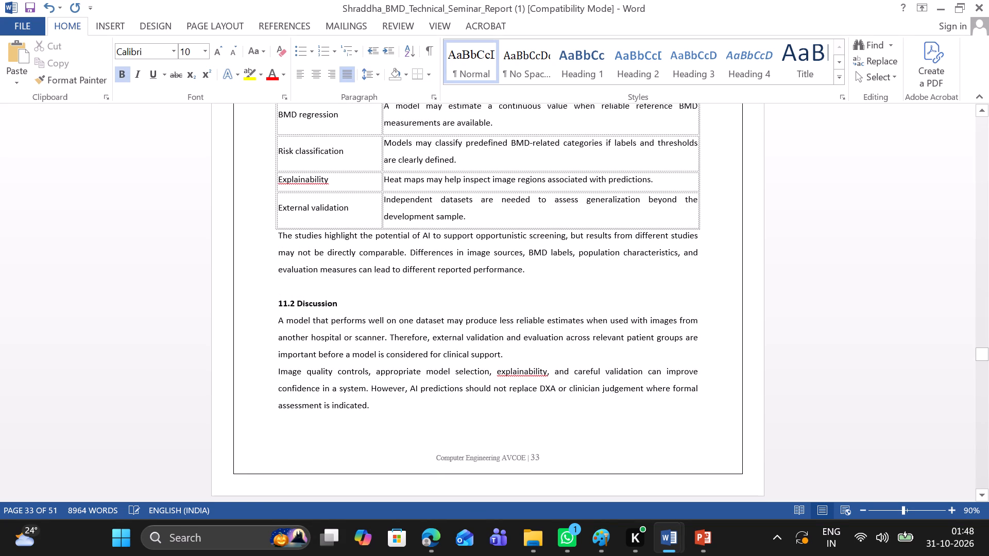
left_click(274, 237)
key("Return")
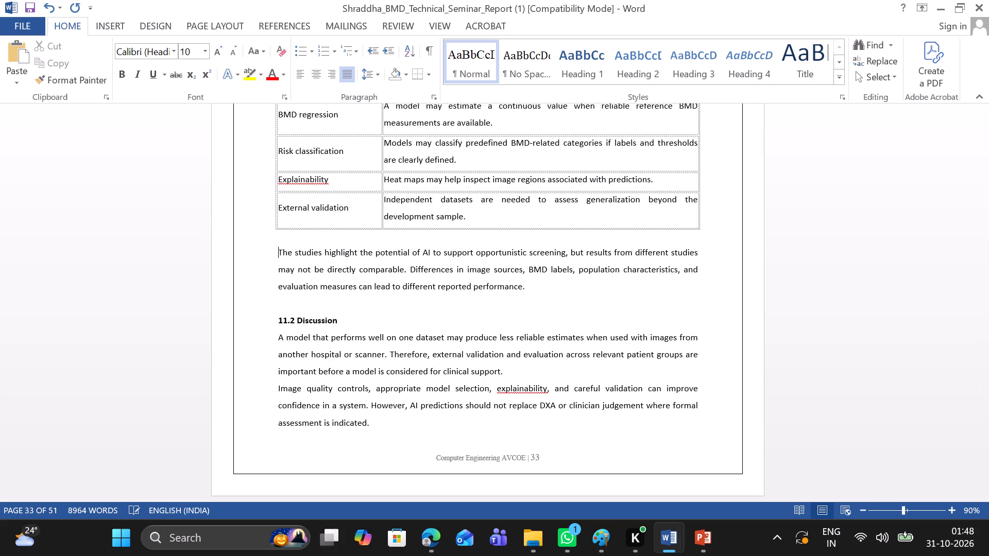
Remove the empty line before the heading "11.3 Limitations and Interpretation", keeping the heading on its own line.
scroll(274, 237, "down", 2)
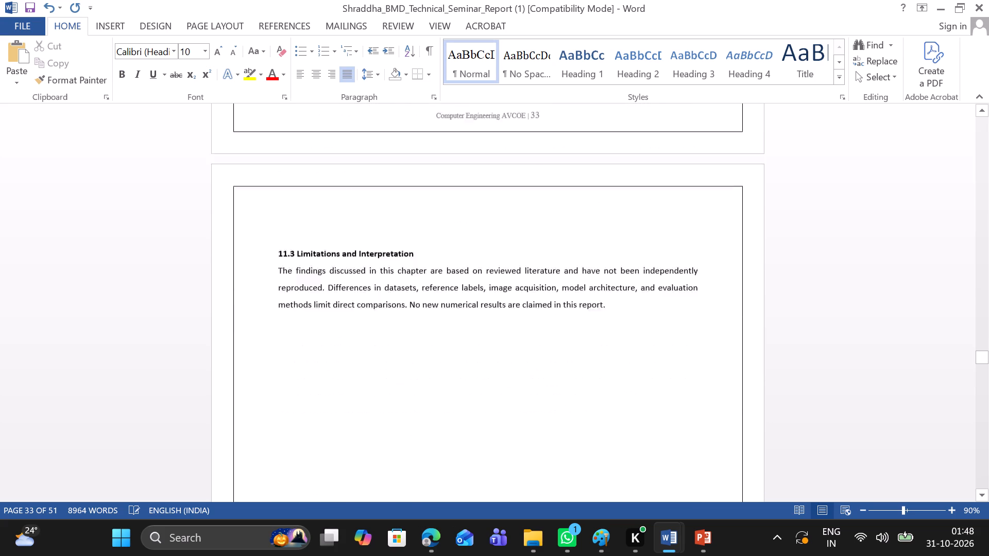
scroll(274, 237, "down", 5)
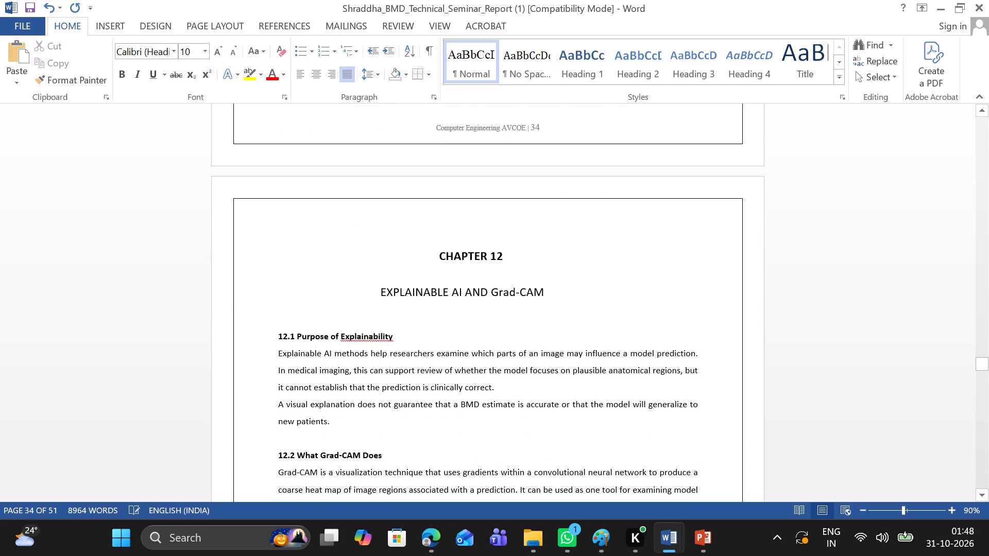
scroll(274, 237, "up", 3)
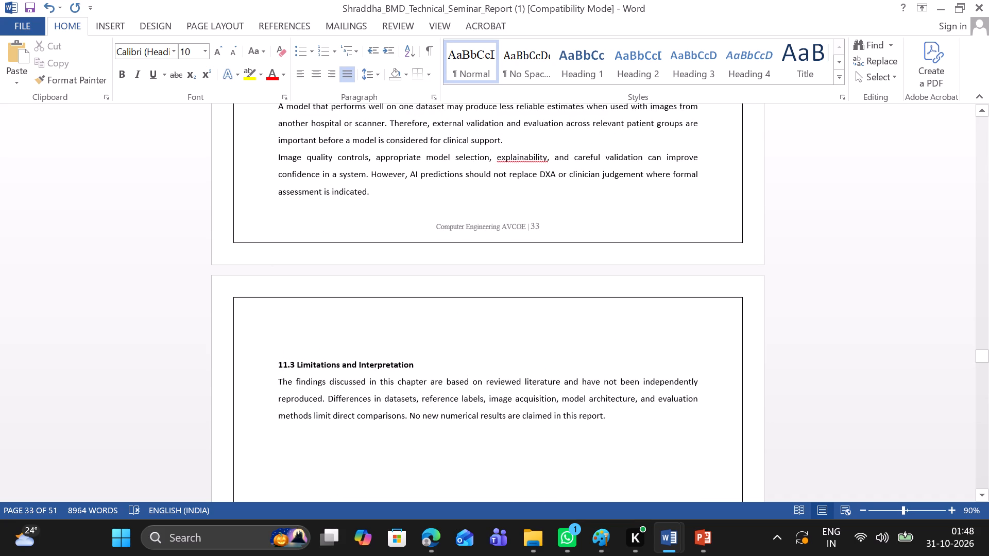
left_click(269, 362)
key("BackSpace")
key("BackSpace")
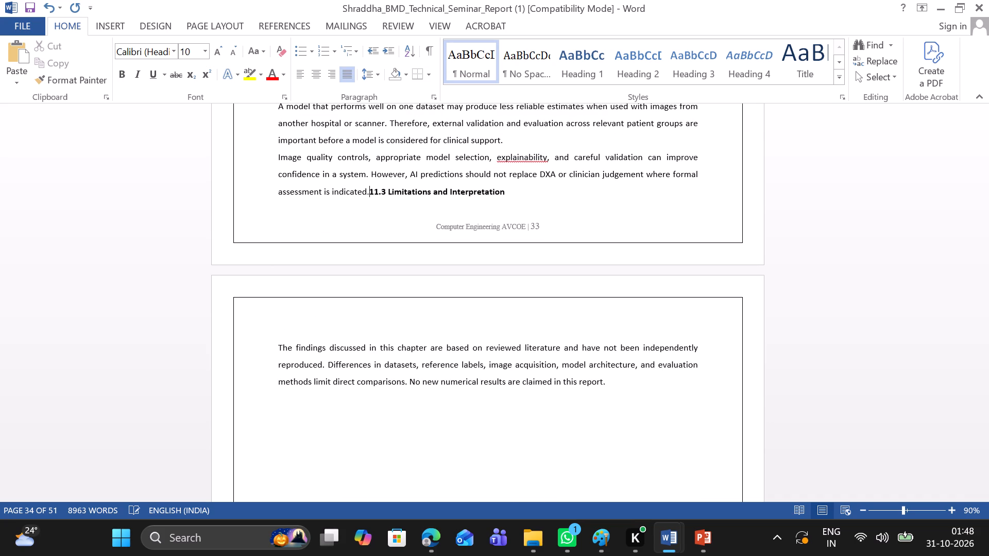
key("Return")
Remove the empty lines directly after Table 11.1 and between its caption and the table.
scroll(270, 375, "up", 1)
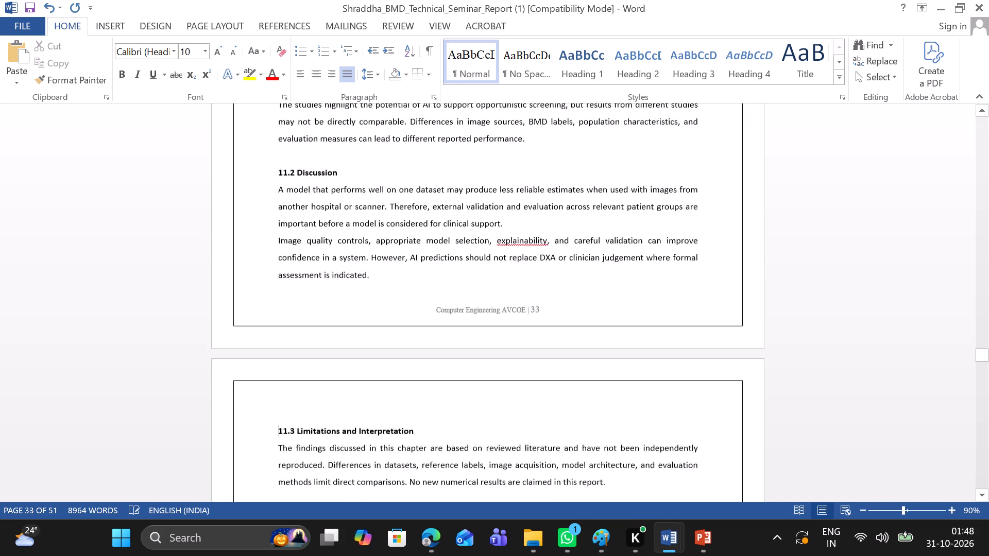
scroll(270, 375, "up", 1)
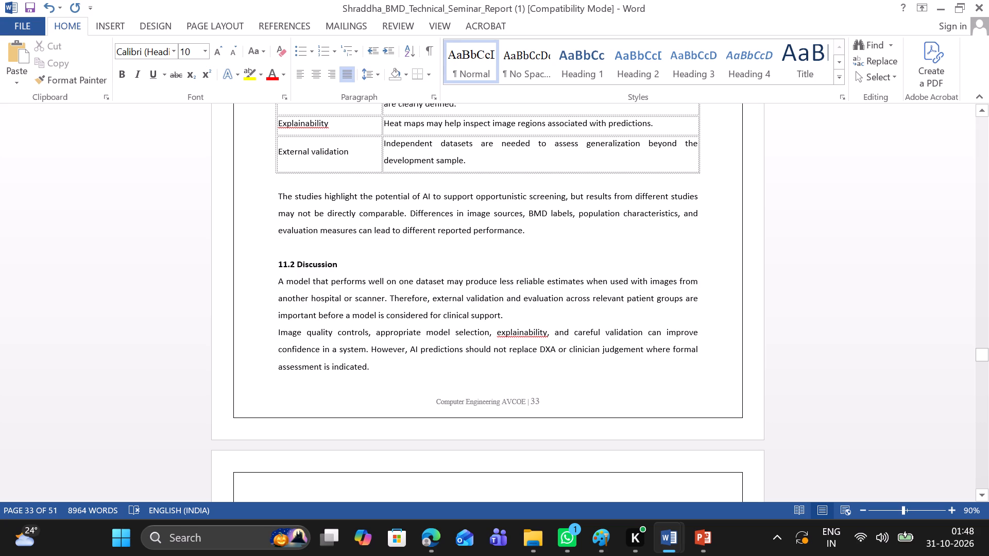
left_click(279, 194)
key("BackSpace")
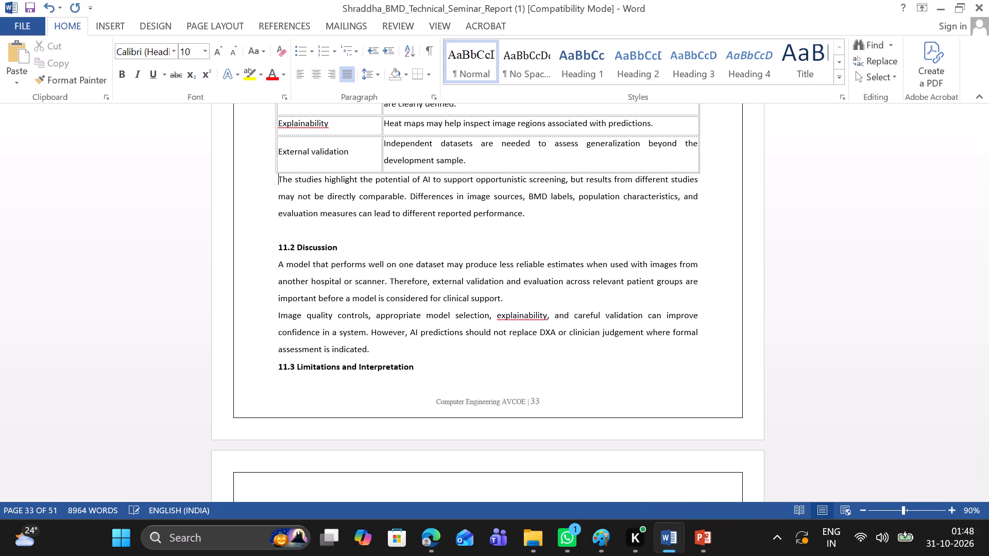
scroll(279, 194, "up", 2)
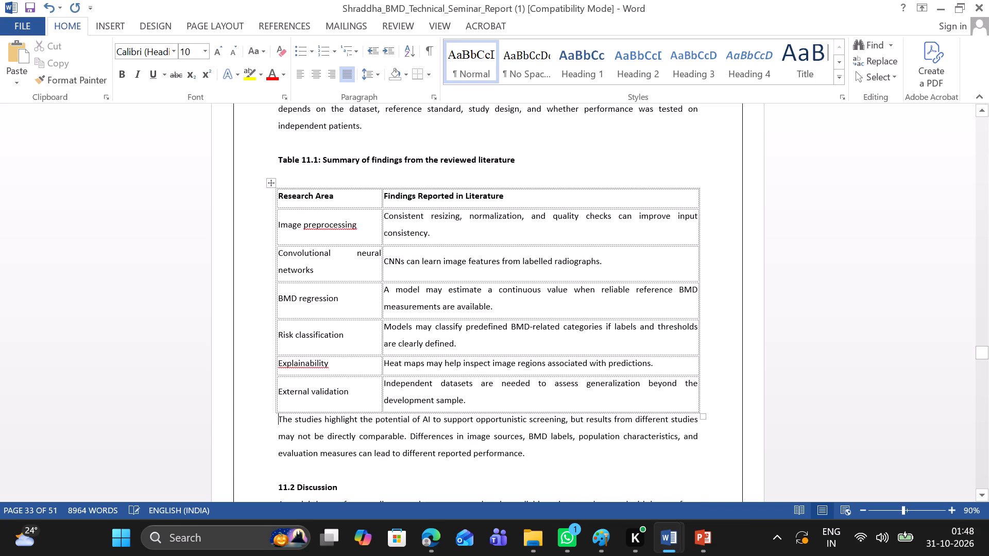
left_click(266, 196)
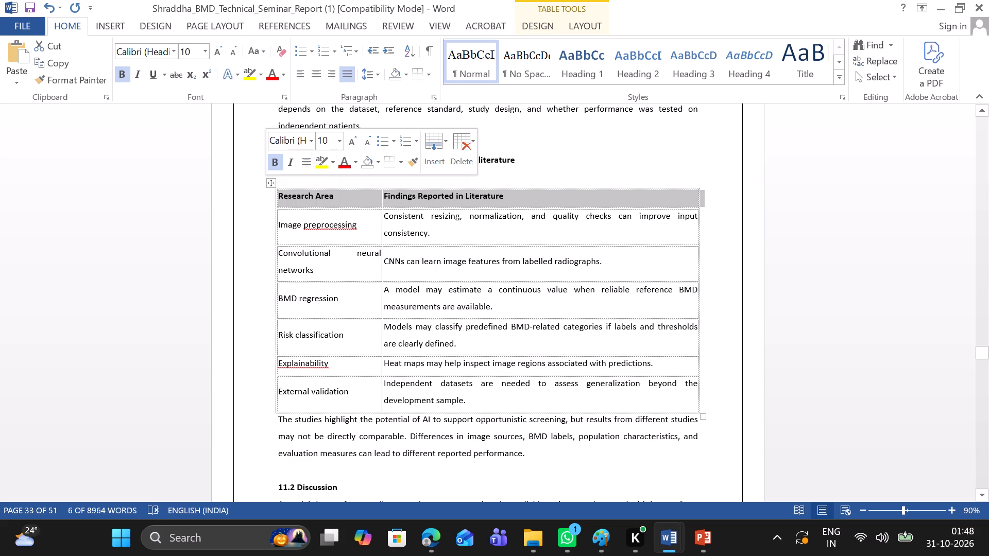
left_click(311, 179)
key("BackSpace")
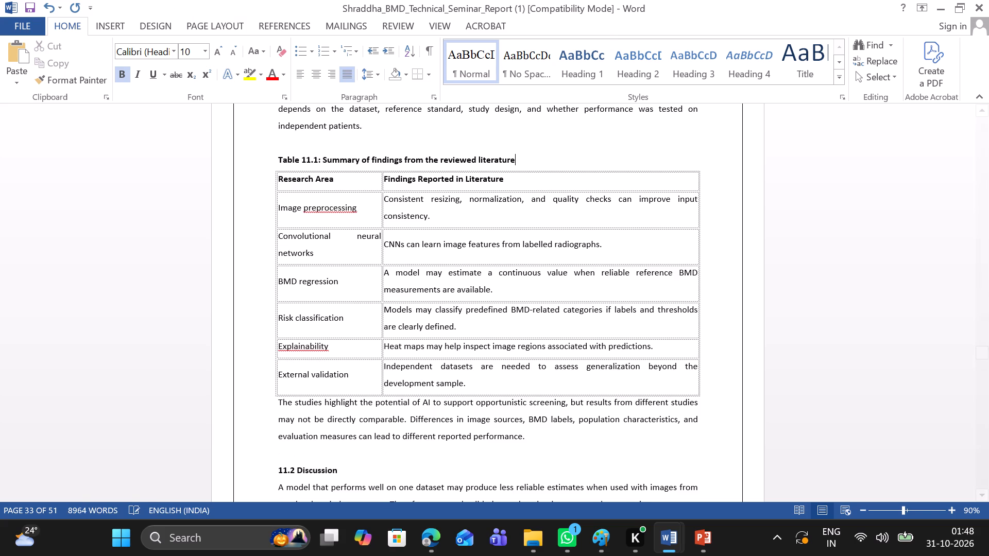
Delete the empty line between the "RESULTS AND DISCUSSION" title and the 11.1 heading.
scroll(304, 181, "up", 1)
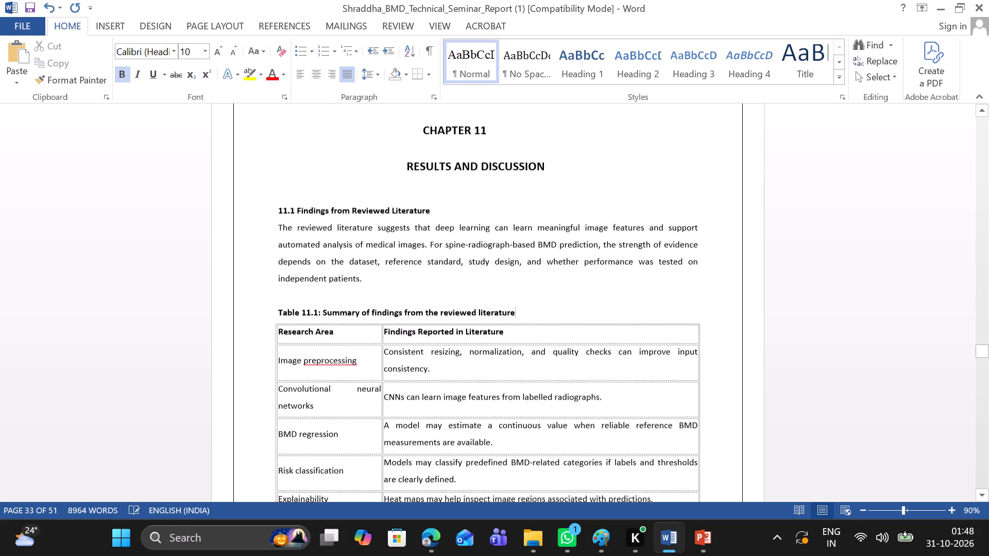
scroll(304, 181, "up", 1)
left_click(288, 221)
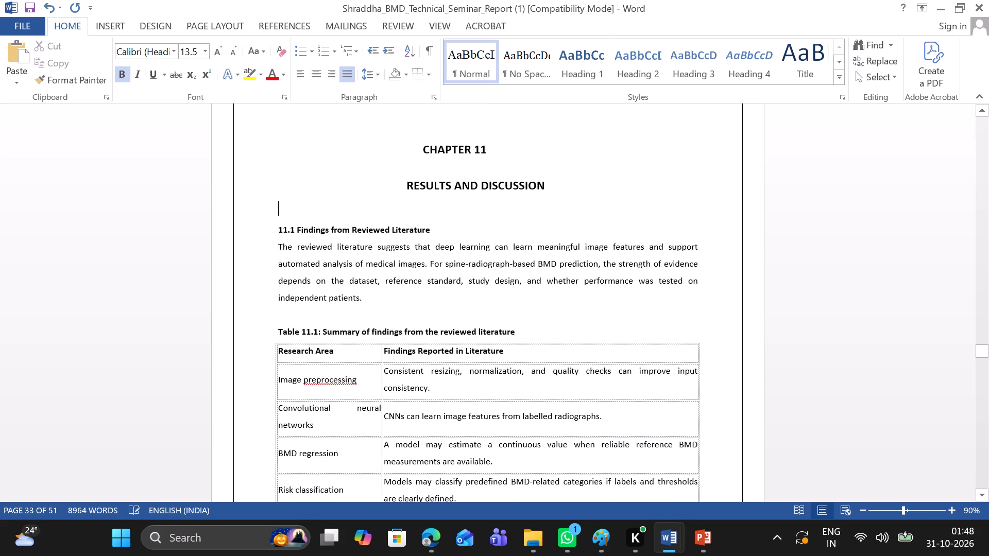
key("BackSpace")
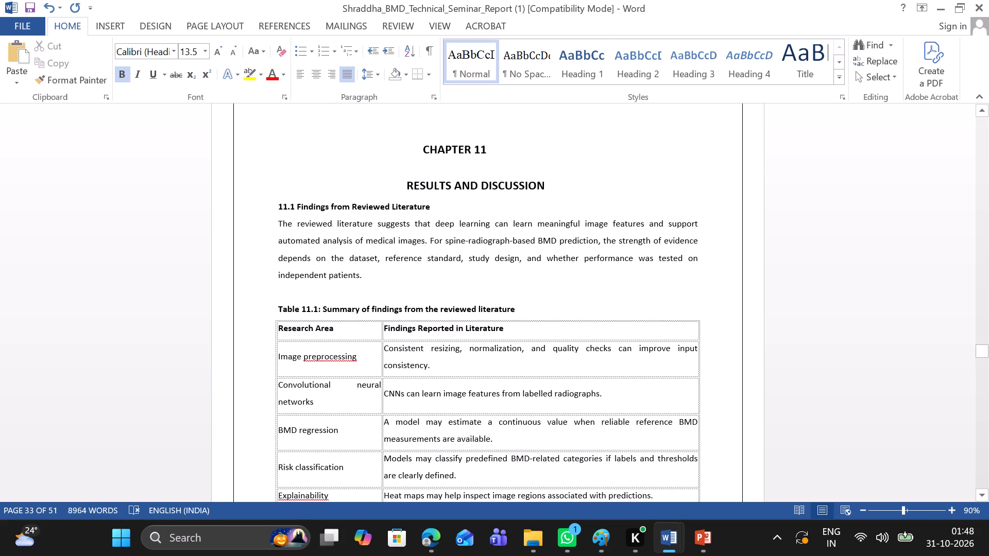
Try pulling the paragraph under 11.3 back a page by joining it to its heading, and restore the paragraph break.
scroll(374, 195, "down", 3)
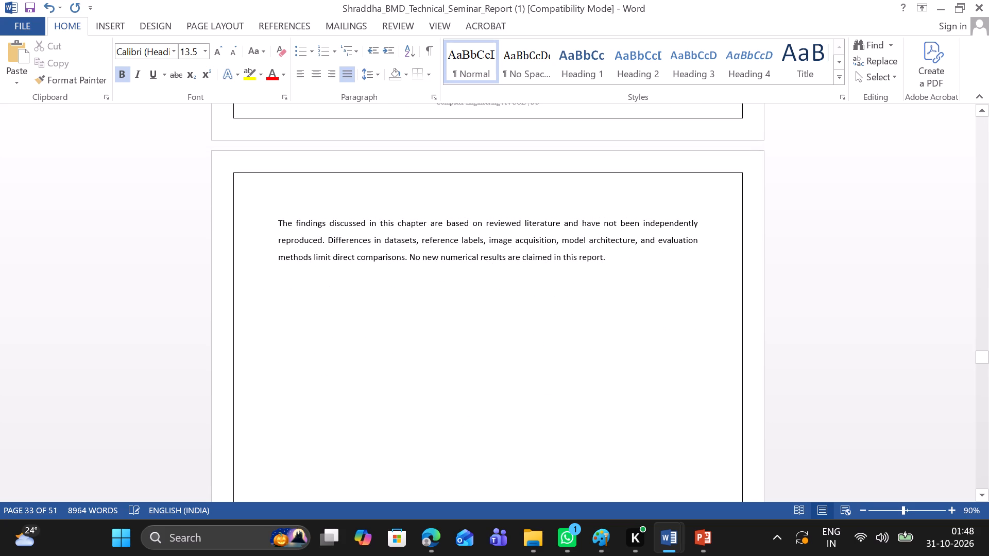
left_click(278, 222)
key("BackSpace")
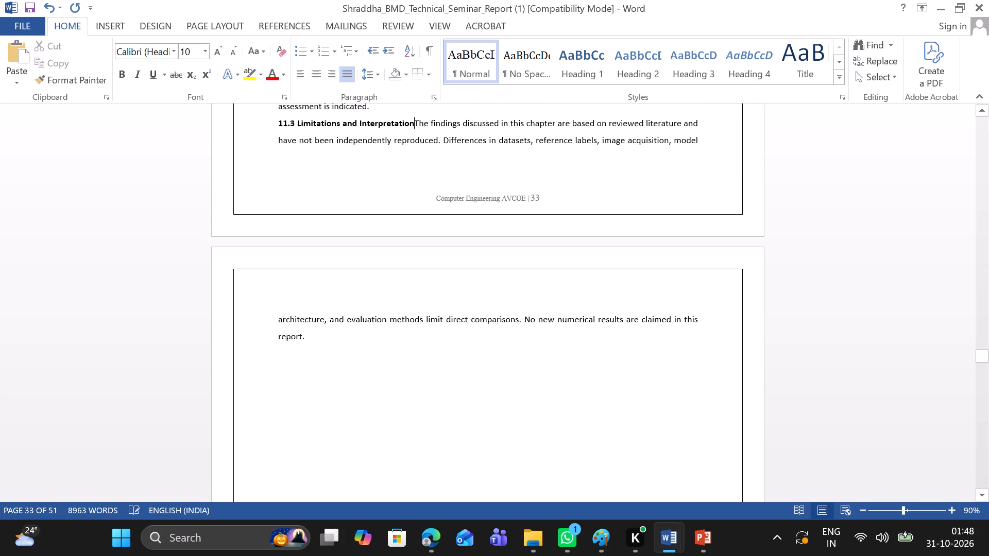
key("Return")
Delete the empty line before the "11.2 Discussion" heading.
scroll(278, 222, "up", 1)
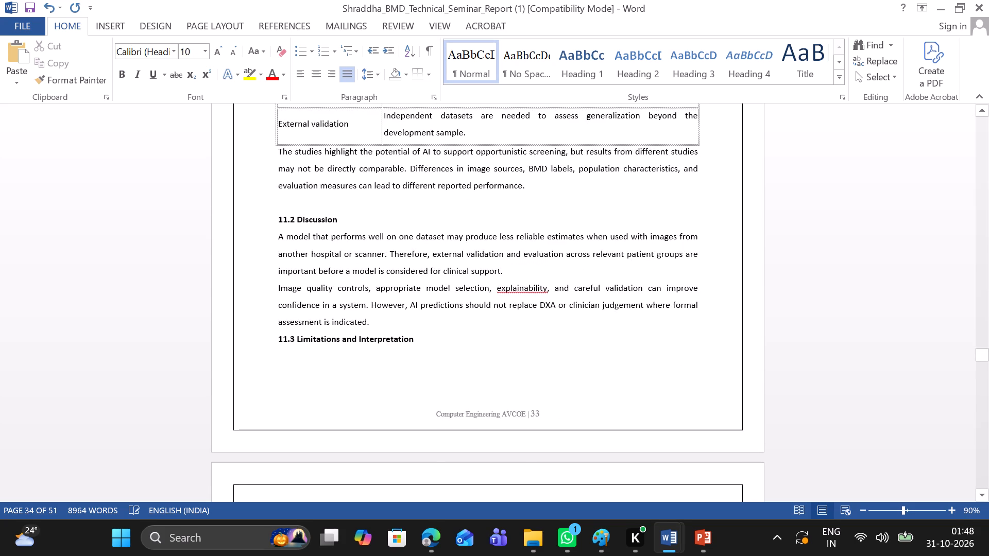
scroll(278, 222, "up", 1)
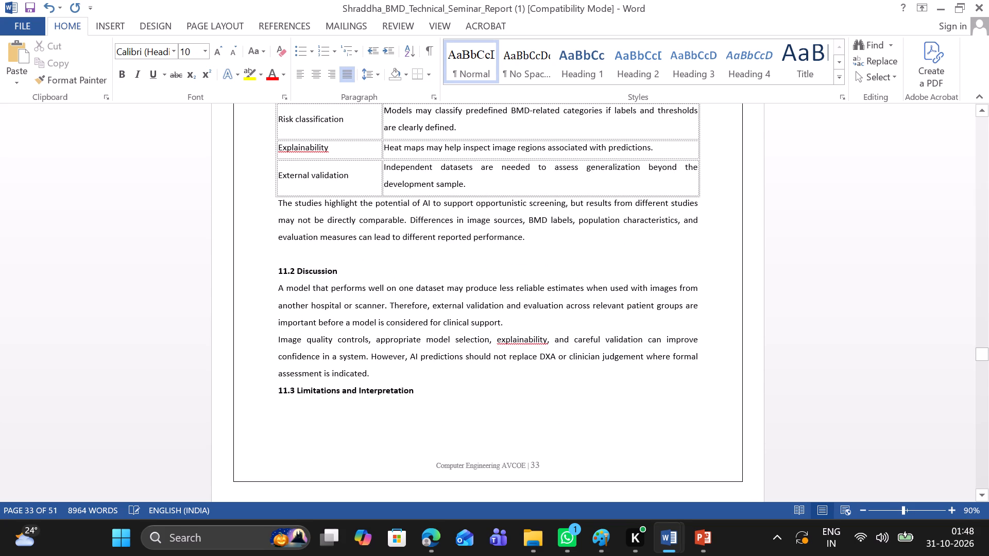
left_click(277, 266)
key("BackSpace")
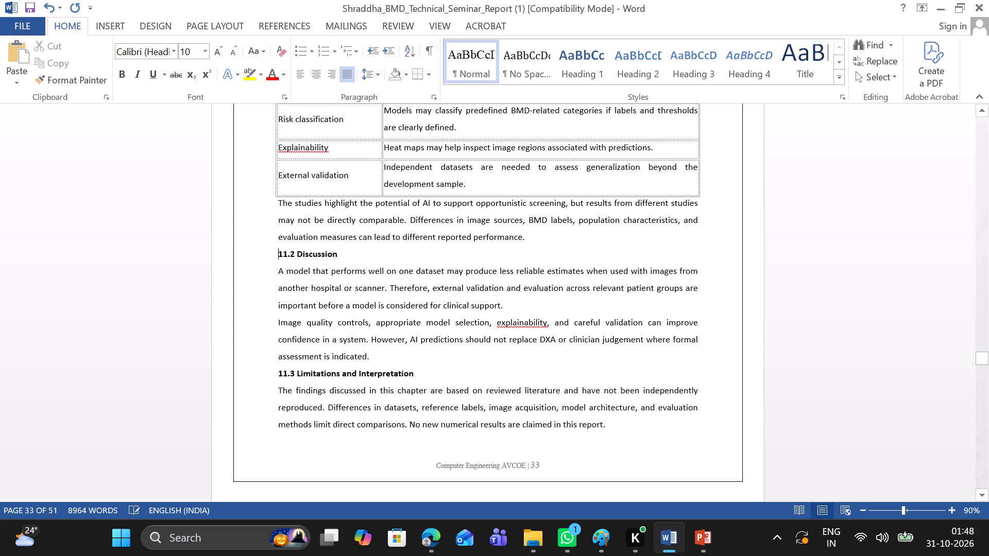
Remove seven leading spaces before the "RESULTS AND DISCUSSION" title to centre it better beneath "CHAPTER 11".
scroll(580, 555, "down", 1)
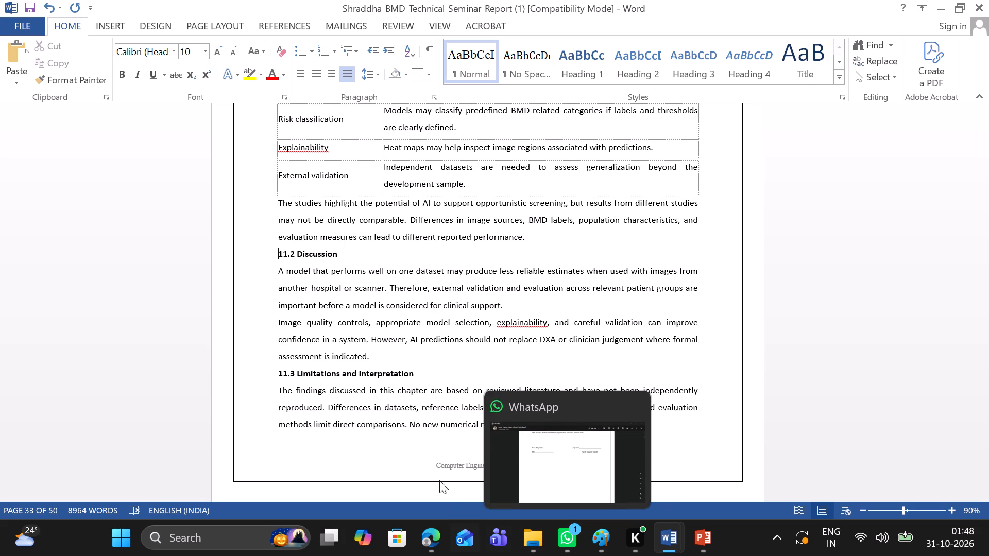
scroll(434, 438, "down", 2)
scroll(434, 438, "up", 4)
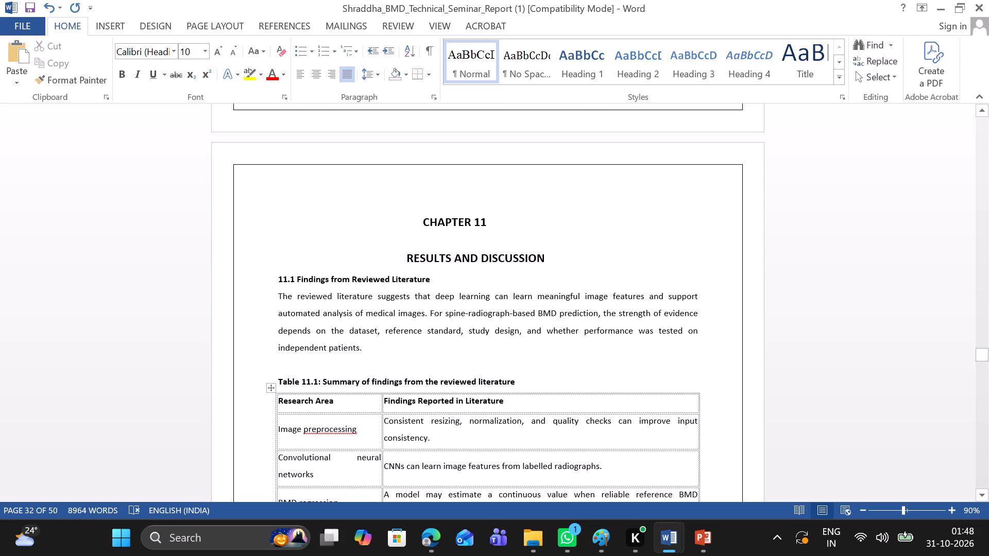
left_click(405, 254)
key("BackSpace")
key("BackSpace")
key("BackSpace")
key("BackSpace")
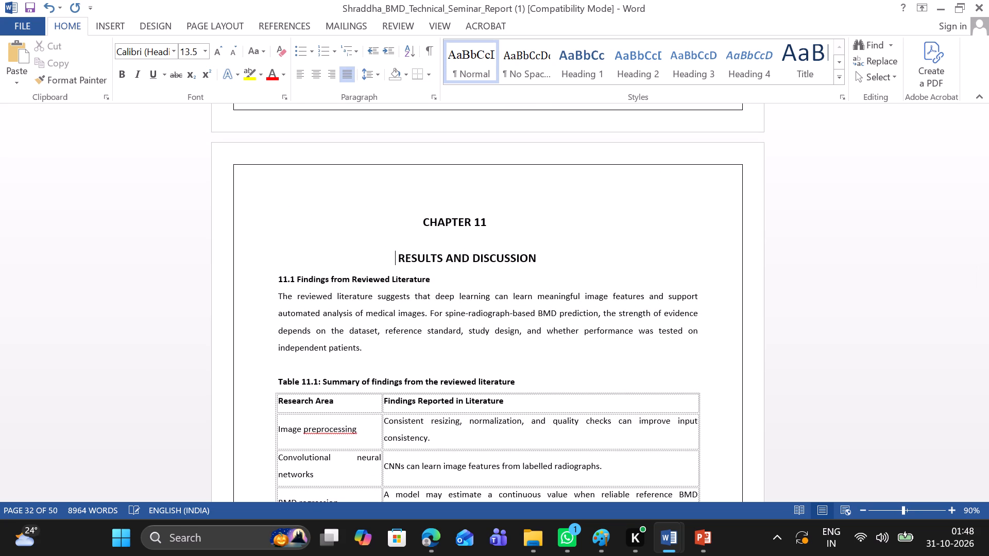
key("BackSpace")
key("BackSpace")
key("BackSpace")
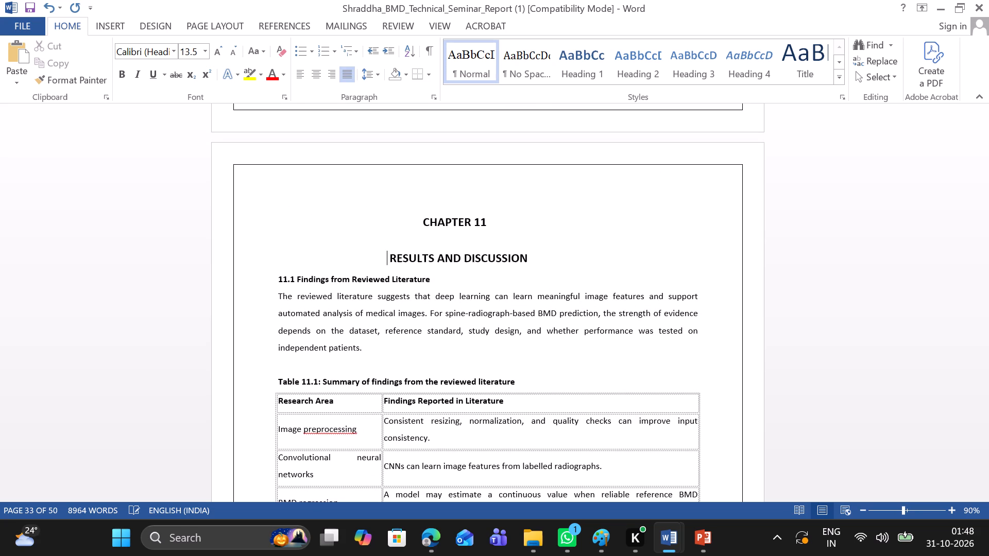
left_click(436, 233)
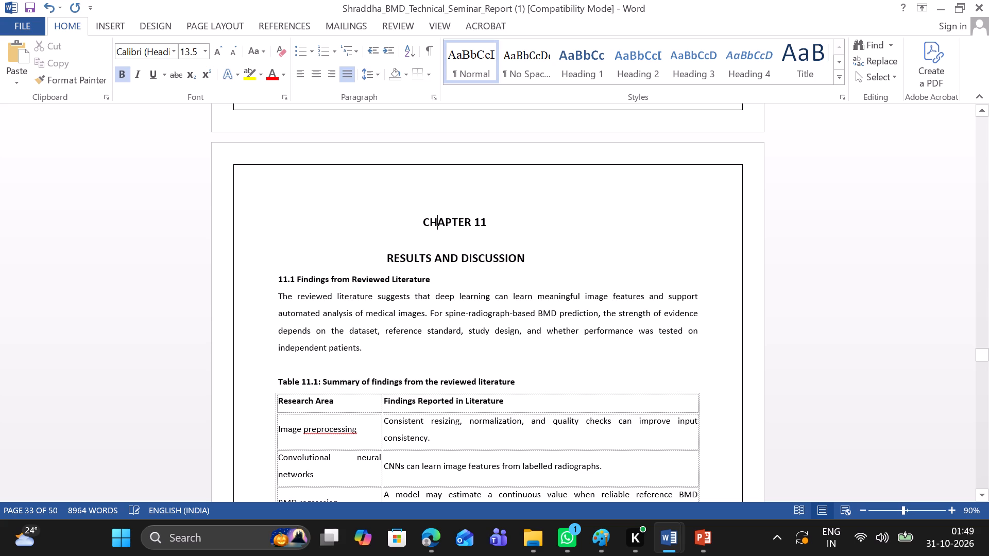
left_click(431, 244)
scroll(431, 244, "down", 2)
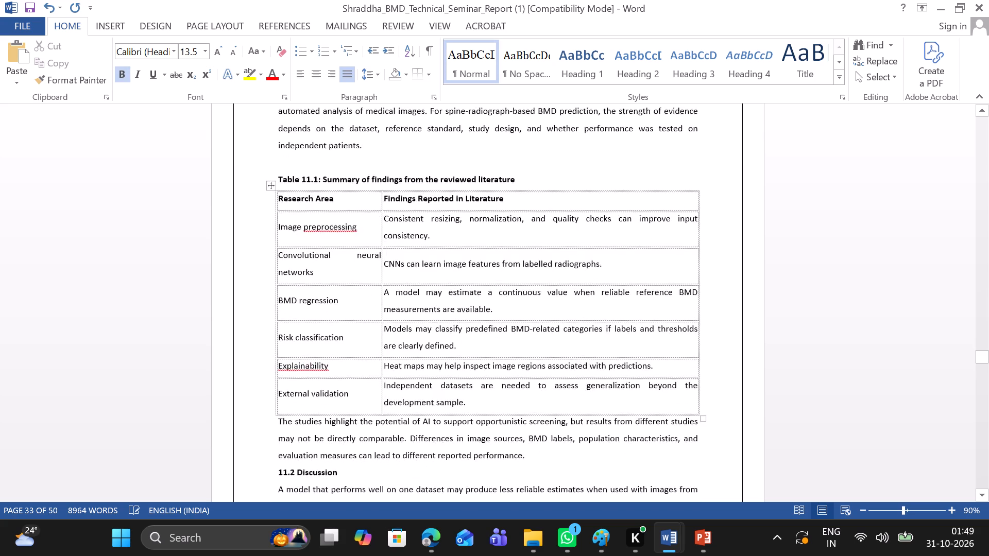
Insert three empty lines above the "16.6 Architecture Flow" heading to push it onto the next page with its workflow figure.
scroll(431, 244, "down", 4)
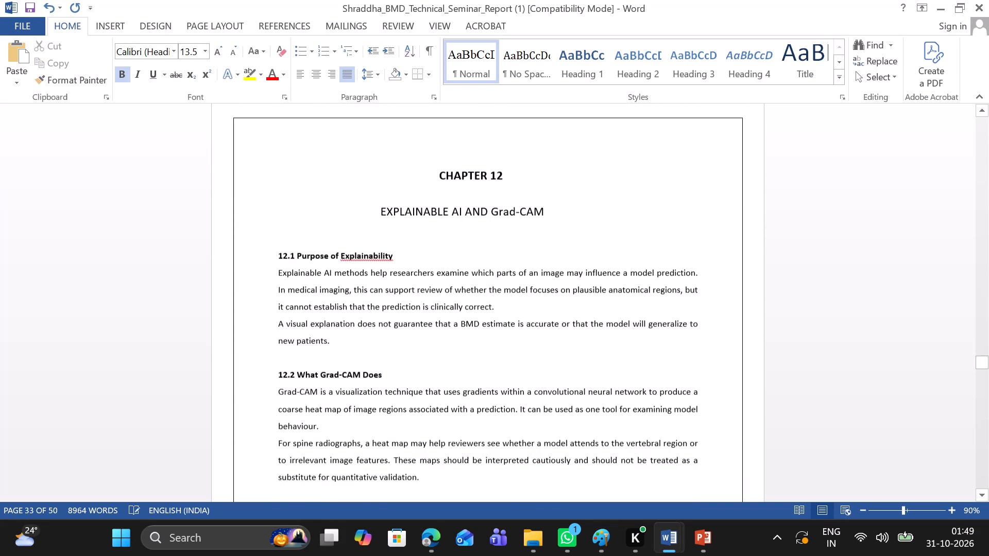
scroll(431, 244, "down", 7)
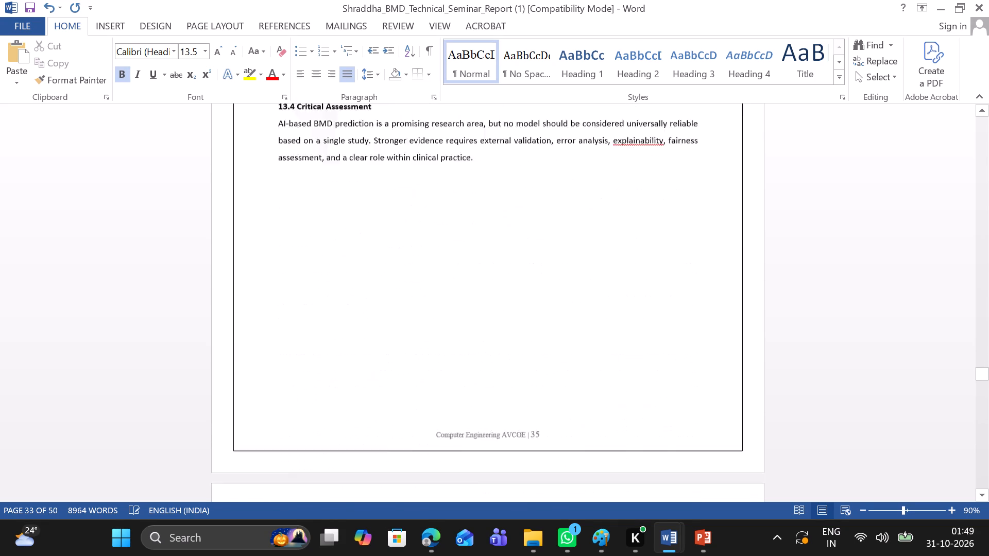
scroll(431, 244, "down", 1)
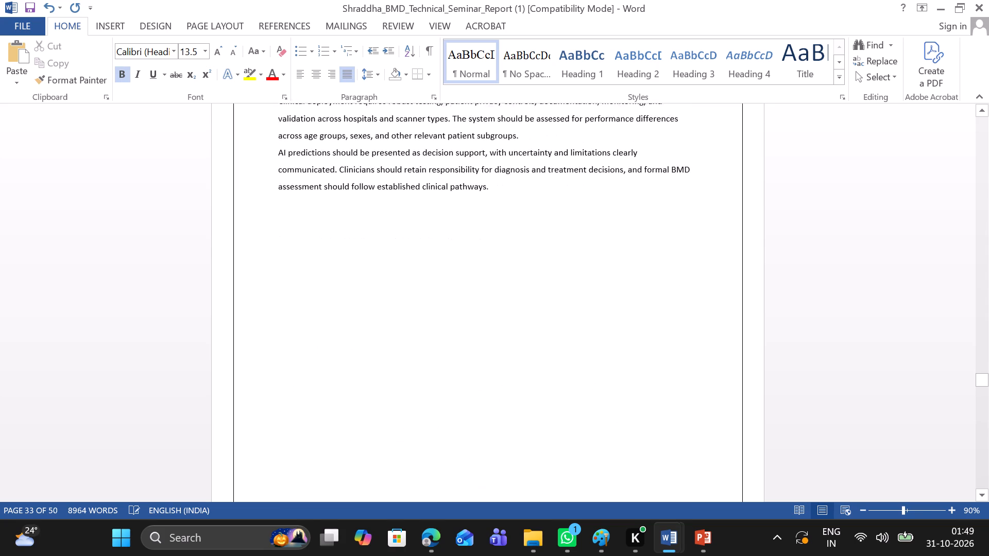
scroll(431, 244, "down", 5)
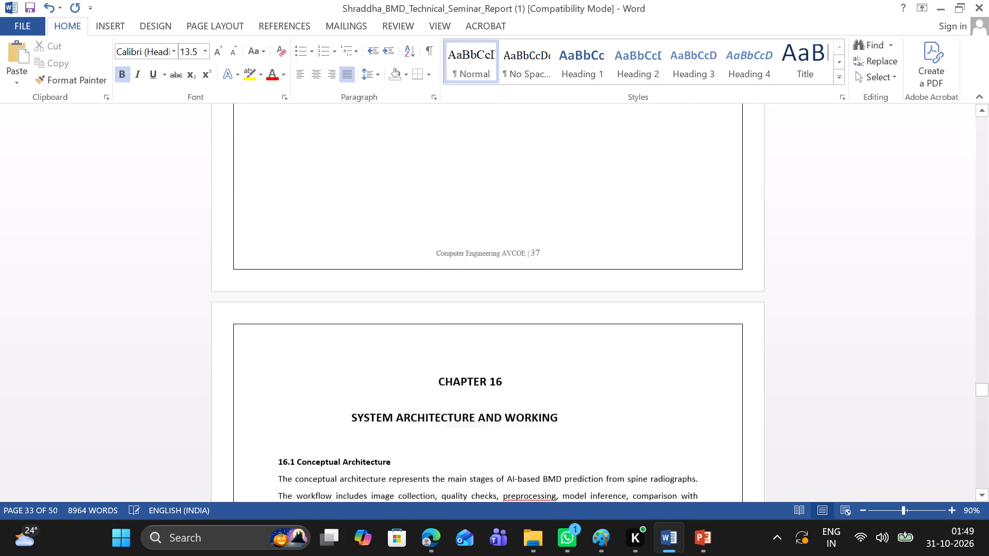
scroll(431, 244, "down", 2)
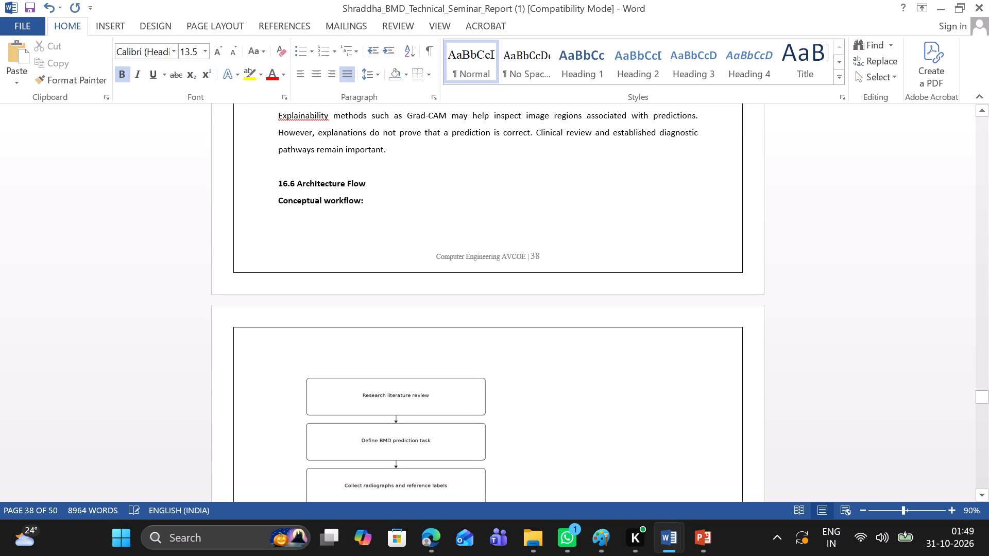
left_click(285, 175)
key("Return")
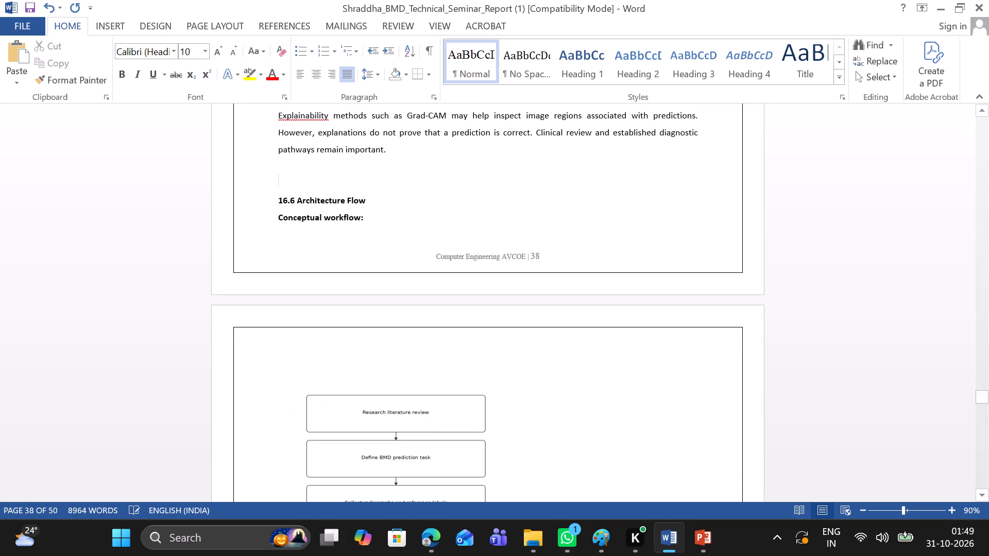
key("Return")
key("Return")
scroll(285, 175, "down", 2)
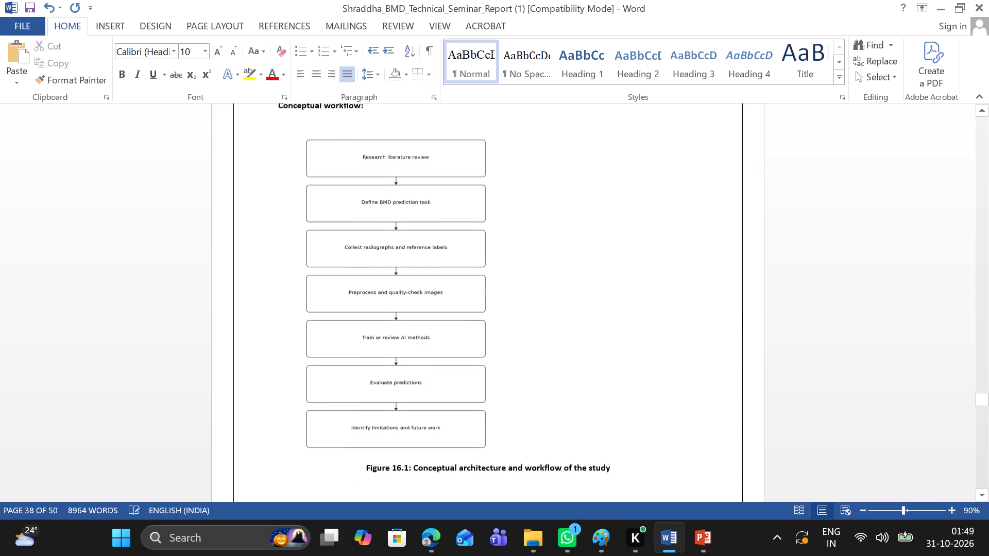
Insert 27 leading spaces before the "ERROR ANALYSIS AND CLINICAL INTERPRETATION" title to centre it beneath "CHAPTER 17".
scroll(285, 175, "down", 5)
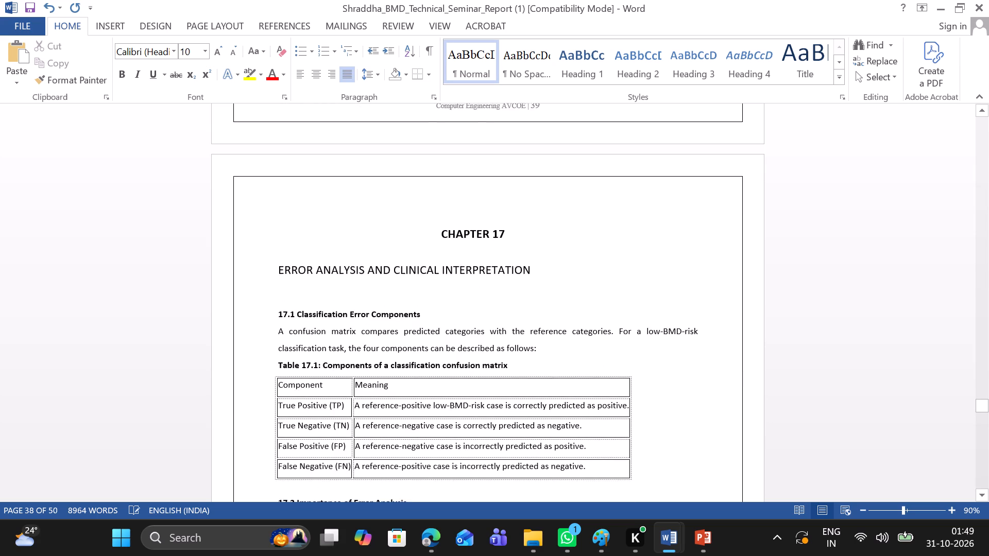
scroll(285, 175, "down", 1)
scroll(285, 175, "up", 1)
scroll(285, 175, "right", 1)
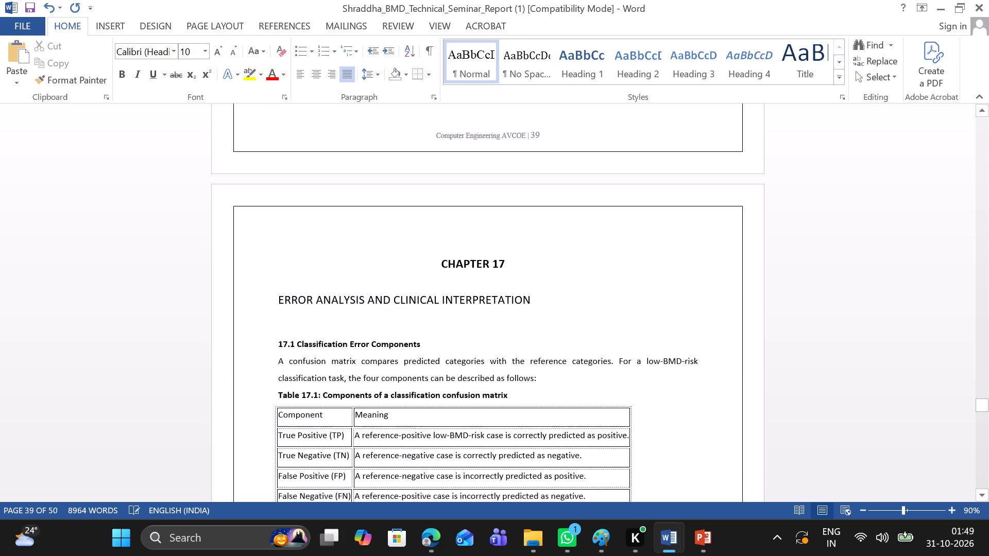
scroll(285, 175, "right", 1)
scroll(285, 175, "down", 1)
scroll(285, 175, "up", 2)
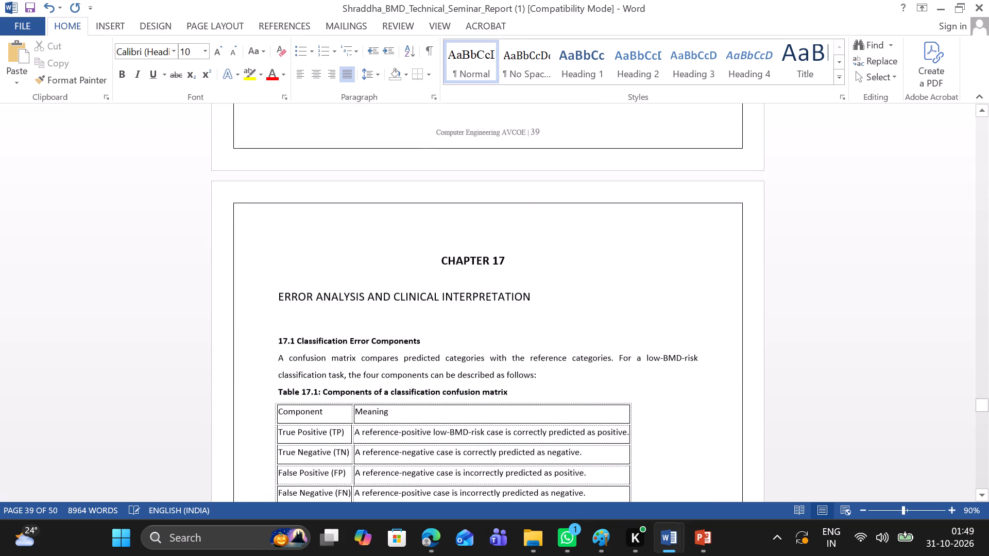
scroll(257, 290, "down", 2)
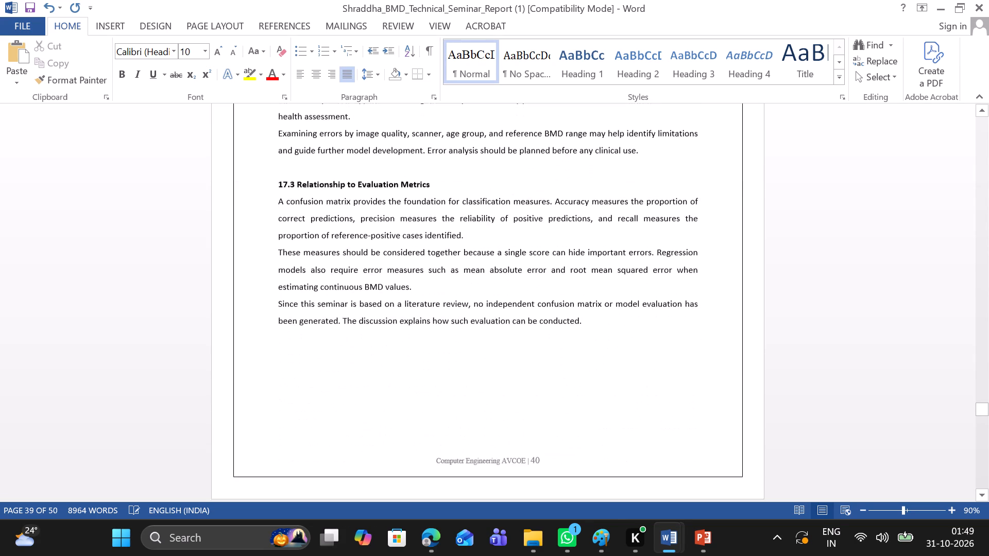
scroll(257, 290, "down", 3)
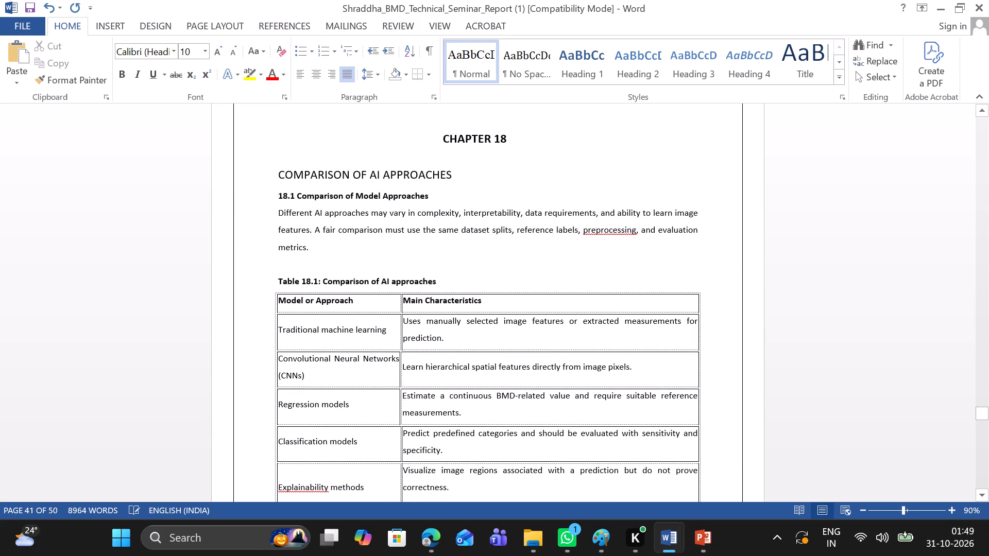
scroll(299, 173, "up", 3)
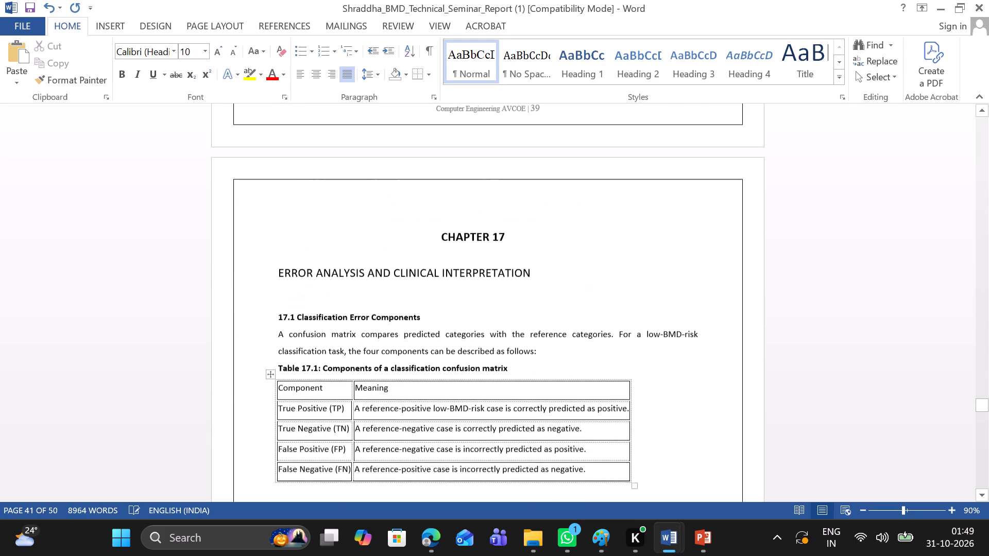
scroll(299, 173, "up", 2)
left_click(272, 341)
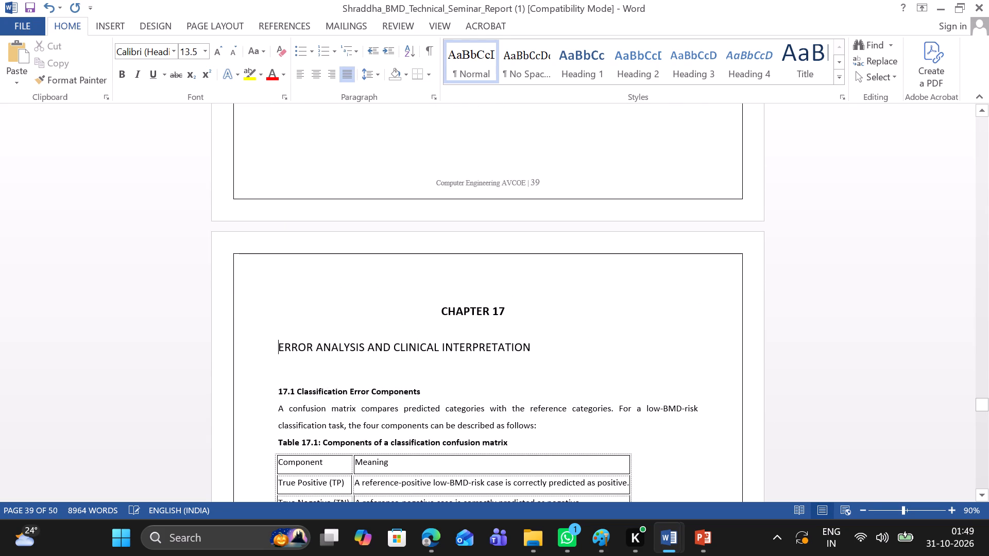
key("space")
key("space")
key("space")
key("space")
key("space")
key("space")
key("space")
key("space")
key("space")
key("space")
key("space")
key("space")
key("space")
key("space")
key("space")
key("space")
key("space")
key("space")
key("space")
key("space")
key("space")
key("space")
key("space")
key("space")
key("space")
key("space")
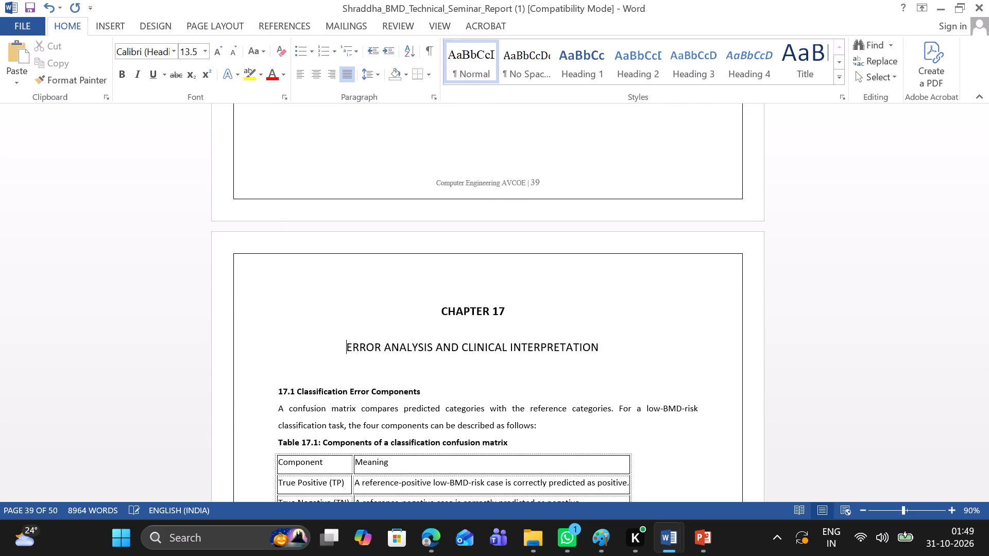
key("space")
Insert three more leading spaces before the "CRITICAL ANALYSIS AND LIMITATIONS" title beneath "CHAPTER 13".
scroll(276, 341, "down", 2)
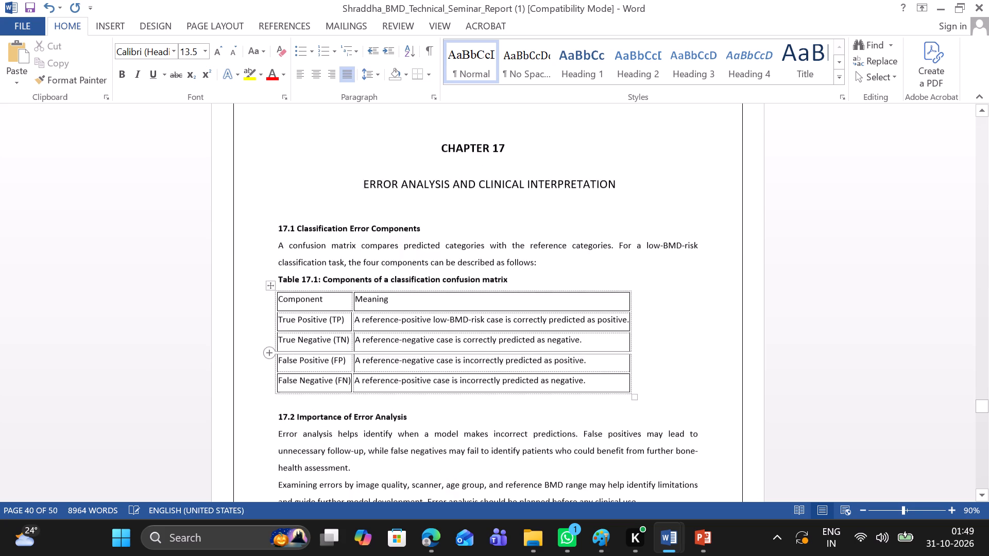
scroll(276, 341, "down", 1)
scroll(276, 341, "up", 4)
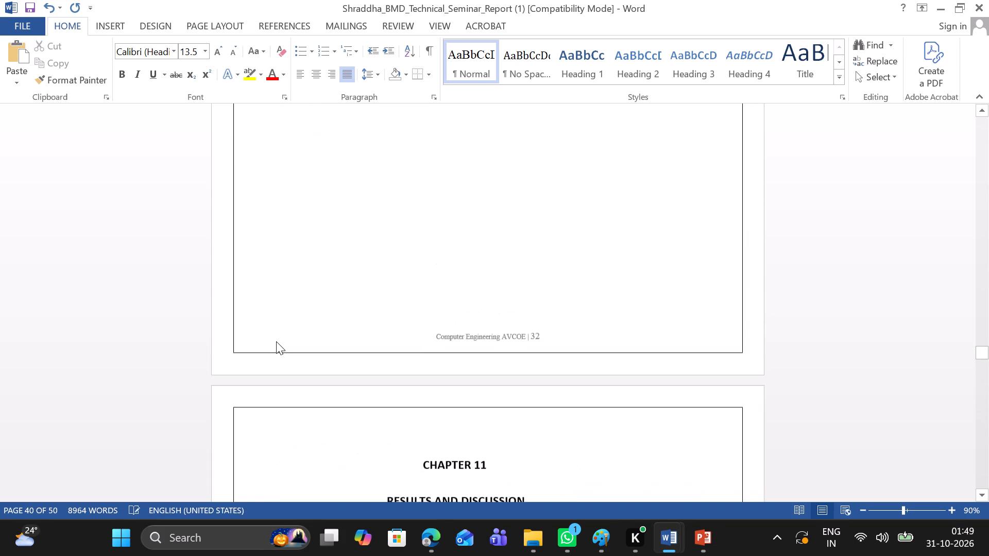
scroll(276, 341, "up", 1)
scroll(276, 341, "down", 1)
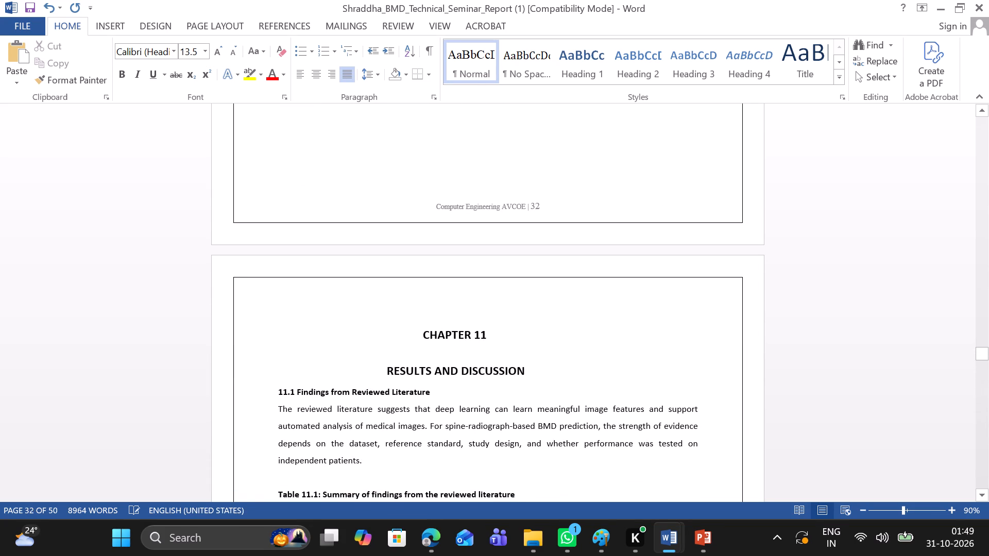
scroll(276, 341, "down", 3)
scroll(276, 341, "up", 1)
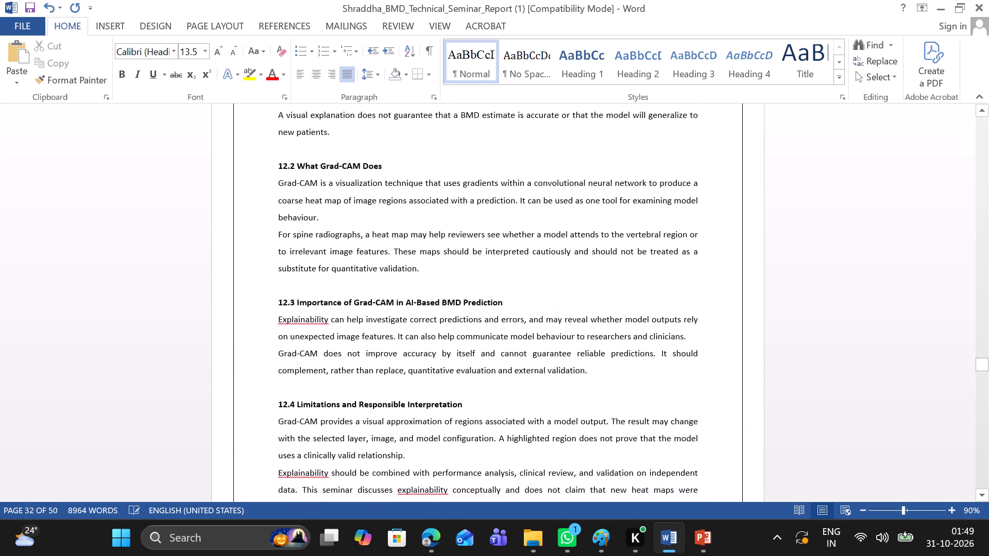
scroll(276, 341, "up", 1)
scroll(276, 341, "down", 1)
scroll(276, 341, "up", 1)
scroll(276, 341, "down", 1)
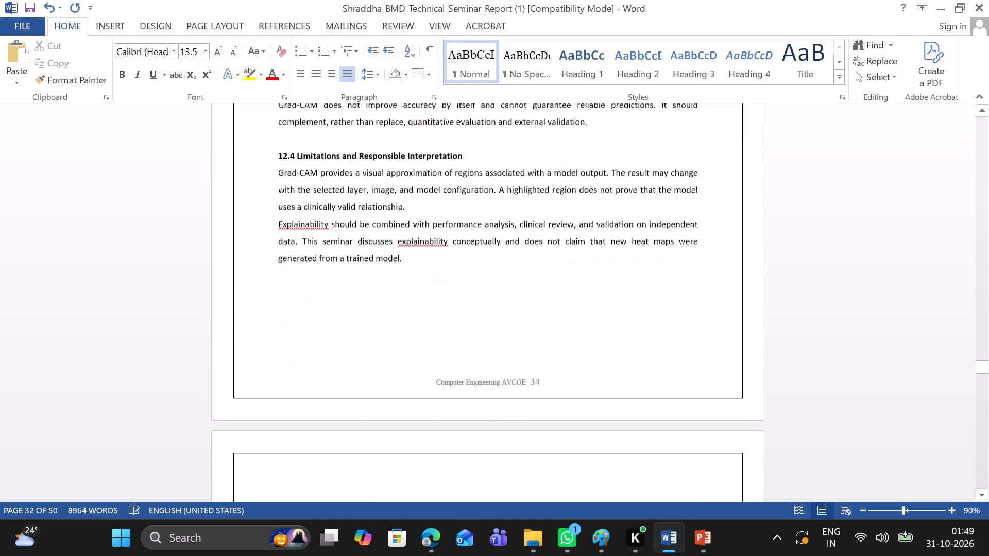
scroll(276, 341, "down", 1)
left_click(328, 180)
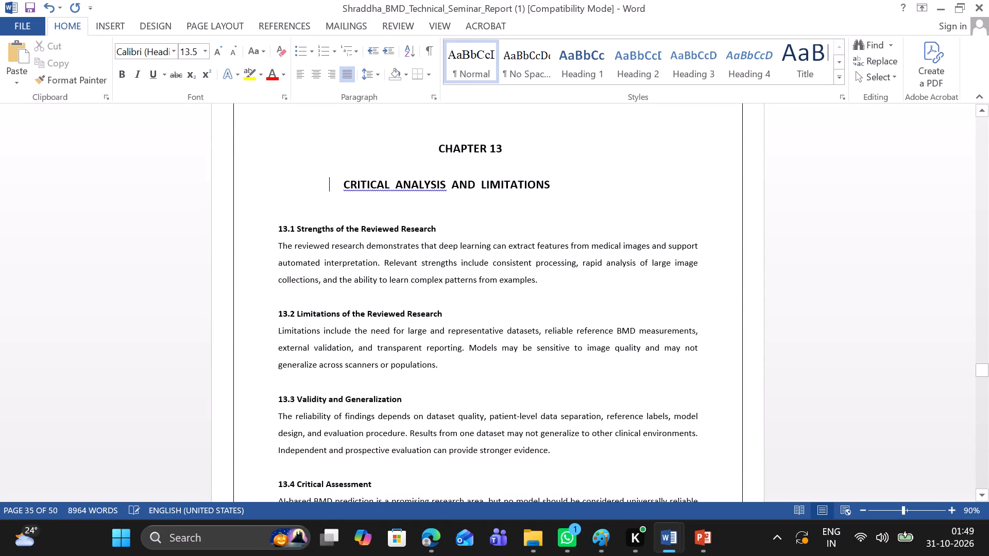
key("space")
key("space")
key("space")
Review the page layout and chapter titles from Chapter 13 through Chapter 17.
scroll(328, 180, "down", 2)
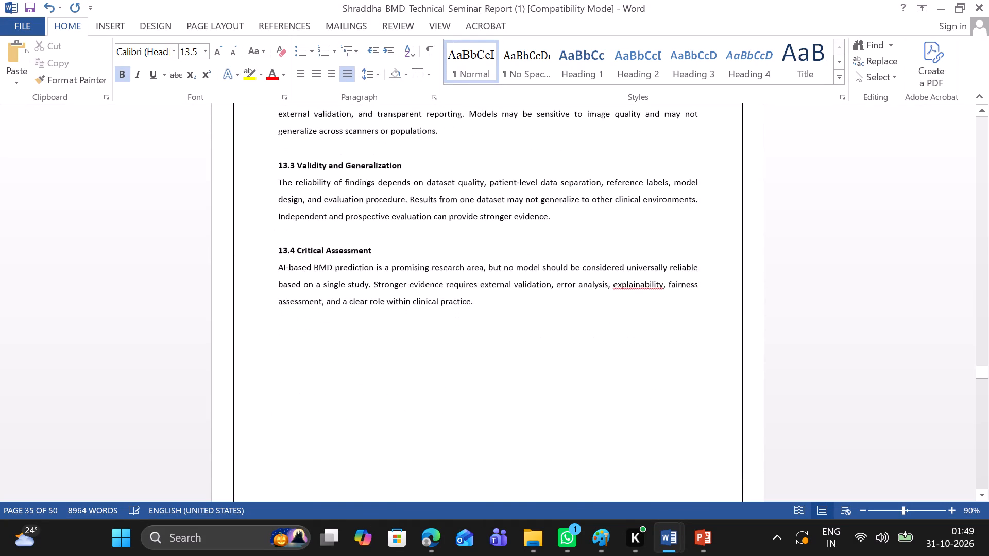
scroll(328, 180, "down", 2)
right_click(328, 180)
scroll(336, 218, "down", 2)
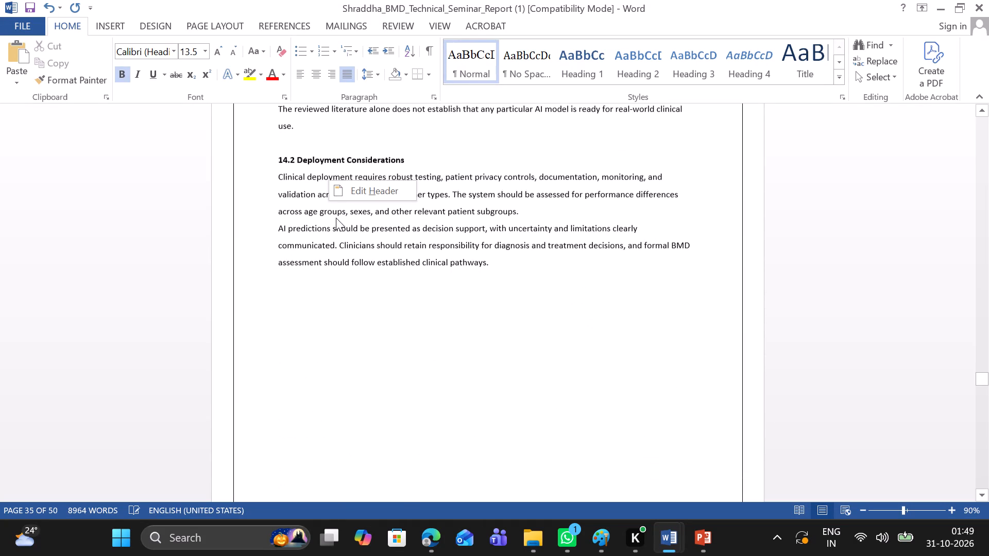
scroll(336, 218, "down", 6)
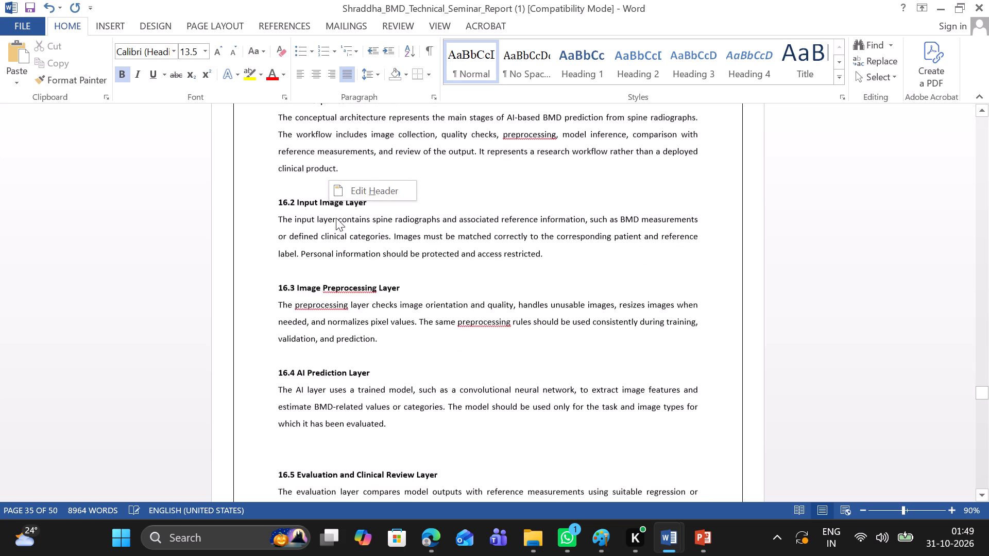
scroll(336, 218, "down", 4)
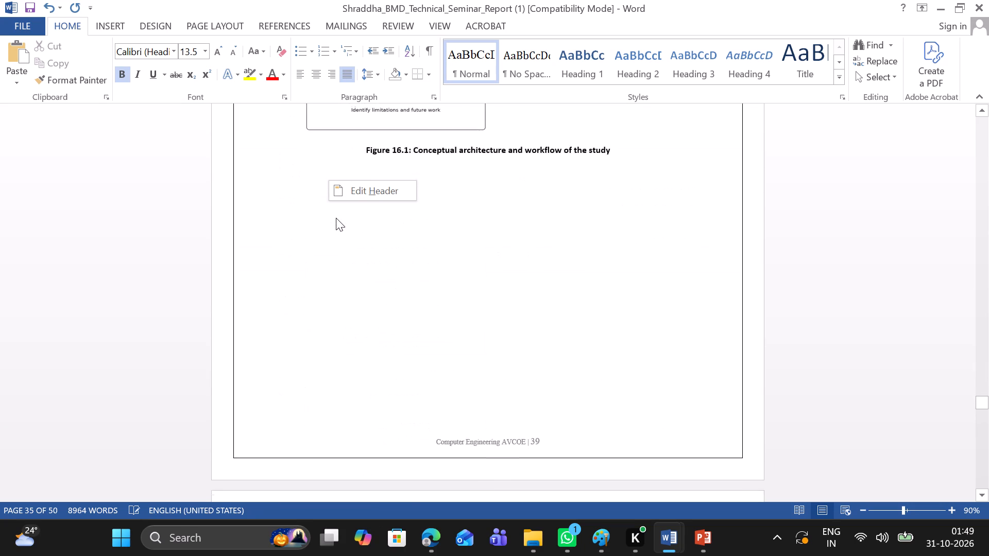
scroll(336, 218, "down", 1)
scroll(336, 218, "up", 2)
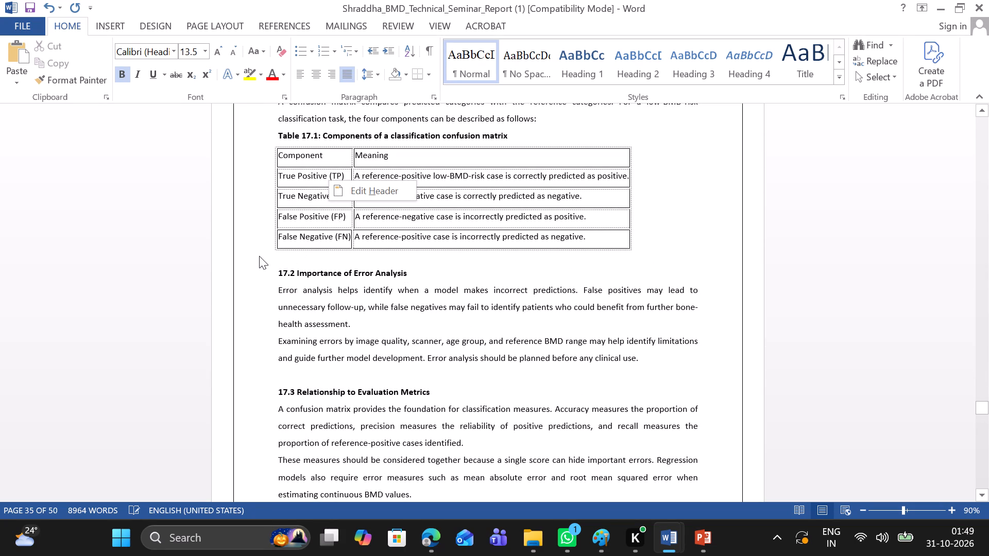
left_click(259, 256)
scroll(259, 256, "down", 5)
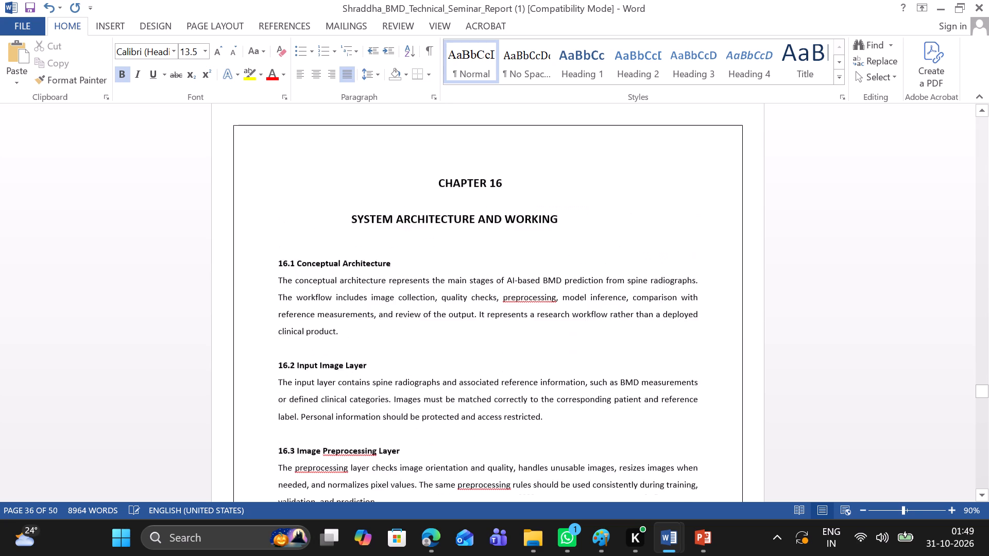
Insert 22 leading spaces before the "COMPARISON OF AI APPROACHES" title to centre it beneath "CHAPTER 18".
scroll(259, 256, "down", 2)
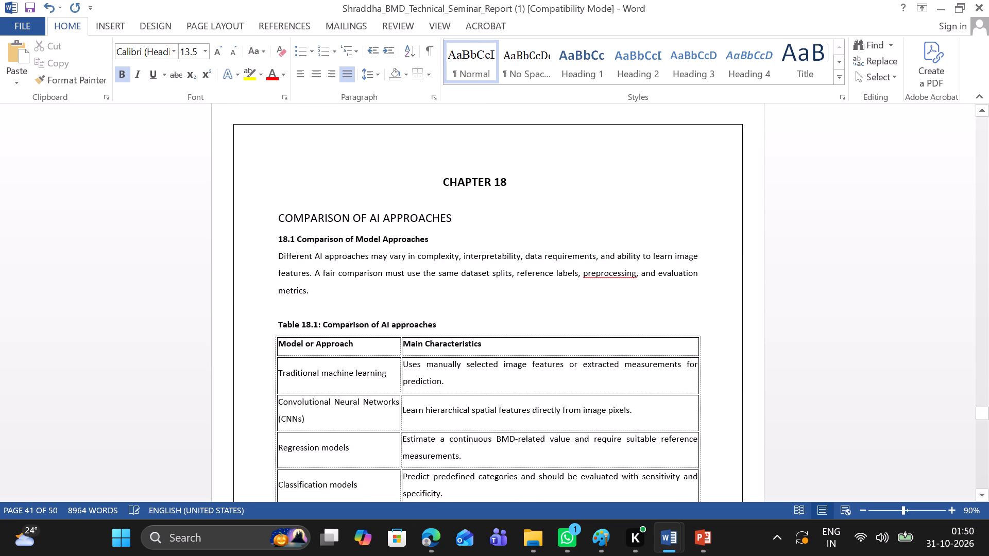
left_click(270, 215)
key("space")
key("space")
key("space")
key("space")
key("space")
key("space")
key("space")
key("space")
key("space")
key("space")
key("space")
key("space")
key("space")
key("space")
key("space")
key("space")
key("space")
key("space")
key("space")
key("space")
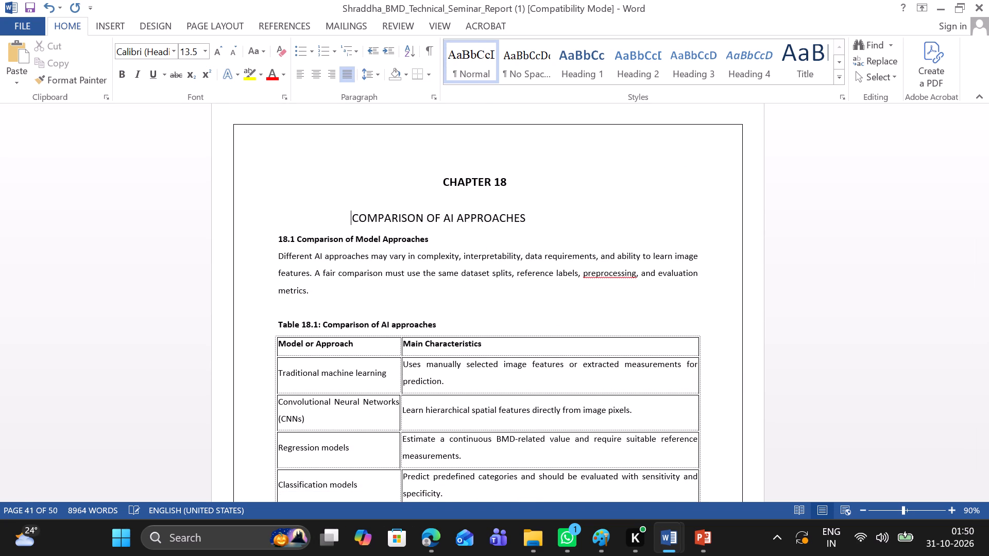
key("space")
key("space")
Delete the empty line above the Table 18.1 caption to tighten Chapter 18's page.
scroll(270, 215, "down", 1)
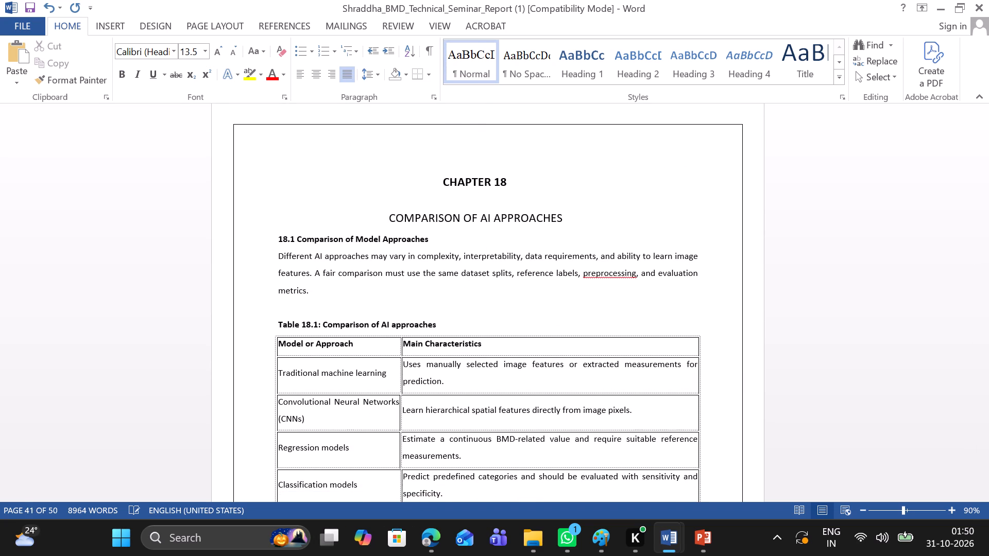
scroll(270, 215, "down", 3)
scroll(270, 215, "up", 1)
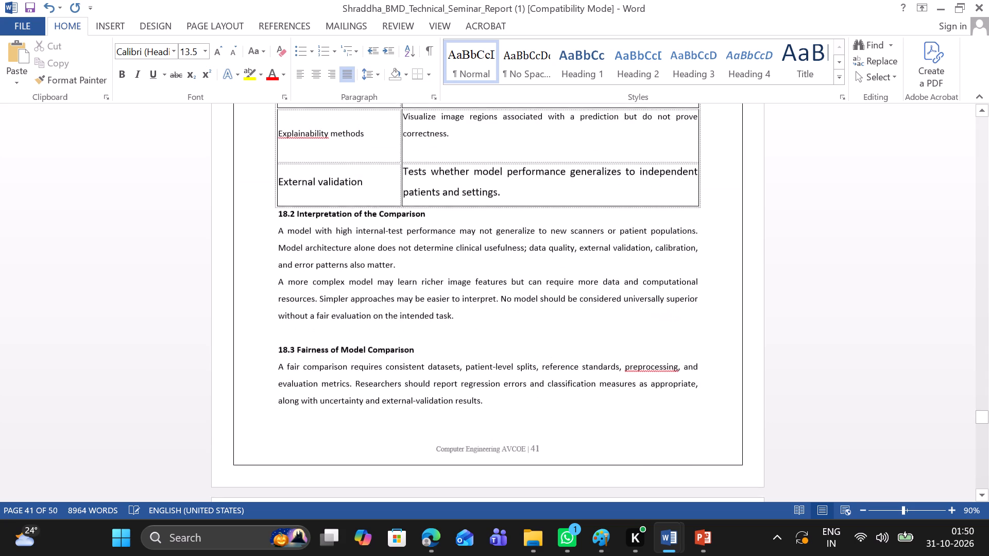
scroll(270, 215, "up", 2)
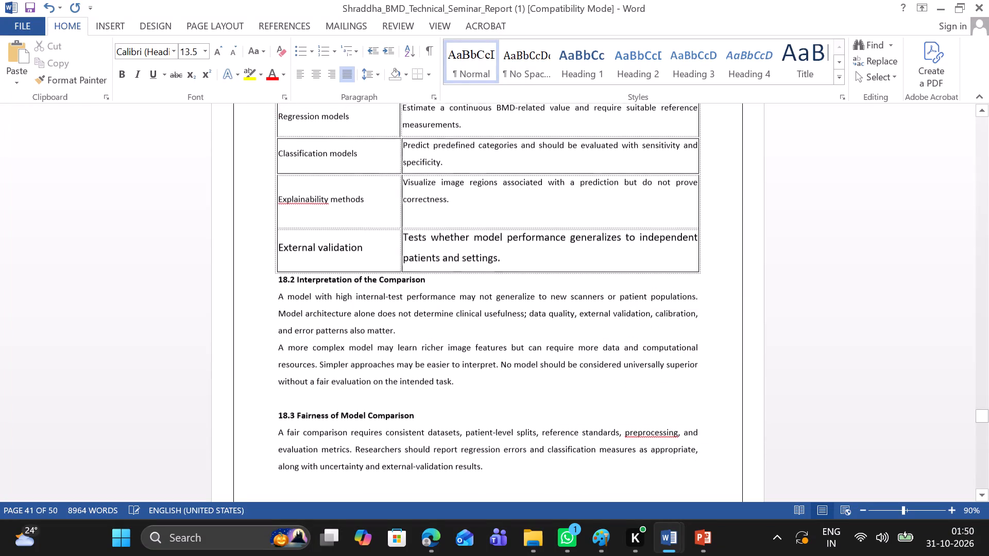
scroll(270, 215, "up", 1)
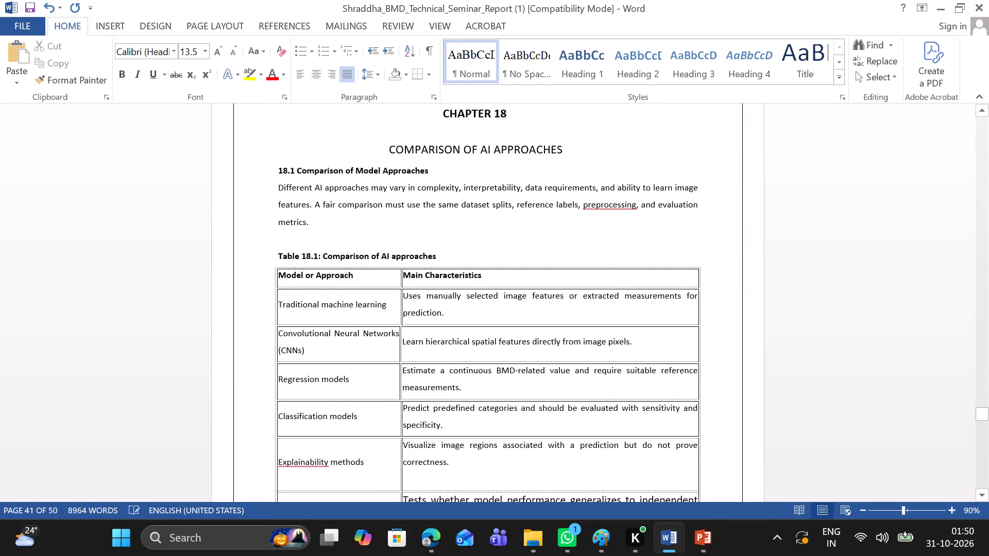
left_click(275, 250)
key("BackSpace")
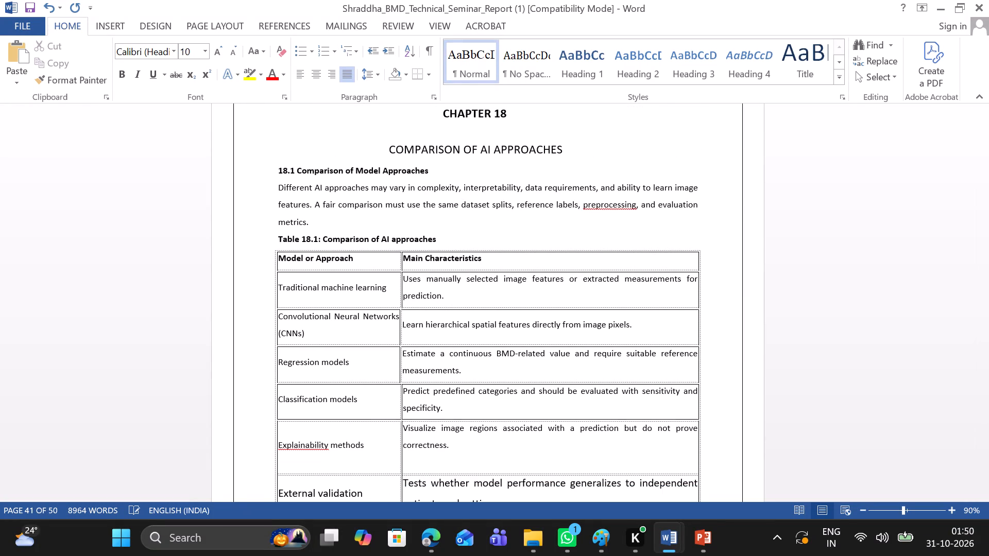
scroll(275, 250, "down", 3)
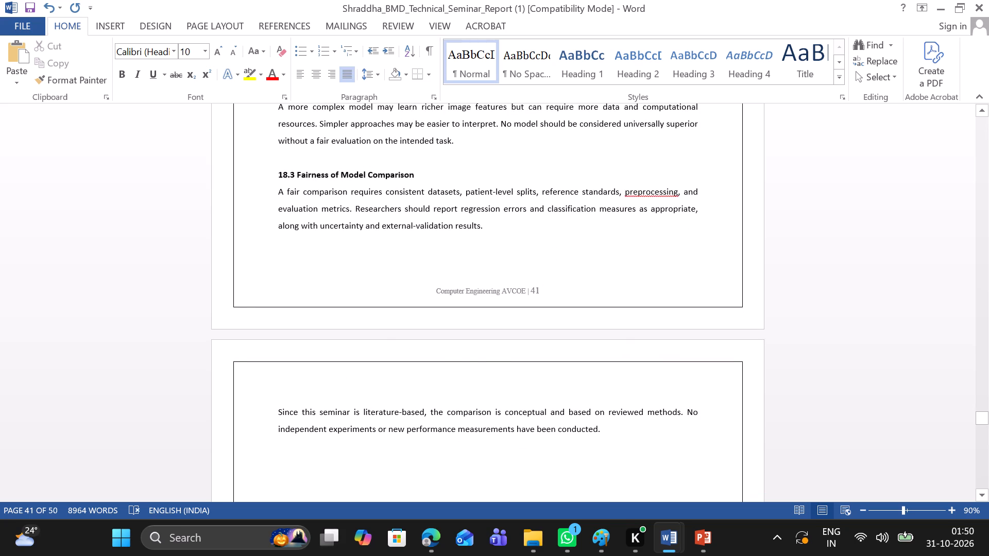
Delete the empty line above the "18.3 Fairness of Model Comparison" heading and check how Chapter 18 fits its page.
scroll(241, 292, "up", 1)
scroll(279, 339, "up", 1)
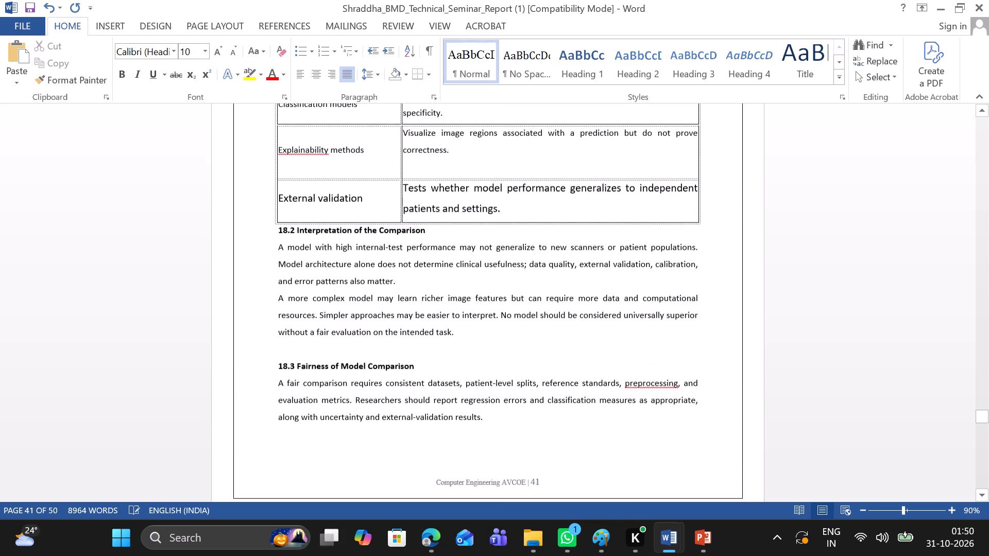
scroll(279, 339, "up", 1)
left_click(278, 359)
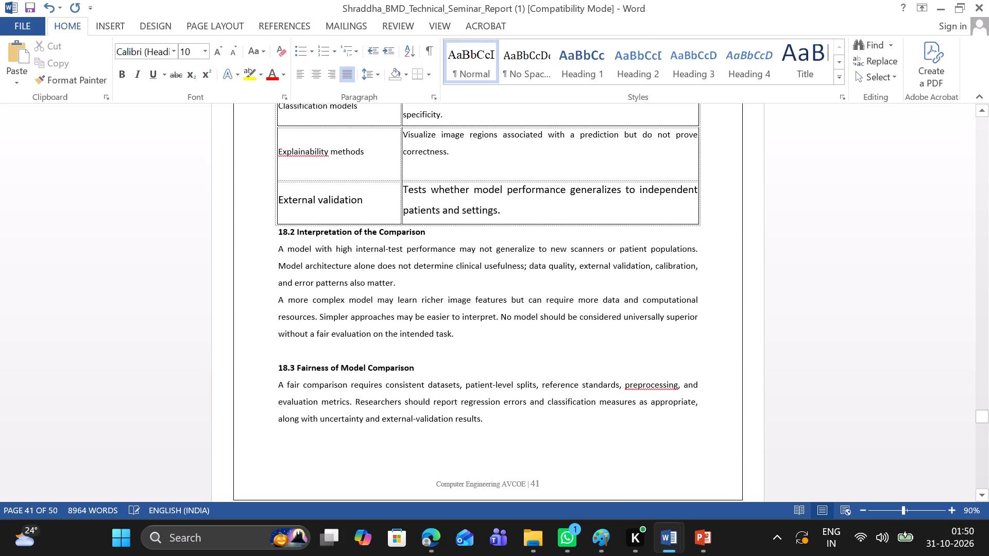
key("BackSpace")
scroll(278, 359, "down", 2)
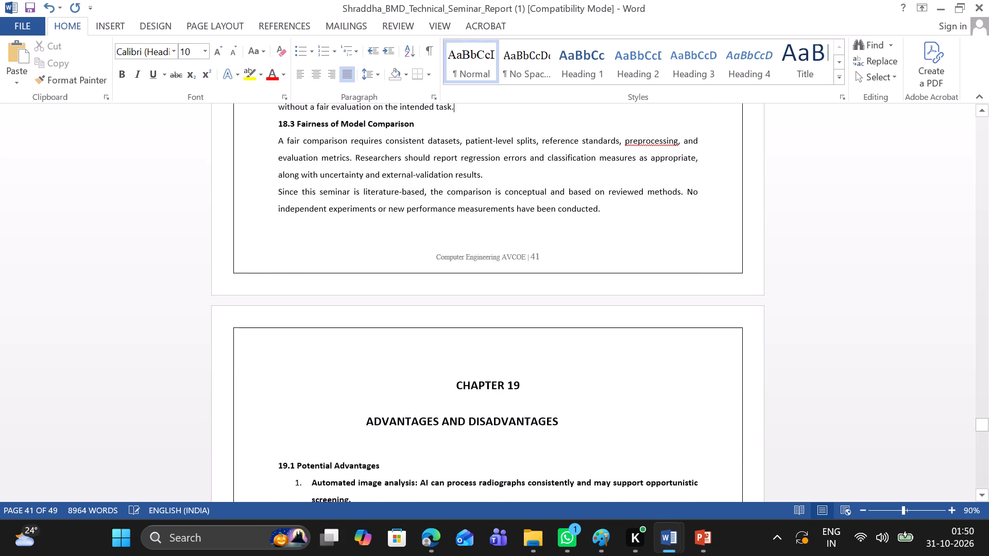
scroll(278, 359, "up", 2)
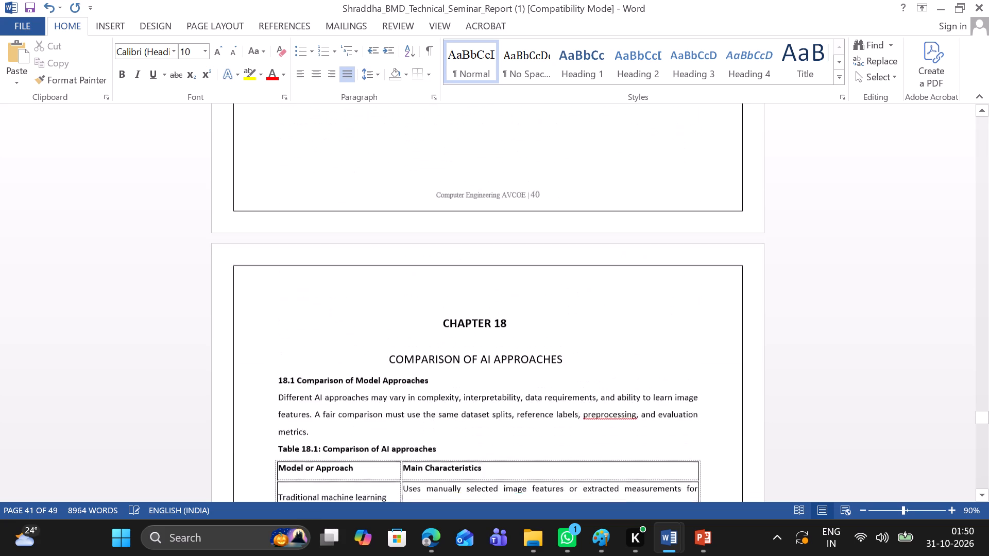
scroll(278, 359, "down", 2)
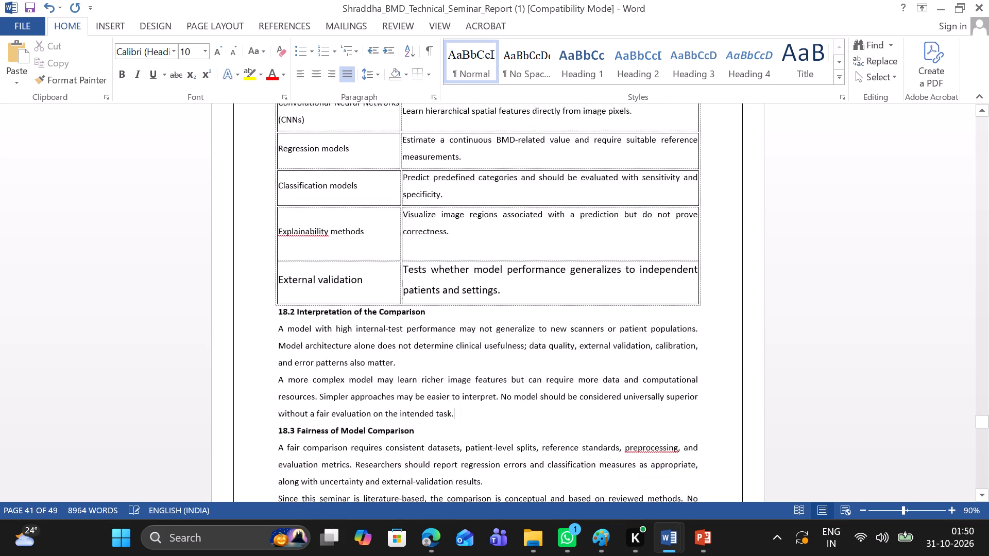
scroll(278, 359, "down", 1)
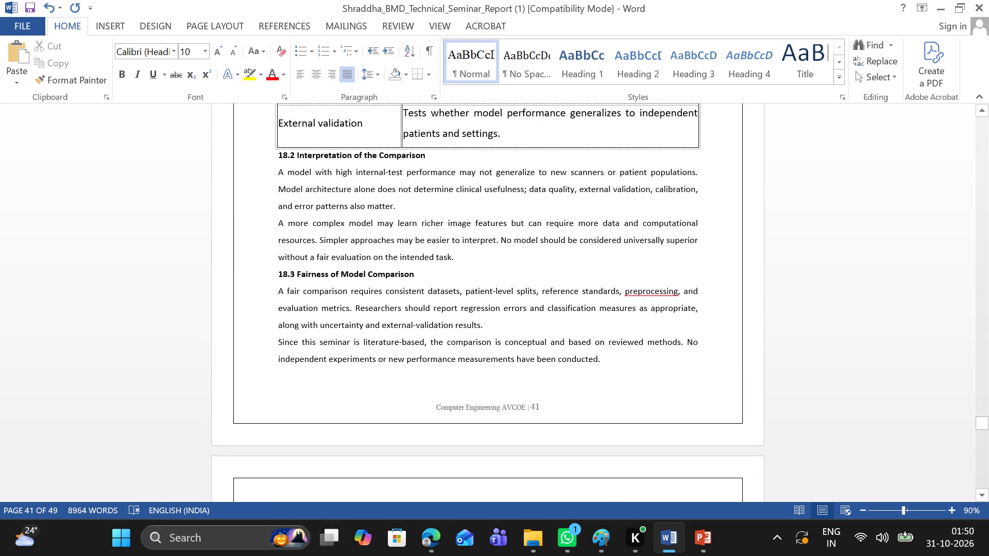
Delete the closing sentence "No independent experiments or new performance measurements have been conducted." from section 18.3, including the preceding full stop.
left_click_drag(684, 340, 702, 373)
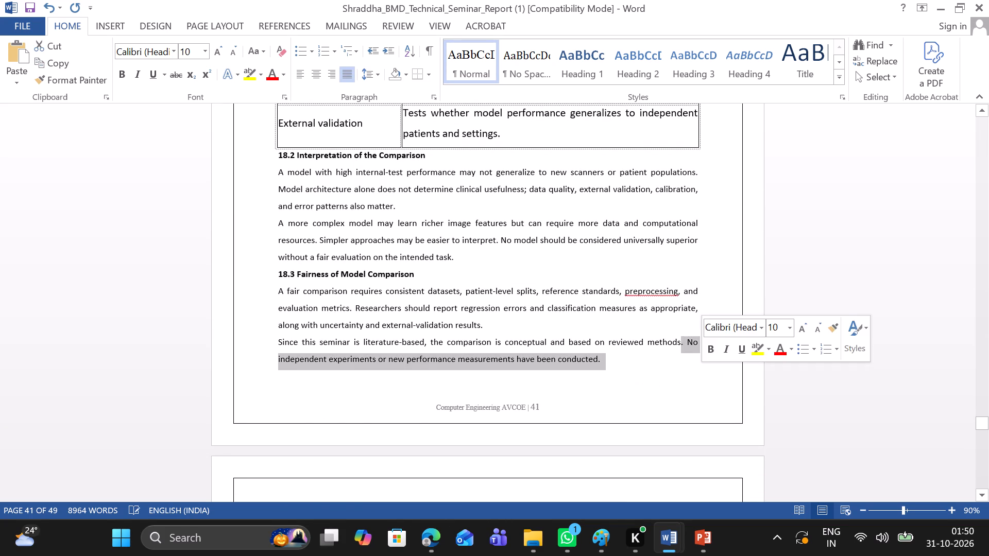
key("BackSpace")
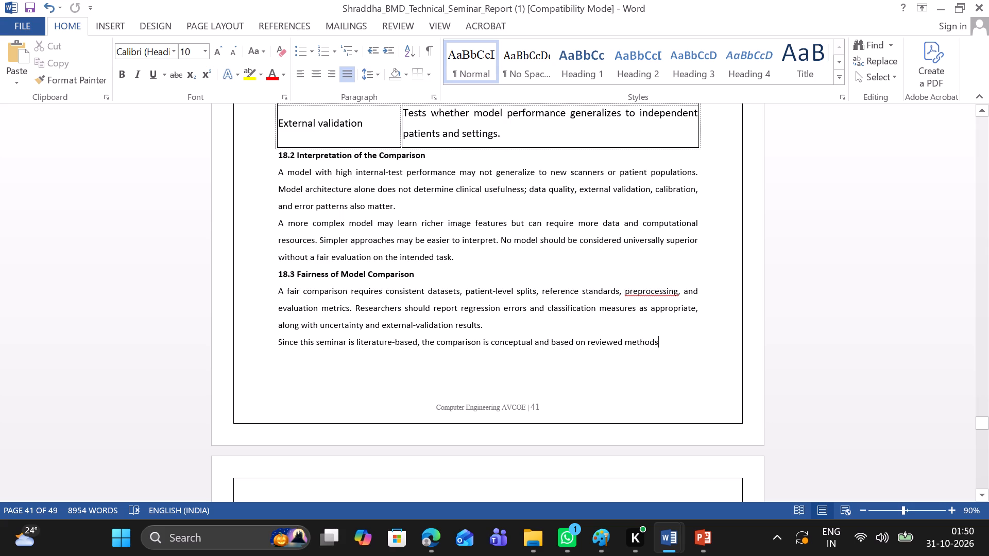
Insert an empty line above the "18.3 Fairness of Model Comparison" heading and another above "18.2 Interpretation of the Comparison".
left_click(273, 270)
key("Return")
scroll(273, 270, "up", 1)
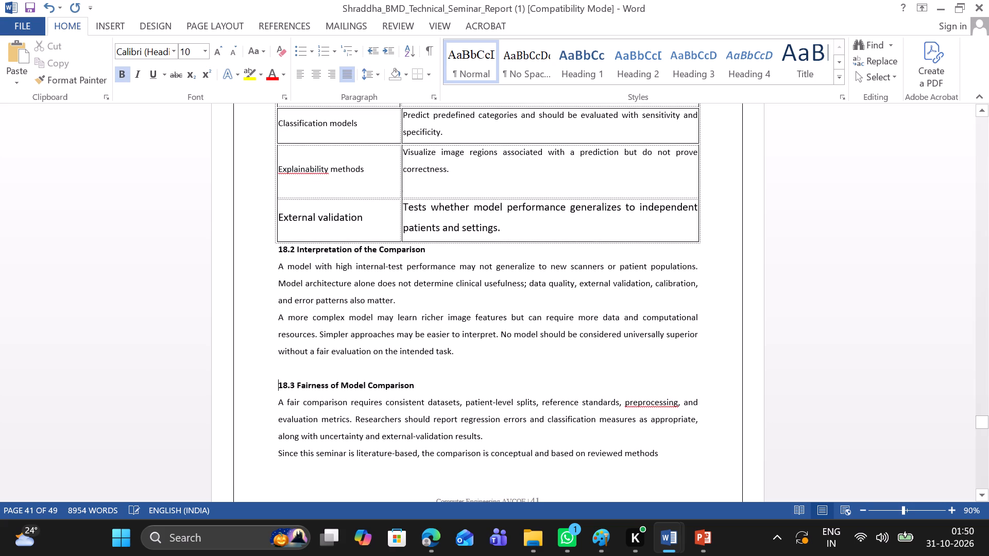
left_click(274, 249)
key("Return")
scroll(274, 249, "down", 1)
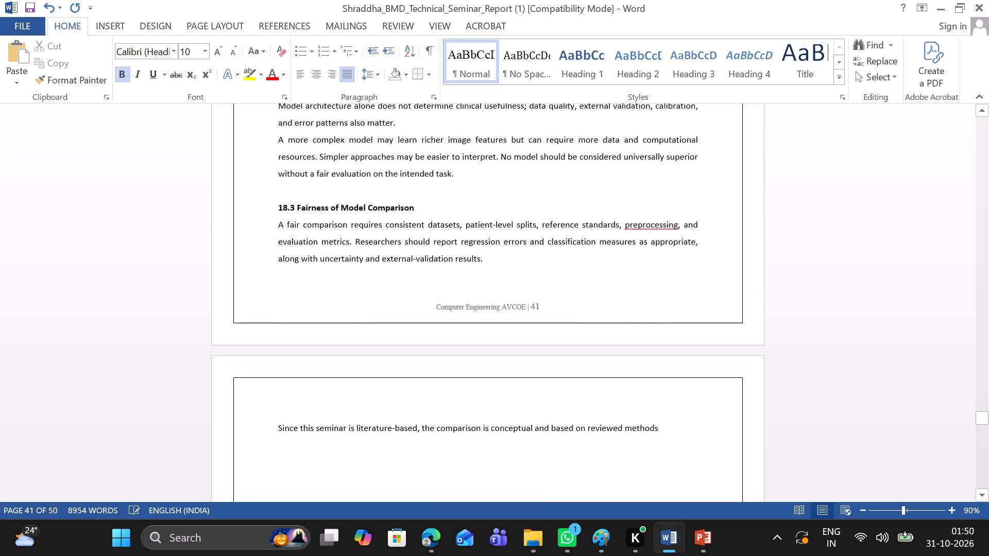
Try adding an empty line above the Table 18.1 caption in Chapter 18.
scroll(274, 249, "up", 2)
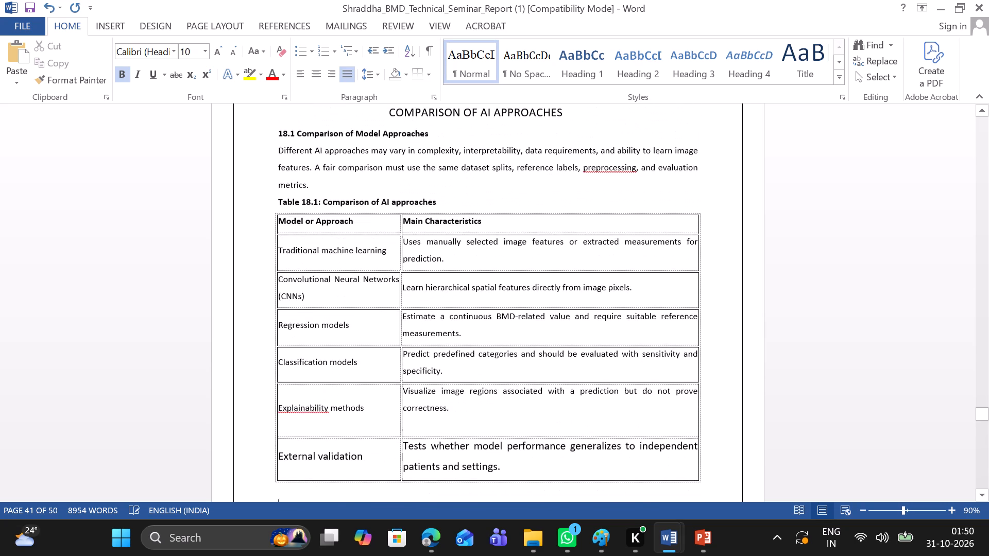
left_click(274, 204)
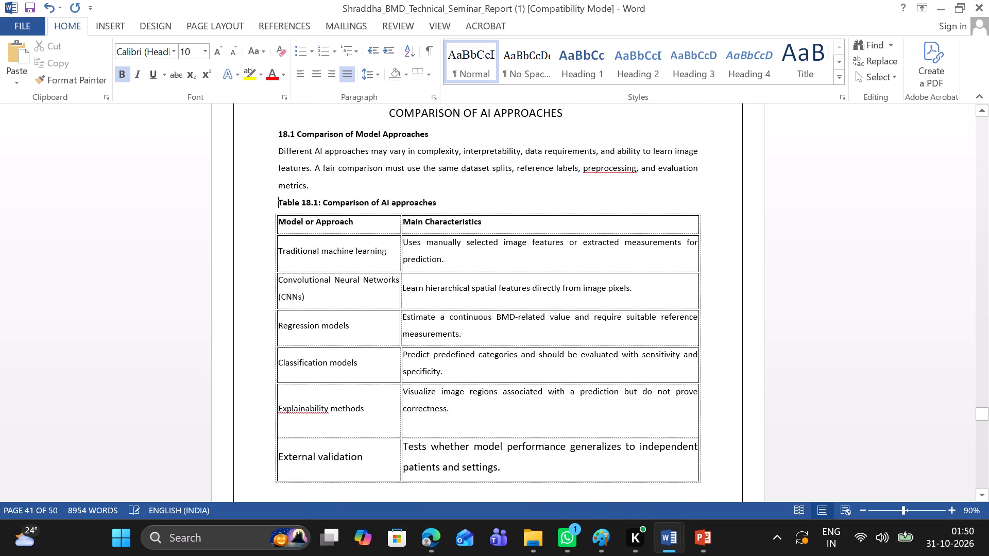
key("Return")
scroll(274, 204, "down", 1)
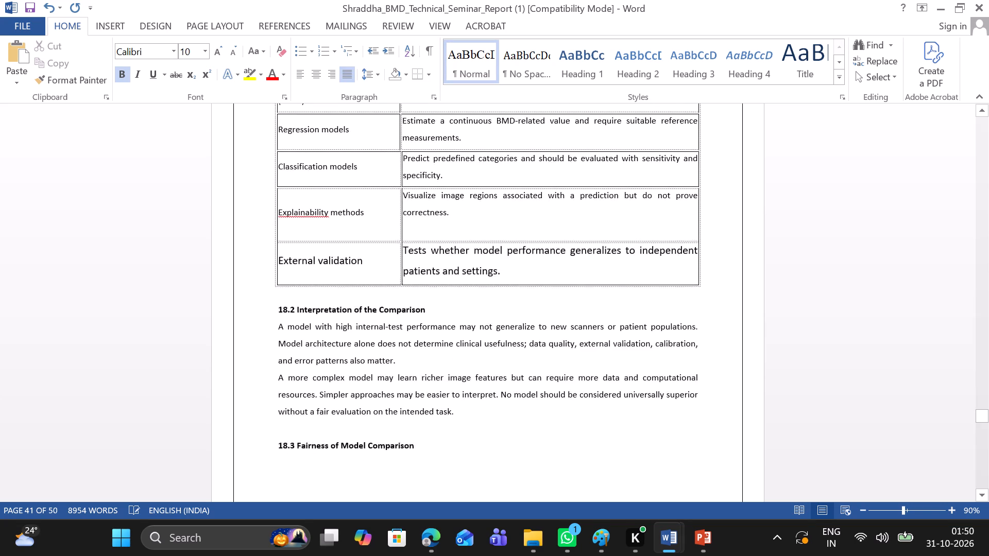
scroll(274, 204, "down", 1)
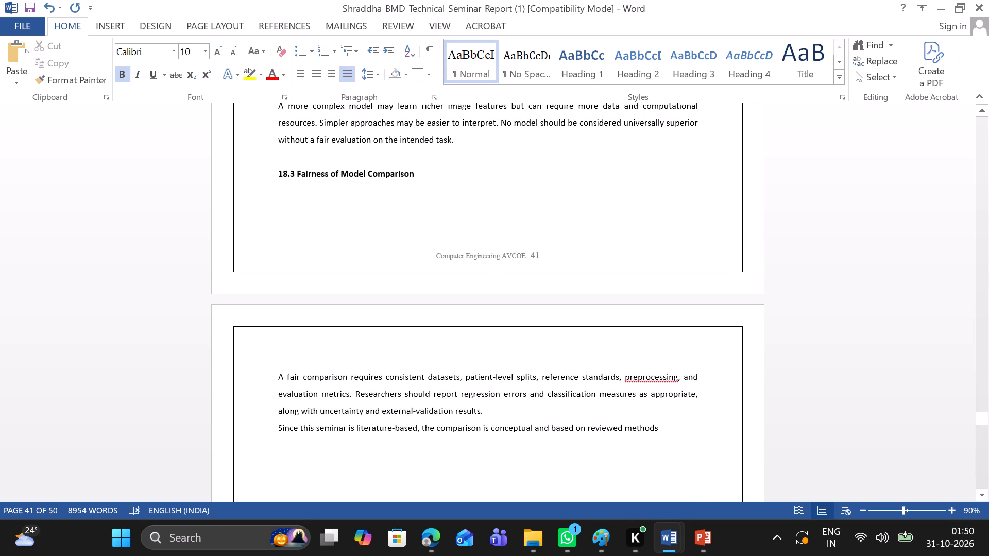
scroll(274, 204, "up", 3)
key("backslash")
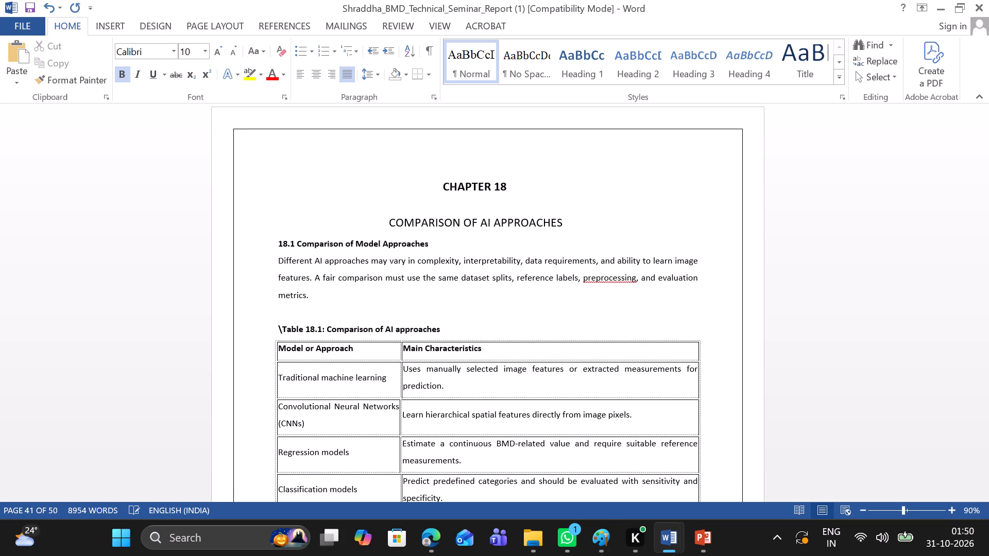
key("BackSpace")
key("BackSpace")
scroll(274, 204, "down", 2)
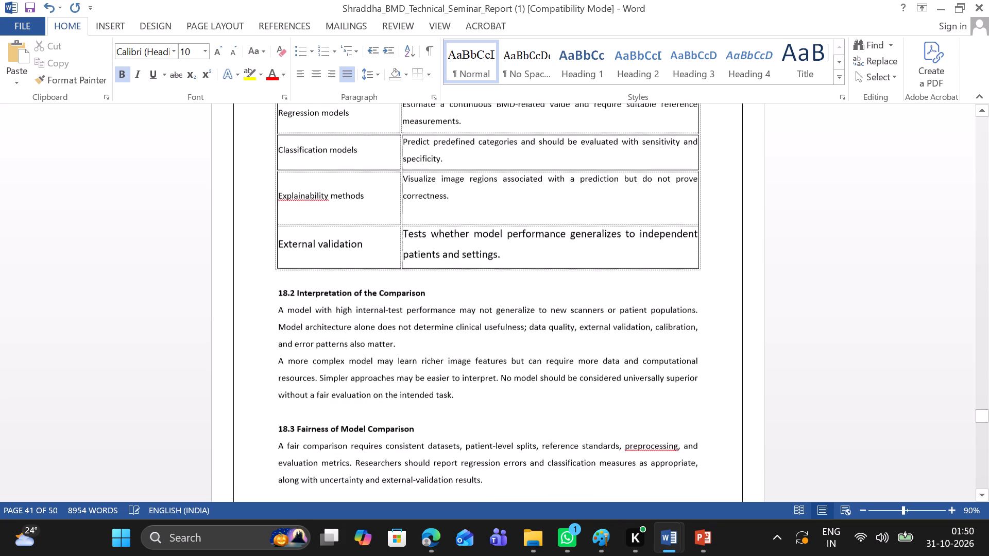
Delete the overflowing line "Since this seminar is literature-based, the comparison is conceptual and based on reviewed methods" at the end of section 18.3.
scroll(274, 204, "down", 1)
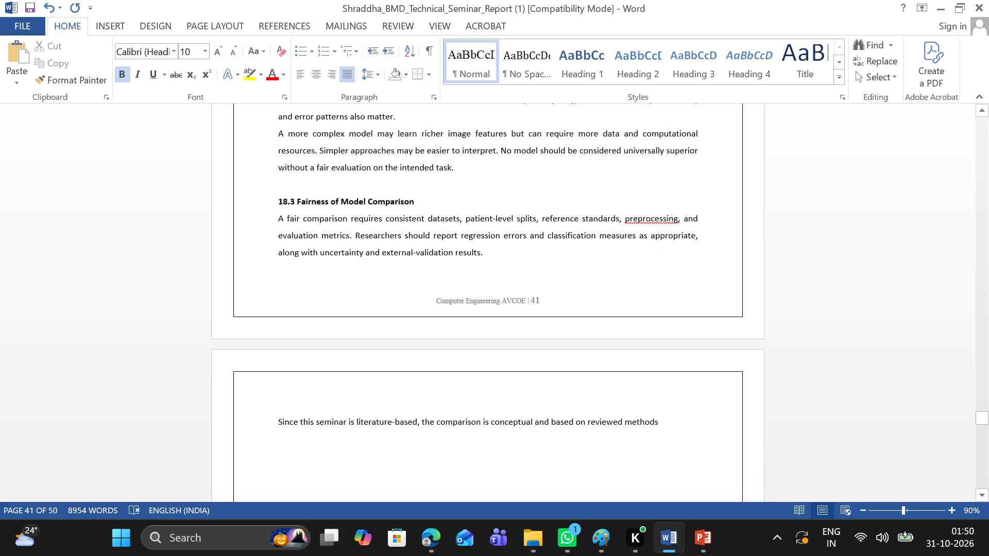
left_click_drag(655, 427, 286, 426)
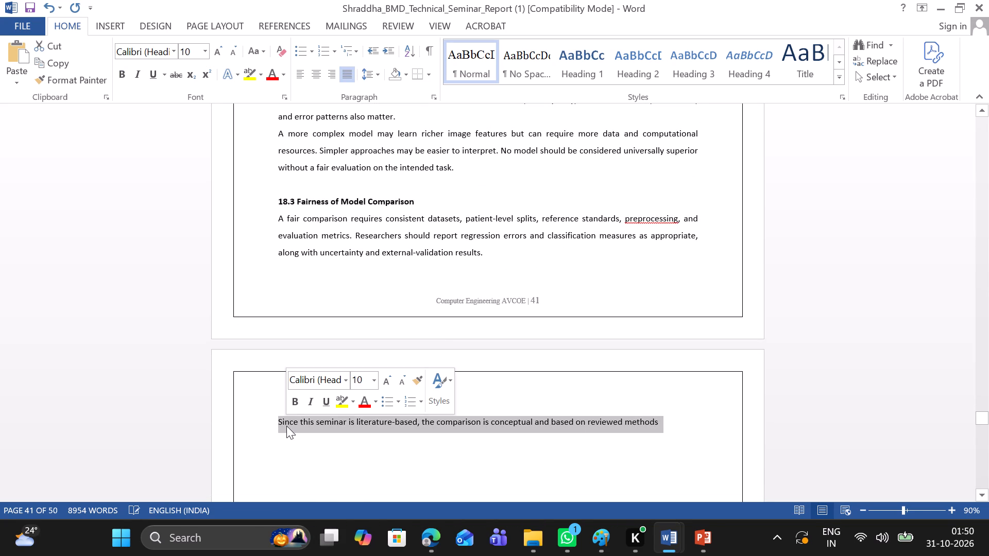
key("BackSpace")
Review the page layout and chapter titles from Chapter 19 through section 21.2.
scroll(286, 426, "down", 2)
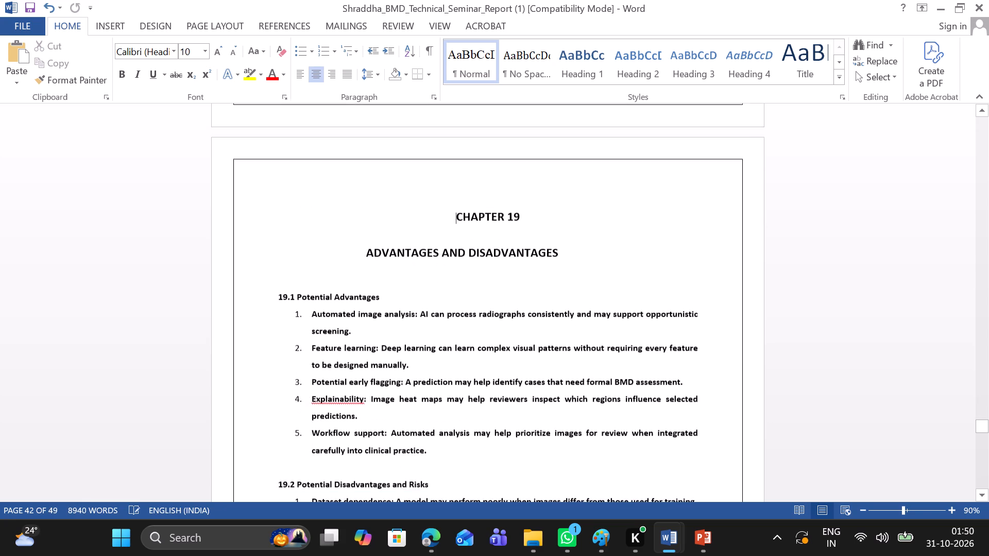
scroll(286, 426, "down", 4)
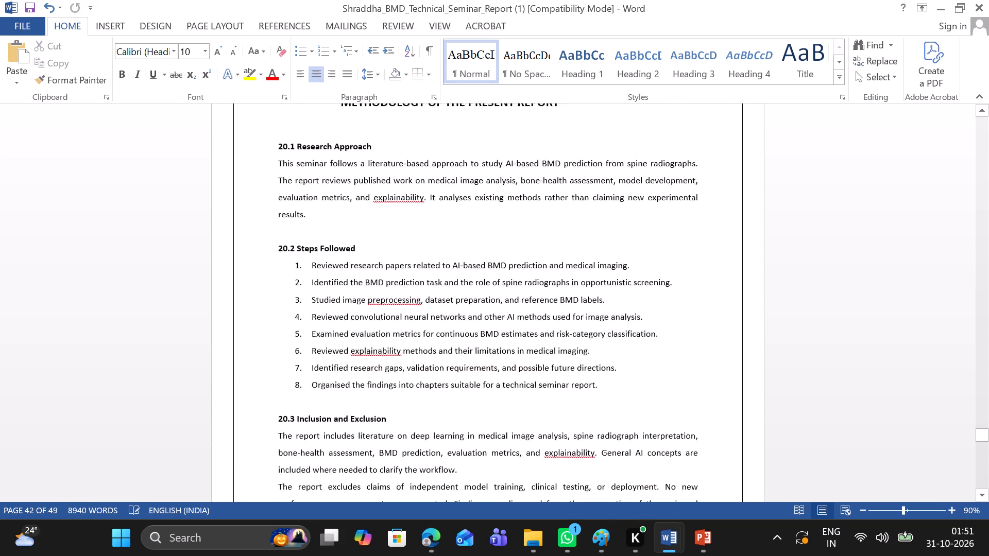
scroll(286, 426, "down", 5)
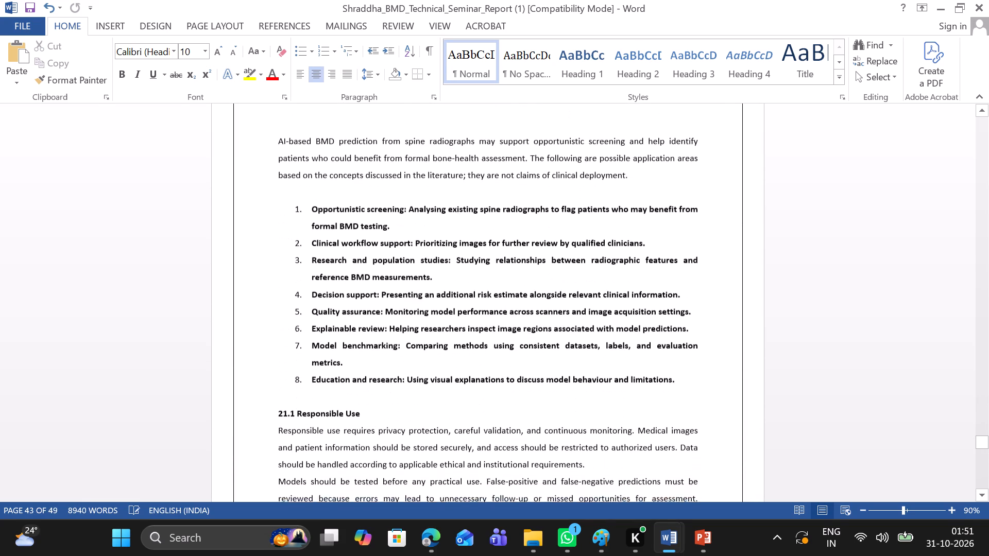
scroll(286, 426, "down", 1)
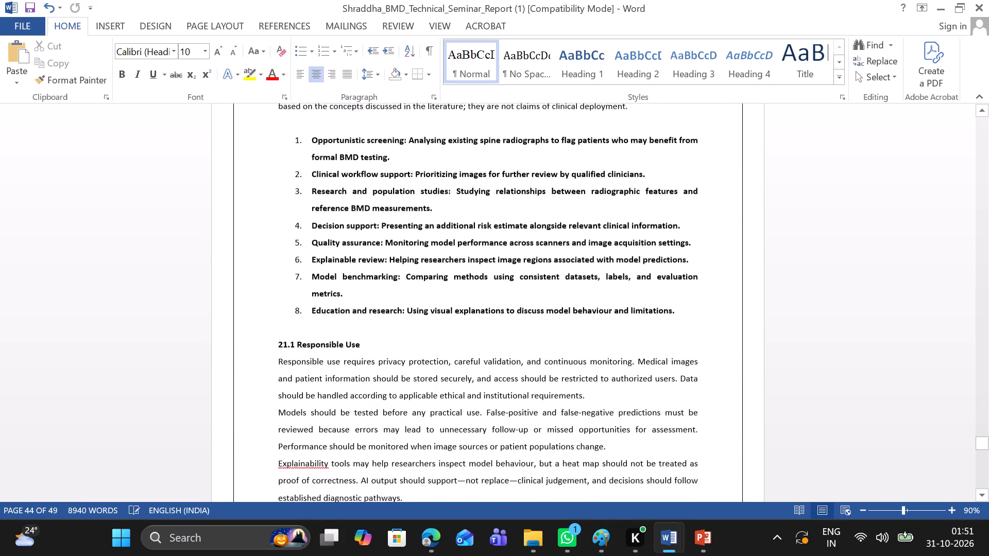
scroll(286, 426, "down", 1)
scroll(286, 426, "up", 1)
scroll(286, 426, "down", 5)
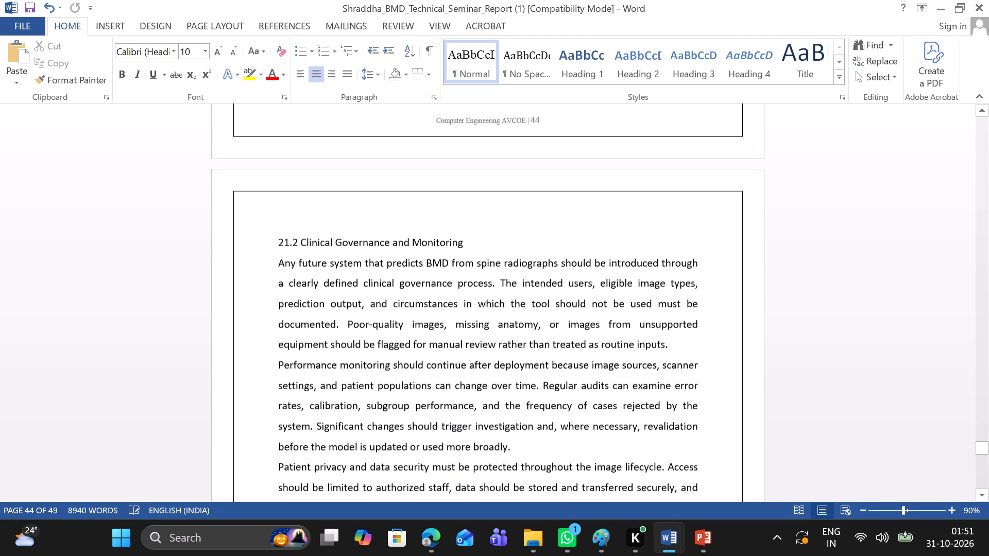
Shift the eight-item numbered list of application areas in Chapter 21 left so its numbers align with the body text margin.
scroll(286, 426, "up", 5)
scroll(286, 426, "down", 3)
right_click(286, 426)
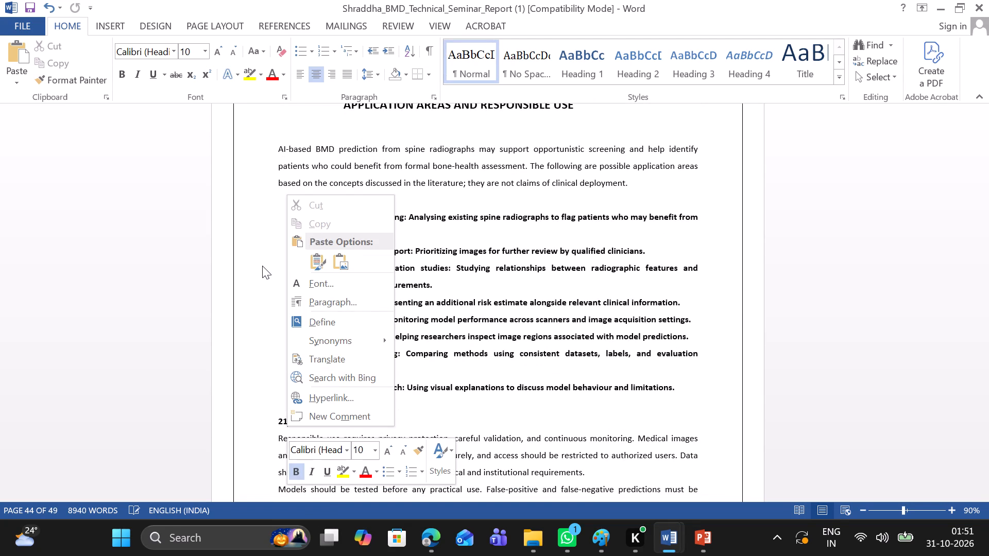
left_click(262, 266)
left_click_drag(298, 221, 302, 315)
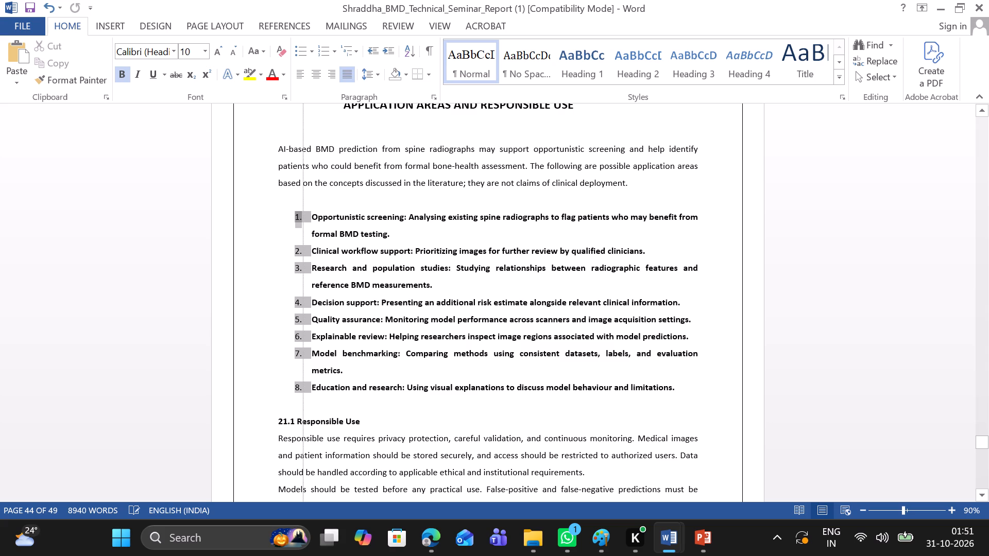
left_click_drag(302, 315, 268, 305)
left_click(268, 305)
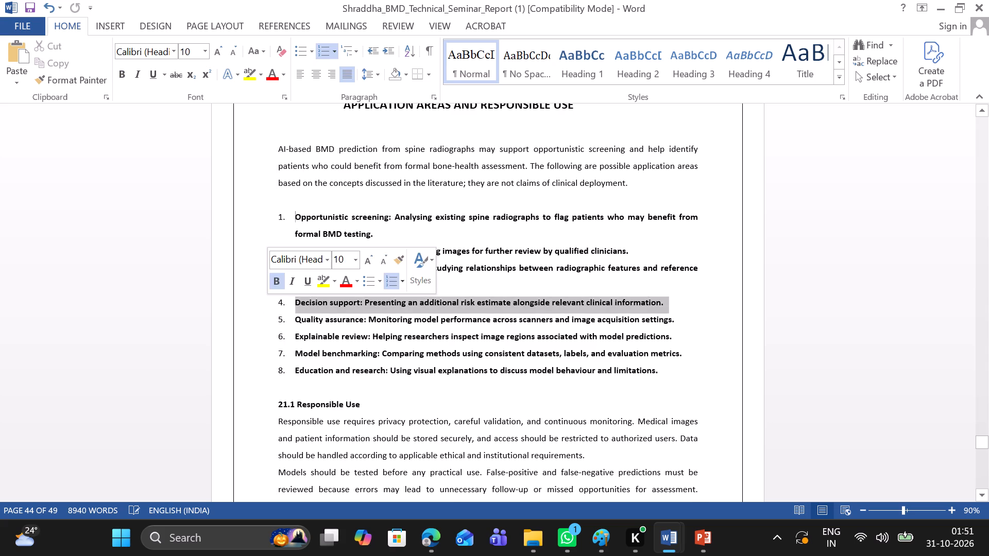
Examine the layout of the remaining pages from Chapter 21 through the end of the references.
scroll(268, 305, "down", 8)
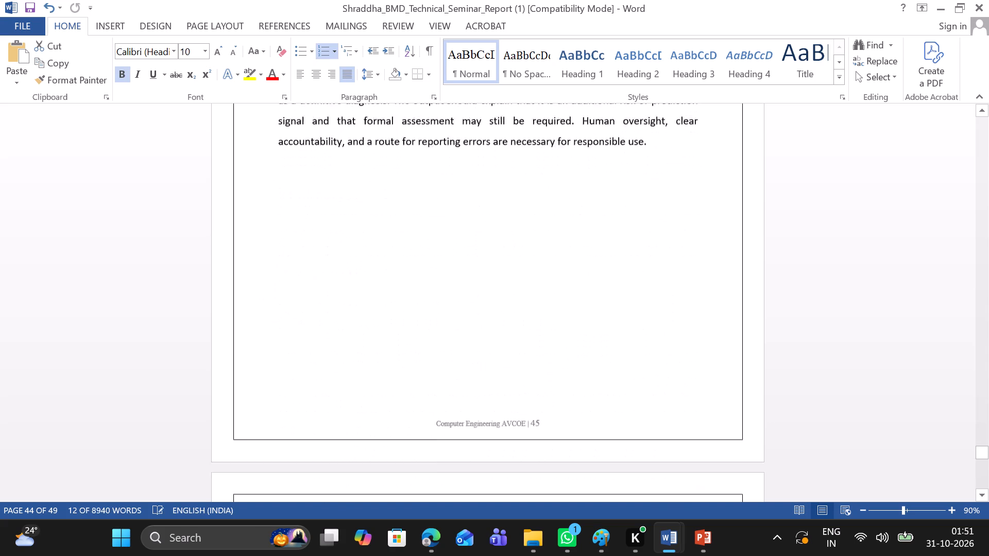
scroll(268, 305, "down", 8)
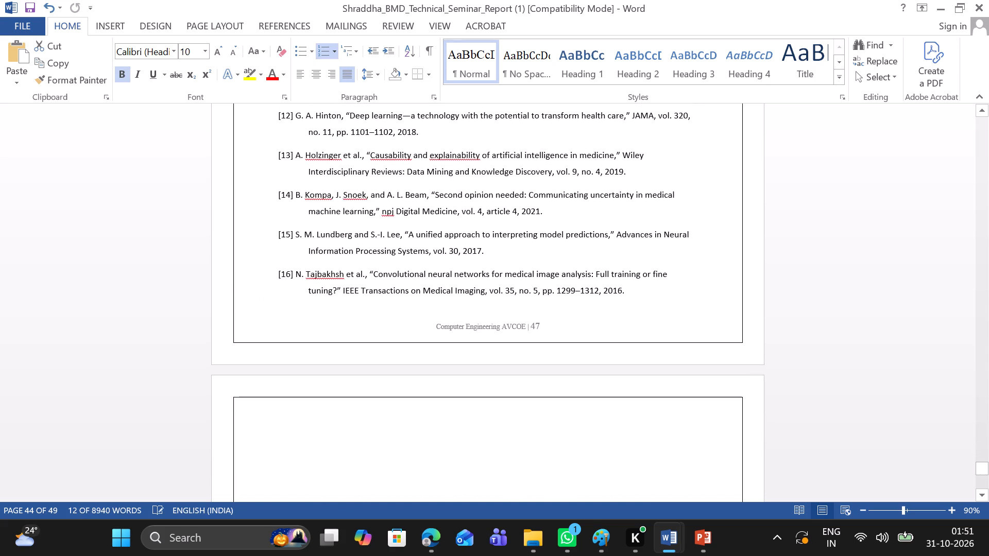
scroll(268, 305, "down", 3)
scroll(268, 305, "up", 3)
scroll(268, 305, "right", 1)
scroll(268, 305, "up", 1)
scroll(268, 305, "right", 1)
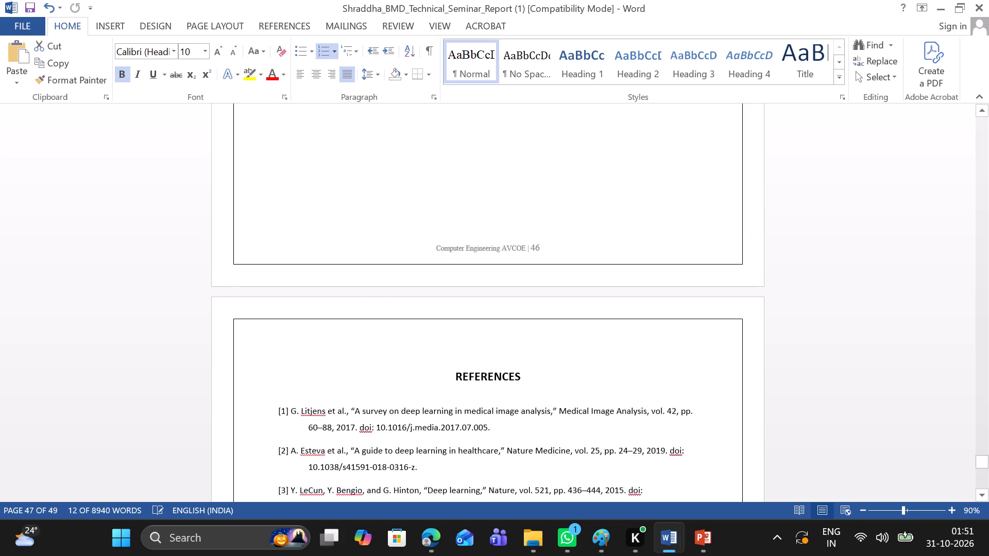
scroll(268, 305, "right", 1)
scroll(268, 305, "up", 2)
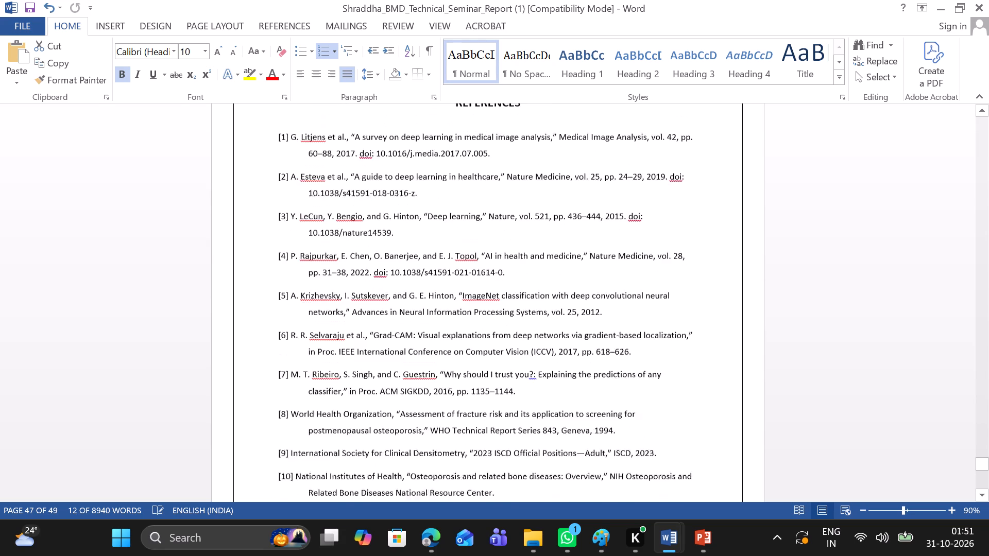
scroll(268, 305, "down", 5)
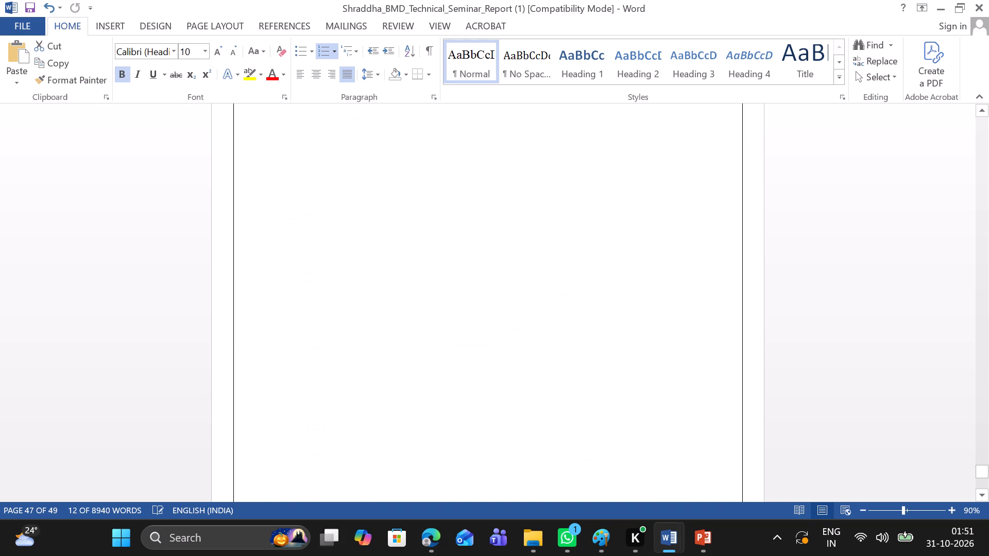
scroll(268, 305, "down", 3)
scroll(268, 305, "up", 2)
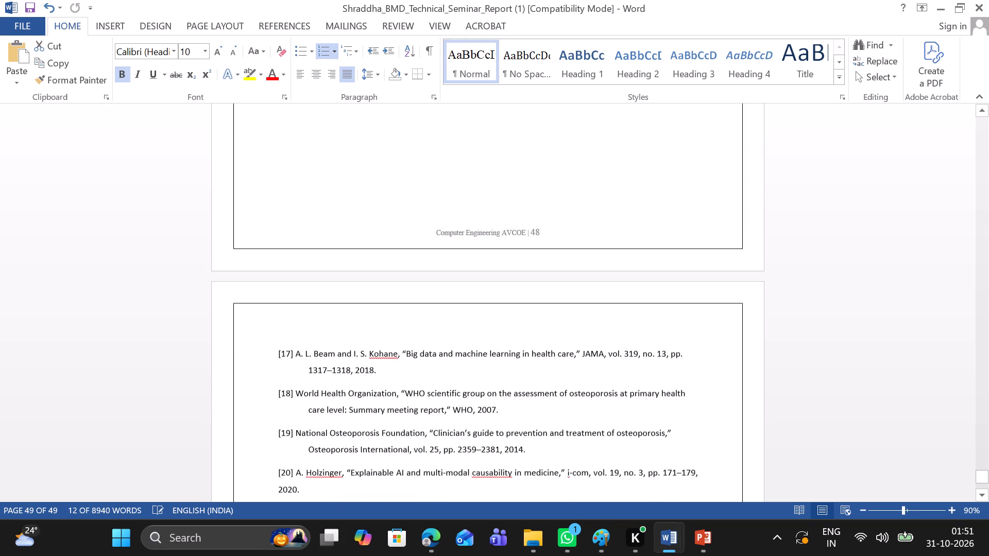
Remove the blank page before reference [17], keeping [17] as a separate paragraph at the top of the following page.
scroll(268, 305, "up", 1)
left_click(277, 391)
key("BackSpace")
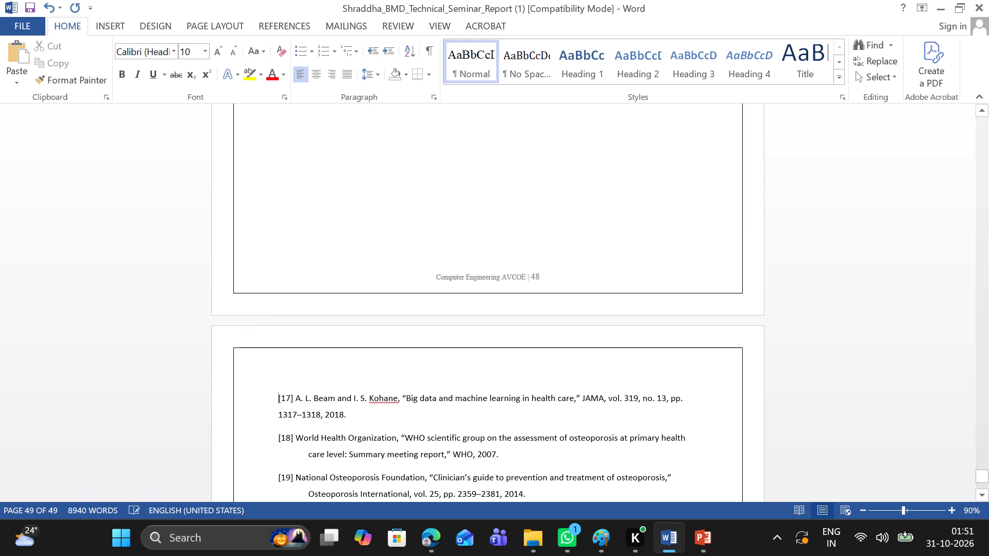
key("BackSpace")
key("BackSpace")
key("BackSpace")
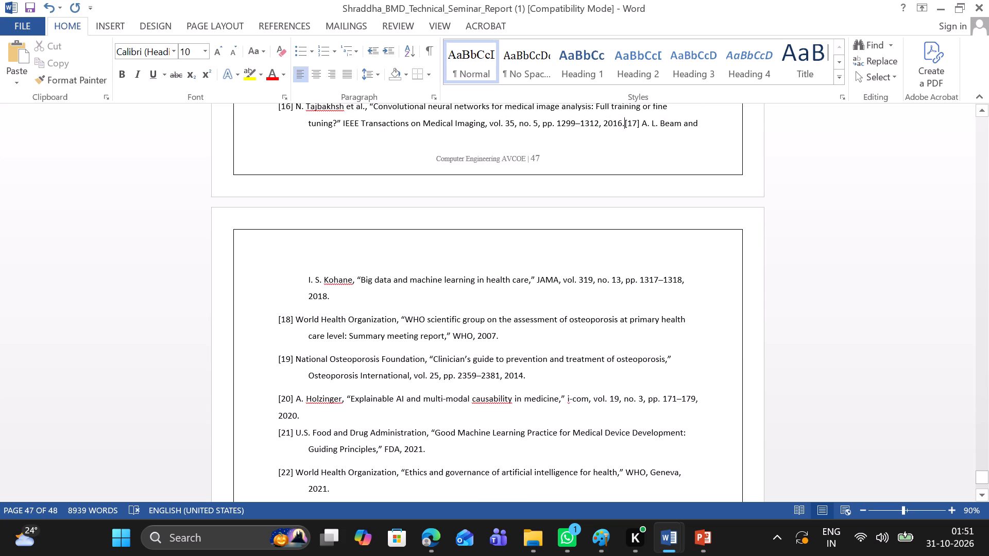
key("ctrl+z")
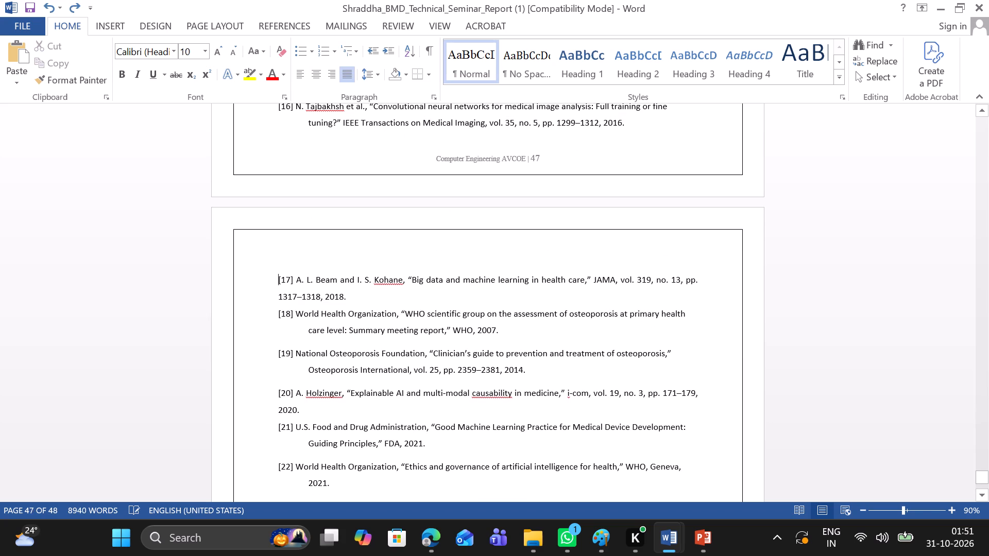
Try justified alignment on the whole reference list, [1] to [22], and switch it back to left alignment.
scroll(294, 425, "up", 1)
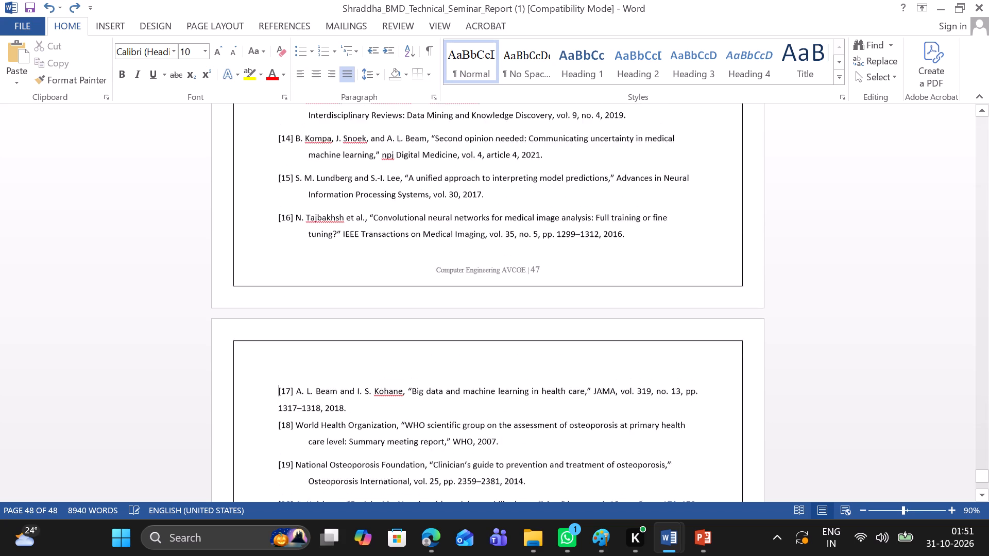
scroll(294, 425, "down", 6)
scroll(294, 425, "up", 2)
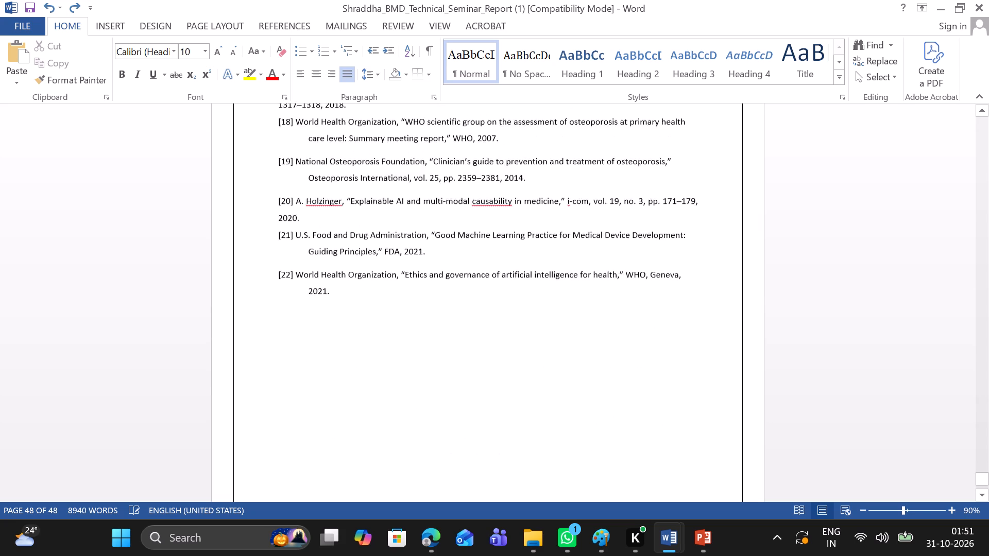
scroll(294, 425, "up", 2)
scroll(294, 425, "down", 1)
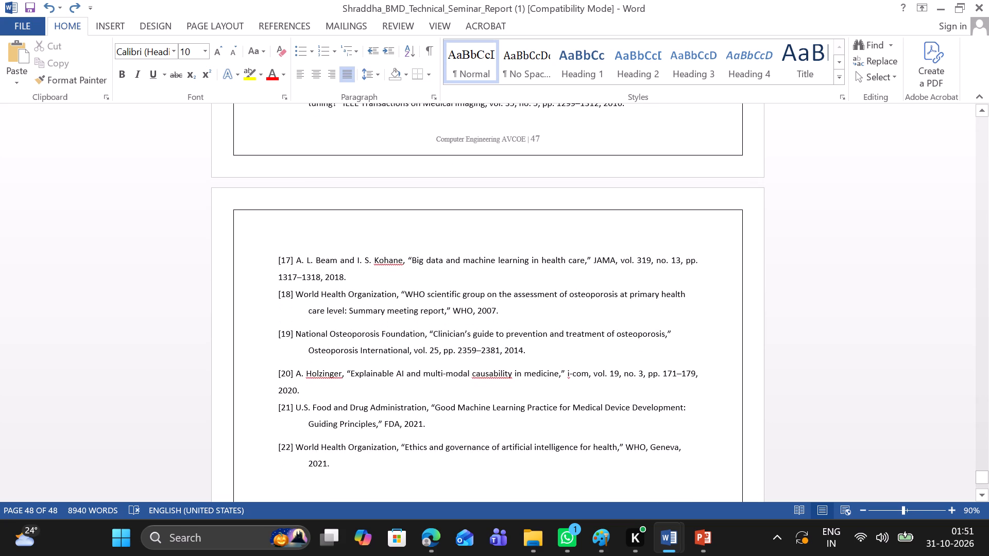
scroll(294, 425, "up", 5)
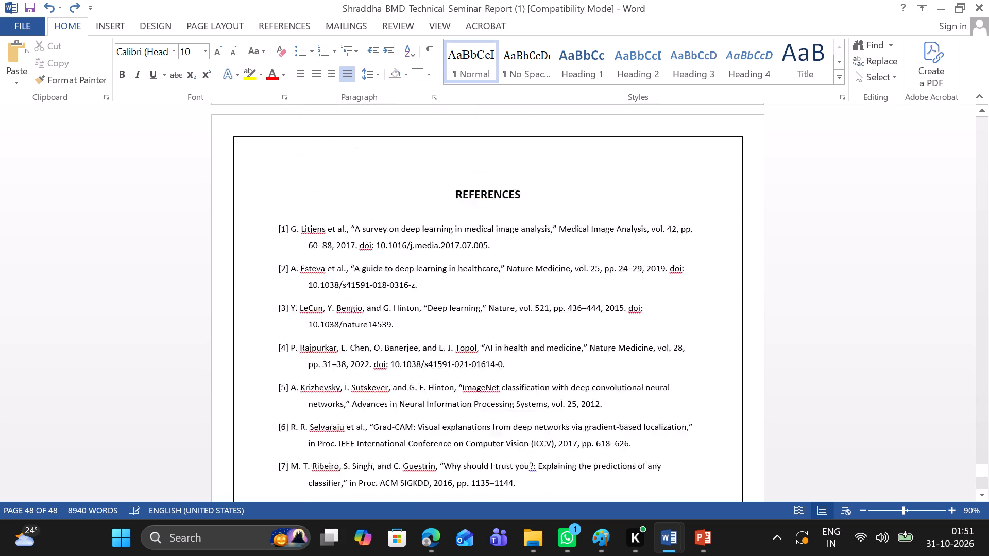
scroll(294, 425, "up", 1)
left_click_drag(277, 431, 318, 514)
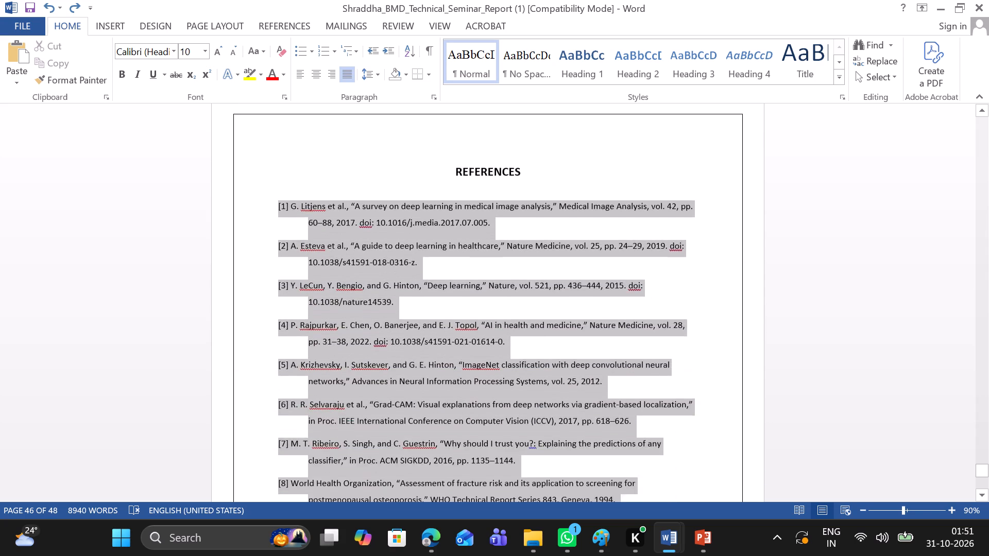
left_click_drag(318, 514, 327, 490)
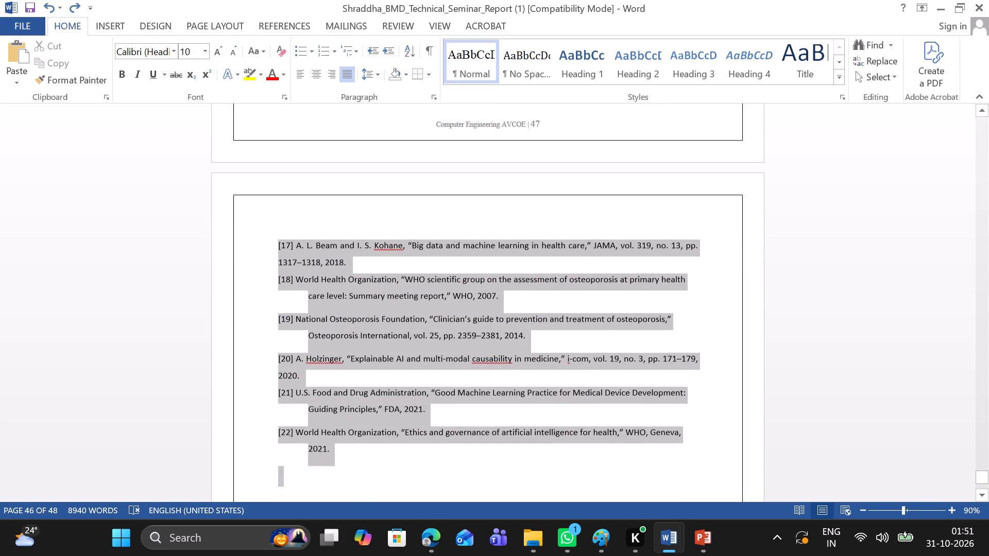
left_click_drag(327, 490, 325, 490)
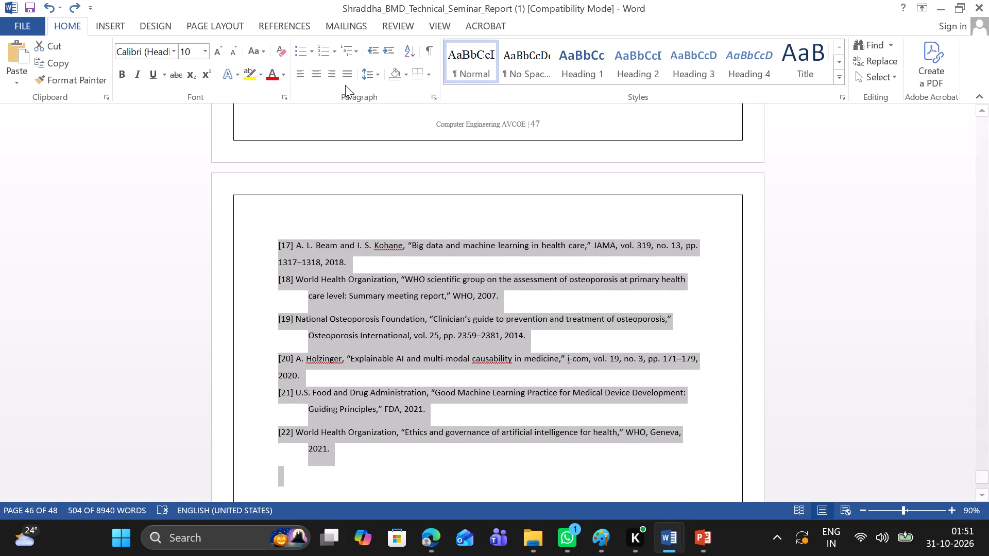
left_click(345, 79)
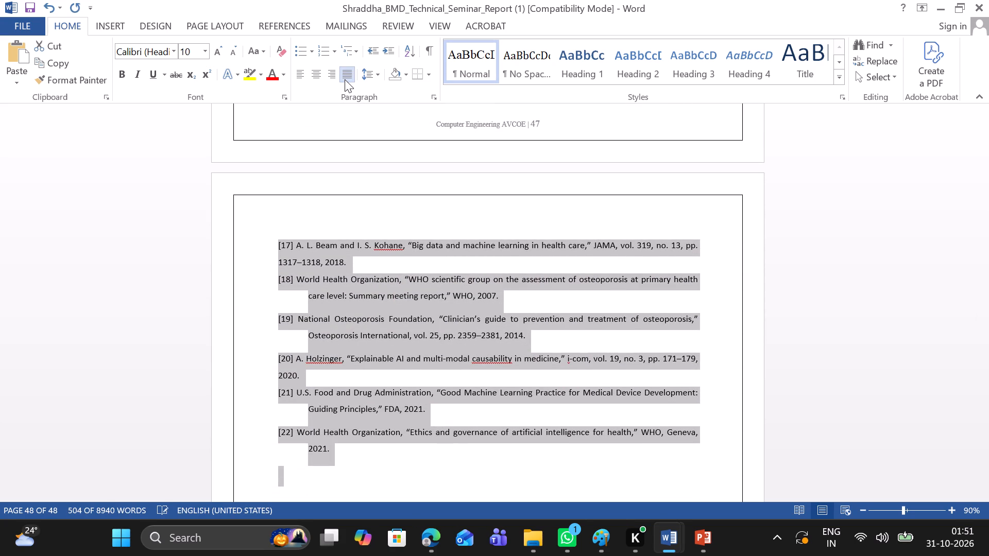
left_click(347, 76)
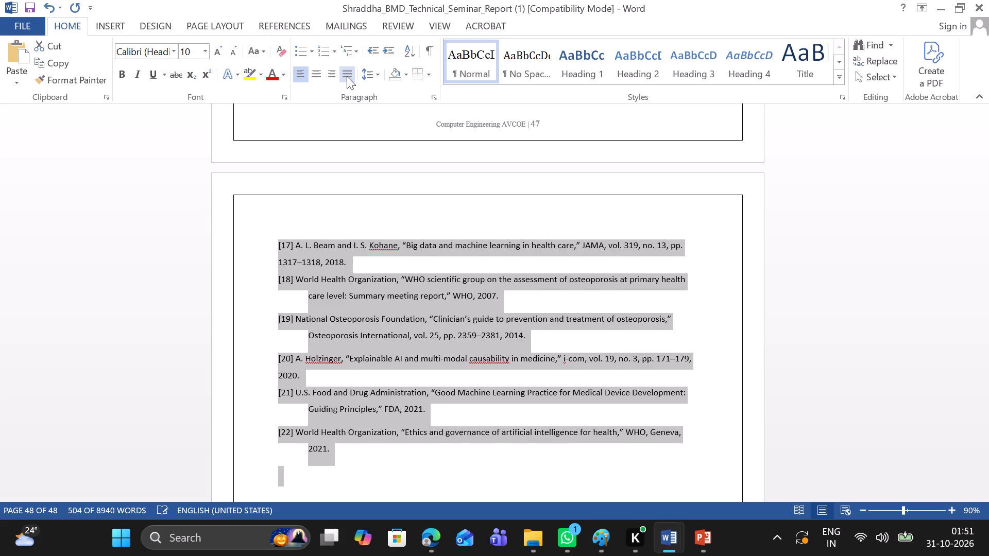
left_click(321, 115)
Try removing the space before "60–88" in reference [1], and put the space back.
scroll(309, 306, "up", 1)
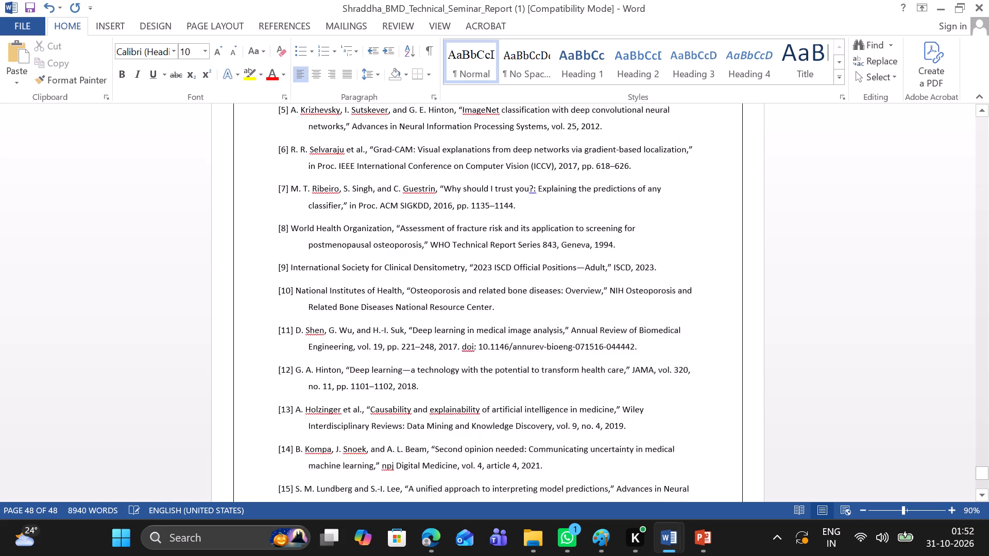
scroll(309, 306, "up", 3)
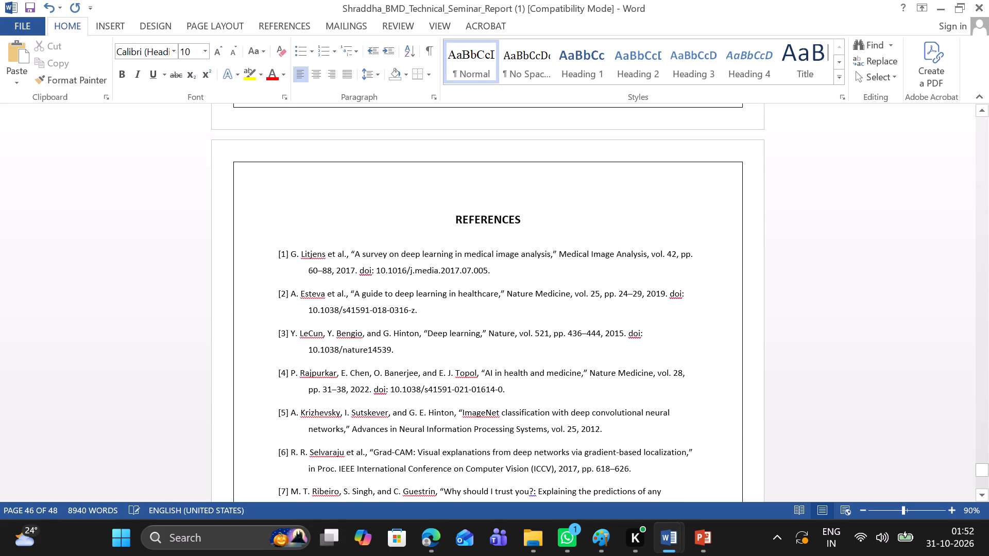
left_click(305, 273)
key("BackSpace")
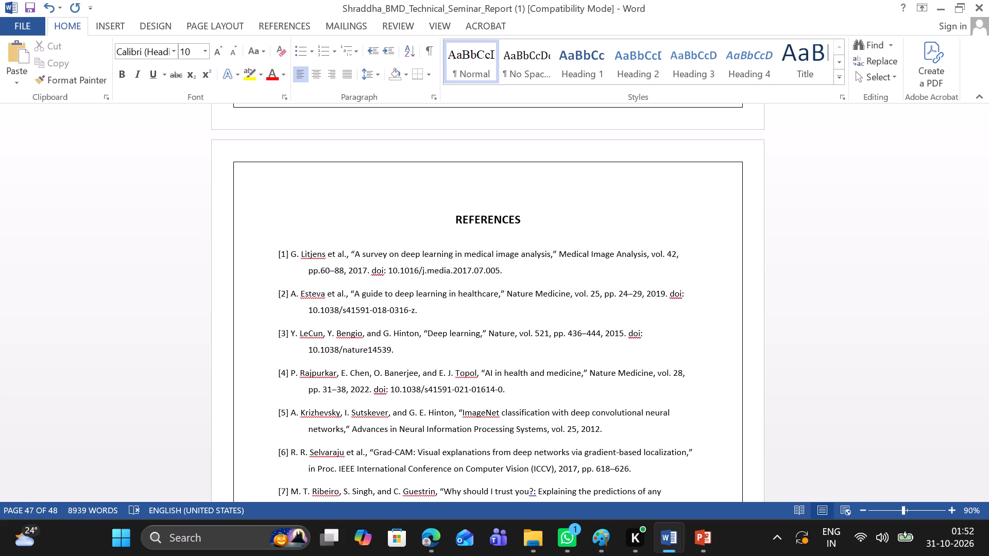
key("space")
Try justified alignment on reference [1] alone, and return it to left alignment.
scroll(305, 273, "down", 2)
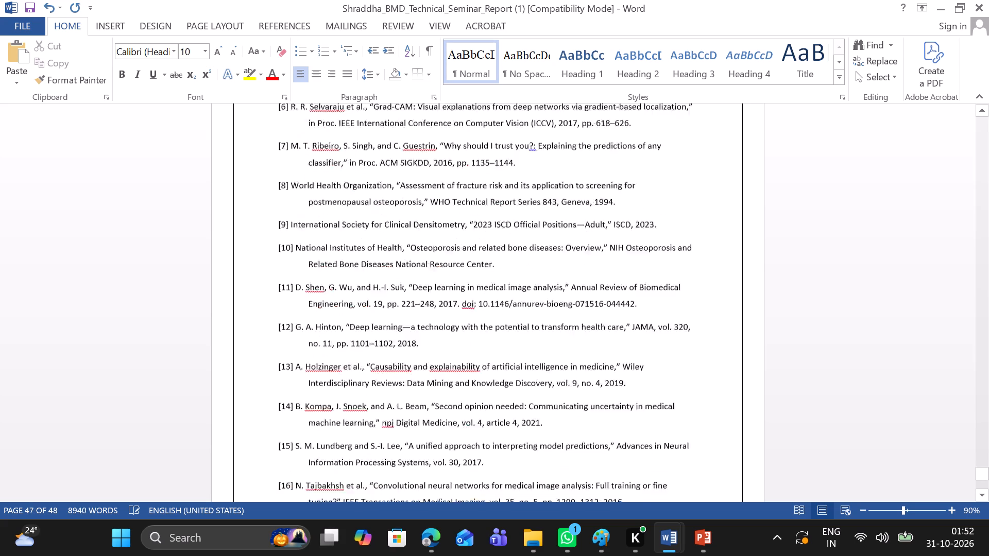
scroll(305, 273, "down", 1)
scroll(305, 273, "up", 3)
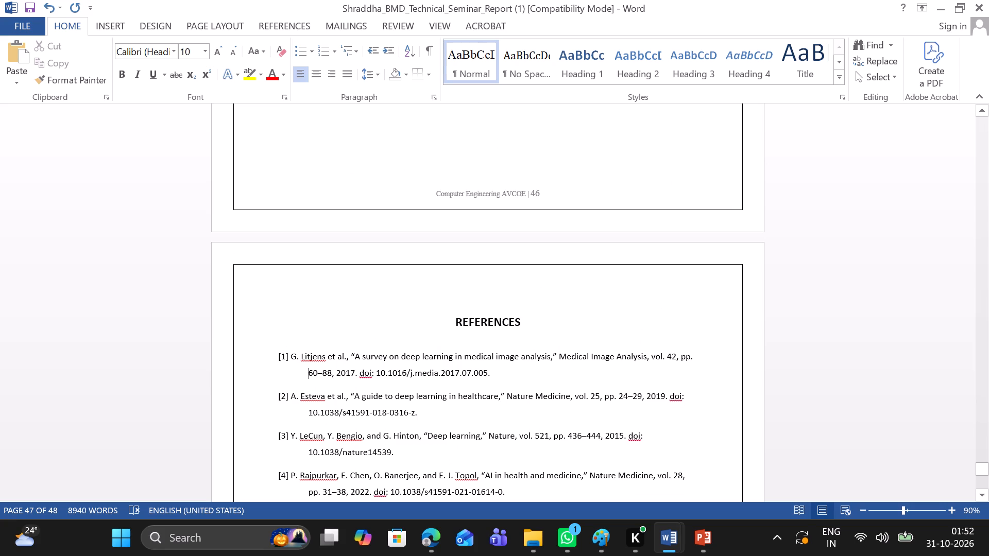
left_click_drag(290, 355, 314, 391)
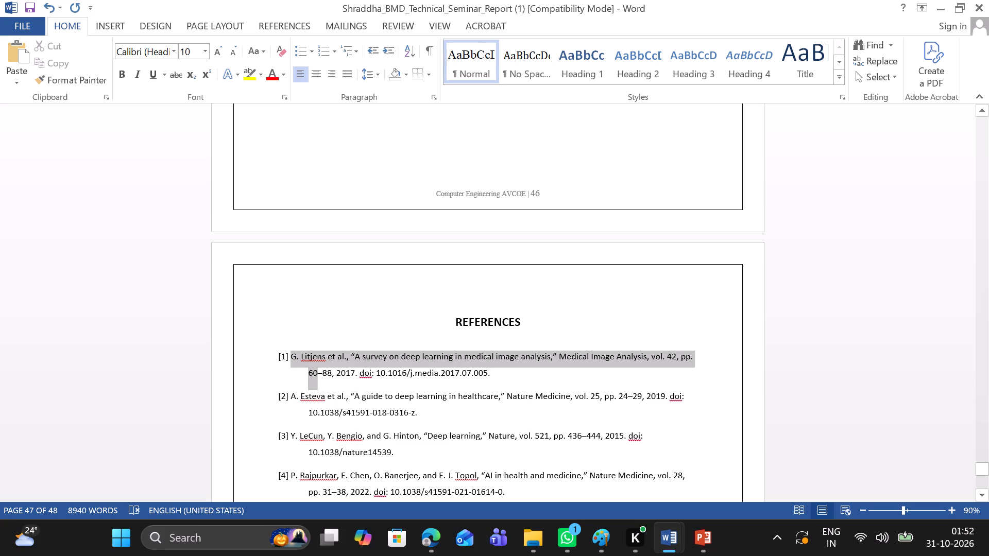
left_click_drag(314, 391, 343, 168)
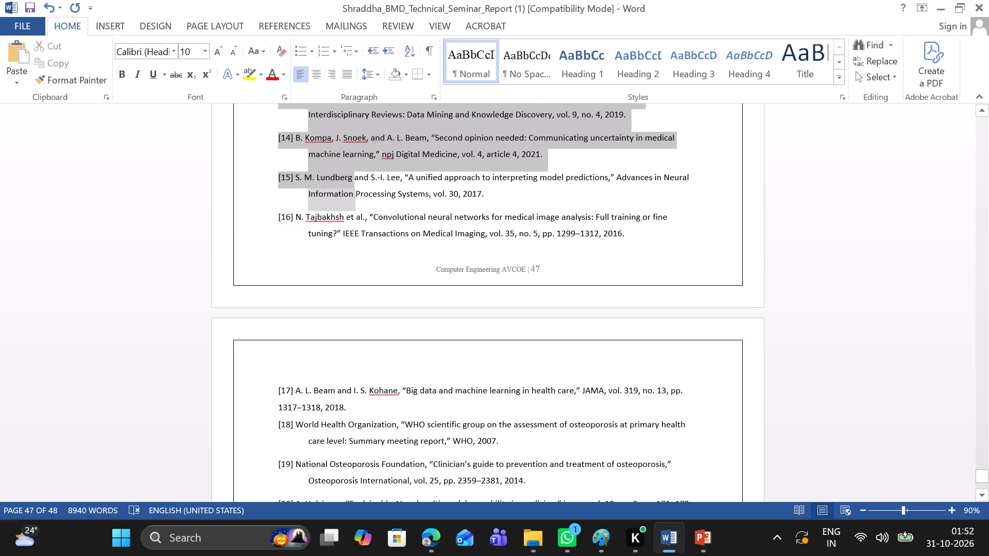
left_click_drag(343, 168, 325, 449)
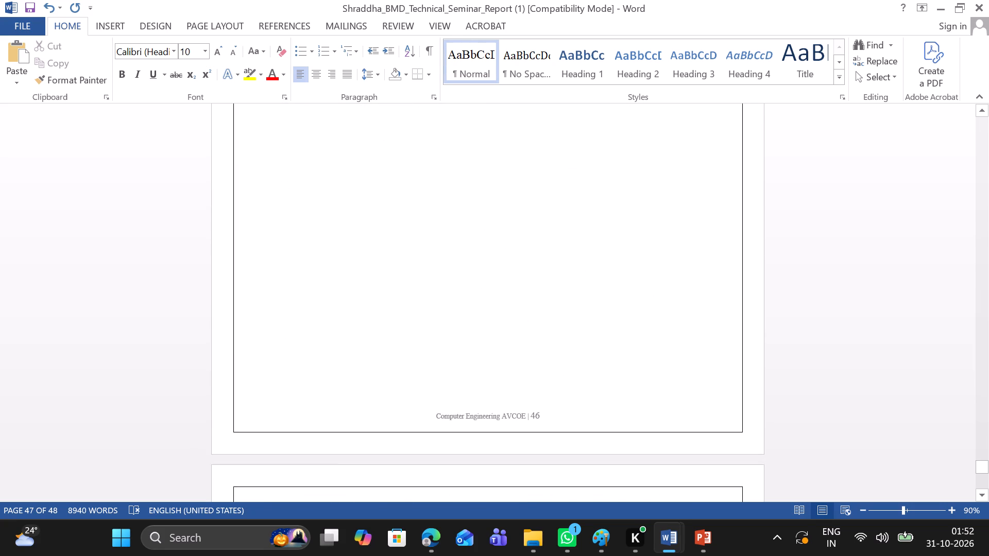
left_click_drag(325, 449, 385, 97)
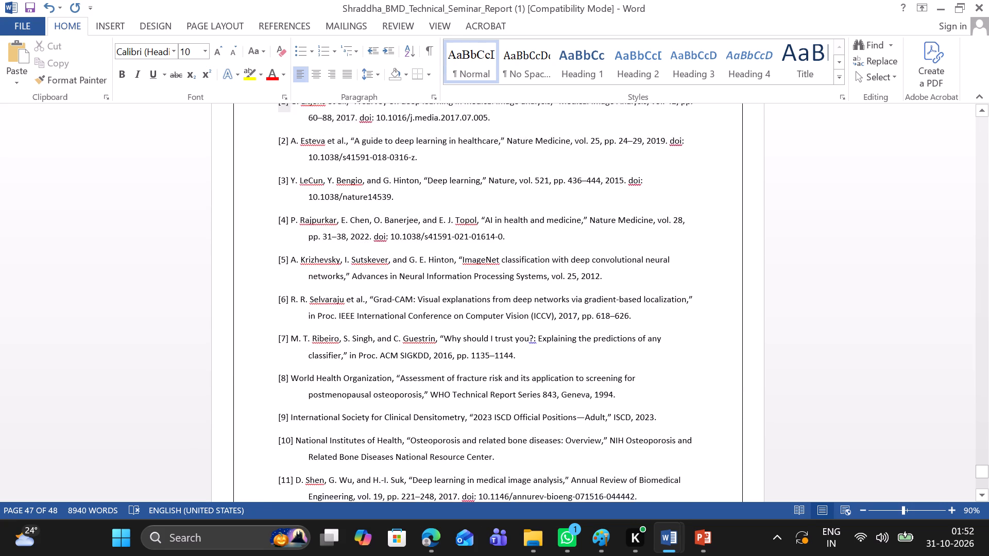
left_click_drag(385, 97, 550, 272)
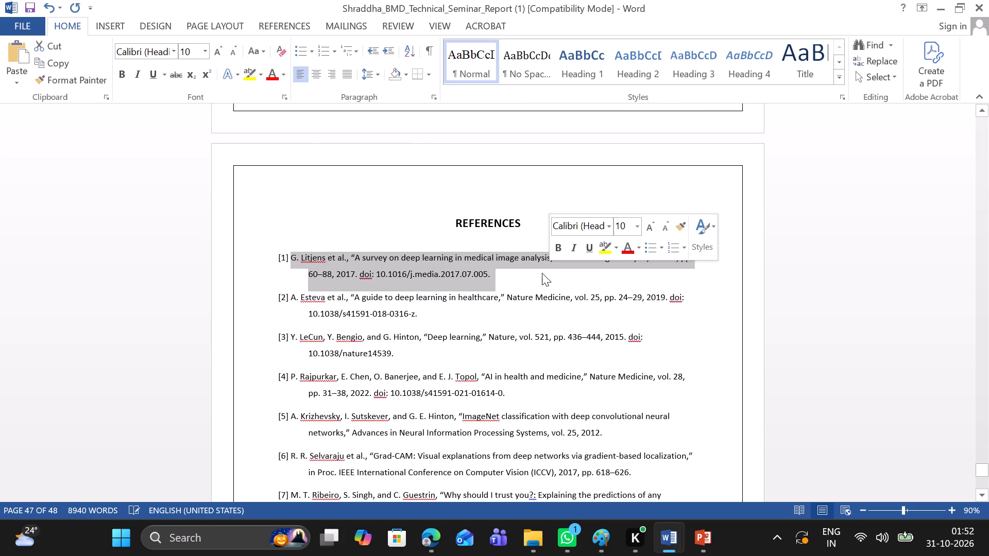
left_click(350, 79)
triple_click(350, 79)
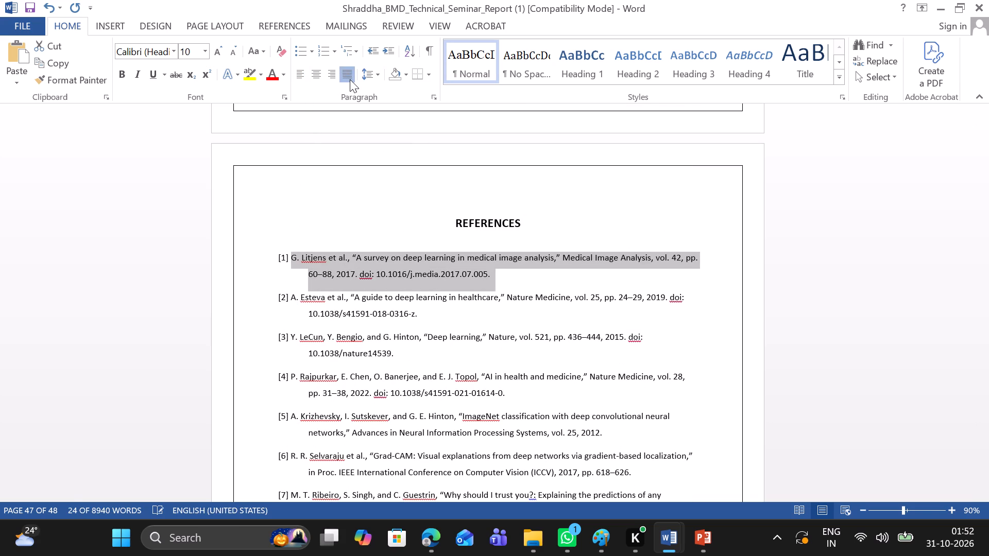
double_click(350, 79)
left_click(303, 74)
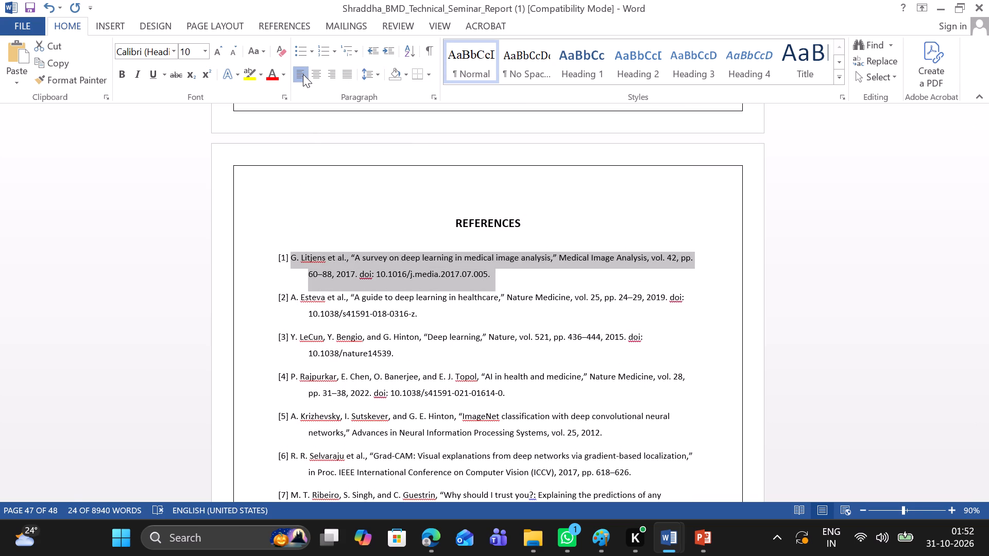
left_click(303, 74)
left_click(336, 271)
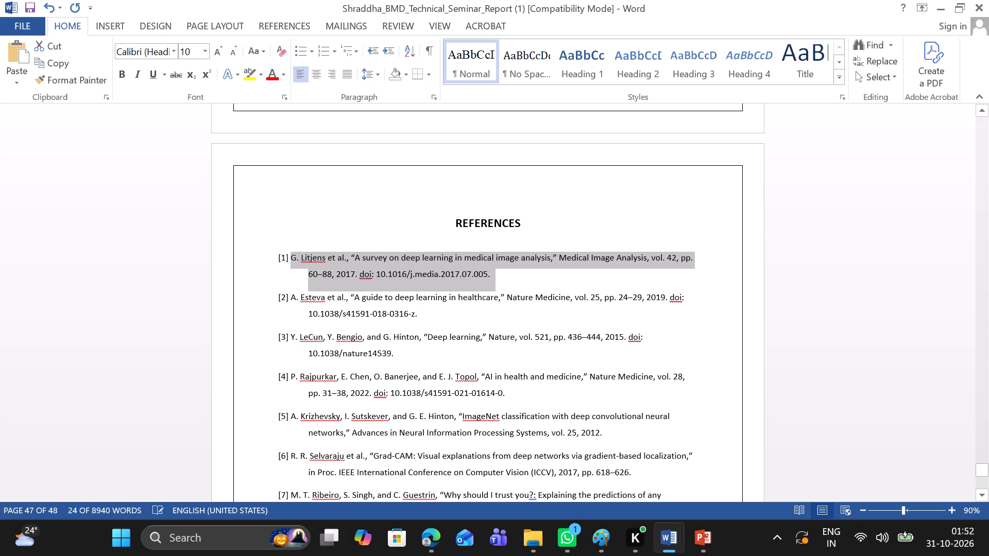
Justify the full reference list from [1] to [22], after comparing it with the other paragraph alignments.
left_click_drag(278, 255, 300, 282)
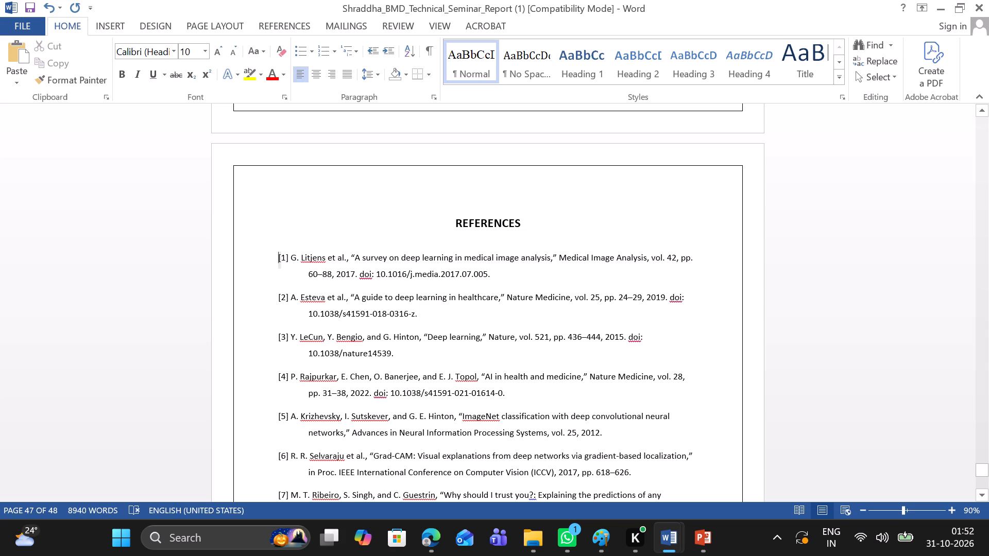
left_click_drag(300, 282, 391, 555)
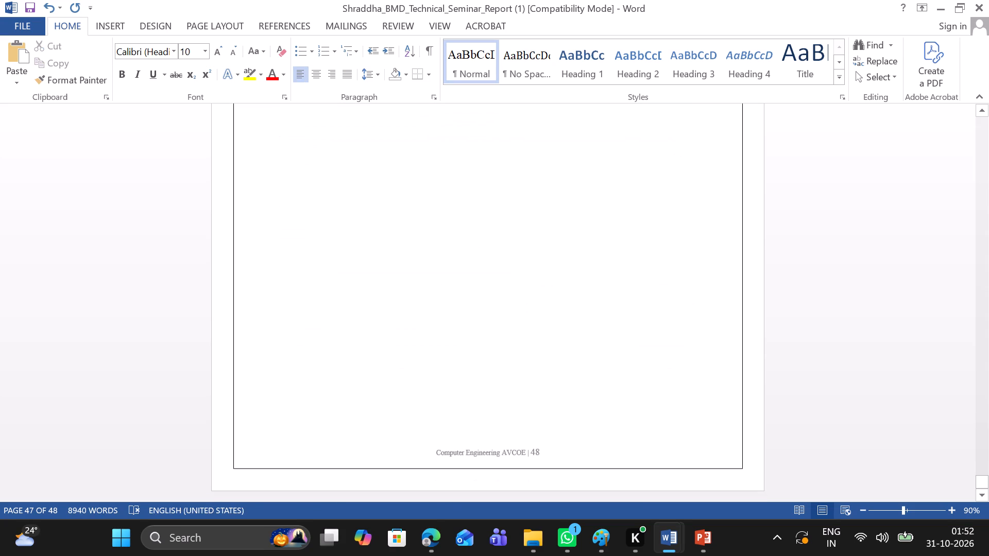
left_click_drag(391, 555, 376, 136)
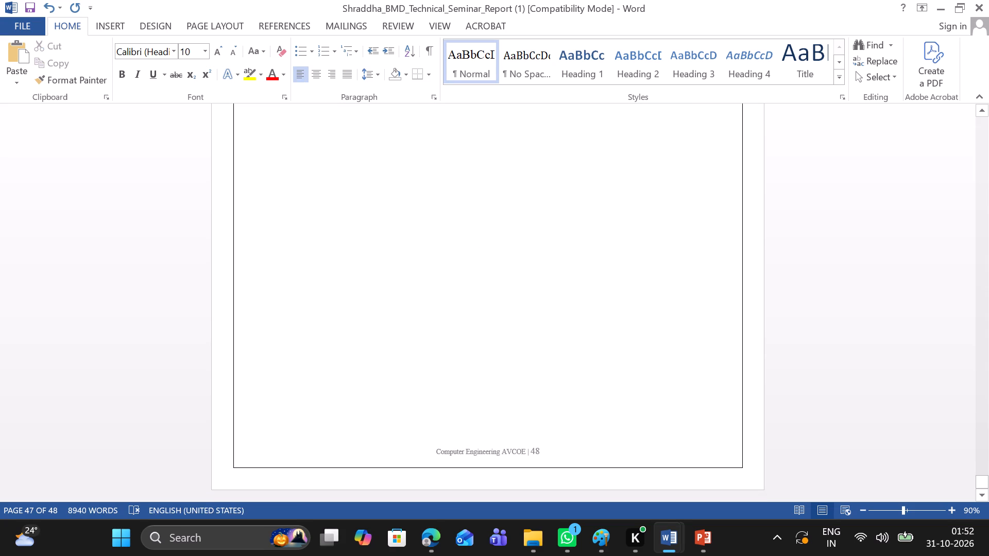
left_click_drag(376, 136, 373, 115)
left_click_drag(373, 115, 340, 228)
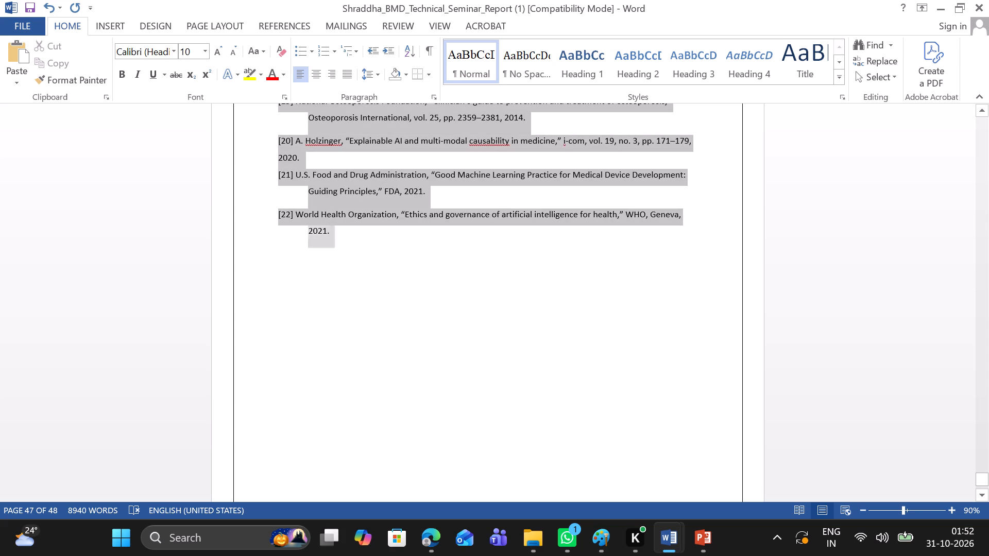
left_click_drag(340, 228, 342, 230)
left_click(302, 76)
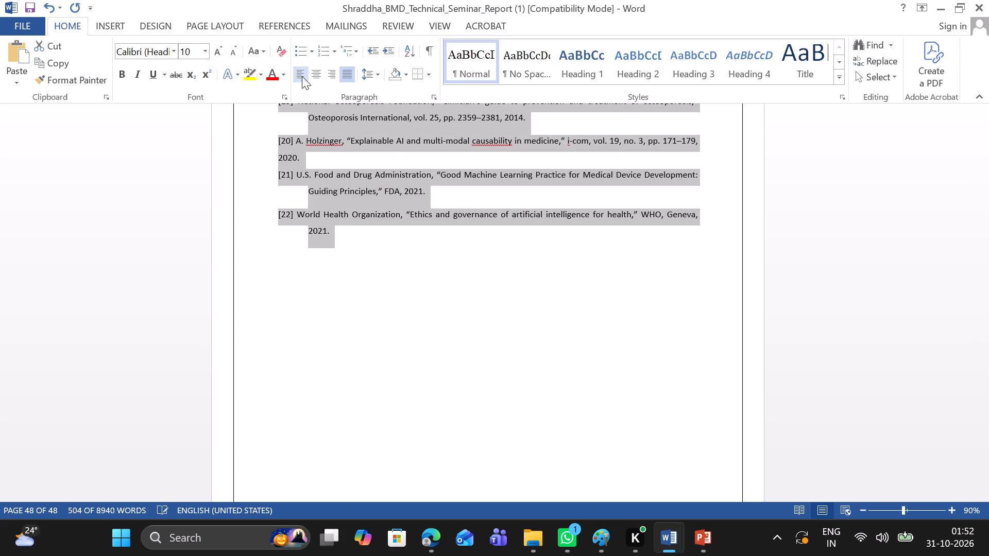
left_click(302, 76)
left_click(315, 79)
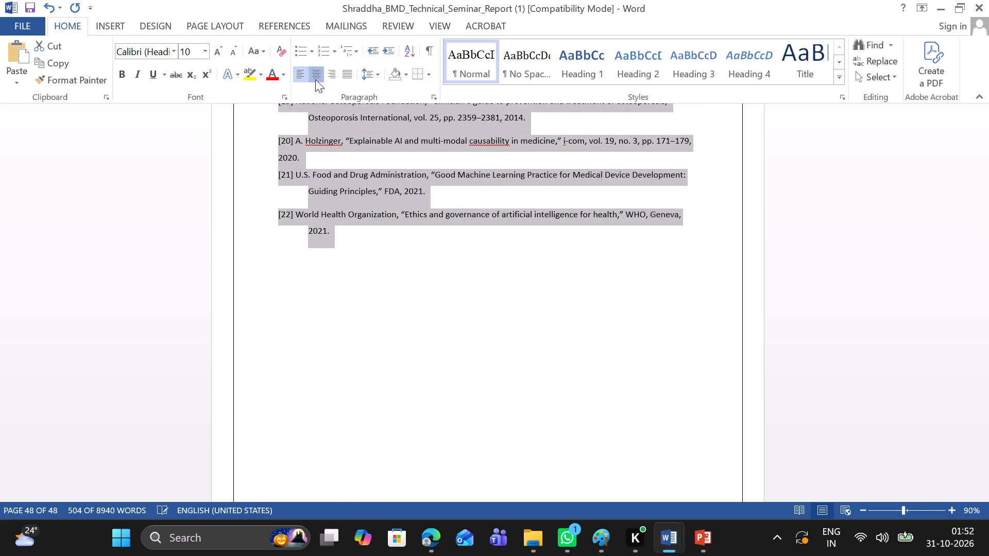
left_click(305, 76)
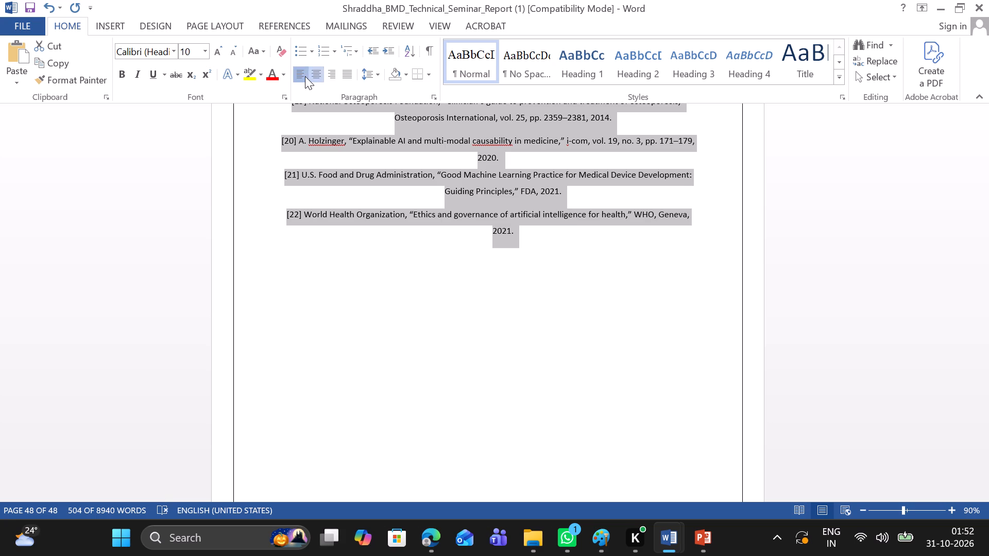
left_click(338, 73)
left_click(352, 74)
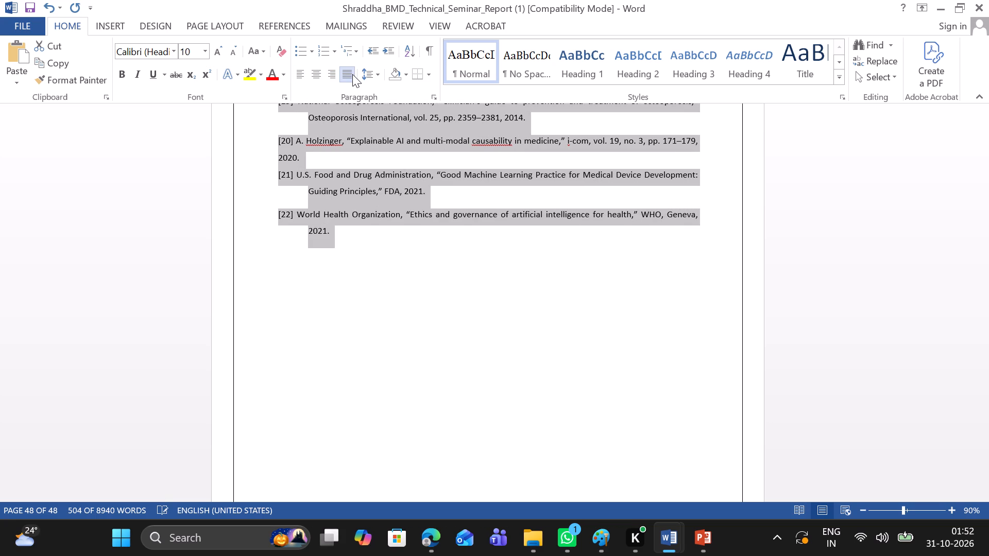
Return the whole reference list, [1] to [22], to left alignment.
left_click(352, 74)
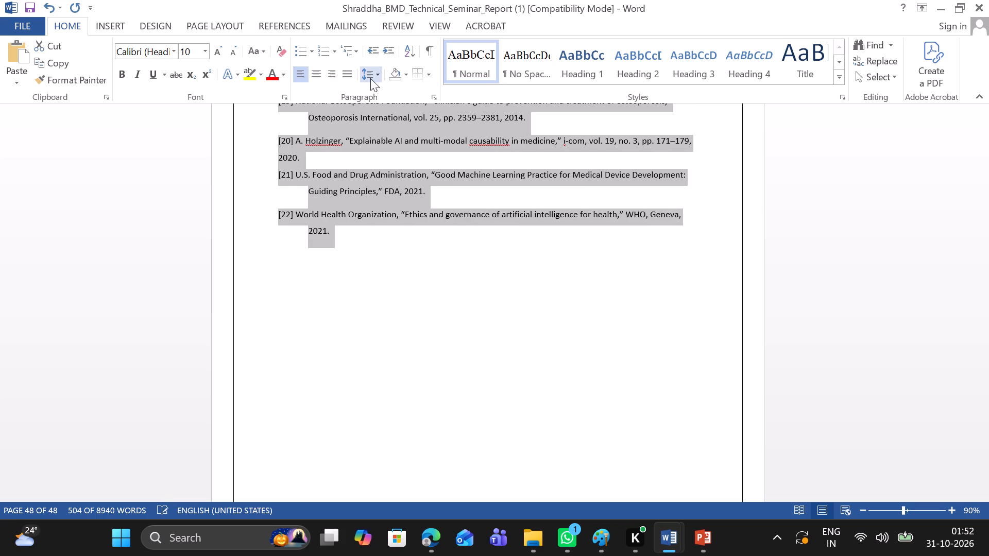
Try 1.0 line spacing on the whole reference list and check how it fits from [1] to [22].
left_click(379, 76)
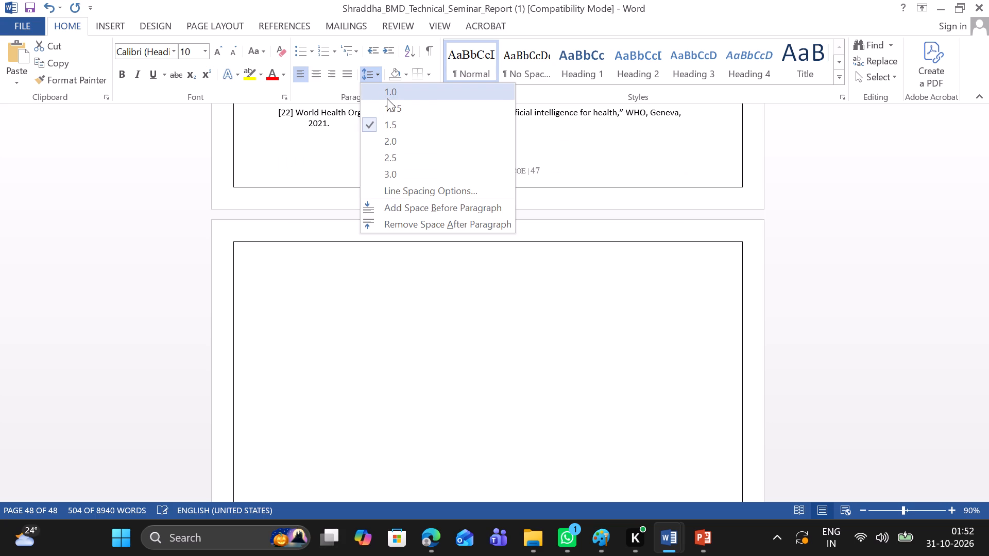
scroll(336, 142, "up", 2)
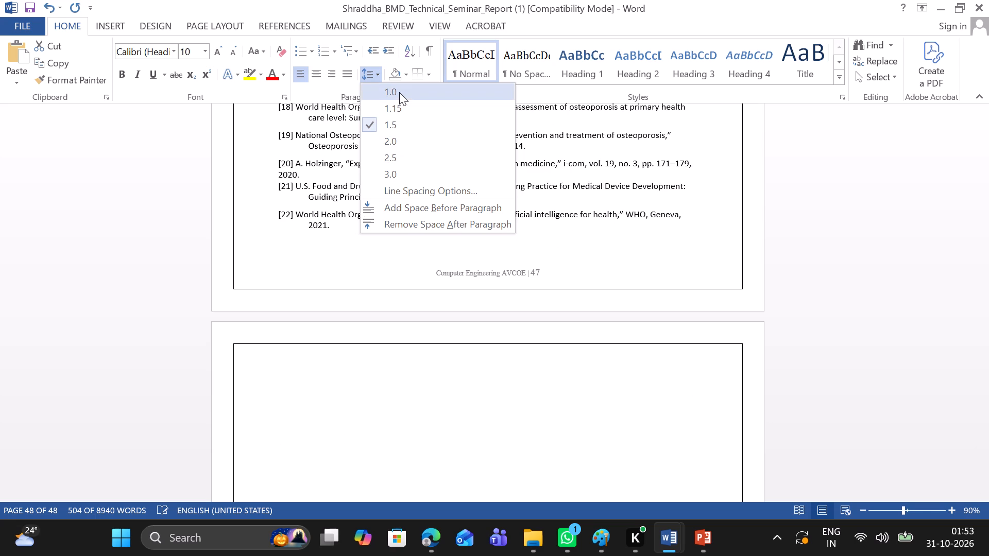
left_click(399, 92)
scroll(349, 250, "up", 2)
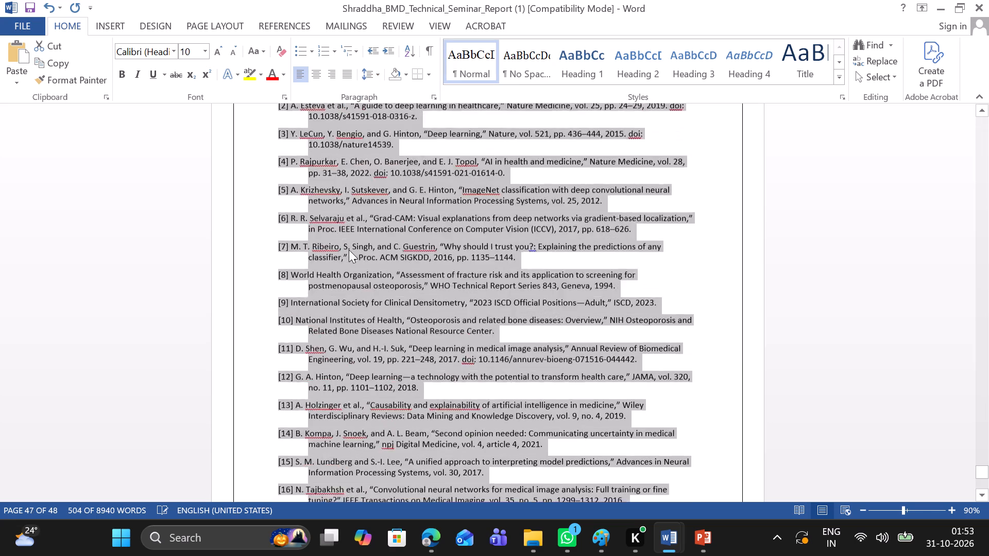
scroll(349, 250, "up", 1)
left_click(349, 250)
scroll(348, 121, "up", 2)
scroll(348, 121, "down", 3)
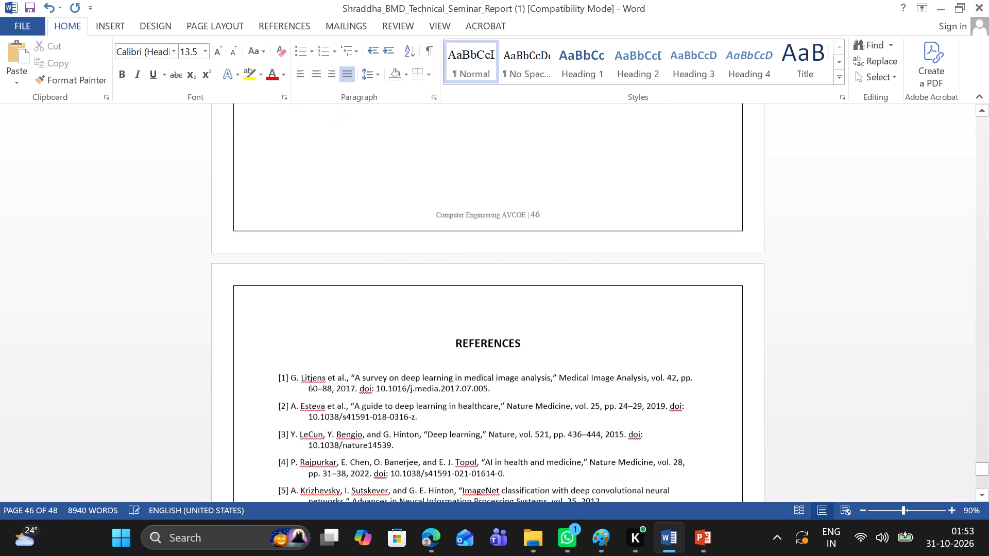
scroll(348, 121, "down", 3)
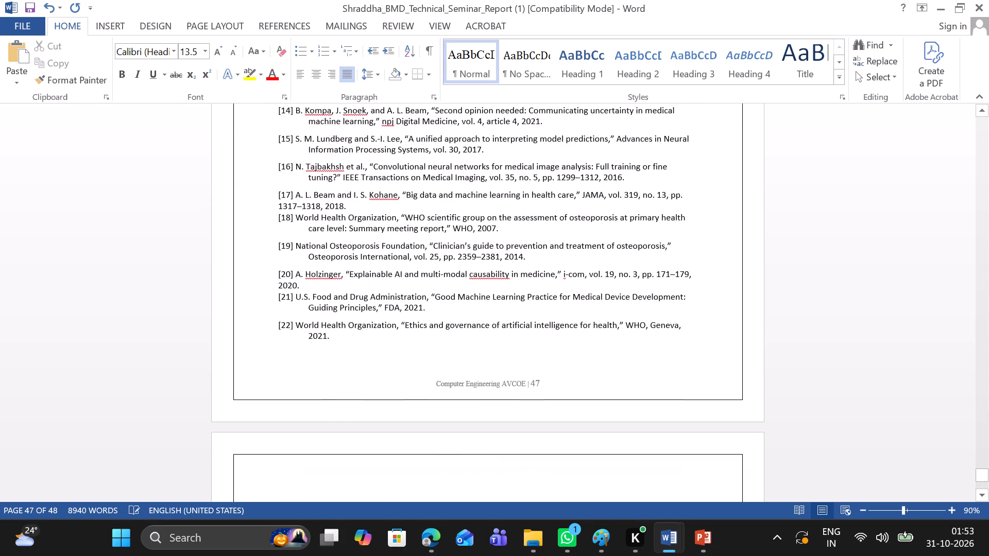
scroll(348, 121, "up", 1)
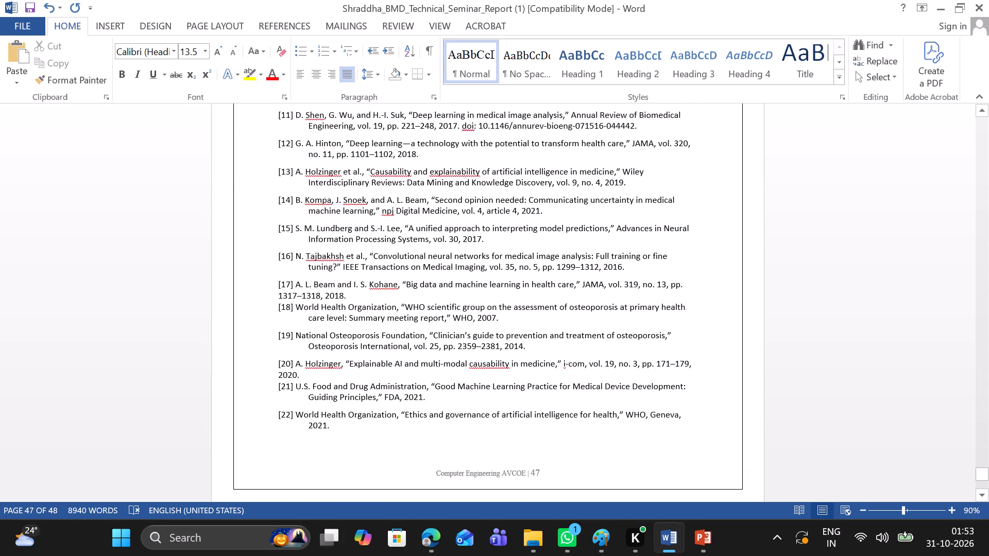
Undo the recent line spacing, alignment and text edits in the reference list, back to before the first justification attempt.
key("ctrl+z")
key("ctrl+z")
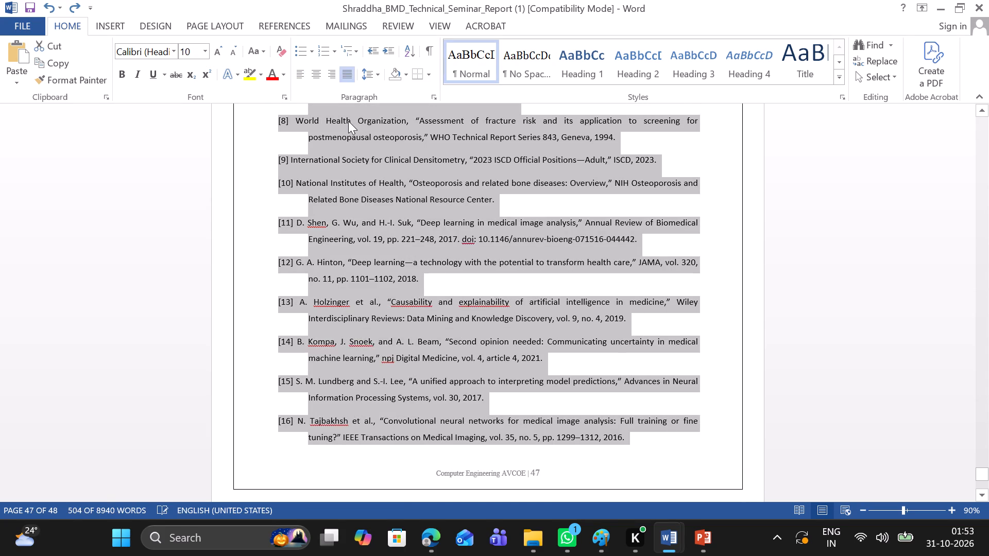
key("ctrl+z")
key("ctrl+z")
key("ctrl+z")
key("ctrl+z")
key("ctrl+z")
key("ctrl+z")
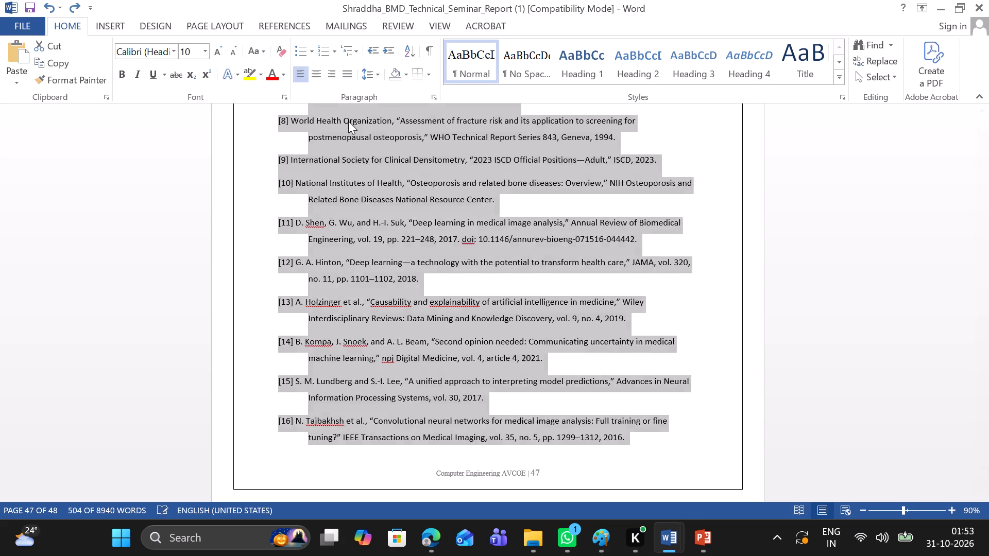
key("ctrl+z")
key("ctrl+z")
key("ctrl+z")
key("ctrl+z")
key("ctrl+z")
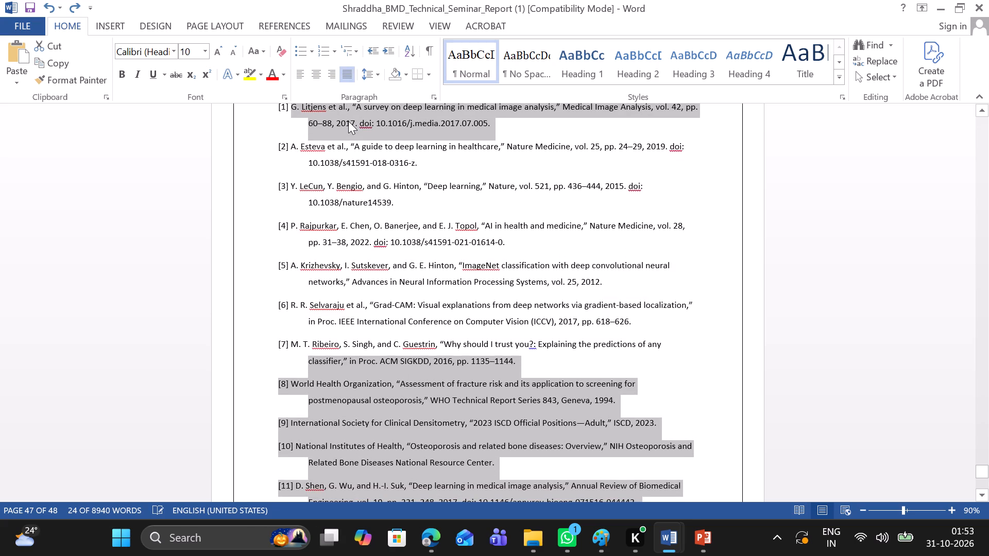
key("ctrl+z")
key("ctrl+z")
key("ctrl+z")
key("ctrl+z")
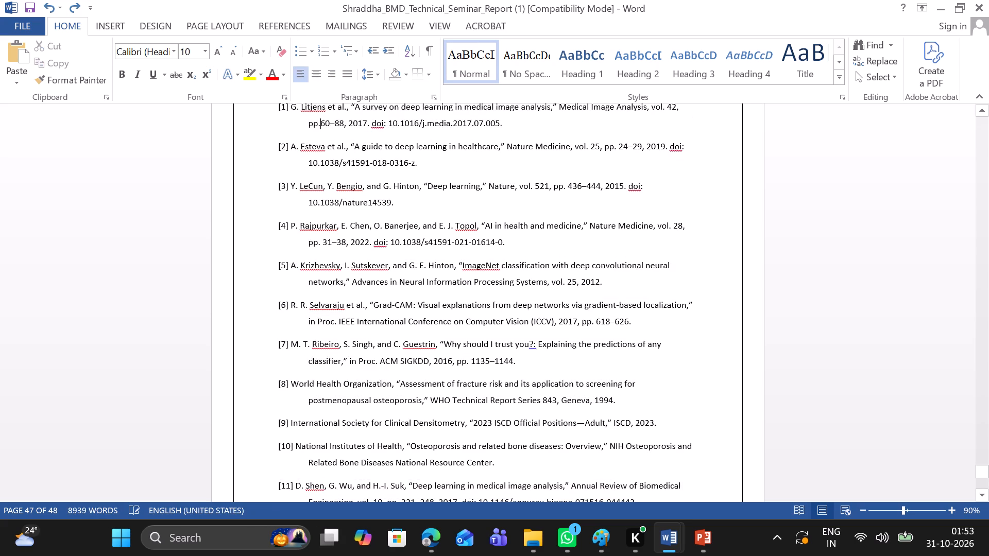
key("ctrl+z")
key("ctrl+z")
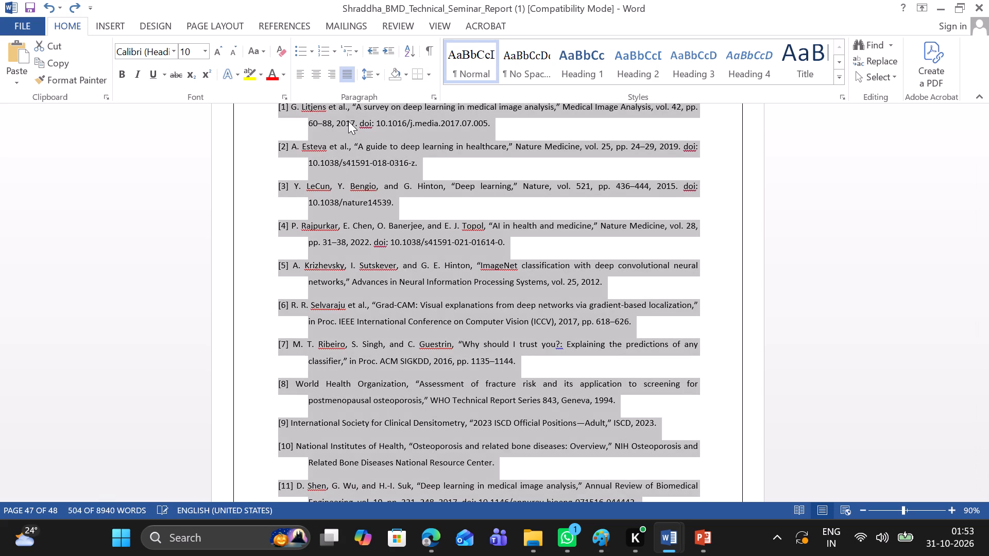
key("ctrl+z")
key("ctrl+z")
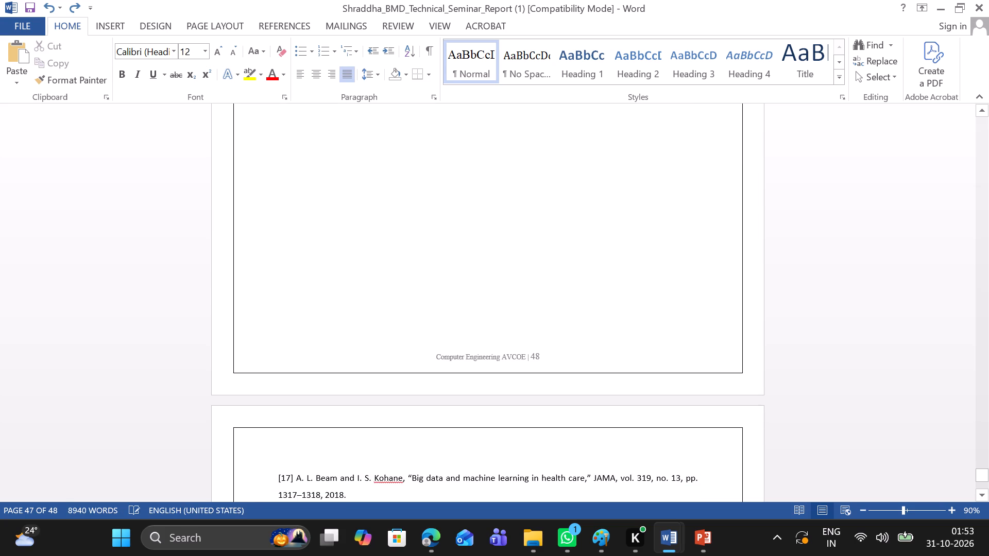
Delete the blank page between references [16] and [17], and check the reference pages up to the References title.
key("BackSpace")
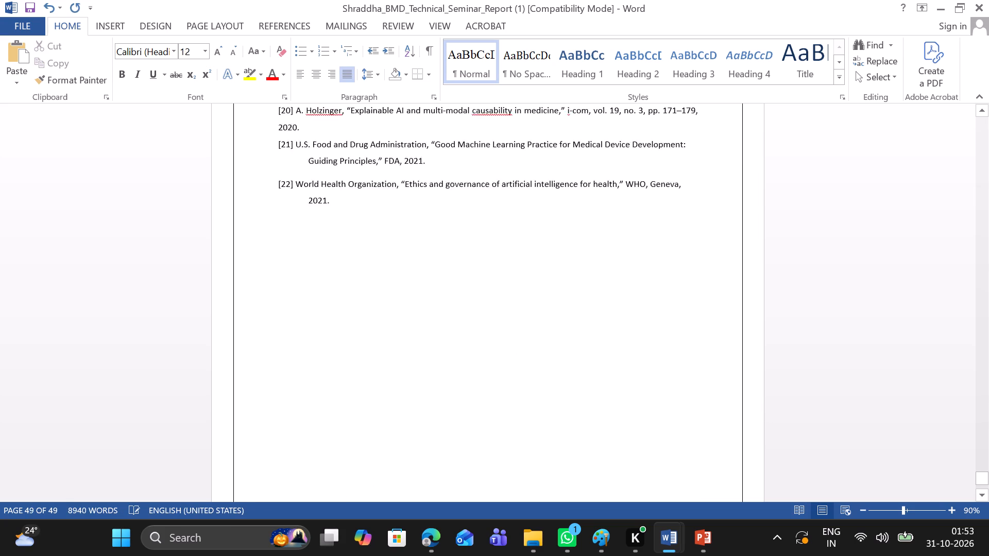
scroll(349, 236, "up", 3)
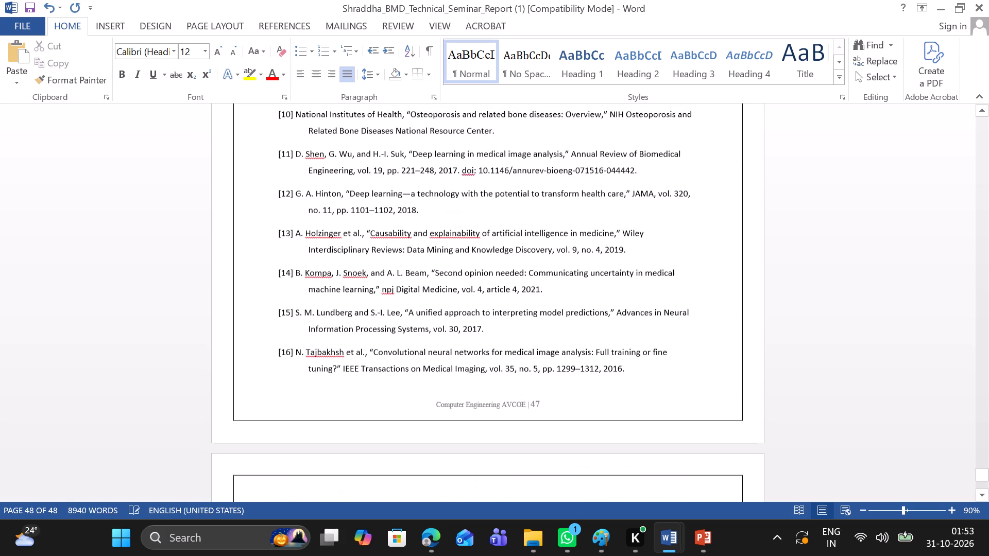
scroll(349, 236, "up", 5)
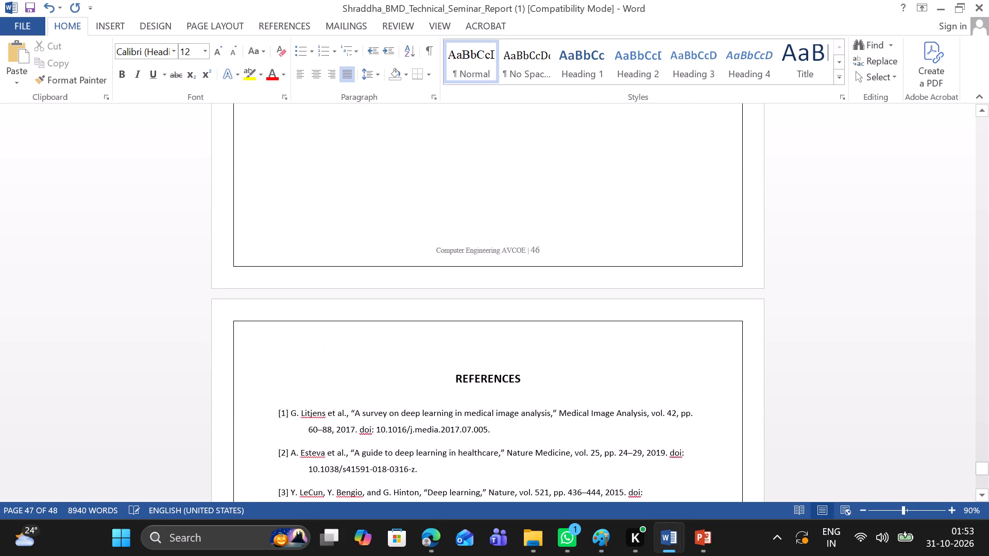
Examine the headings, text spacing and page breaks in Chapters 20 to 22, including the 21.2 Clinical Governance and Monitoring heading.
scroll(349, 236, "up", 4)
scroll(349, 236, "down", 1)
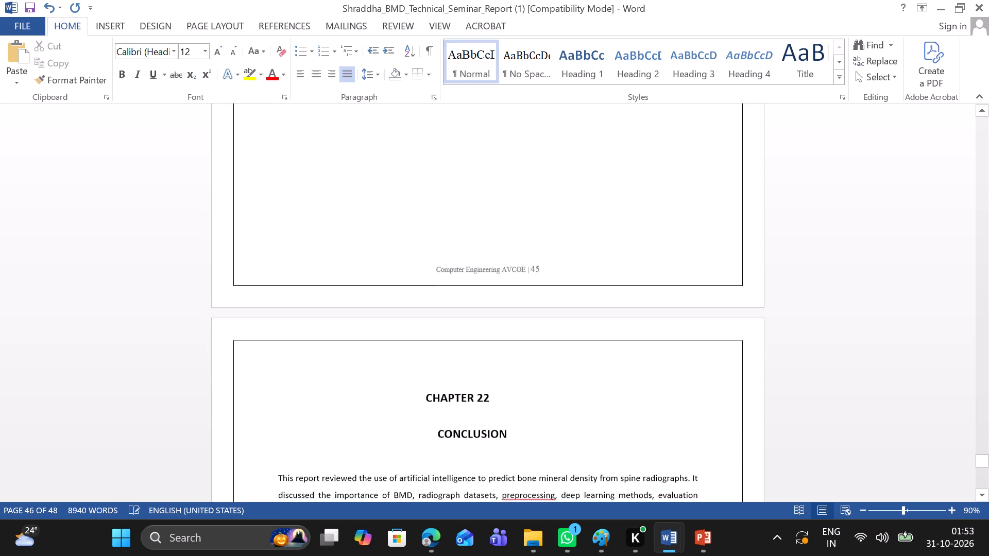
scroll(349, 236, "down", 2)
scroll(349, 236, "up", 5)
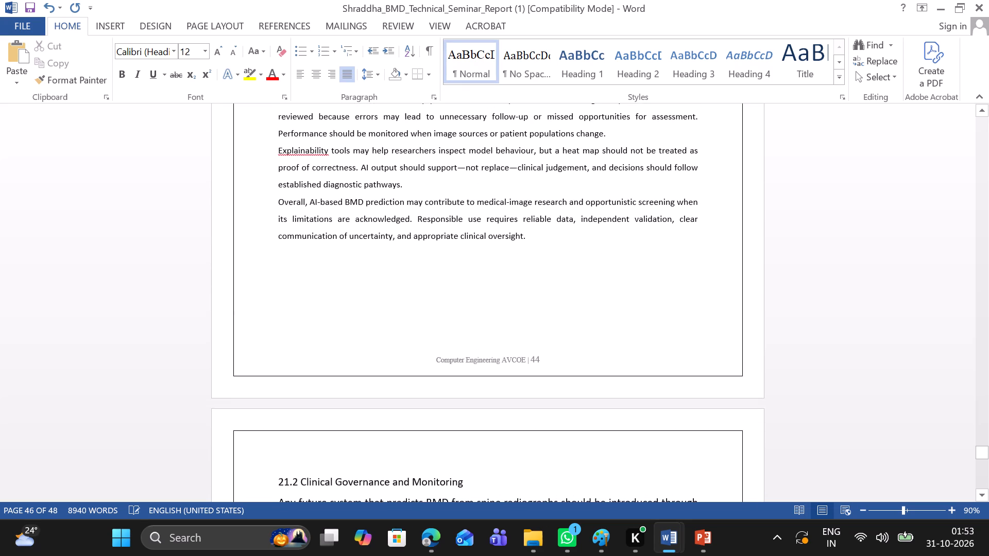
scroll(349, 236, "up", 2)
scroll(349, 236, "down", 2)
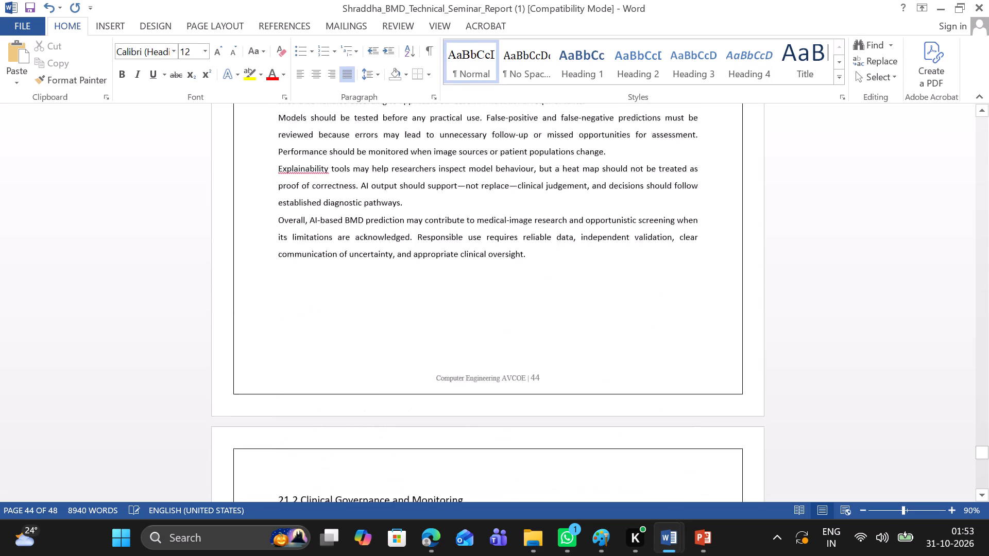
scroll(349, 236, "down", 1)
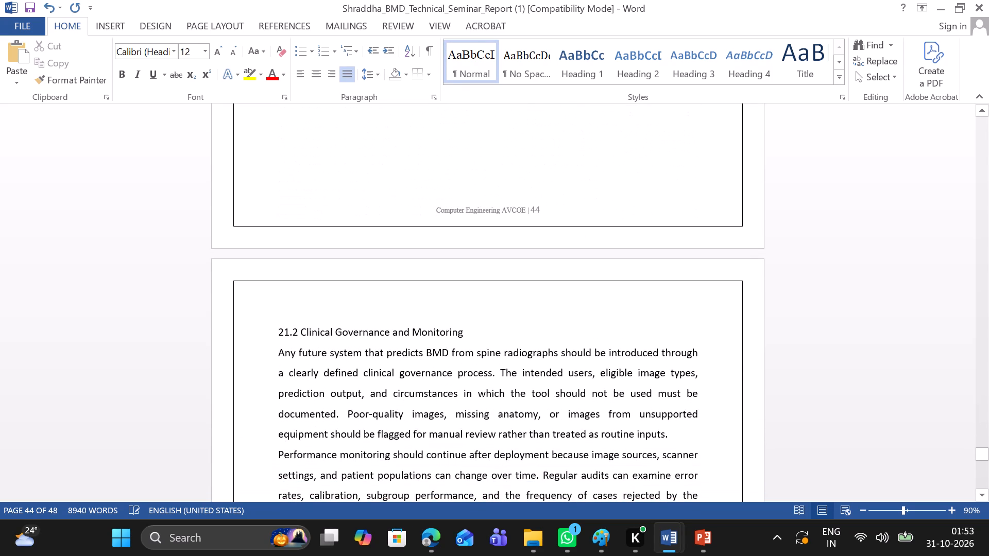
scroll(437, 279, "up", 1)
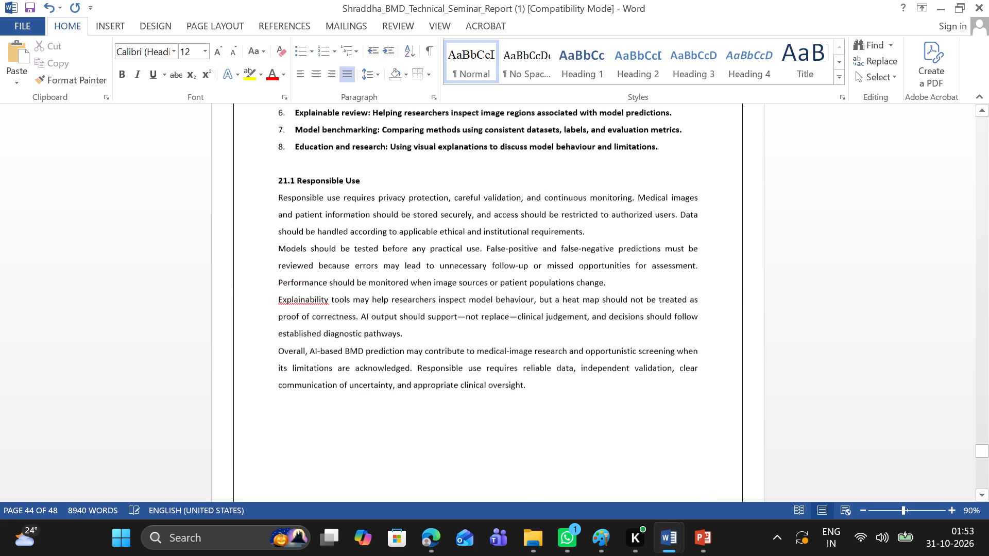
scroll(437, 279, "up", 1)
scroll(437, 279, "down", 2)
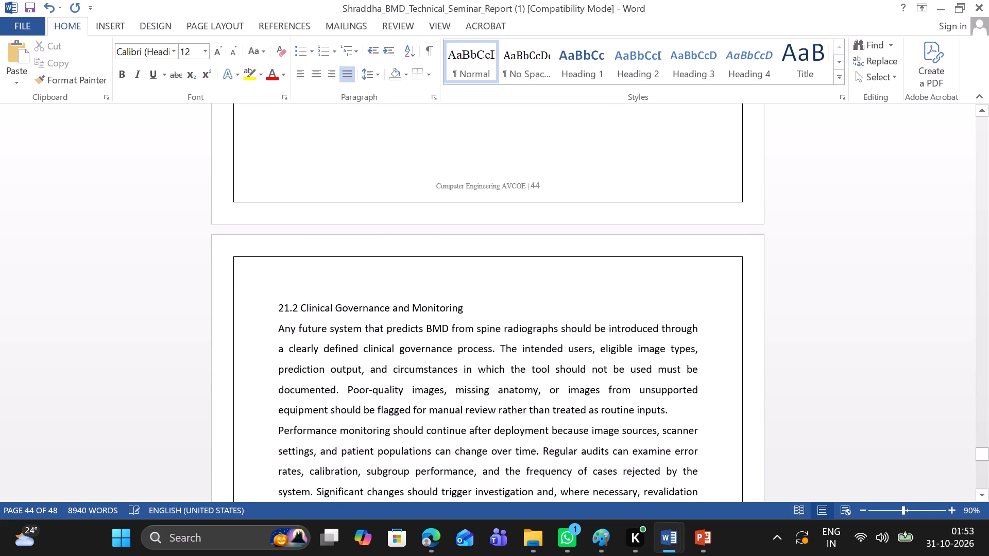
left_click_drag(466, 308, 276, 304)
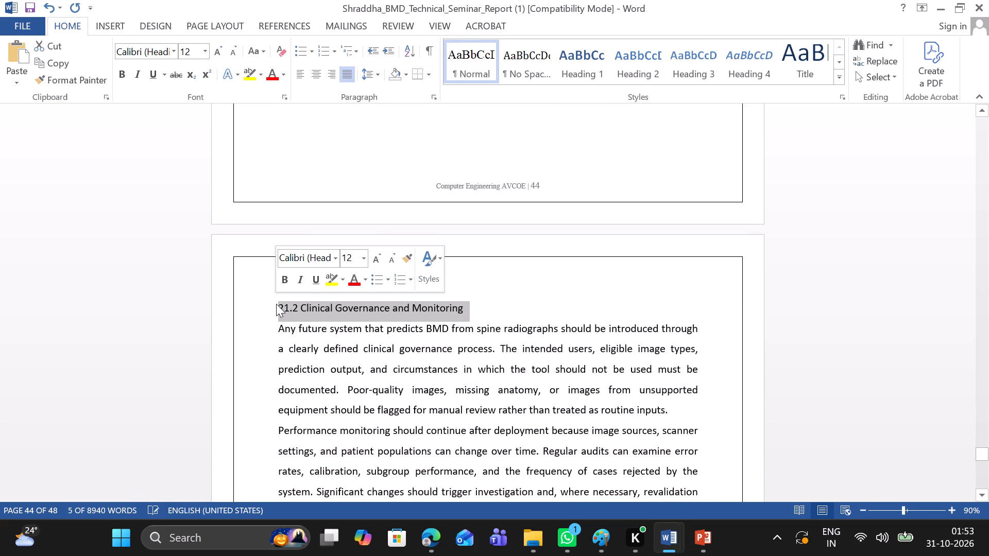
left_click(513, 286)
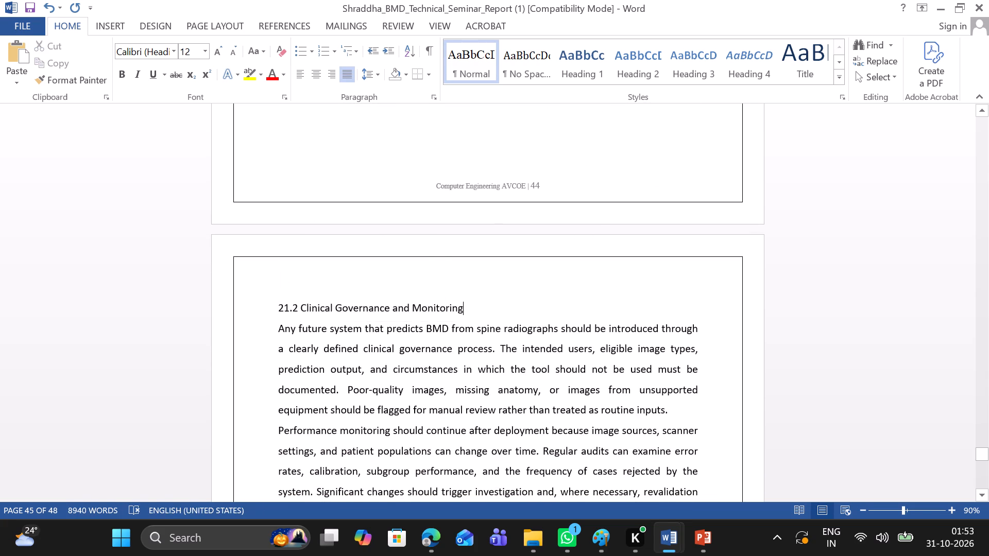
scroll(508, 329, "down", 3)
scroll(508, 329, "up", 4)
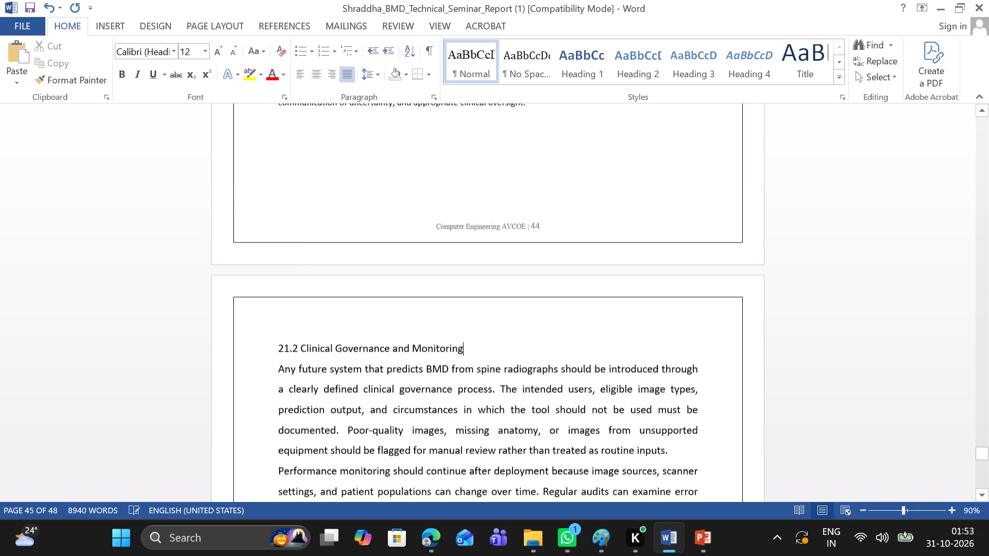
scroll(508, 329, "up", 2)
scroll(508, 329, "down", 2)
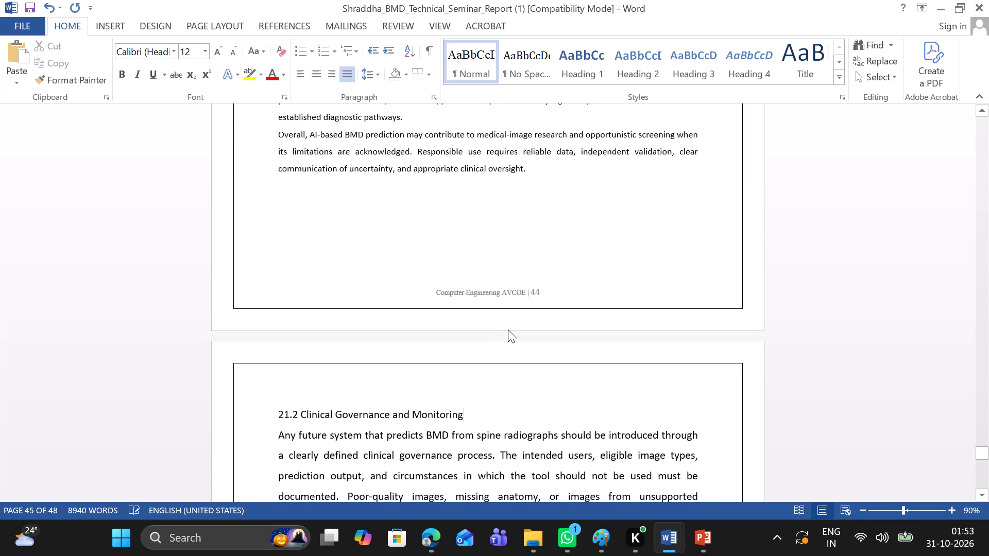
scroll(508, 329, "up", 5)
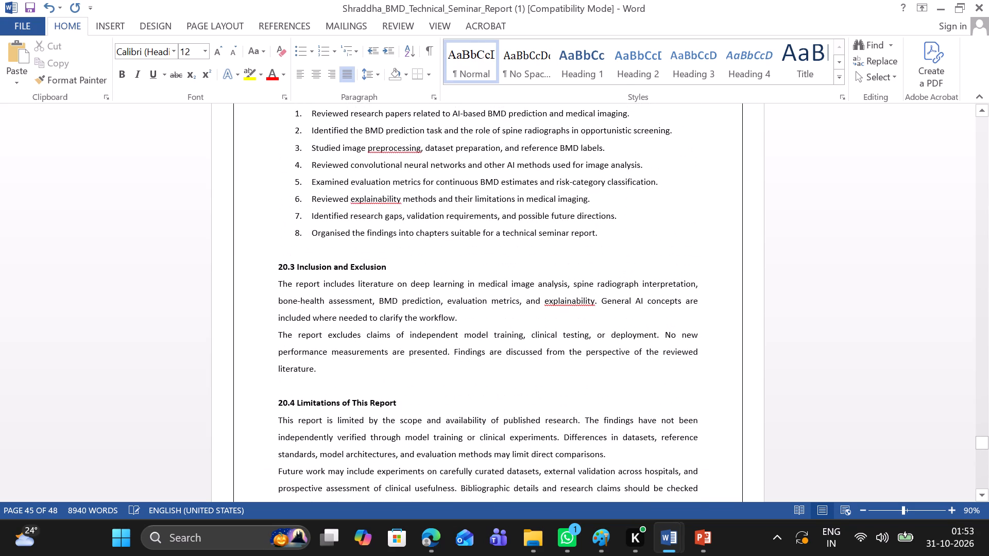
Set the line spacing of the entire document to 1.15.
left_click_drag(508, 329, 415, 194)
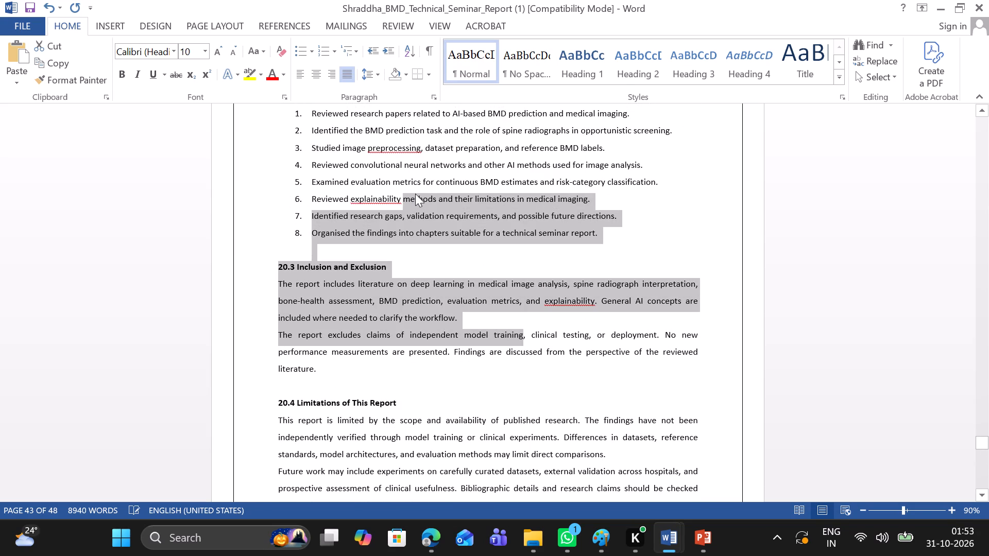
key("ctrl+a")
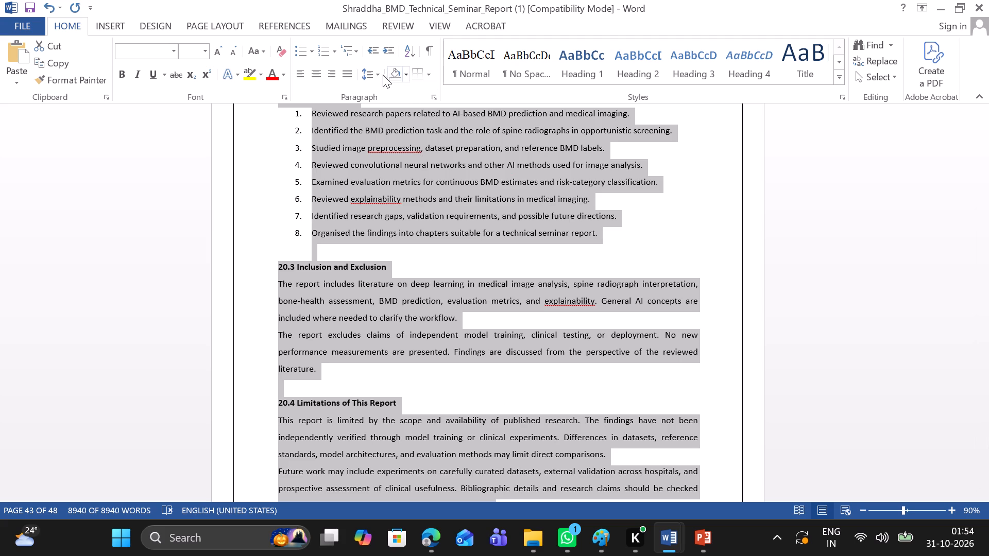
left_click(377, 75)
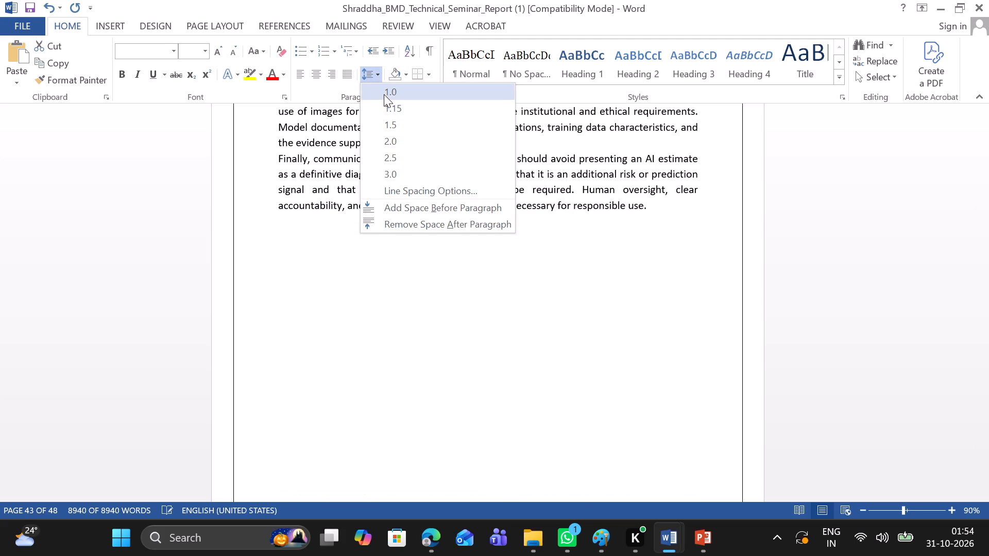
left_click(383, 109)
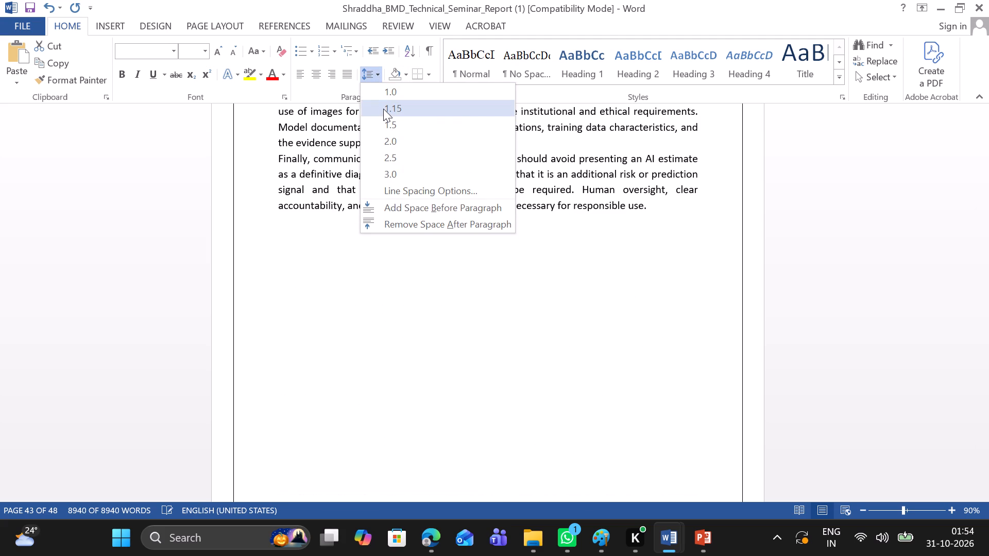
scroll(336, 277, "up", 7)
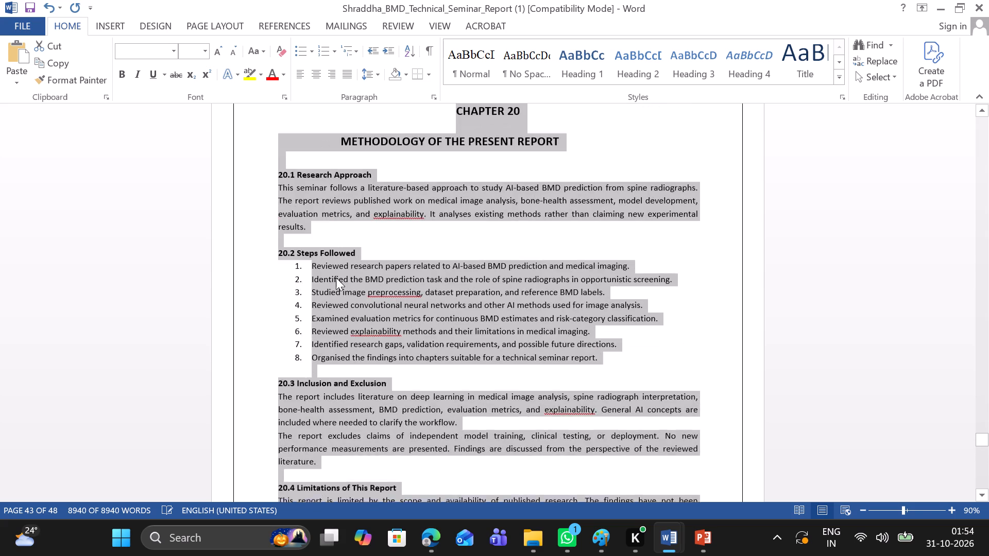
scroll(336, 277, "down", 1)
left_click(535, 225)
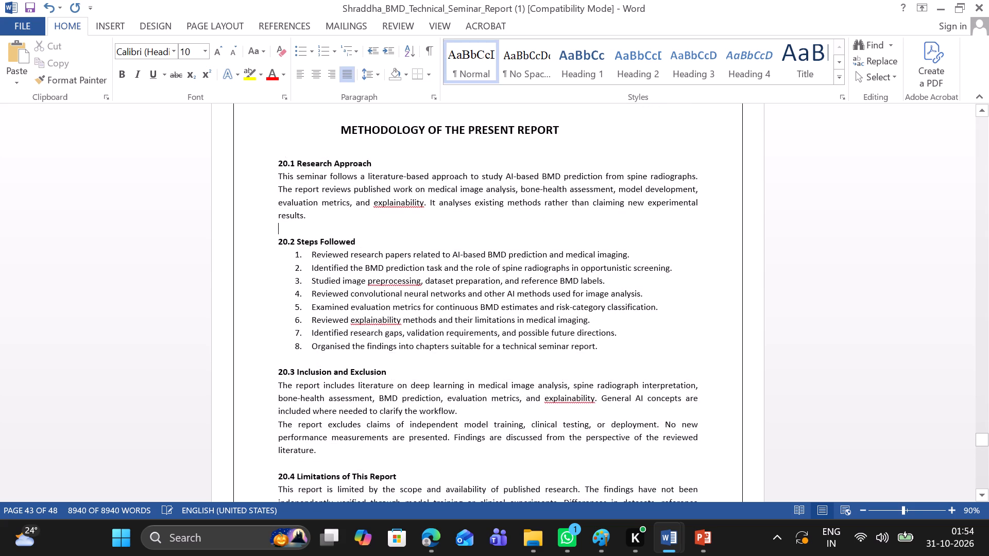
Check the layout and text spacing of the title page, the Certificate page and the Declaration page.
scroll(535, 225, "up", 6)
scroll(535, 225, "up", 20)
scroll(535, 225, "up", 20)
scroll(535, 225, "up", 20)
scroll(535, 225, "up", 20)
scroll(535, 225, "up", 20)
scroll(535, 225, "up", 20)
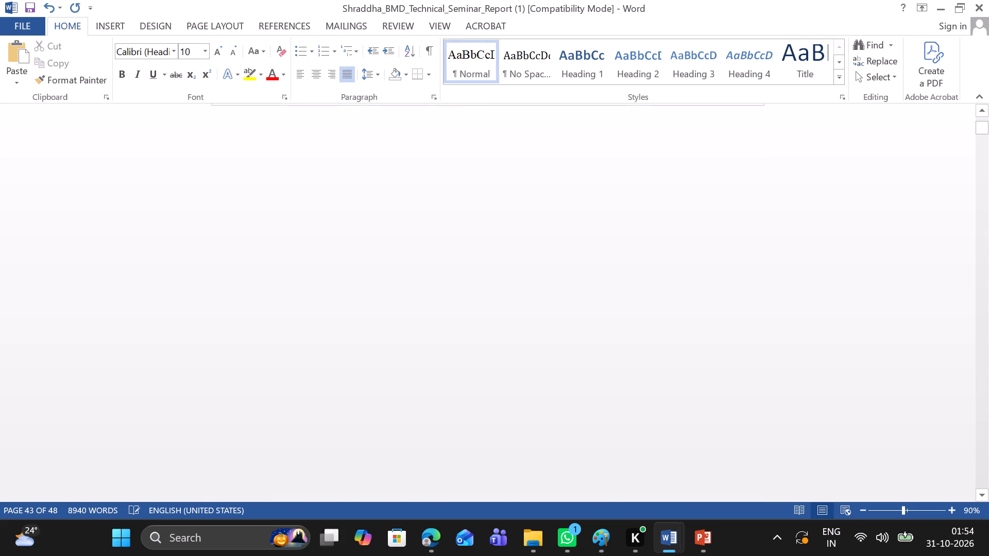
scroll(535, 225, "up", 20)
scroll(535, 225, "up", 7)
scroll(535, 225, "down", 5)
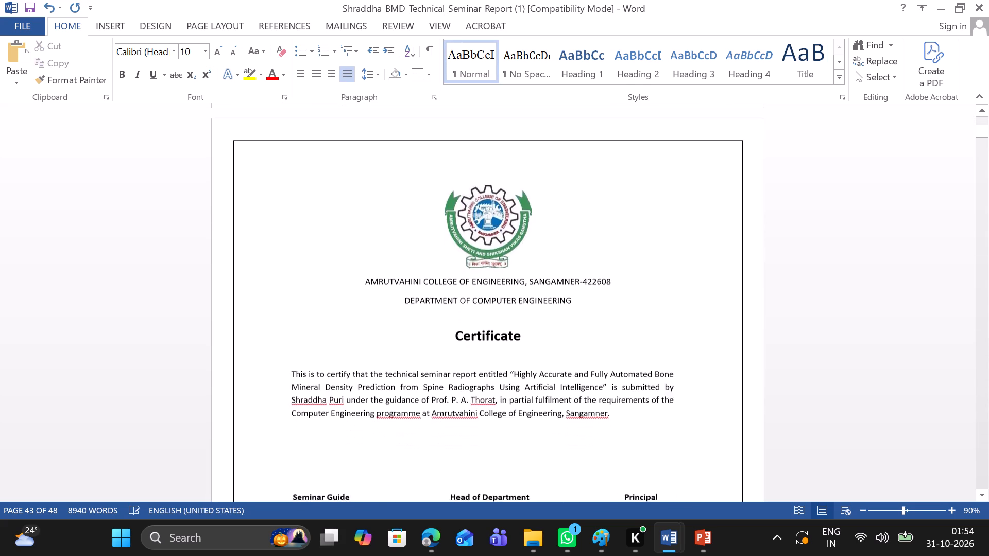
scroll(535, 225, "up", 2)
scroll(535, 225, "down", 1)
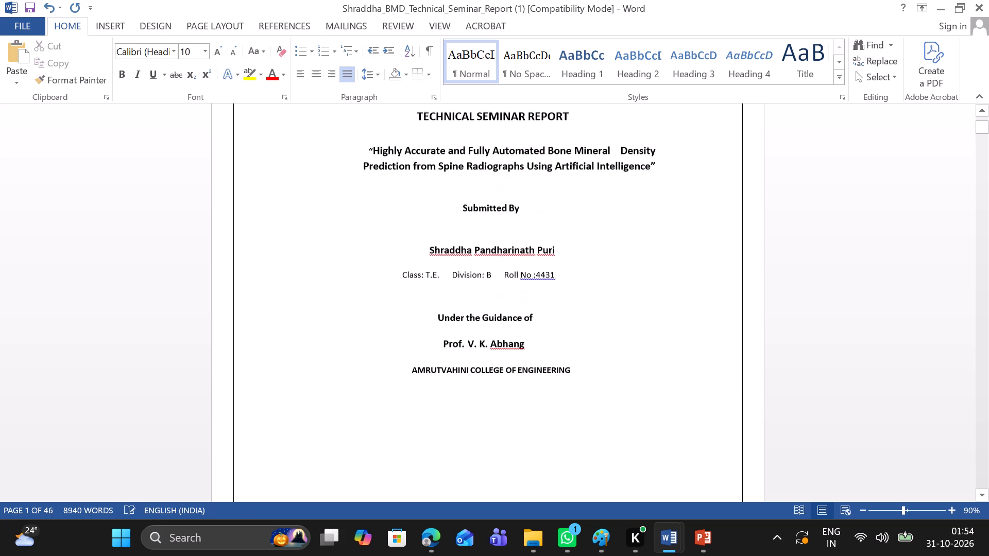
scroll(535, 225, "down", 3)
scroll(535, 225, "up", 1)
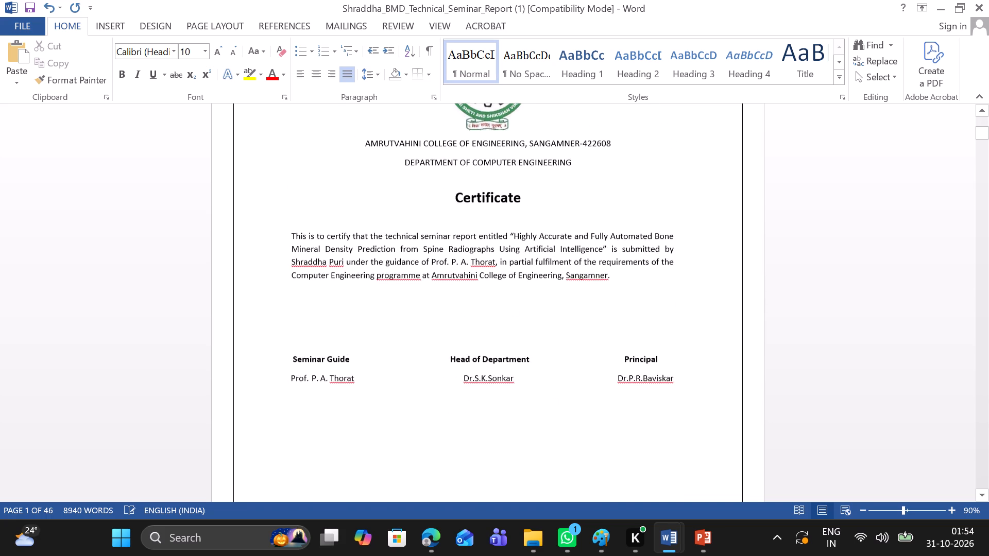
scroll(535, 225, "down", 4)
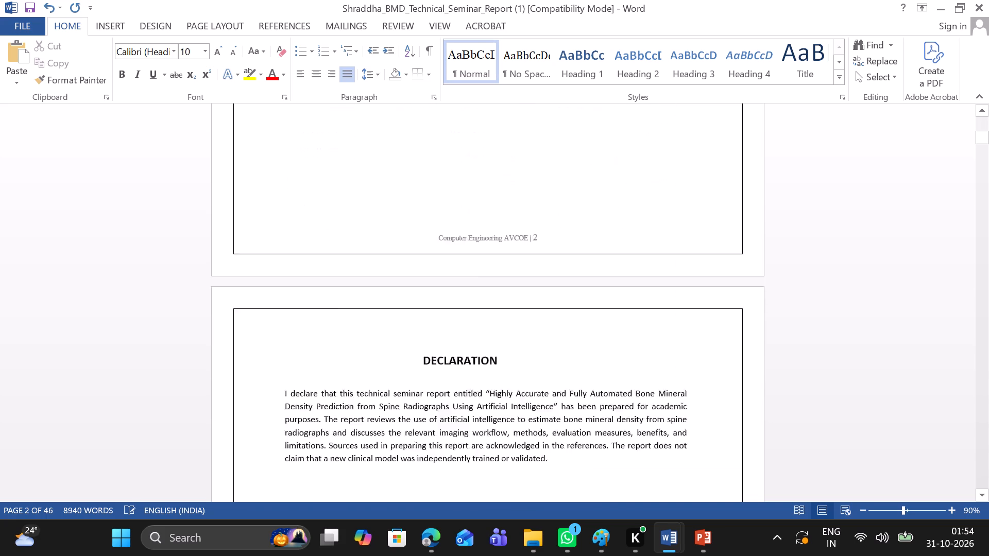
left_click(494, 339)
left_click_drag(494, 339, 456, 322)
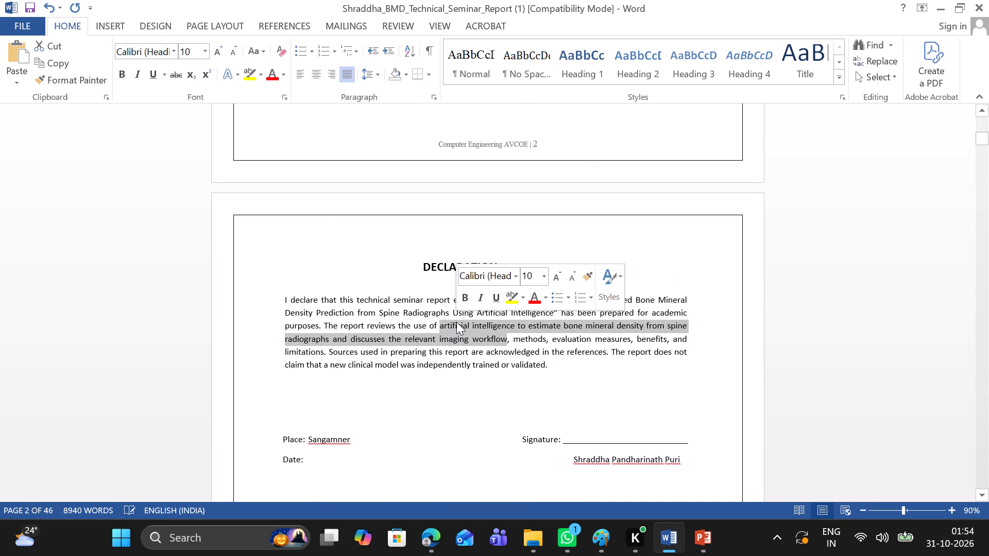
left_click(351, 239)
Examine the layout of the Table of Contents, the List of Figures and the Chapter 1 pages through 1.5 Objectives.
scroll(351, 239, "down", 3)
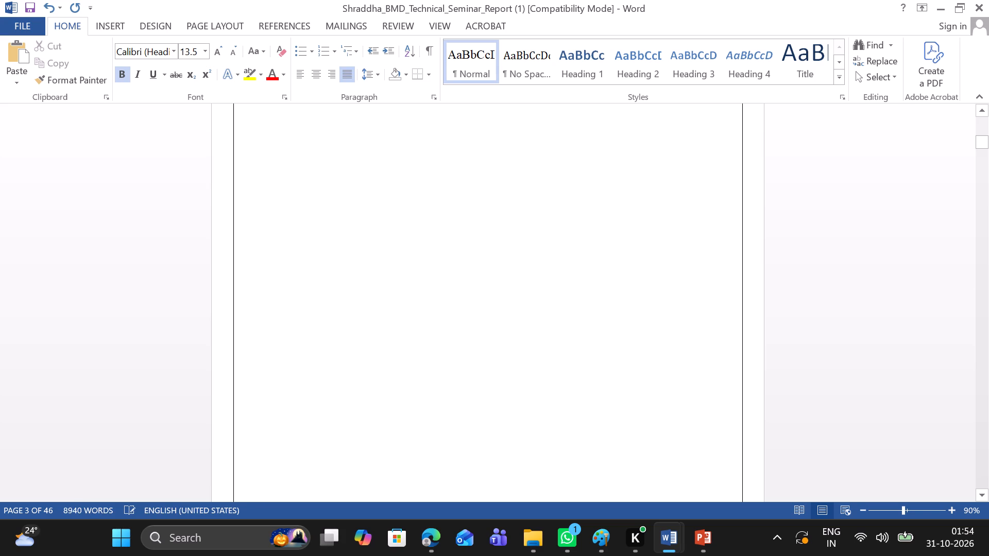
scroll(351, 239, "down", 3)
scroll(351, 239, "up", 4)
scroll(351, 239, "down", 2)
scroll(351, 239, "up", 1)
scroll(351, 239, "down", 4)
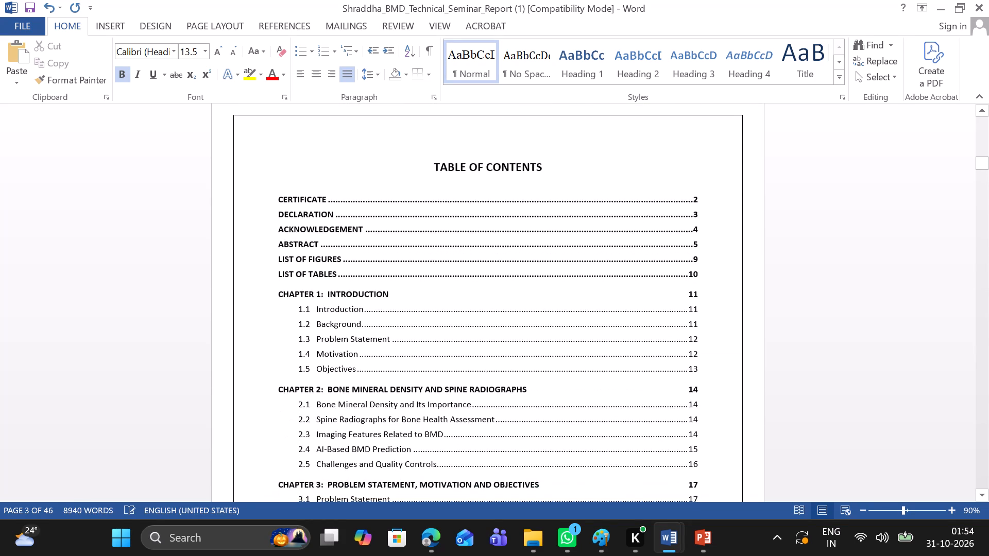
scroll(351, 239, "down", 5)
scroll(351, 239, "up", 2)
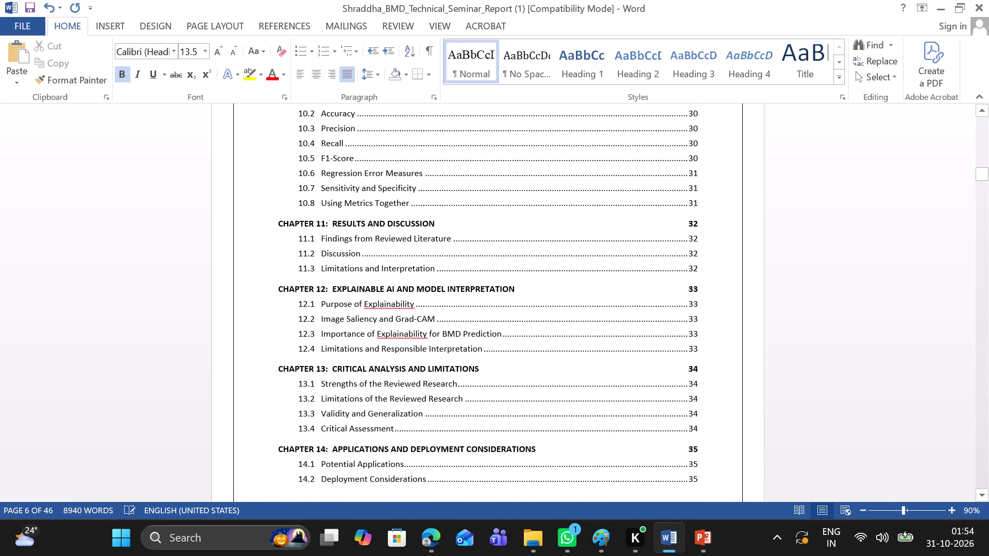
scroll(351, 239, "up", 4)
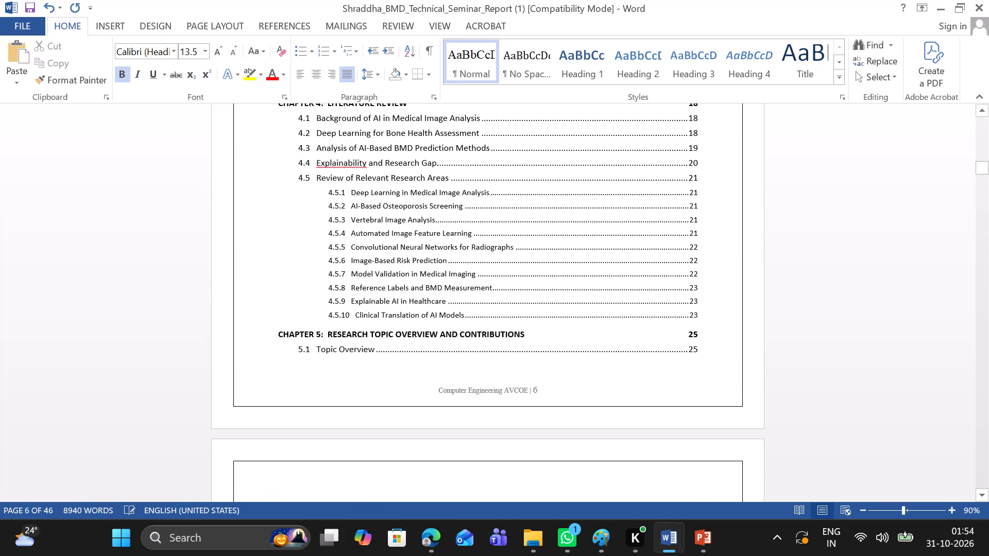
scroll(306, 241, "down", 2)
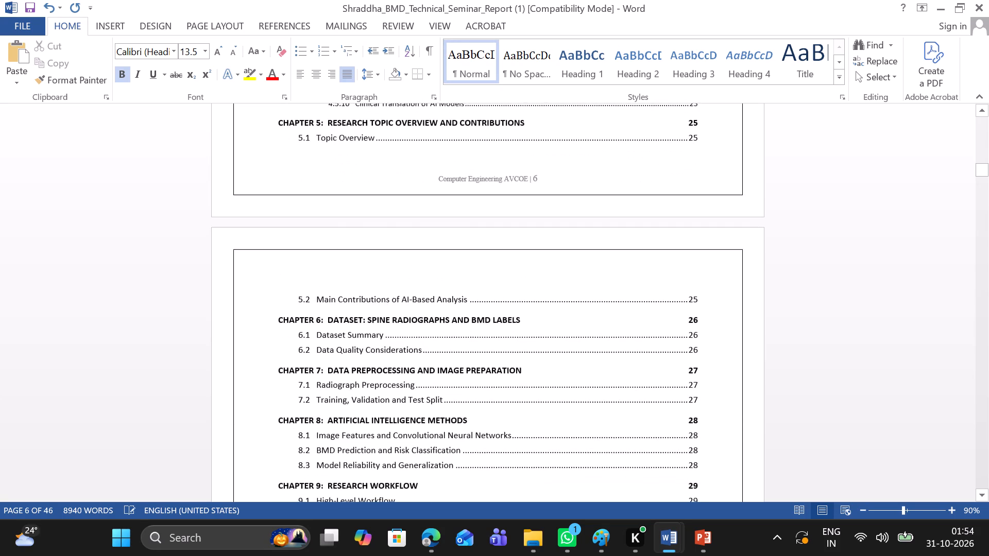
scroll(306, 241, "down", 9)
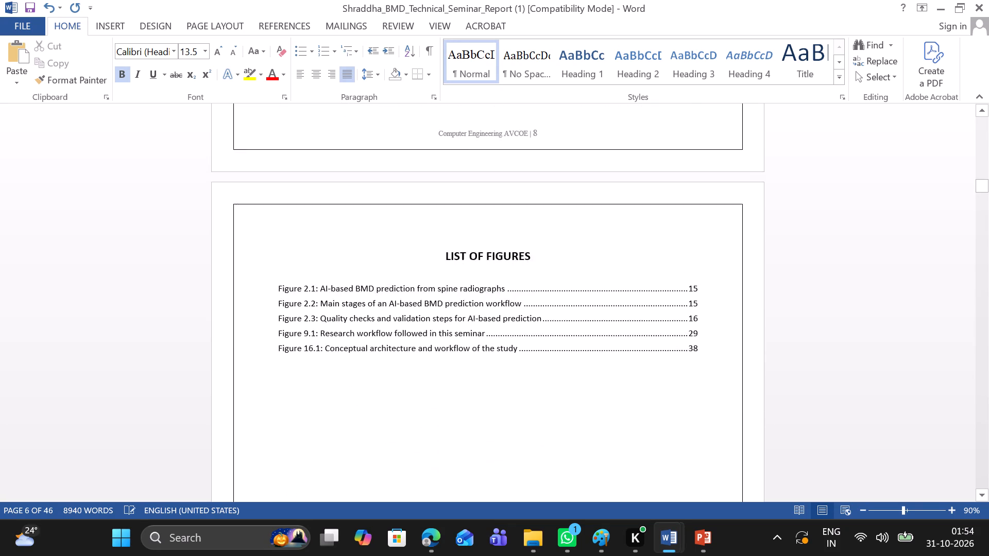
scroll(306, 241, "down", 7)
scroll(306, 241, "up", 1)
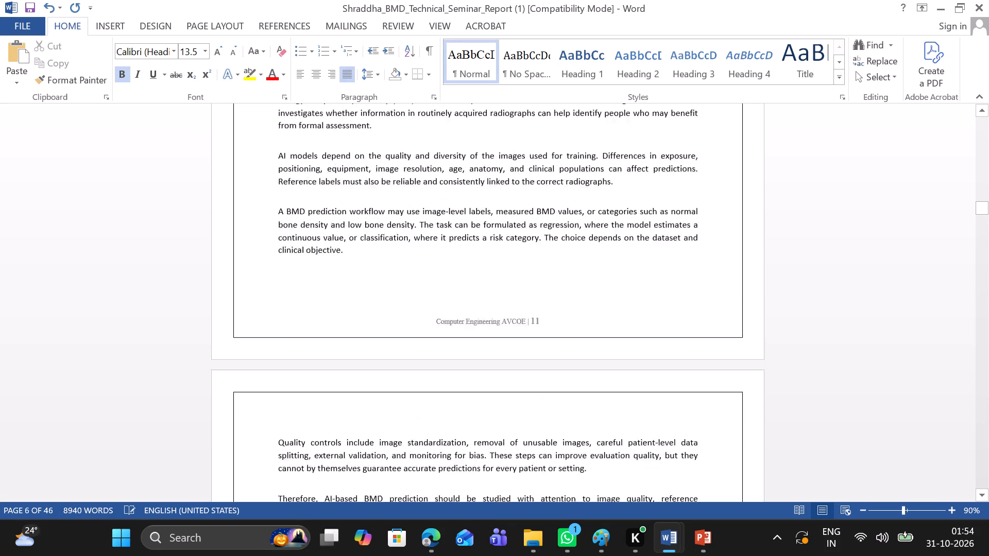
scroll(306, 241, "up", 2)
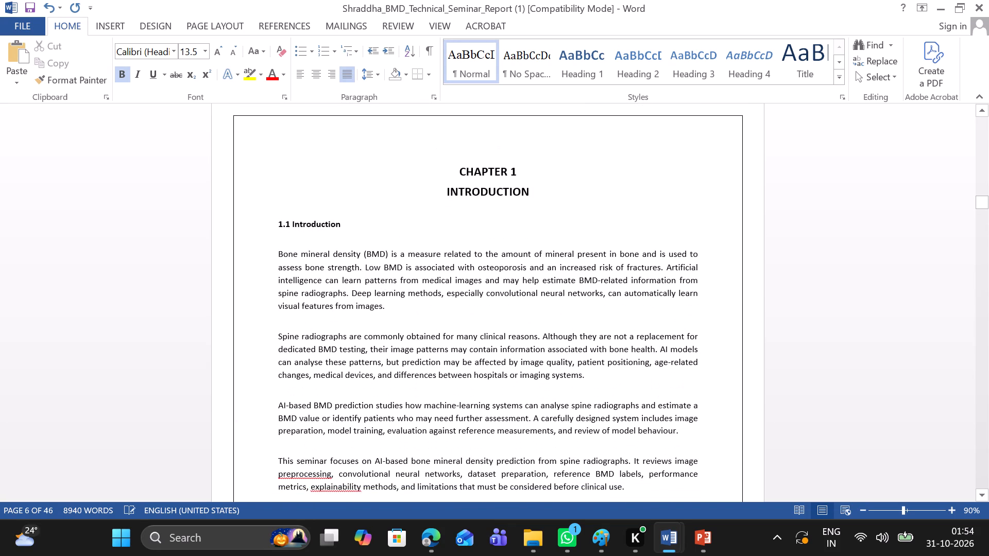
scroll(306, 241, "down", 9)
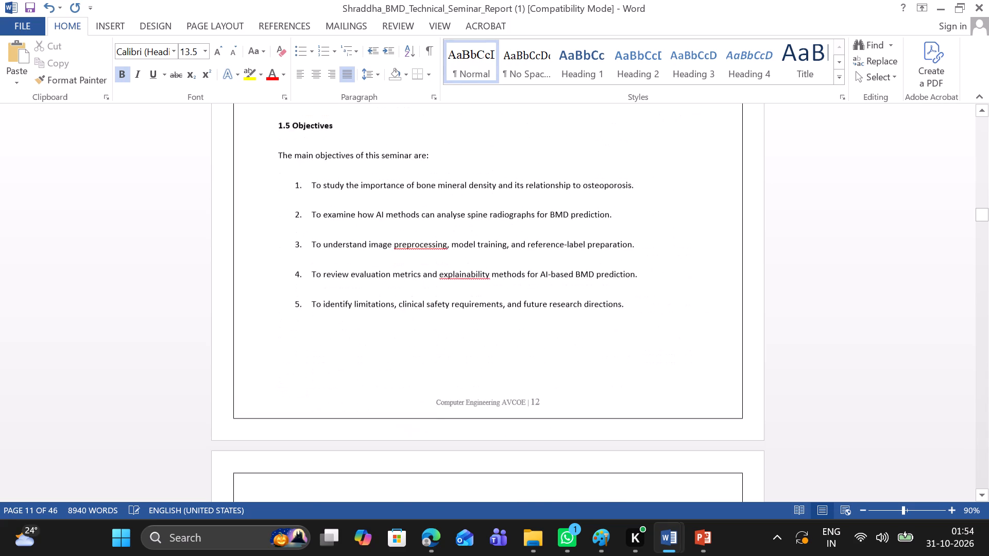
Change the numbered list of five objectives under 1.5 Objectives into a list with solid round bullets.
left_click_drag(295, 180, 299, 294)
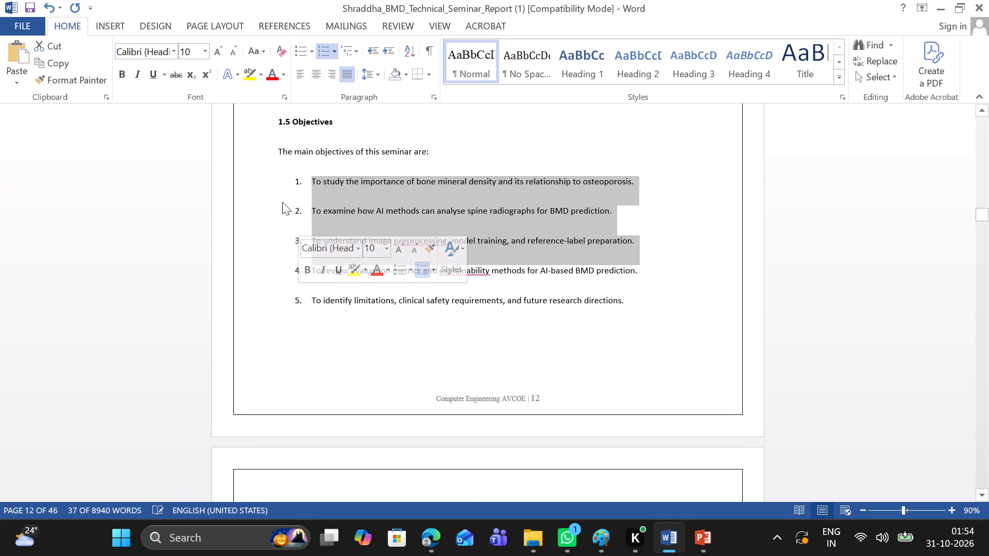
left_click(282, 202)
left_click_drag(297, 185, 298, 239)
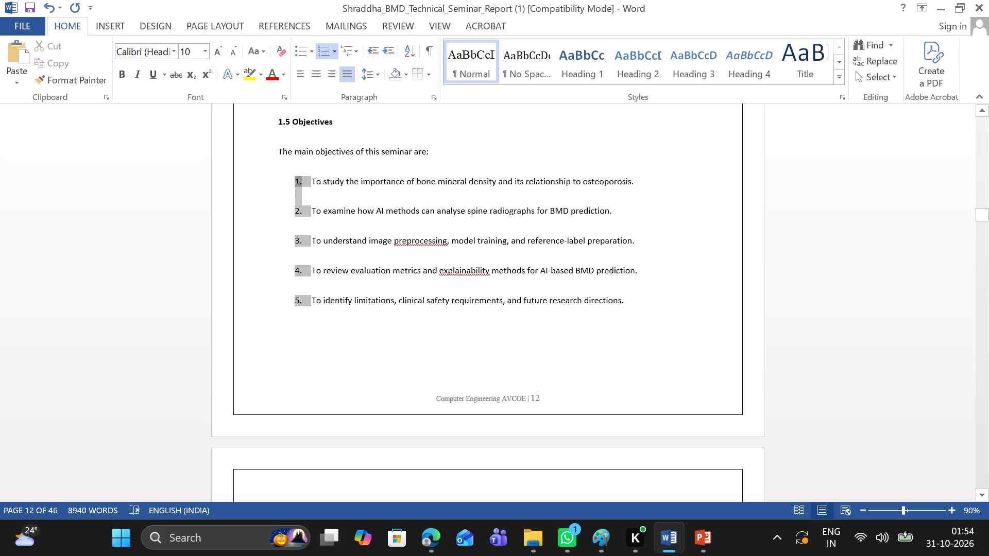
left_click(312, 53)
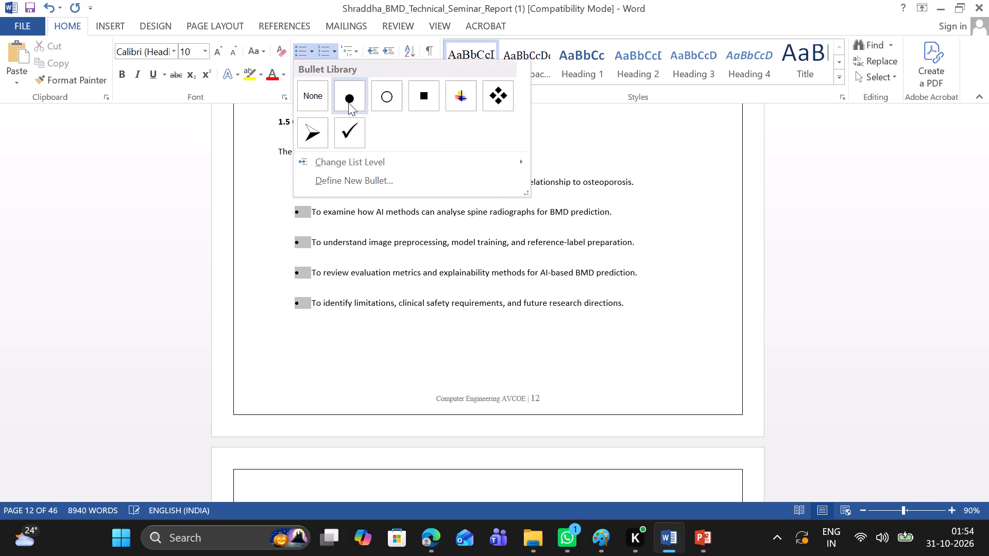
left_click(353, 101)
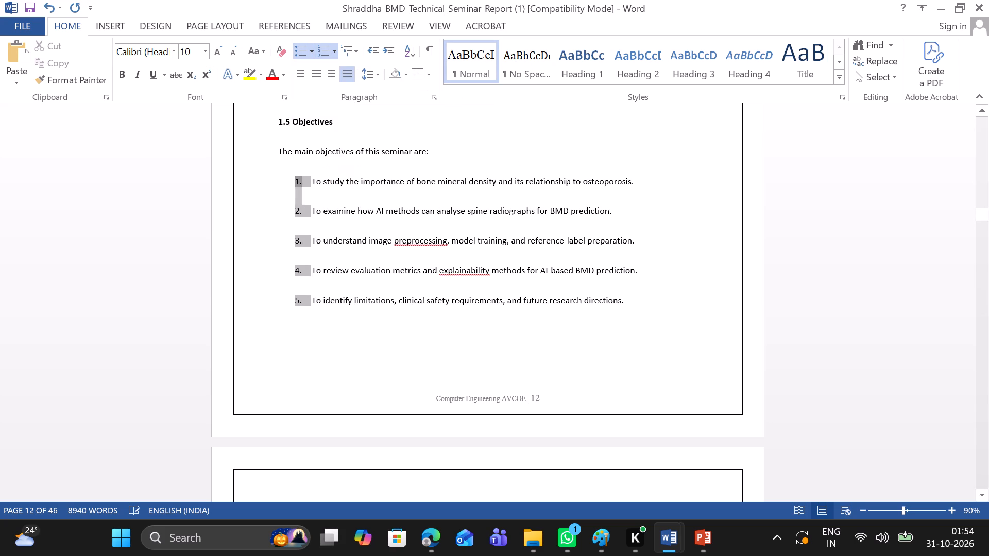
left_click(296, 264)
left_click_drag(296, 264, 277, 263)
left_click(266, 291)
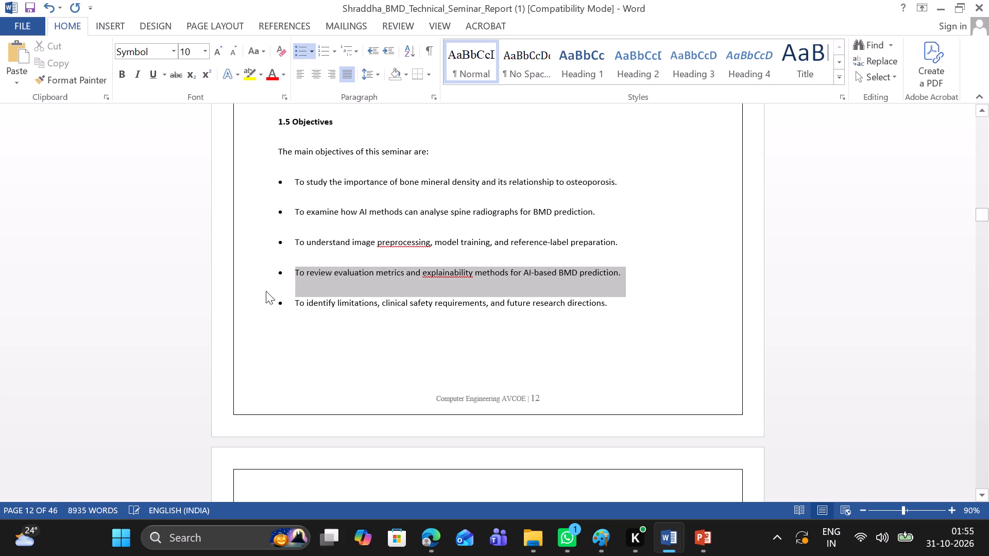
Move the Preprocessing box in the Figure 2.2 workflow diagram down to line up with its neighbouring boxes.
scroll(266, 291, "down", 6)
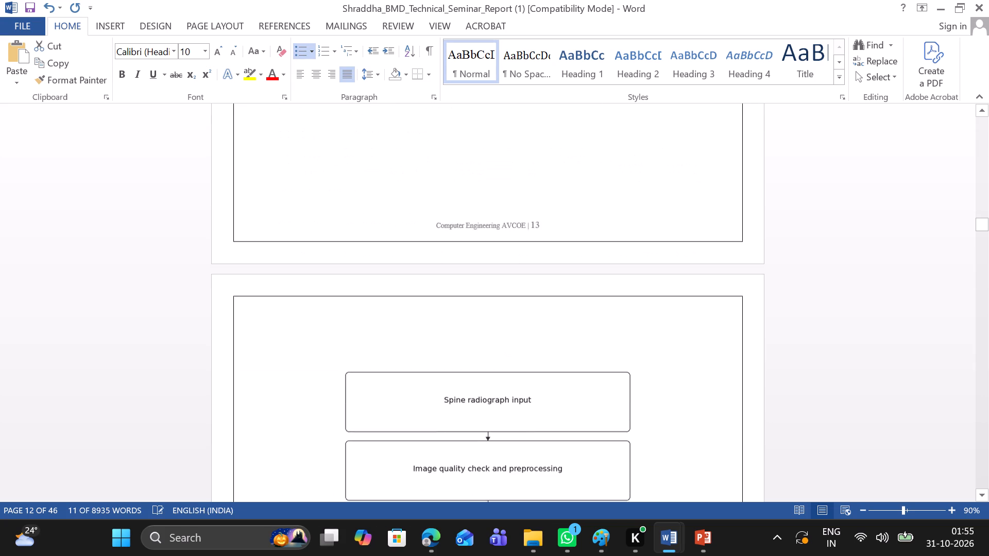
scroll(266, 291, "down", 2)
scroll(266, 291, "up", 1)
scroll(266, 291, "down", 2, "ctrl")
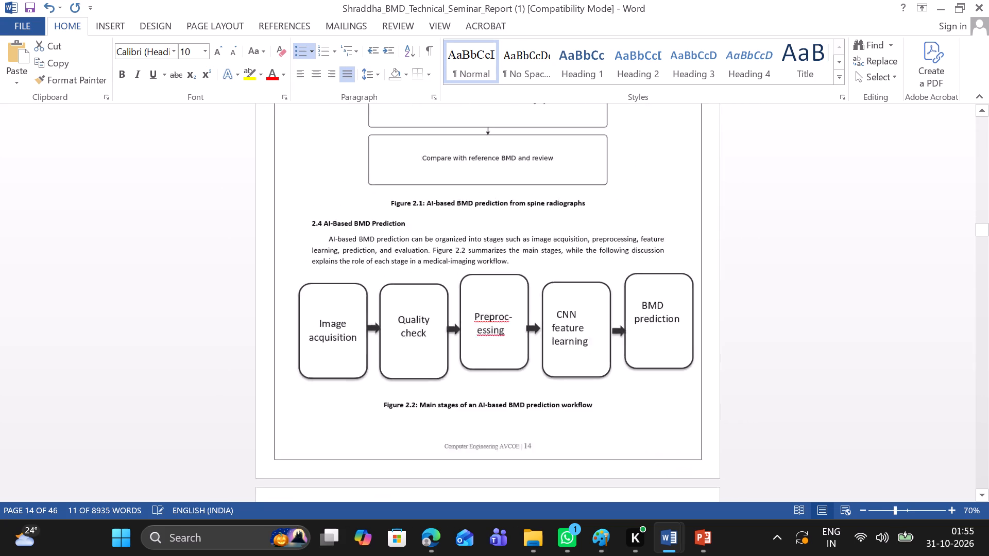
scroll(266, 291, "down", 1, "ctrl")
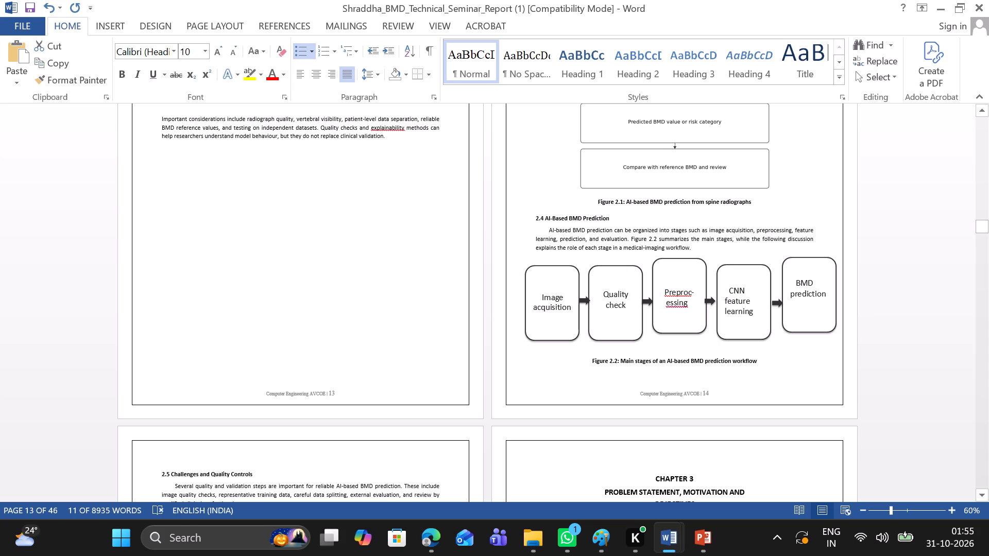
left_click(686, 324)
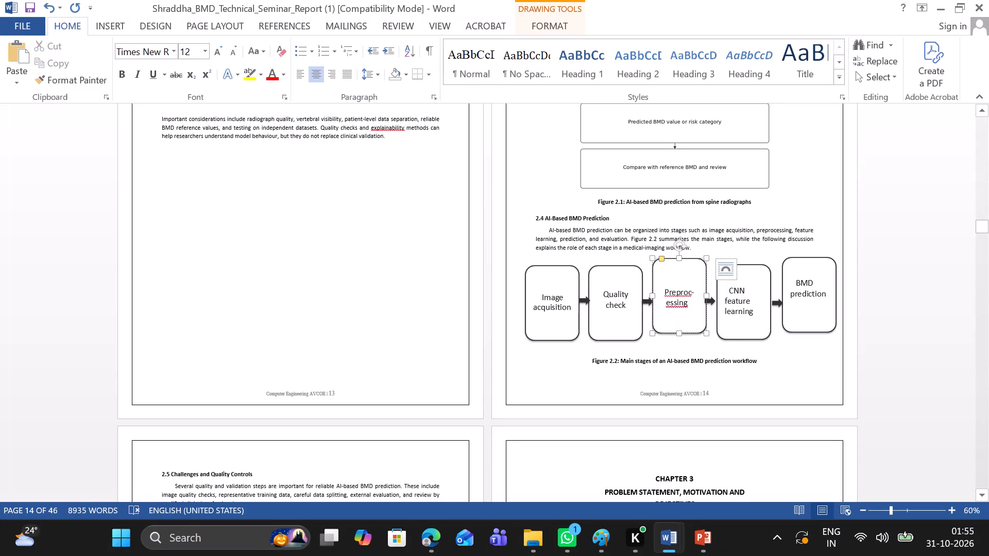
left_click_drag(698, 328, 698, 330)
left_click_drag(698, 330, 698, 334)
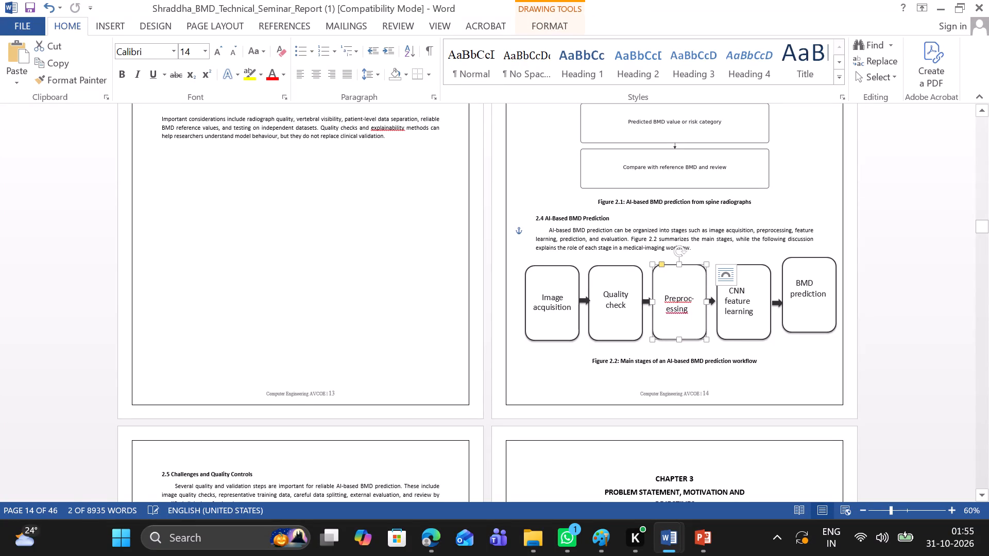
left_click(587, 388)
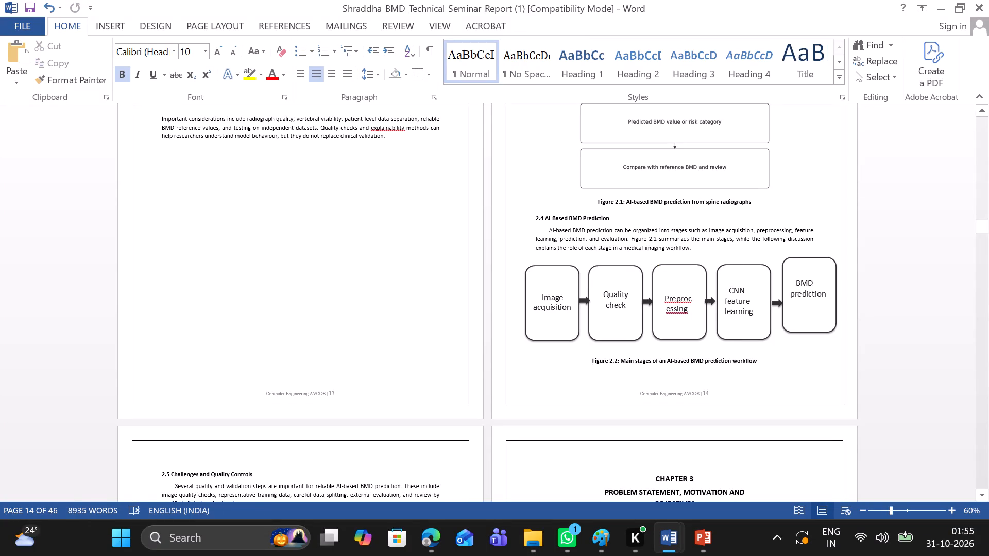
Move the BMD prediction box in the Figure 2.2 diagram down to line up with the other boxes.
left_click(823, 322)
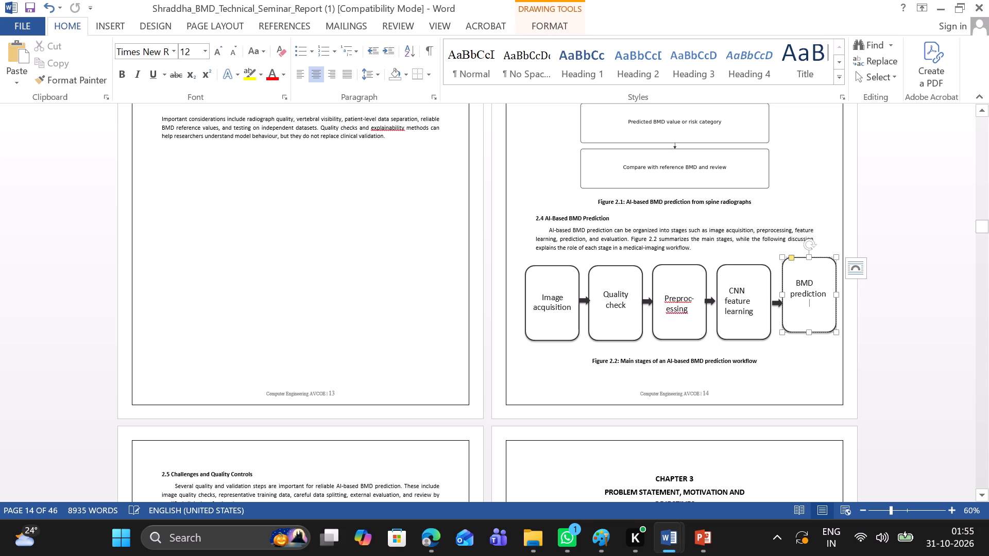
left_click_drag(830, 325, 830, 332)
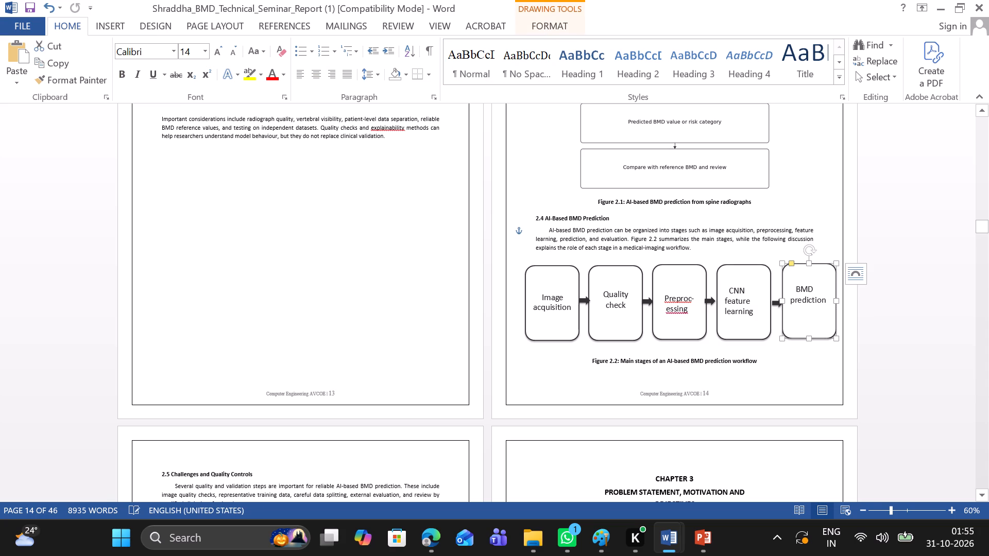
left_click(607, 388)
Examine the Figure 2.3 diagram in section 2.5 and the Chapter 3 page layout up to the start of Chapter 4.
scroll(607, 388, "down", 2)
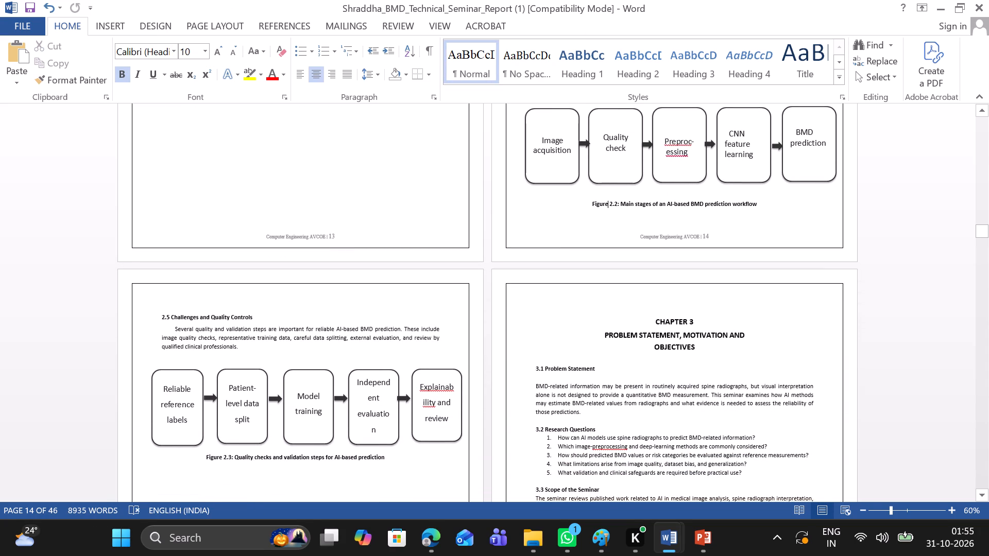
scroll(607, 388, "down", 1)
scroll(607, 388, "up", 1)
scroll(607, 388, "down", 1)
scroll(607, 388, "up", 1)
scroll(607, 388, "down", 1)
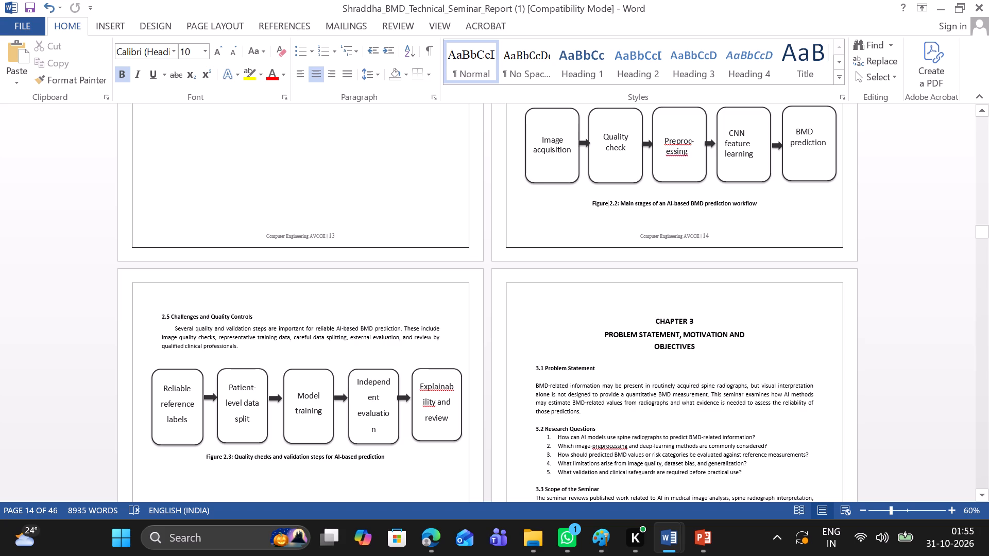
scroll(400, 212, "up", 3, "ctrl")
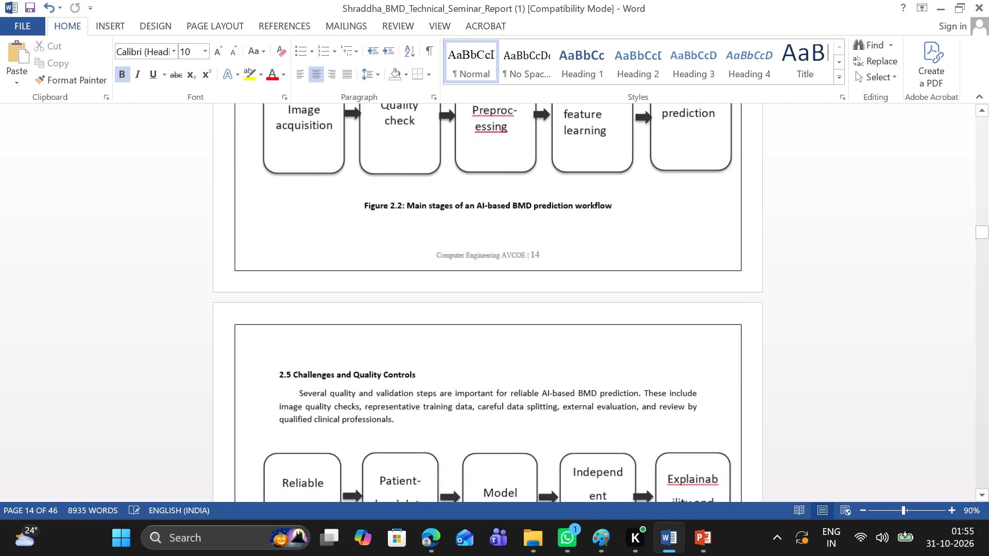
scroll(400, 212, "down", 5)
scroll(400, 212, "up", 1)
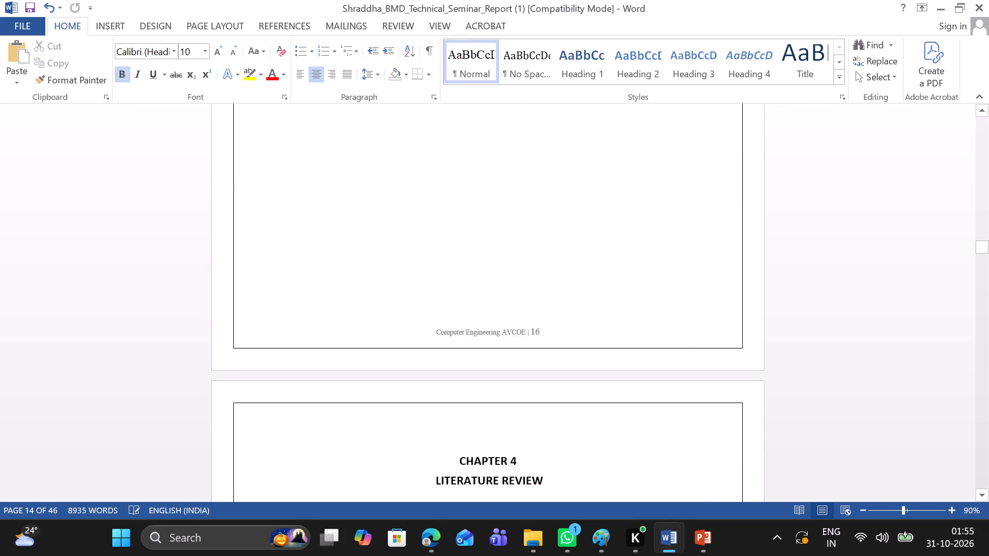
scroll(400, 212, "up", 1)
scroll(400, 212, "down", 2, "ctrl")
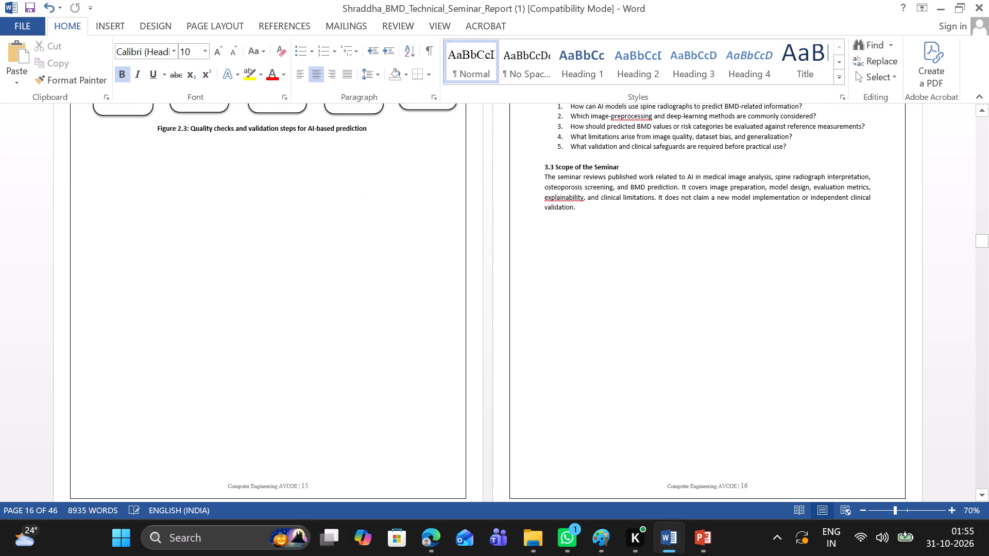
scroll(400, 212, "up", 2)
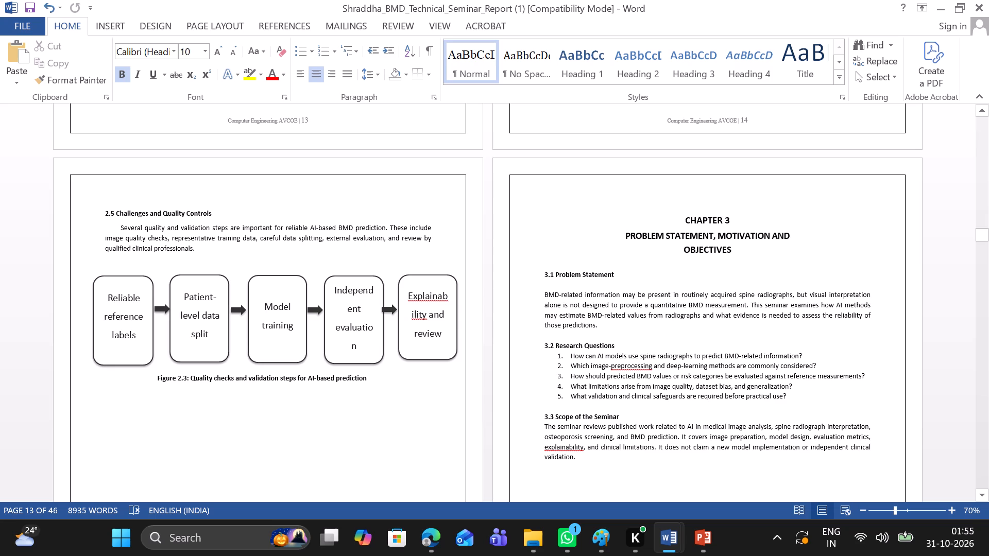
Reduce the indent of the five numbered questions under 3.2 Research Questions so their numbers align with the section heading.
left_click_drag(558, 369, 555, 369)
left_click_drag(555, 369, 543, 368)
left_click(527, 354)
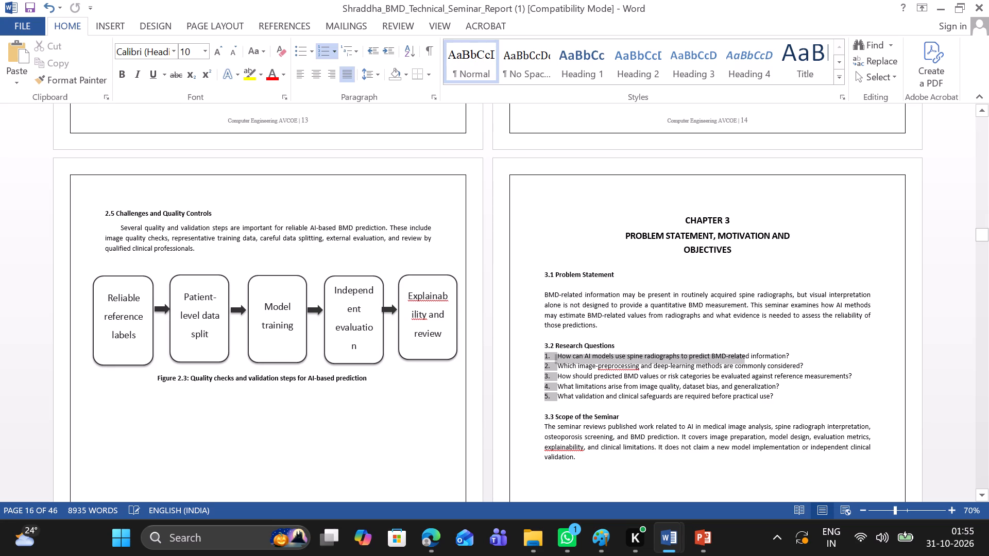
left_click(527, 349)
Examine the Chapter 4 pages, including the research paper reviews, Table 4.1 and sections 4.6 and 4.7, for formatting inconsistencies.
scroll(527, 349, "down", 1)
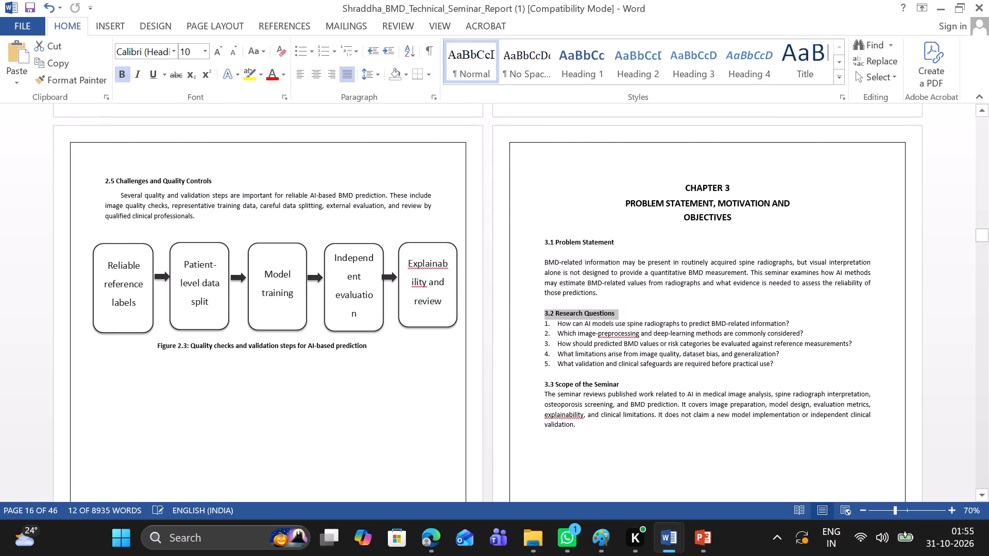
scroll(527, 349, "down", 4)
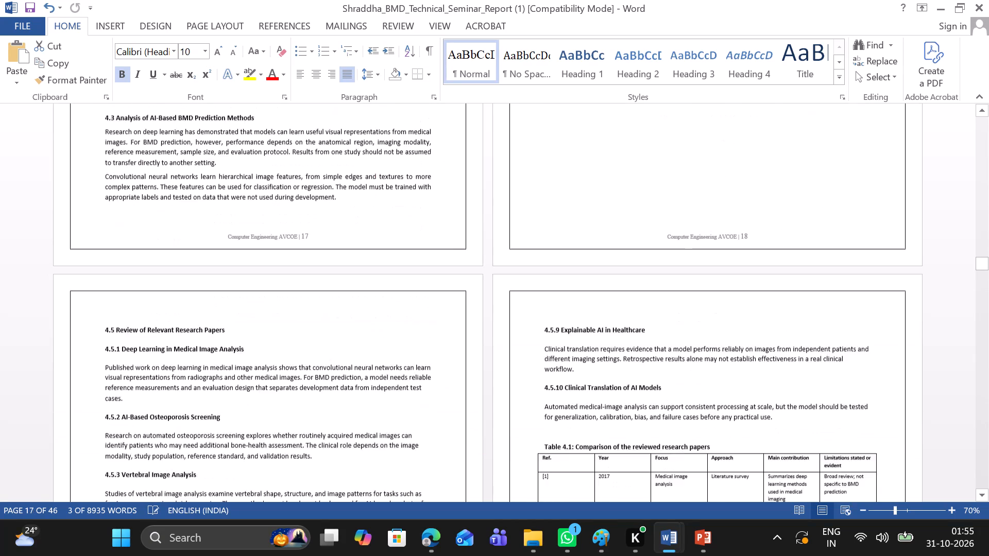
scroll(527, 349, "down", 4)
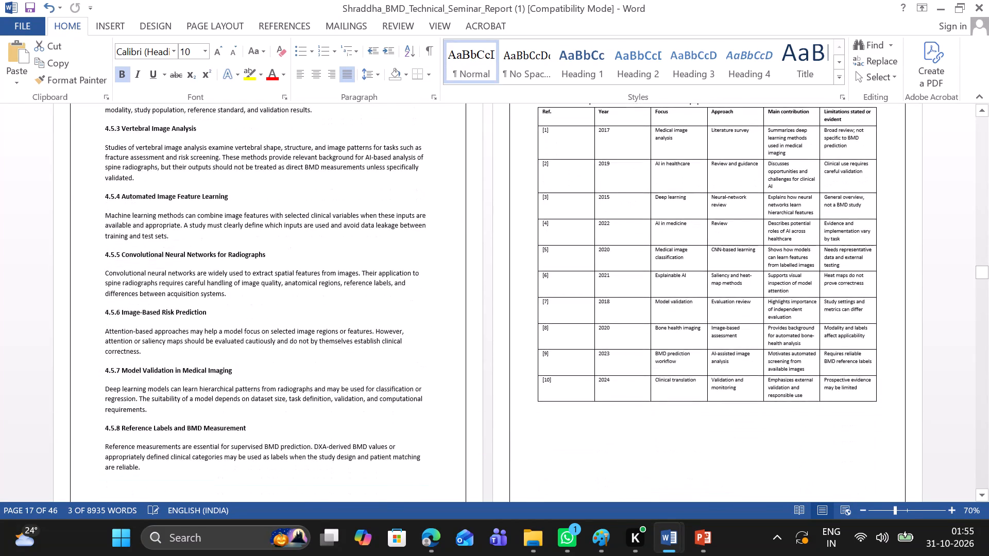
scroll(527, 349, "down", 5)
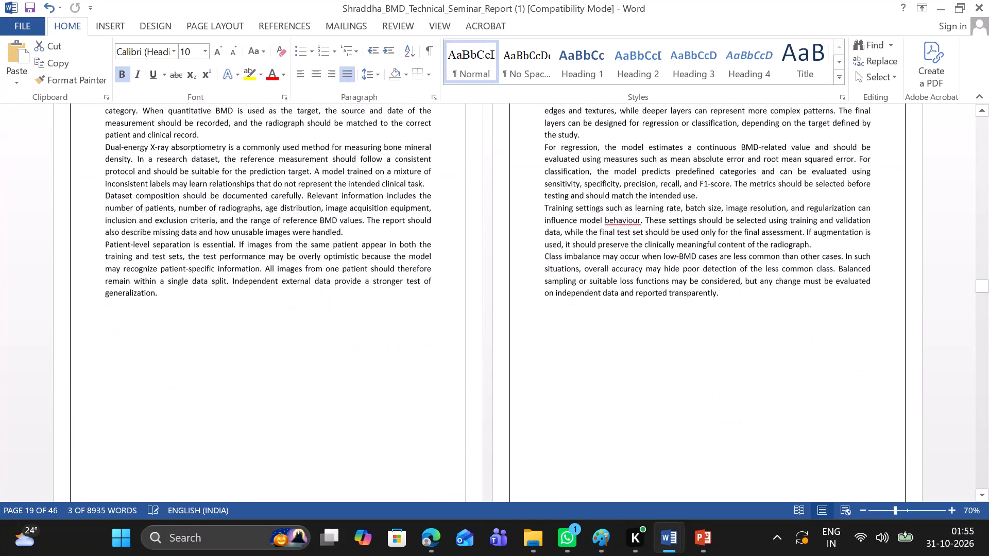
scroll(527, 349, "up", 1)
scroll(527, 349, "down", 1)
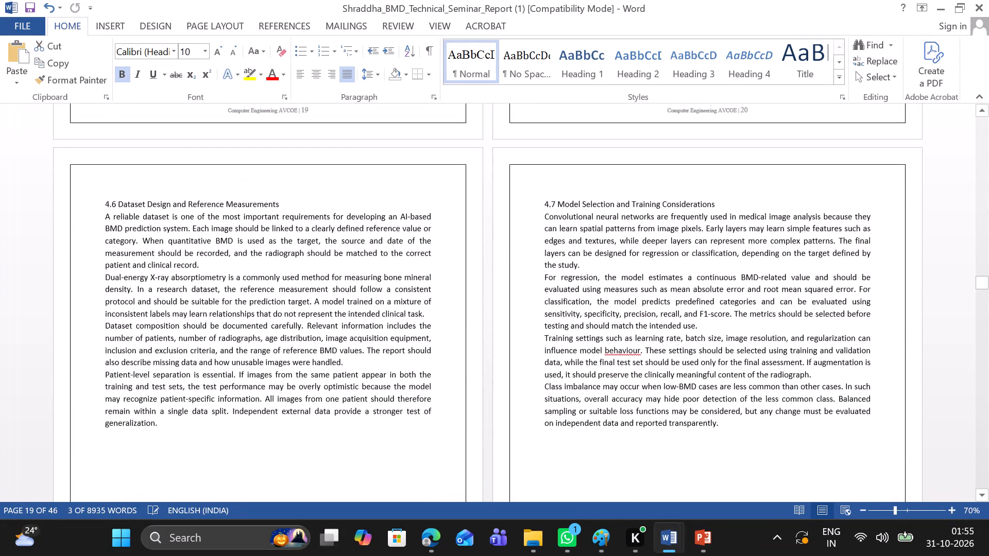
scroll(527, 349, "up", 3)
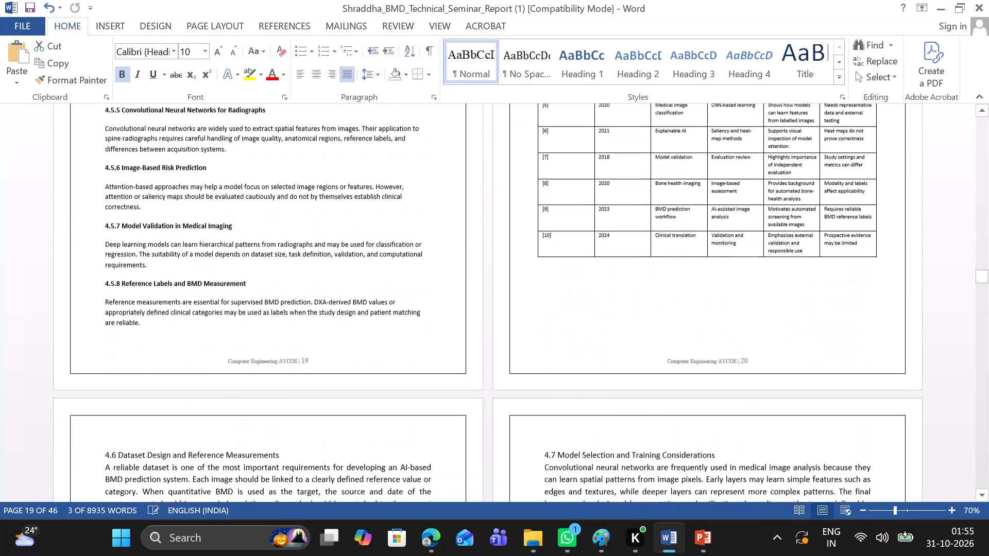
Make the heading 4.7 Model Selection and Training Considerations bold and add a blank line below it.
scroll(527, 349, "down", 1)
left_click_drag(723, 397, 720, 397)
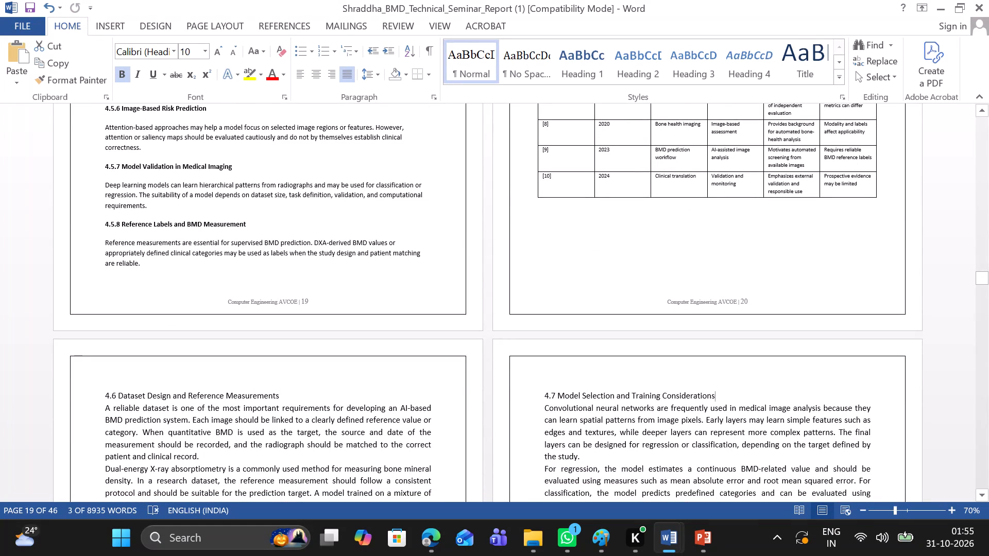
left_click_drag(720, 397, 545, 396)
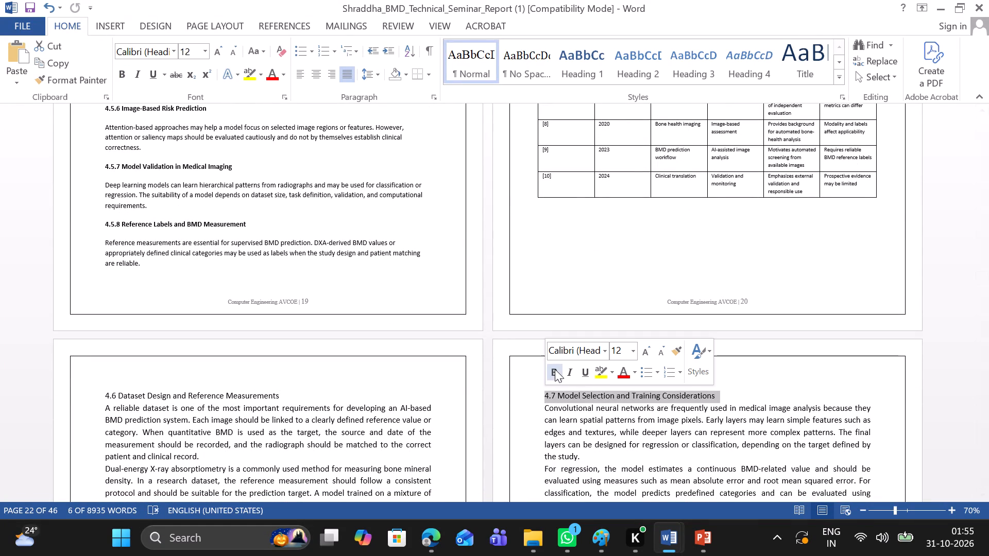
left_click(555, 369)
left_click(739, 388)
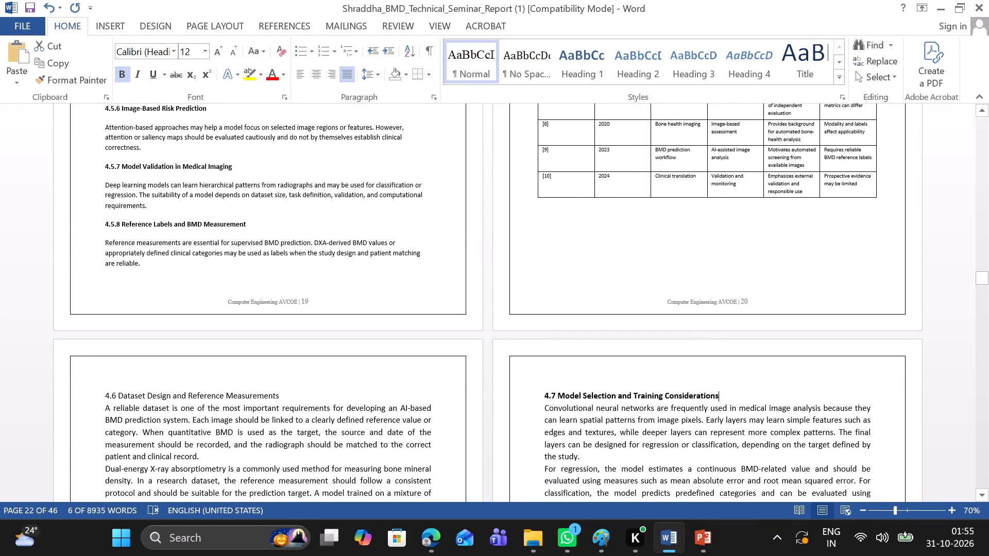
key("Return")
Make the heading 4.6 Dataset Design and Reference Measurements bold and add a blank line below it.
scroll(576, 418, "left", 1)
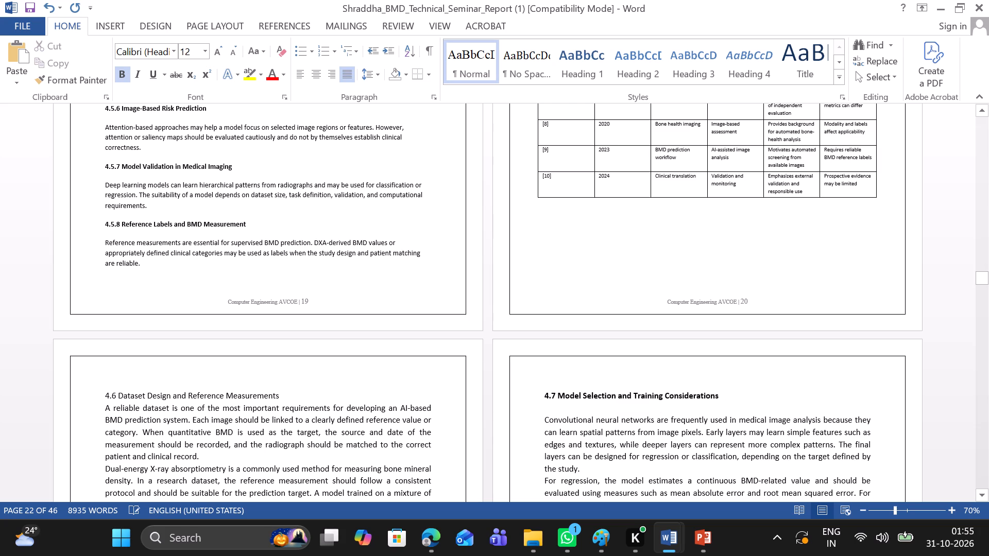
left_click_drag(293, 398, 204, 395)
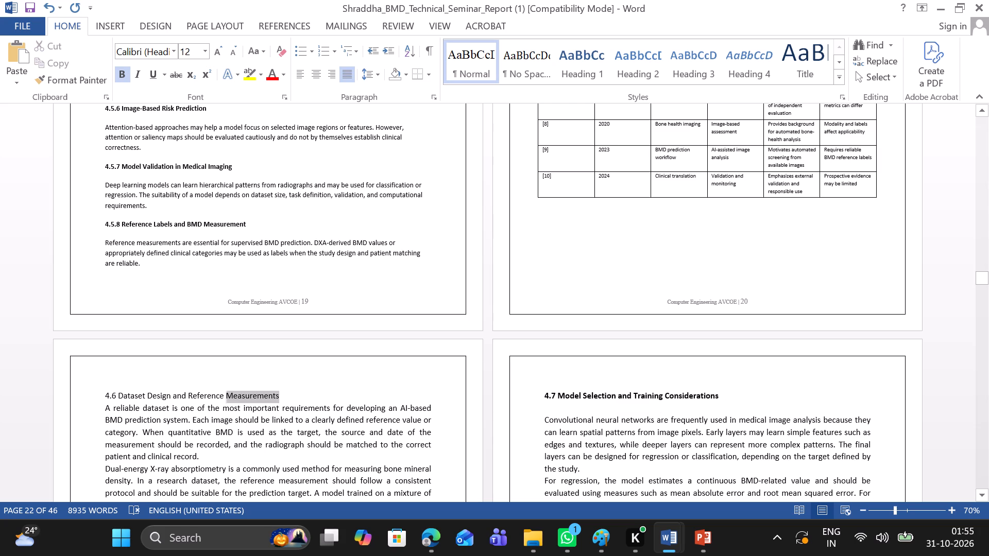
left_click_drag(204, 395, 104, 394)
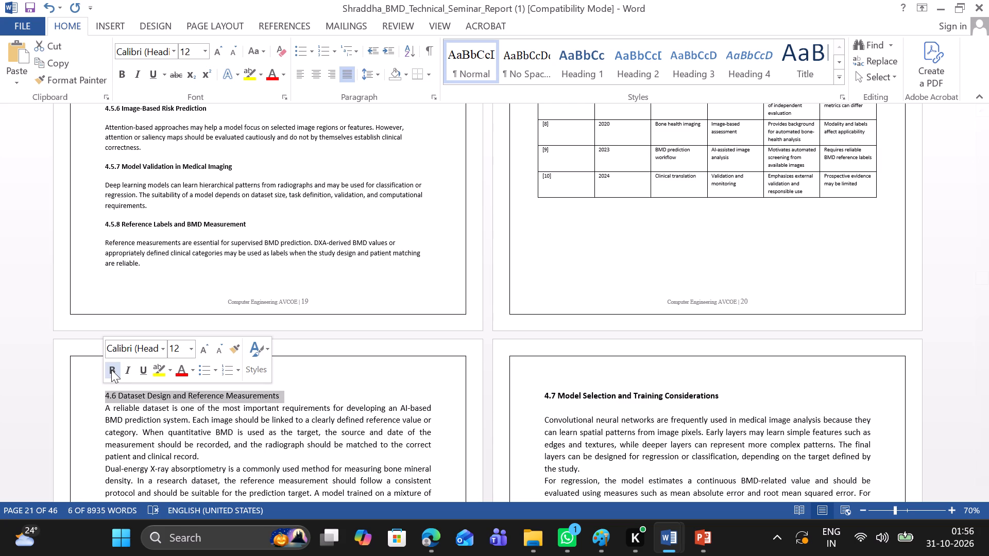
left_click(111, 370)
left_click(111, 370)
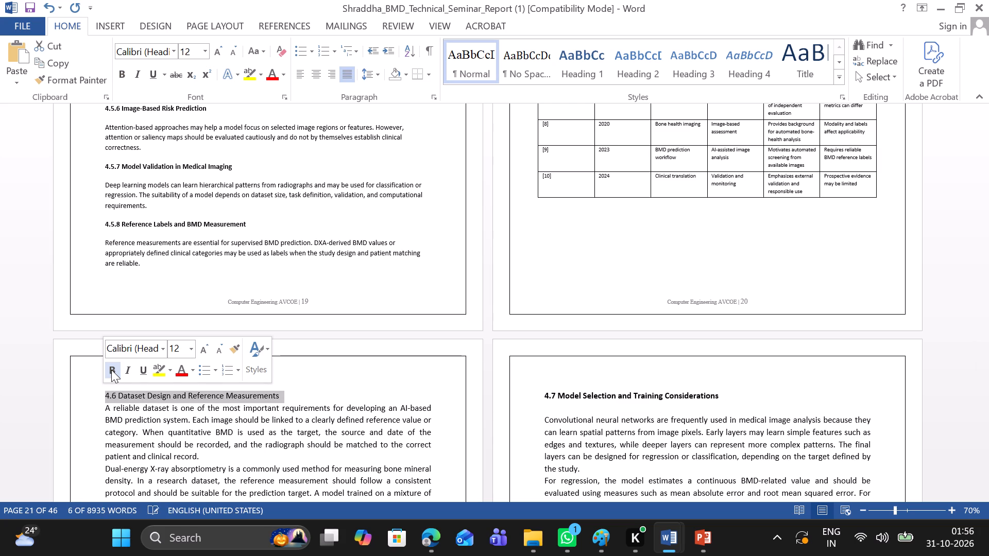
left_click(111, 370)
left_click(75, 389)
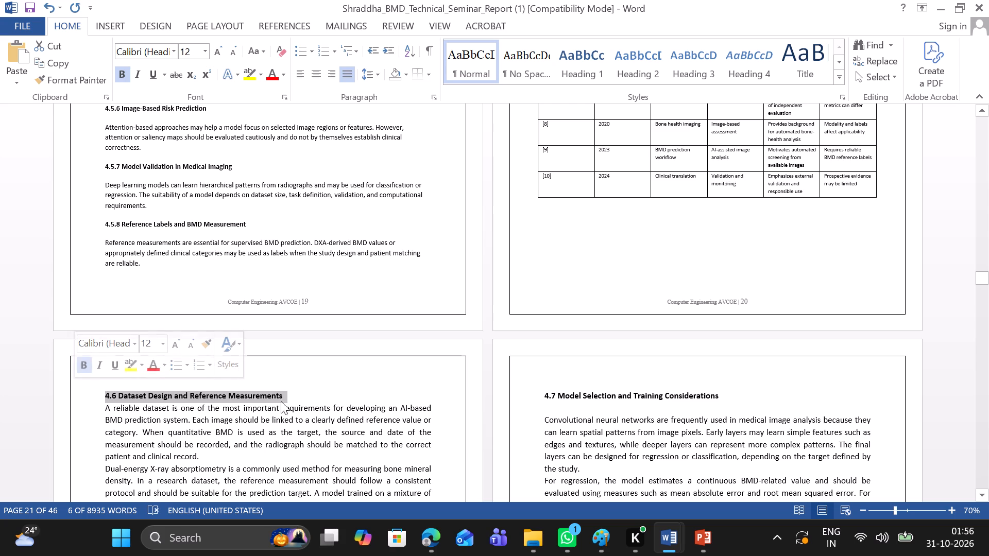
left_click(286, 397)
key("Return")
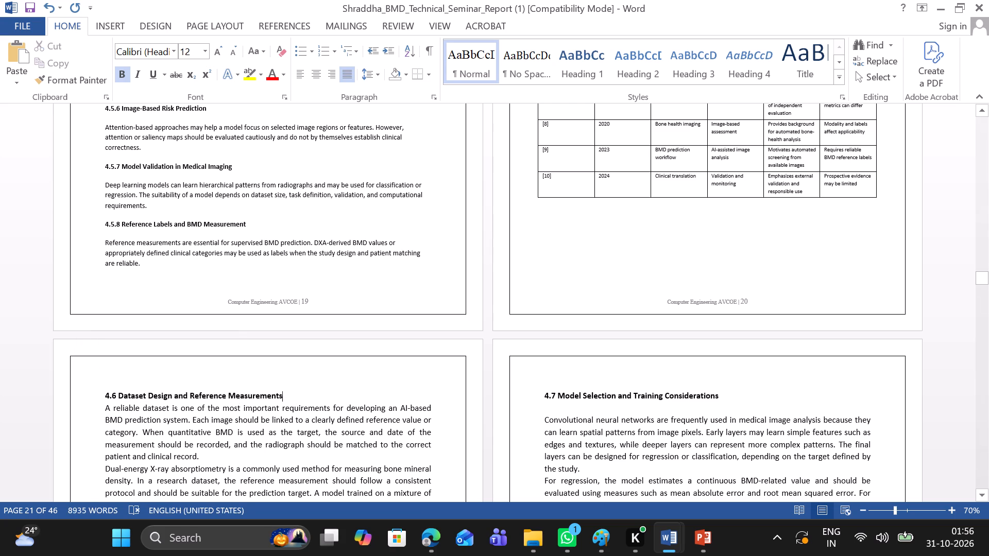
Make the heading 4.8 Validation, Explainability and Clinical Readiness bold and add a blank line below it.
scroll(286, 397, "down", 2)
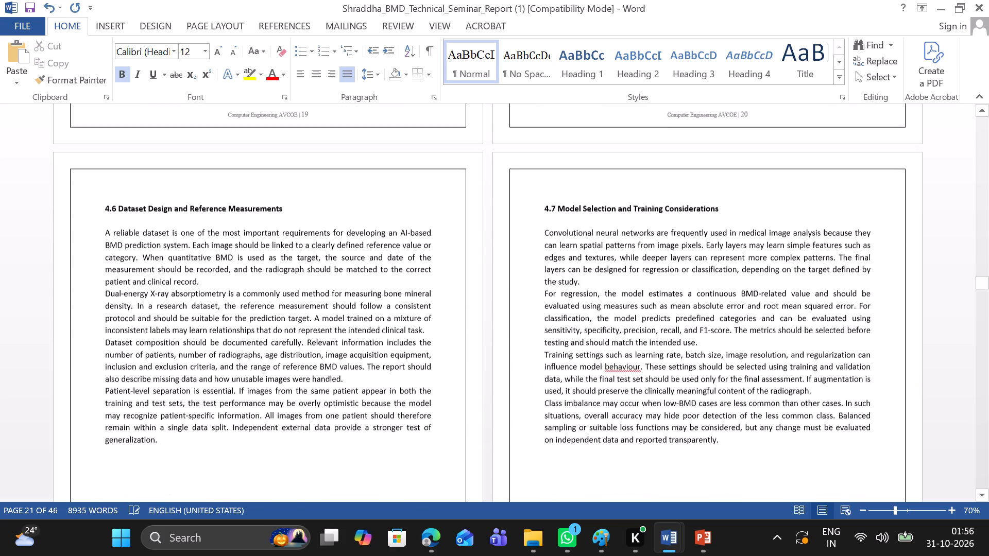
scroll(286, 397, "down", 5)
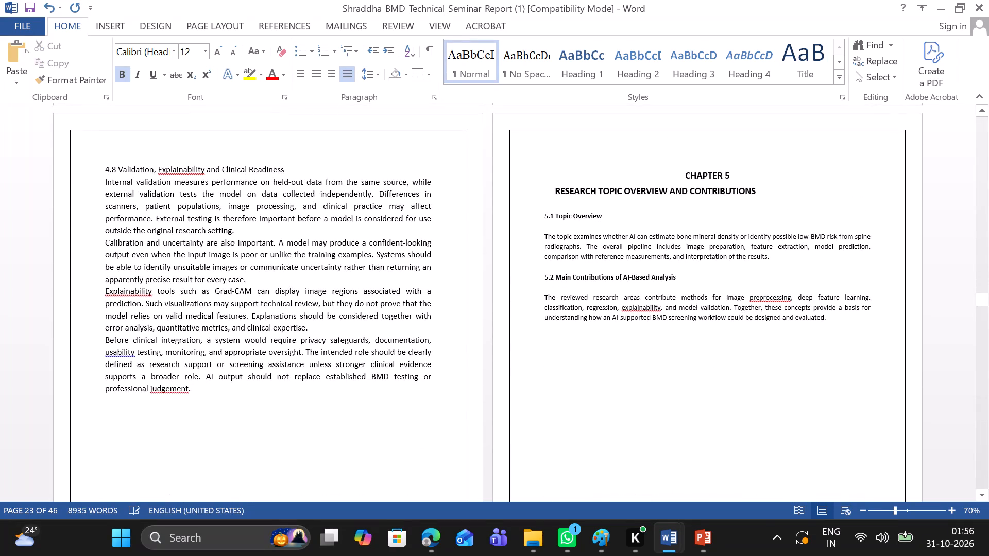
left_click_drag(288, 162, 106, 169)
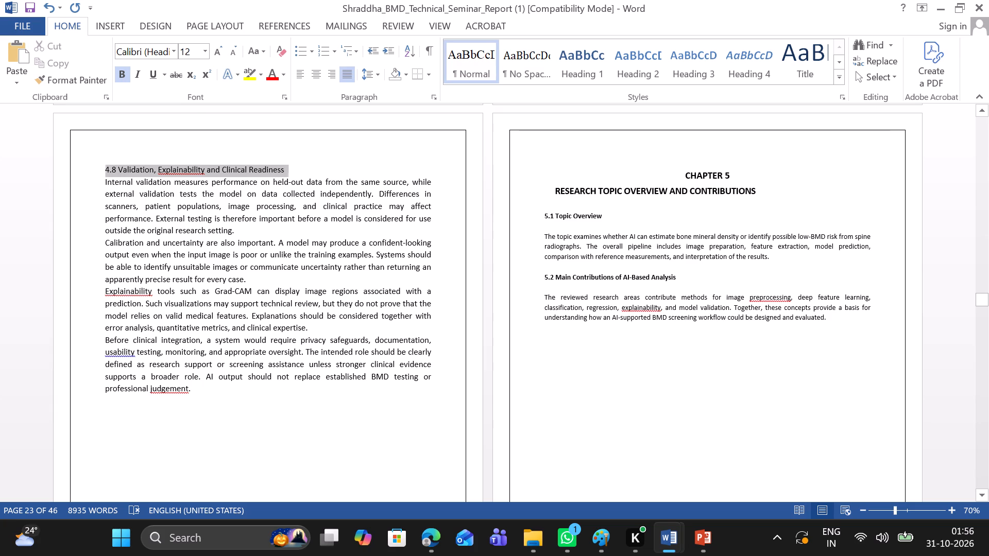
left_click_drag(106, 169, 106, 168)
left_click(111, 140)
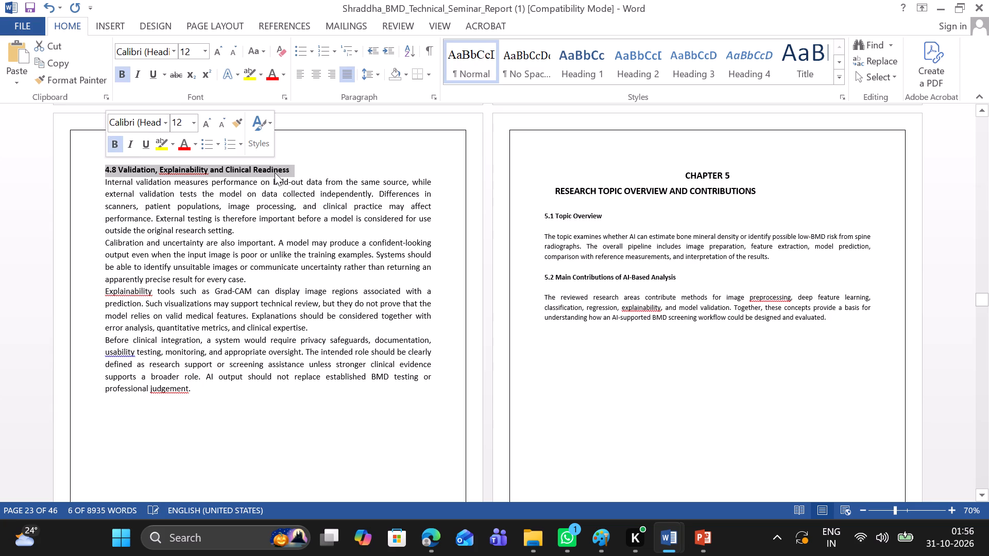
left_click(309, 162)
key("Return")
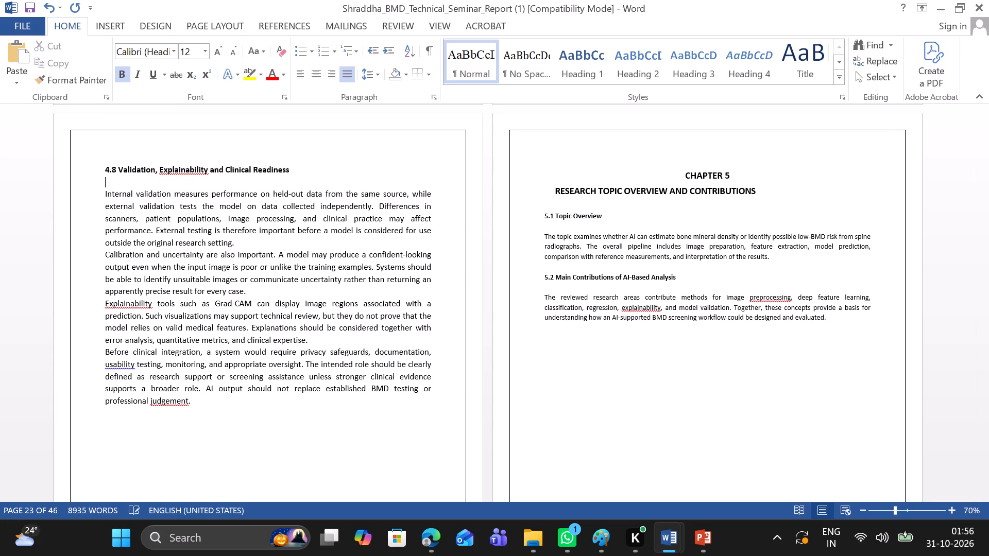
Examine the headings and page layout of Chapters 5 to 9.
scroll(607, 249, "down", 3)
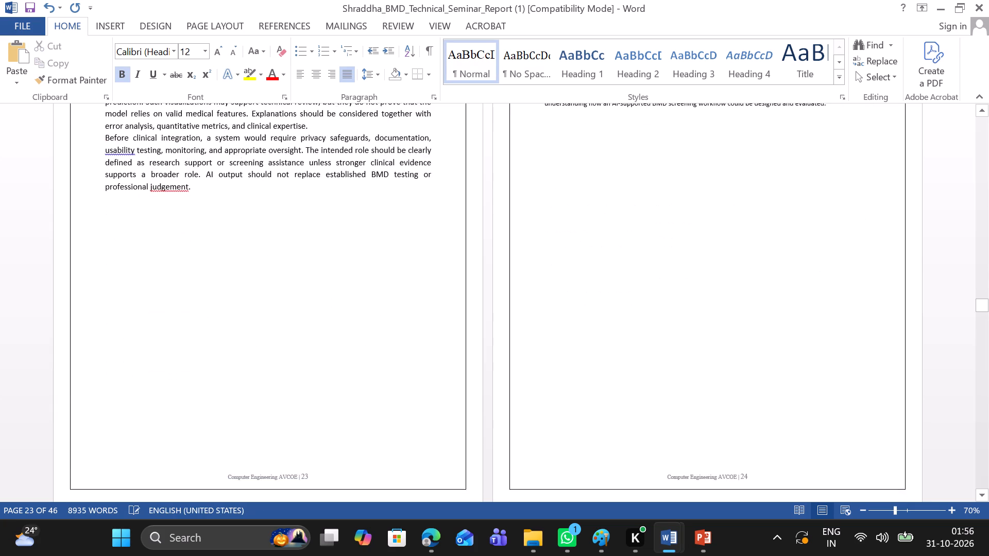
scroll(607, 249, "down", 3)
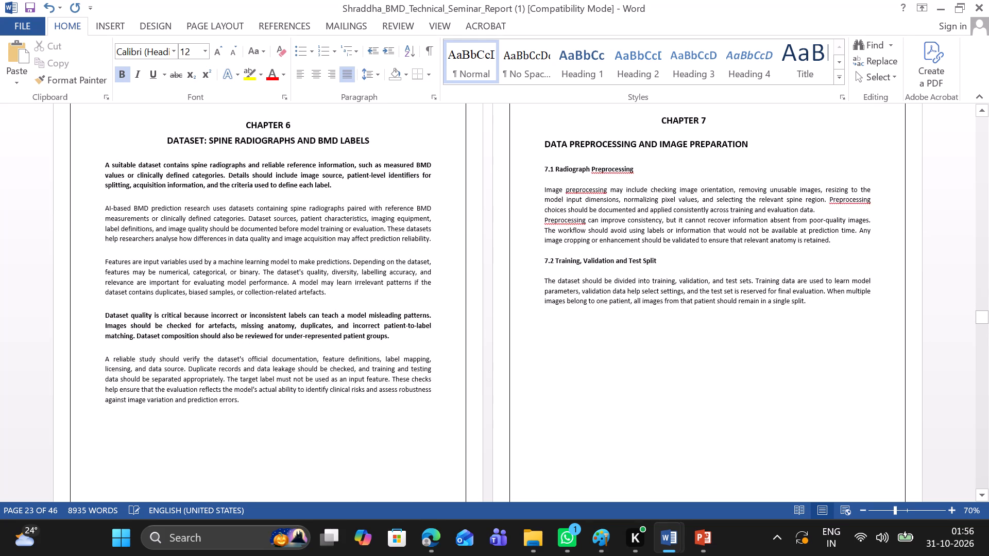
scroll(607, 249, "down", 4)
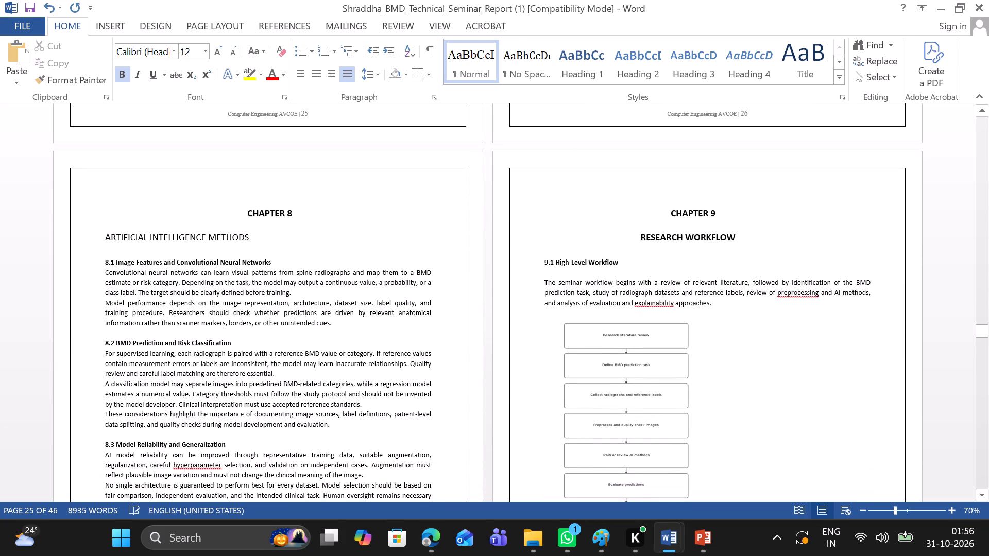
left_click_drag(670, 245, 663, 239)
left_click(610, 214)
Stretch the Figure 9.1 research workflow picture taller at its bottom edge, keeping its width, to fill more of the Chapter 9 page.
scroll(610, 214, "down", 1)
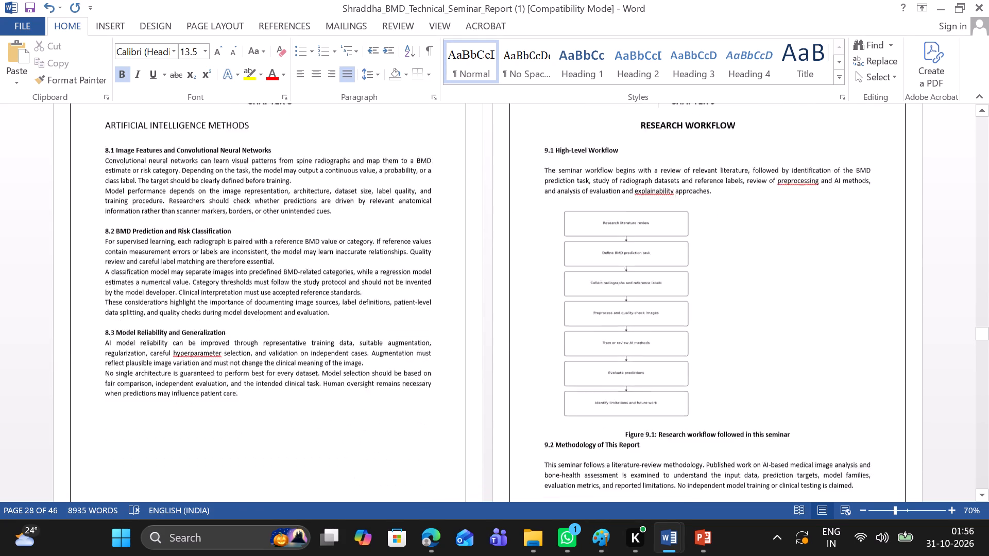
scroll(610, 214, "down", 1)
left_click(610, 214)
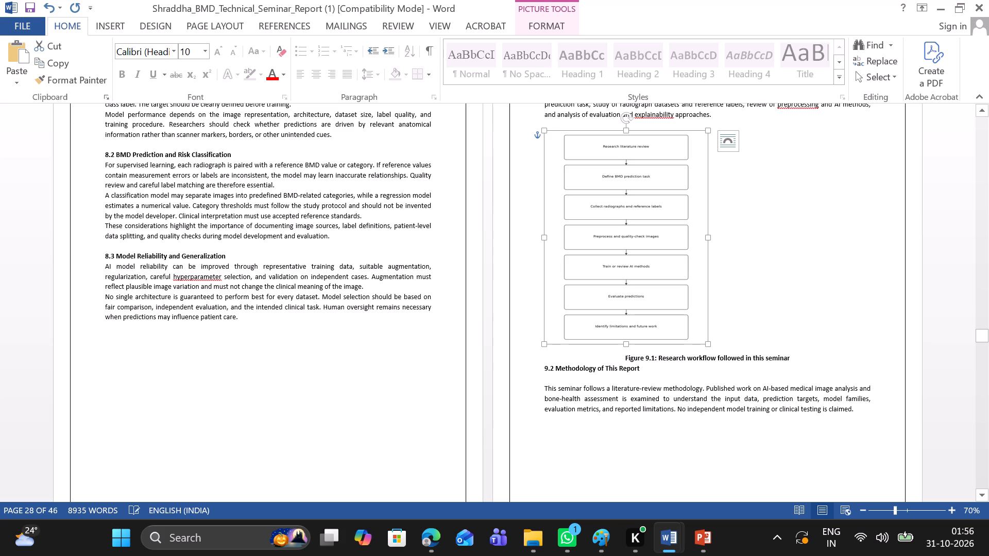
left_click_drag(627, 347, 624, 451)
left_click(624, 451)
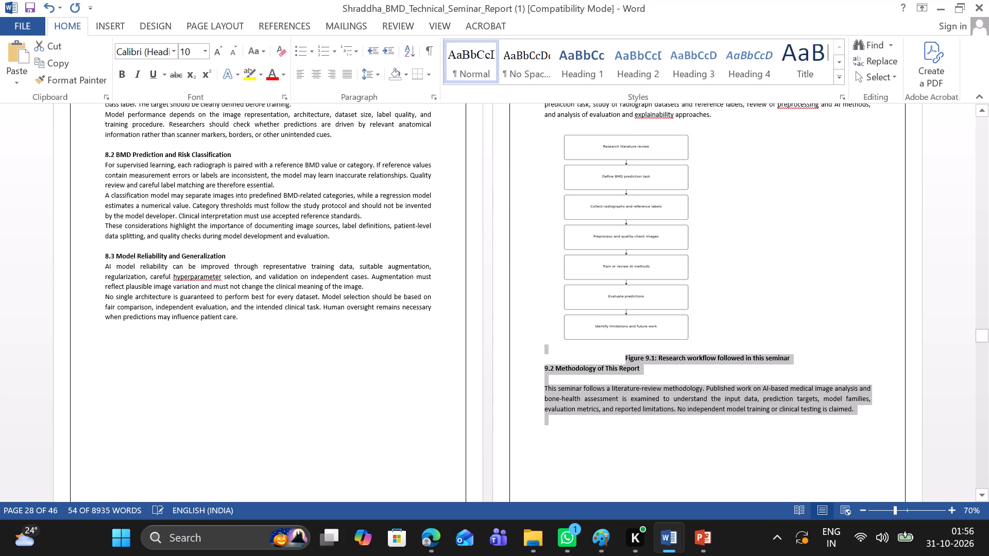
scroll(624, 451, "down", 3)
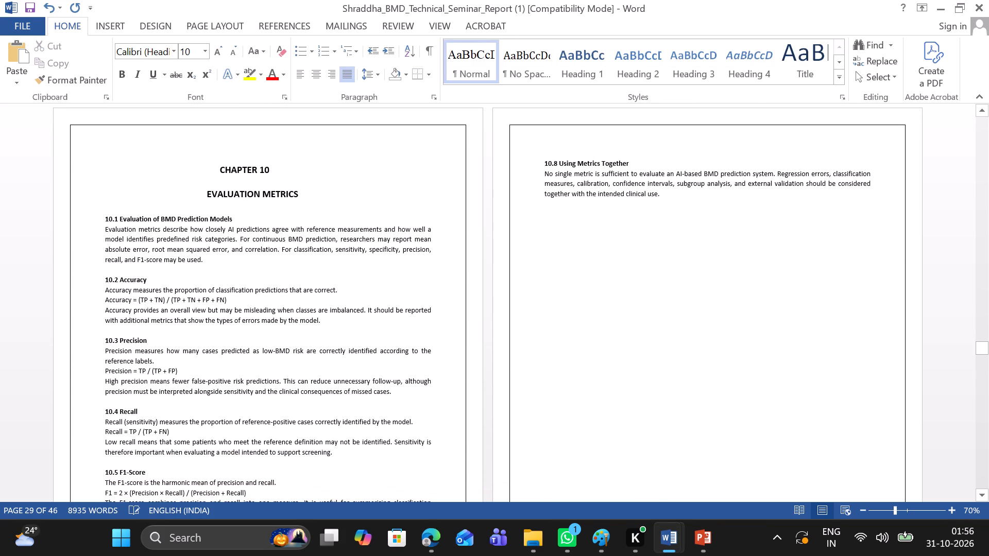
scroll(624, 451, "up", 3)
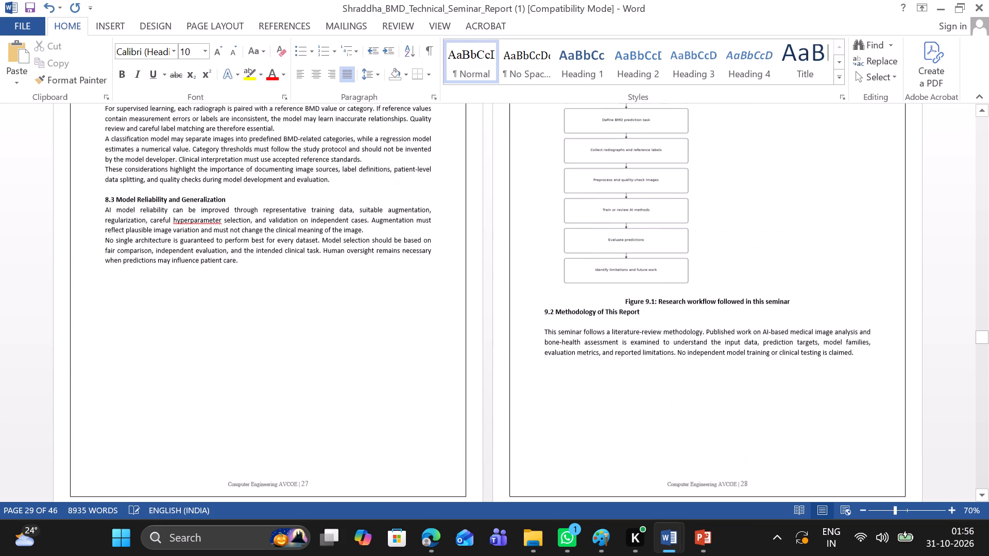
left_click(622, 285)
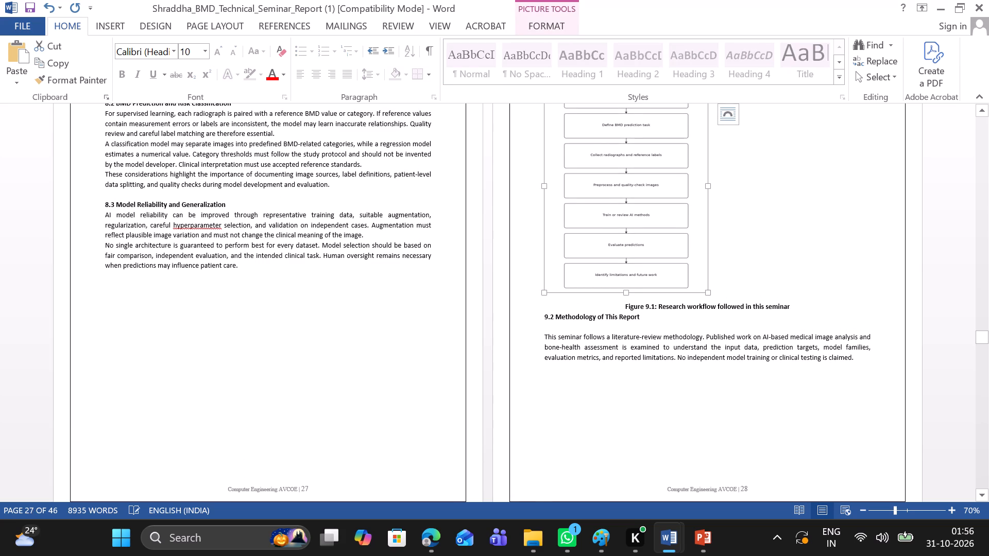
left_click_drag(626, 291, 626, 311)
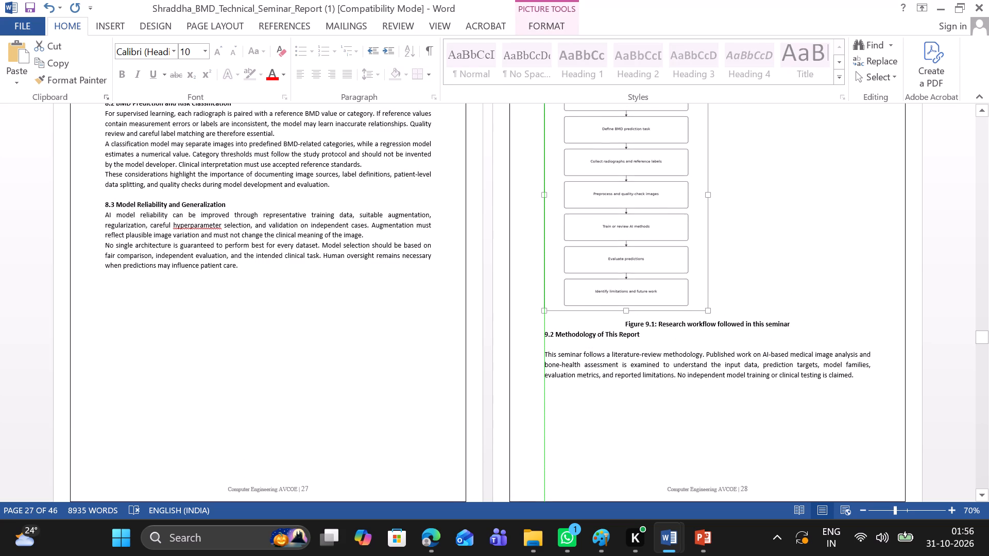
left_click_drag(626, 311, 626, 321)
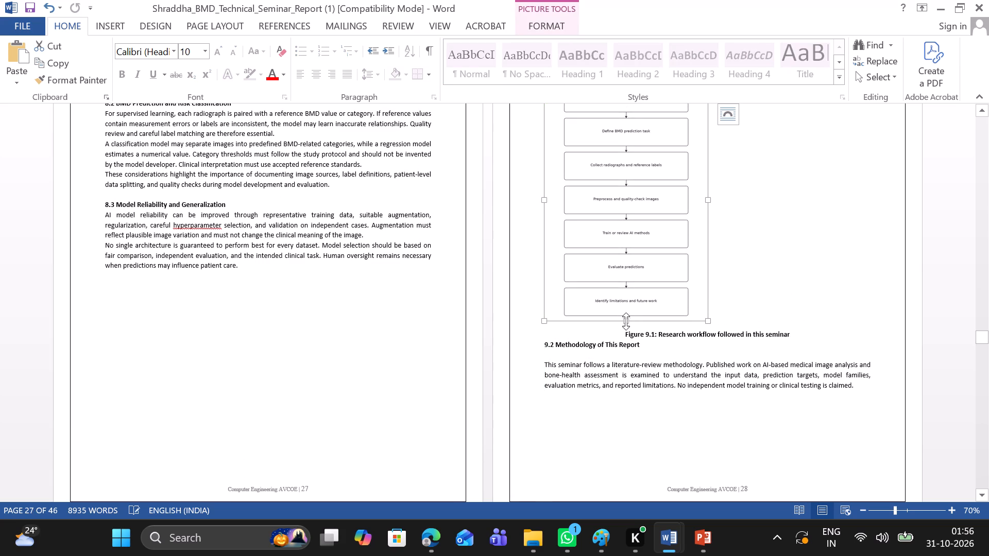
left_click_drag(625, 323, 625, 343)
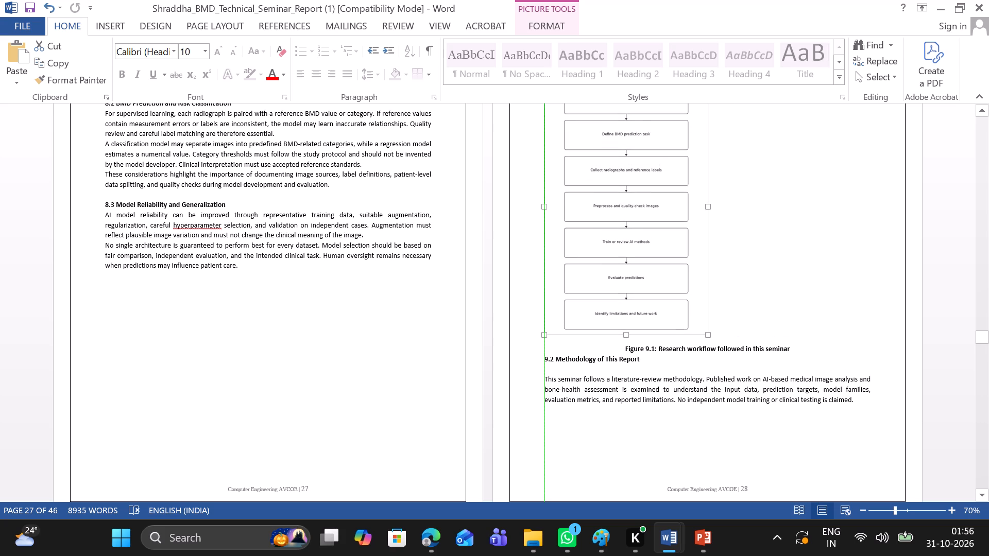
left_click_drag(625, 343, 626, 352)
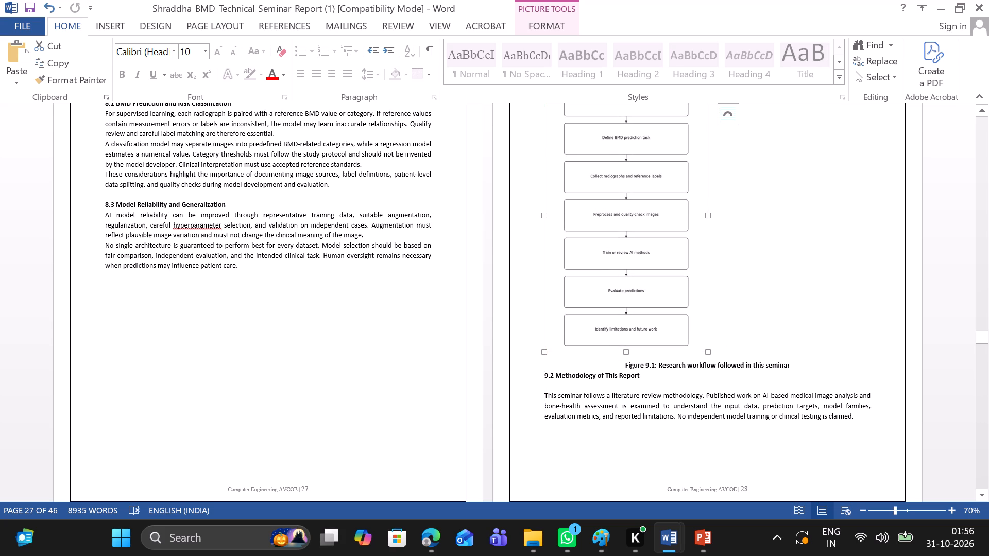
Widen the Figure 9.1 research workflow picture at its right edge, keeping its height, to fill more of the text width.
left_click_drag(708, 217, 736, 220)
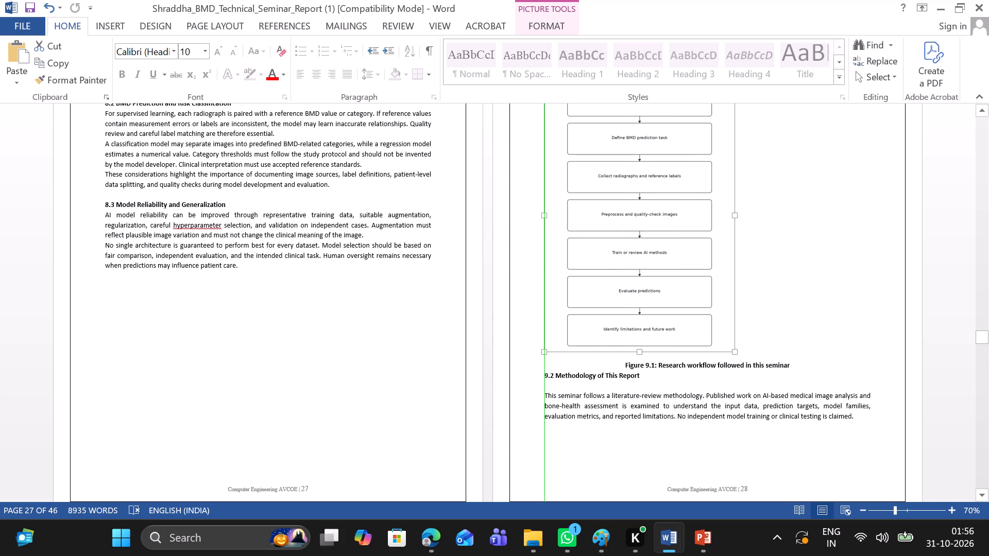
left_click_drag(736, 220, 749, 221)
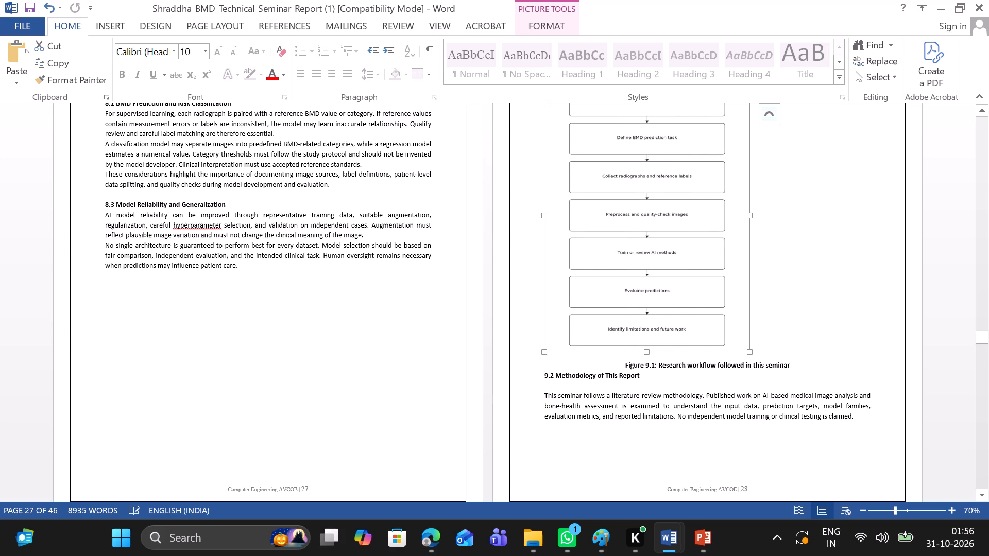
left_click(386, 367)
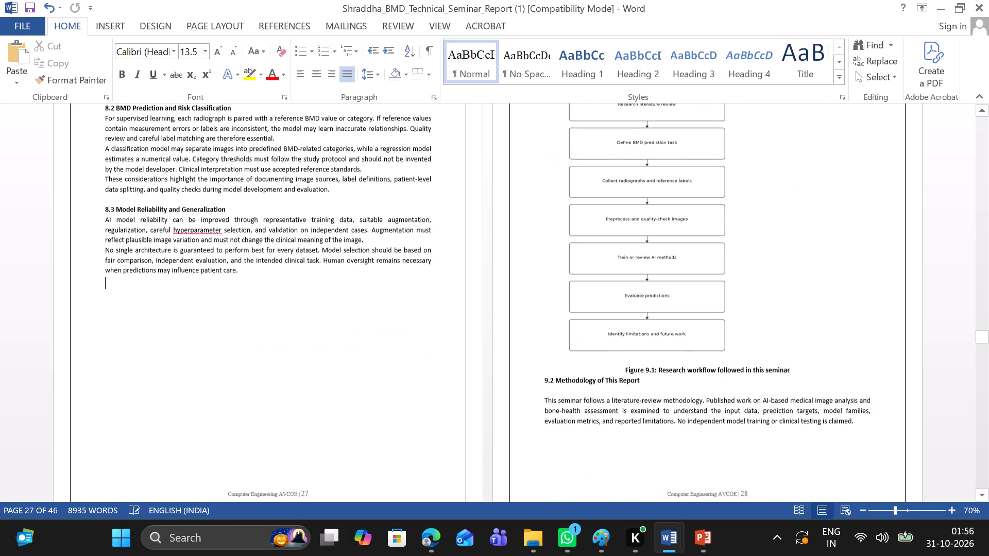
Examine the headings, tables, diagrams and page layout of Chapters 10 to 17.
scroll(386, 367, "down", 4)
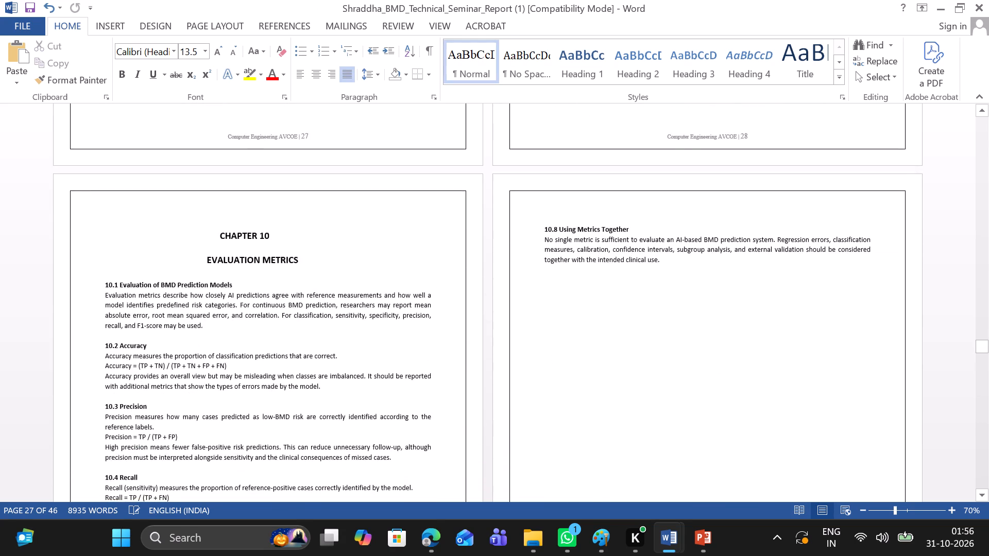
scroll(386, 367, "down", 4)
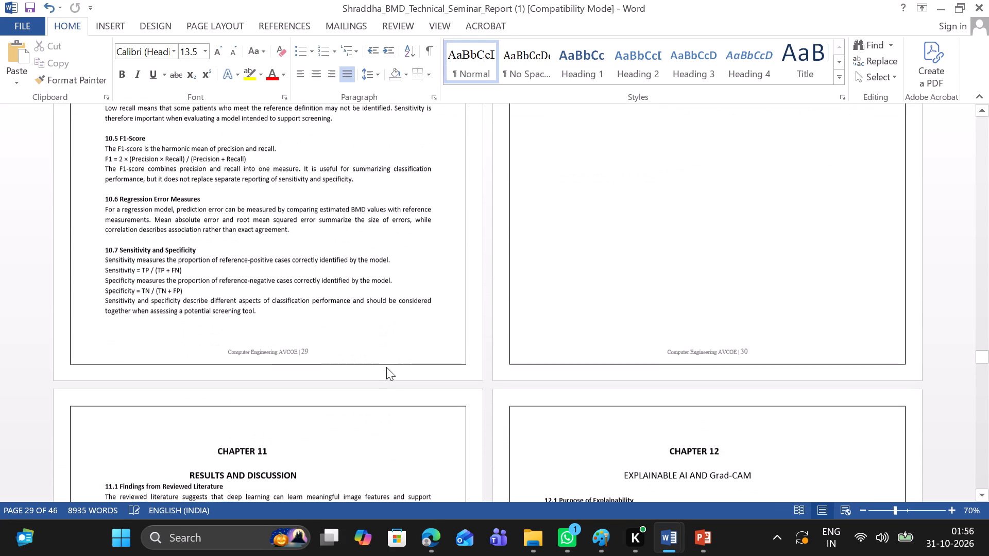
scroll(386, 367, "down", 5)
scroll(386, 367, "up", 1)
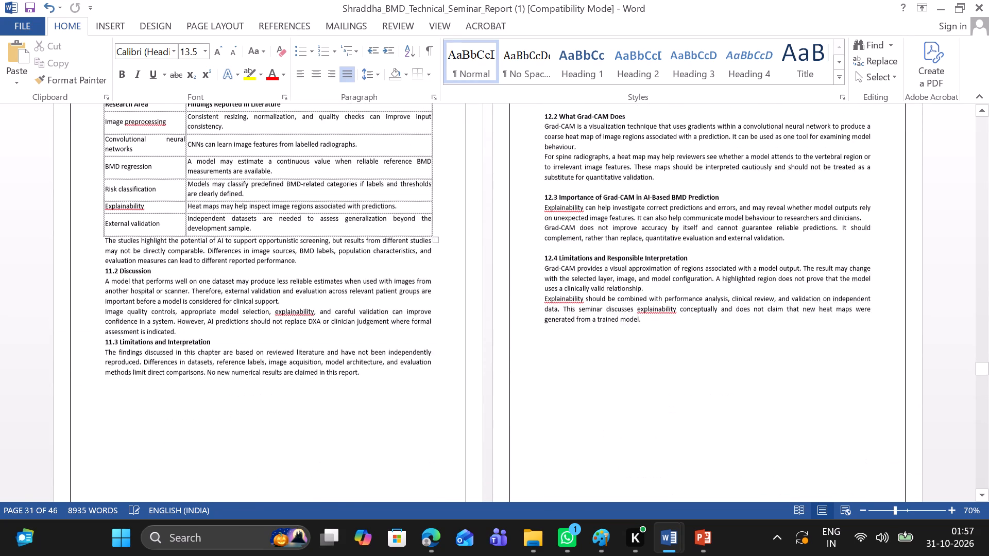
scroll(386, 367, "up", 2)
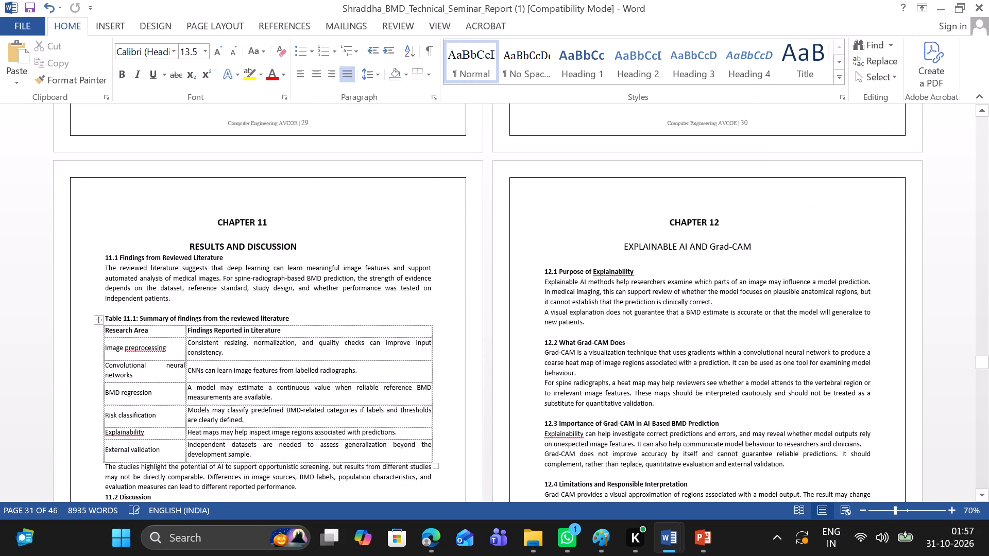
scroll(386, 367, "up", 1)
scroll(386, 367, "down", 1)
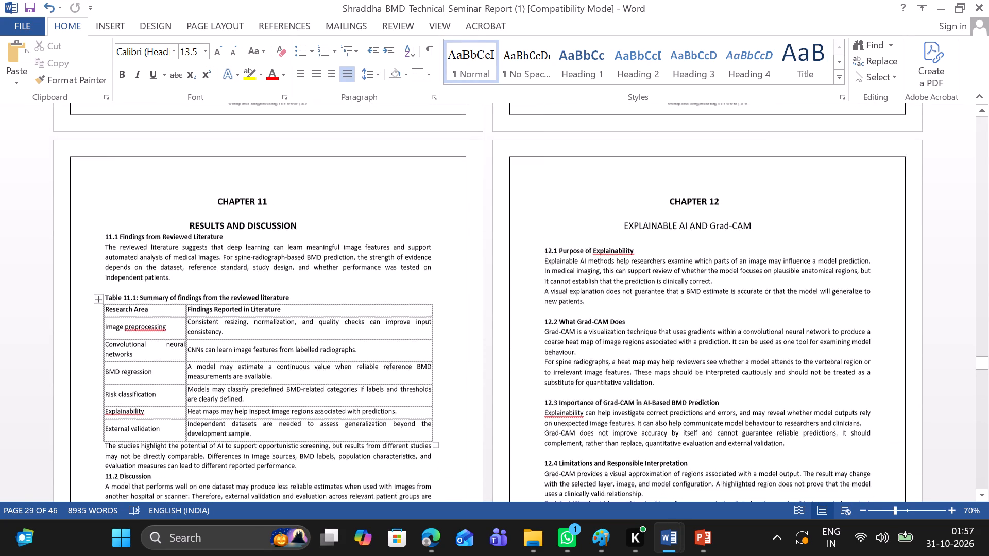
scroll(386, 367, "down", 7)
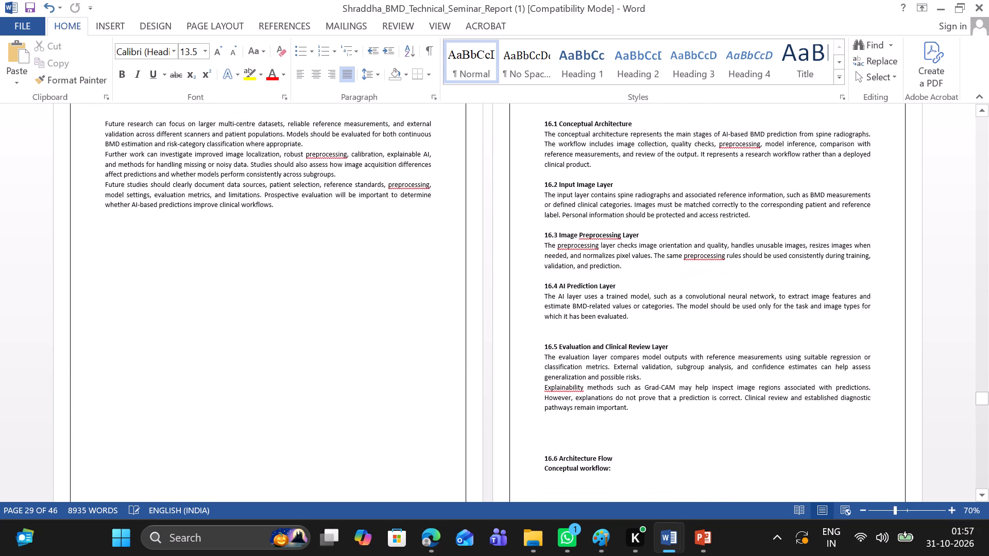
scroll(386, 367, "down", 2)
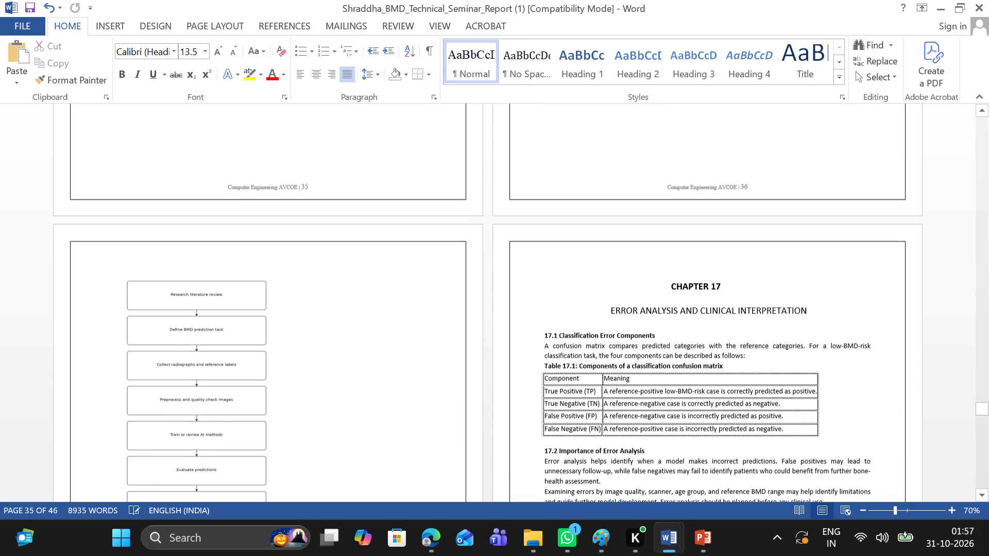
Insert blank lines above the heading 16.6 Architecture Flow to push it onto the page with its workflow diagram.
left_click(554, 198)
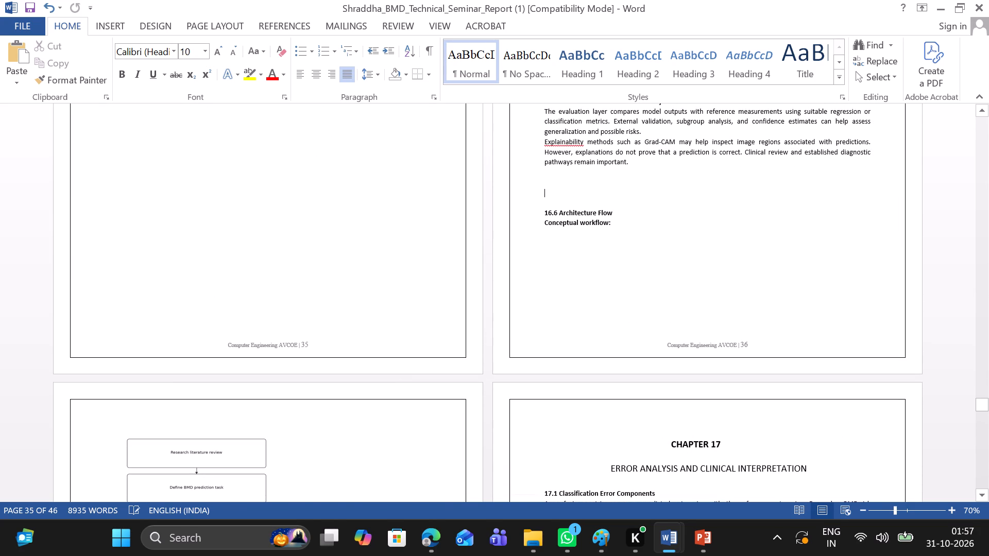
key("Return")
key("Return")
key("Return")
key("Return")
key("Return")
key("Return")
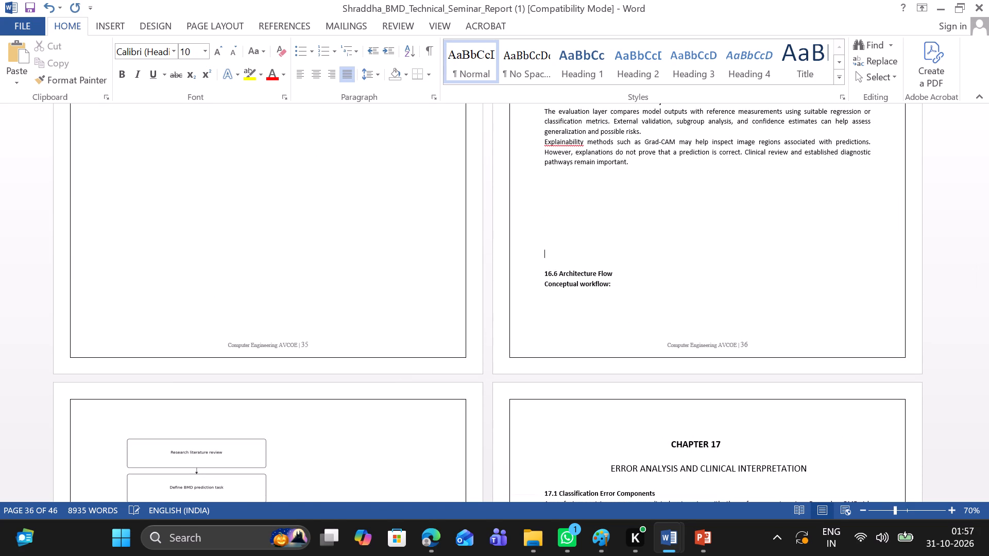
key("Return")
key("Return")
key("Return")
key("Return")
key("Return")
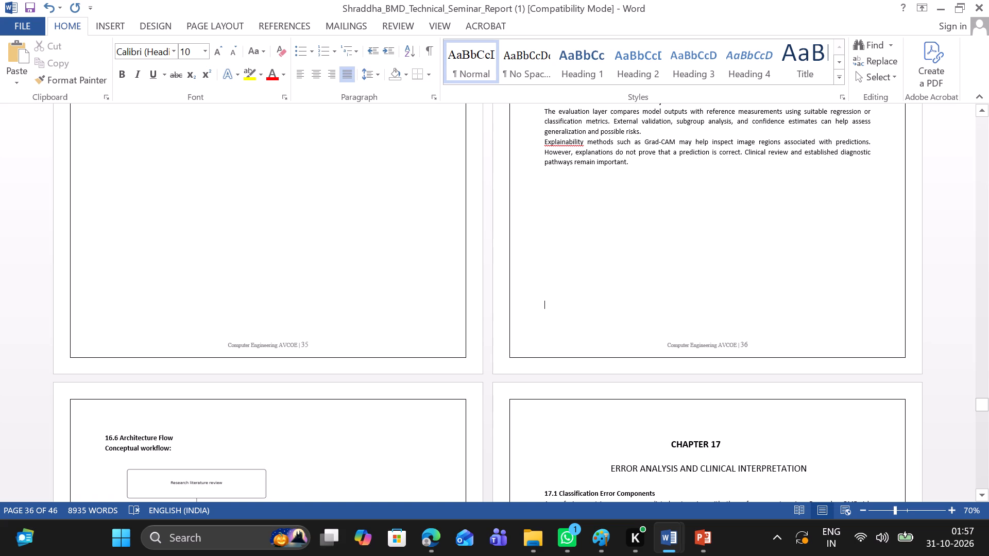
Add a blank line between the heading 16.6 Architecture Flow and the line Conceptual workflow.
scroll(208, 275, "up", 3)
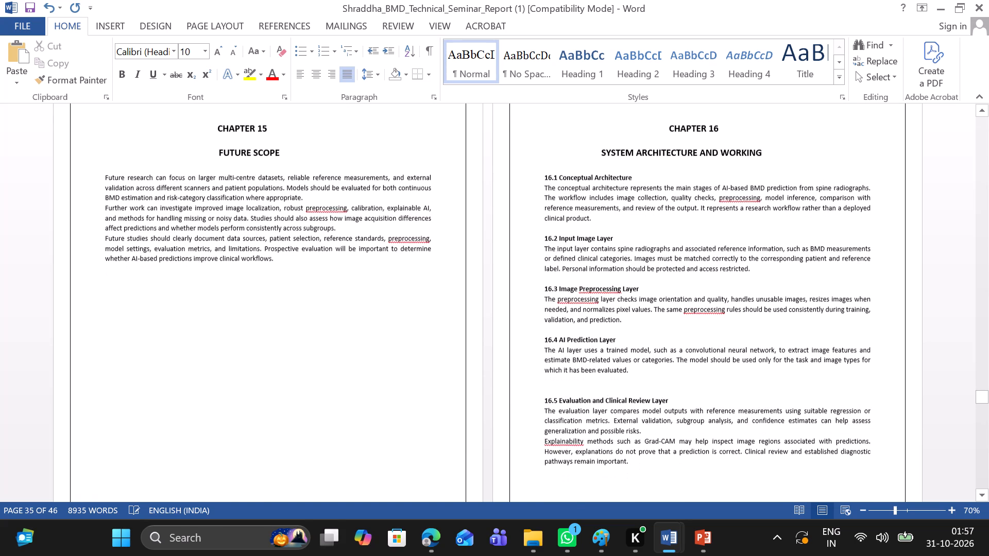
scroll(208, 275, "up", 1)
scroll(208, 275, "down", 1)
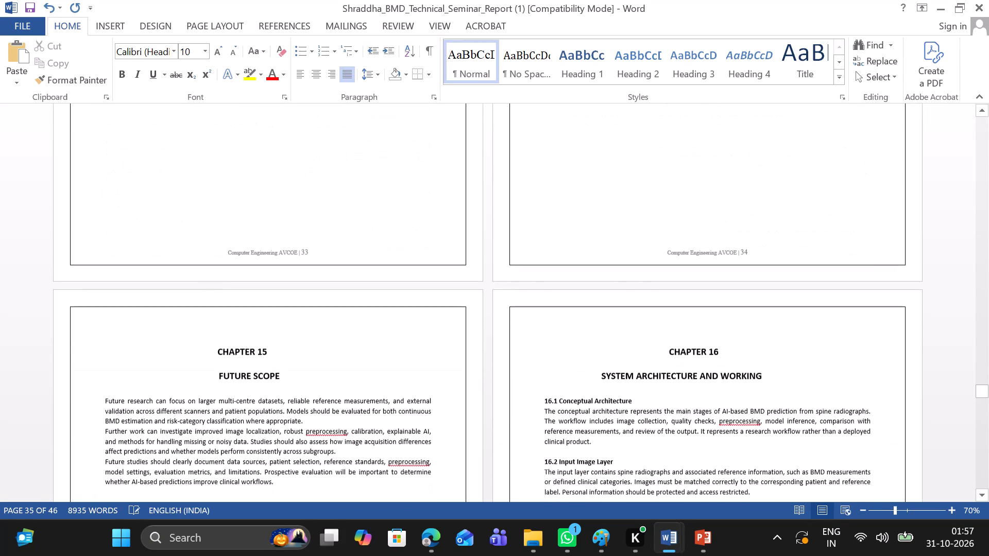
scroll(208, 275, "down", 3)
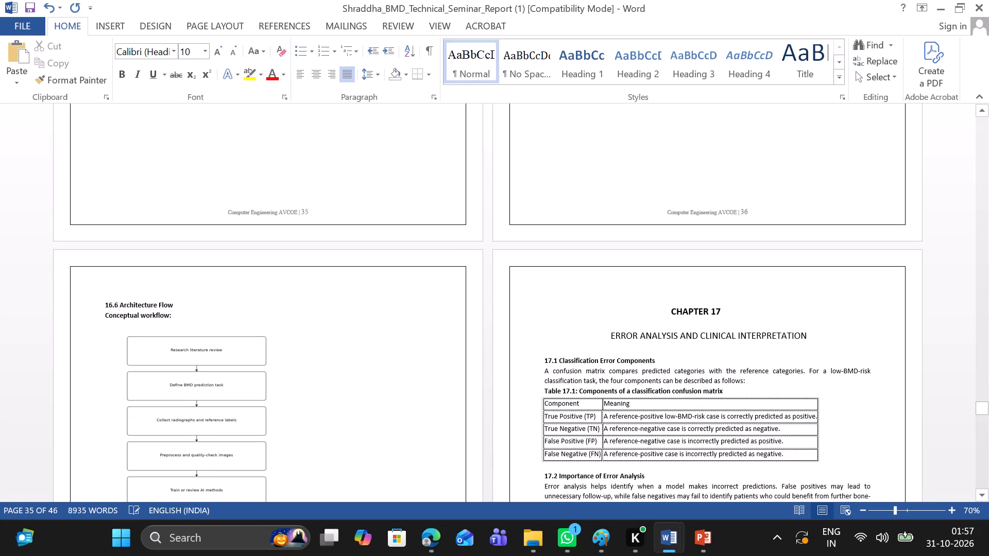
left_click(176, 302)
key("Return")
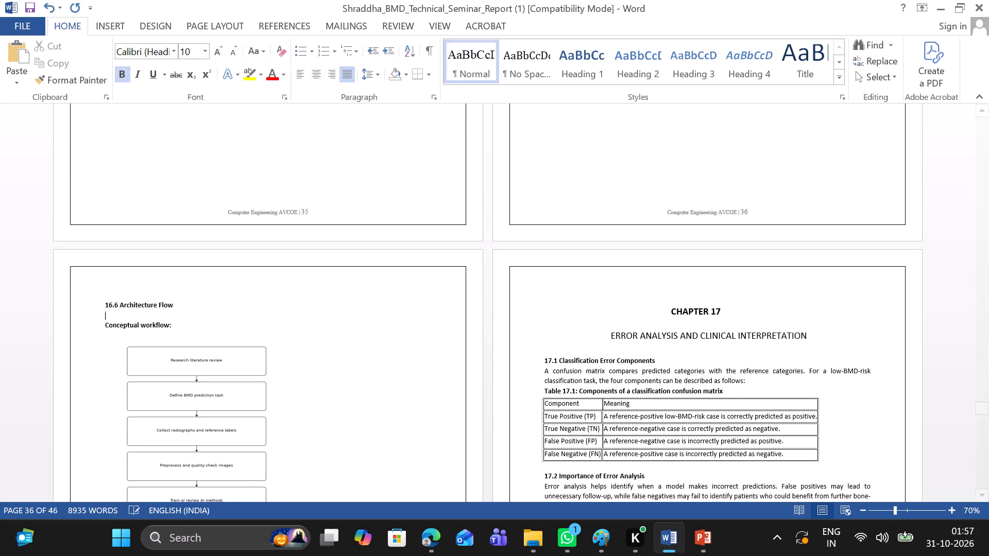
Enlarge the Figure 16.1 conceptual architecture picture, stretching it taller at its bottom edge and wider at its right edge.
scroll(176, 302, "down", 2)
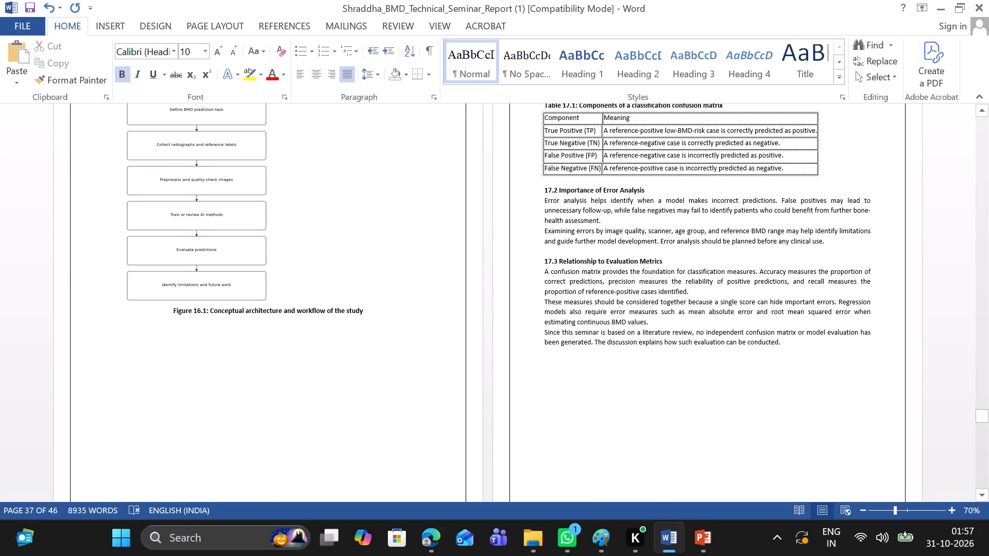
left_click(170, 260)
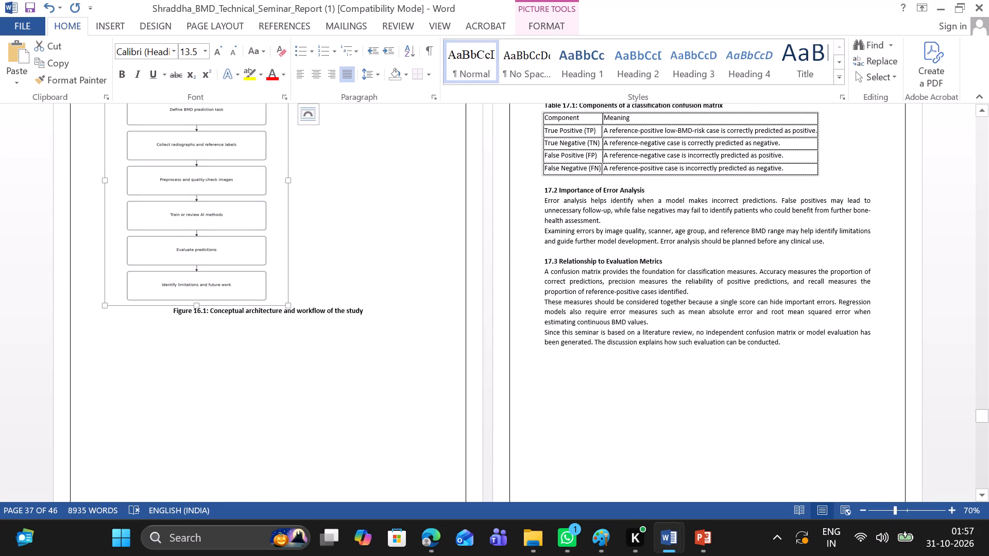
left_click_drag(198, 304, 194, 361)
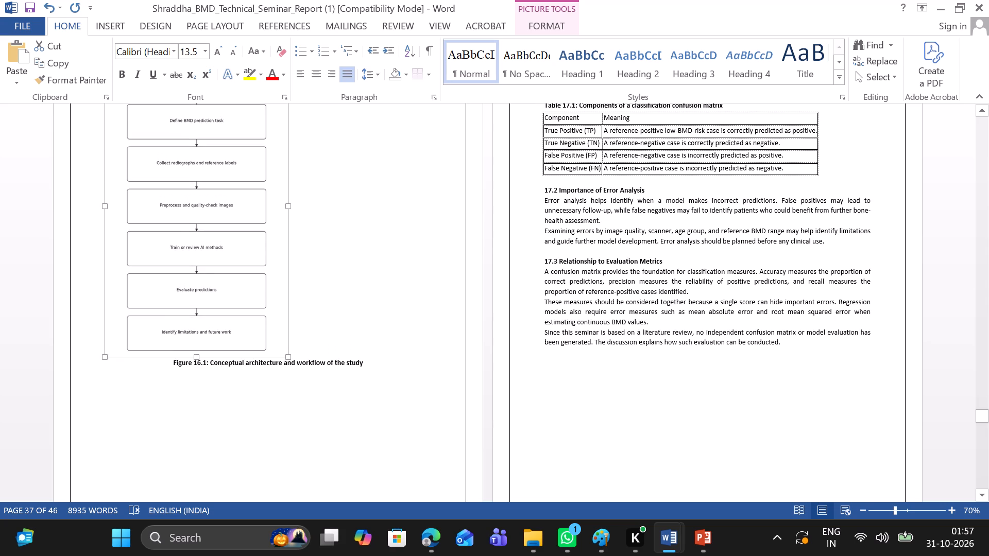
left_click_drag(194, 361, 197, 367)
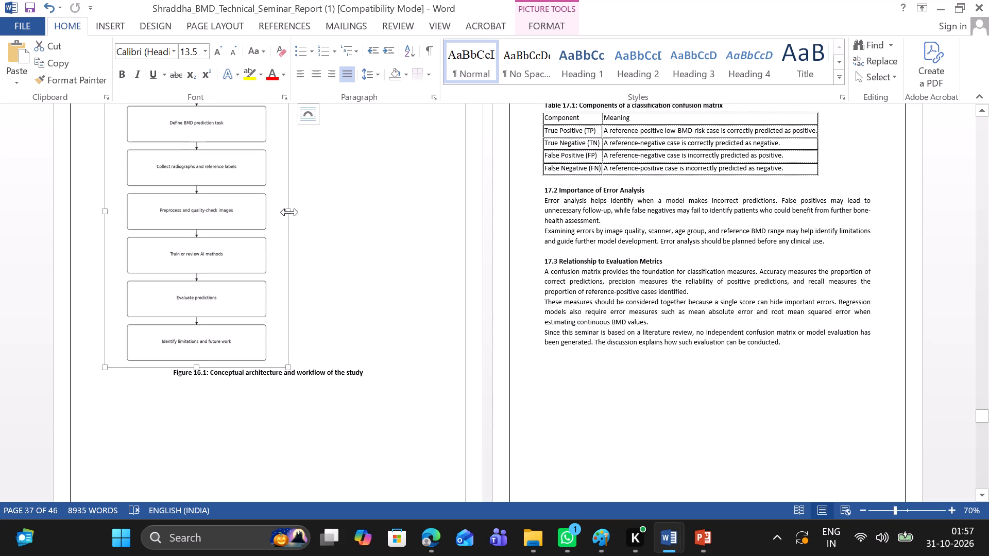
left_click_drag(289, 212, 312, 214)
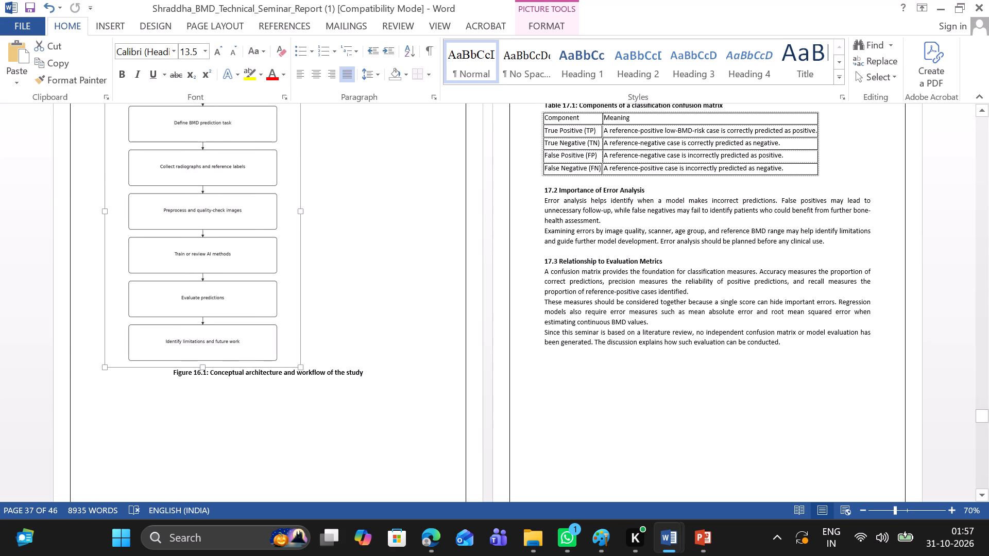
left_click_drag(312, 214, 327, 218)
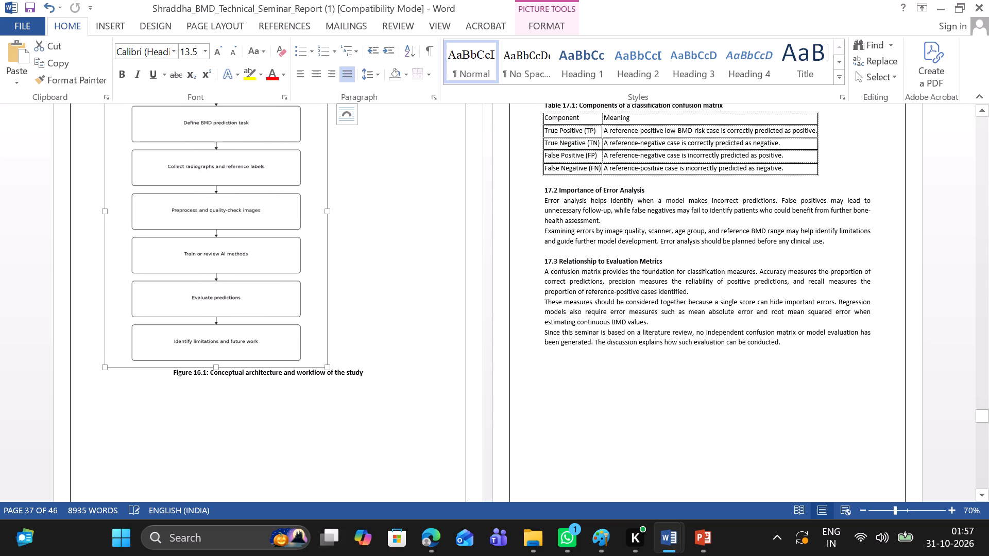
left_click(378, 263)
Add two blank lines between the Figure 16.1 picture and its caption, and nudge the caption slightly rightward with leading spaces.
left_click(167, 376)
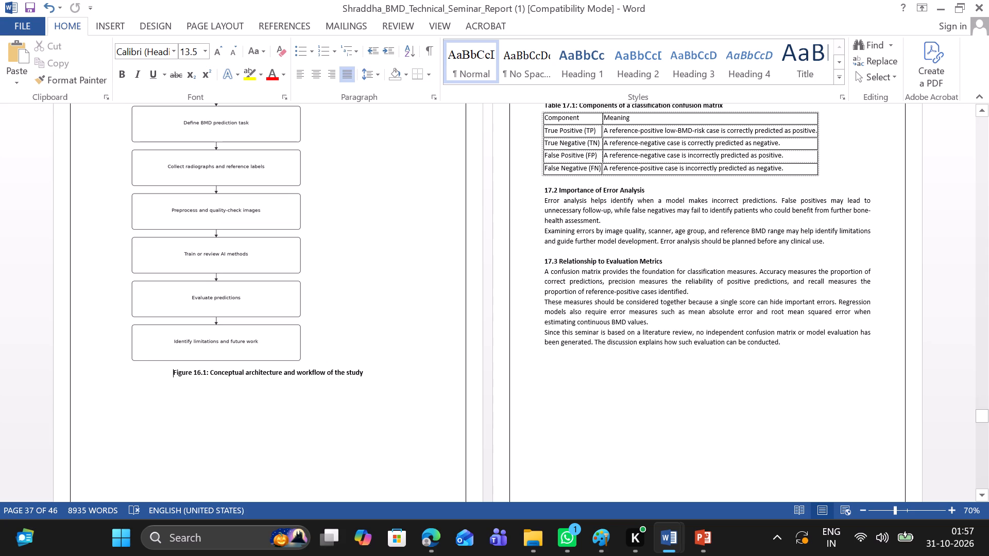
key("Return")
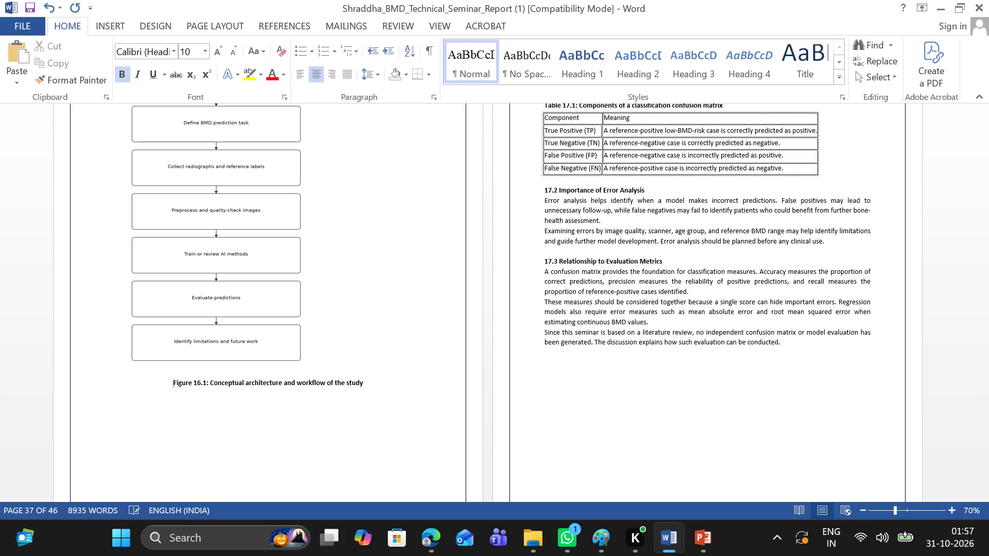
key("Return")
key("BackSpace")
key("BackSpace")
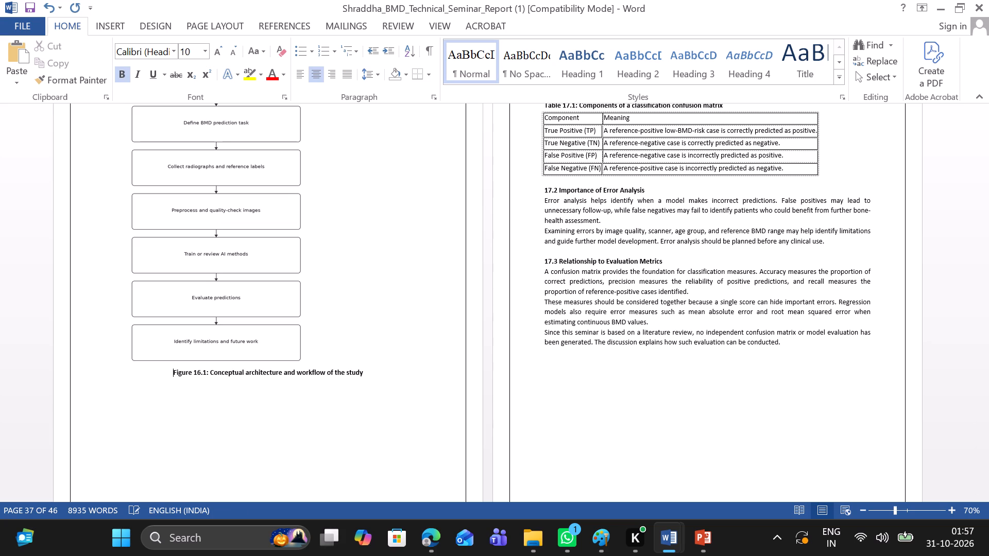
key("Return")
key("Return")
key("space")
key("space")
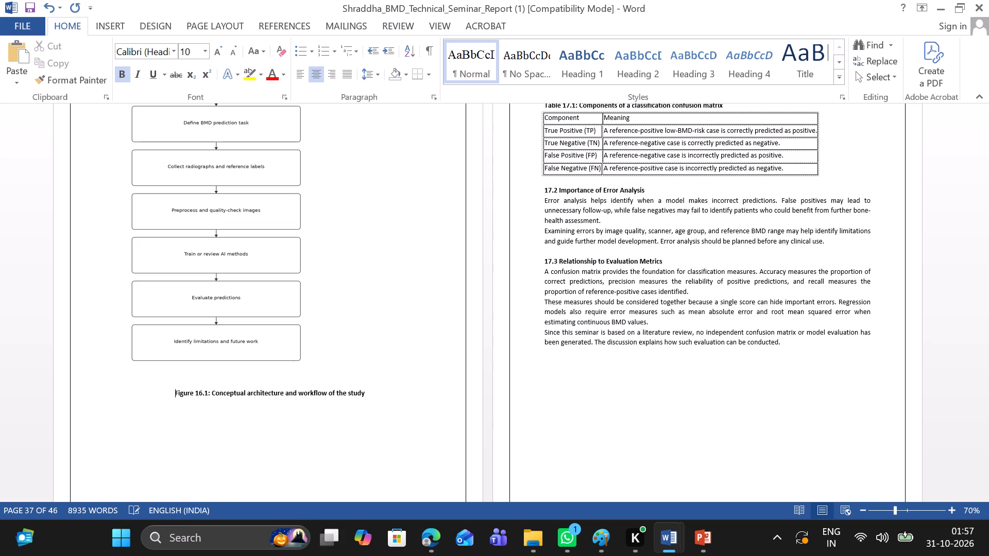
key("space")
key("Return")
key("Return")
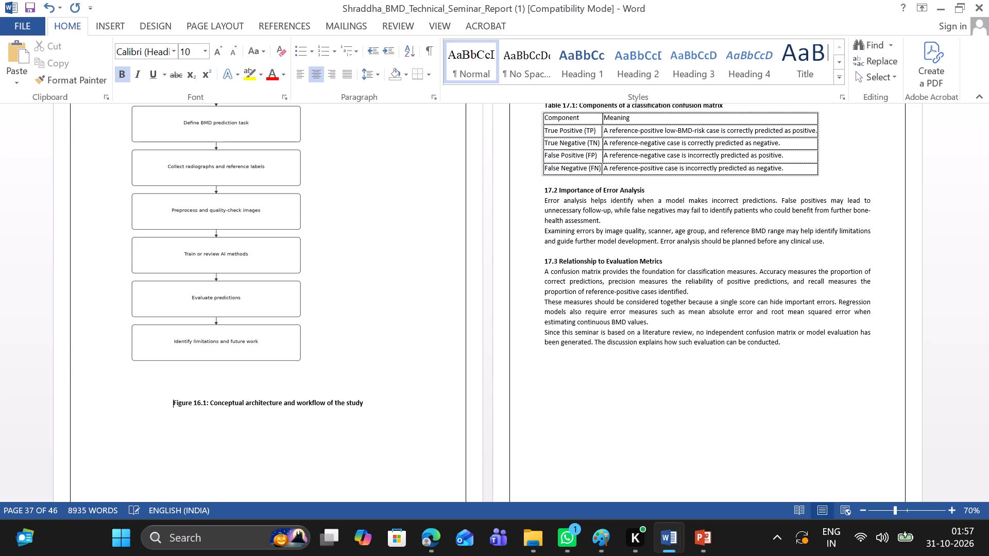
key("Return")
key("BackSpace")
key("BackSpace")
key("BackSpace")
key("BackSpace")
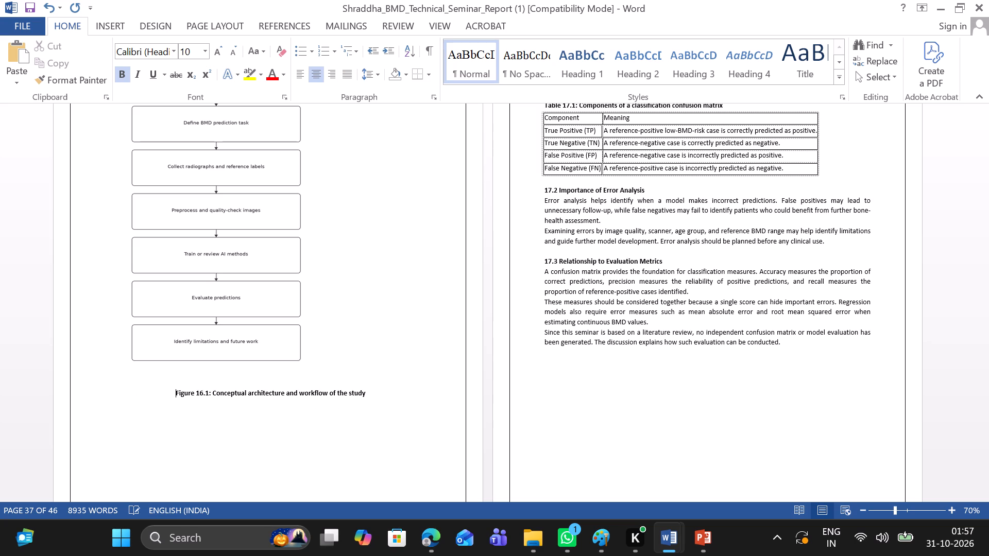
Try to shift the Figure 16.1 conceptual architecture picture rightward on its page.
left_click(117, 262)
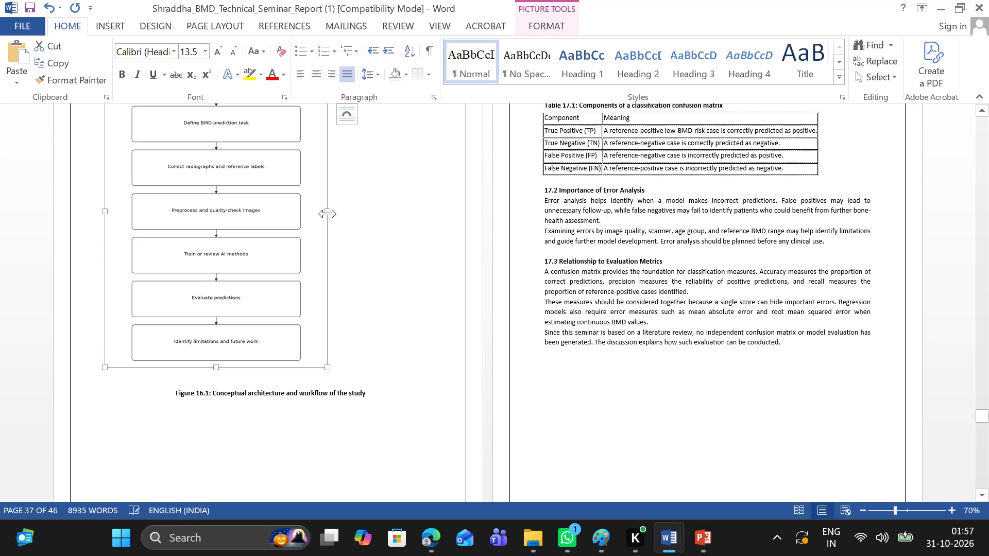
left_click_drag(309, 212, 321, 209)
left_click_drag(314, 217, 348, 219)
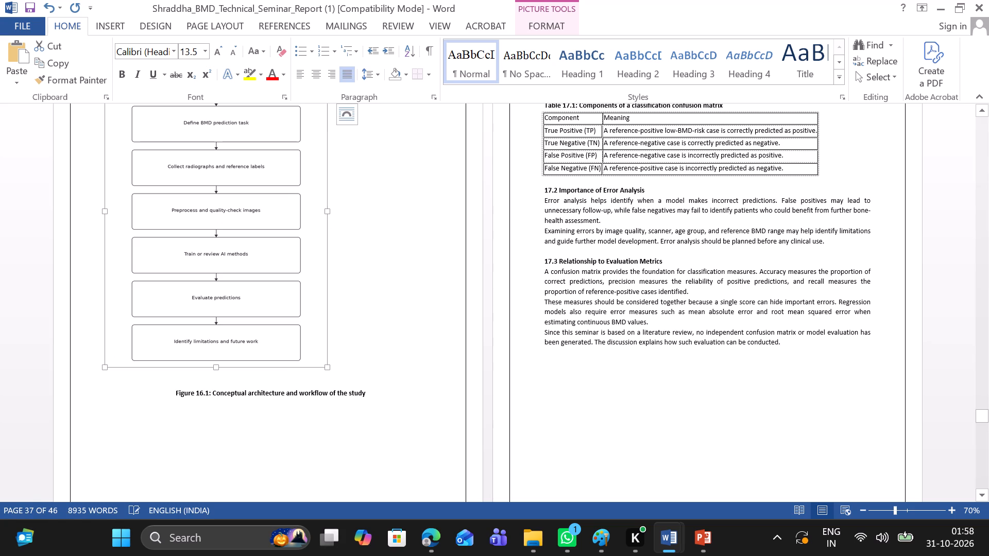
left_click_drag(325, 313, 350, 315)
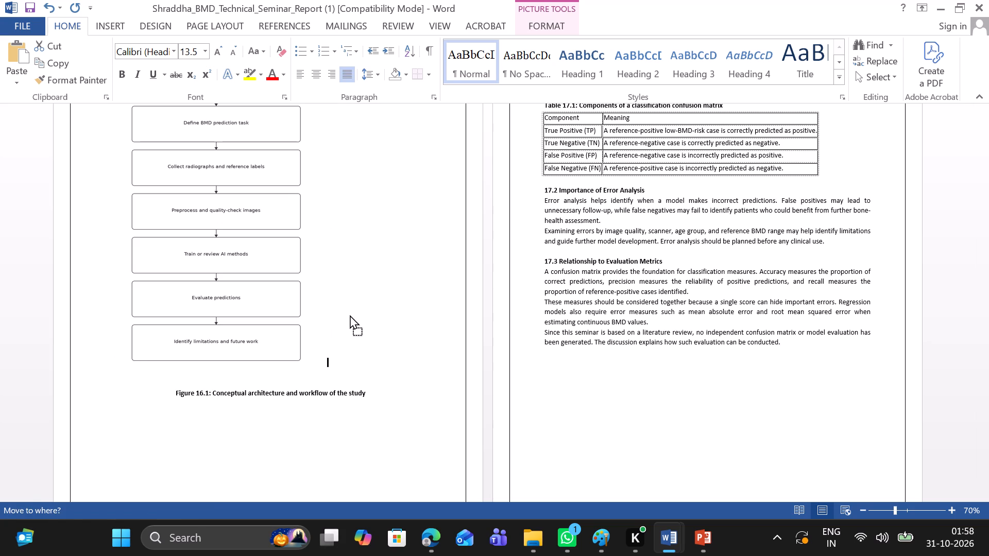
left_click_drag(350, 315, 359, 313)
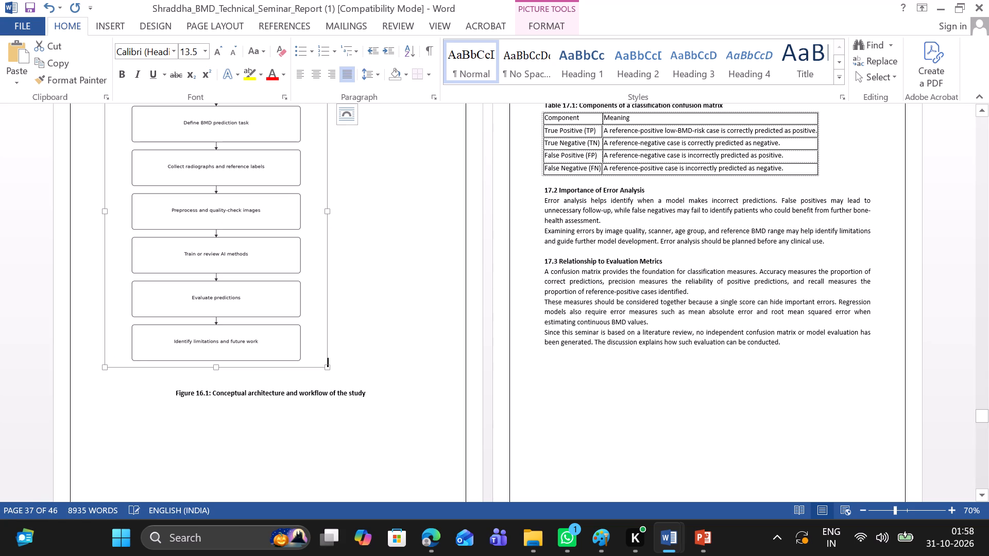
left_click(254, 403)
Make the heading 21.2 Clinical Governance and Monitoring bold and add a blank line below it.
scroll(254, 403, "up", 1)
scroll(254, 403, "down", 2)
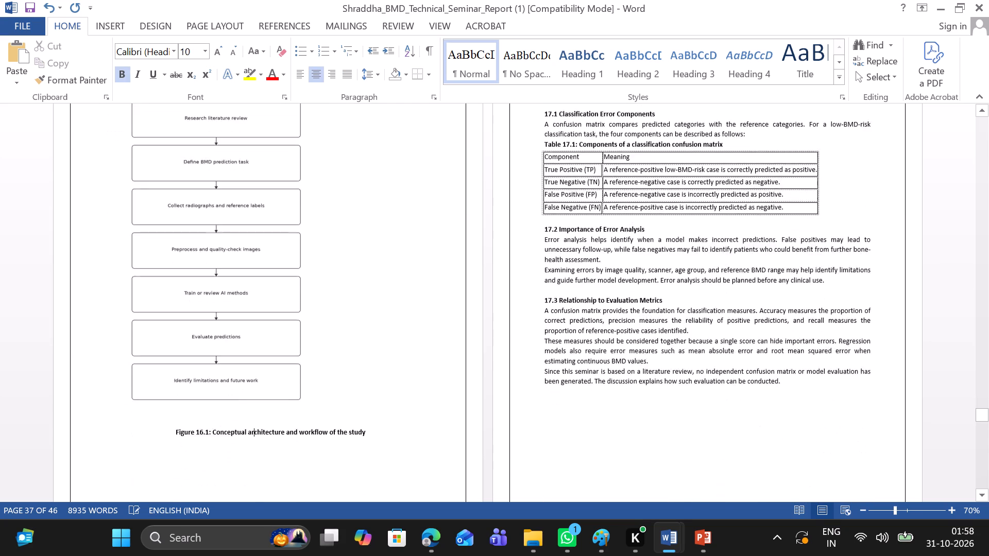
scroll(254, 403, "down", 1)
scroll(254, 403, "up", 1)
scroll(254, 403, "down", 1)
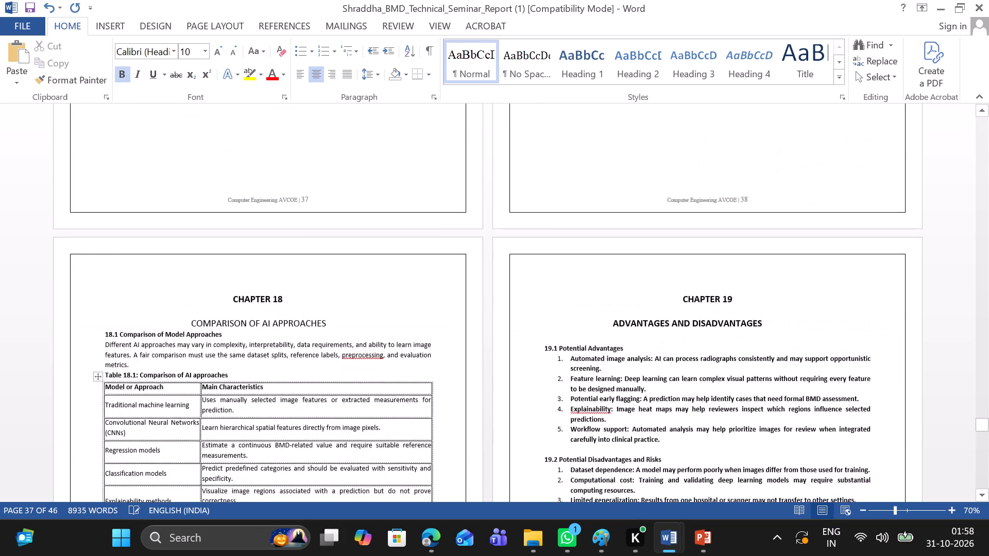
scroll(254, 403, "down", 3)
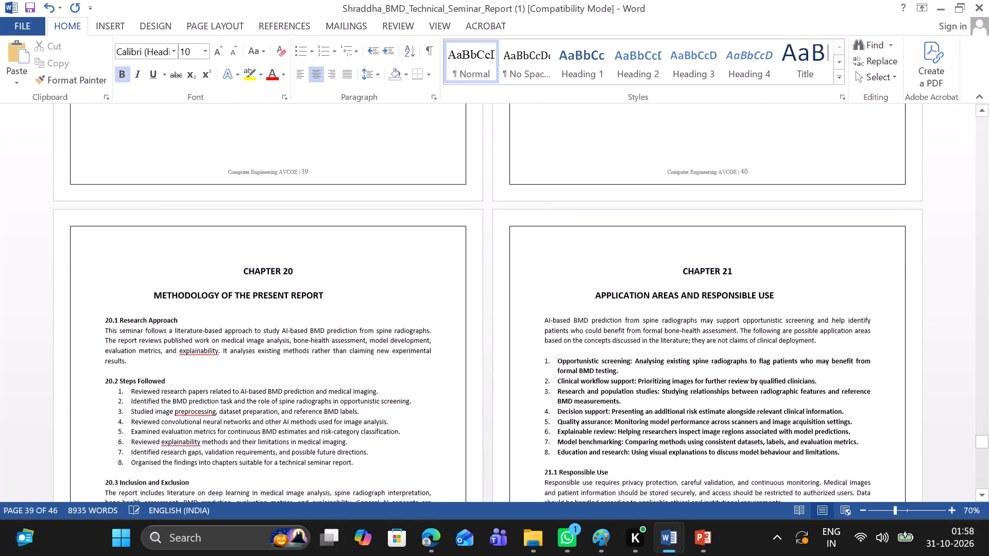
scroll(254, 403, "down", 4)
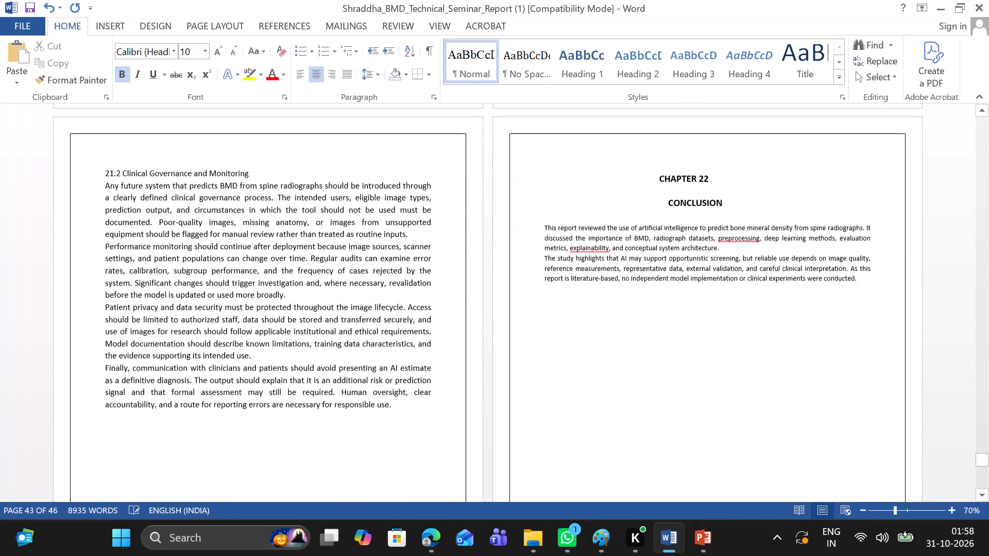
scroll(254, 403, "down", 1)
scroll(254, 403, "up", 2)
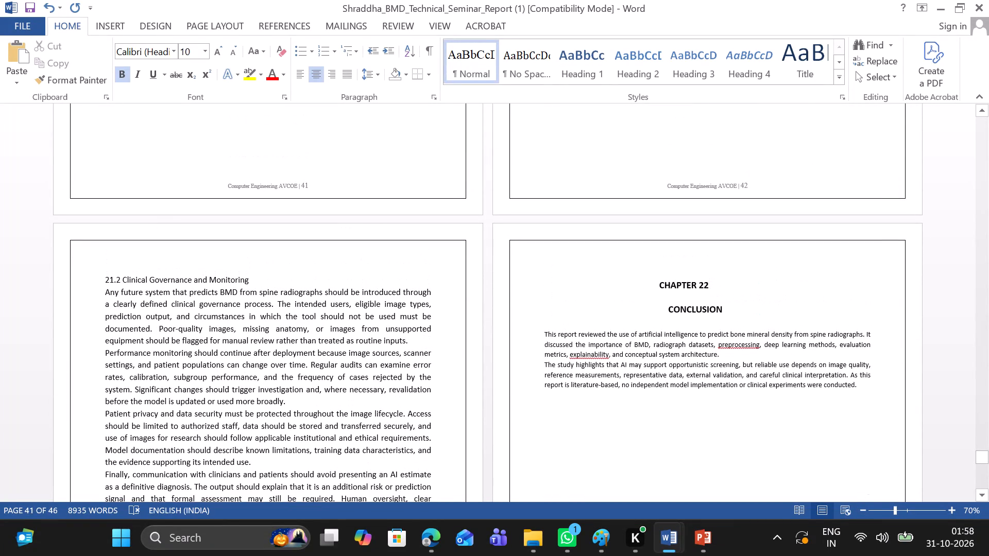
left_click_drag(249, 283, 100, 278)
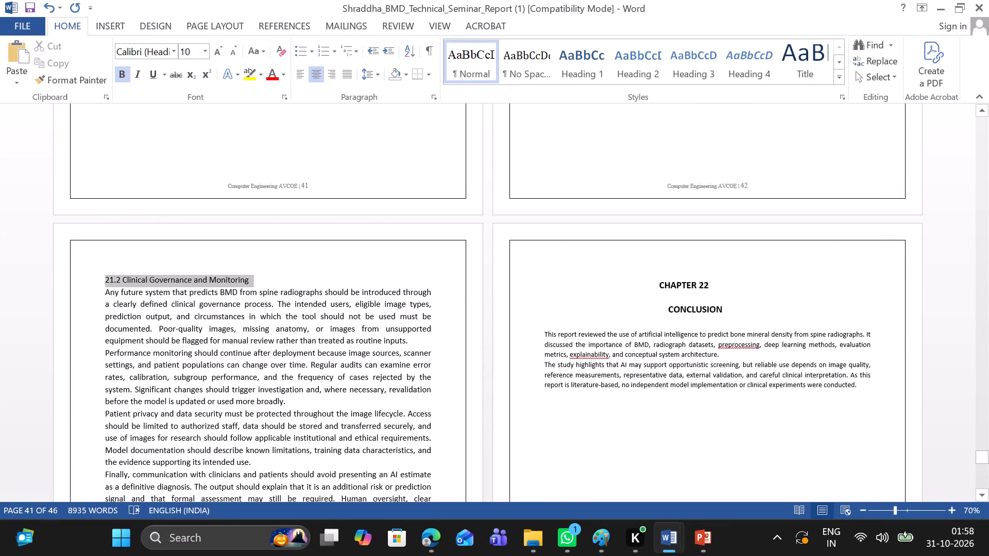
left_click_drag(100, 278, 101, 279)
left_click(107, 257)
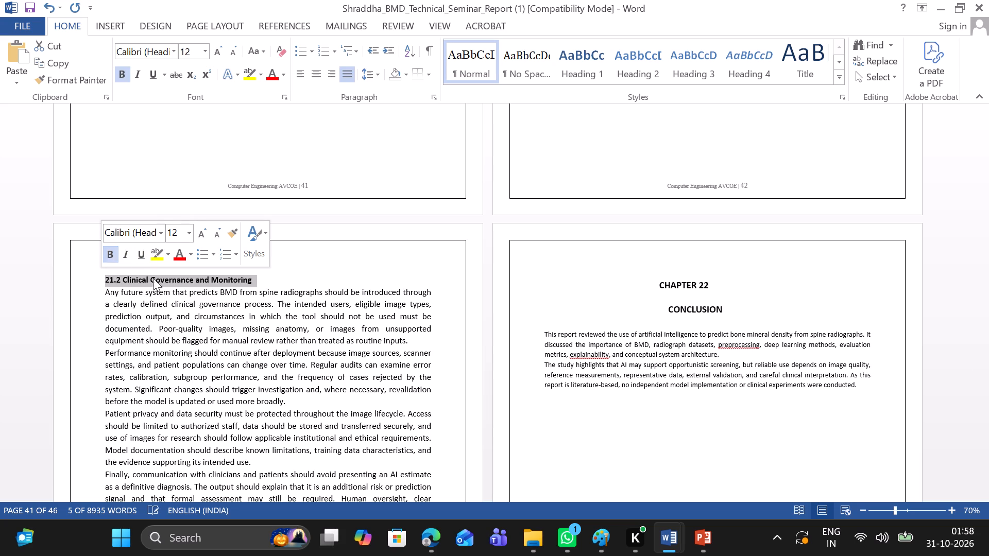
left_click(256, 274)
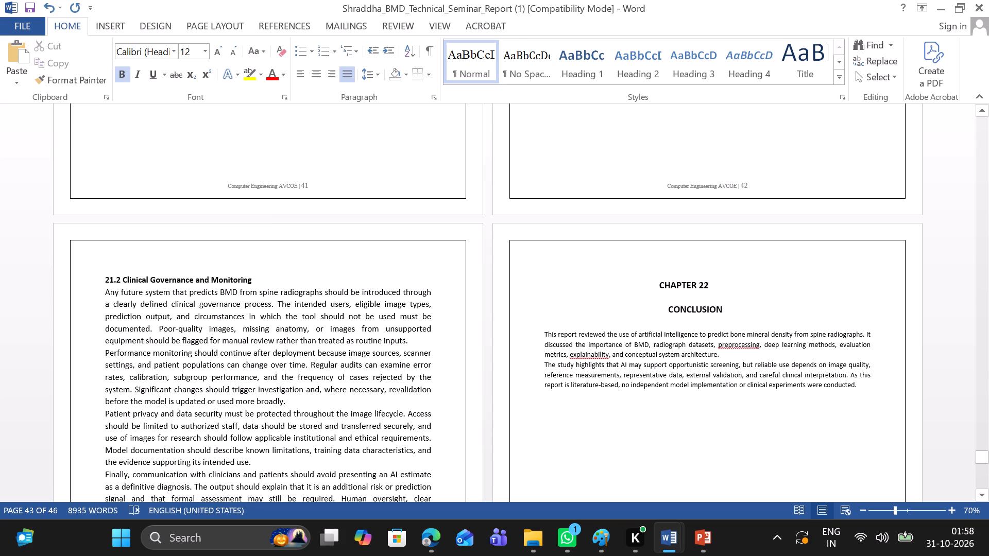
key("Return")
Nudge the CHAPTER 22 title slightly rightward with three leading spaces.
scroll(256, 274, "down", 4)
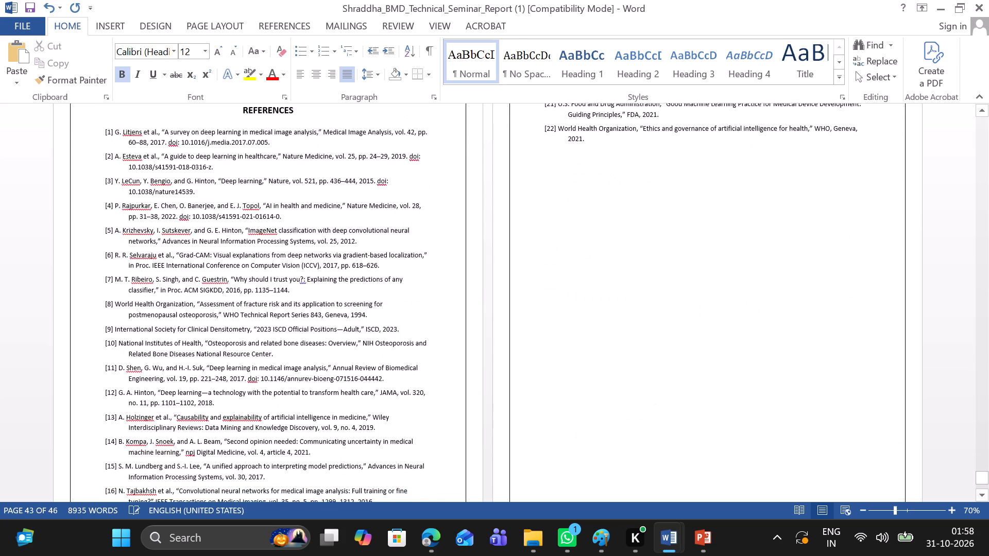
scroll(256, 274, "up", 4)
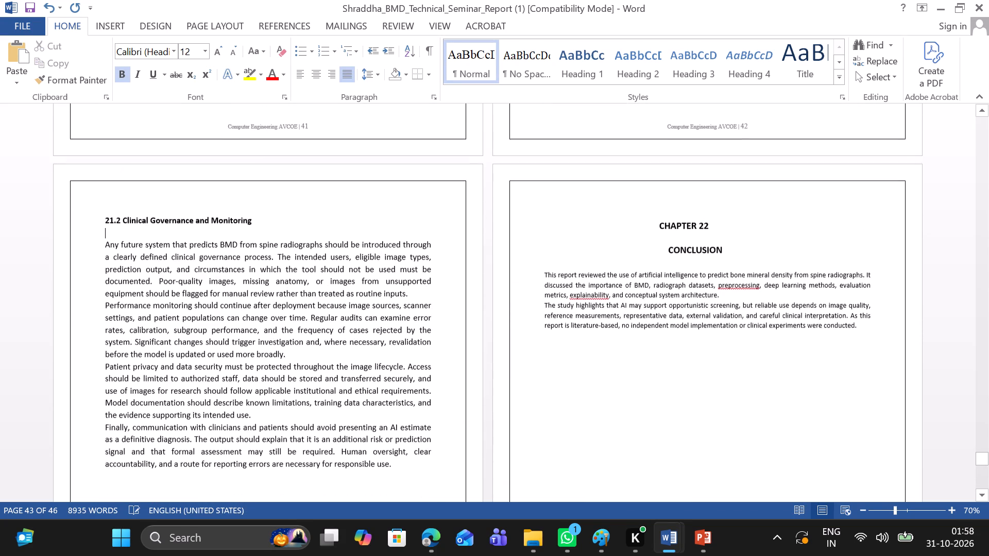
scroll(256, 274, "up", 2)
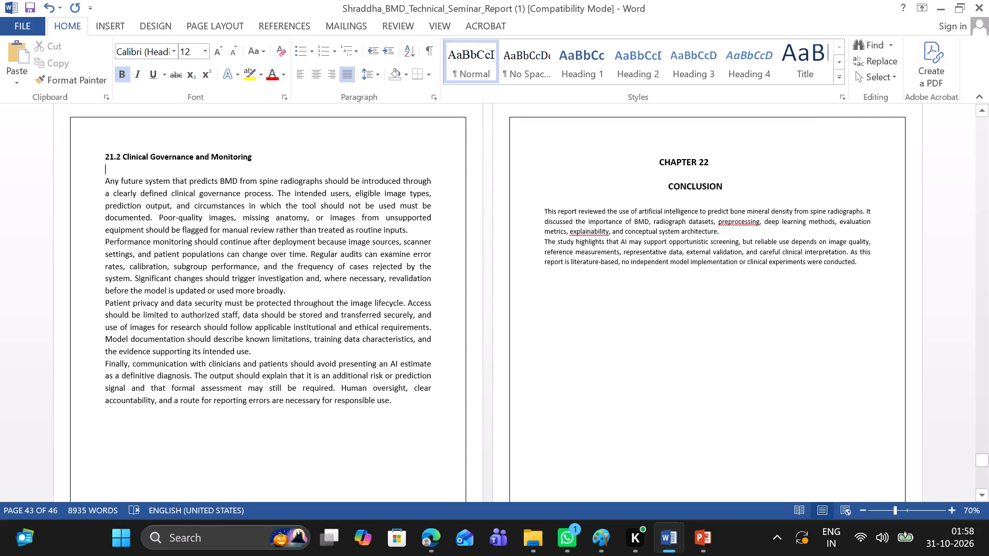
left_click(657, 165)
key("space")
key("space")
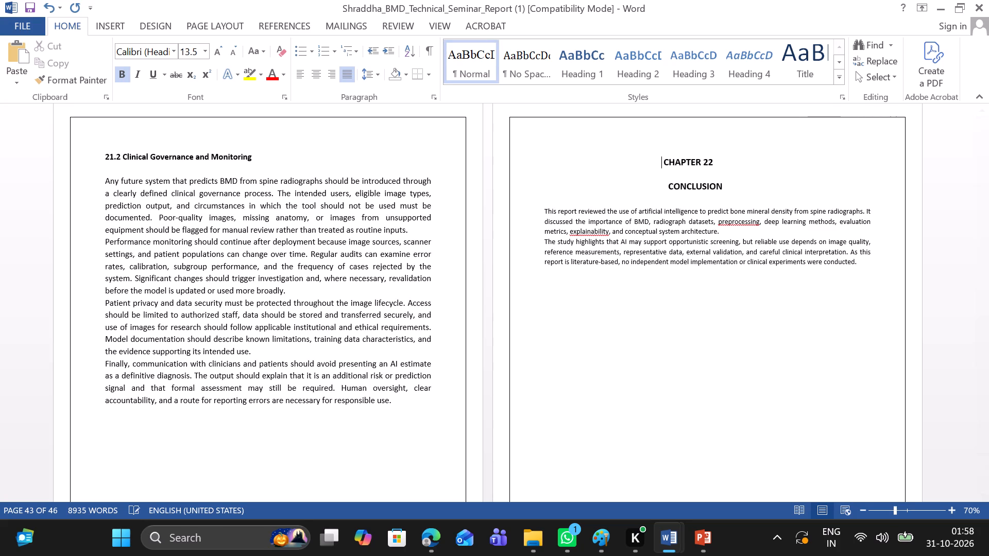
key("space")
Look over the references pages and go back through the report to the cover page.
scroll(657, 165, "down", 2)
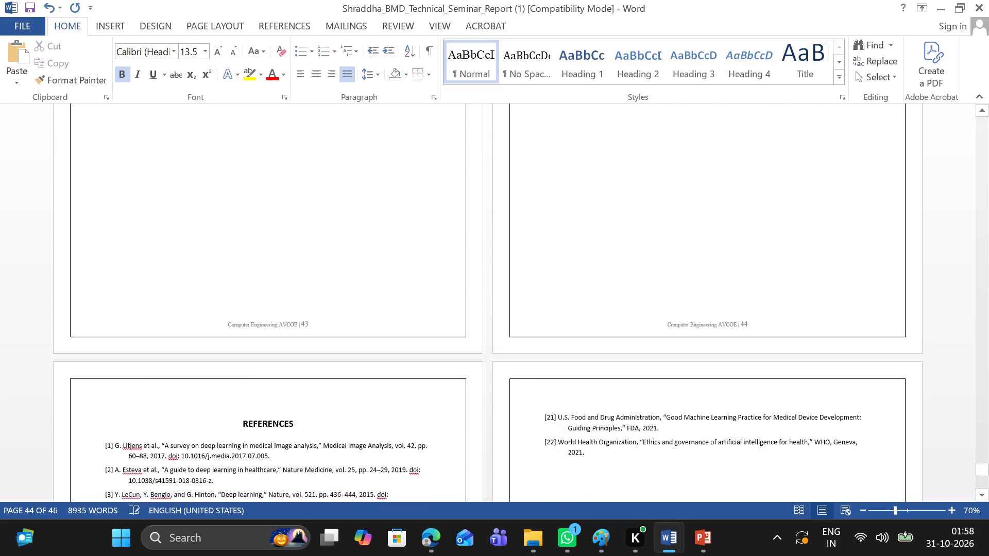
scroll(657, 165, "down", 4)
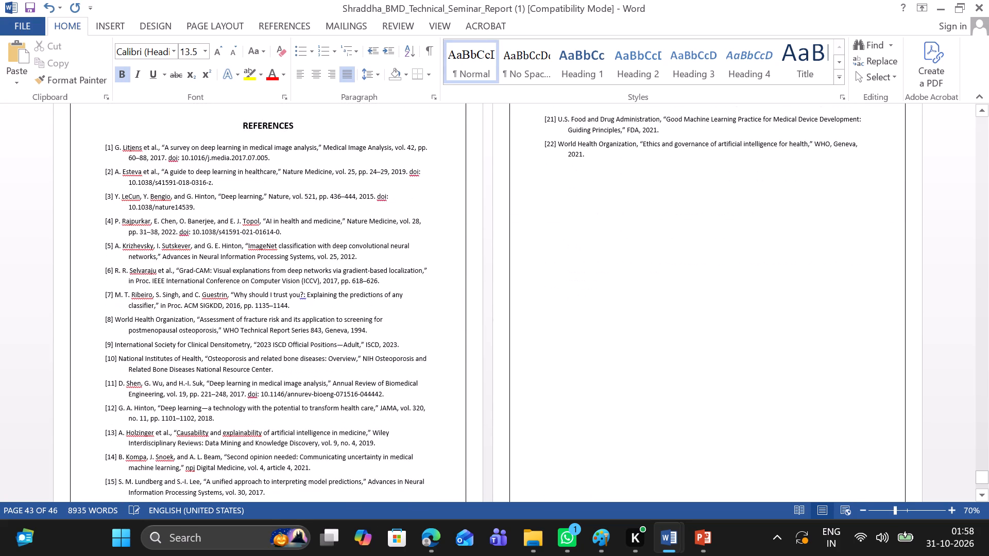
scroll(657, 165, "down", 2)
scroll(657, 165, "up", 4)
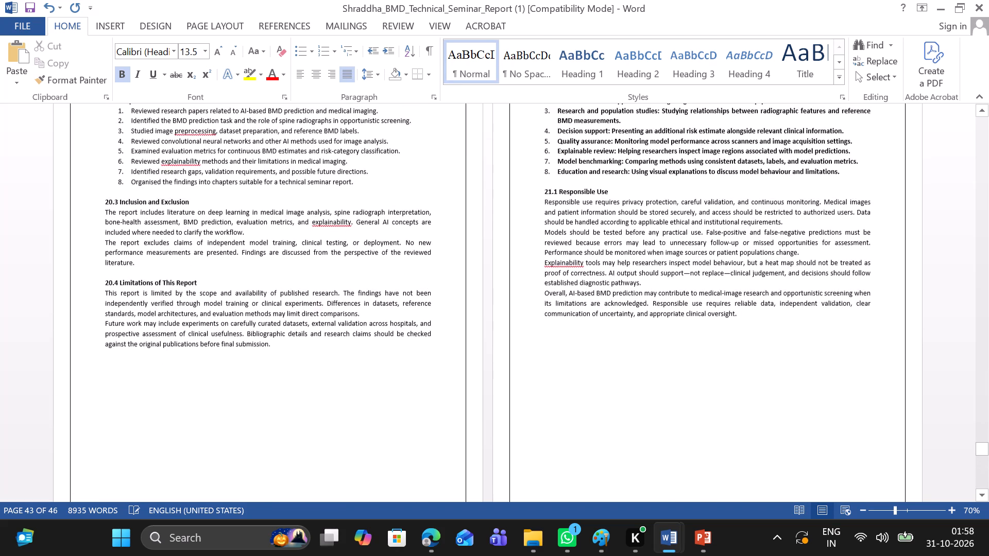
scroll(657, 165, "up", 7)
scroll(657, 165, "up", 20)
scroll(657, 165, "up", 20)
scroll(657, 165, "up", 20)
scroll(657, 165, "up", 4)
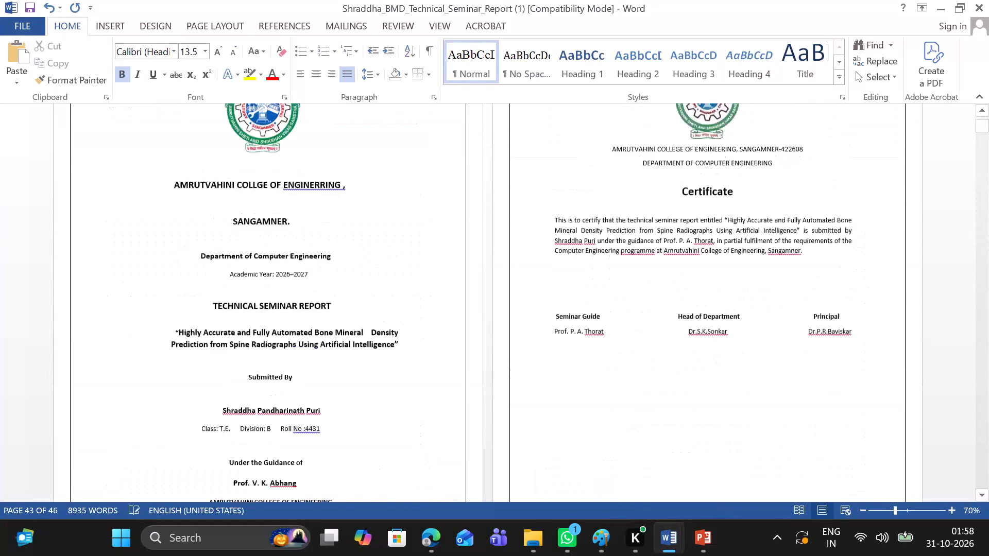
scroll(657, 165, "up", 14)
scroll(336, 163, "up", 3, "ctrl")
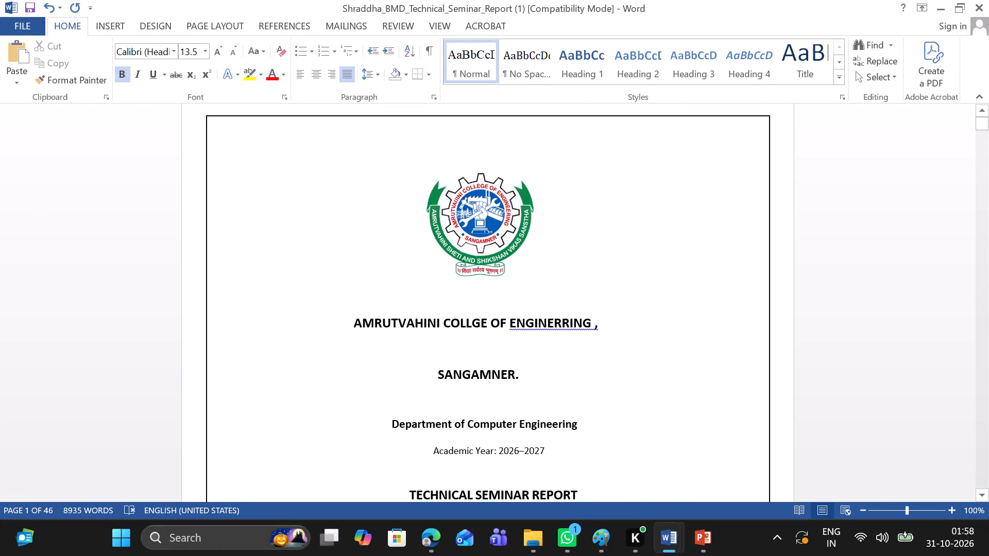
Replace the seminar guide's name in the certificate's signature row with the guide's name given on the cover page.
scroll(336, 163, "down", 3)
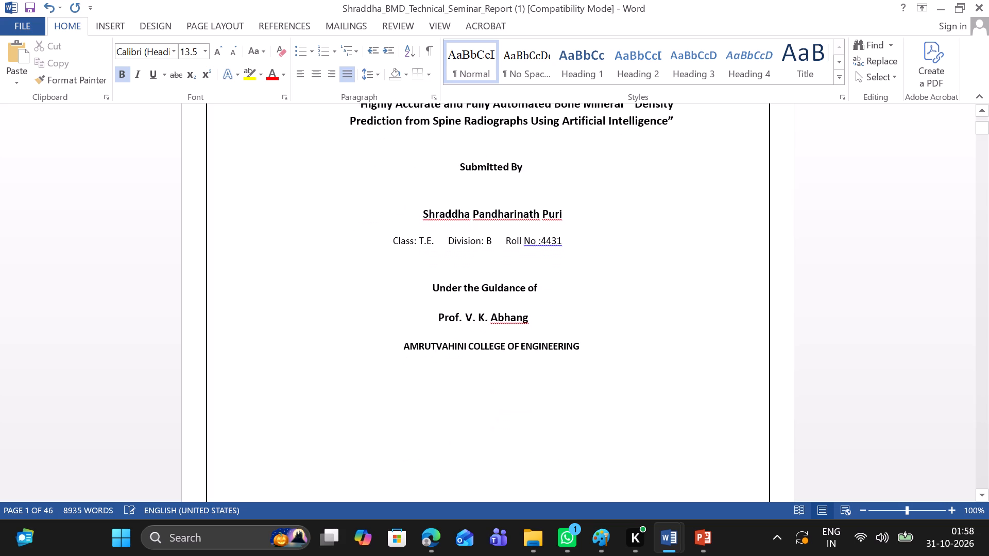
scroll(336, 163, "down", 3)
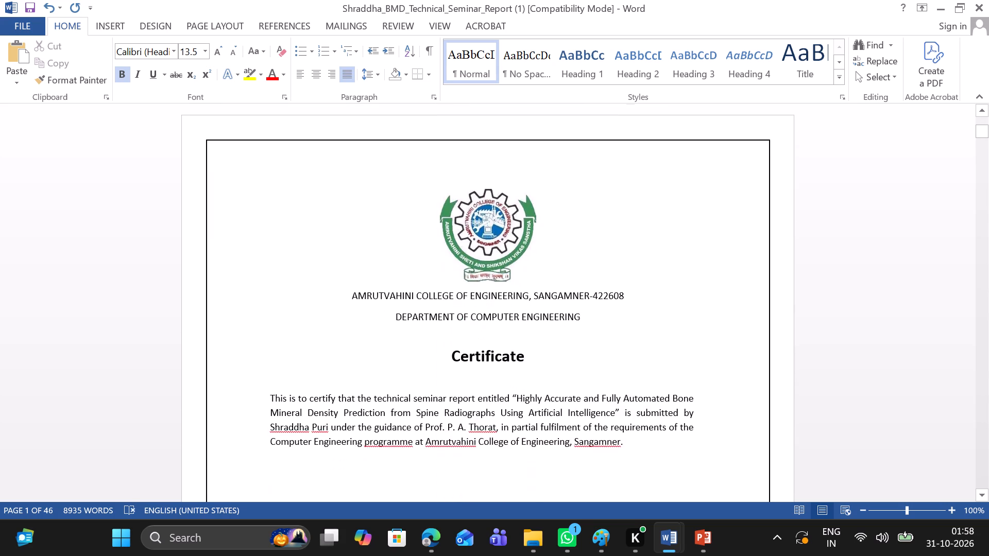
scroll(336, 163, "down", 3)
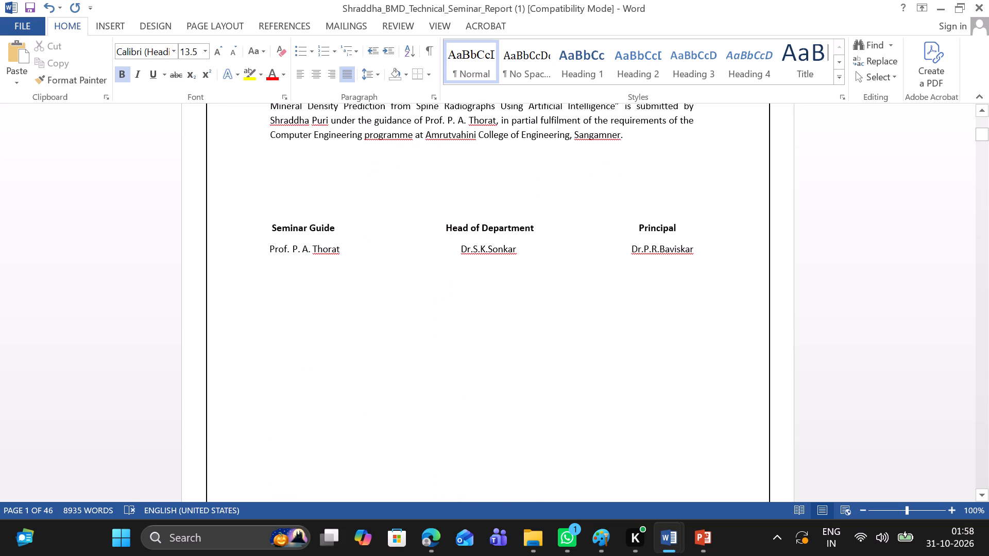
left_click(338, 253)
key("BackSpace")
key("BackSpace")
key("BackSpace")
key("BackSpace")
key("BackSpace")
key("BackSpace")
key("BackSpace")
key("BackSpace")
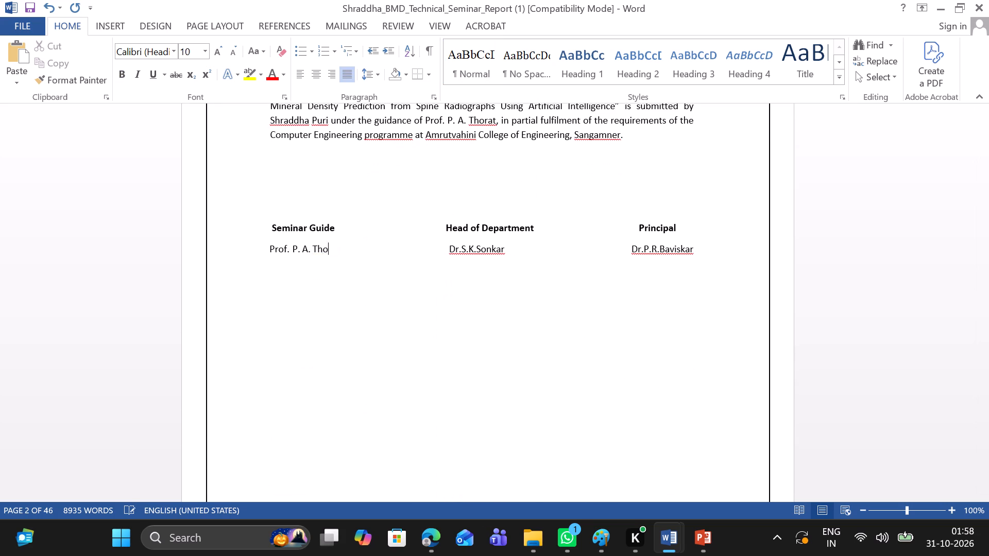
key("BackSpace")
key("BackSpace")
key("BackSpace")
key("BackSpace")
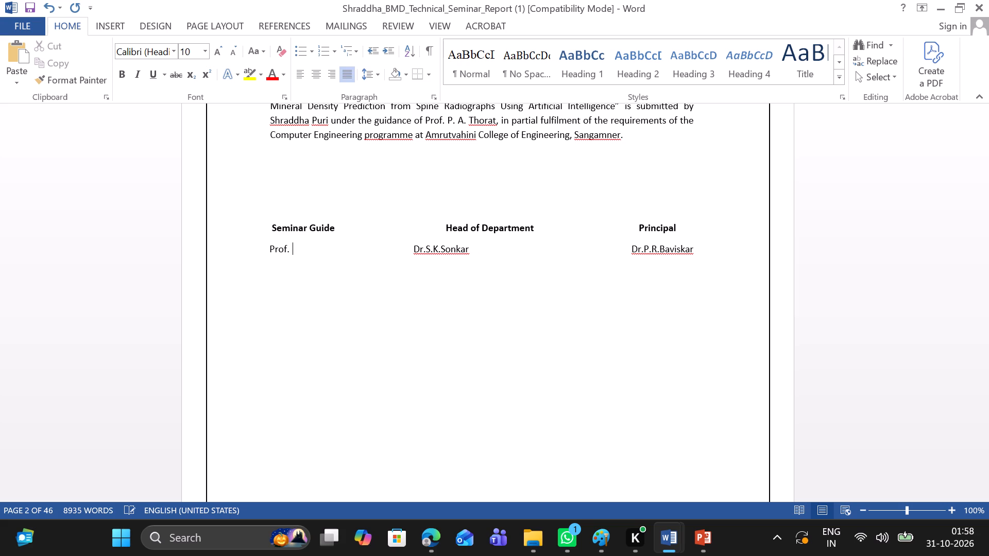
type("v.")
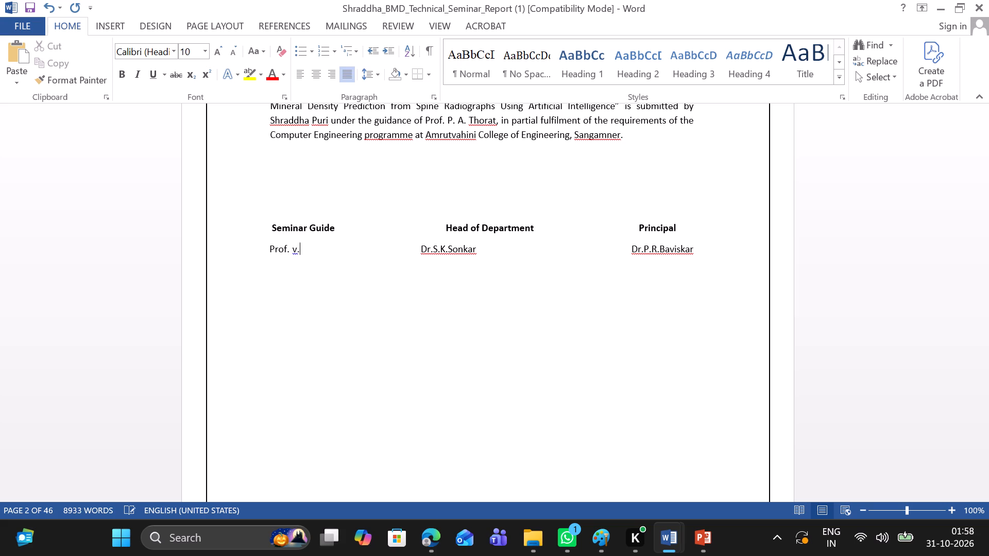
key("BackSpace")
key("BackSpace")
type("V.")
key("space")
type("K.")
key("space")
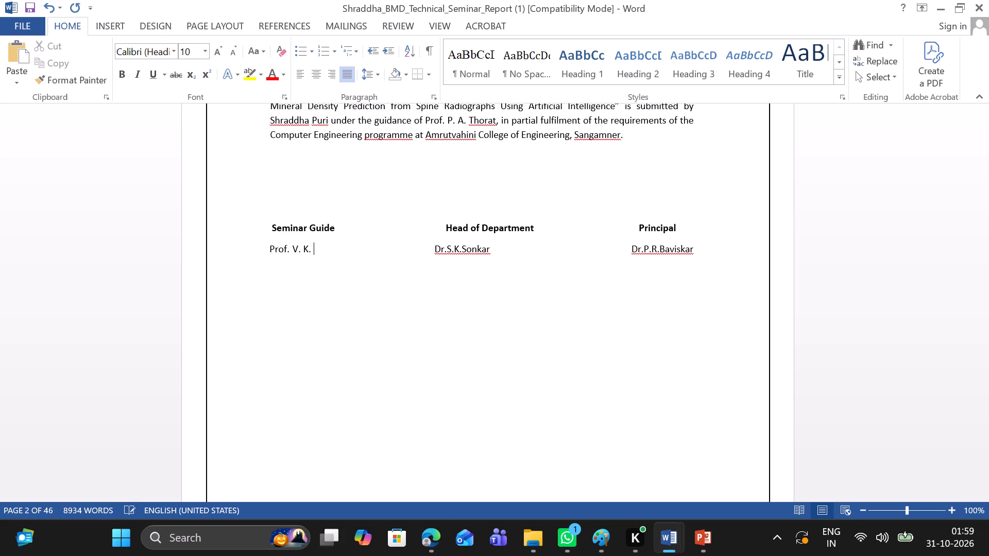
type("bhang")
Replace the guide's name in the certificate's body paragraph with the seminar guide's name given on the cover page.
scroll(421, 301, "up", 7)
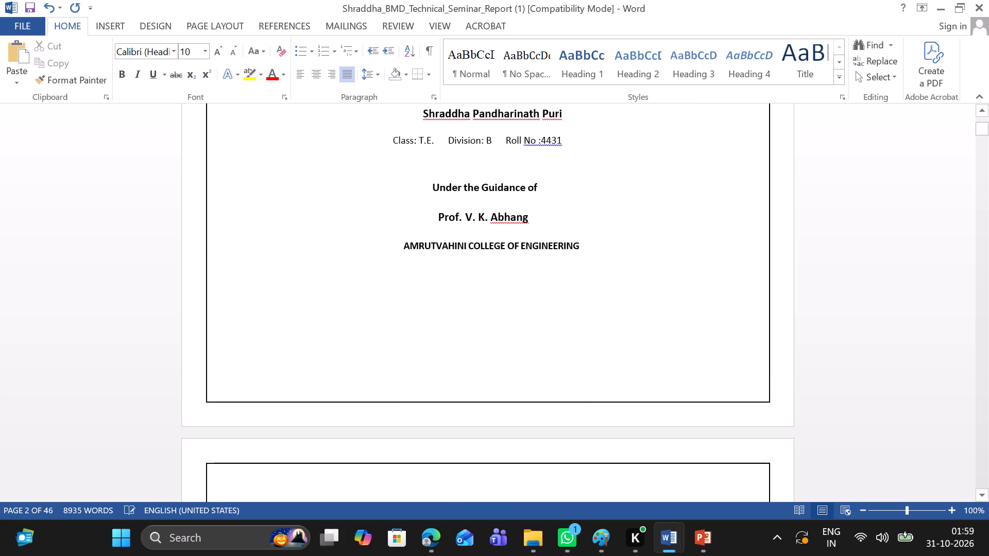
scroll(421, 301, "up", 11)
scroll(421, 301, "down", 1)
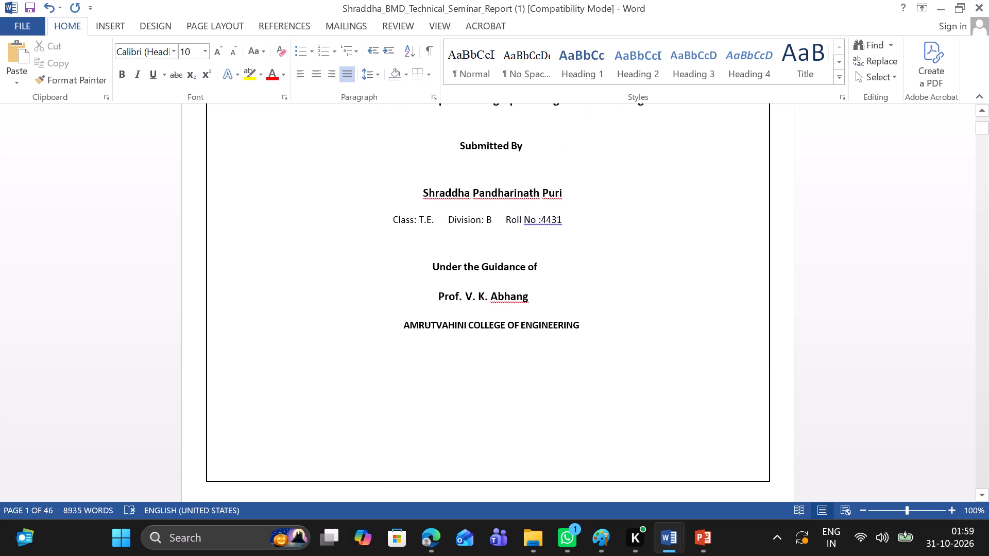
scroll(421, 301, "down", 3)
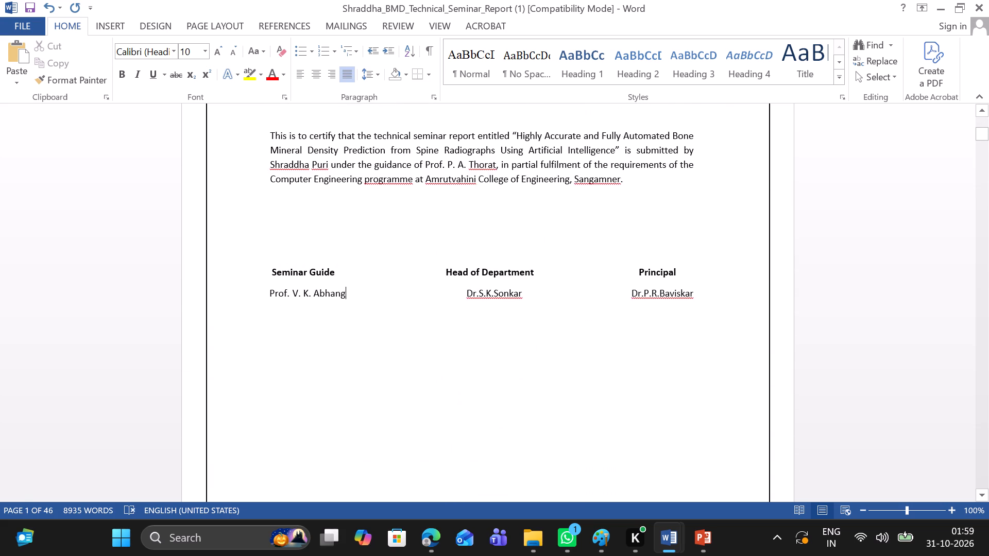
scroll(421, 301, "up", 1)
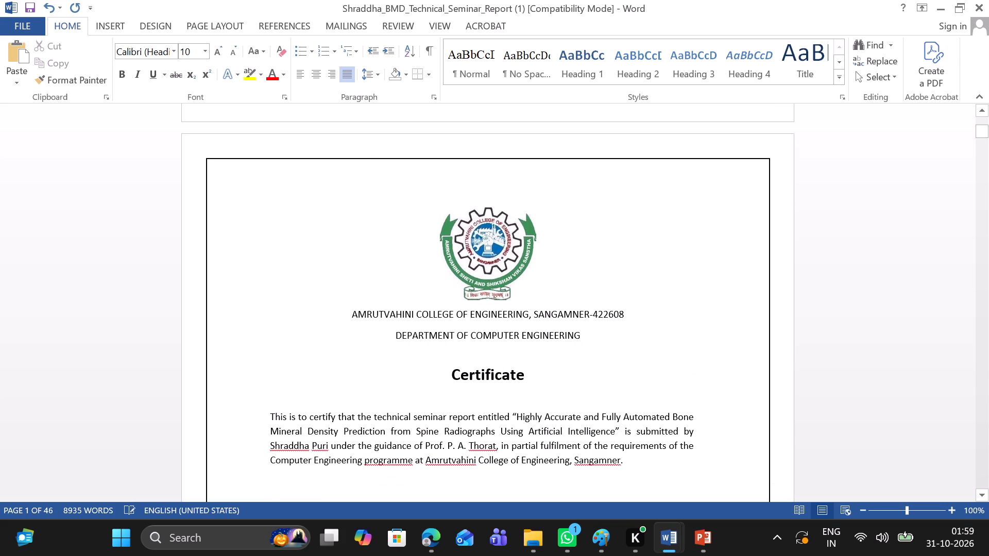
left_click(493, 447)
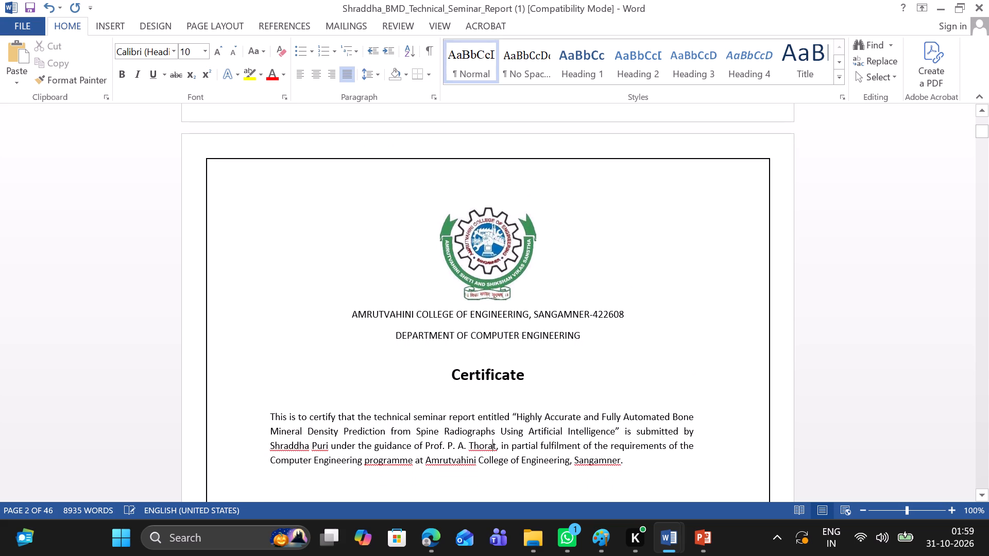
scroll(458, 303, "up", 4)
scroll(458, 303, "down", 1)
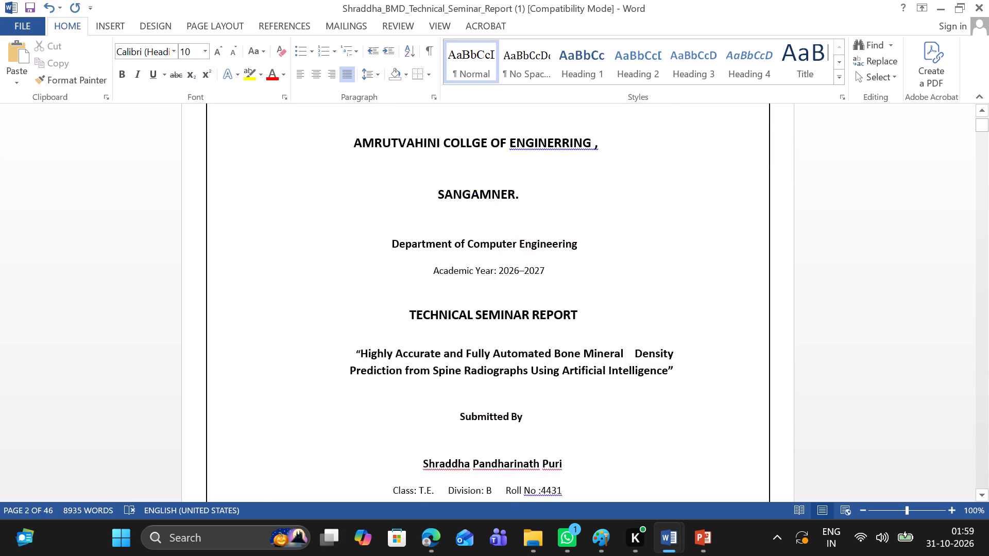
scroll(458, 303, "down", 1)
scroll(504, 262, "down", 1)
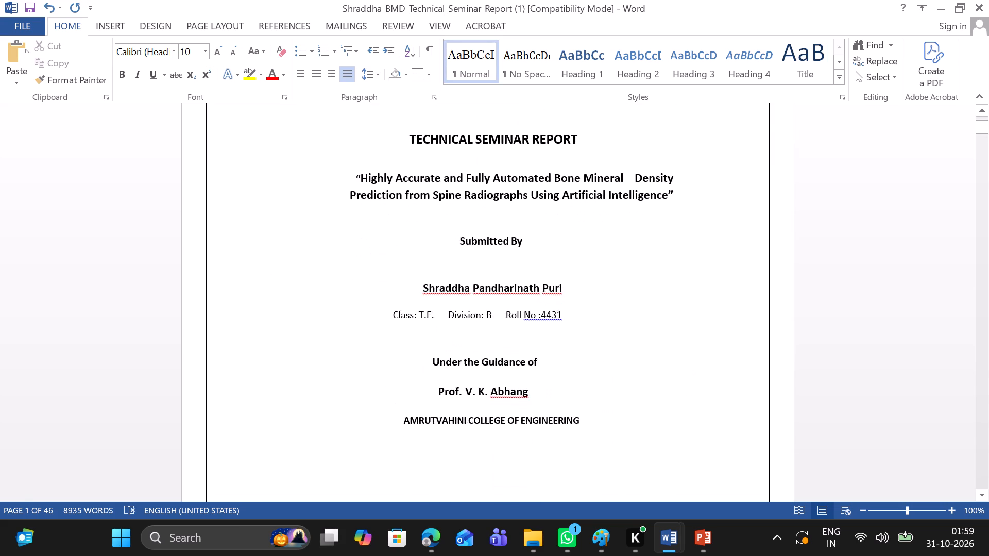
scroll(504, 260, "down", 1)
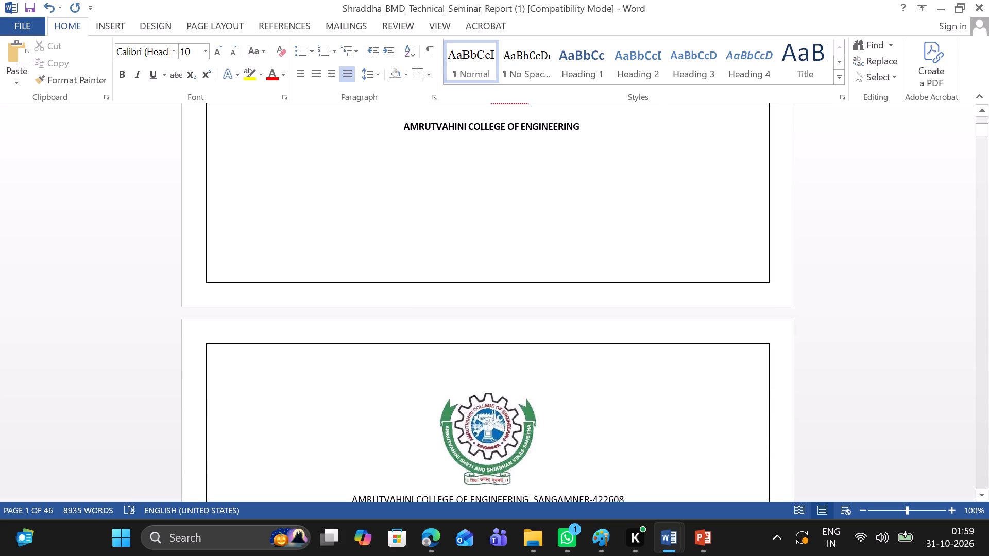
scroll(504, 260, "down", 1)
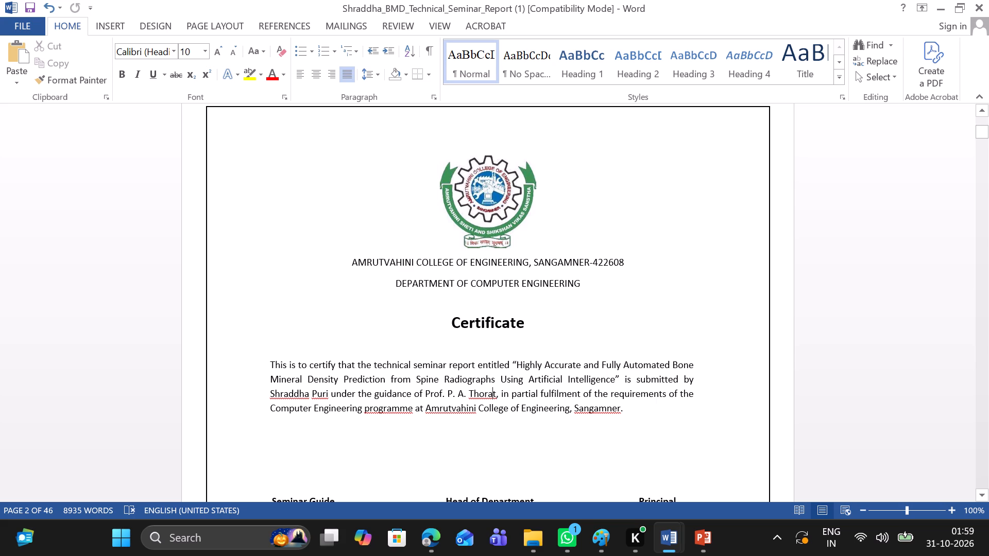
left_click(496, 394)
left_click_drag(496, 394, 449, 386)
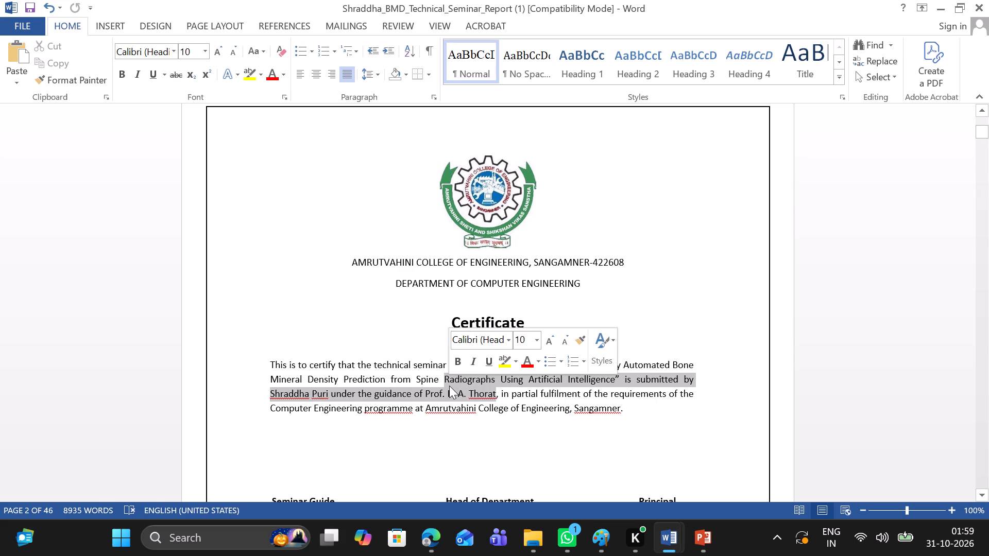
left_click(443, 396)
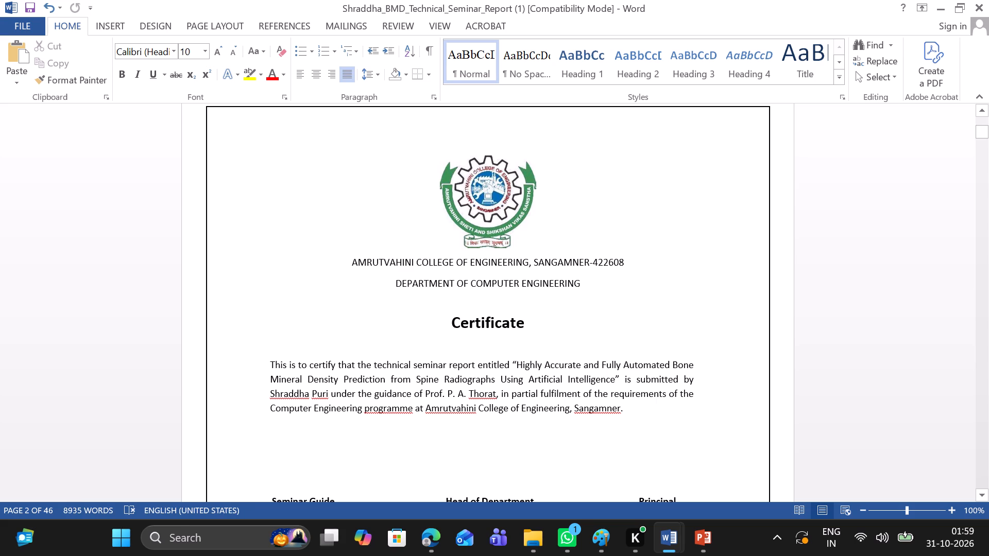
left_click(494, 393)
key("BackSpace")
key("BackSpace")
key("BackSpace")
key("BackSpace")
key("BackSpace")
key("BackSpace")
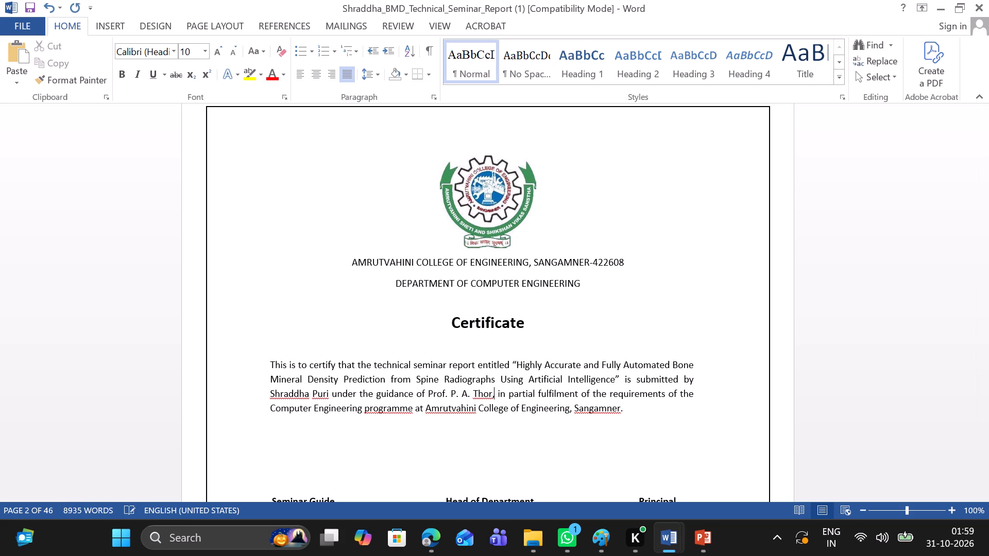
key("BackSpace")
key("BackSpace")
key("BackSpace")
key("BackSpace")
key("BackSpace")
key("BackSpace")
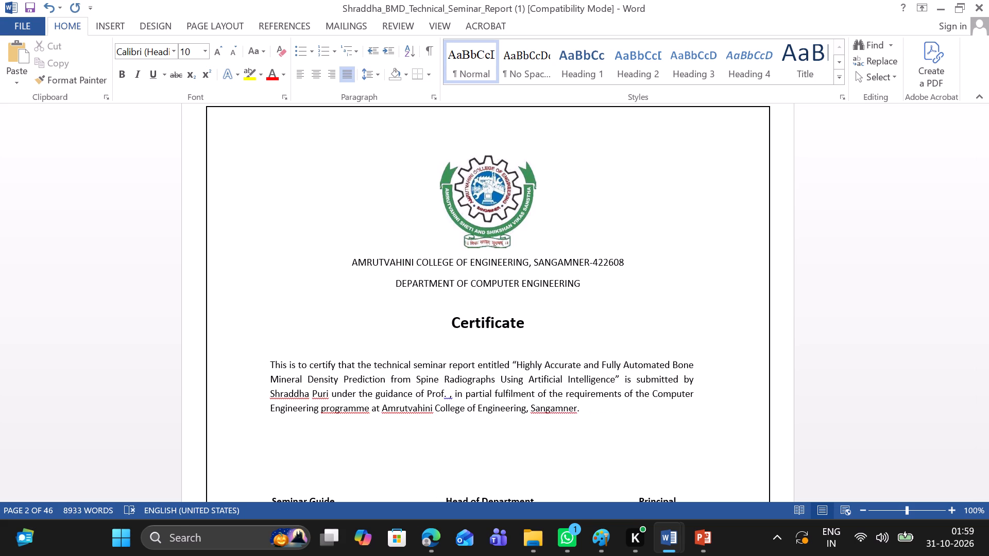
key("c")
key("BackSpace")
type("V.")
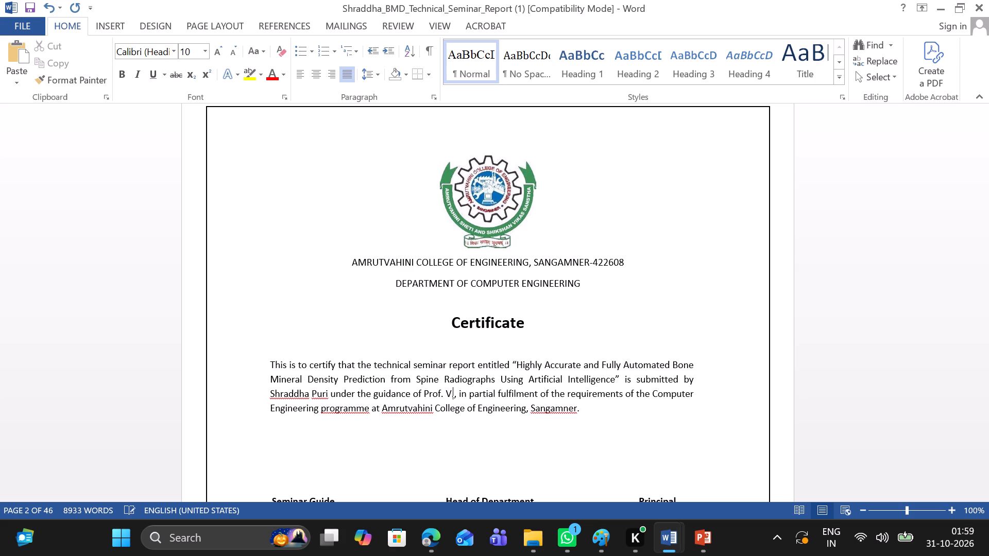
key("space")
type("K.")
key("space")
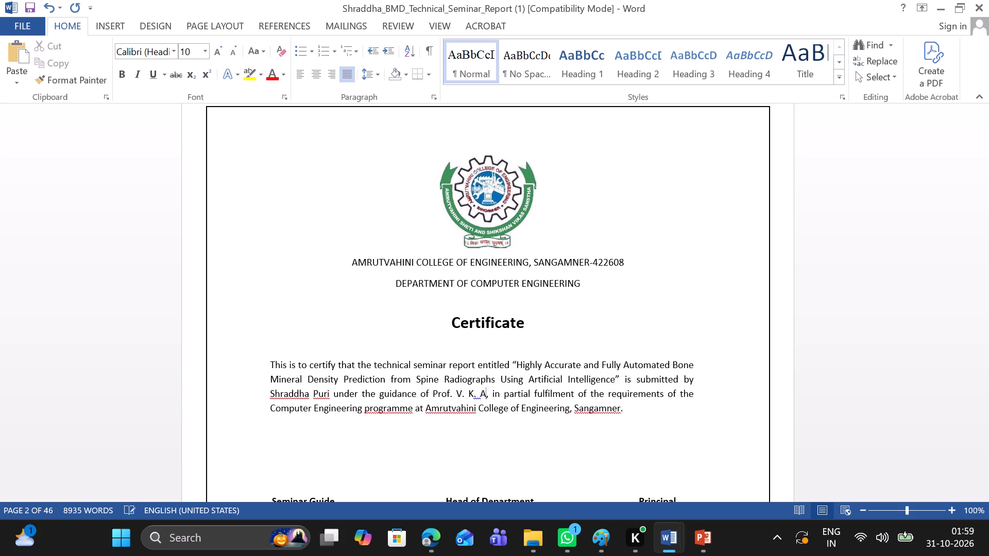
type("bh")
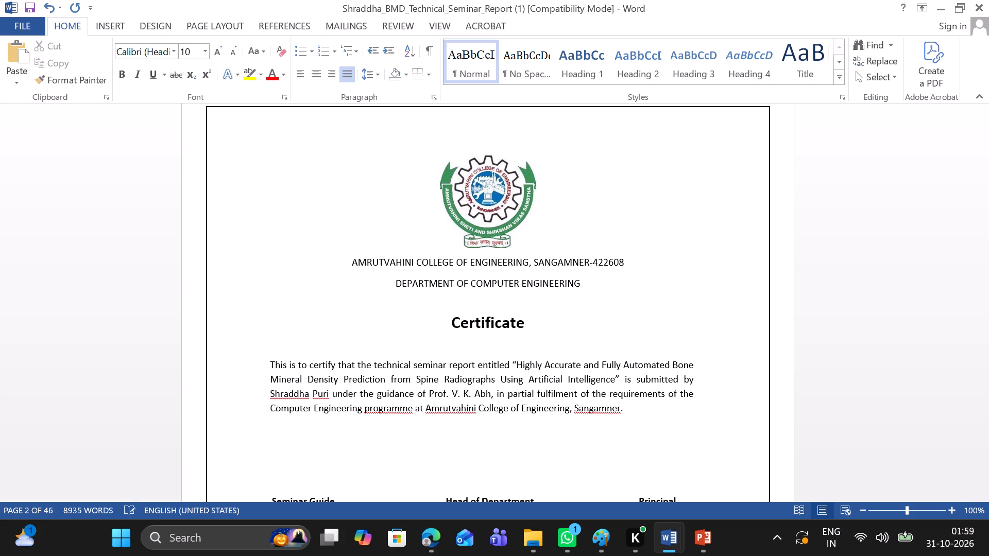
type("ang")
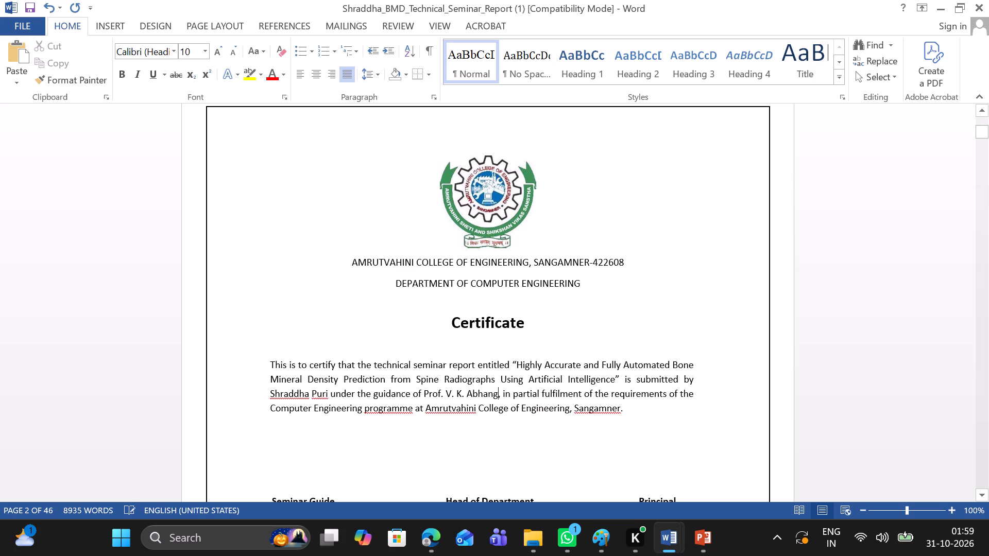
Replace the seminar guide's name in the first sentence of the Acknowledgement with the guide's name from the cover page.
scroll(518, 432, "down", 1)
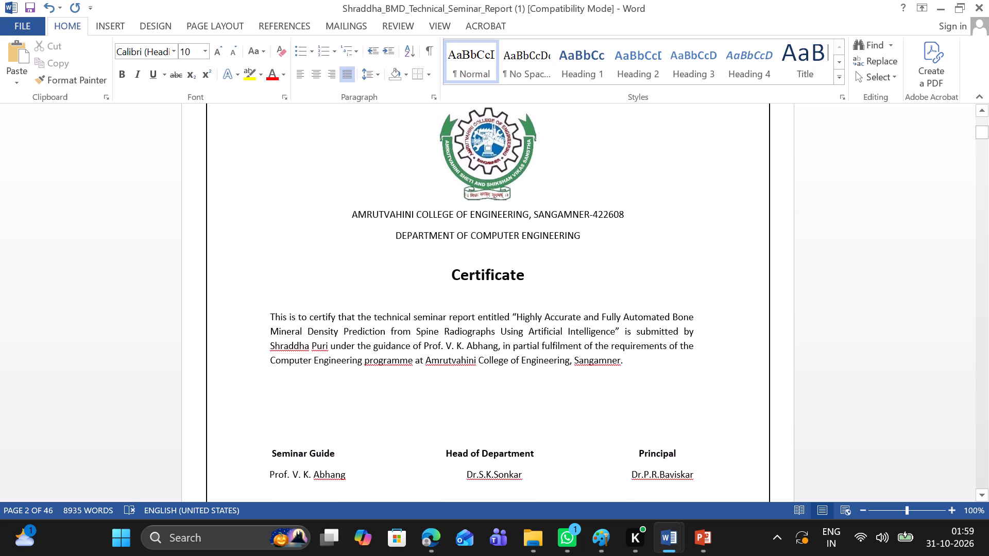
scroll(342, 407, "down", 5)
scroll(342, 407, "up", 2)
scroll(342, 407, "down", 1)
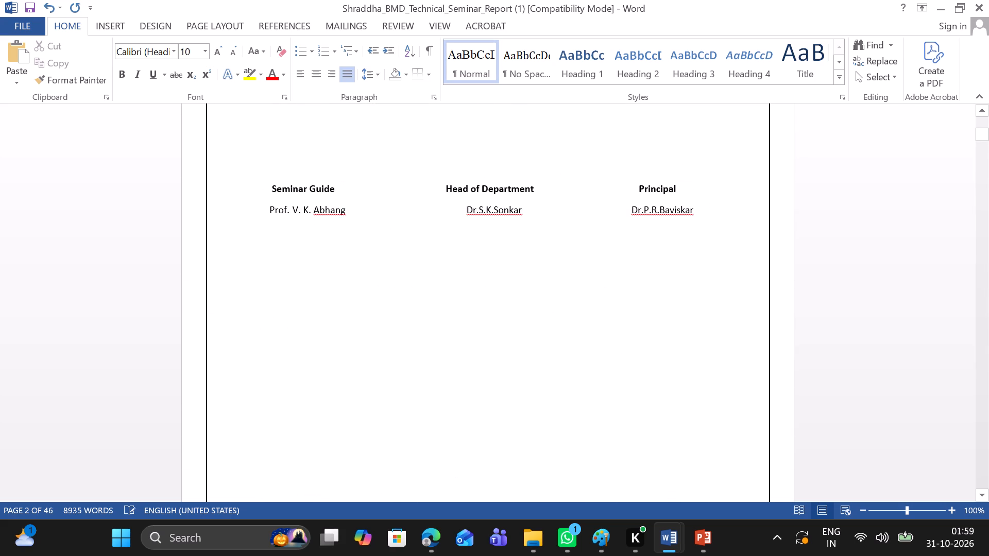
scroll(342, 407, "down", 1)
scroll(342, 407, "up", 1)
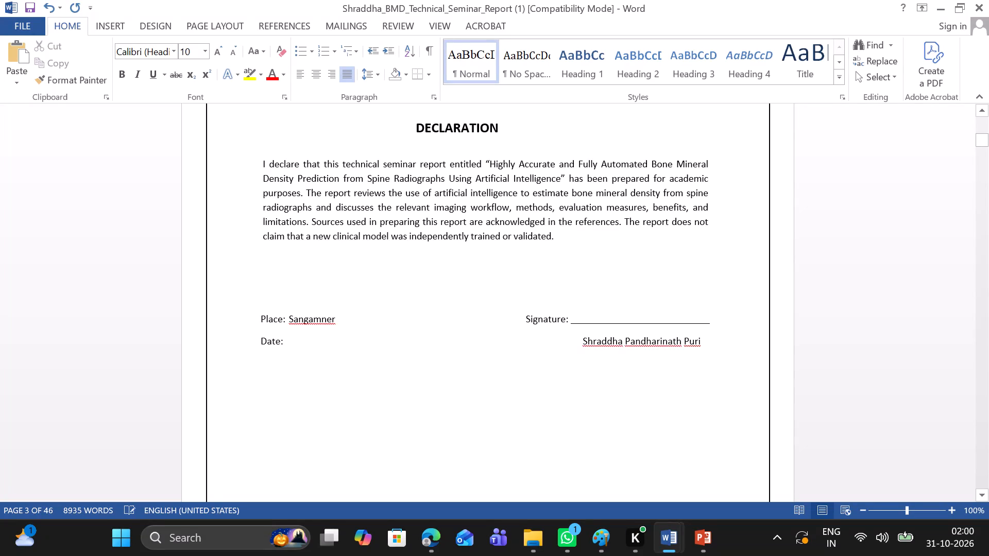
scroll(413, 257, "down", 4)
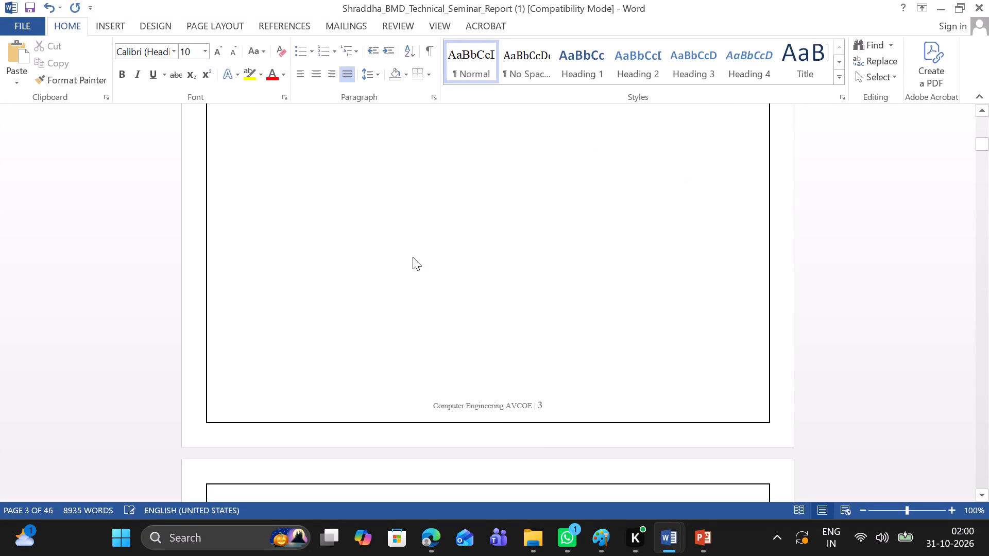
scroll(413, 257, "down", 3)
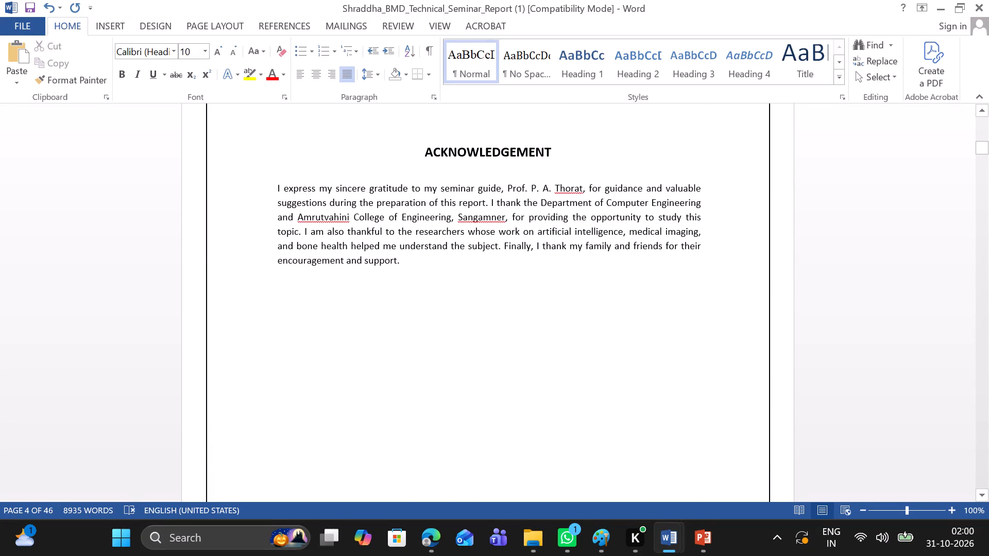
left_click(583, 192)
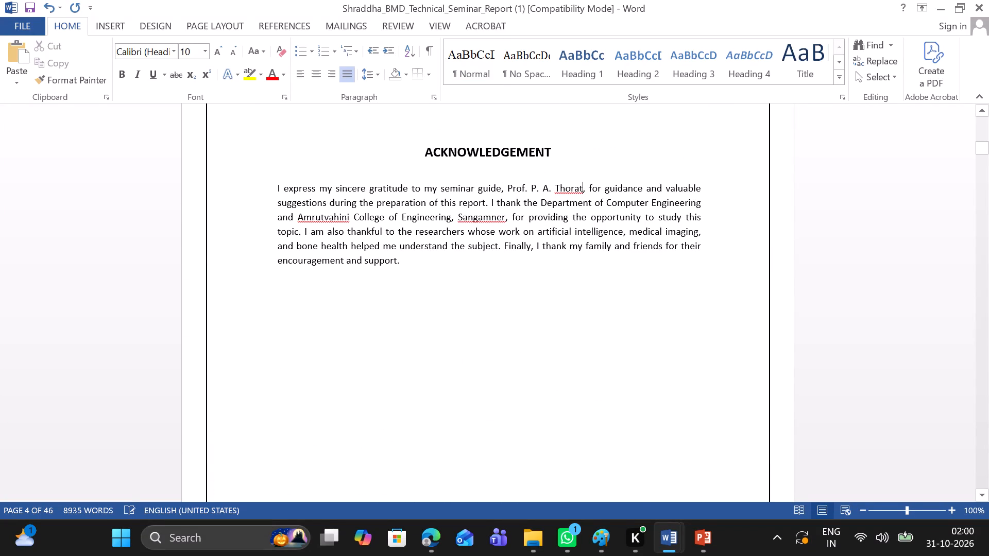
key("BackSpace")
key("BackSpace")
key("BackSpace")
key("BackSpace")
key("BackSpace")
key("BackSpace")
key("BackSpace")
key("BackSpace")
key("BackSpace")
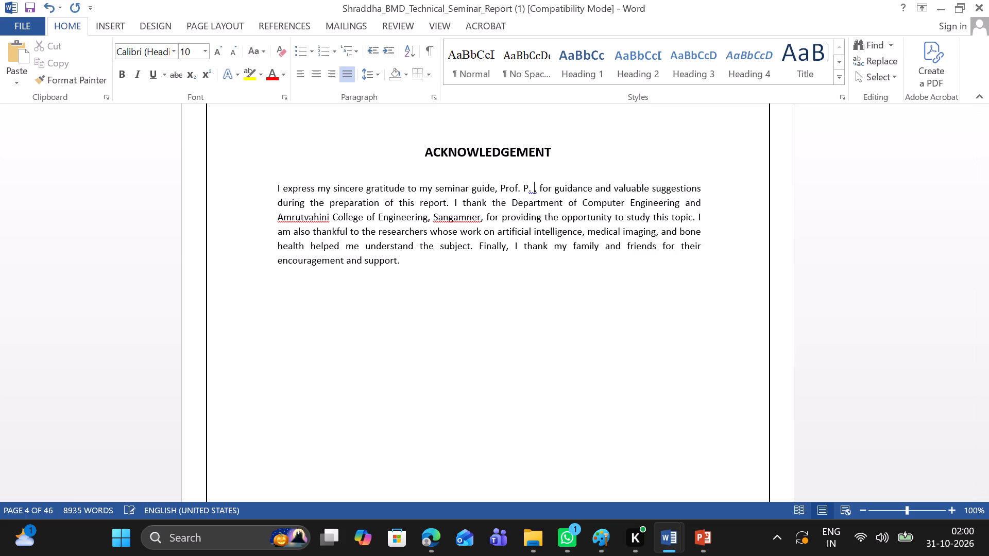
key("BackSpace")
key("BackSpace")
key("BackSpace")
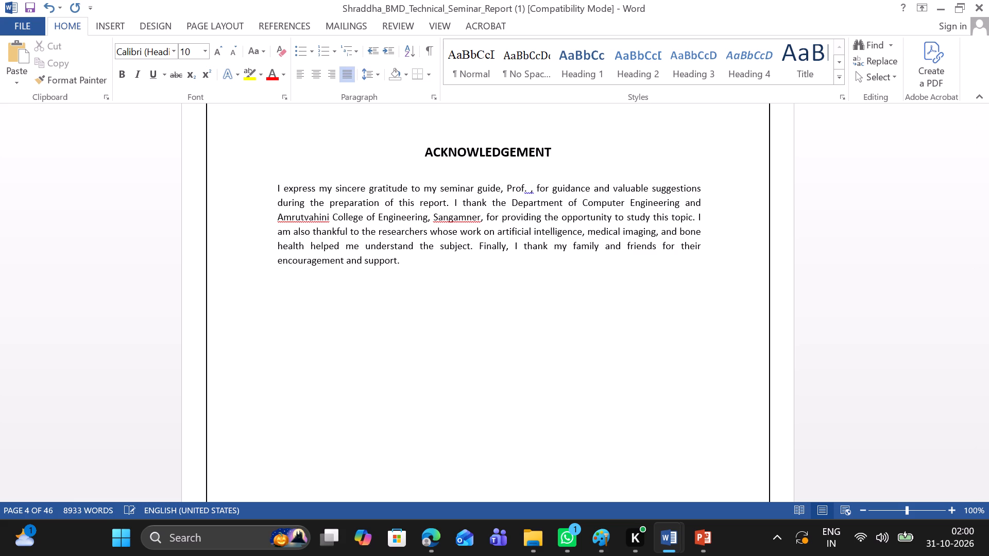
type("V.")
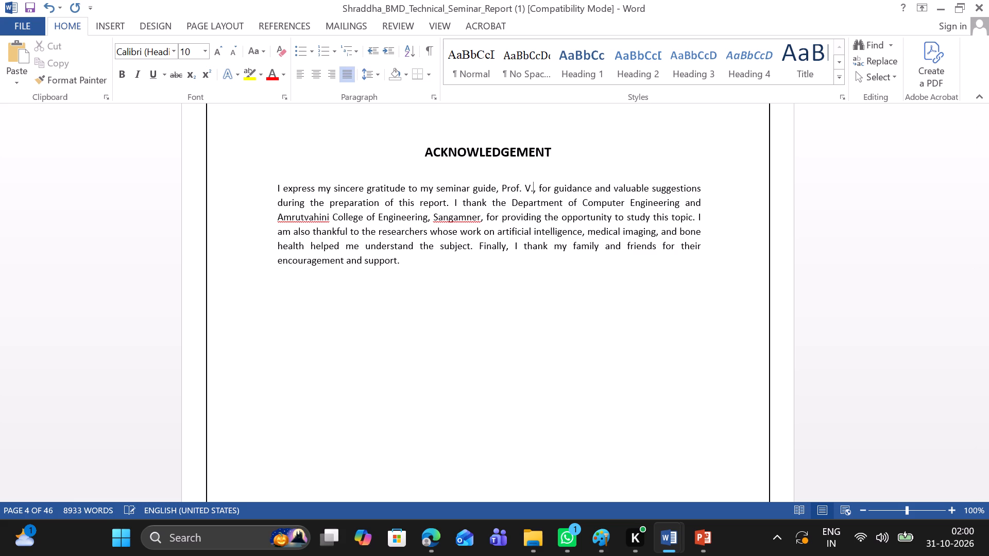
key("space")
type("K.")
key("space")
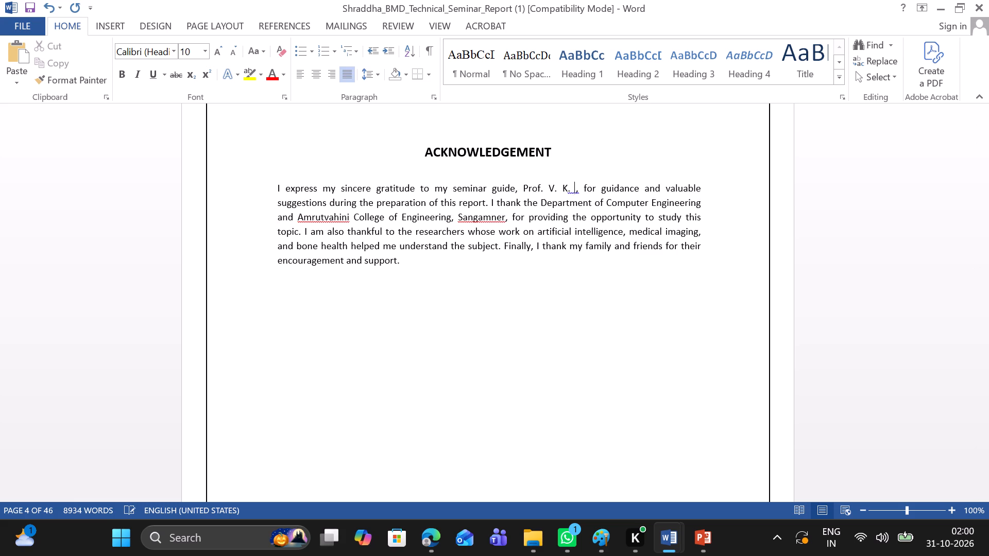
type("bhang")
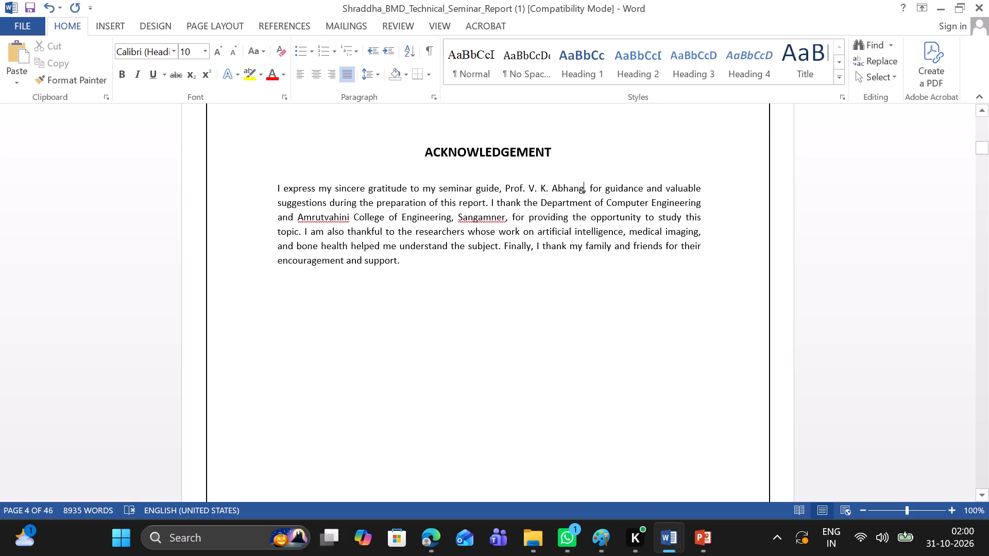
Review the certificate, declaration, acknowledgement and abstract pages for the corrected guide's name and their layout.
scroll(608, 187, "up", 5)
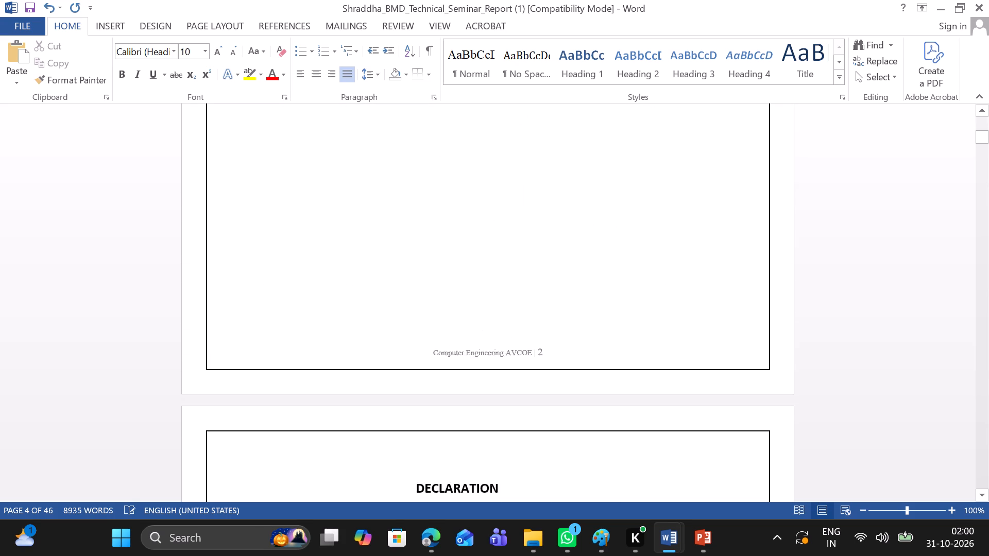
scroll(608, 187, "up", 4)
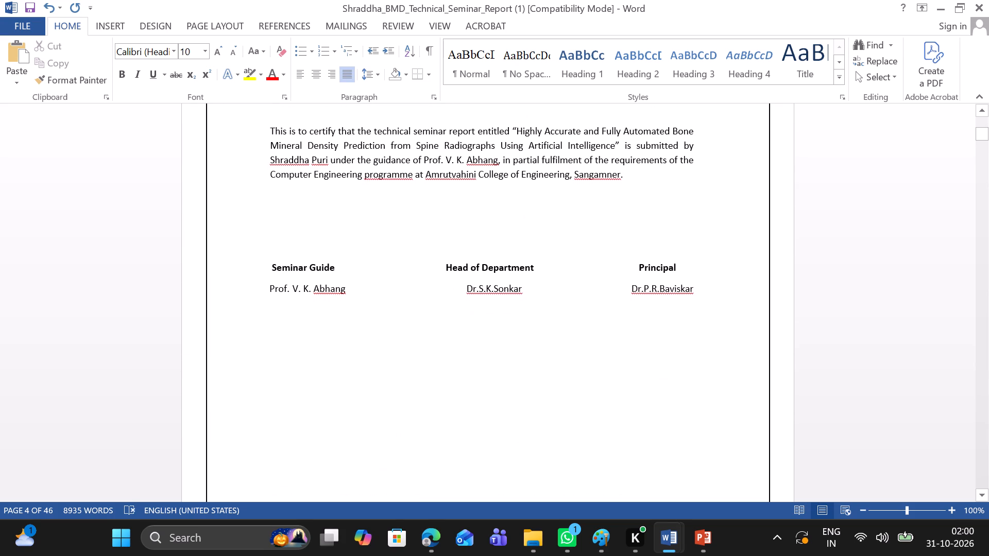
scroll(608, 187, "down", 4)
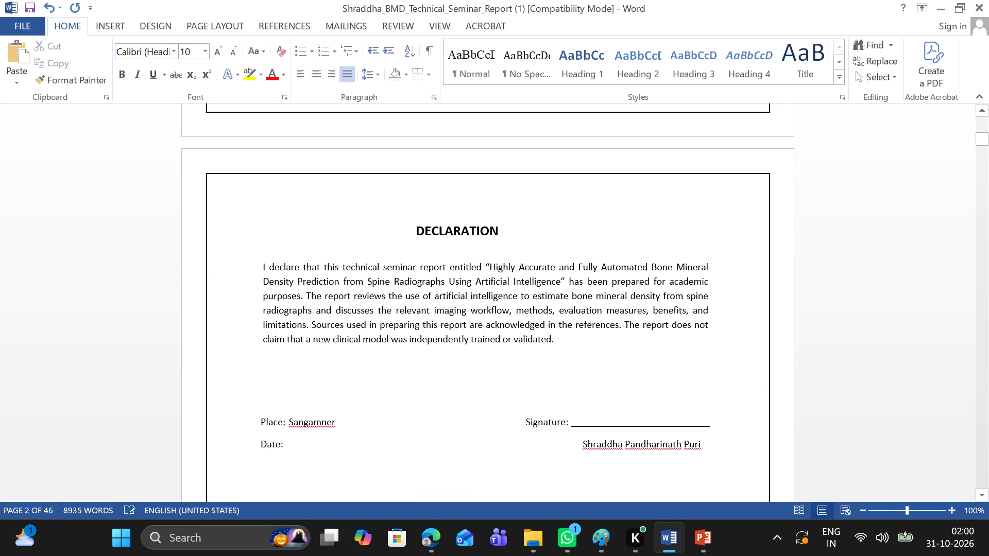
scroll(608, 187, "down", 2)
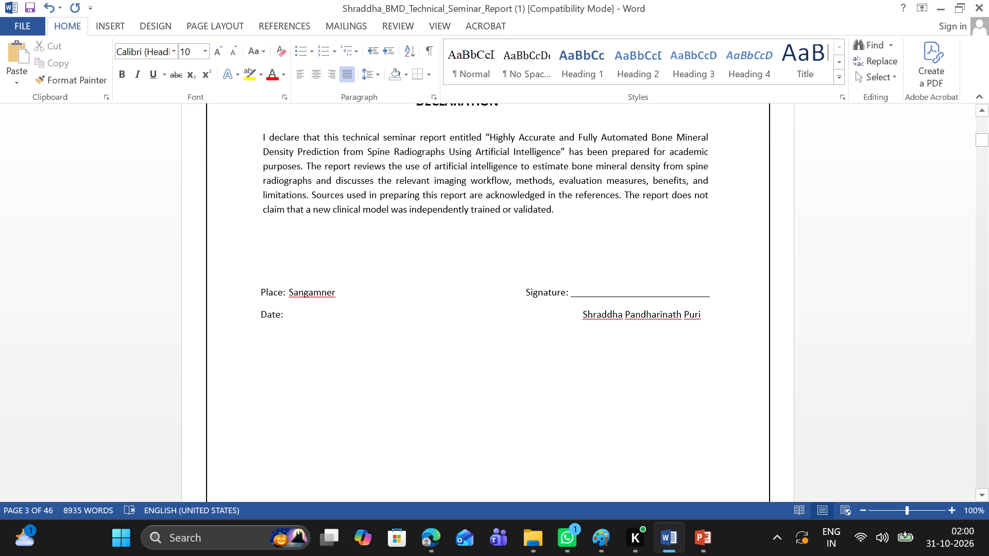
scroll(608, 187, "down", 3)
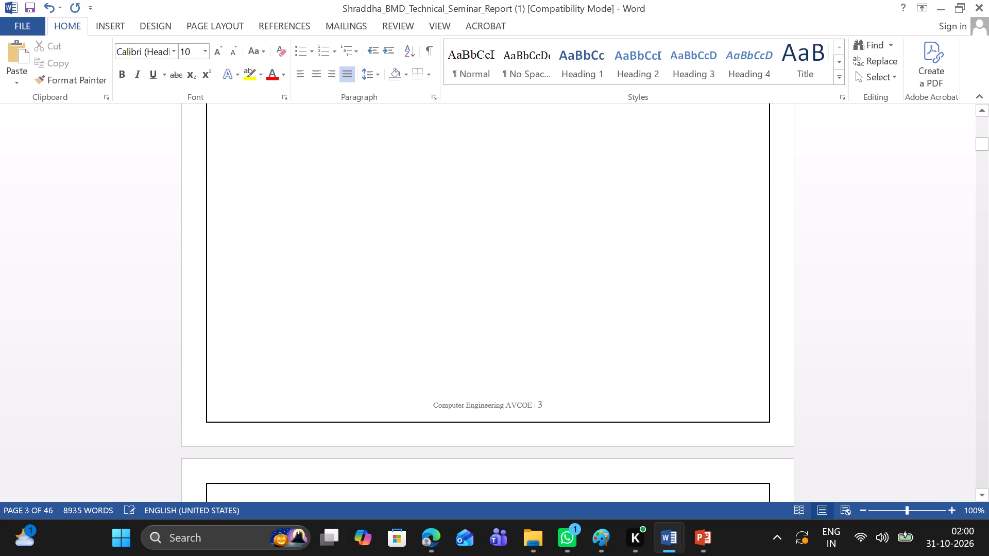
scroll(608, 187, "down", 2)
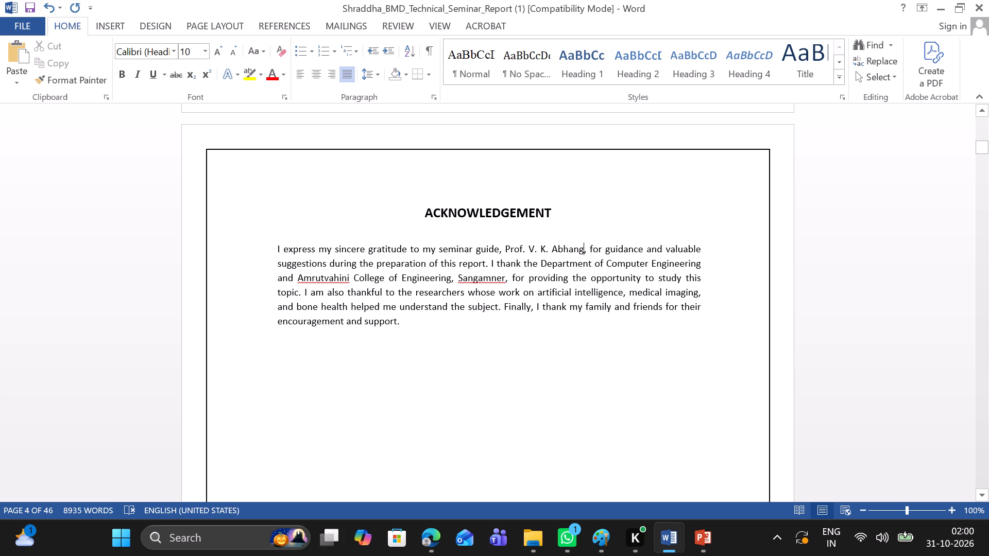
scroll(437, 386, "down", 2)
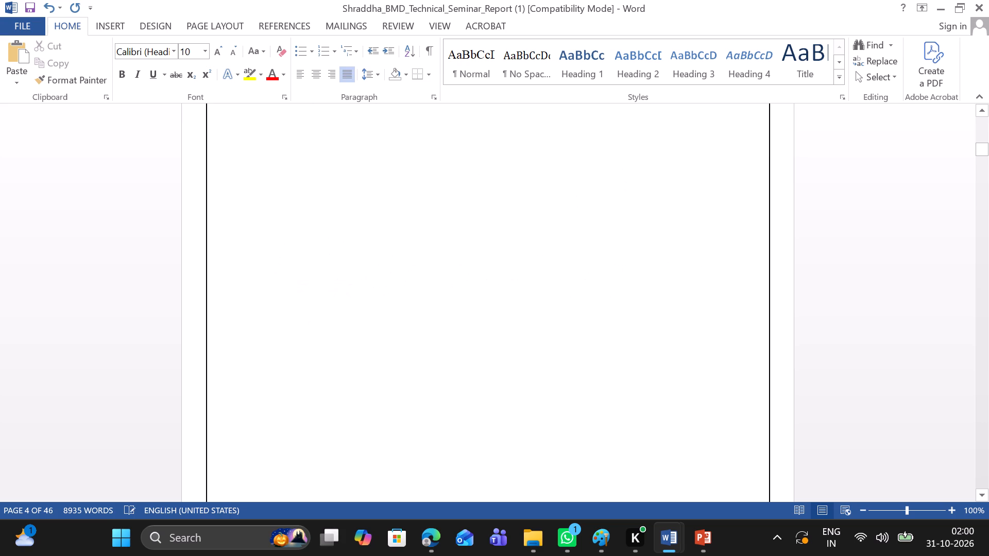
scroll(437, 386, "down", 2)
scroll(453, 344, "down", 1)
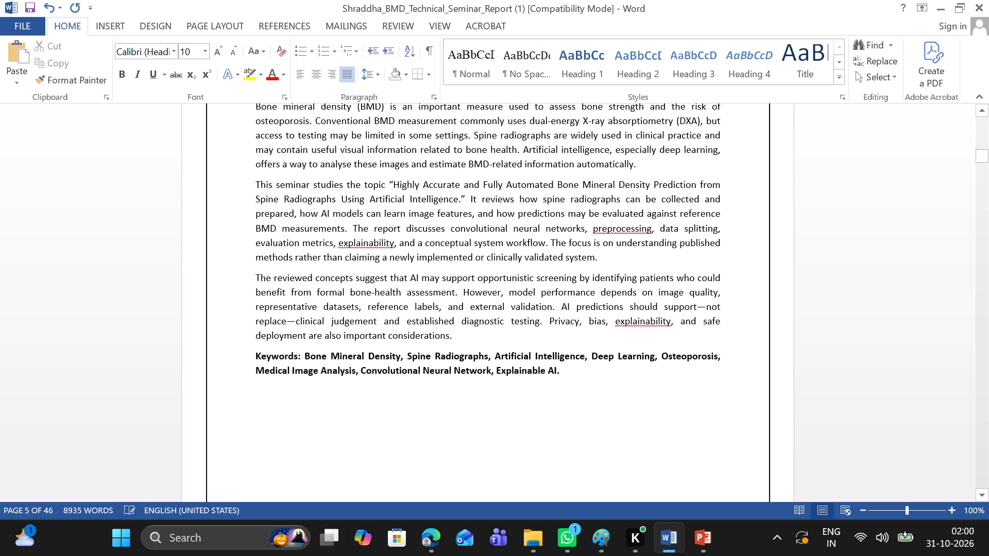
scroll(511, 421, "down", 2)
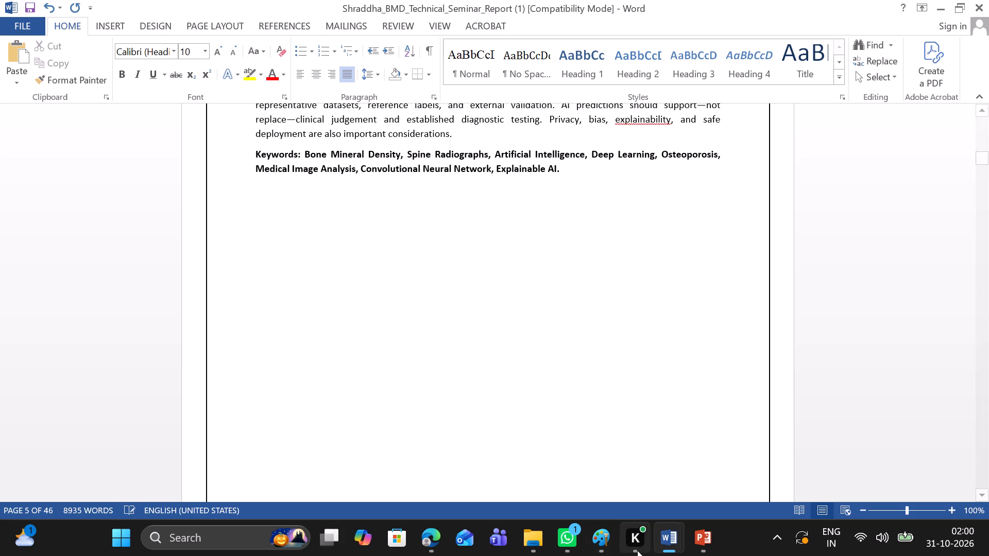
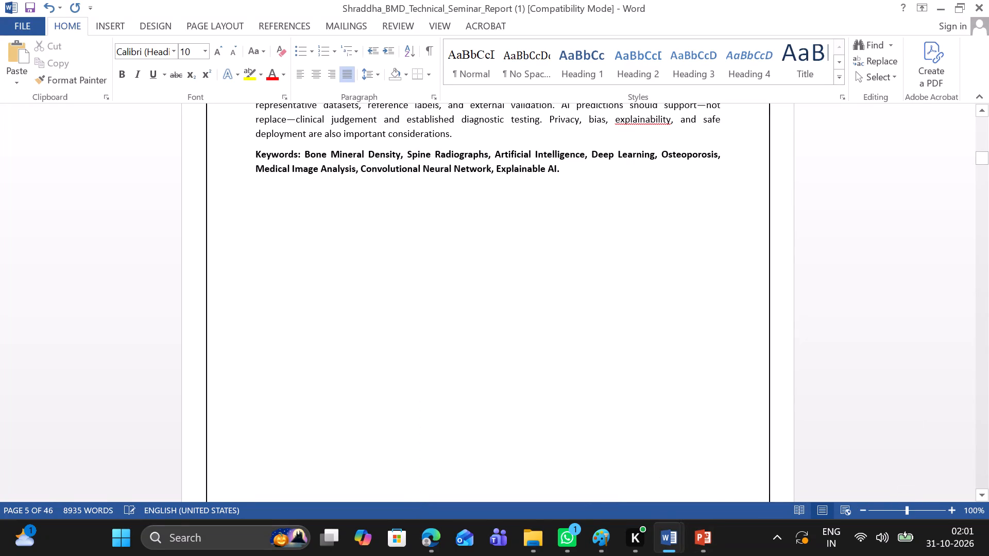
Remove the bold formatting from the keyword list following the "Keywords:" label at the end of the abstract.
left_click_drag(572, 167, 303, 152)
left_click(310, 135)
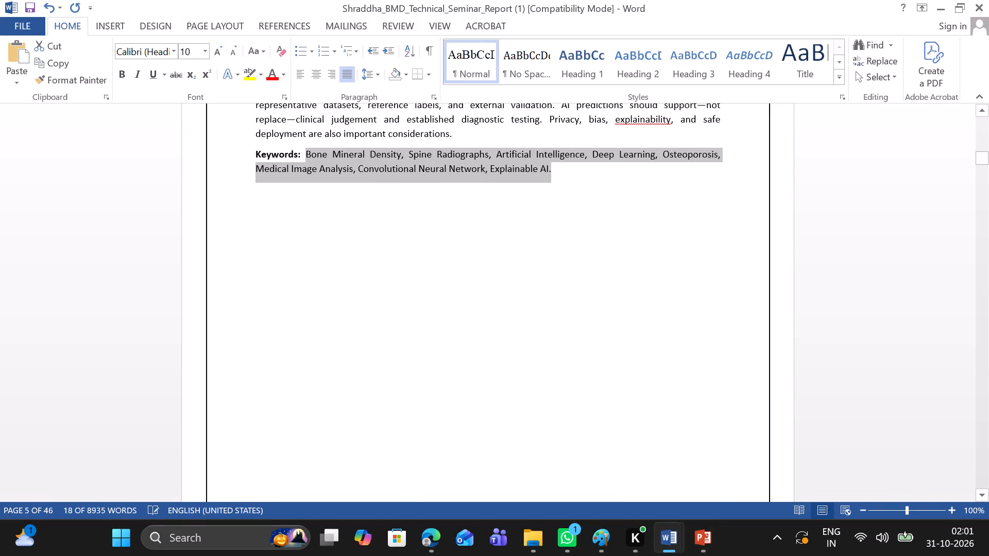
left_click(306, 324)
Review the pages from Chapter 1 through section 4.6 for consistent headings, text size, spacing and figure layout.
scroll(306, 324, "down", 10)
scroll(306, 324, "up", 2)
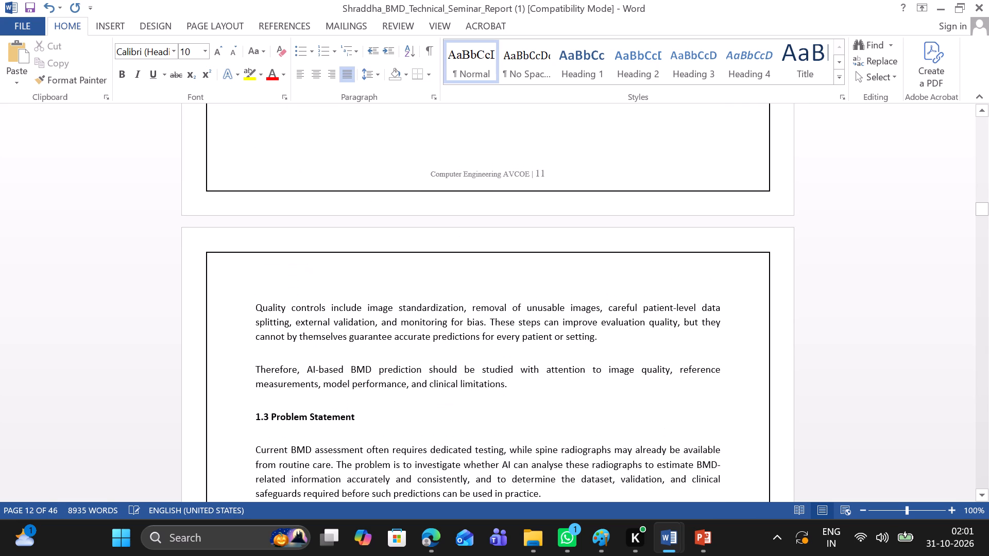
scroll(306, 324, "up", 2)
scroll(306, 324, "right", 1)
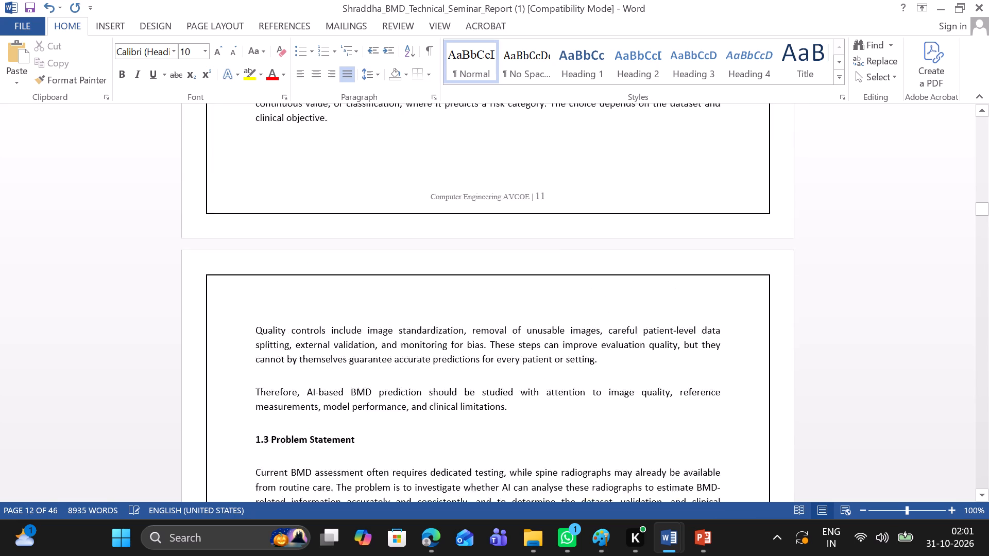
scroll(306, 324, "down", 4)
scroll(306, 324, "up", 1)
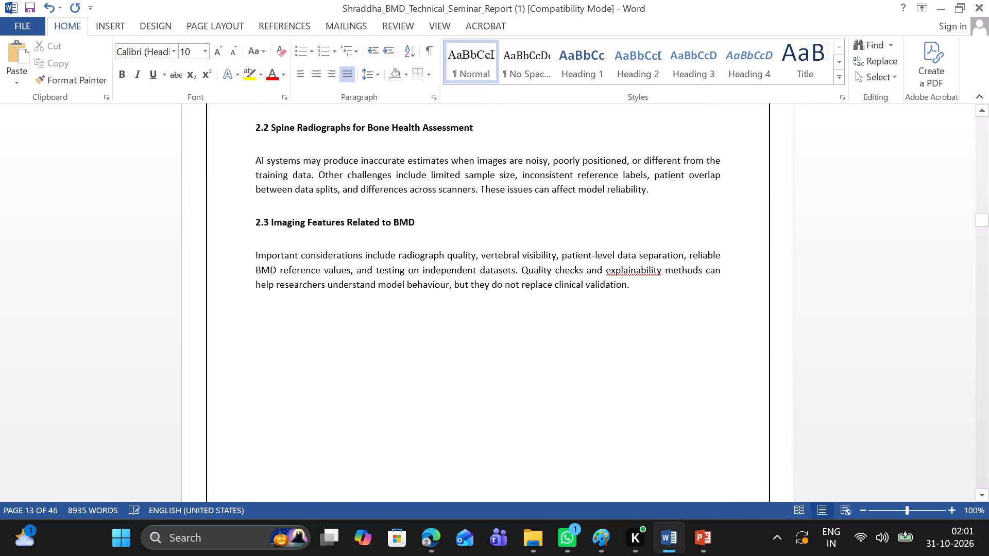
scroll(306, 324, "up", 1)
scroll(306, 324, "down", 2)
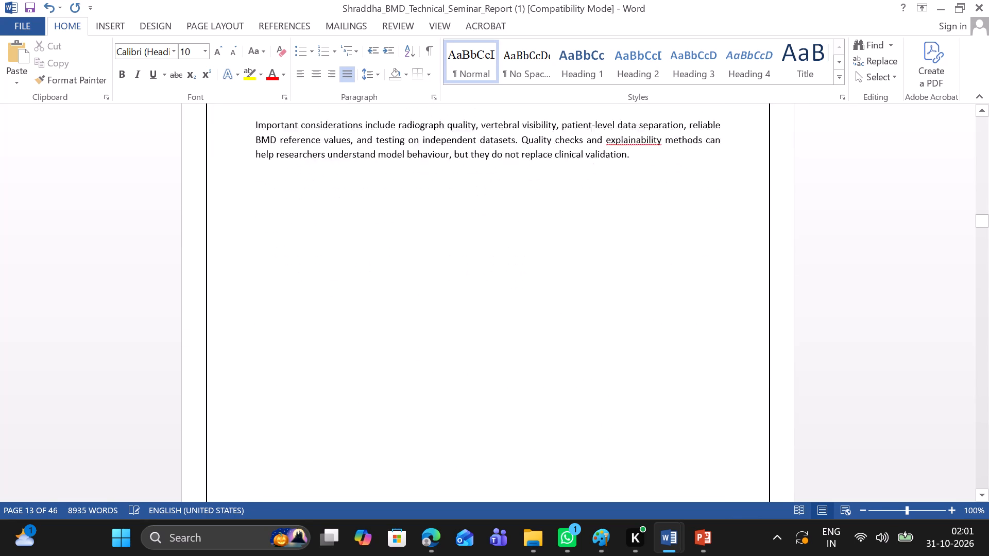
scroll(306, 324, "down", 4)
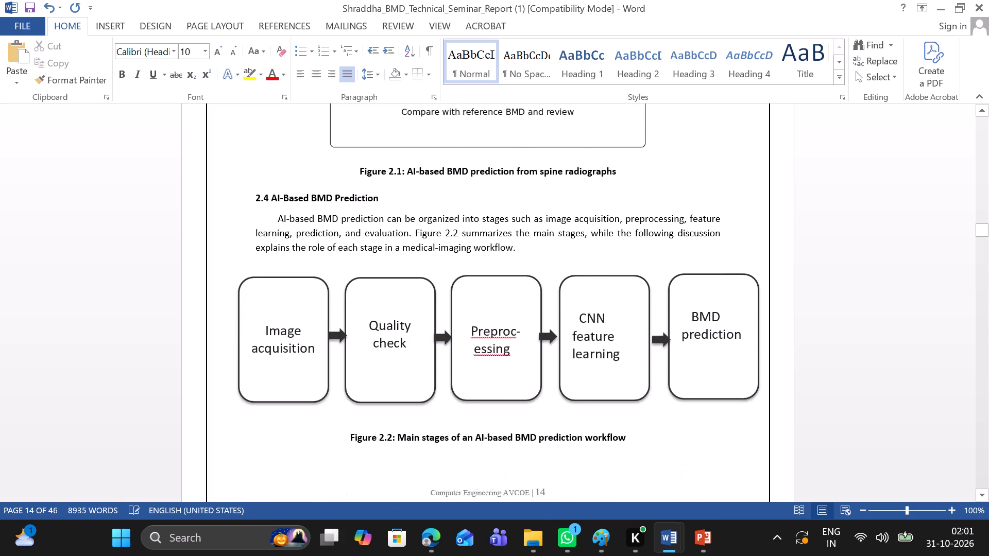
scroll(306, 324, "down", 3)
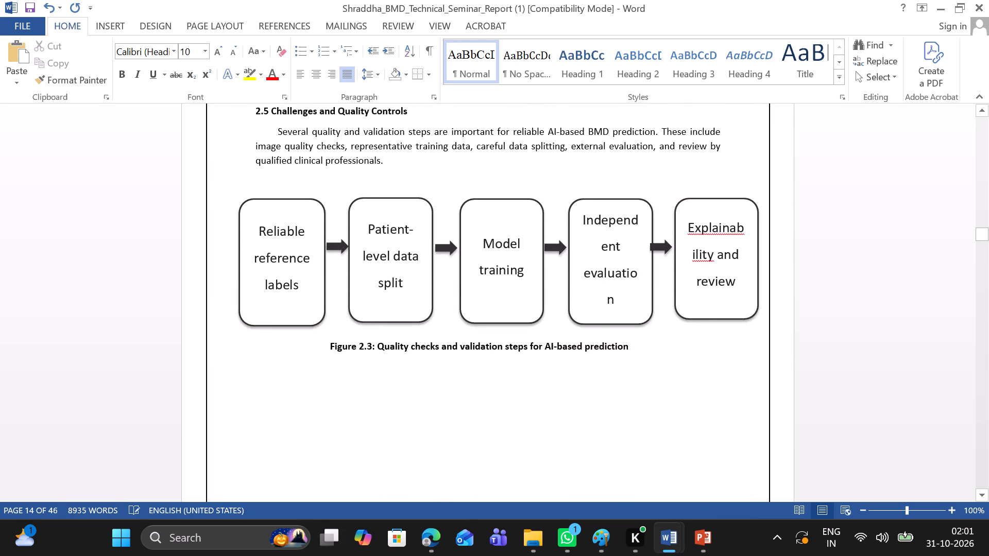
scroll(306, 324, "down", 5)
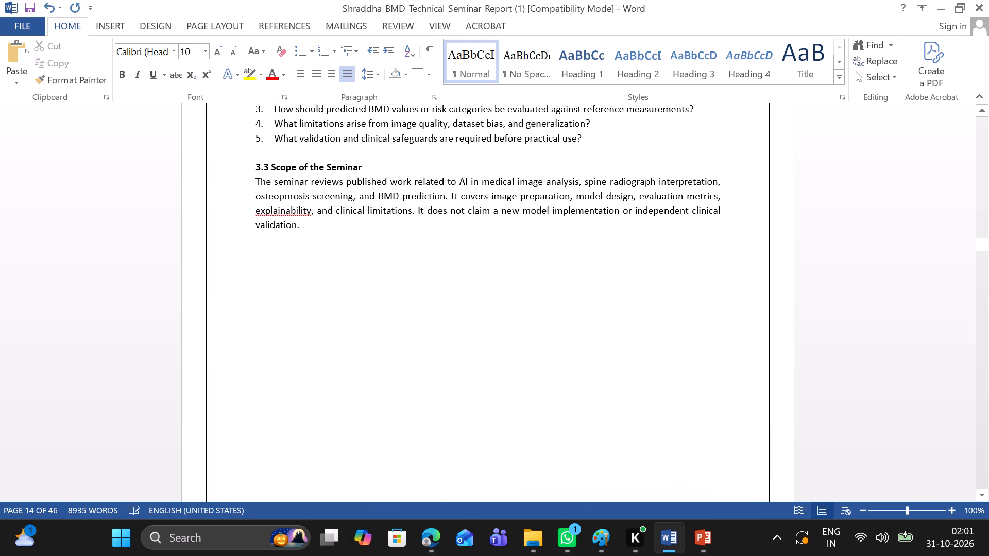
scroll(306, 324, "down", 2)
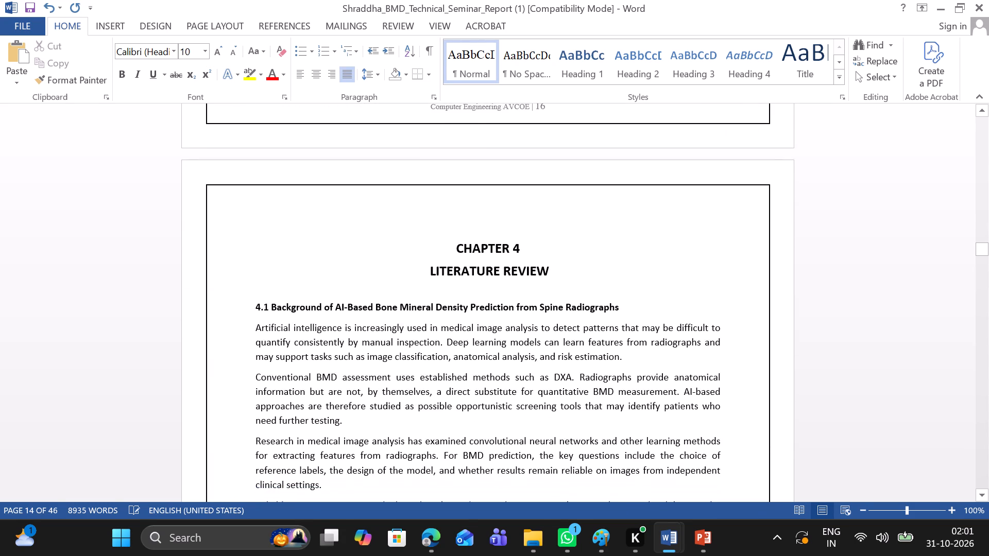
scroll(306, 324, "down", 6)
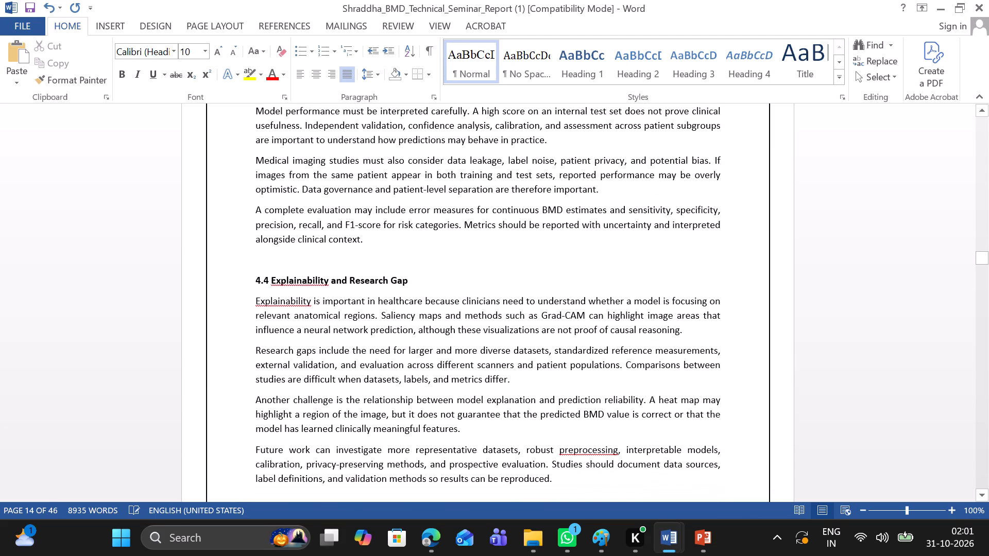
scroll(306, 324, "down", 3)
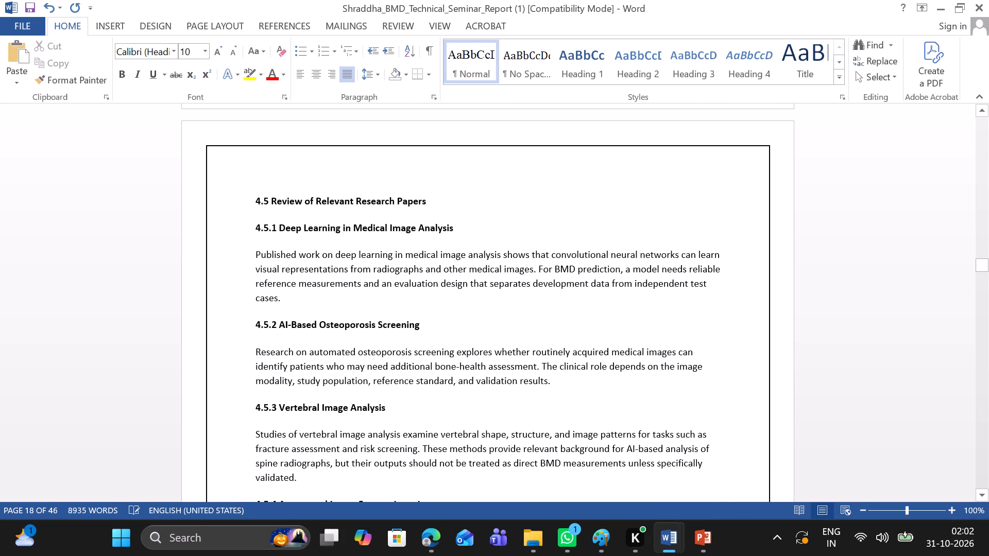
scroll(306, 324, "down", 6)
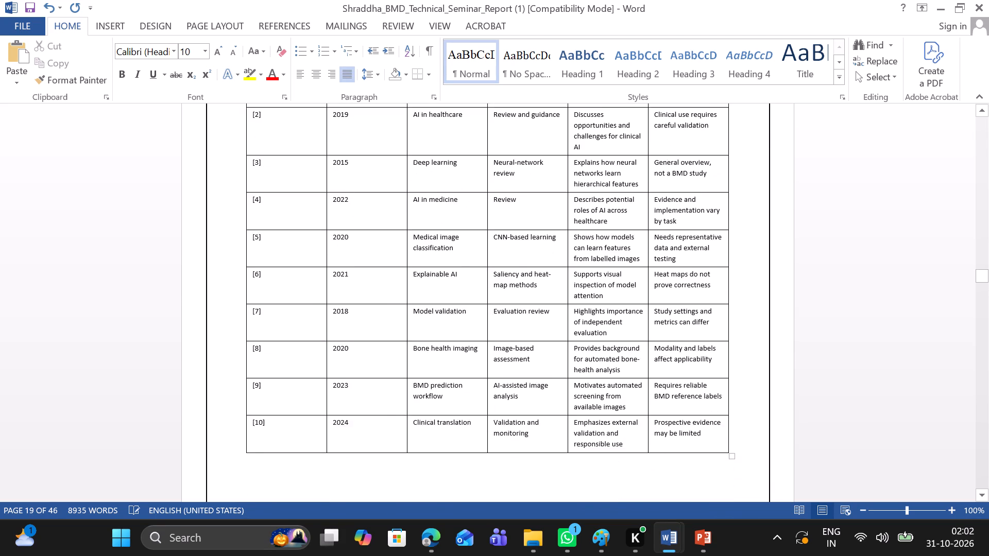
scroll(306, 324, "down", 4)
scroll(306, 324, "up", 1)
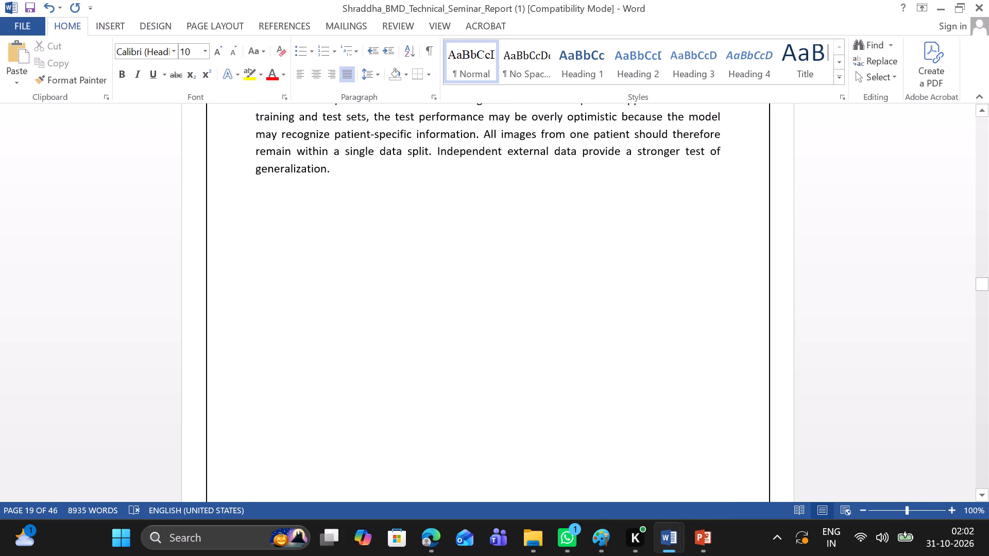
scroll(306, 324, "up", 1)
Compare the font size of the section 4.6 heading with that of the Table 4.1 caption on the preceding page.
left_click_drag(247, 267, 248, 267)
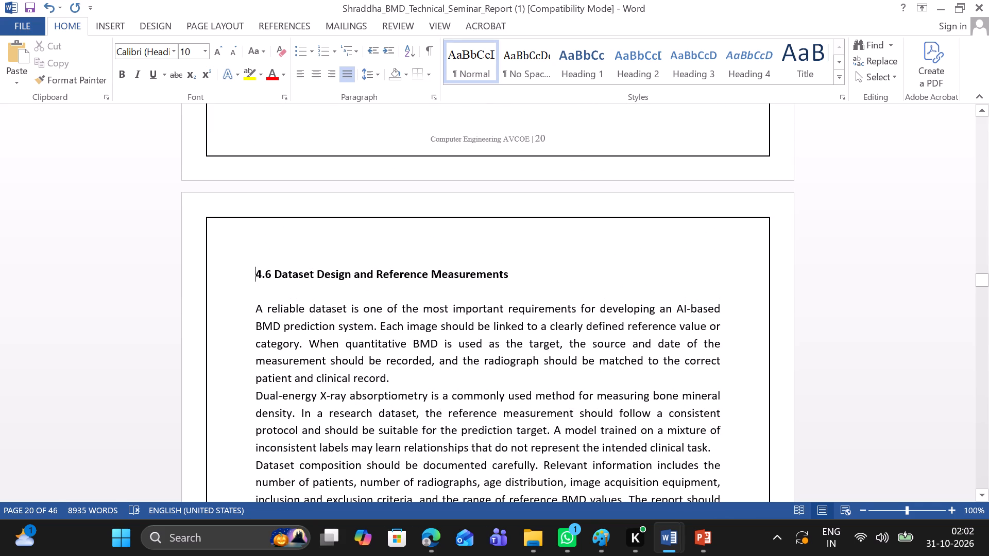
left_click_drag(248, 267, 468, 271)
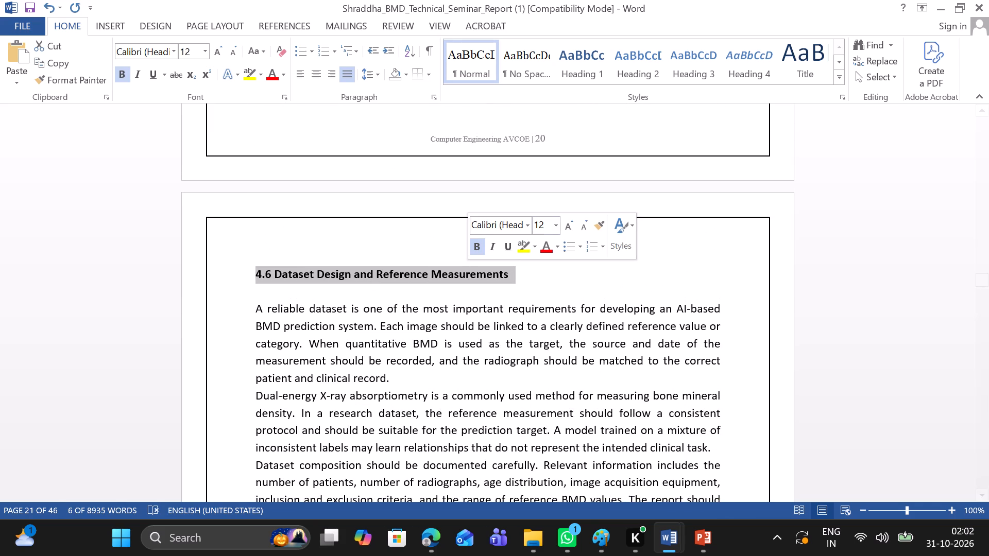
left_click(558, 229)
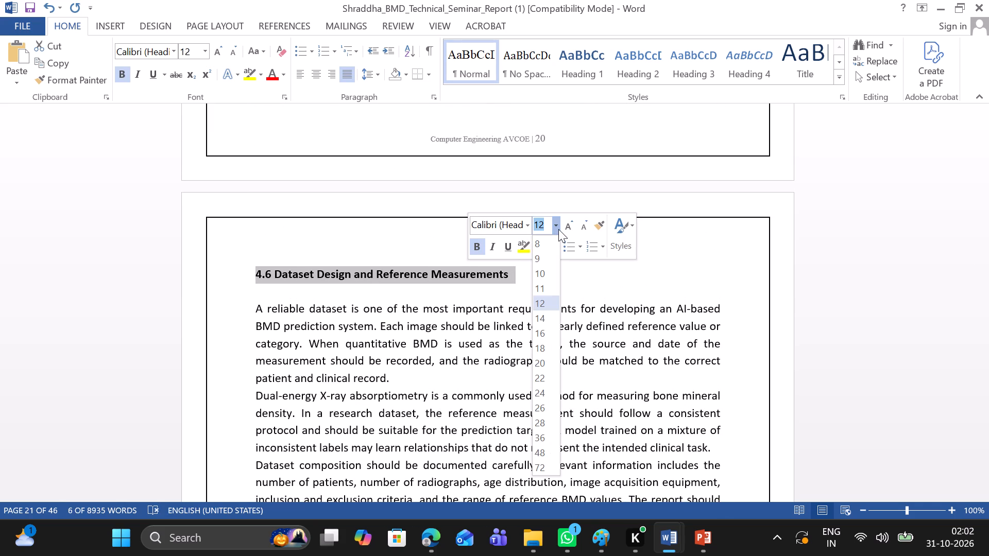
left_click(472, 288)
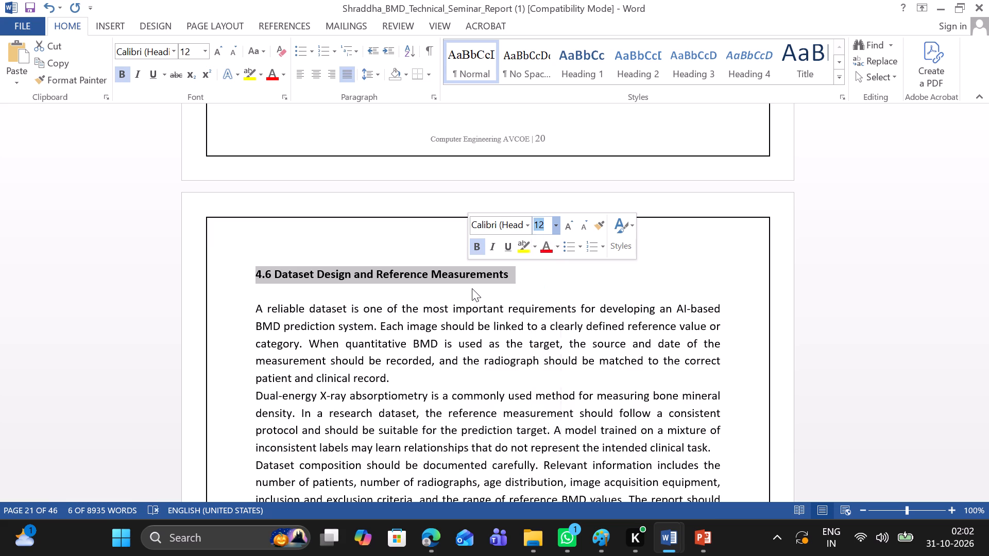
scroll(472, 288, "up", 4)
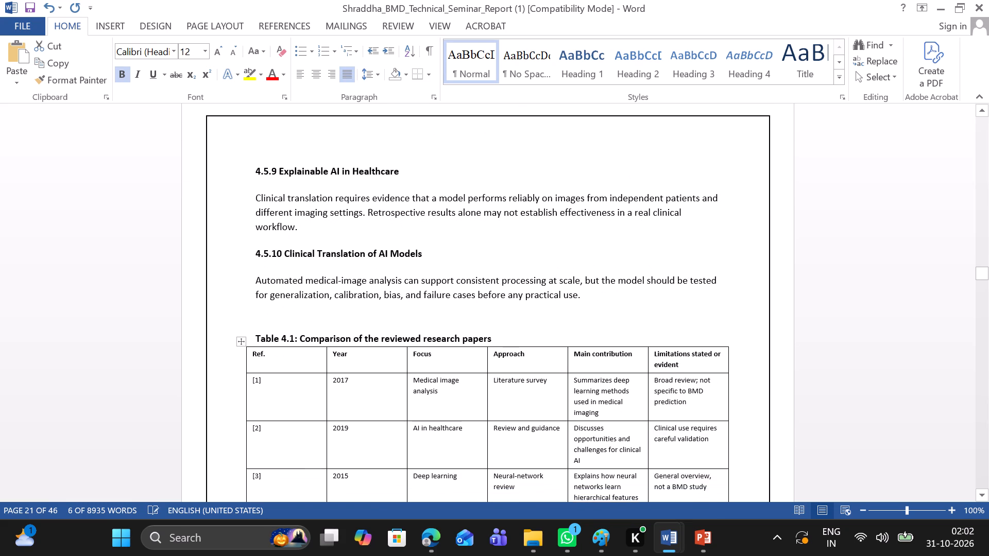
left_click(503, 325)
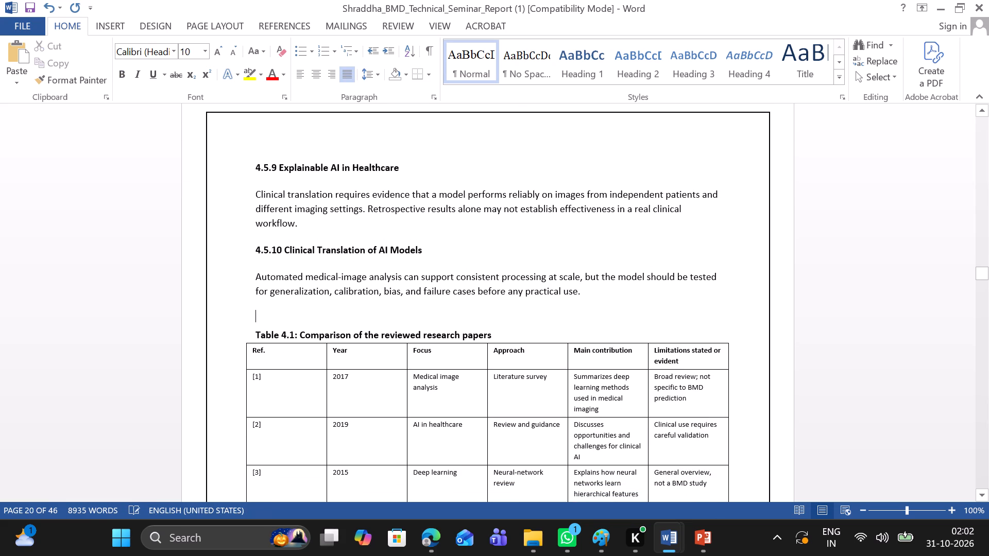
left_click_drag(502, 332, 450, 337)
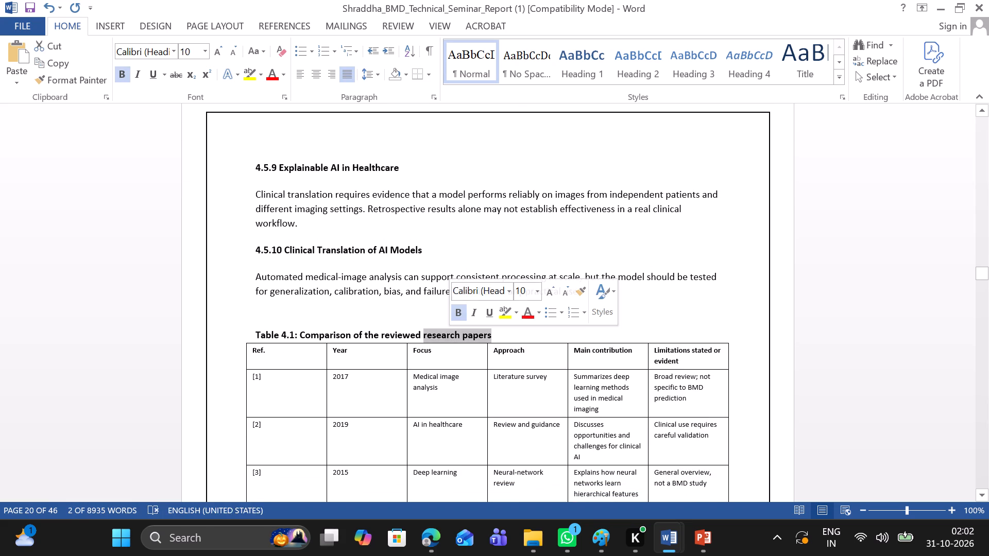
left_click(414, 308)
Set the font size of the heading "4.6 Dataset Design and Reference Measurements" to 10.
scroll(414, 308, "down", 6)
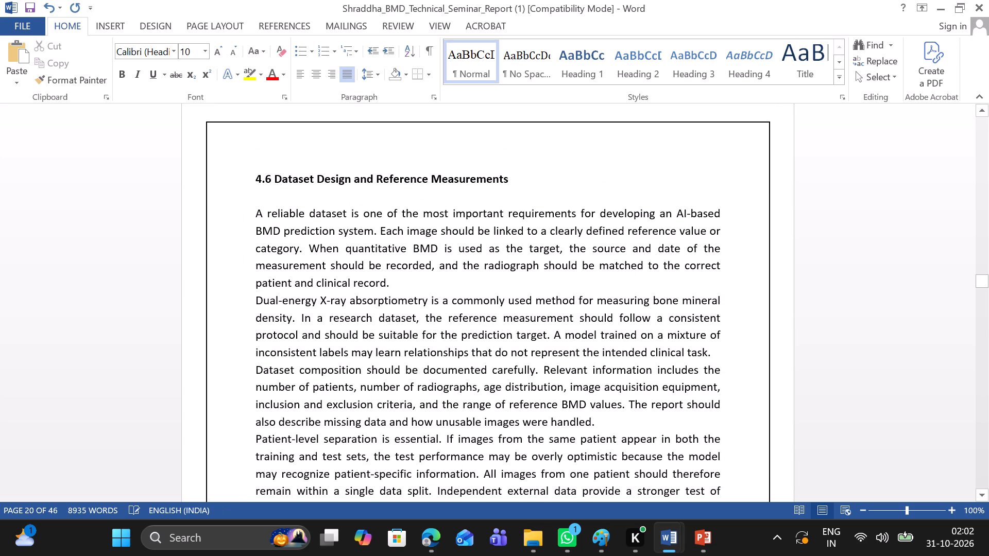
left_click_drag(523, 171, 257, 171)
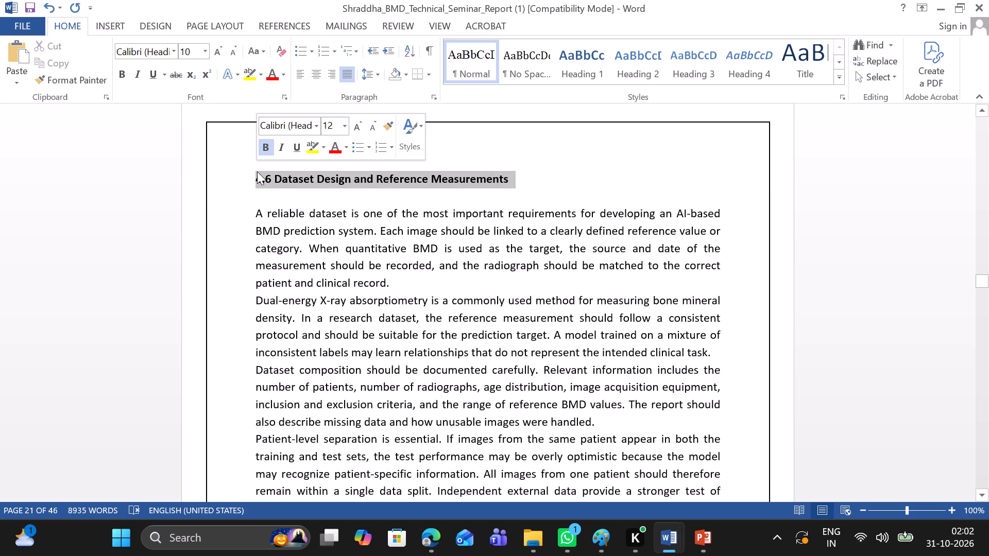
left_click(338, 118)
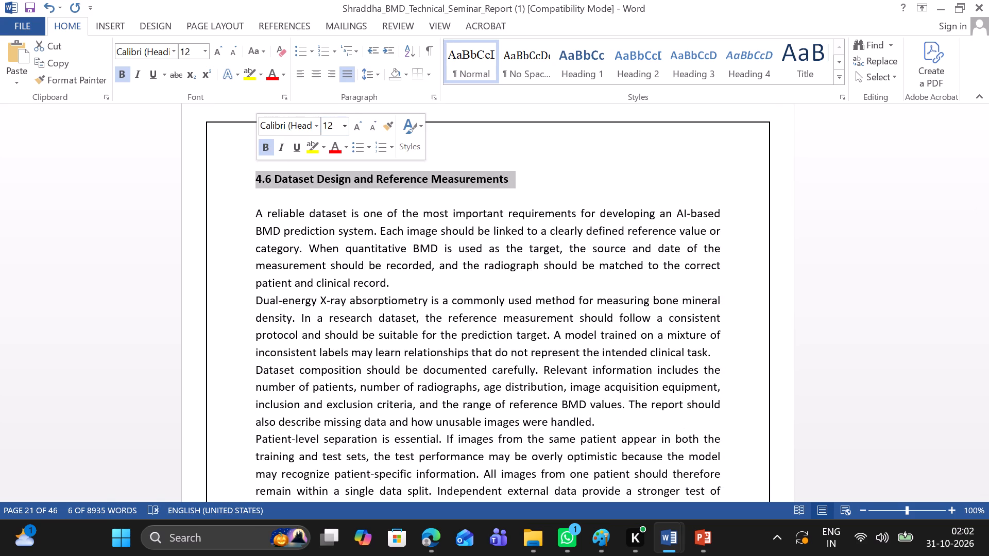
left_click(337, 123)
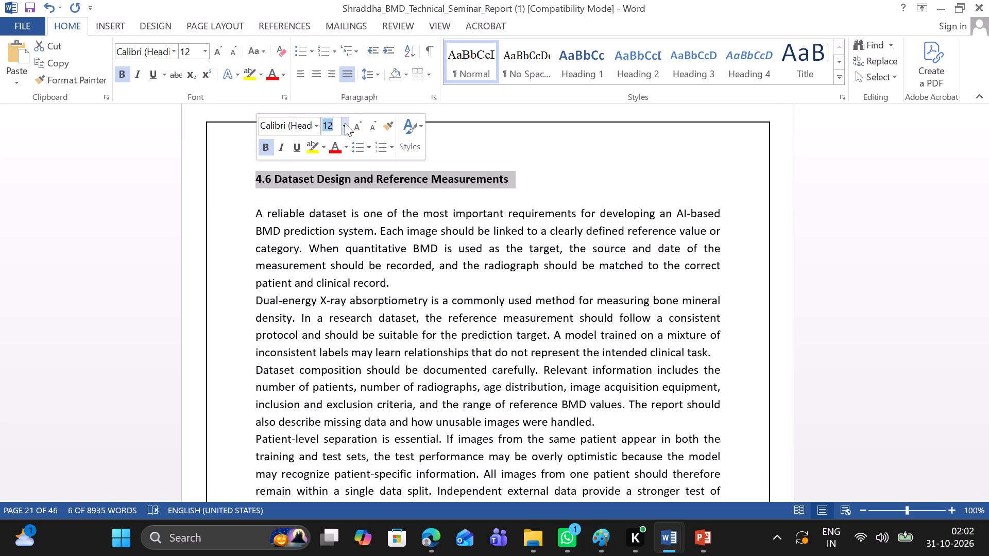
left_click(346, 124)
left_click(345, 175)
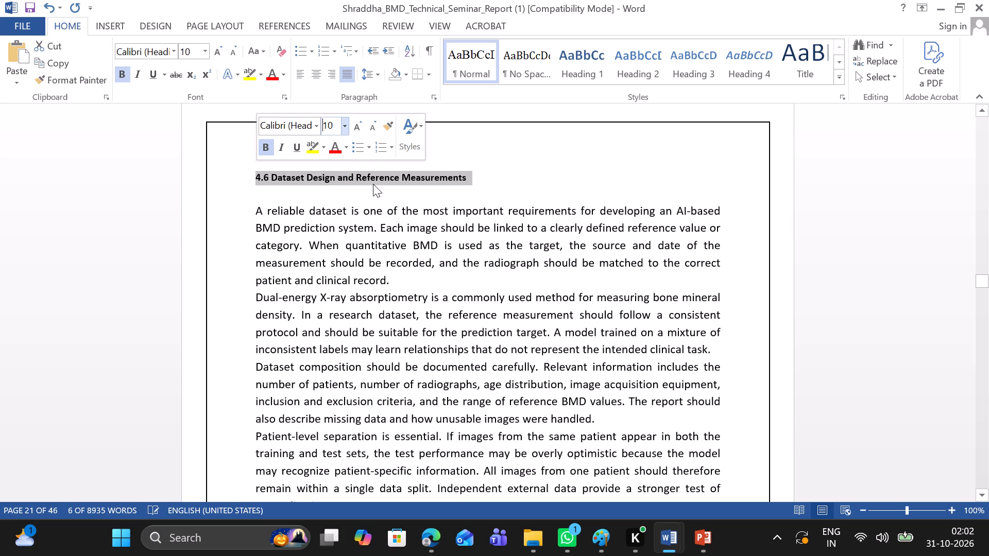
Set the font size of all body paragraphs under section 4.6, from "A reliable dataset" to "generalization", to 10.
double_click(248, 217)
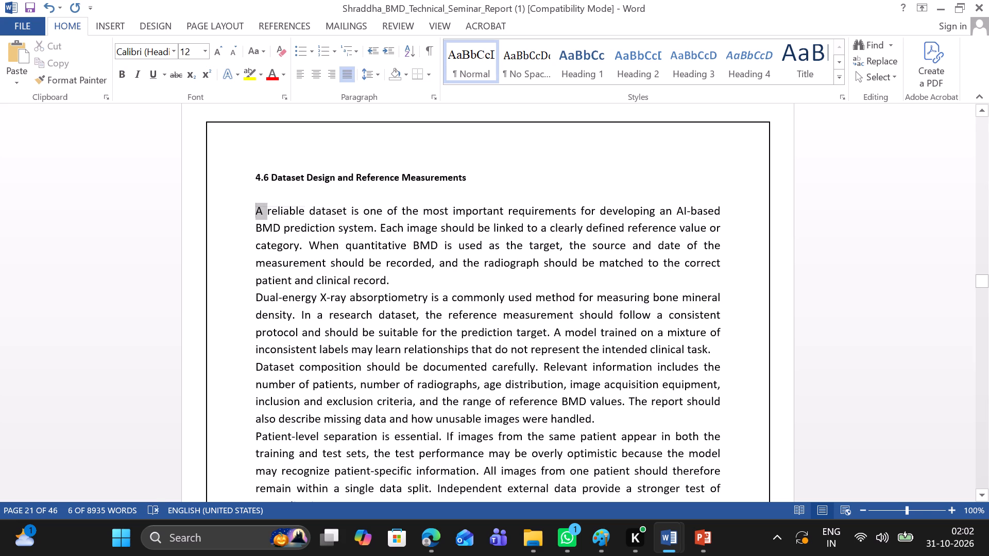
scroll(254, 244, "up", 1)
scroll(254, 244, "down", 1)
left_click_drag(254, 244, 257, 216)
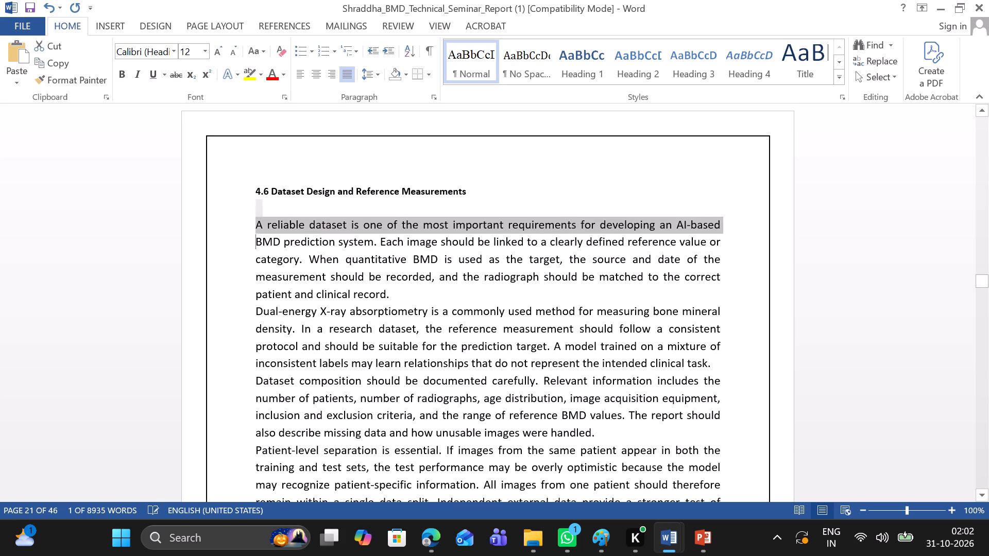
left_click_drag(257, 216, 257, 219)
left_click(257, 219)
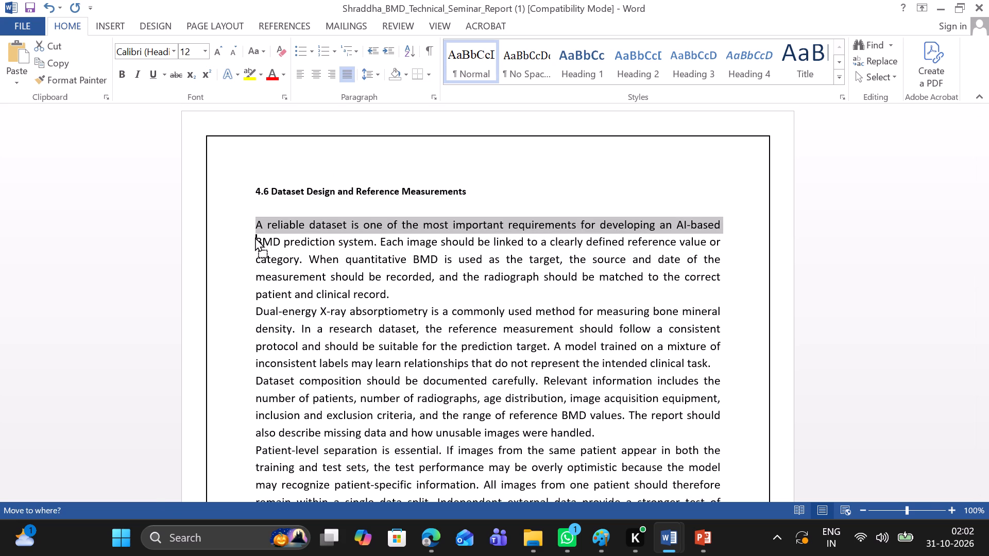
left_click_drag(255, 222, 336, 362)
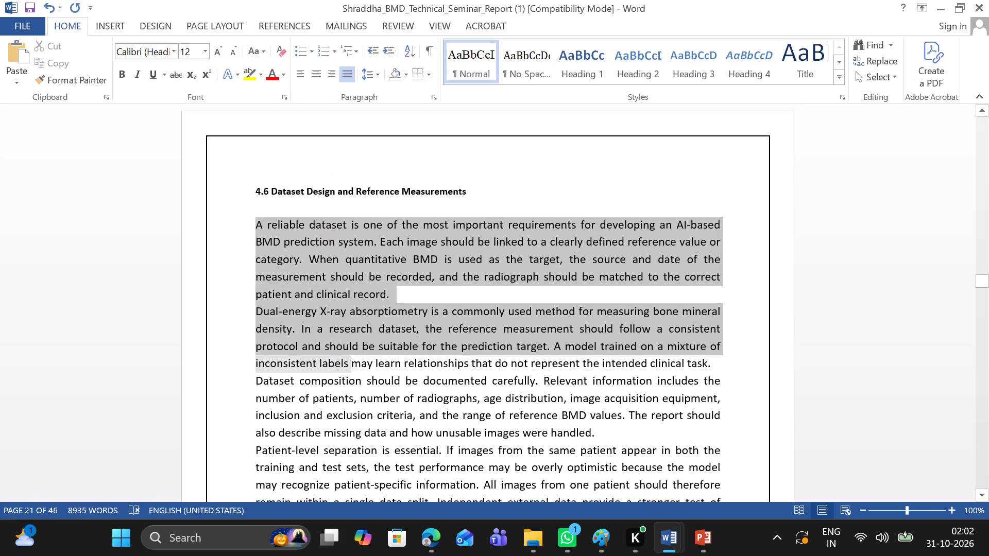
left_click_drag(336, 362, 335, 403)
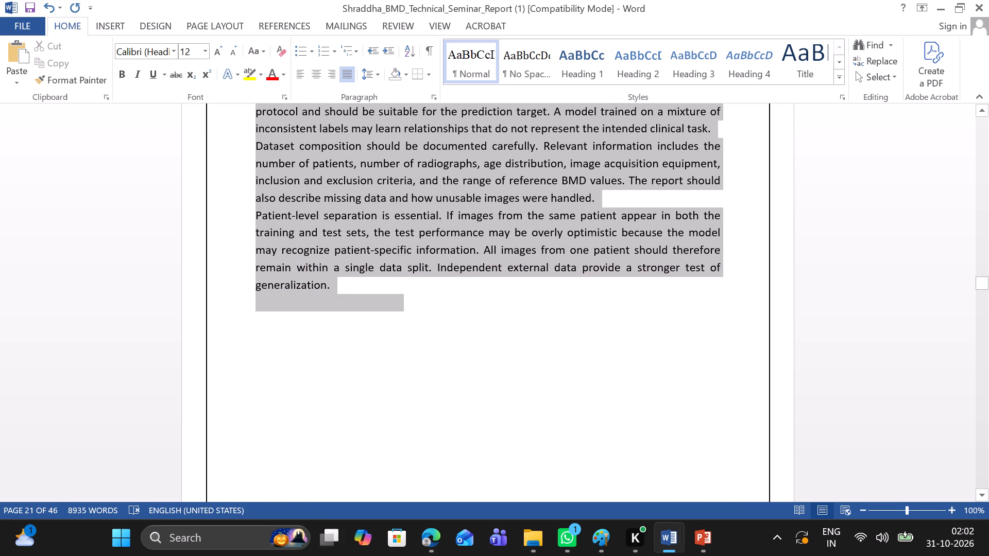
left_click_drag(335, 403, 334, 398)
left_click(424, 355)
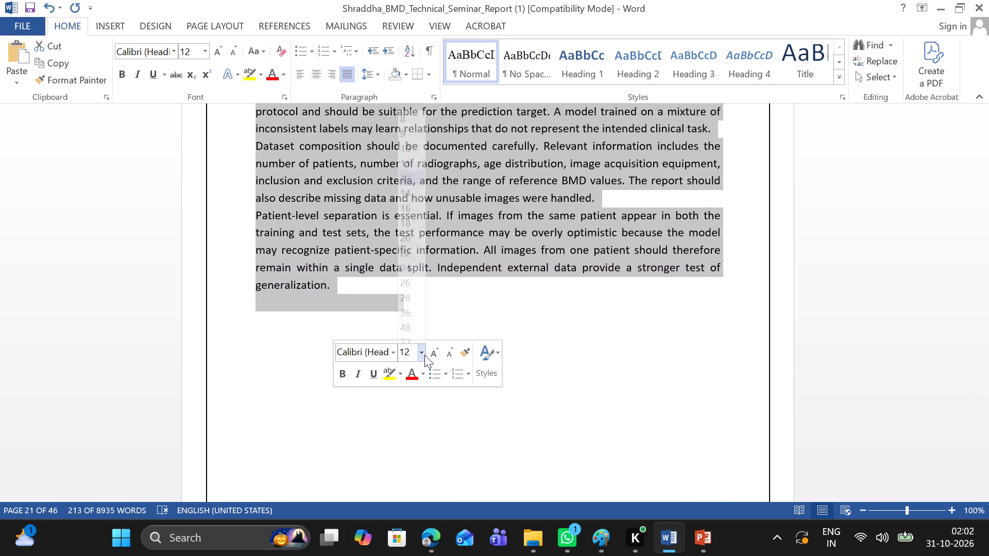
left_click(412, 143)
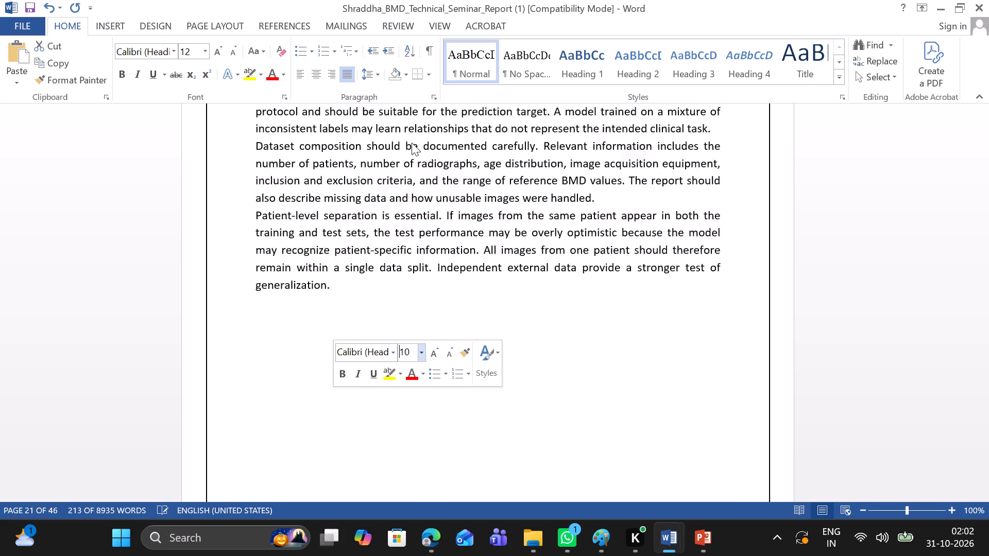
left_click(278, 376)
scroll(278, 376, "right", 1)
scroll(278, 376, "up", 1)
scroll(278, 376, "down", 1)
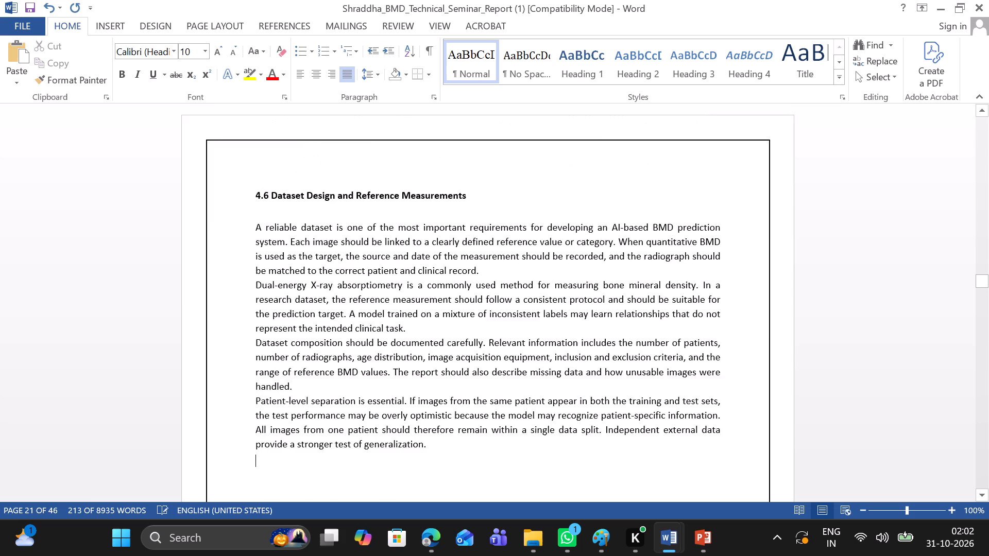
Set the font size of sections 4.7 and 4.8, headings and body text through "professional judgement", to 10.
scroll(278, 376, "down", 1)
scroll(278, 376, "up", 1)
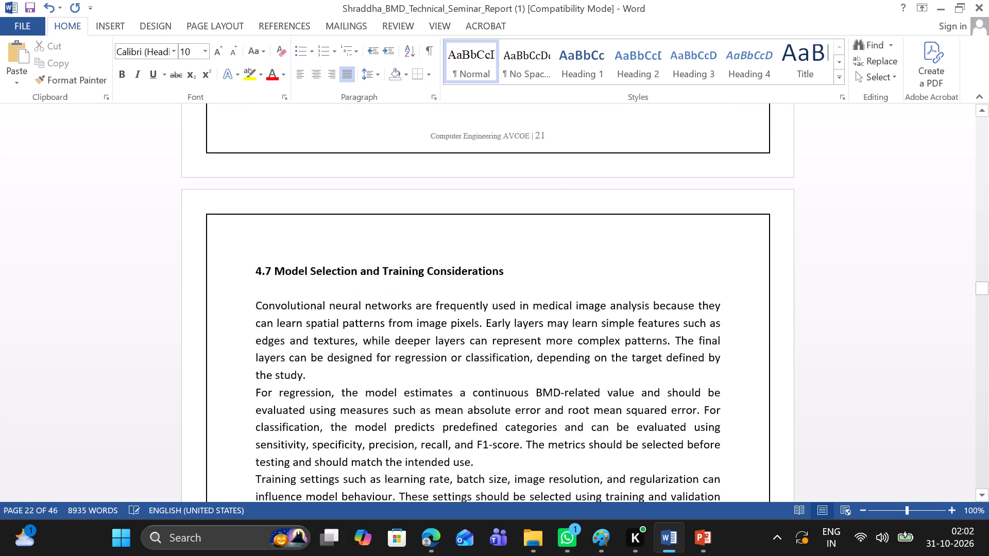
scroll(278, 376, "up", 1)
left_click_drag(252, 309, 303, 393)
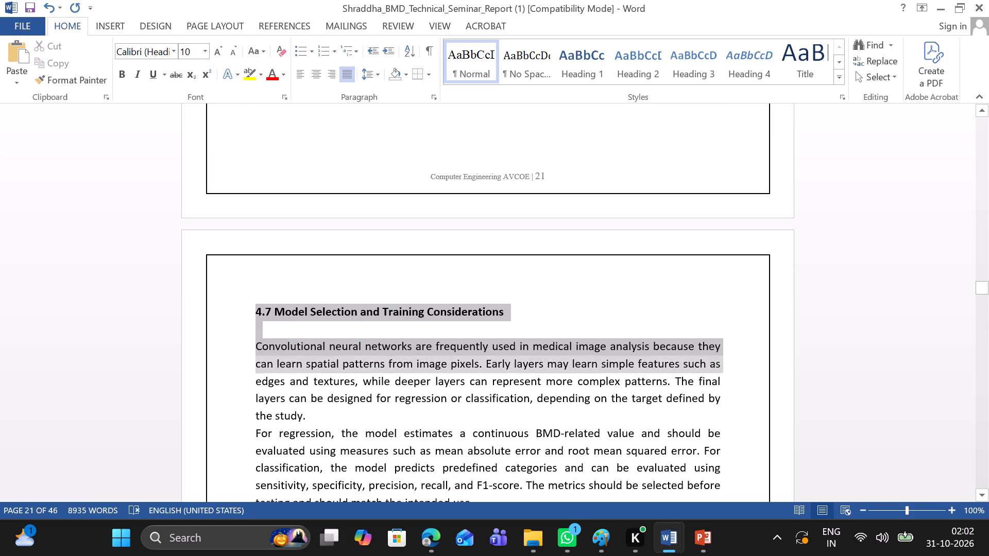
left_click_drag(303, 393, 383, 343)
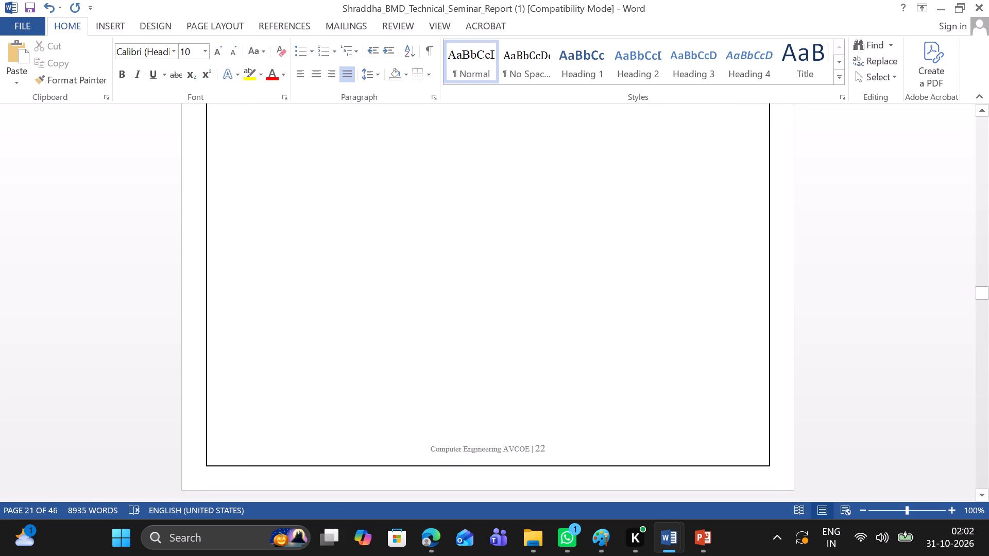
left_click_drag(383, 343, 354, 138)
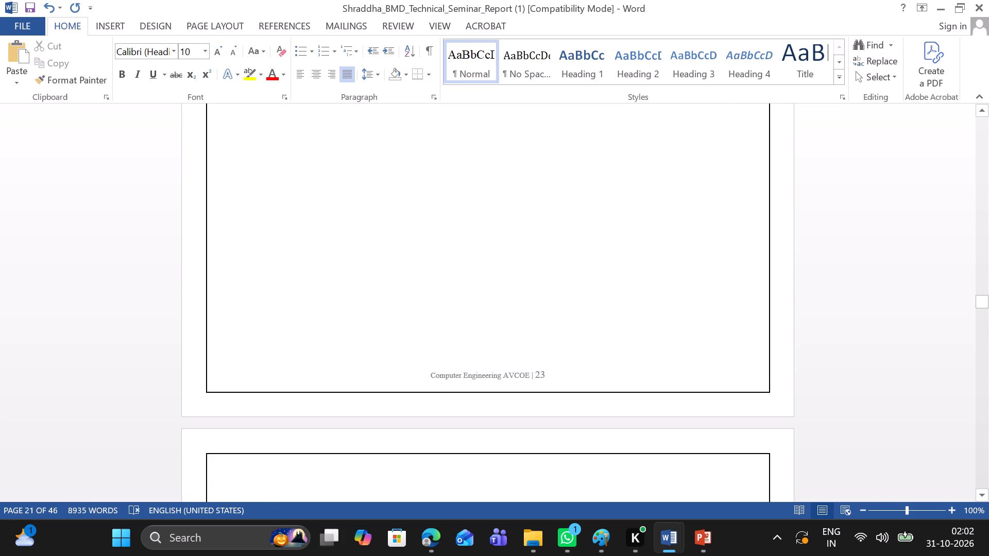
left_click_drag(354, 138, 342, 421)
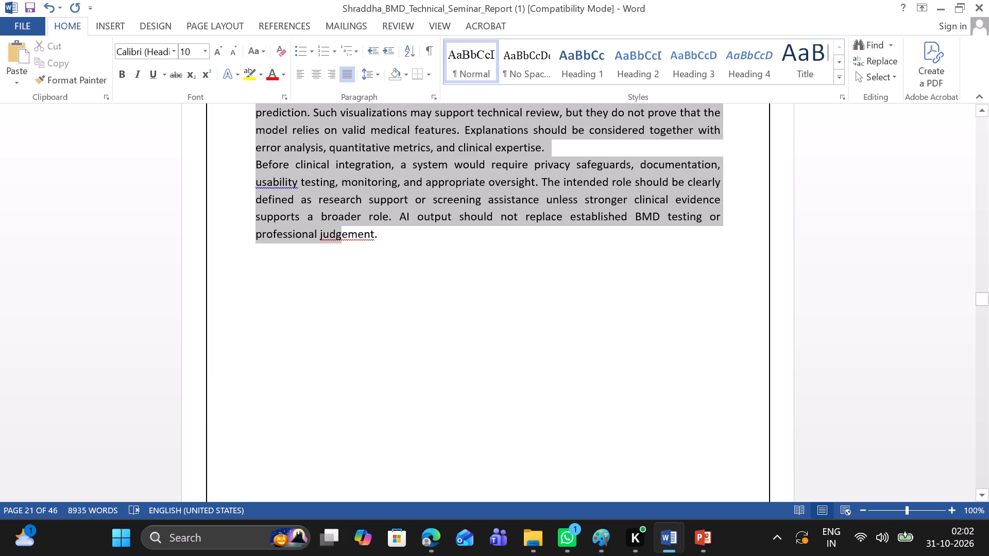
left_click_drag(342, 421, 357, 392)
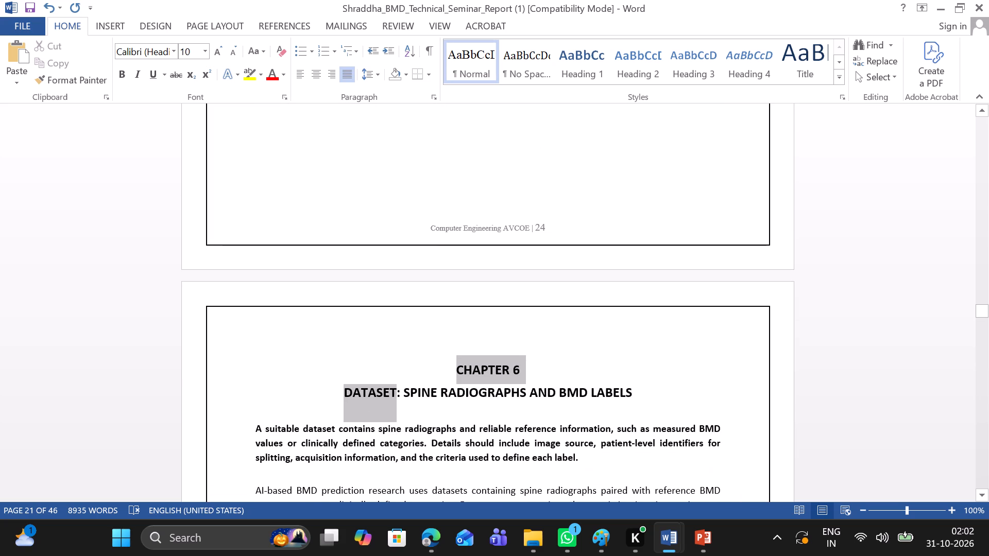
left_click_drag(357, 392, 386, 188)
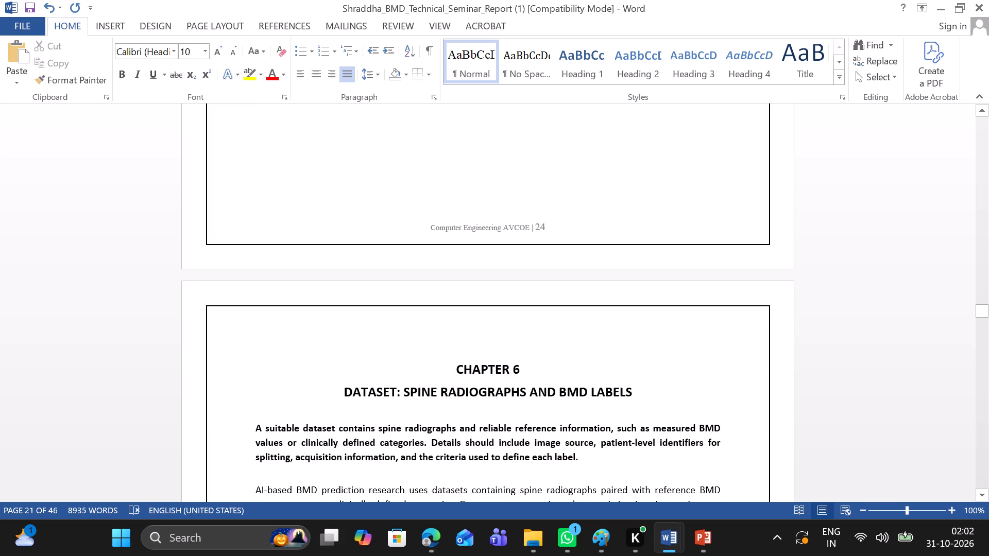
left_click_drag(386, 188, 409, 284)
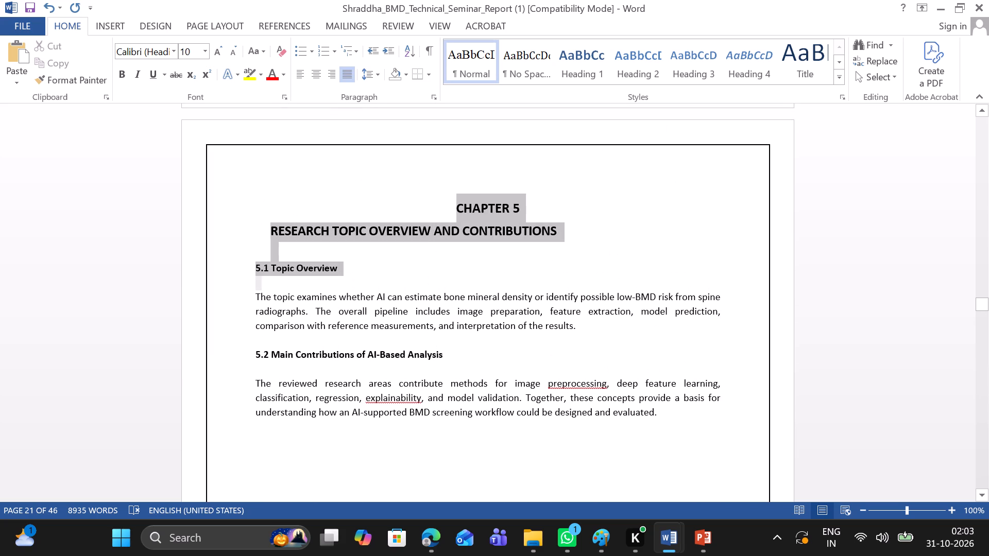
left_click_drag(409, 284, 351, 114)
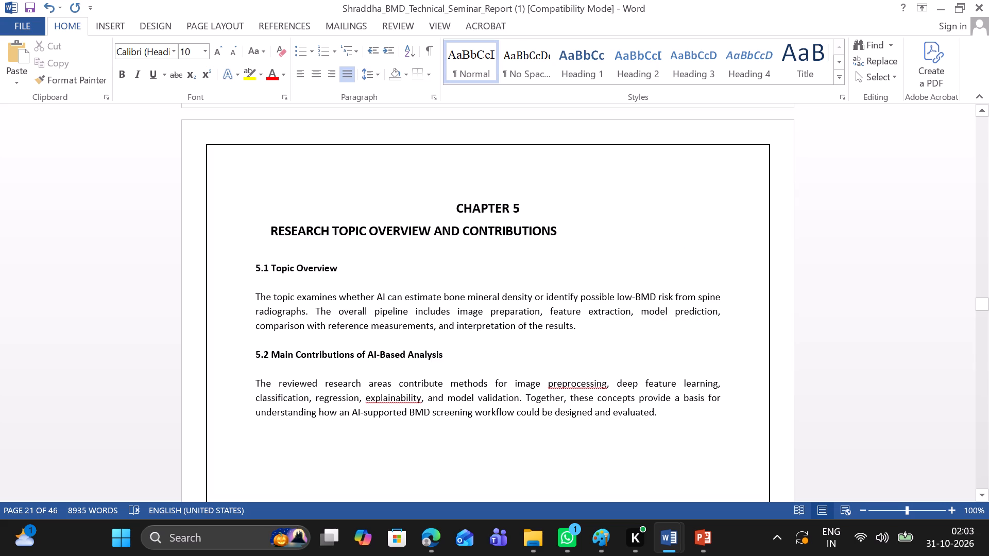
left_click_drag(351, 114, 353, 103)
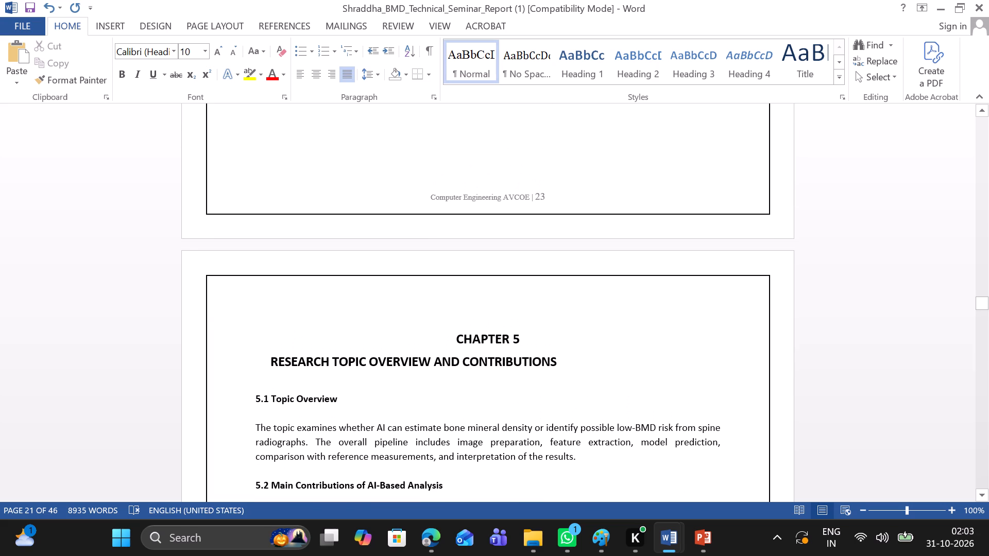
left_click_drag(353, 103, 356, 110)
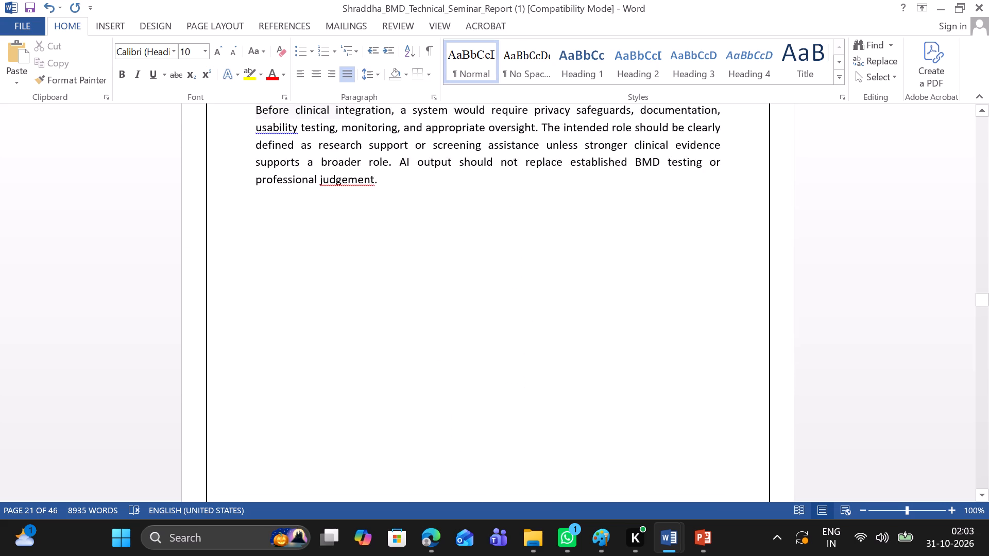
left_click_drag(356, 110, 380, 183)
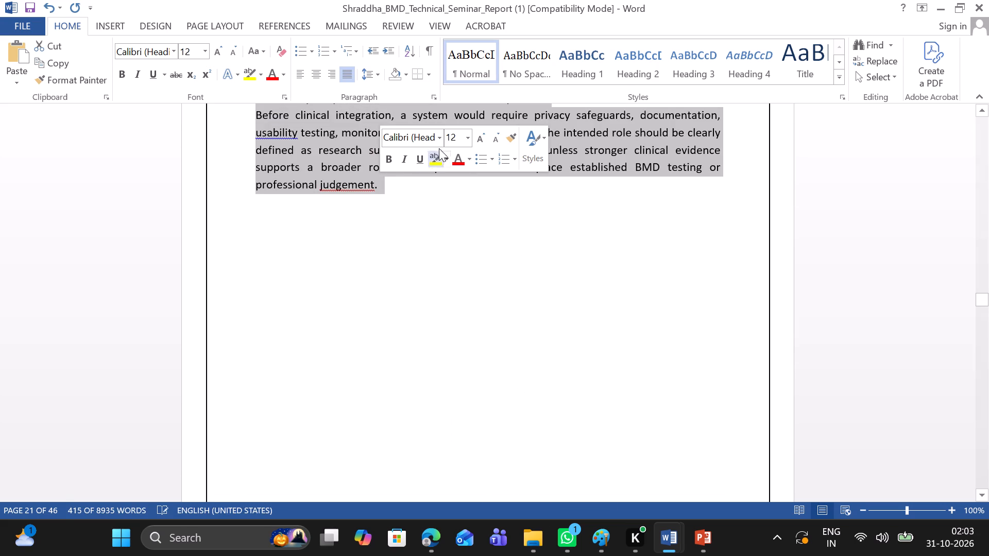
left_click(467, 136)
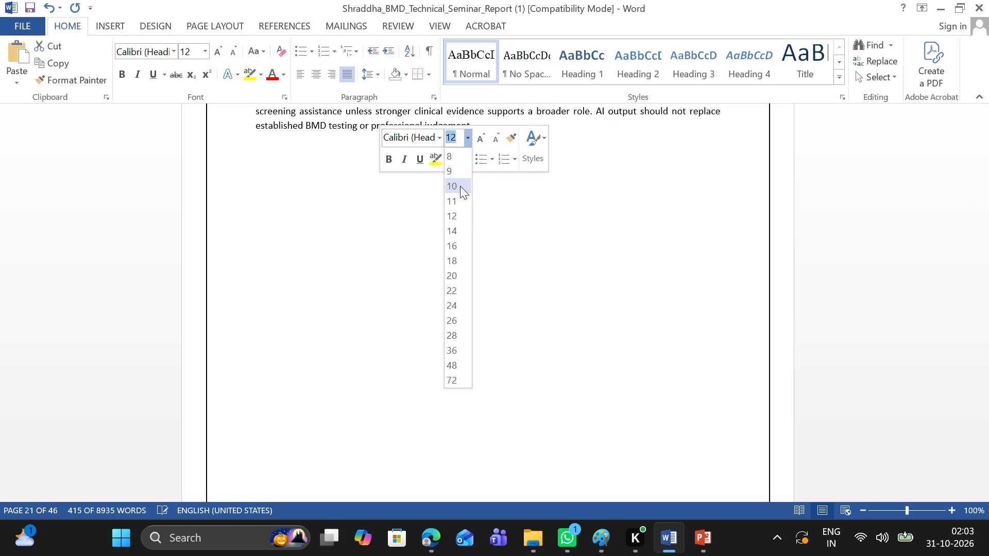
left_click(460, 186)
Review the pages from section 4.7 back to section 4.5.9 and Table 4.1 for consistent text size and spacing.
scroll(374, 255, "up", 5)
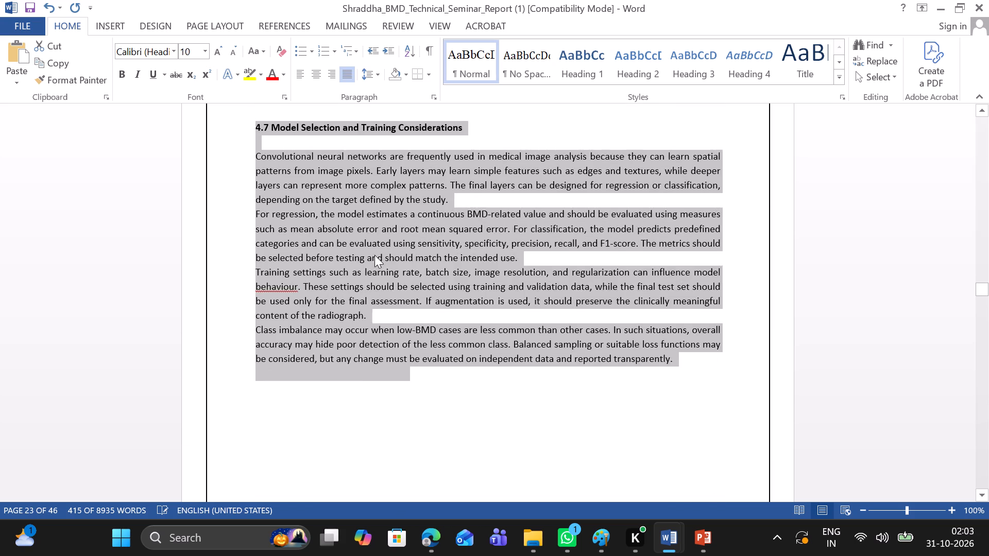
scroll(374, 255, "up", 2)
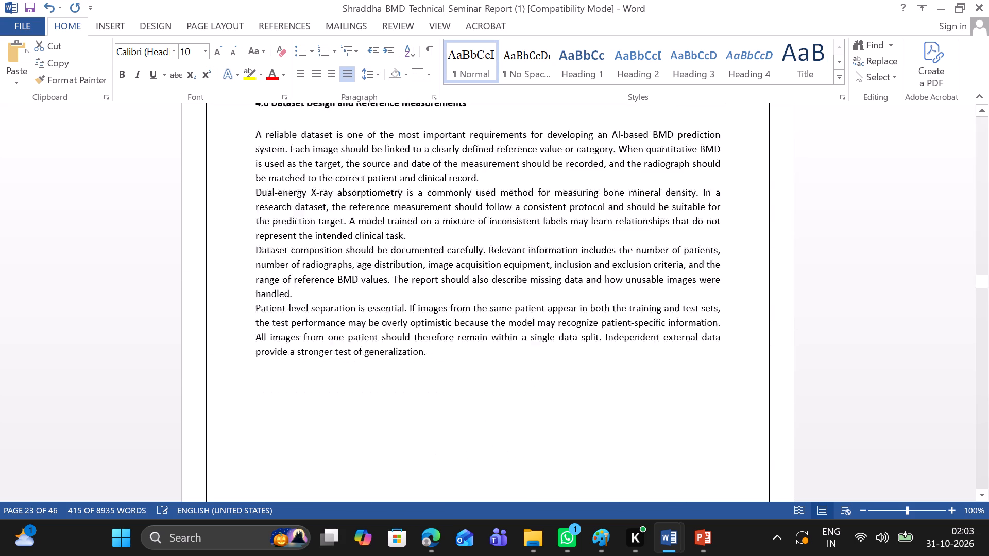
scroll(374, 255, "up", 4)
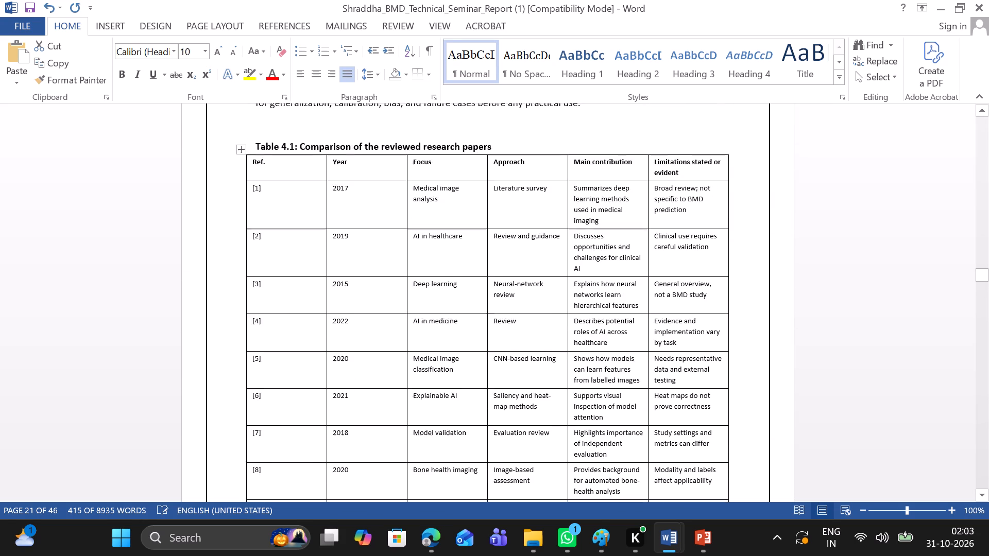
scroll(374, 255, "up", 1)
scroll(374, 255, "down", 1)
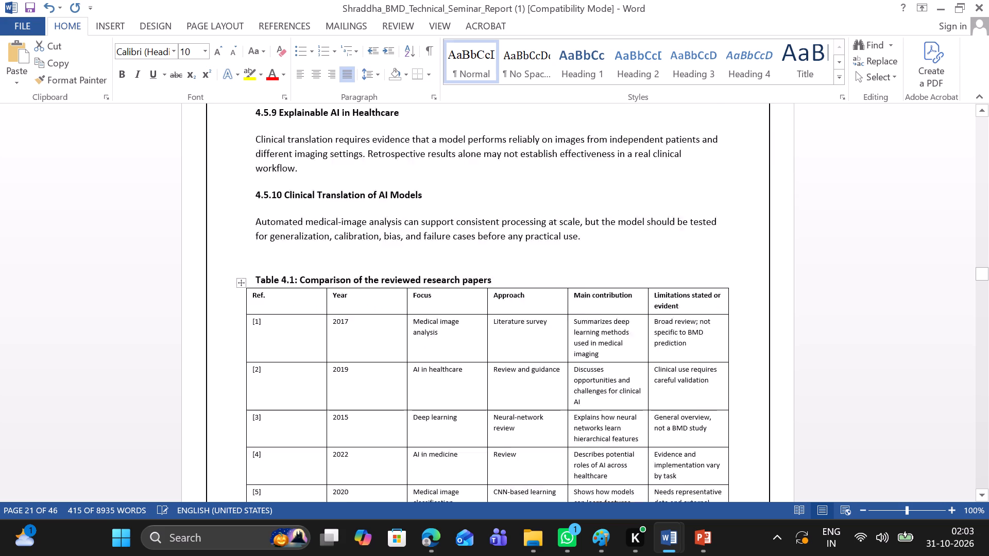
scroll(374, 255, "down", 4)
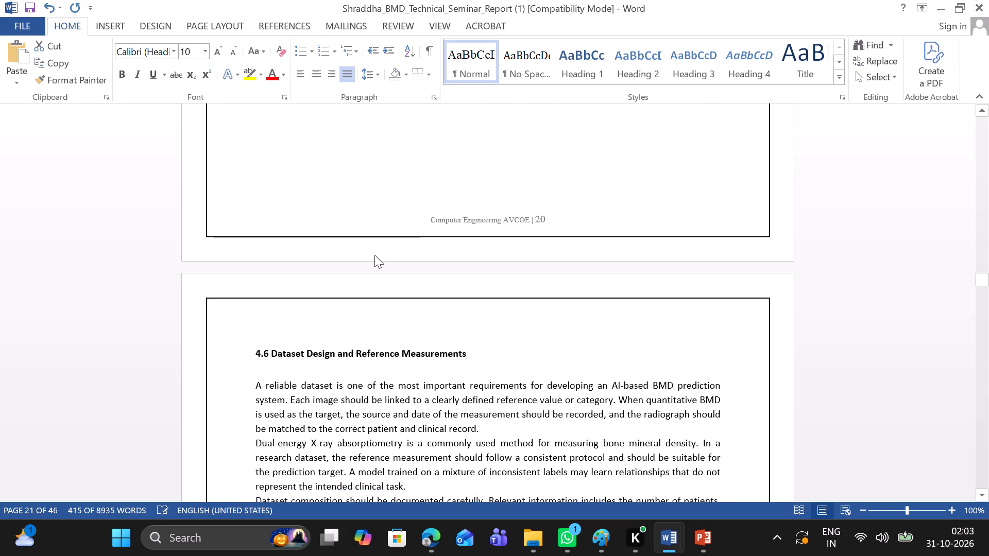
scroll(374, 255, "down", 3)
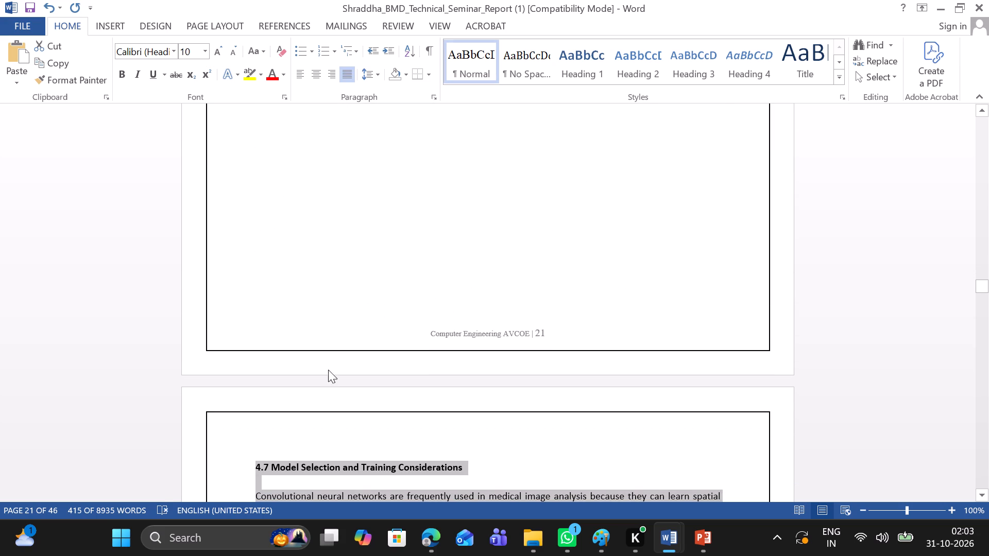
Remove the break before the heading "4.7 Model Selection and Training Considerations" so it follows section 4.6 after one blank line.
left_click(249, 462)
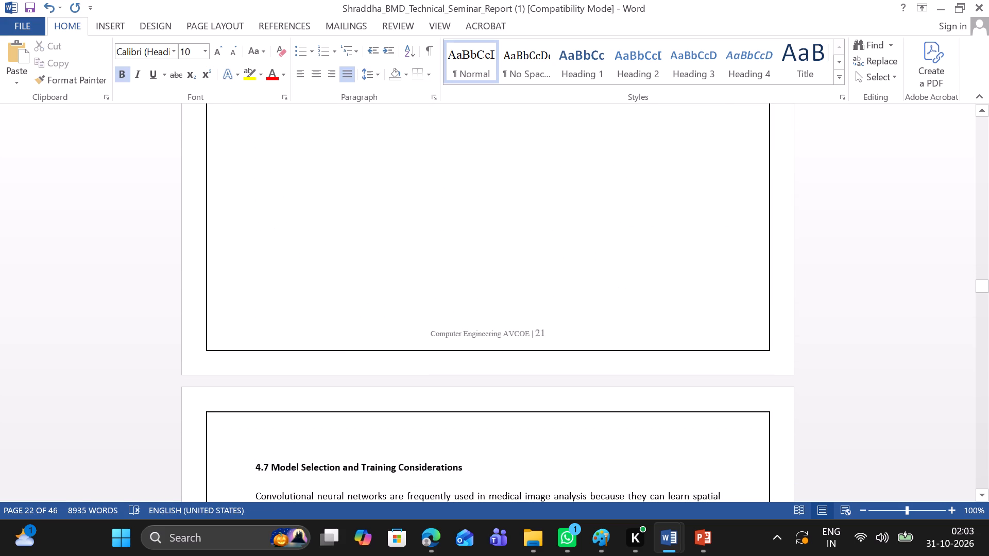
key("BackSpace")
key("BackSpace")
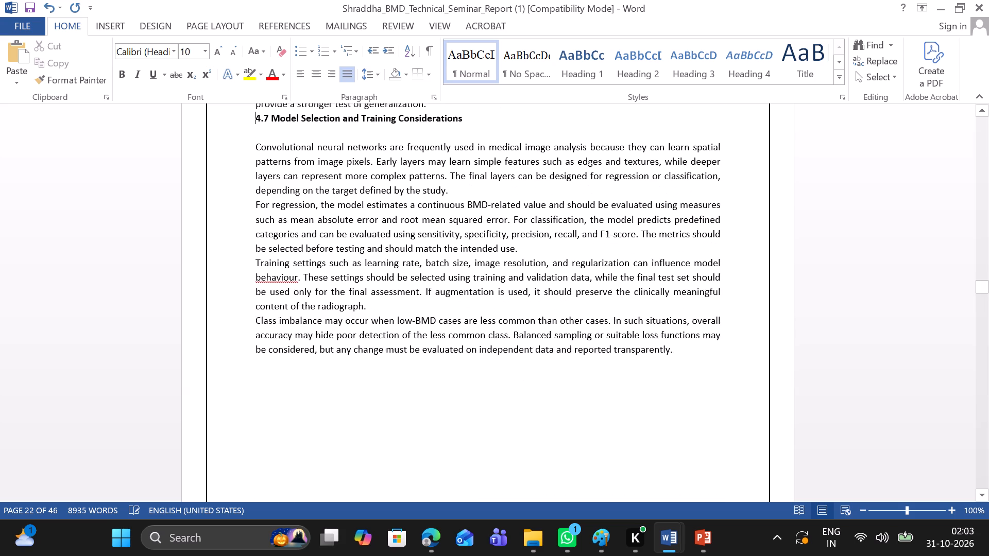
key("Return")
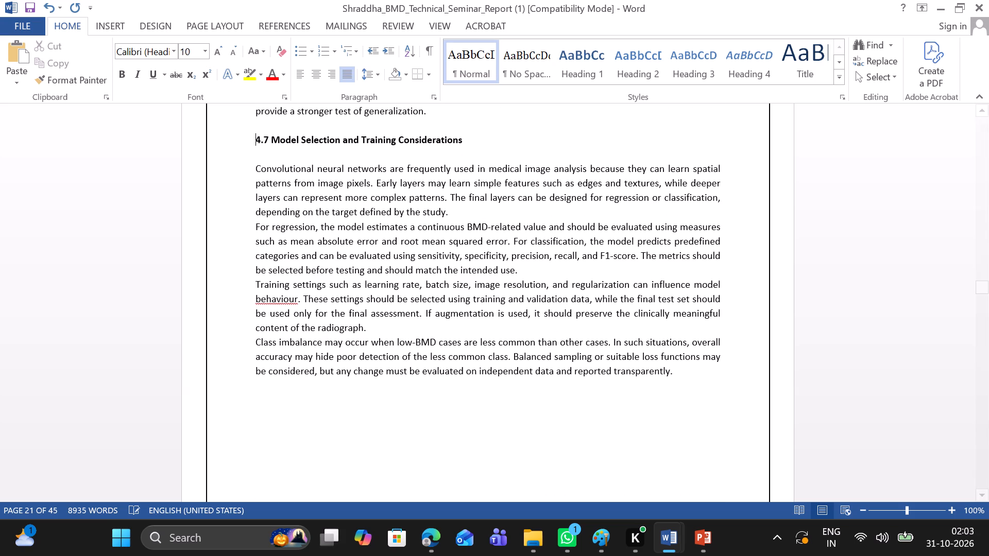
Review the pages from section 4.7 through the start of Chapter 5 for page layout and heading alignment.
scroll(249, 462, "down", 4)
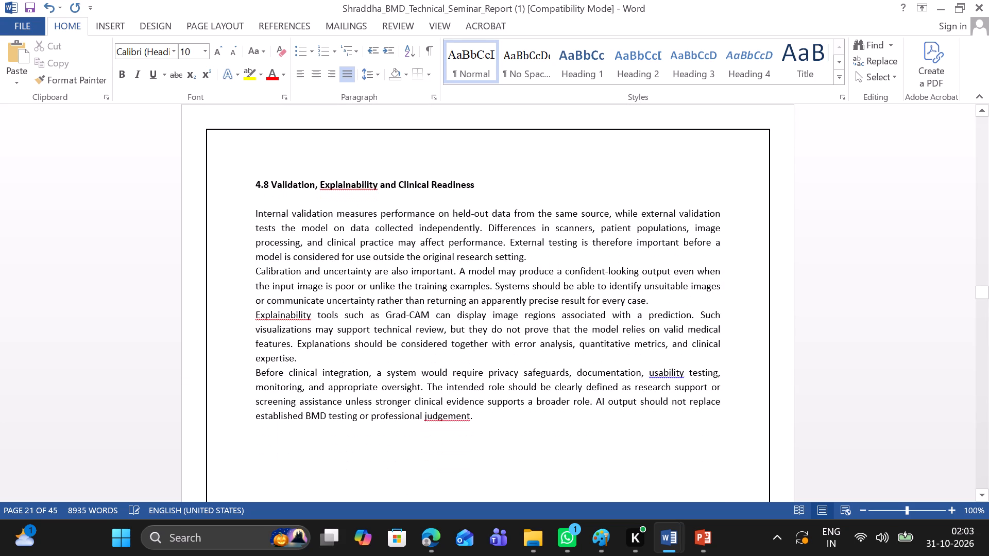
scroll(249, 462, "down", 4)
scroll(249, 462, "up", 1)
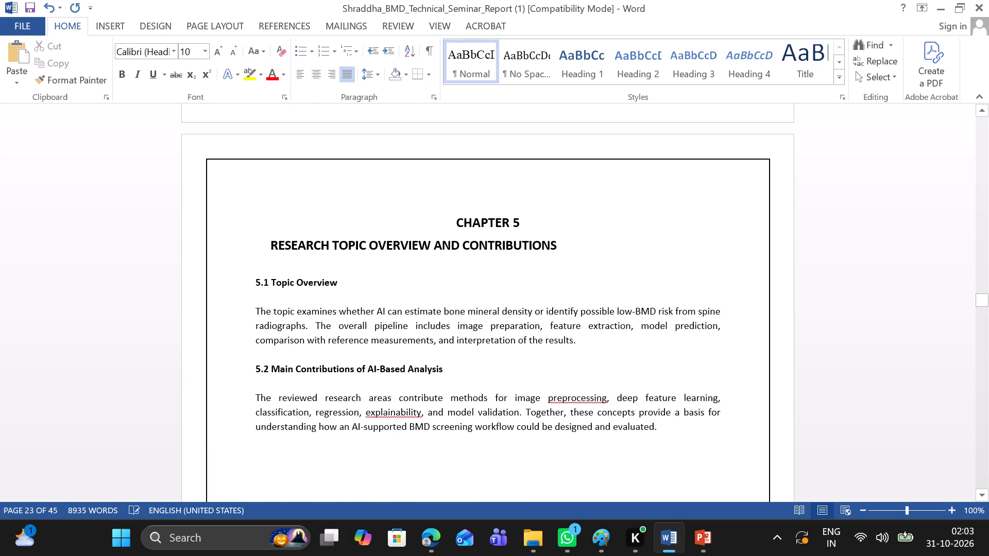
scroll(249, 462, "up", 6)
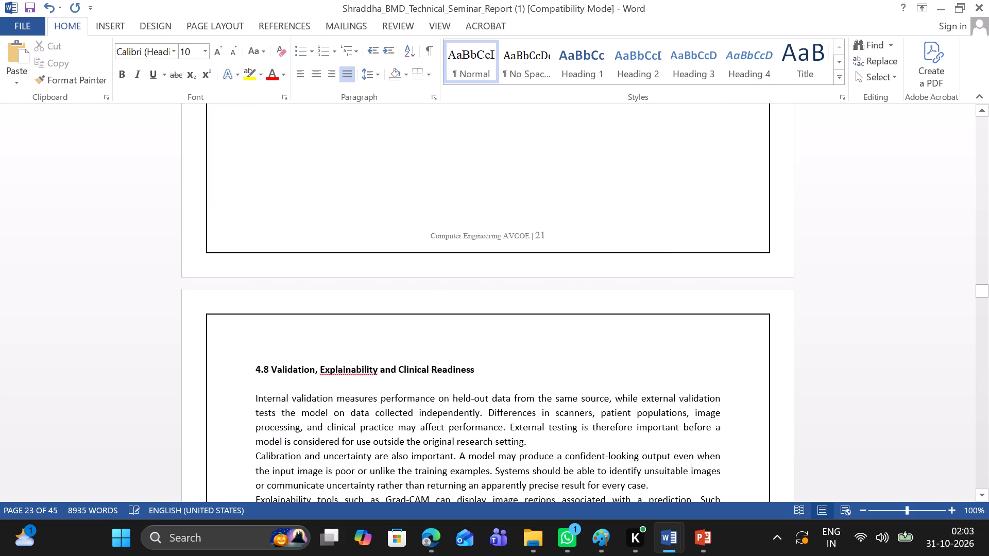
scroll(249, 462, "up", 1)
scroll(249, 462, "down", 5)
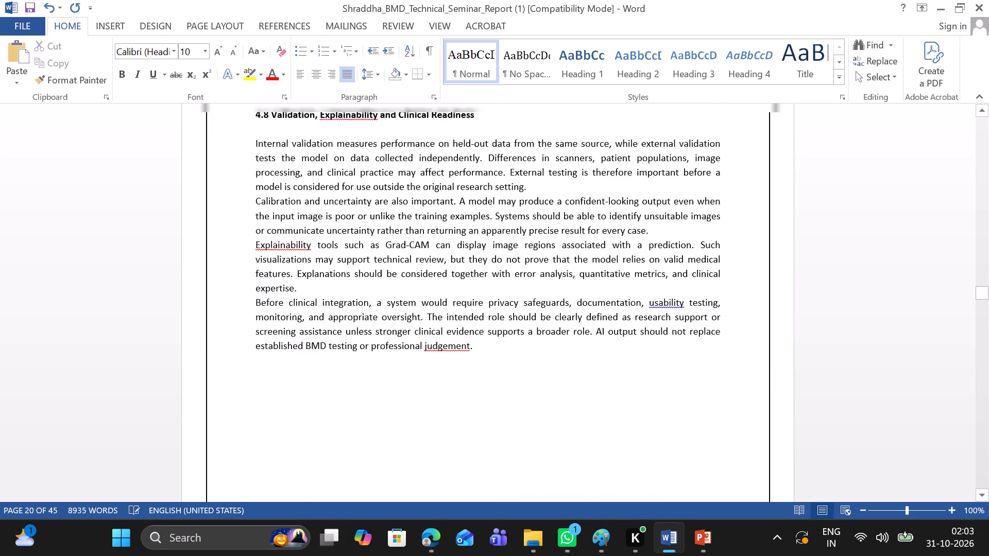
scroll(249, 462, "down", 2)
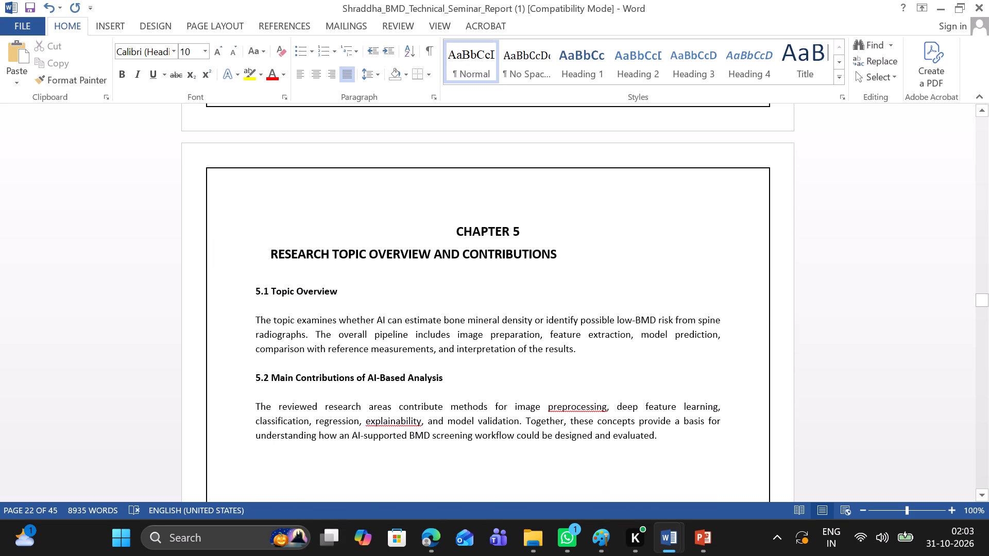
Indent the Chapter 5 title "RESEARCH TOPIC OVERVIEW AND CONTRIBUTIONS" with 20 leading spaces to bring it roughly under the centred chapter number.
left_click(264, 254)
key("space")
key("space")
key("space")
key("space")
key("space")
key("space")
key("space")
key("space")
key("space")
key("space")
key("space")
key("space")
key("space")
key("space")
key("space")
key("space")
key("space")
key("space")
key("space")
key("space")
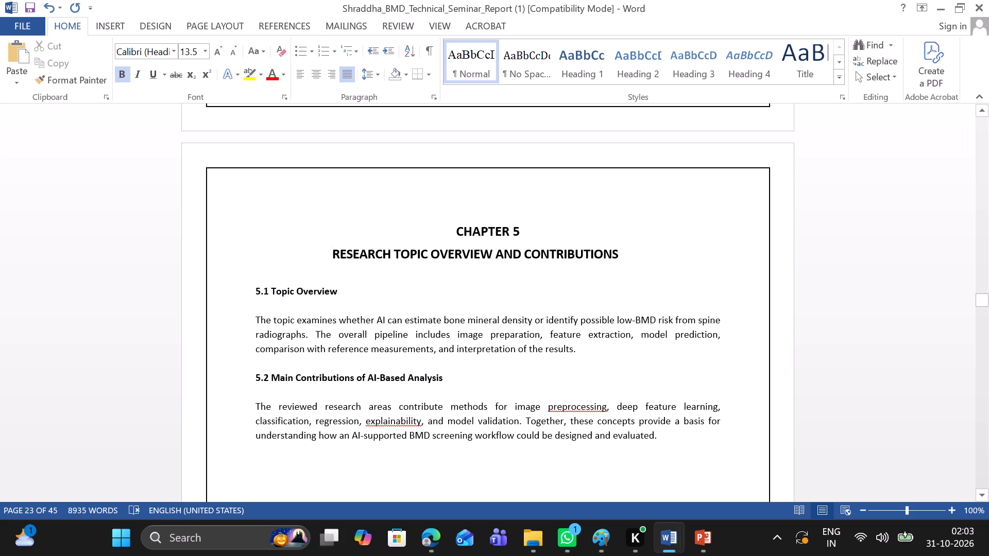
left_click_drag(417, 255, 352, 267)
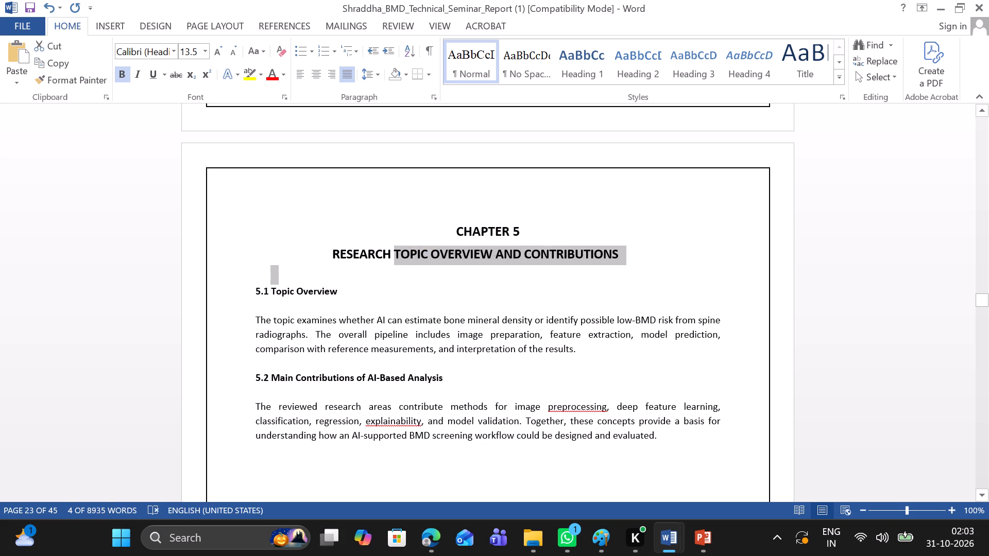
left_click(280, 233)
Remove bold from the first Chapter 6 paragraph, "A suitable dataset contains spine radiographs" through "define each label.".
scroll(280, 233, "down", 2)
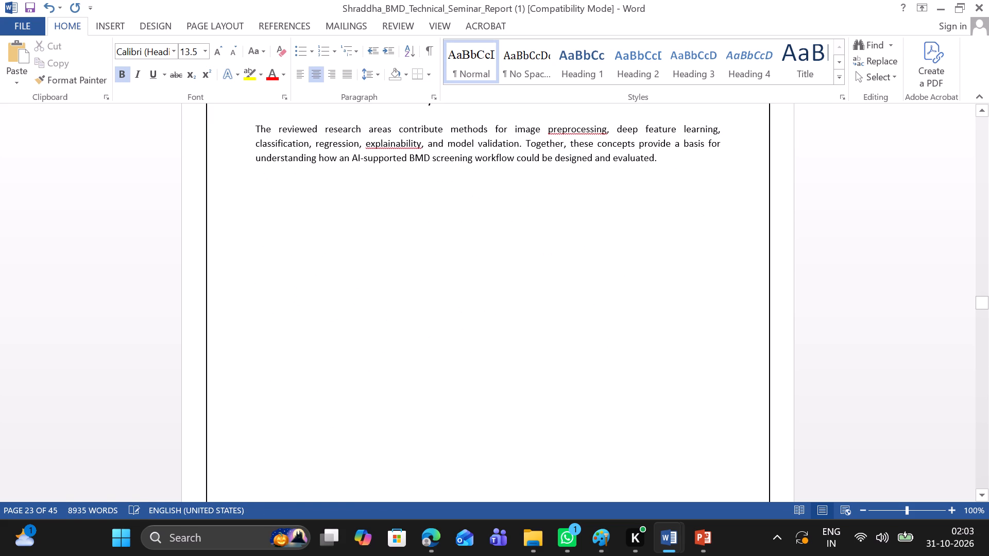
scroll(280, 233, "down", 5)
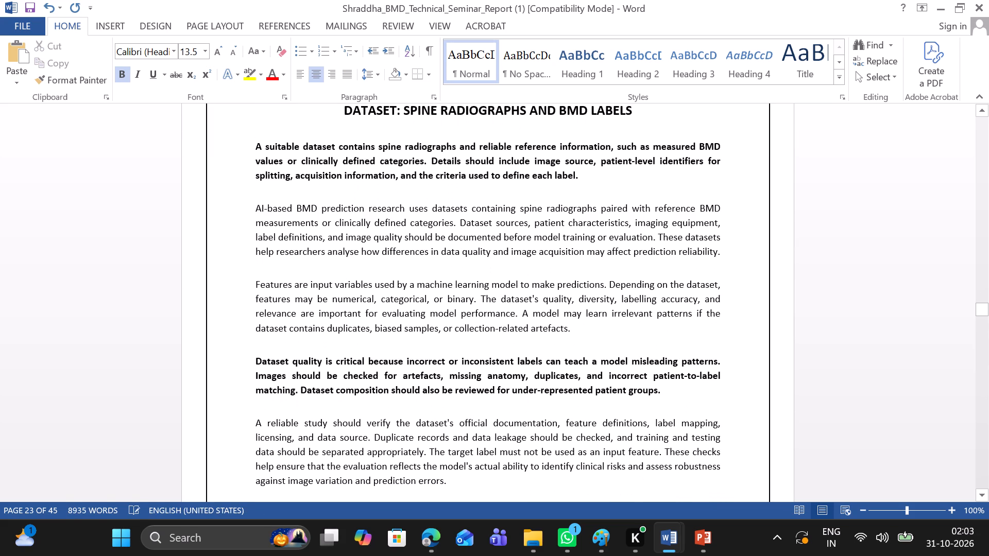
left_click_drag(578, 176, 303, 151)
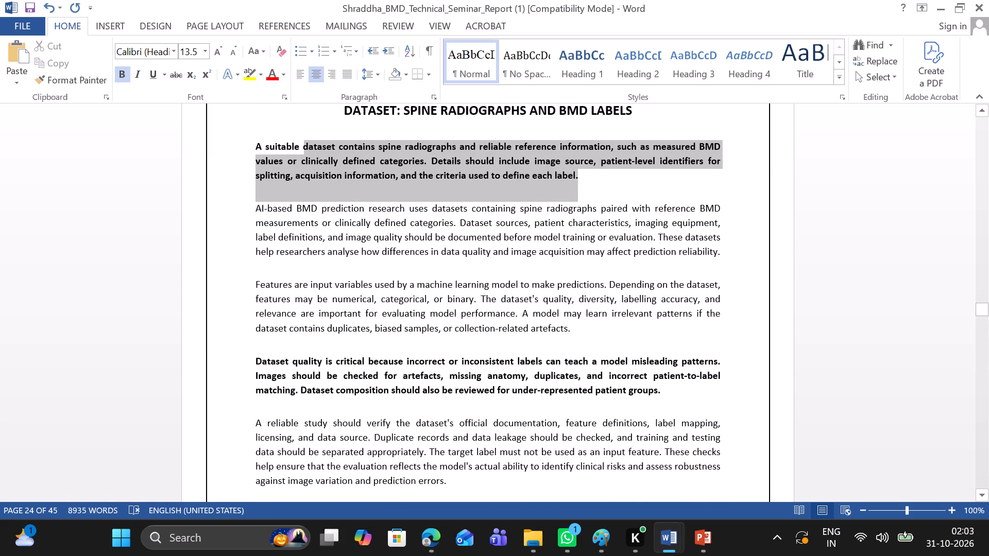
left_click_drag(303, 151, 265, 149)
left_click(250, 159)
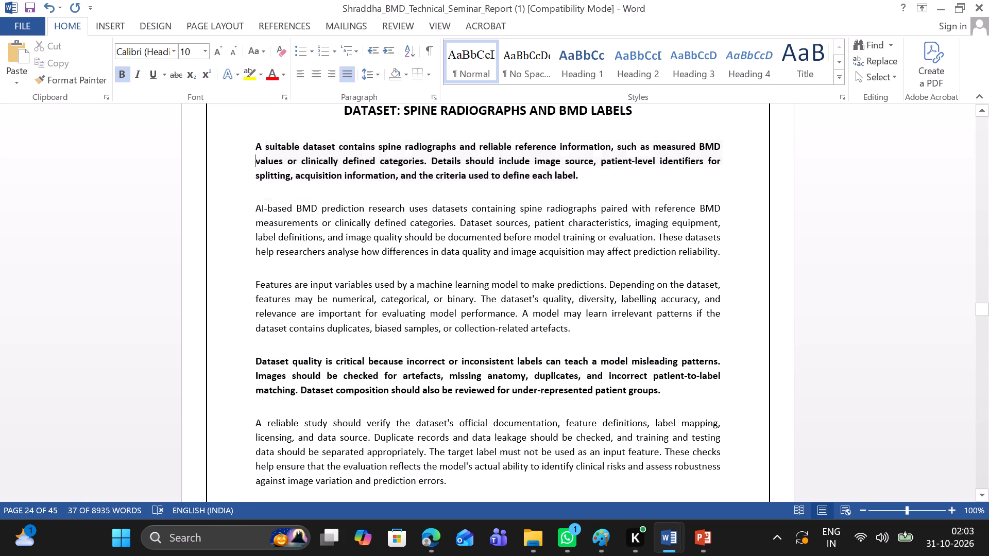
left_click_drag(252, 144, 550, 178)
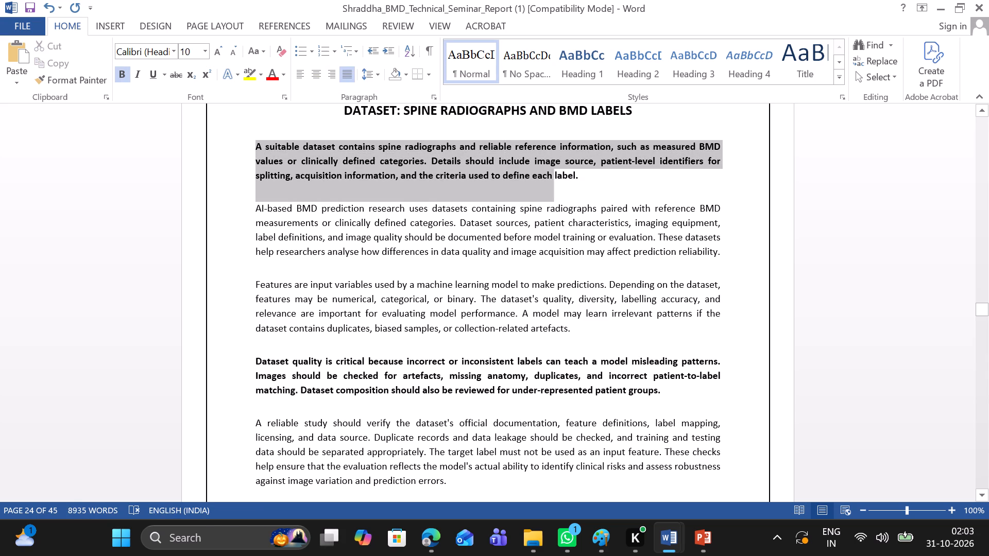
left_click_drag(550, 178, 588, 177)
left_click(602, 158)
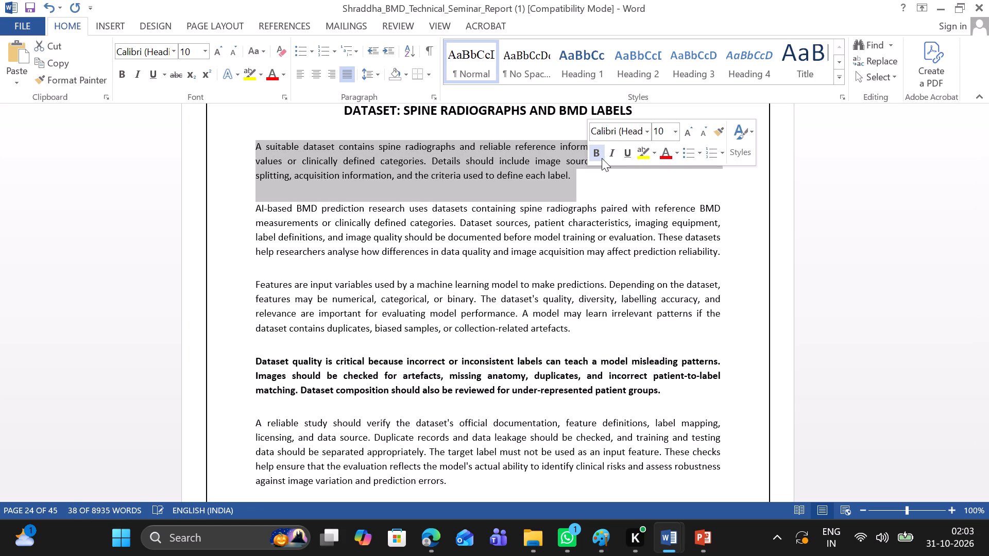
Remove bold from the Chapter 6 paragraph running from "Dataset quality is critical" through "under-represented patient groups.".
left_click(600, 184)
scroll(600, 184, "down", 1)
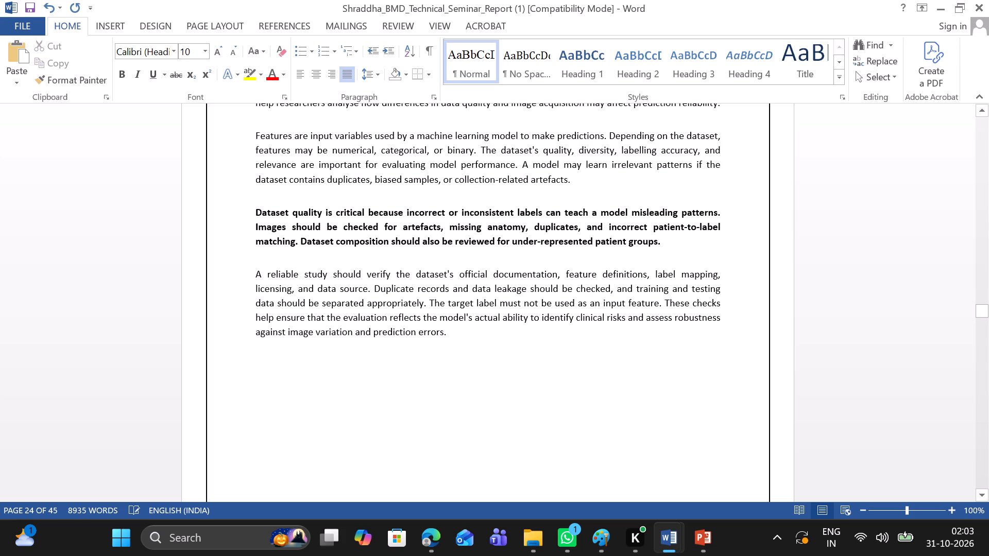
left_click_drag(253, 208, 652, 239)
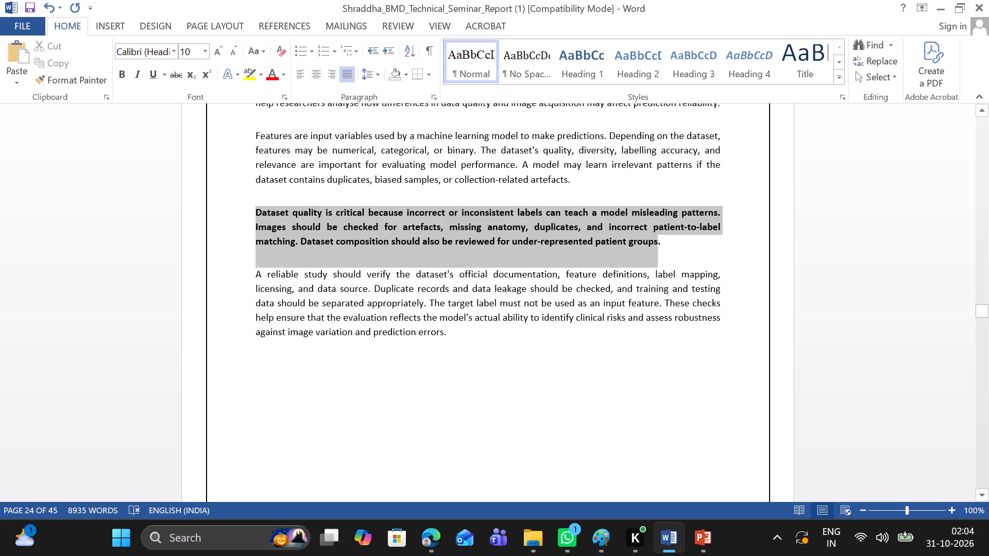
left_click_drag(652, 239, 661, 247)
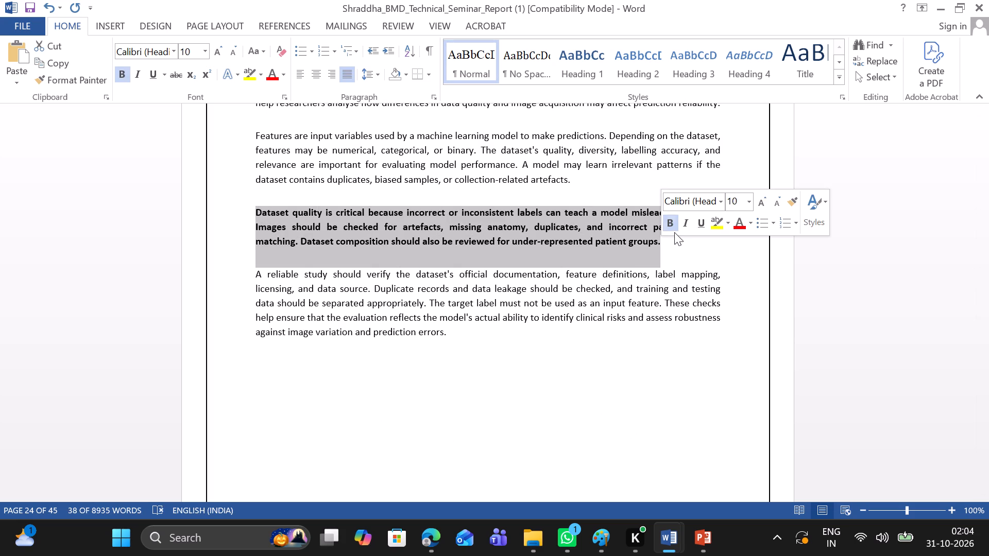
left_click(671, 229)
scroll(486, 395, "down", 1)
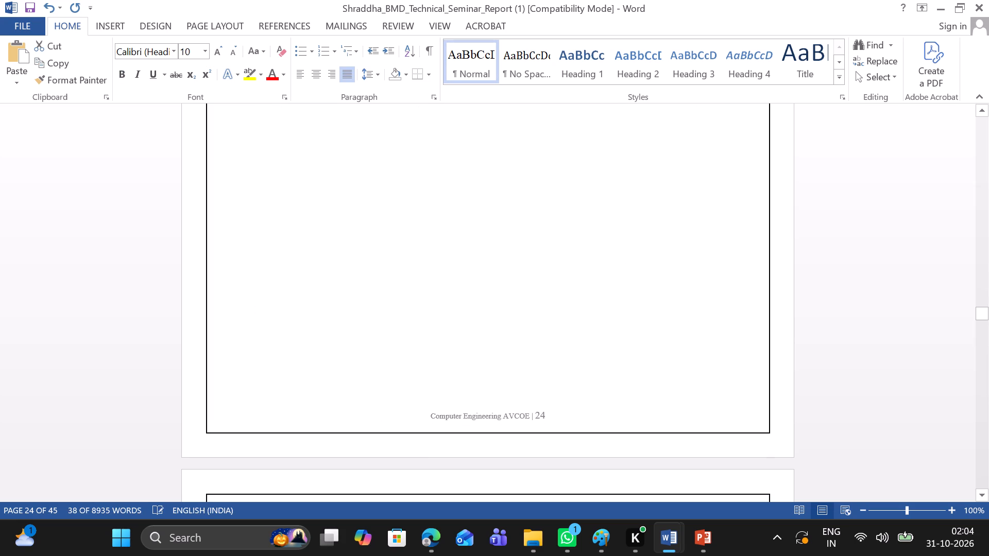
left_click(486, 395)
Indent the Chapter 8 title "ARTIFICIAL INTELLIGENCE METHODS" with leading spaces so it sits roughly centred beneath the chapter number.
scroll(486, 395, "down", 3)
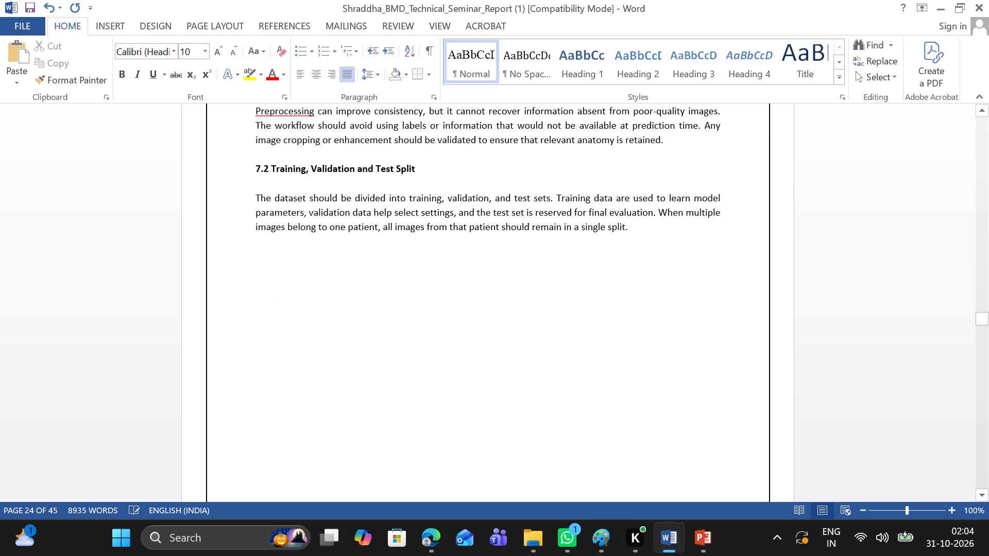
scroll(486, 395, "down", 2)
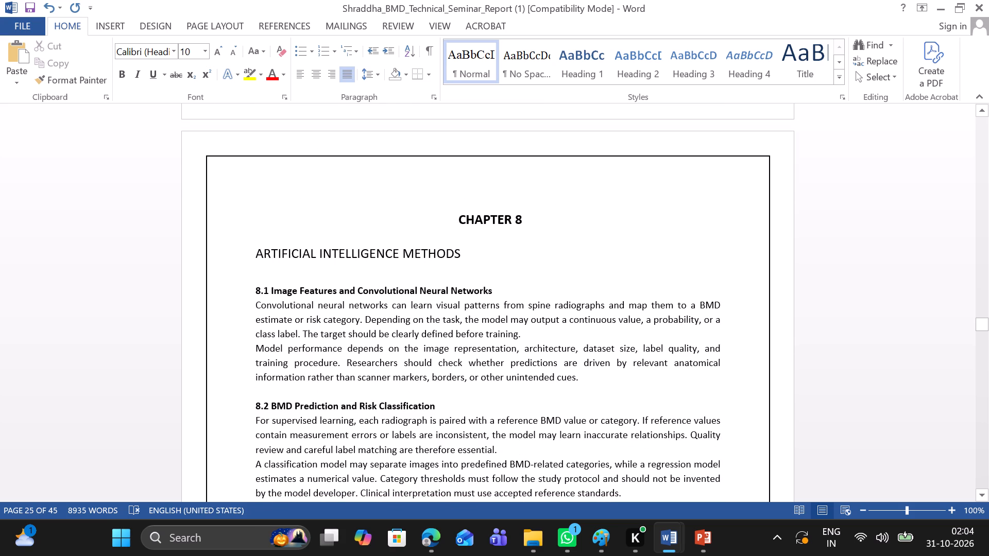
left_click(250, 249)
key("space")
key("space")
key("space")
key("space")
key("space")
key("space")
key("space")
key("space")
key("space")
key("space")
key("space")
key("space")
key("space")
key("space")
key("space")
key("space")
key("space")
key("space")
key("space")
key("space")
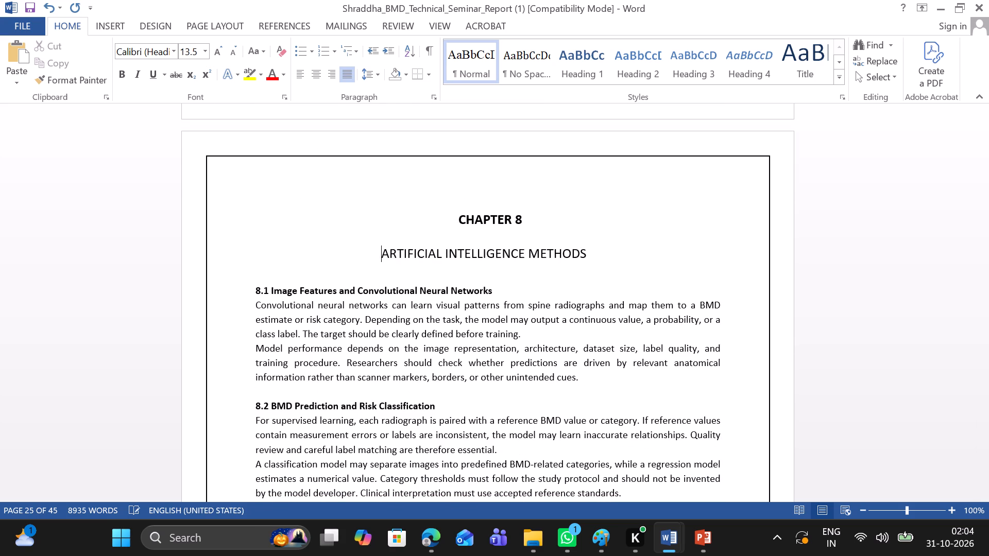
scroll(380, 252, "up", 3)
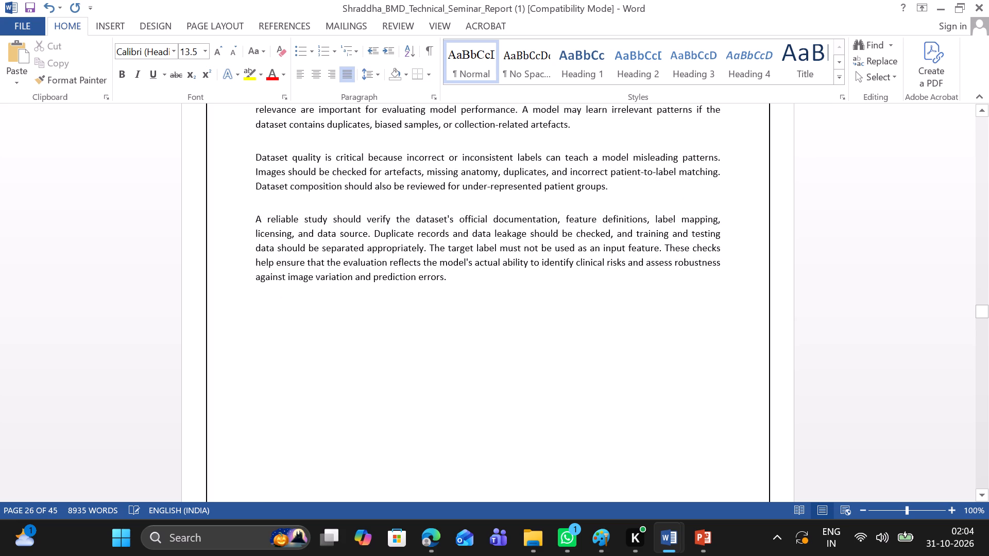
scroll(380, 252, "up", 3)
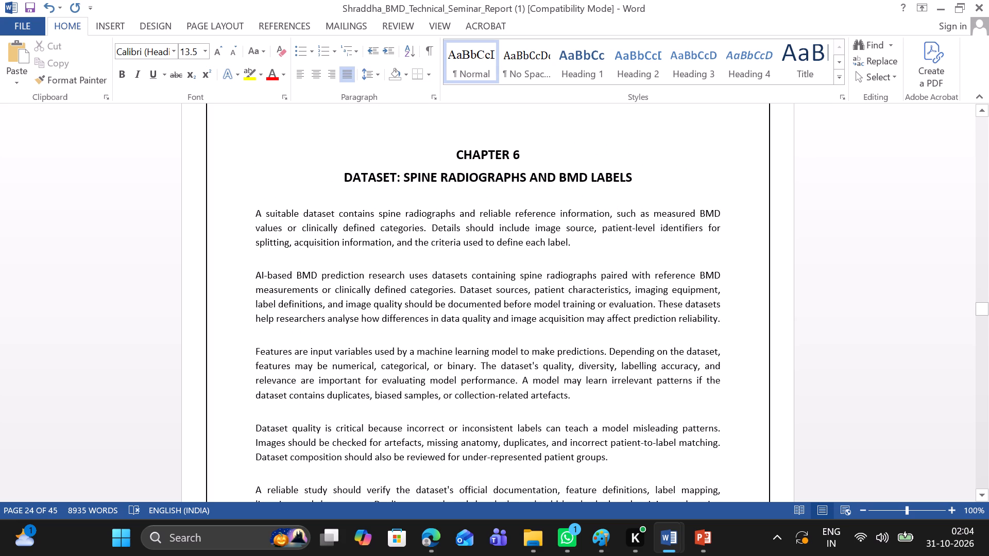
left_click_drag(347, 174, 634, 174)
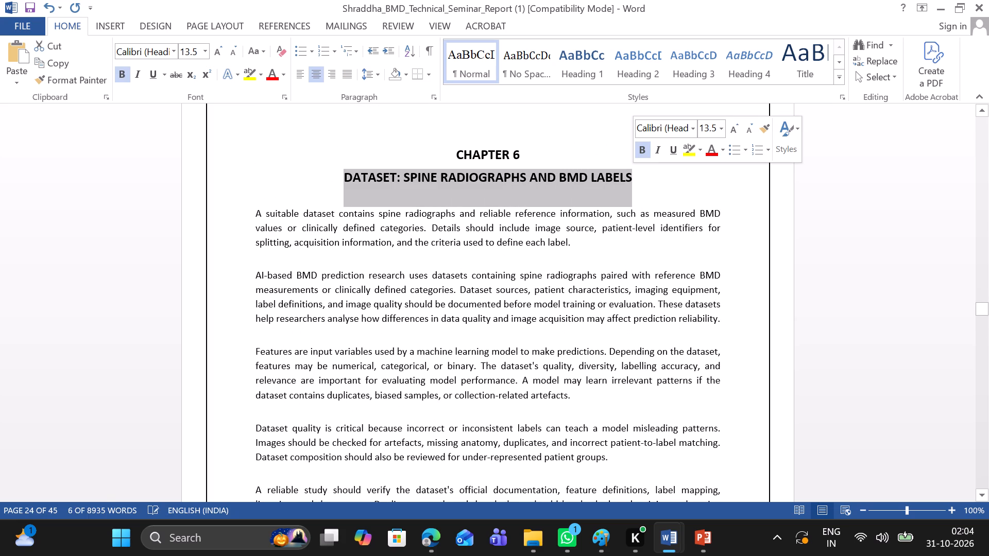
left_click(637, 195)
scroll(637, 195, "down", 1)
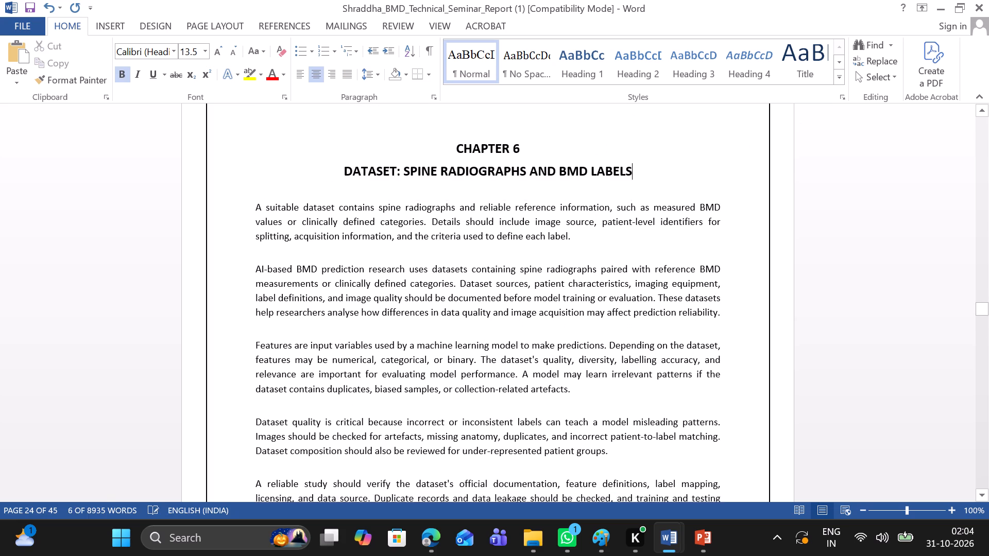
Indent the Chapter 7 title "DATA PREPROCESSING AND IMAGE PREPARATION" with leading spaces to bring it roughly beneath the chapter number.
scroll(637, 195, "down", 4)
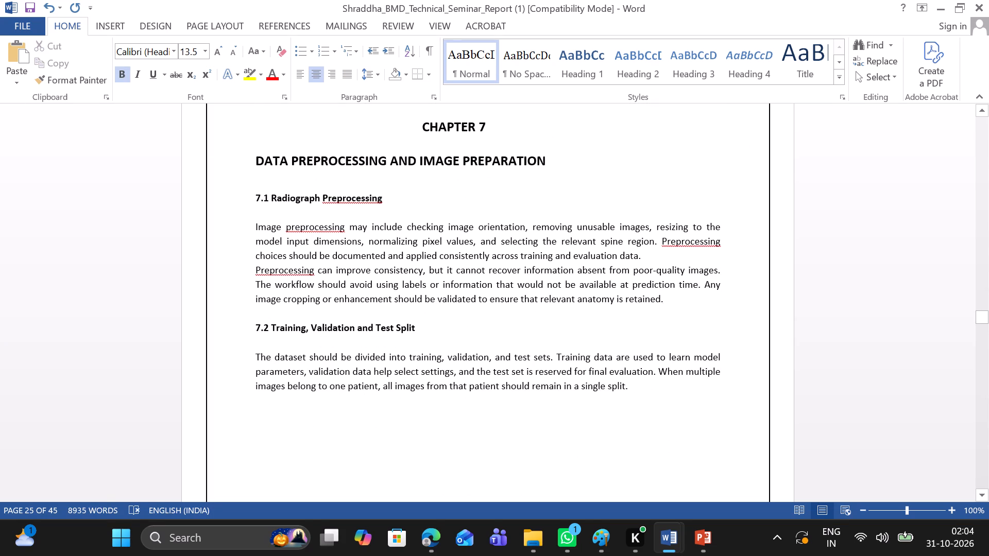
left_click(243, 159)
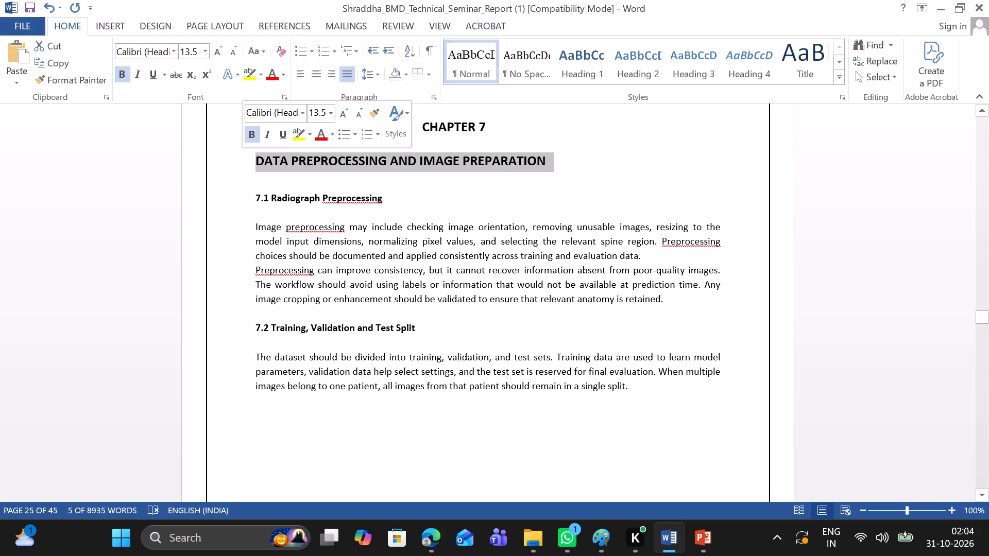
left_click(243, 159)
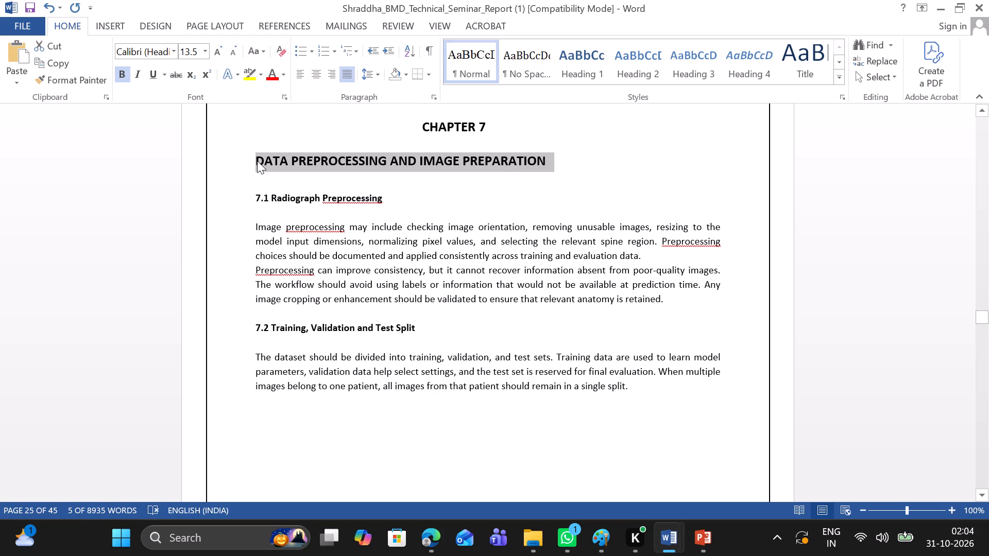
left_click(257, 161)
key("space")
key("space")
key("space")
key("space")
key("space")
key("space")
key("space")
key("space")
key("space")
key("space")
key("space")
key("space")
key("space")
key("space")
key("space")
key("space")
key("space")
key("space")
key("space")
key("space")
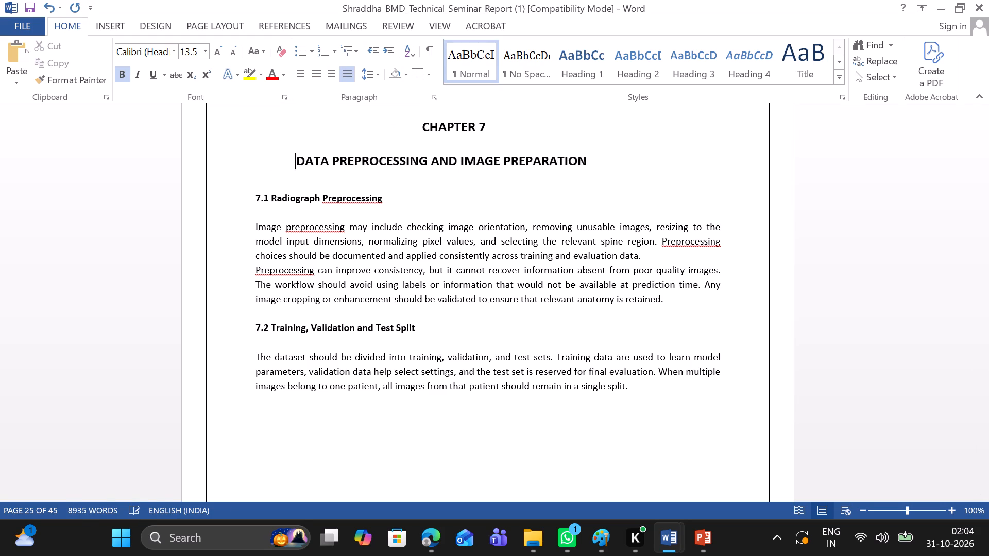
Make the Chapter 8 title "ARTIFICIAL INTELLIGENCE METHODS" bold.
scroll(296, 268, "down", 3)
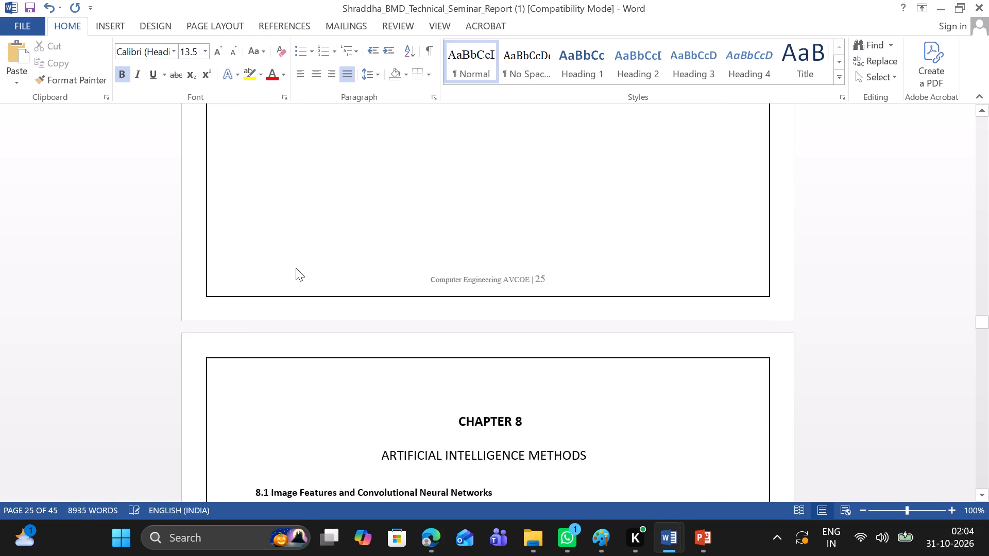
scroll(296, 268, "down", 2)
scroll(320, 238, "up", 1)
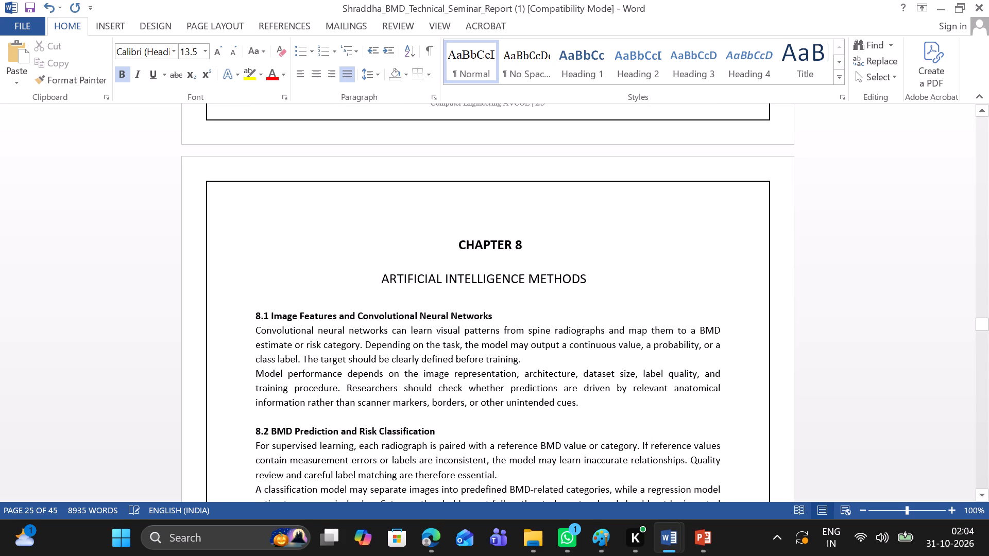
left_click_drag(382, 276, 567, 276)
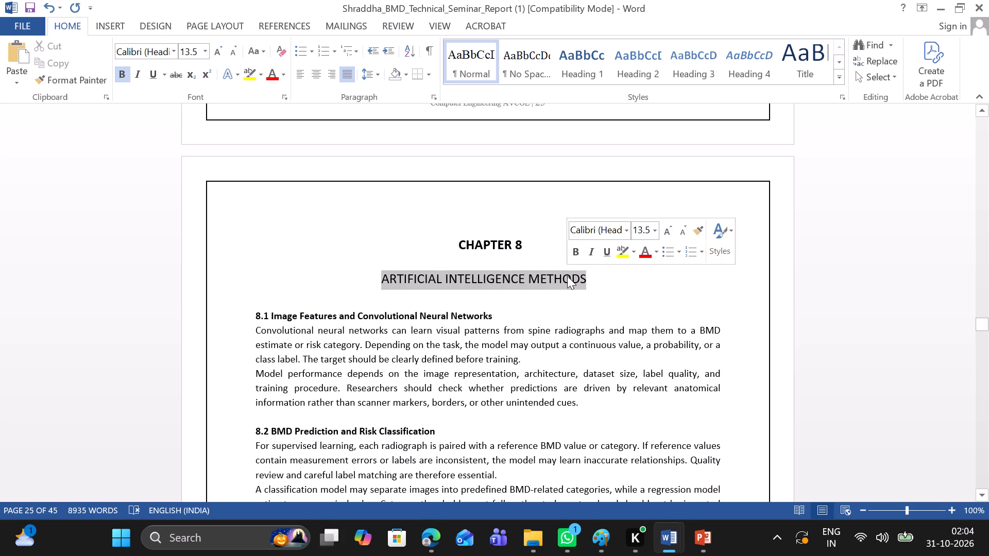
left_click(574, 257)
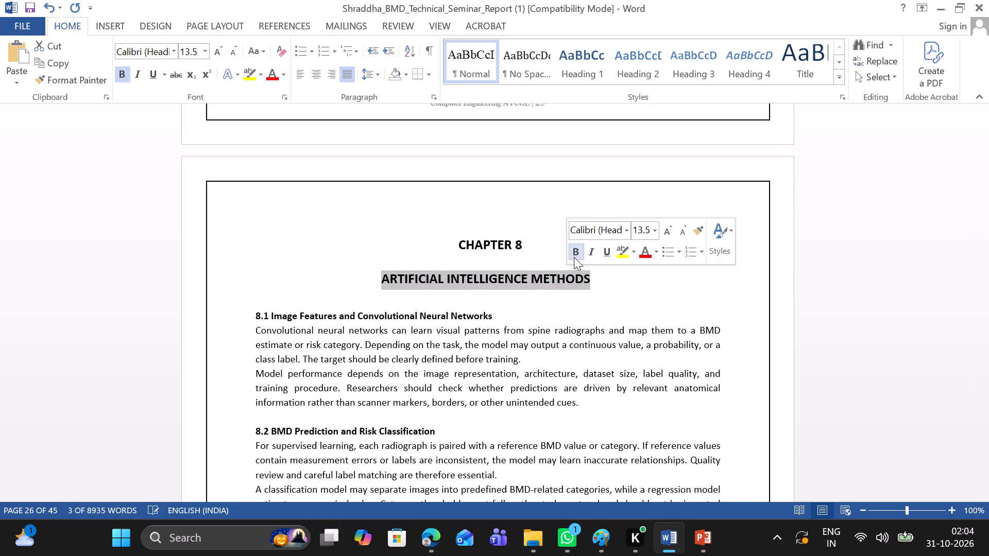
left_click(483, 300)
Insert a blank line between the Figure 9.1 caption and the heading "9.2 Methodology of This Report".
scroll(483, 300, "down", 5)
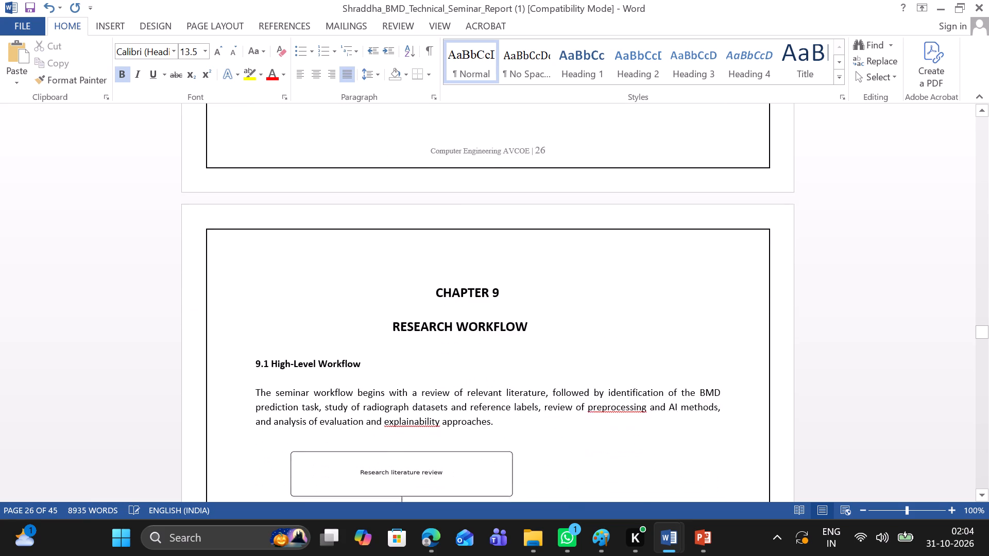
scroll(378, 332, "down", 3)
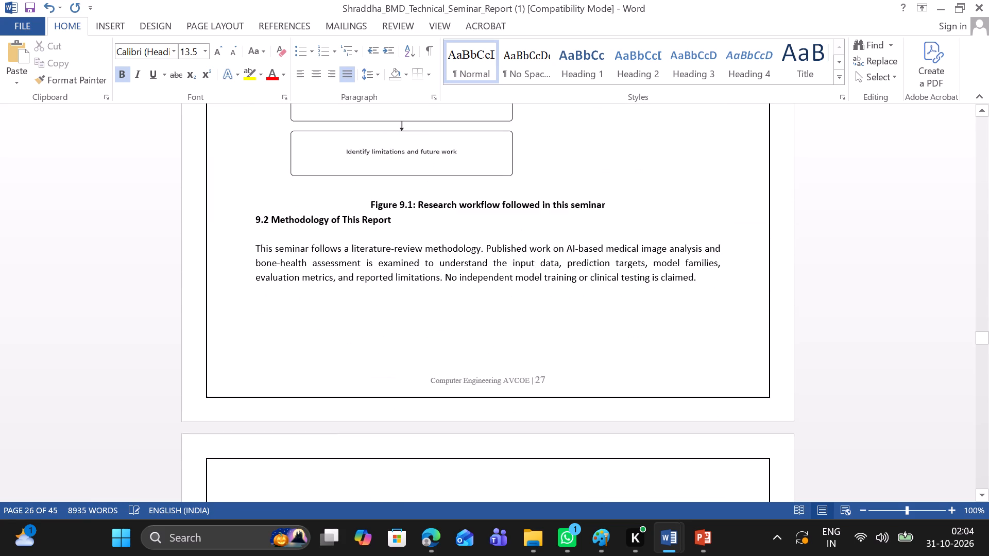
scroll(378, 332, "down", 1)
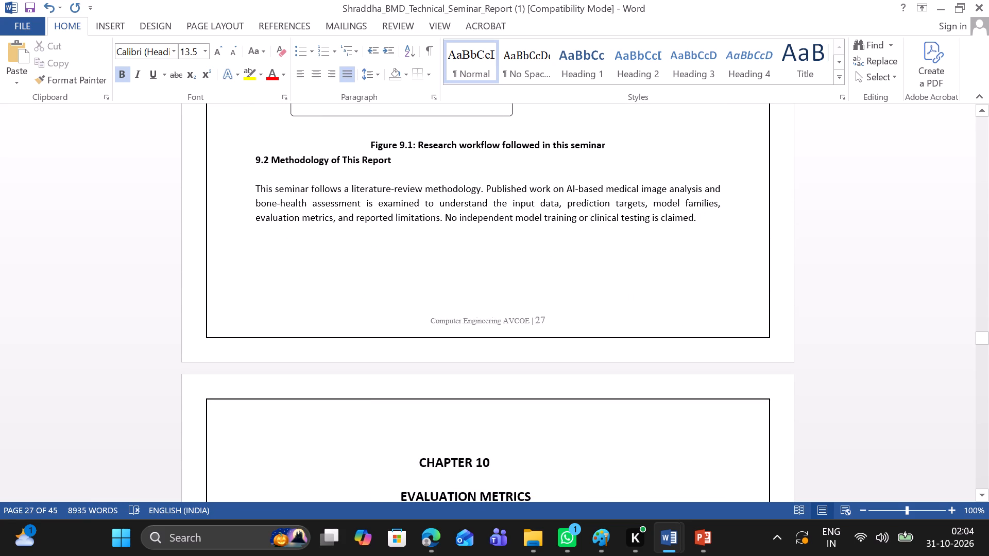
left_click(249, 155)
key("Return")
Review the Chapter 9 and Chapter 10 pages for heading alignment, spacing and page flow.
scroll(249, 155, "down", 2)
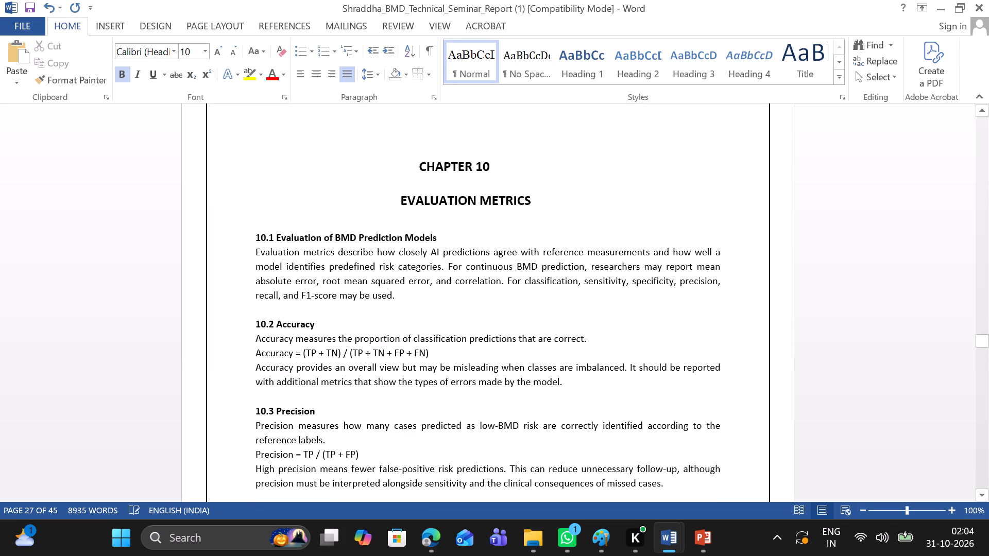
scroll(249, 155, "down", 4)
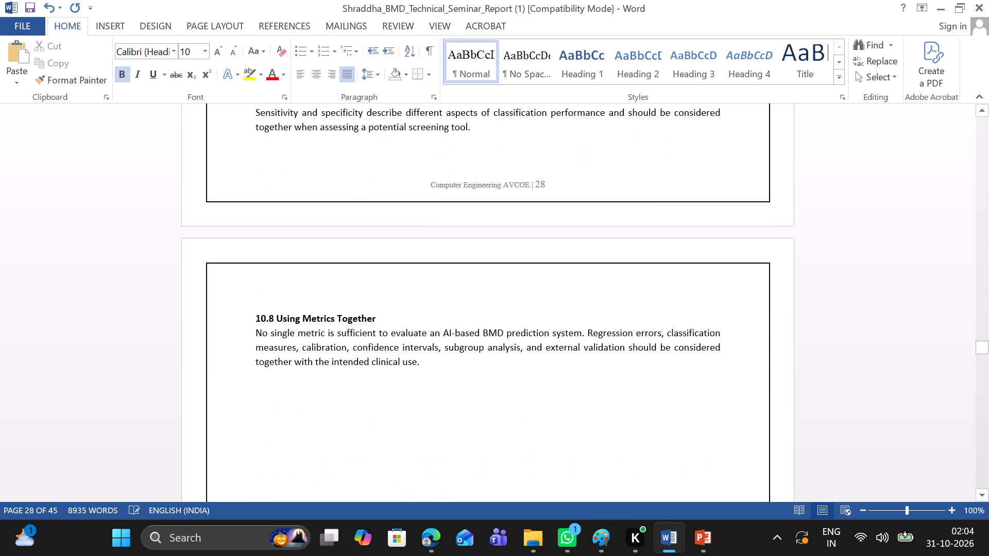
scroll(249, 155, "down", 4)
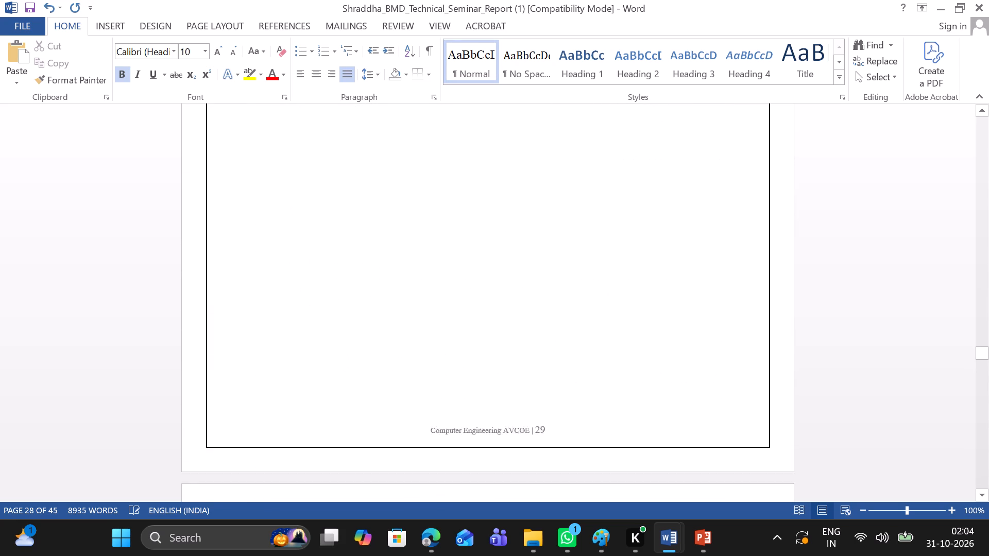
scroll(249, 155, "down", 1)
scroll(249, 155, "up", 4)
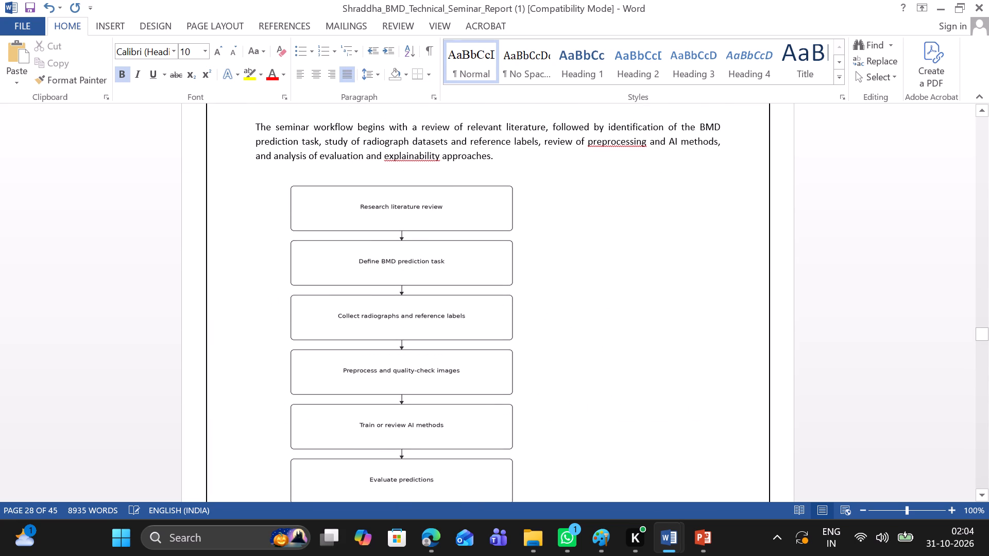
scroll(249, 155, "down", 2)
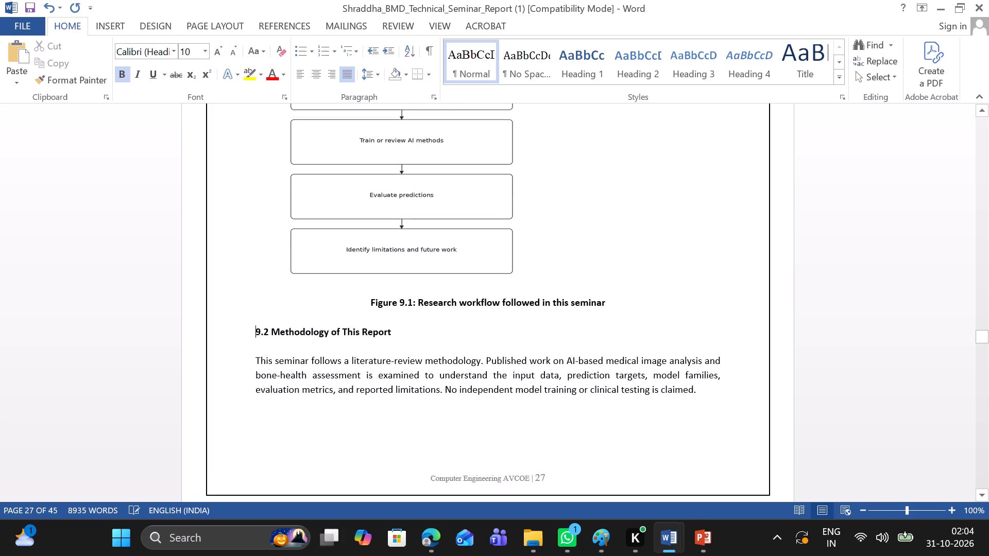
scroll(249, 155, "down", 3)
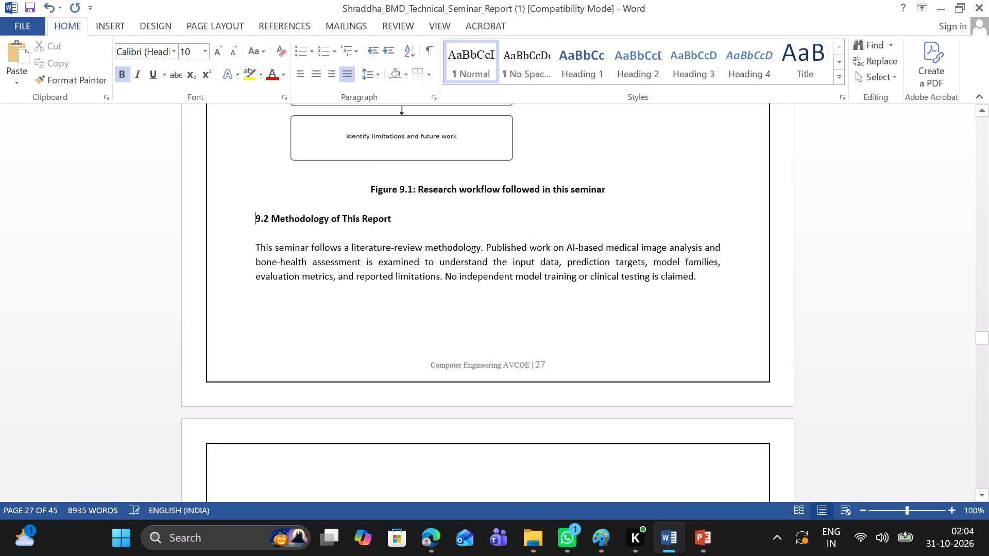
scroll(249, 155, "down", 5)
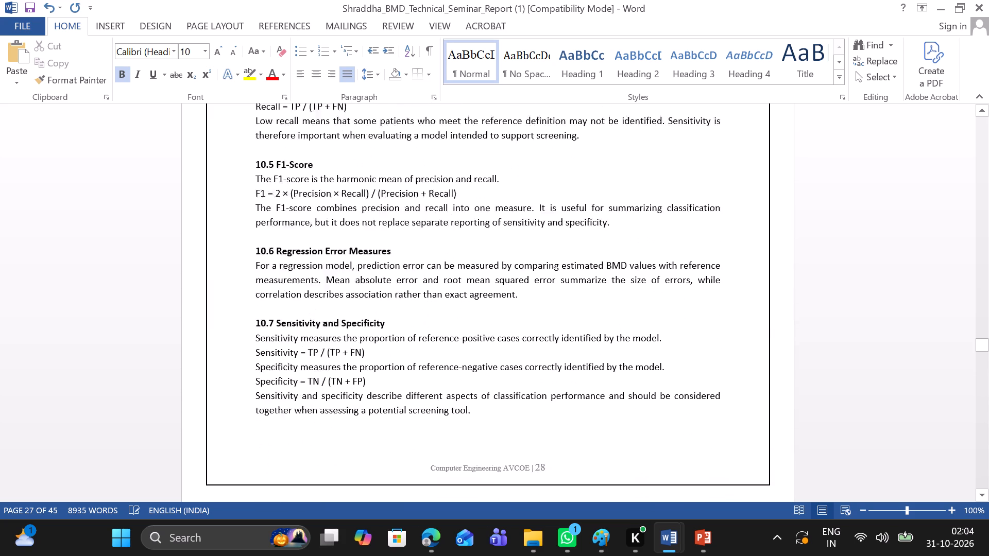
scroll(249, 155, "down", 1)
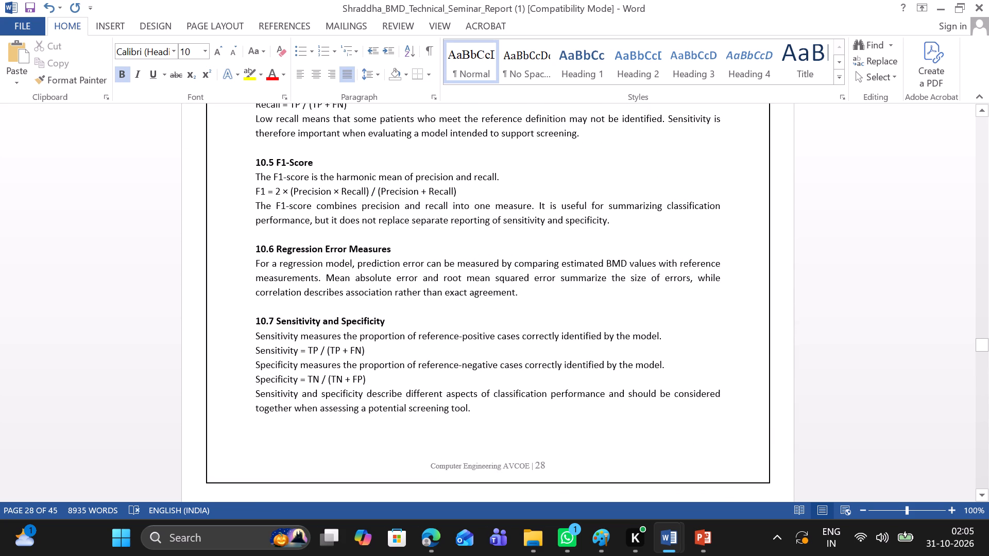
Rework the leading spaces before the "CHAPTER 10" heading so it sits slightly further right, centred above the title "EVALUATION METRICS".
scroll(249, 155, "up", 3)
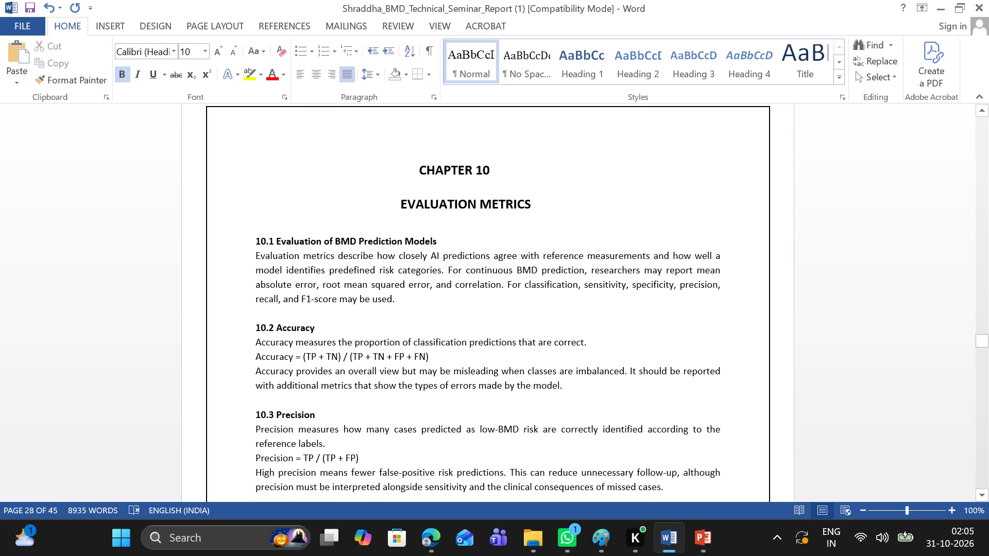
left_click(393, 181)
key("BackSpace")
key("BackSpace")
key("BackSpace")
key("BackSpace")
key("BackSpace")
key("BackSpace")
key("BackSpace")
key("BackSpace")
key("BackSpace")
key("BackSpace")
key("BackSpace")
key("BackSpace")
key("BackSpace")
key("BackSpace")
key("BackSpace")
key("BackSpace")
key("BackSpace")
key("BackSpace")
key("BackSpace")
key("BackSpace")
key("BackSpace")
key("BackSpace")
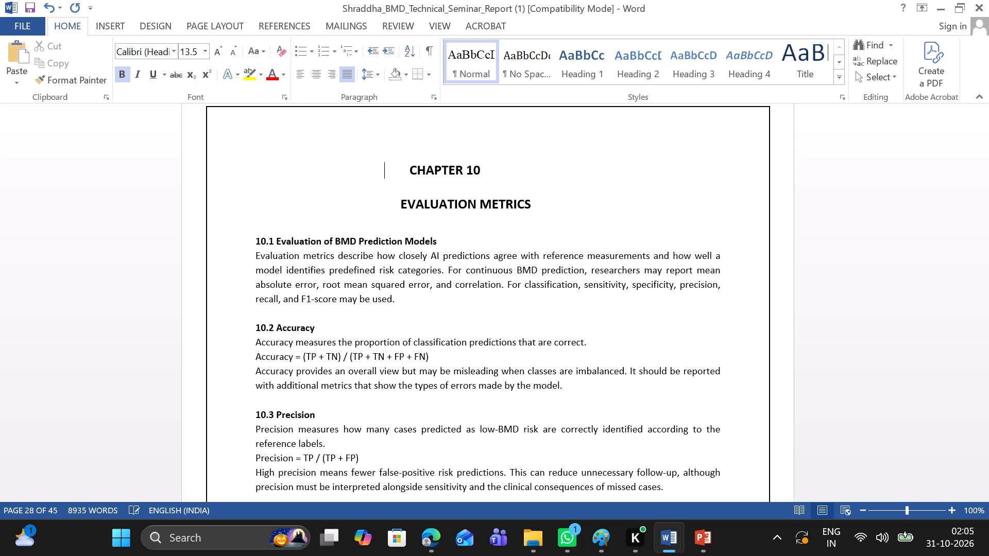
key("BackSpace")
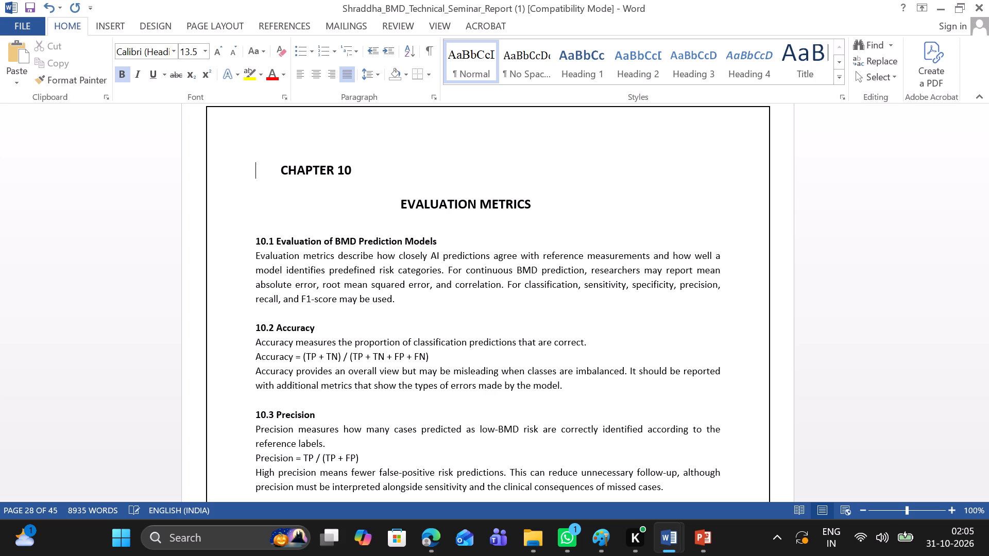
key("BackSpace")
key("BackSpace")
key("BackSpace")
key("BackSpace")
key("BackSpace")
key("space")
key("space")
key("space")
key("space")
key("space")
key("space")
key("space")
key("space")
key("space")
key("space")
key("space")
key("space")
key("space")
key("space")
key("space")
key("space")
key("space")
key("space")
key("space")
key("space")
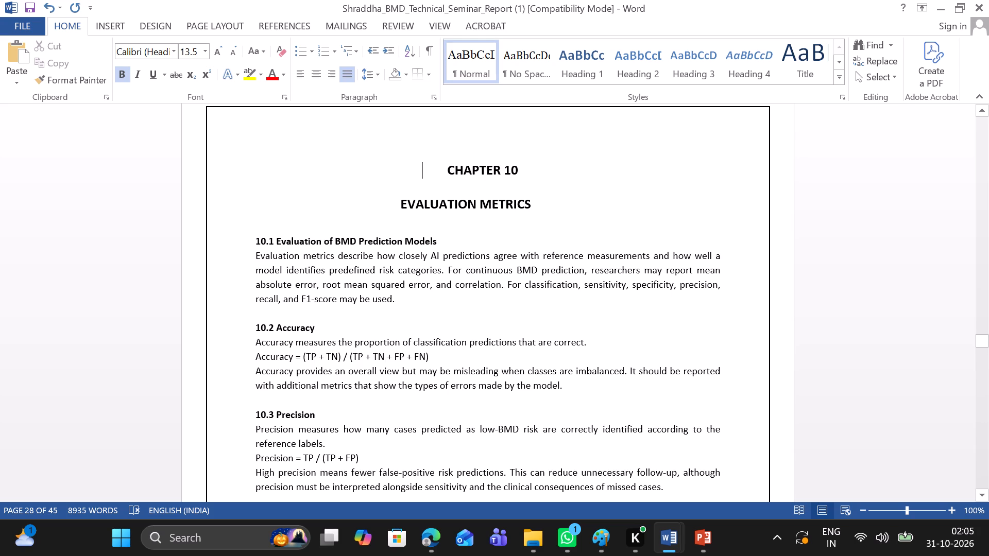
key("BackSpace")
key("BackSpace")
key("BackSpace")
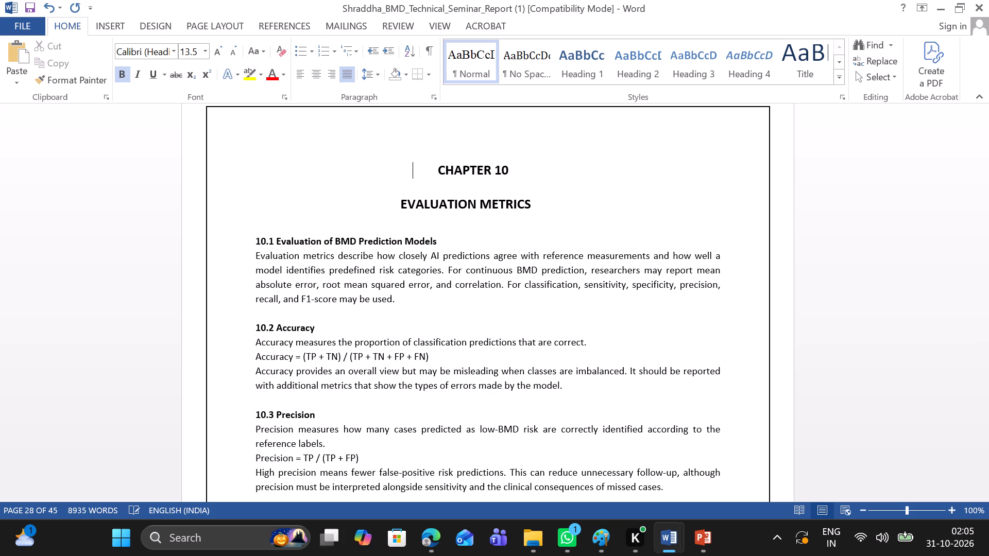
key("BackSpace")
key("BackSpace")
key("BackSpace")
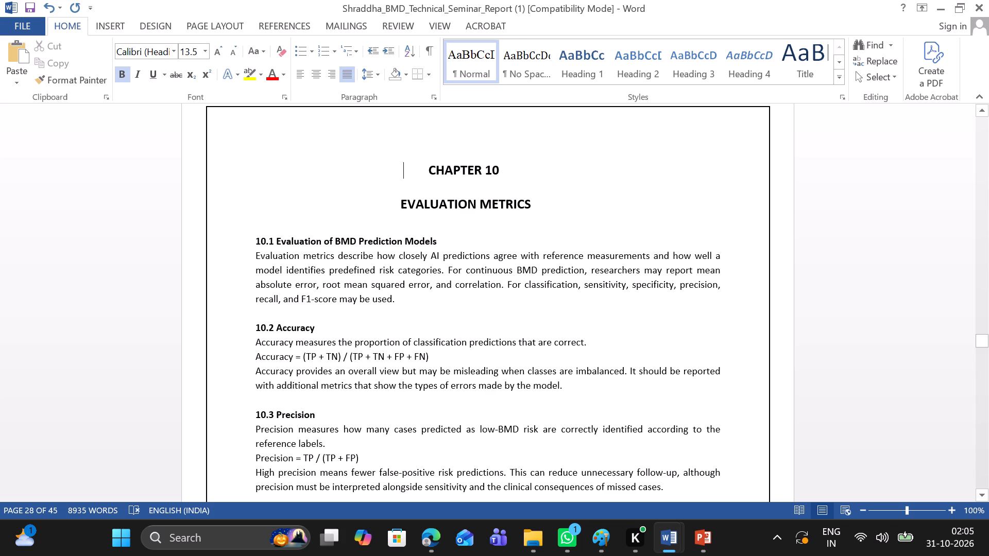
Replace the leading spaces before the Chapter 10 title "EVALUATION METRICS" so it sits roughly centred beneath "CHAPTER 10", keeping the chapter number line intact.
double_click(401, 257)
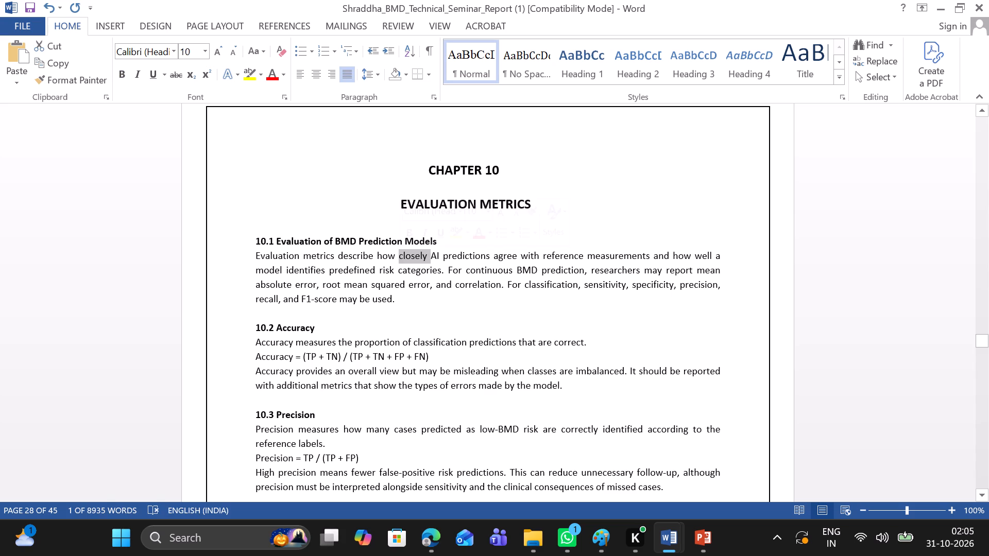
left_click(391, 327)
left_click(399, 208)
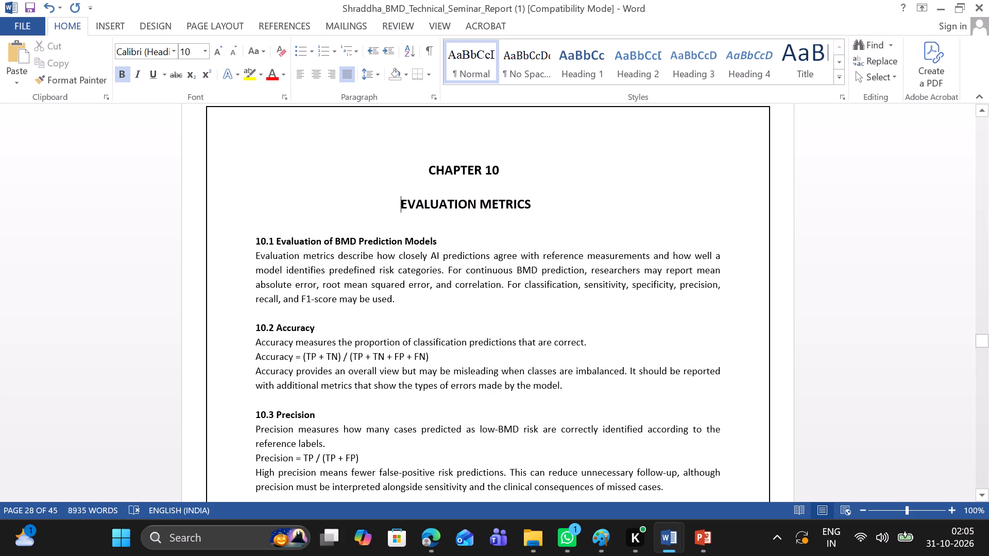
key("BackSpace")
key("BackSpace")
key("BackSpace")
key("BackSpace")
key("BackSpace")
key("BackSpace")
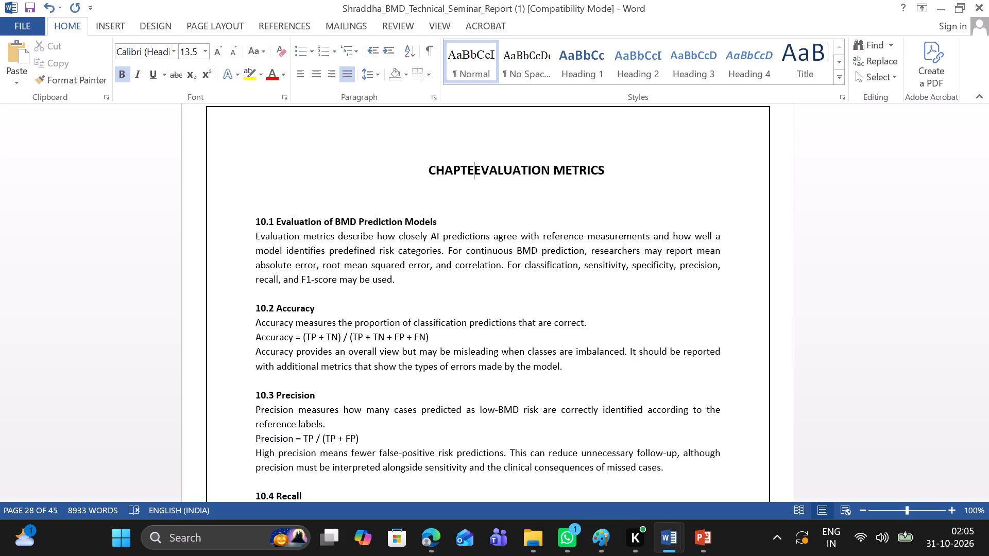
key("ctrl+z")
key("ctrl+z")
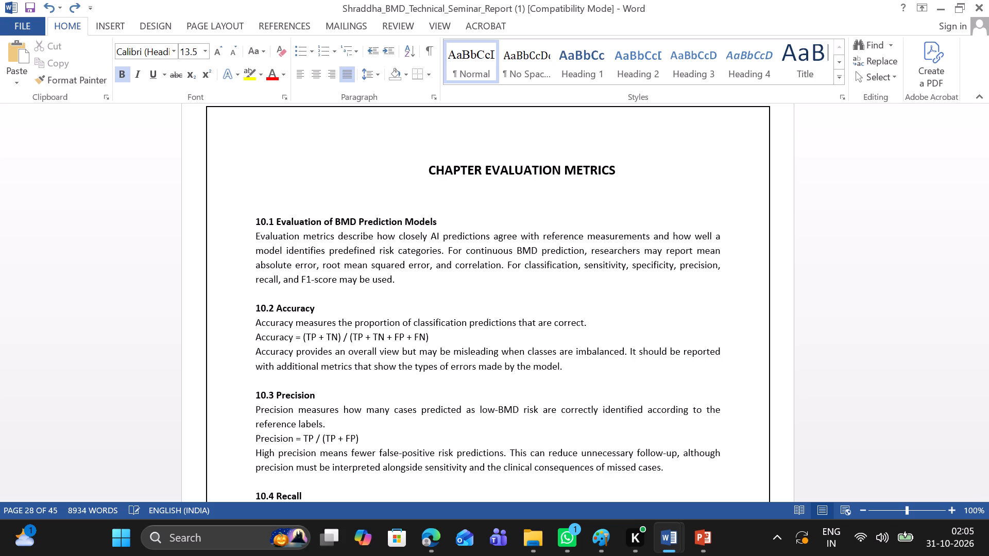
key("ctrl+z")
key("ctrl+z")
key("ctrl+z")
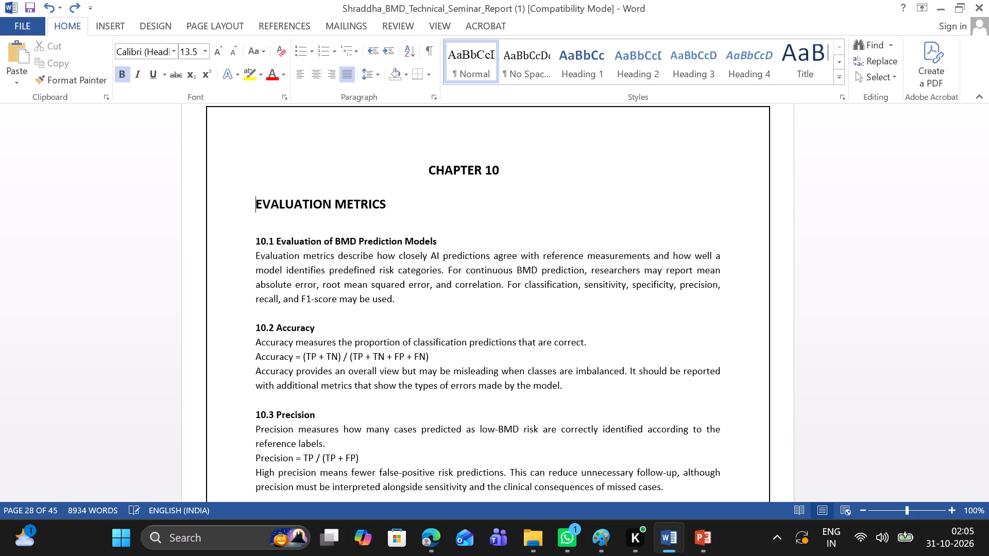
key("space")
key("space")
key("space")
key("space")
key("space")
key("space")
key("space")
key("space")
key("space")
key("space")
key("space")
key("space")
key("space")
key("space")
key("space")
key("space")
key("space")
key("space")
key("space")
key("space")
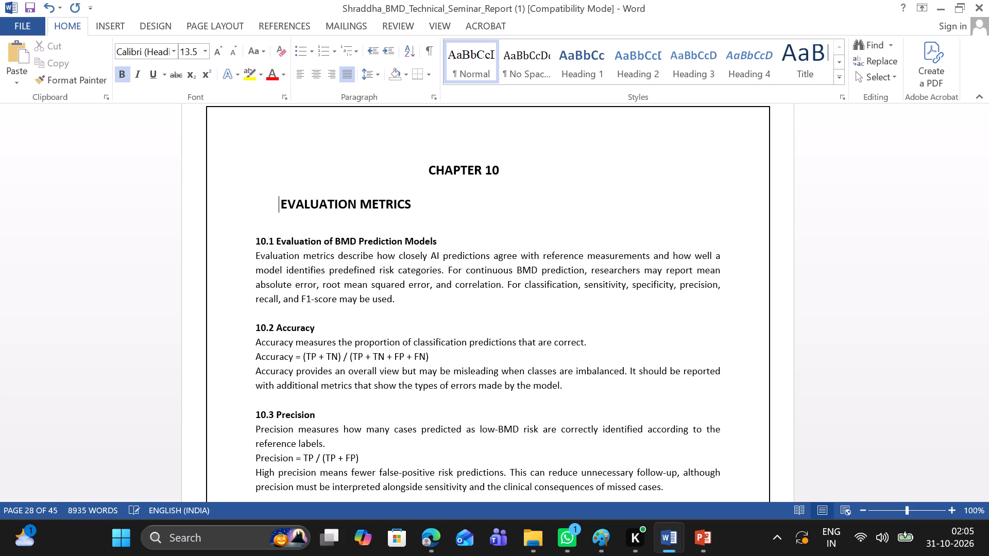
key("space")
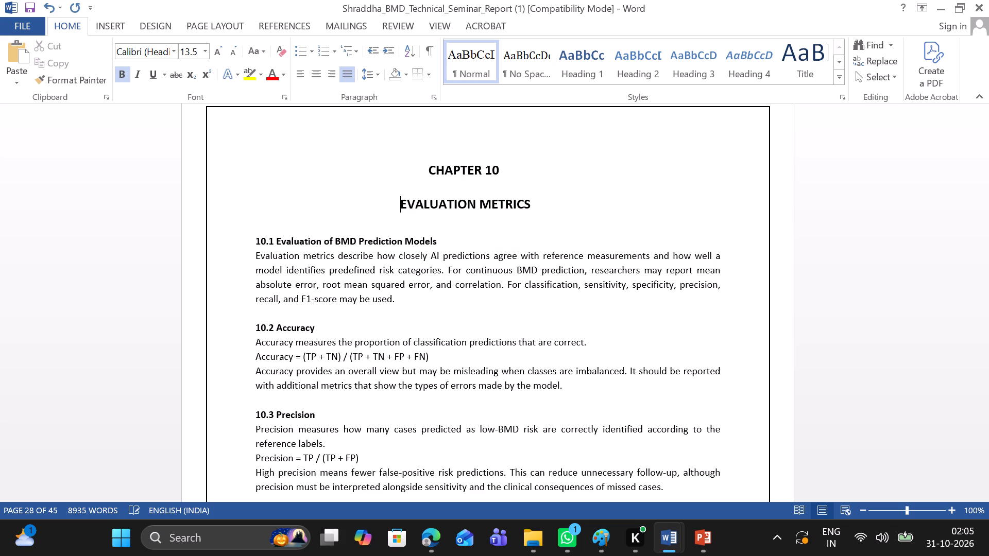
key("space")
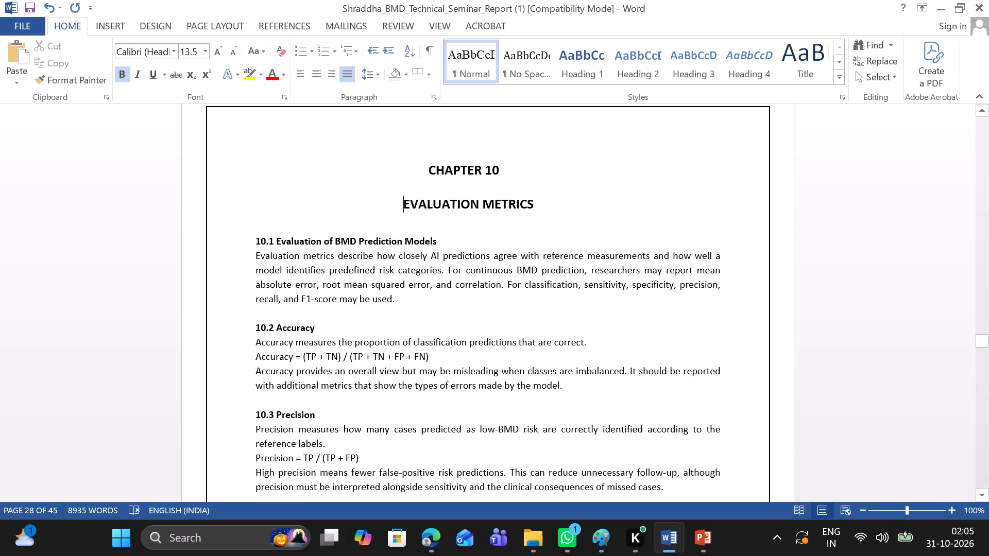
Review the Chapter 10 pages through to the start of Chapter 11 for section spacing and page flow.
scroll(277, 268, "down", 1)
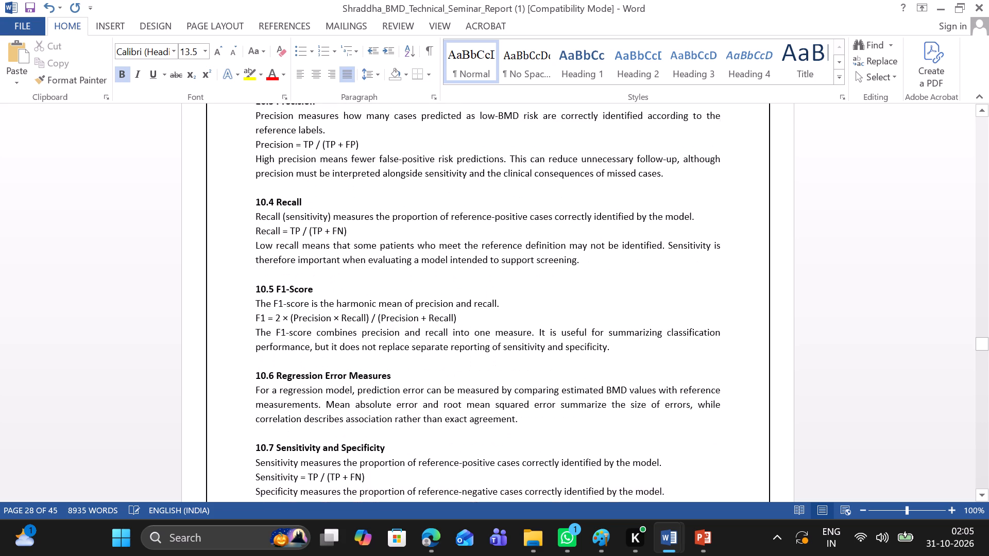
scroll(277, 268, "down", 2)
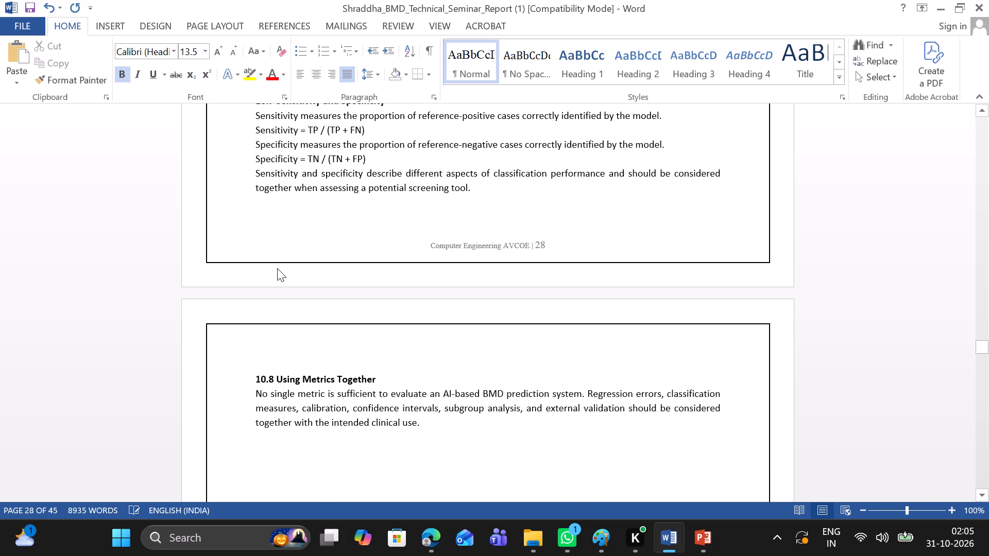
scroll(277, 268, "down", 4)
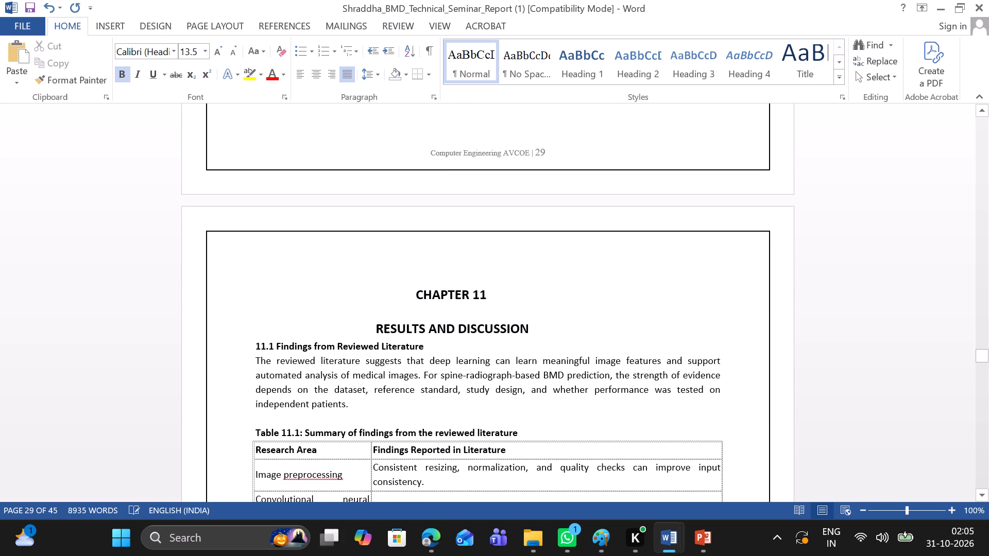
scroll(277, 268, "up", 5)
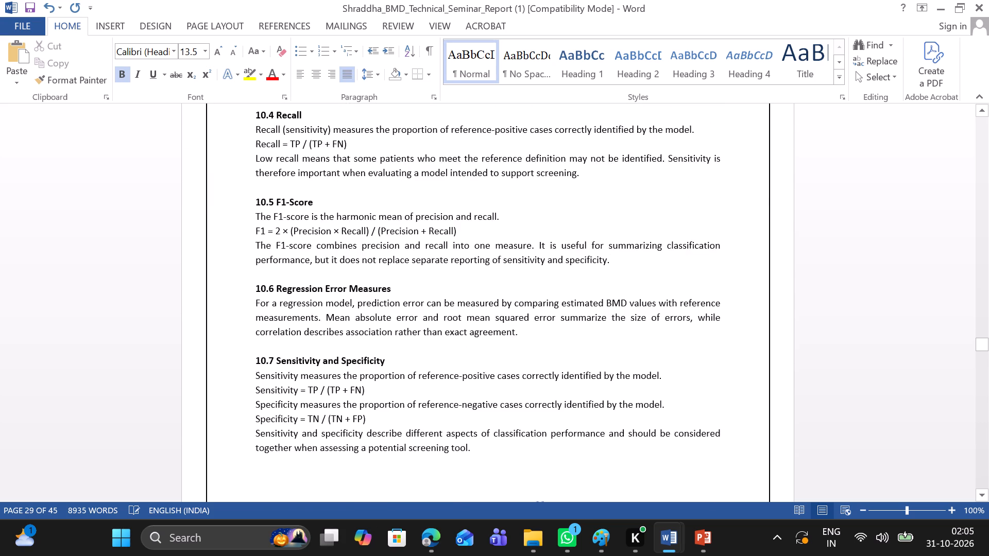
scroll(277, 268, "up", 1)
scroll(277, 268, "down", 1)
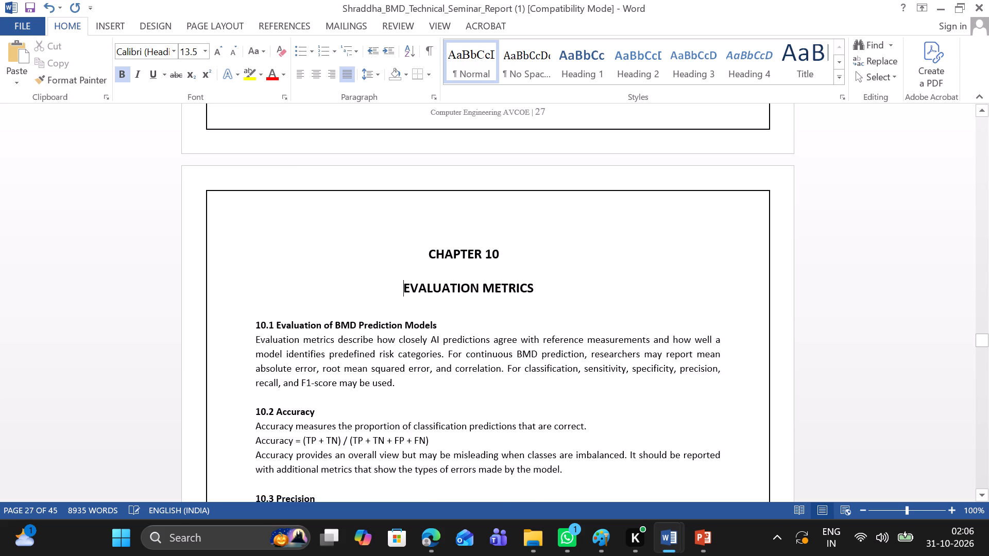
scroll(277, 268, "down", 1)
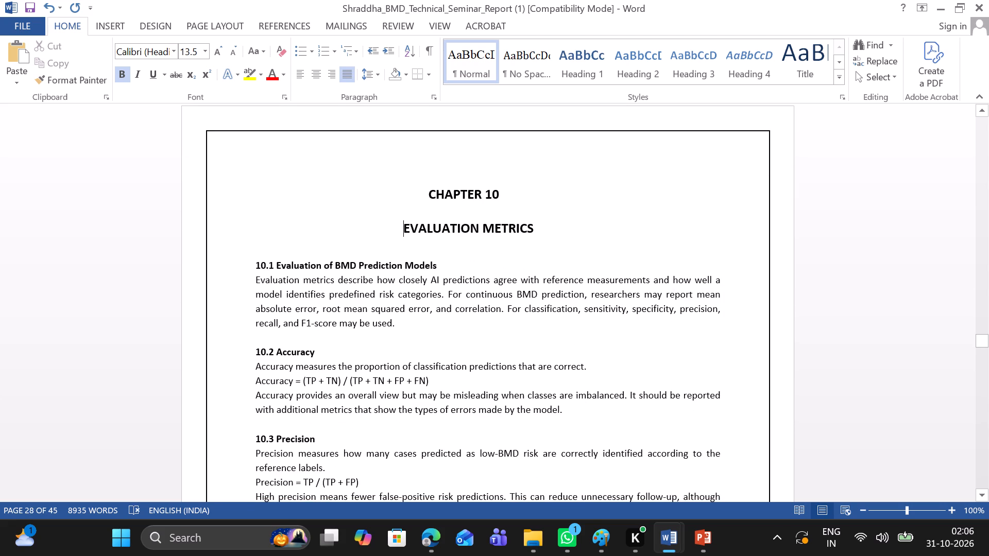
Insert one extra blank line before each of the section headings 10.2, 10.3, 10.4, 10.5 and 10.6.
left_click(281, 341)
key("Return")
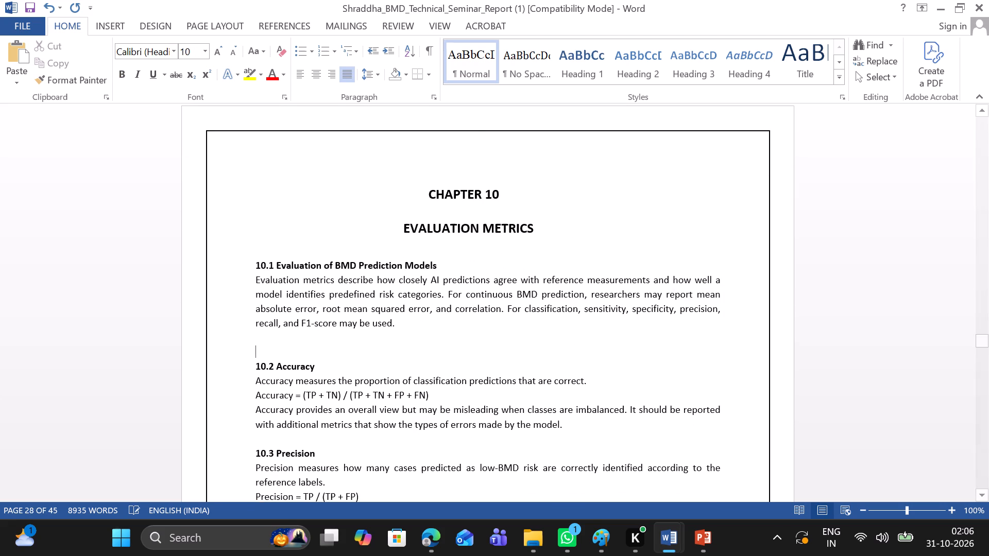
scroll(281, 341, "down", 1)
left_click(296, 192)
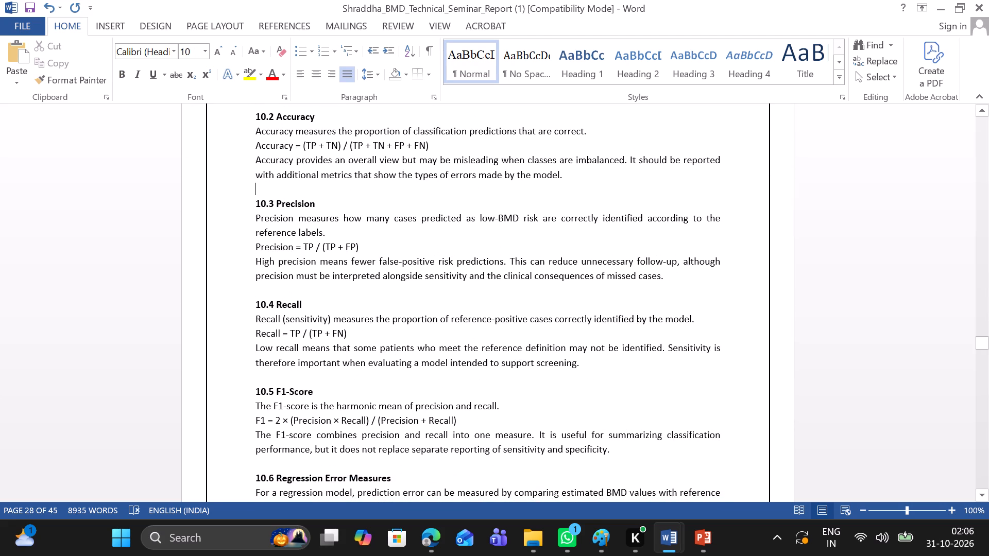
key("Return")
scroll(296, 192, "down", 1)
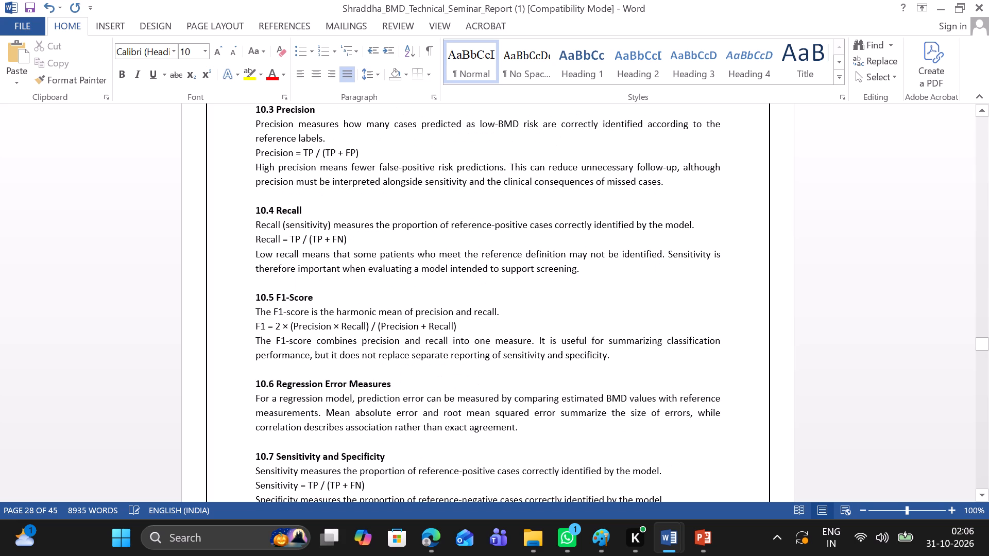
left_click(263, 195)
key("Return")
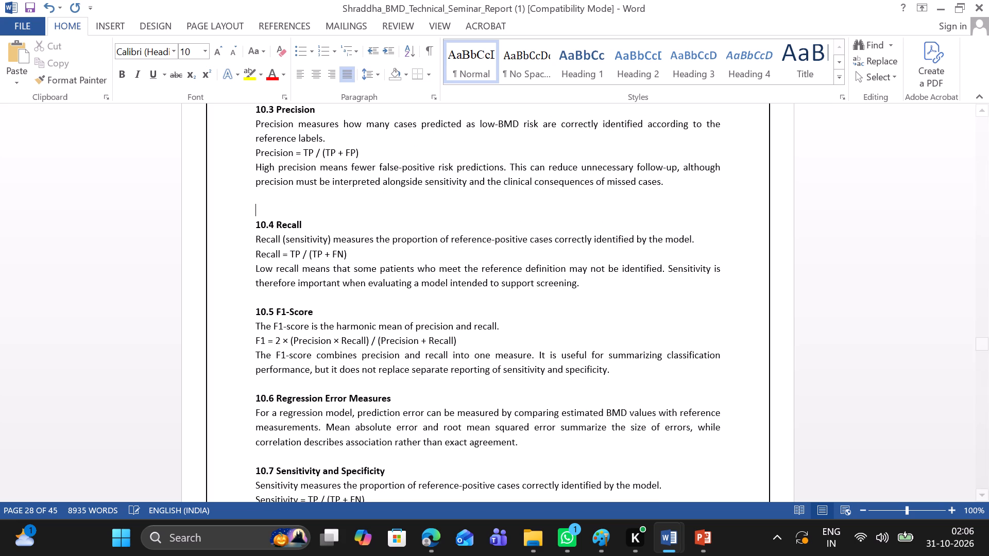
scroll(263, 195, "down", 1)
left_click(263, 244)
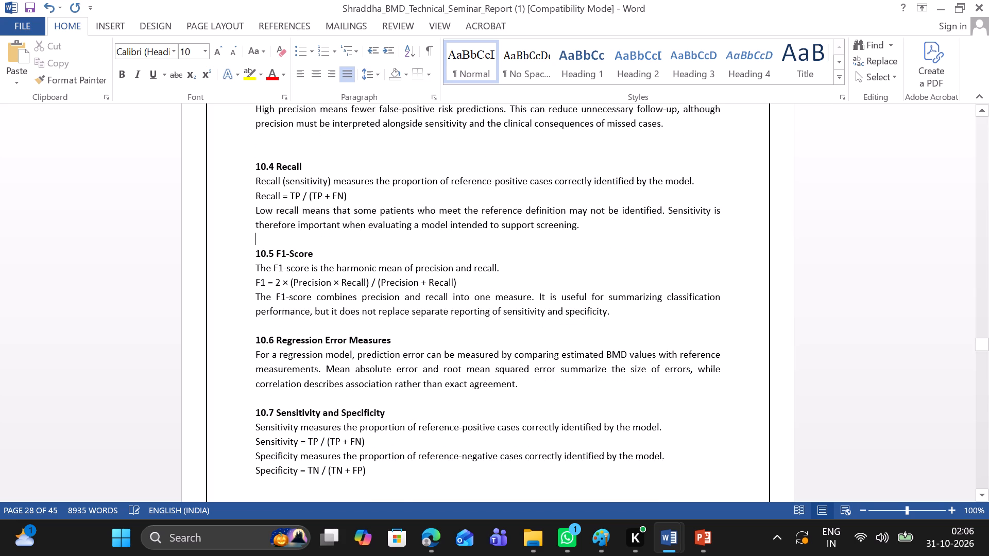
key("Return")
scroll(297, 178, "down", 1)
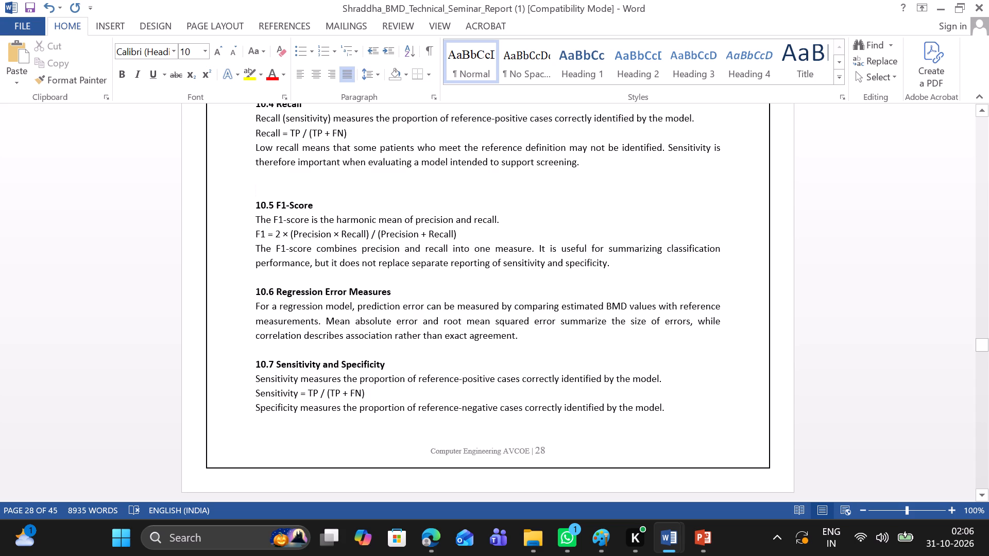
left_click(617, 264)
key("Return")
Insert three blank lines before "10.7 Sensitivity and Specificity" to move that section to the start of the next page.
scroll(617, 264, "down", 1)
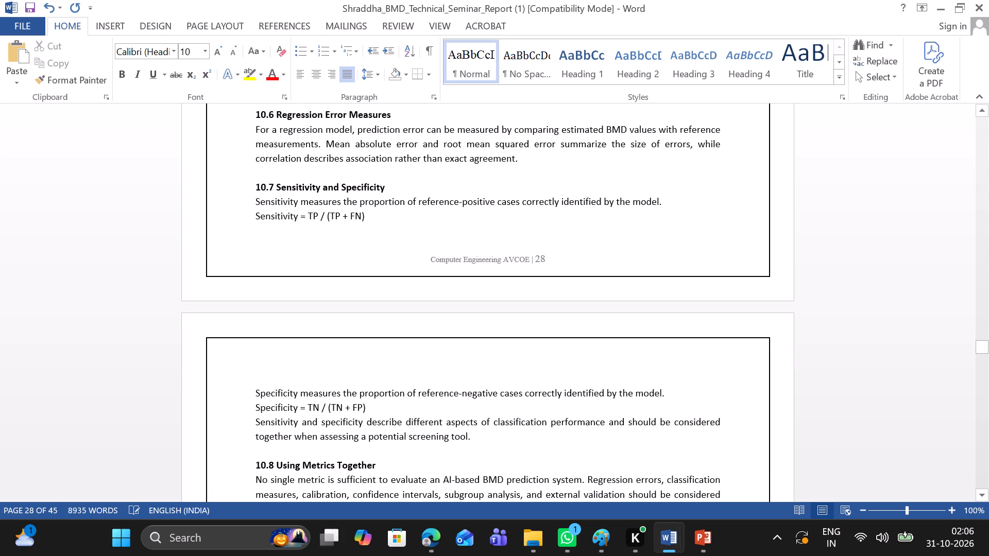
left_click(612, 156)
key("Return")
scroll(612, 156, "down", 1)
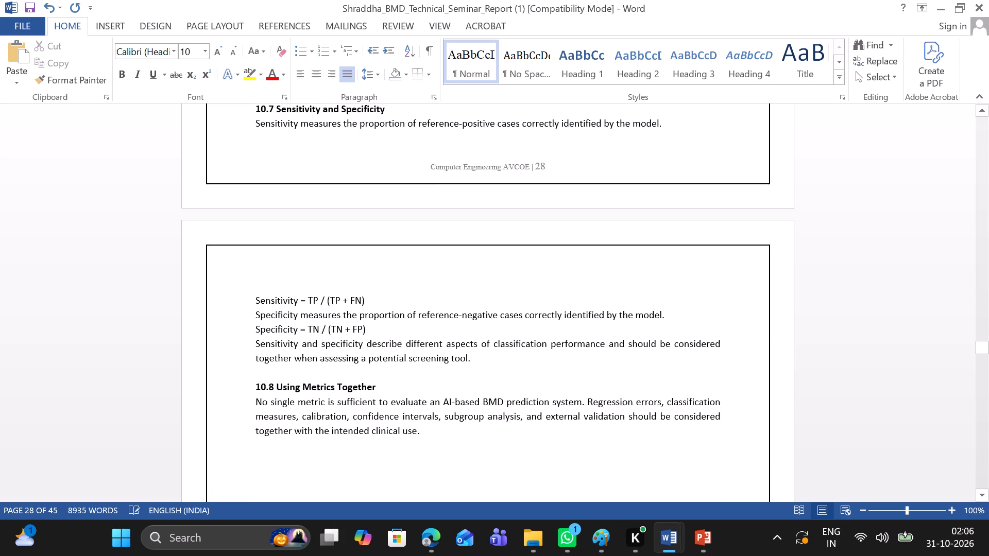
scroll(612, 156, "down", 1)
scroll(612, 156, "up", 2)
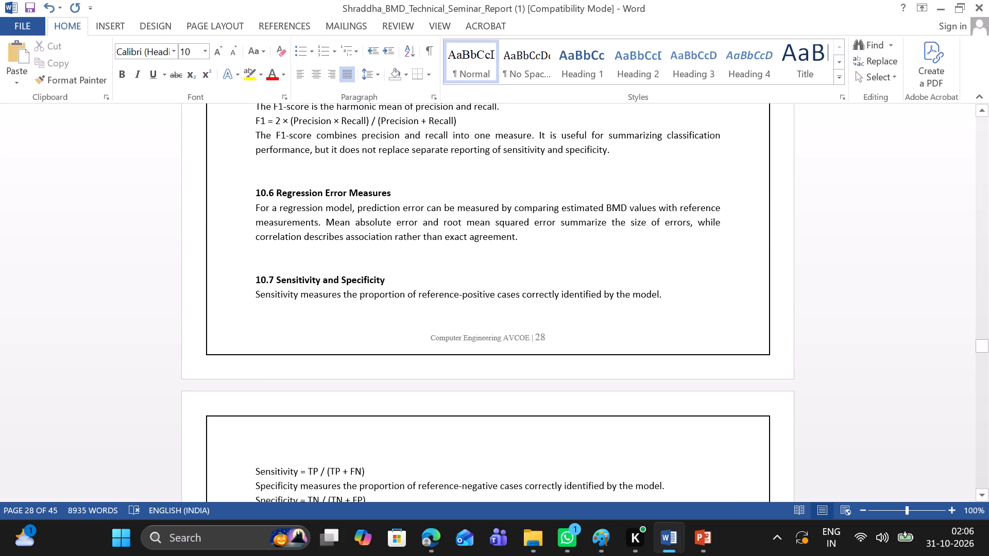
key("Return")
key("Return")
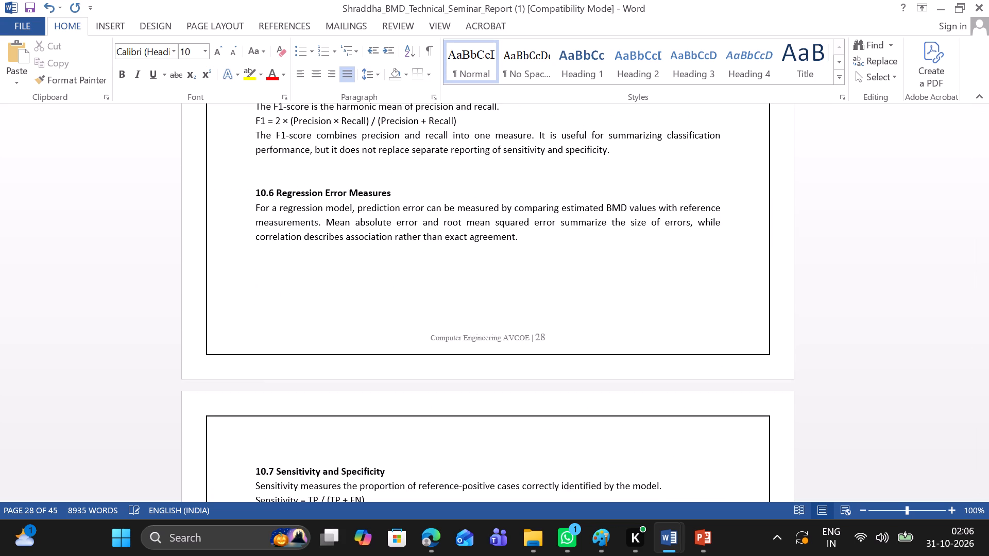
Insert one extra blank line before the heading "10.8 Using Metrics Together".
scroll(466, 254, "down", 1)
left_click(371, 306)
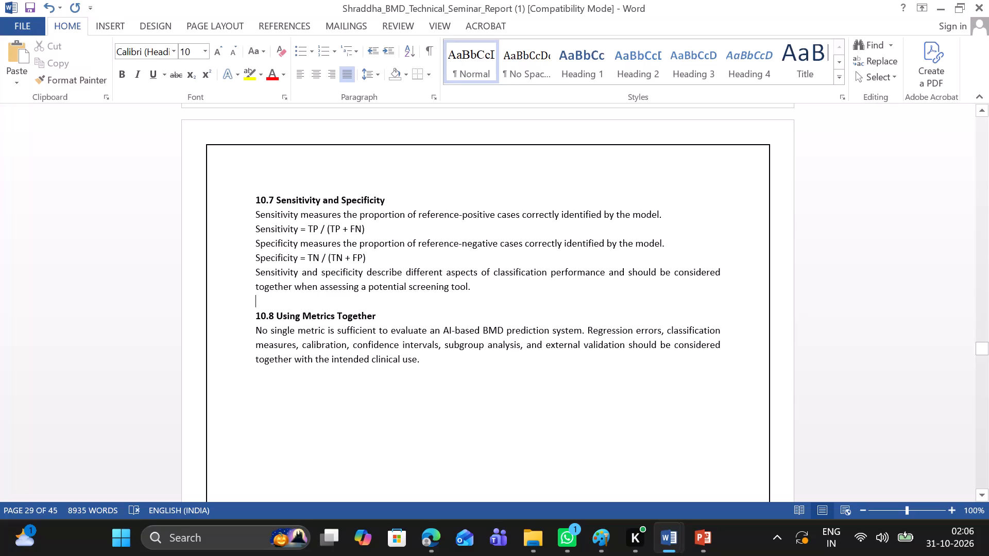
key("Return")
Insert one blank line between the Chapter 11 title "RESULTS AND DISCUSSION" and the heading "11.1 Findings from Reviewed Literature".
scroll(371, 306, "down", 3)
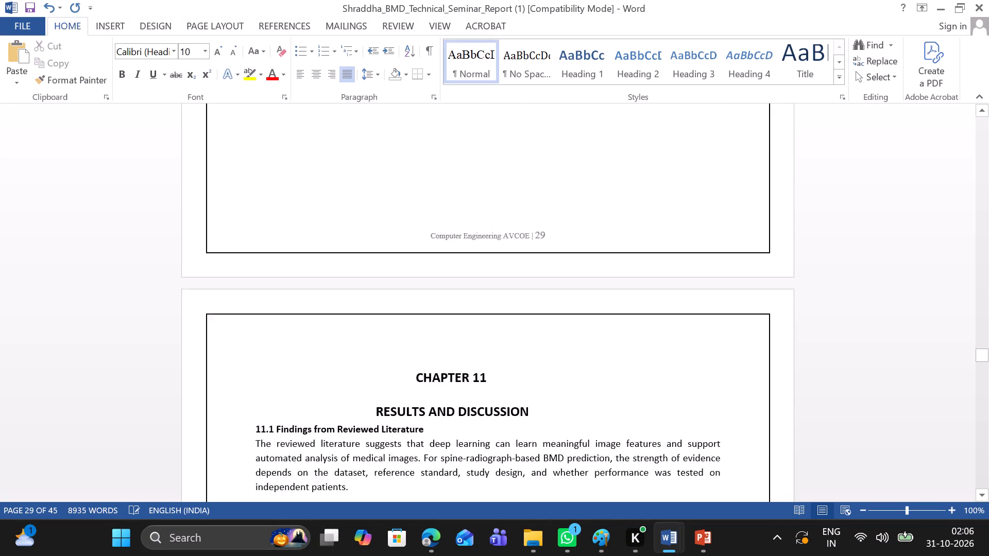
scroll(371, 306, "down", 2)
scroll(371, 306, "up", 1)
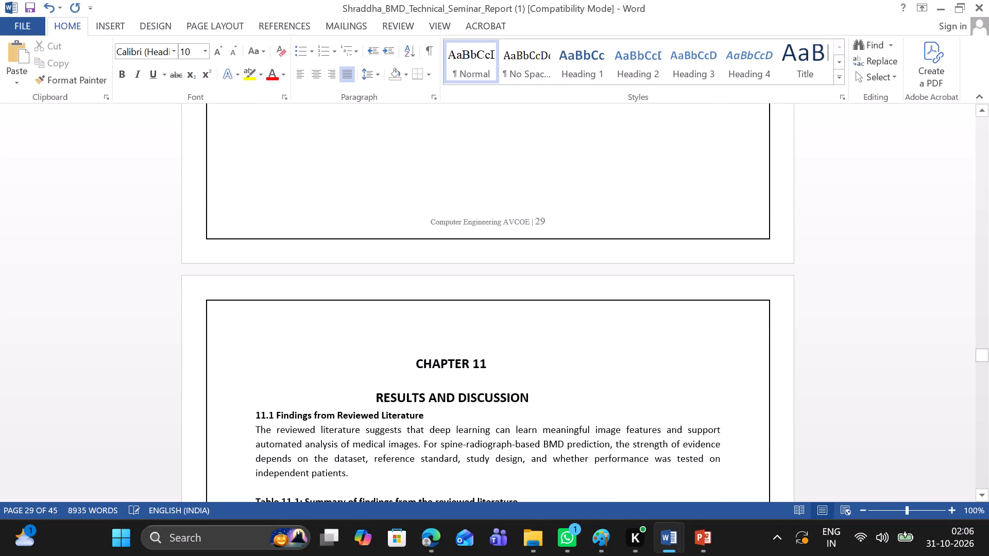
scroll(371, 306, "down", 4)
scroll(371, 306, "up", 1)
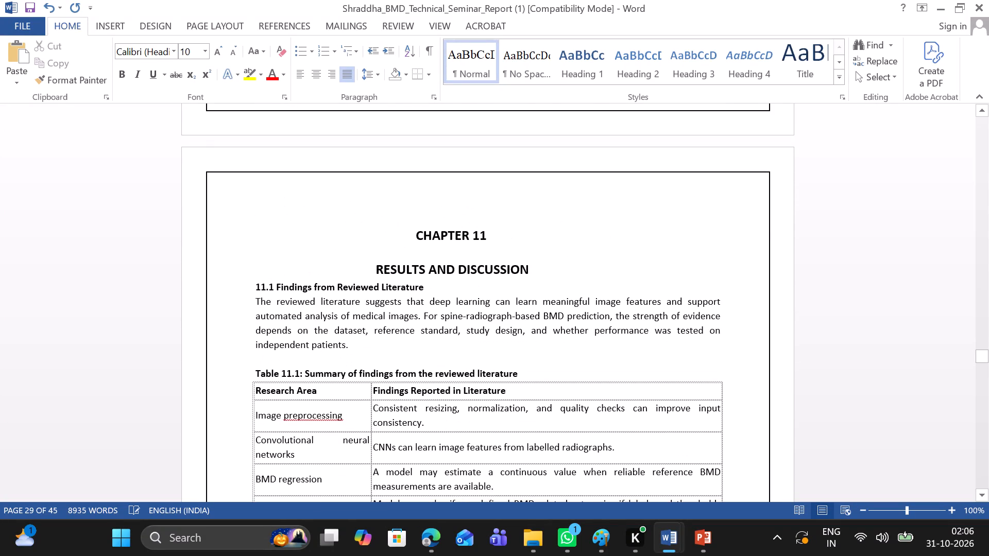
left_click(536, 260)
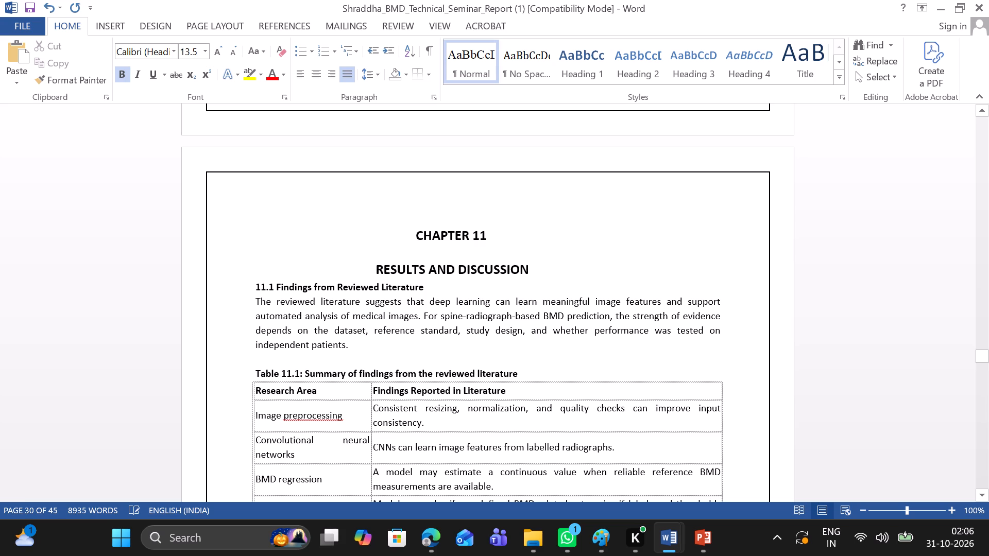
left_click(535, 269)
key("Return")
Insert one blank line between the Table 11.1 caption and its table, and one between the table and the paragraph following it.
scroll(535, 269, "down", 1)
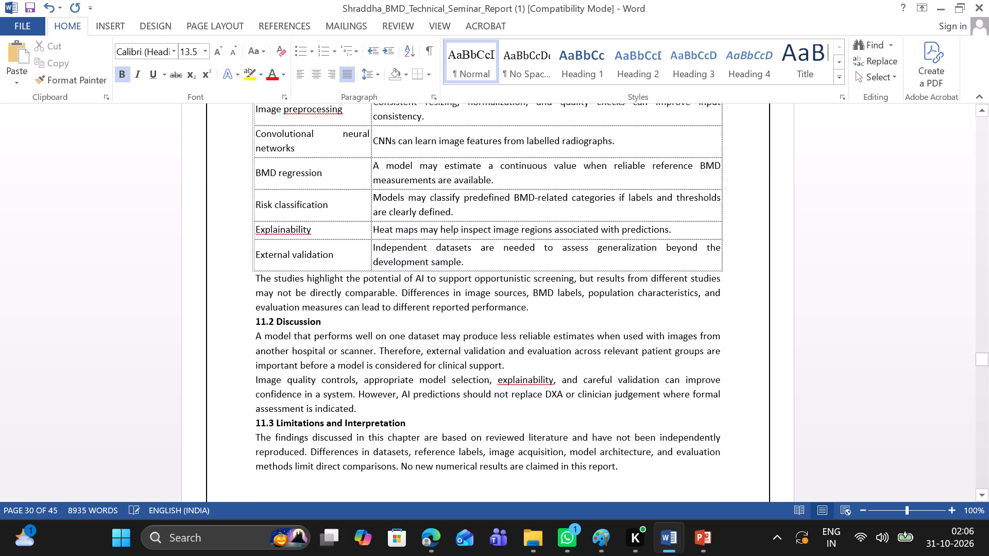
scroll(535, 269, "down", 1)
scroll(535, 269, "up", 1)
left_click(549, 218)
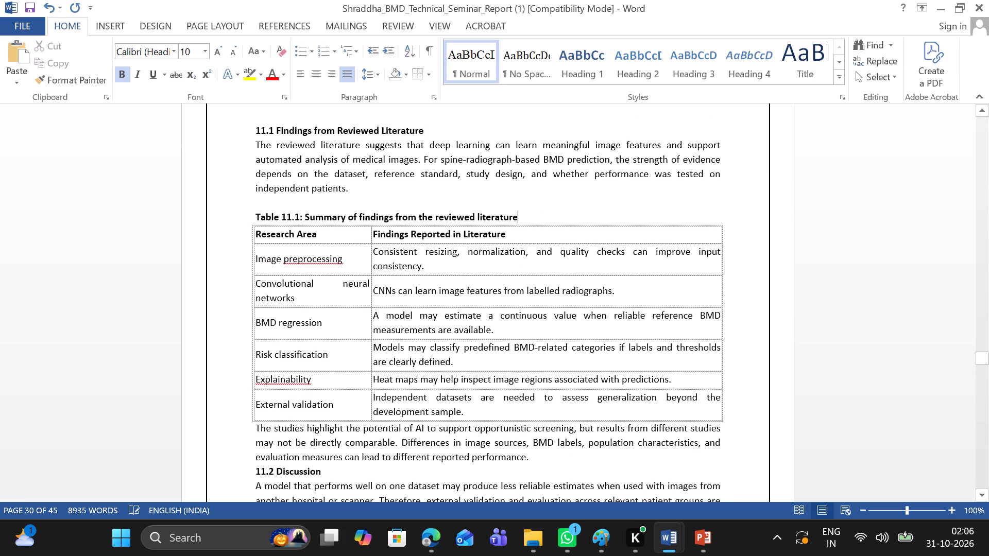
key("Return")
scroll(549, 218, "down", 1)
scroll(549, 218, "up", 1)
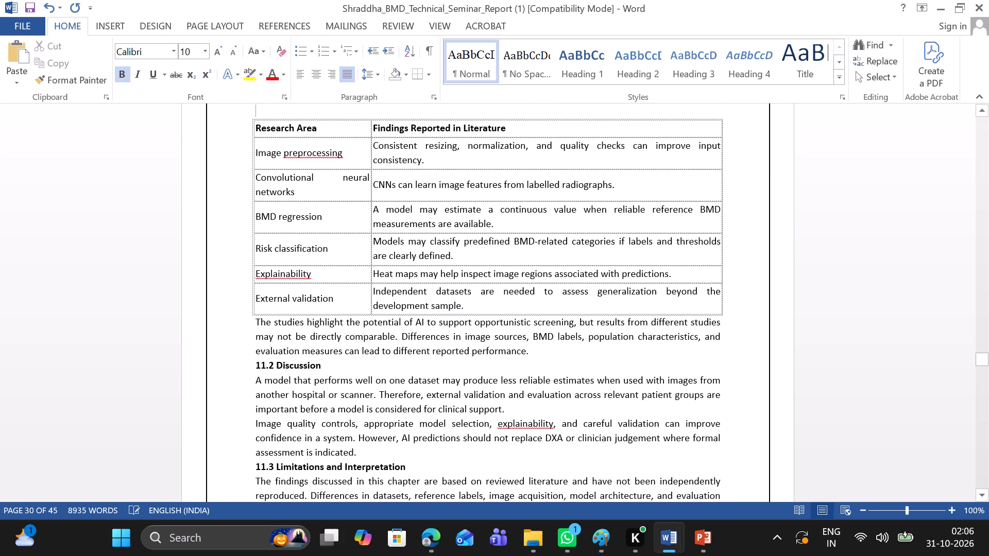
left_click(250, 325)
key("Return")
Insert one blank line before each of the headings "11.2 Discussion" and "11.3 Limitations and Interpretation".
scroll(250, 325, "down", 2)
scroll(250, 325, "up", 1)
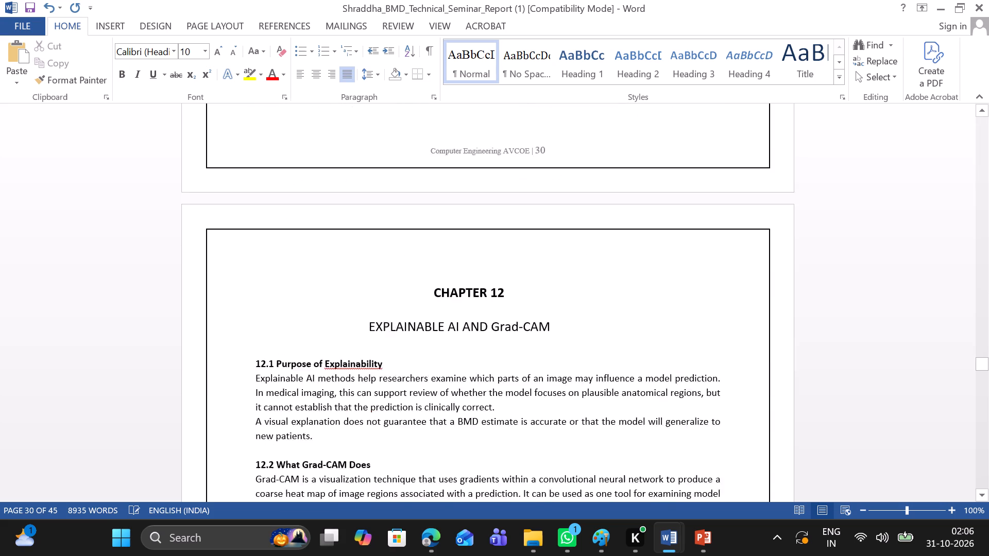
scroll(250, 325, "up", 2)
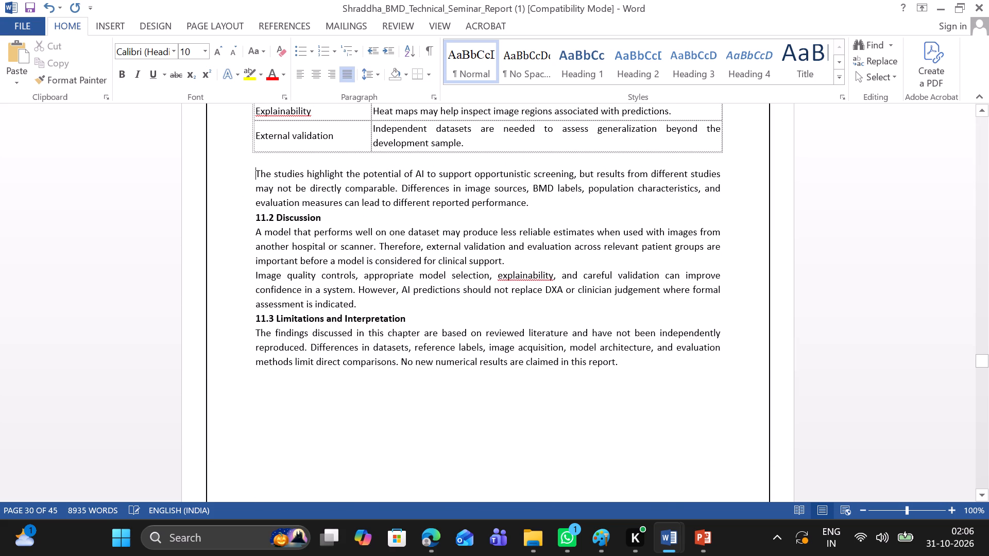
left_click(255, 210)
key("Down")
key("Return")
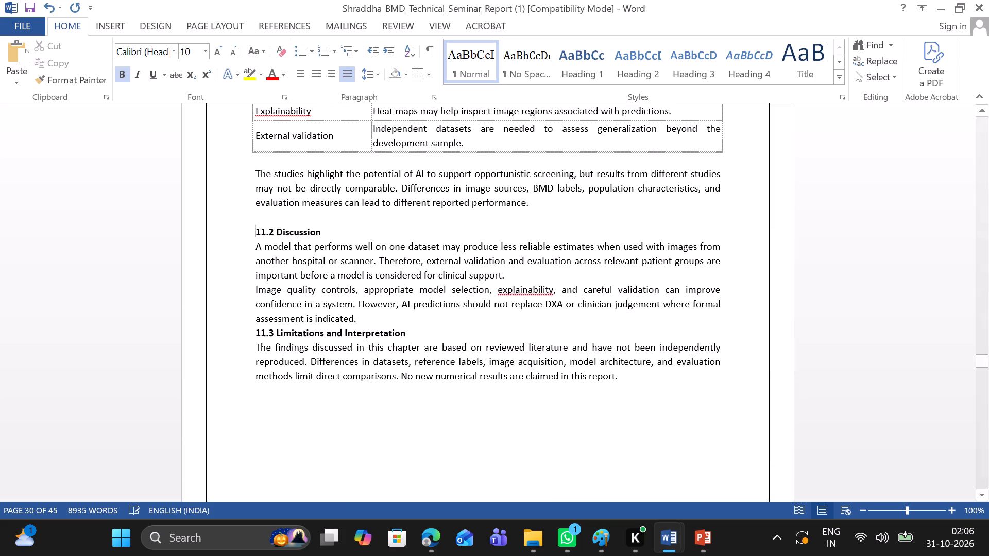
scroll(255, 210, "down", 1)
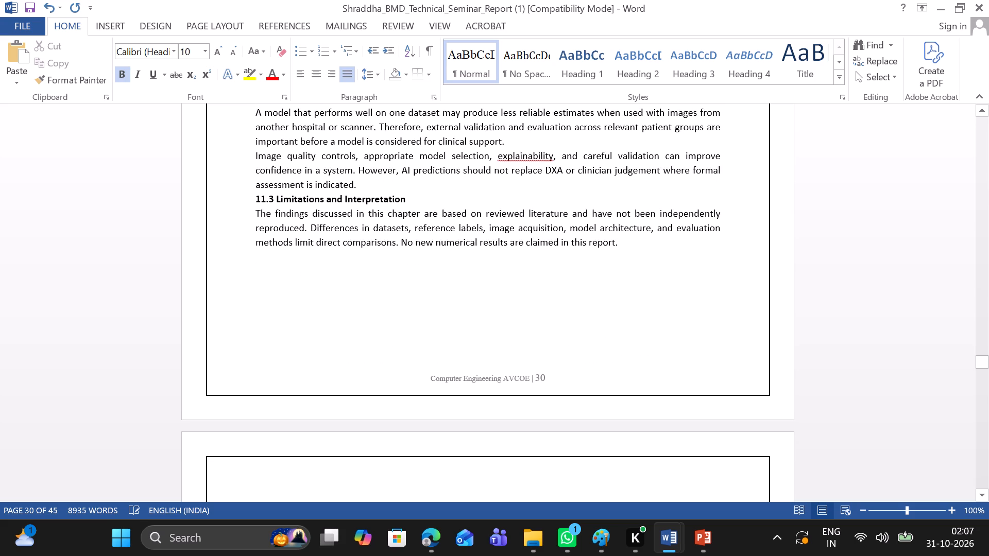
left_click(241, 197)
left_click(241, 197)
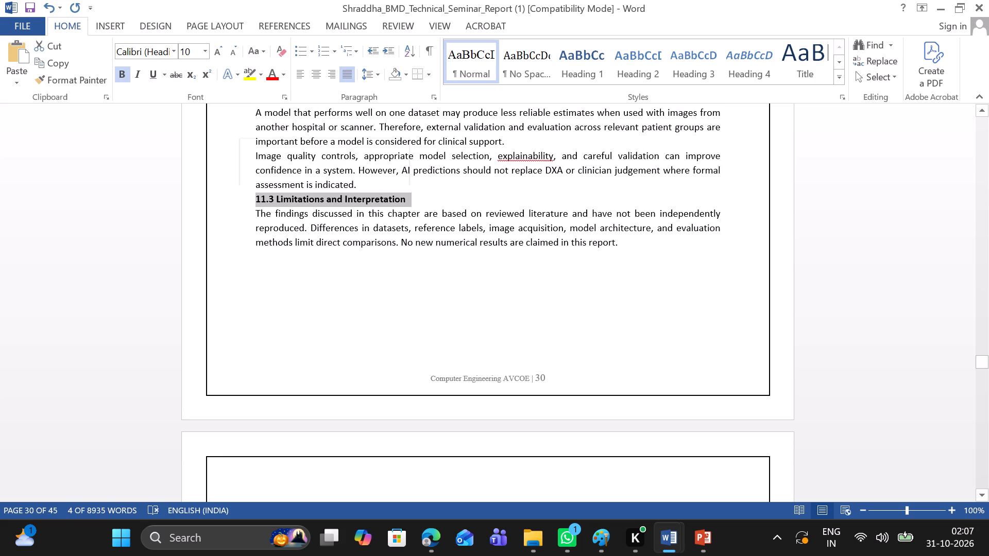
left_click(255, 196)
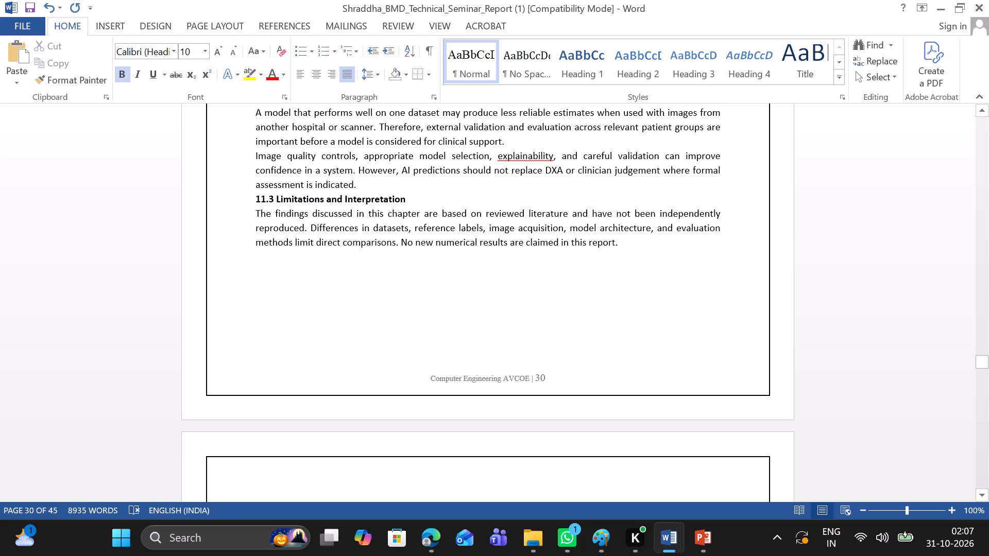
key("Return")
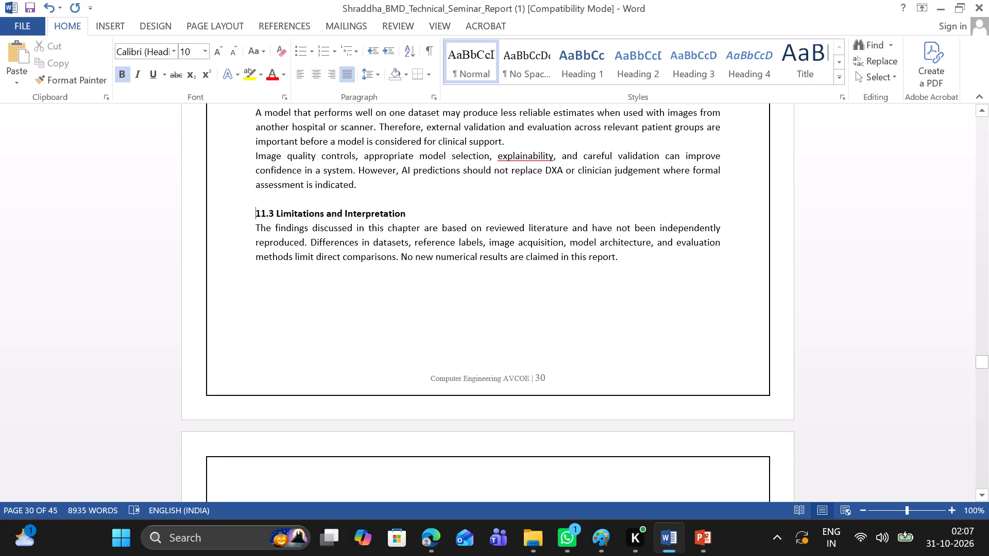
Insert one blank line between heading and body text in sections 11.3, 11.2 and 11.1.
left_click(421, 205)
left_click(416, 214)
key("Return")
scroll(416, 214, "up", 1)
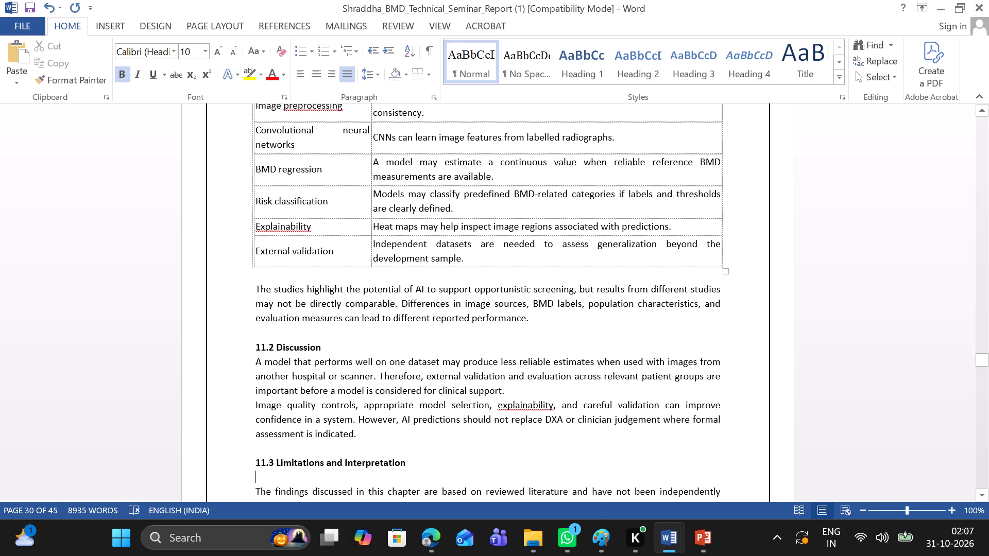
left_click(363, 345)
scroll(371, 267, "down", 2)
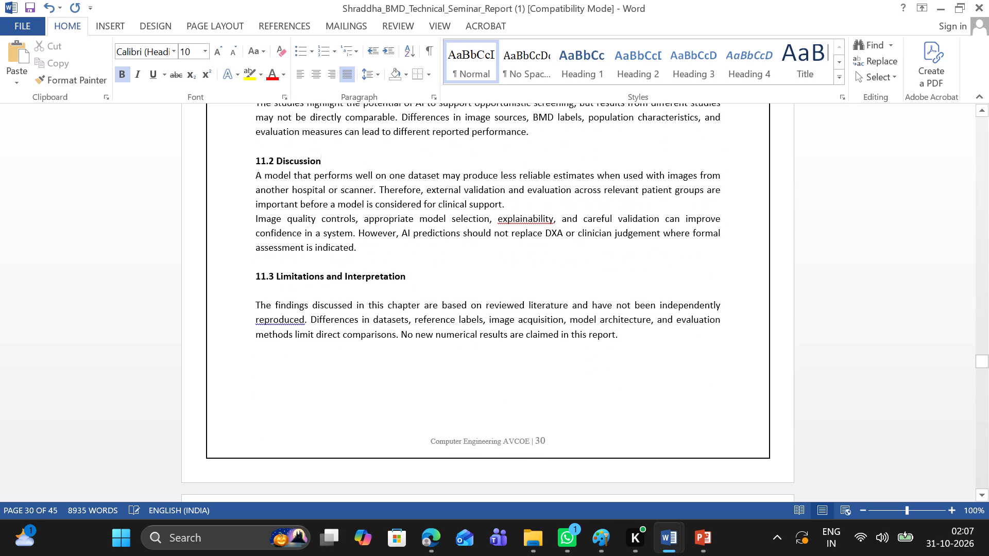
key("Return")
scroll(371, 267, "up", 1)
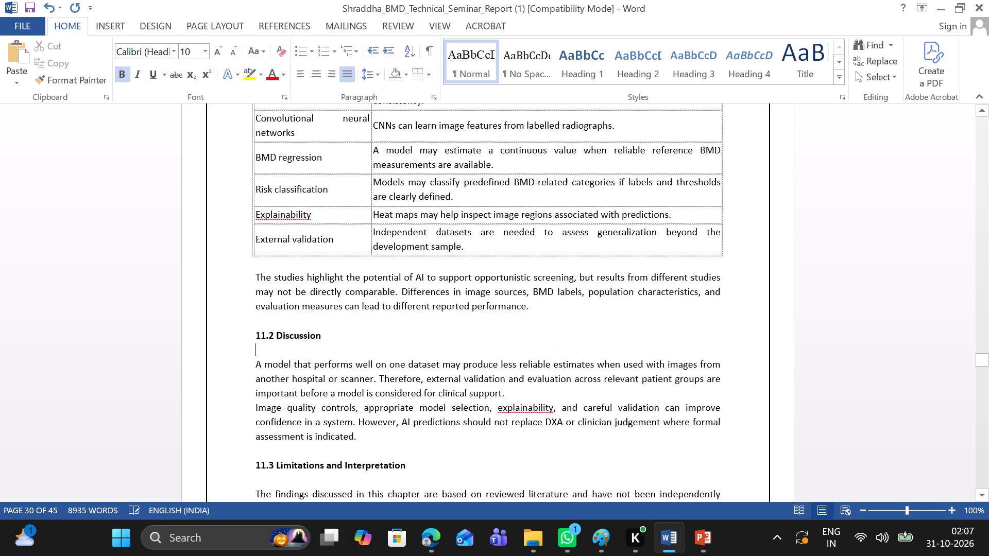
scroll(371, 267, "up", 1)
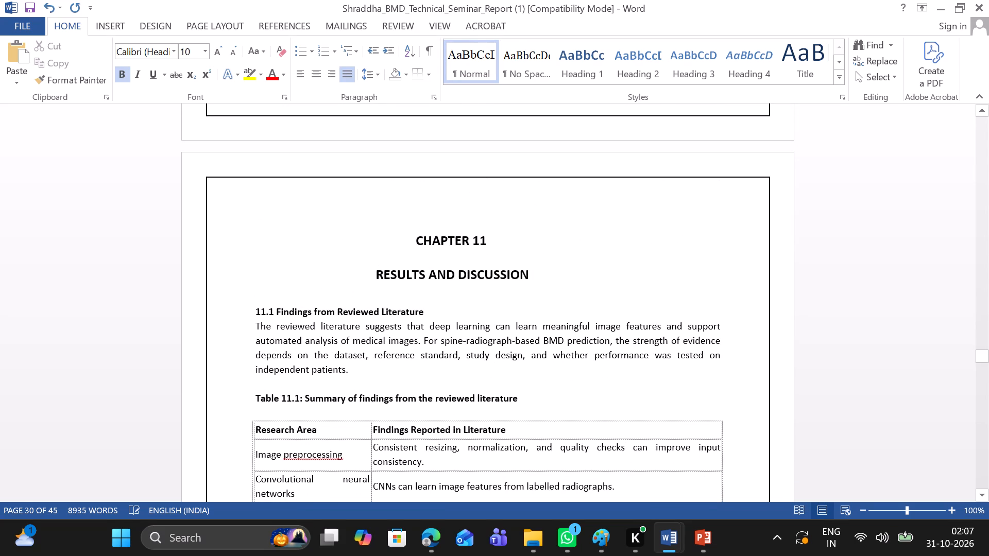
left_click(423, 309)
key("Return")
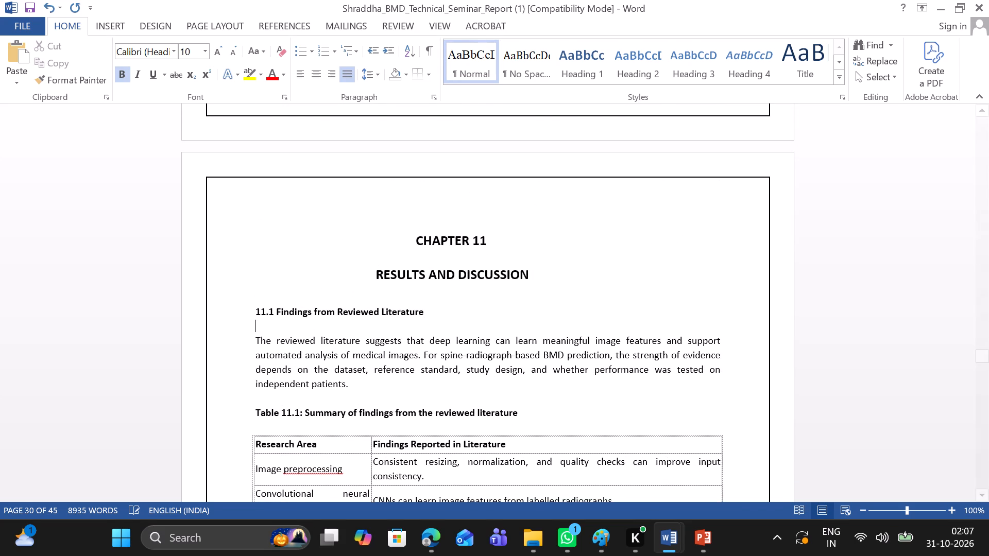
Insert one blank line between heading and body text in sections 12.3, 12.4, 12.2 and 12.1.
scroll(423, 309, "down", 6)
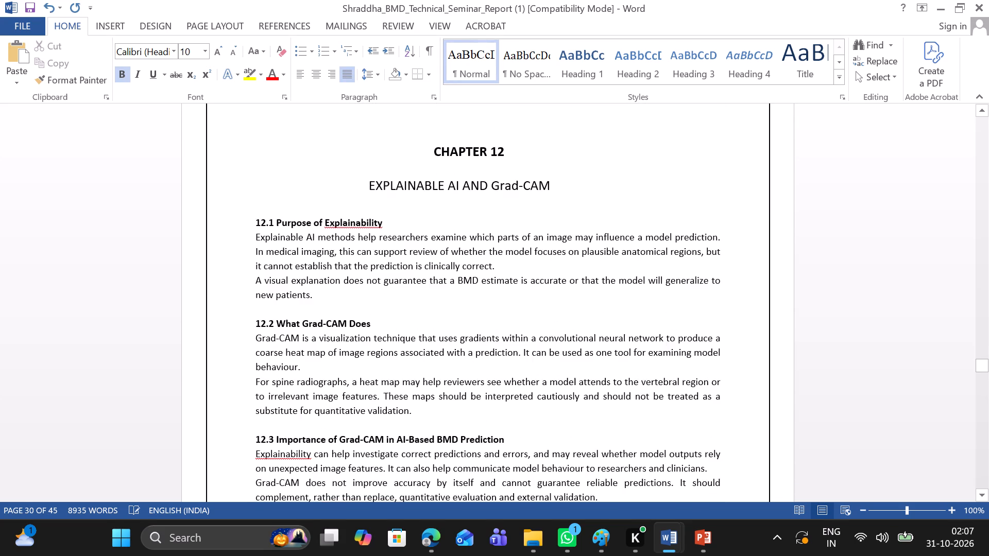
scroll(423, 309, "down", 2)
scroll(423, 309, "up", 1)
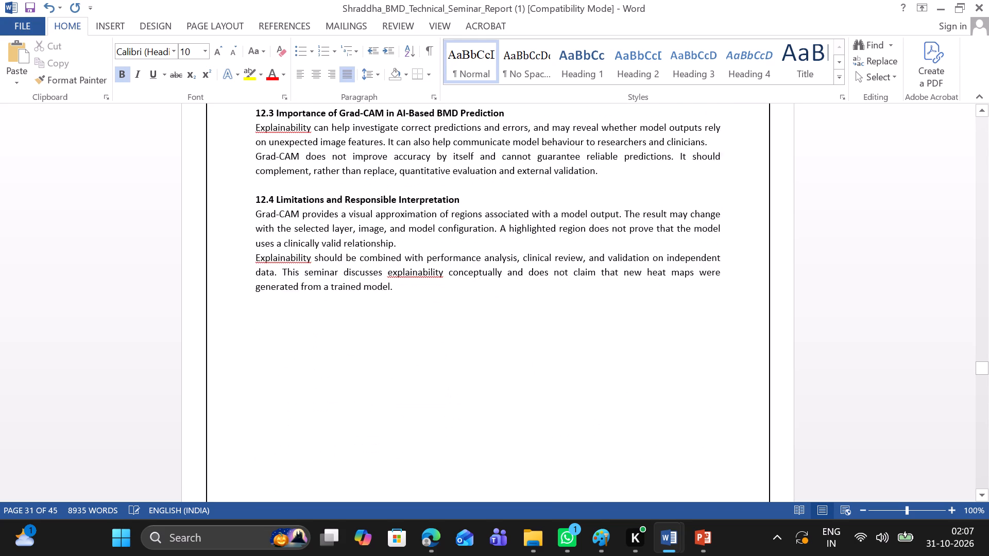
scroll(423, 309, "up", 2)
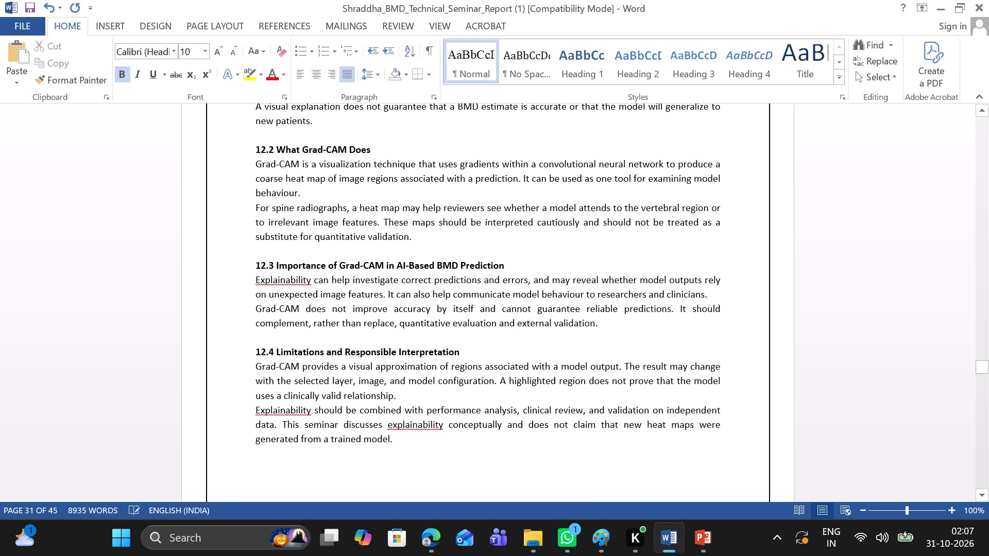
left_click(512, 268)
key("Return")
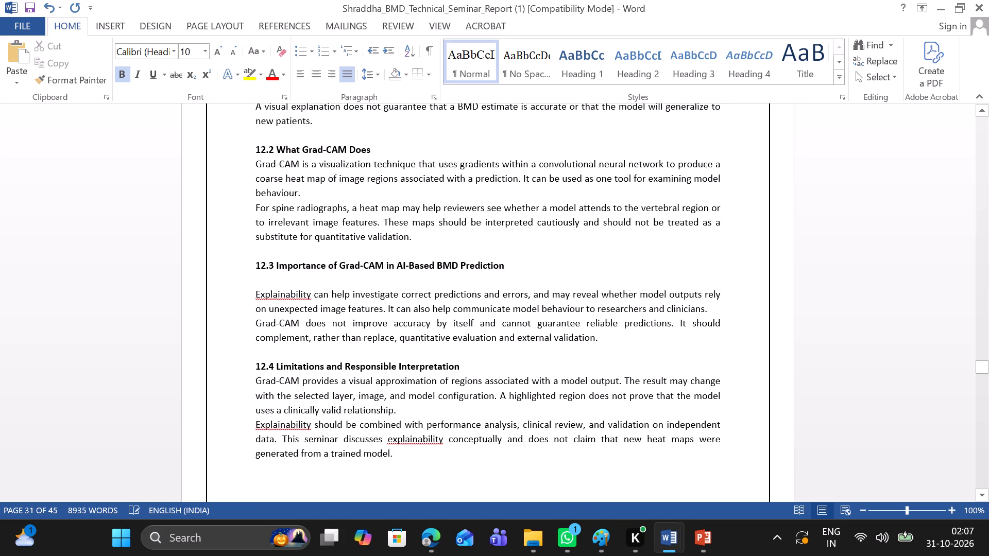
left_click(518, 366)
key("Return")
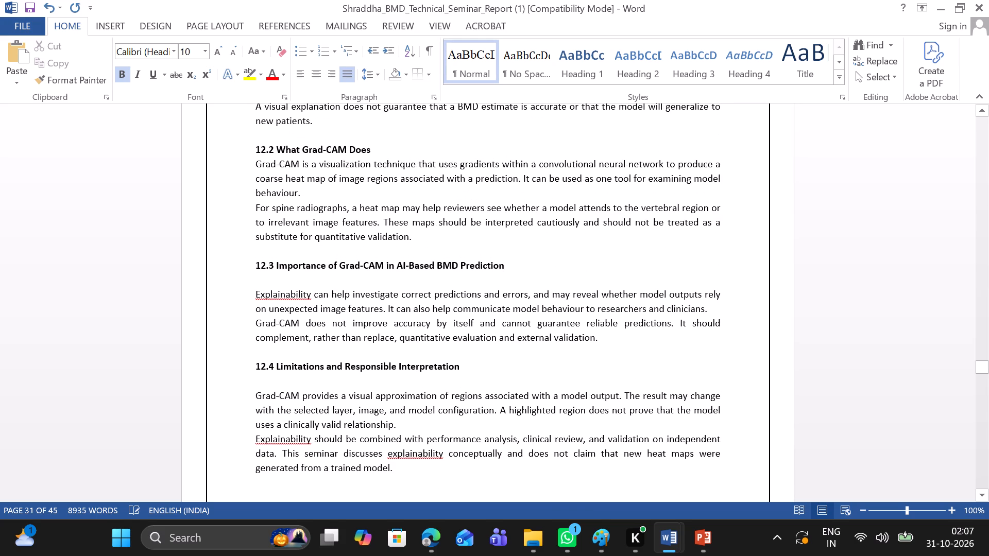
left_click(499, 155)
key("Return")
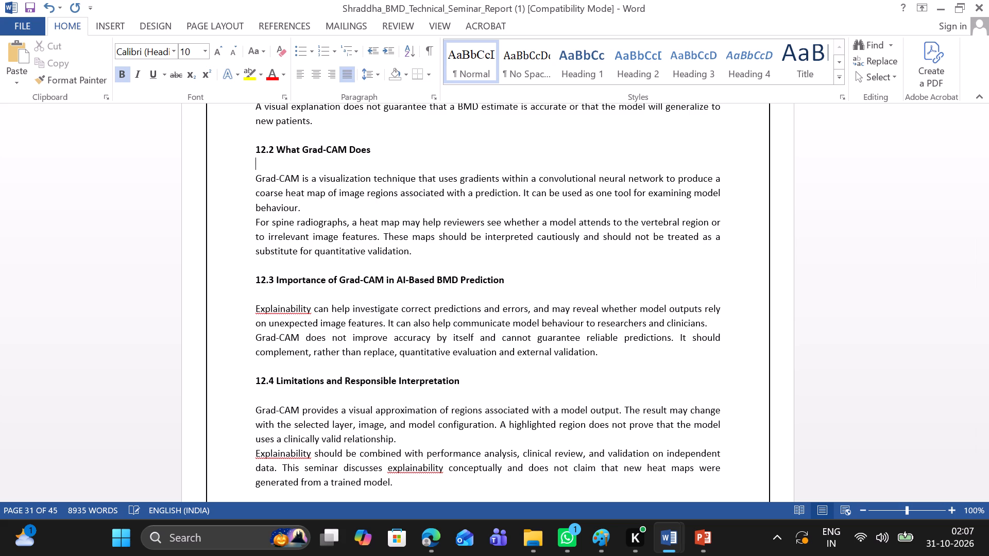
scroll(499, 155, "up", 1)
left_click(422, 239)
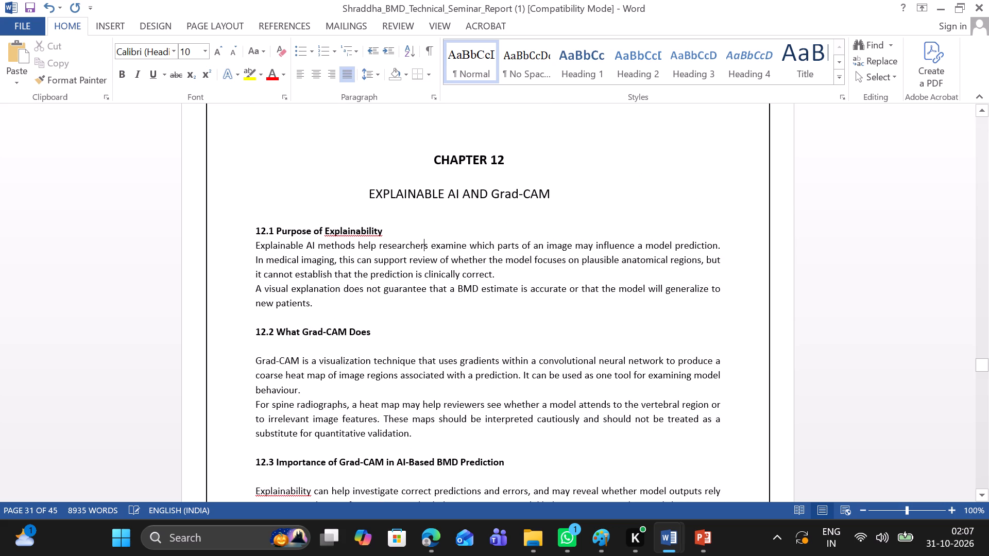
left_click(410, 236)
key("Return")
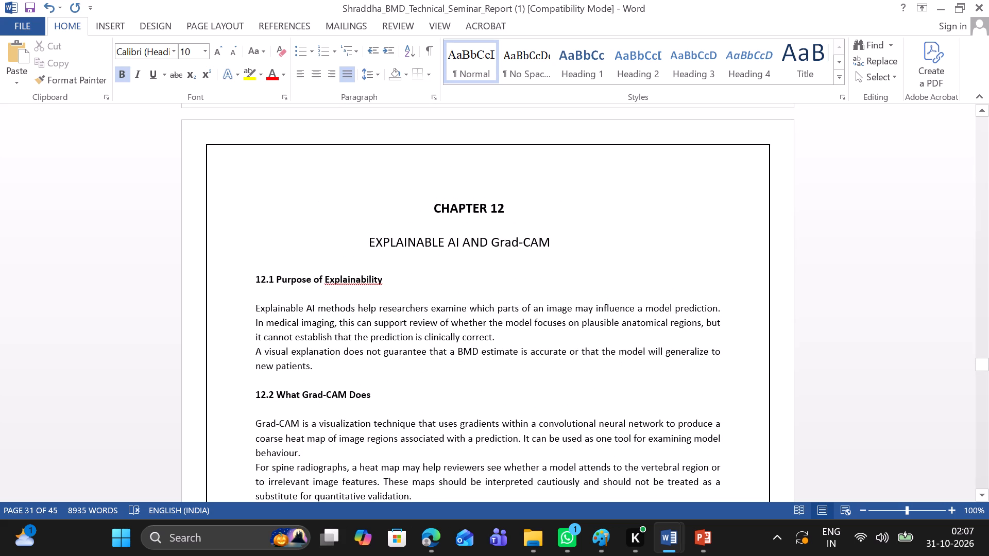
Make the Chapter 12 title "EXPLAINABLE AI AND Grad-CAM" bold.
left_click_drag(557, 240, 394, 245)
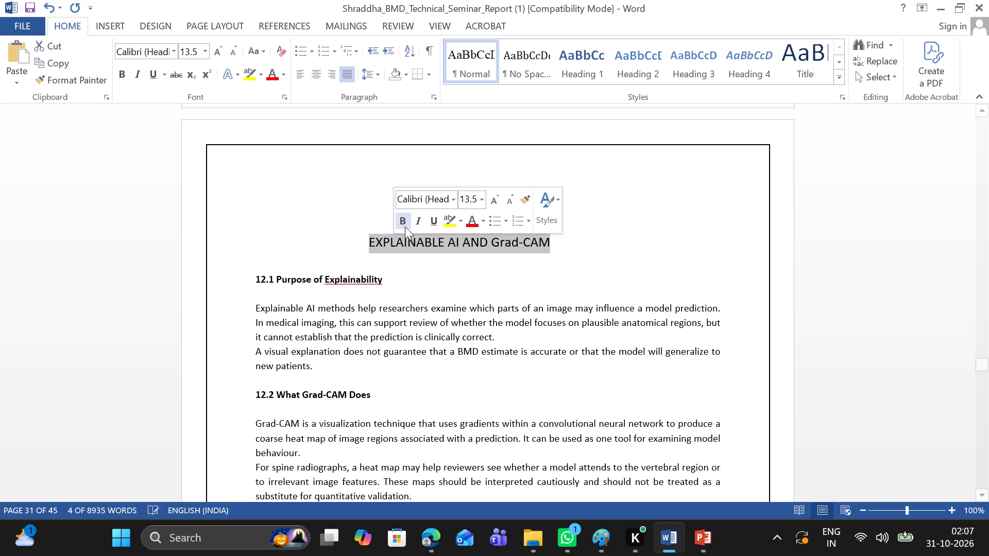
left_click(404, 225)
left_click(390, 290)
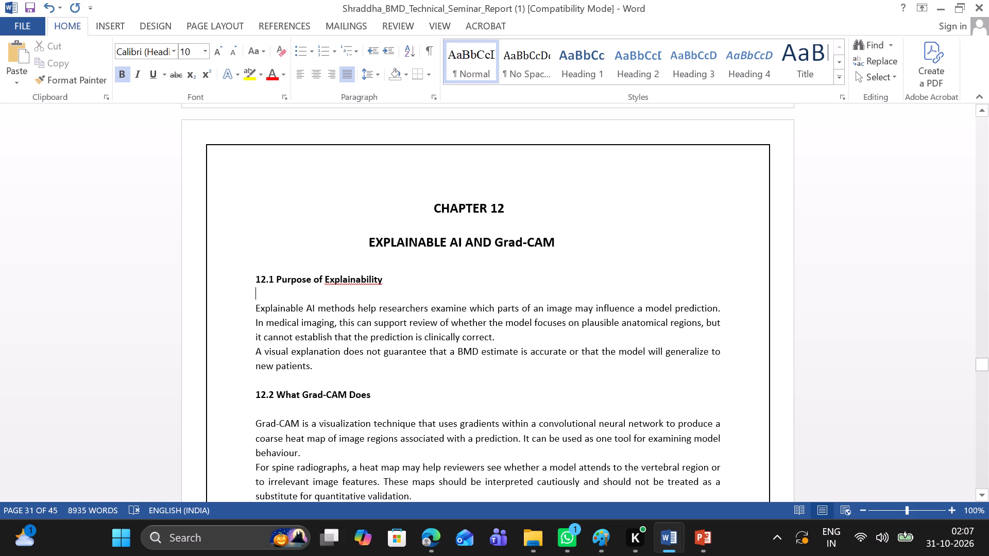
Remove three leading spaces before "CHAPTER 12" to centre it above the chapter title.
left_click(420, 210)
key("BackSpace")
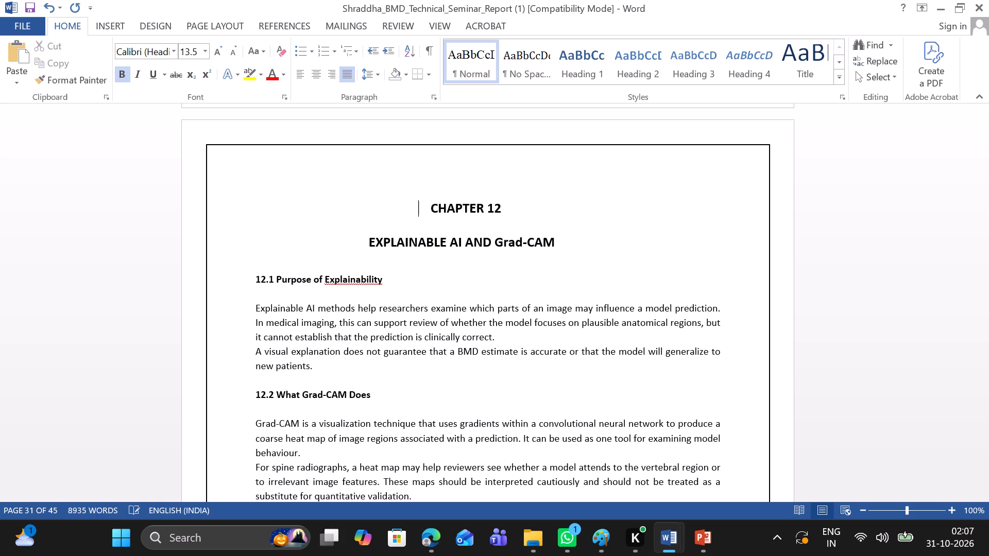
key("BackSpace")
key("BackSpace")
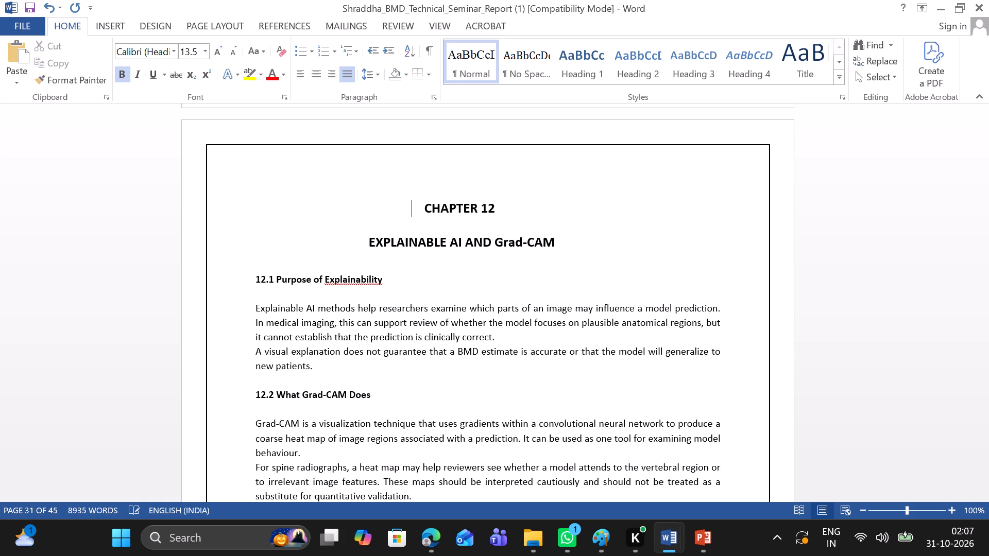
Review the headings, titles, tables and section spacing of Chapters 13 to 18.
scroll(420, 210, "down", 4)
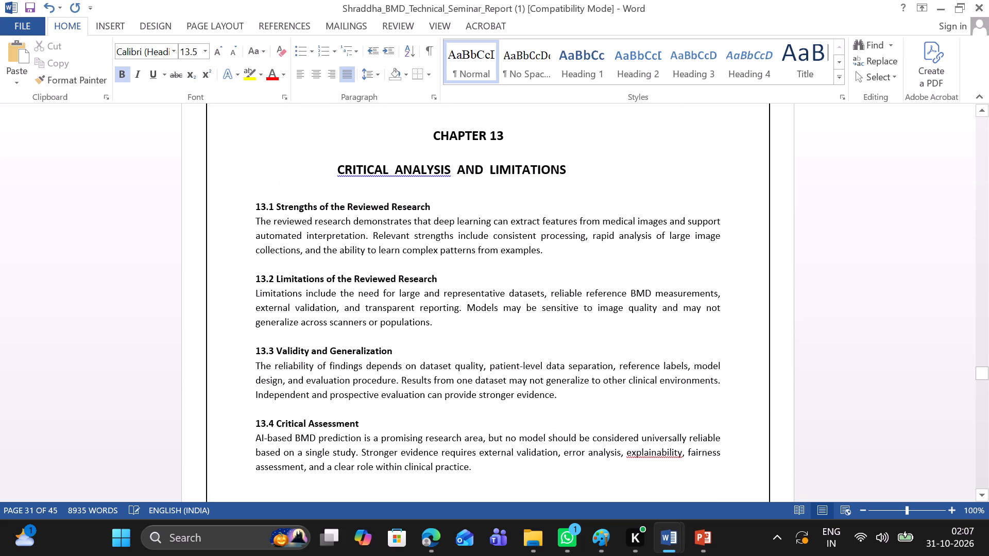
scroll(420, 210, "down", 2)
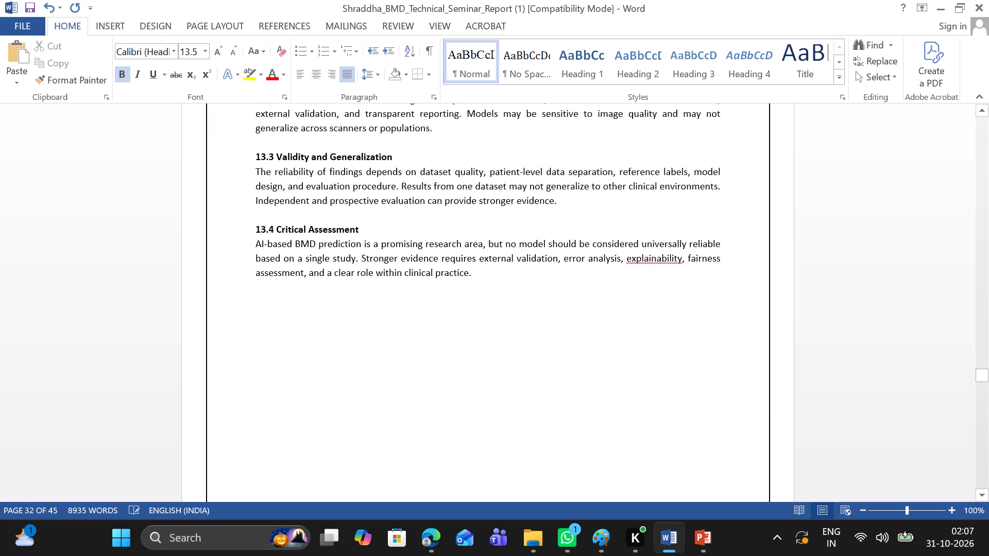
scroll(420, 210, "down", 4)
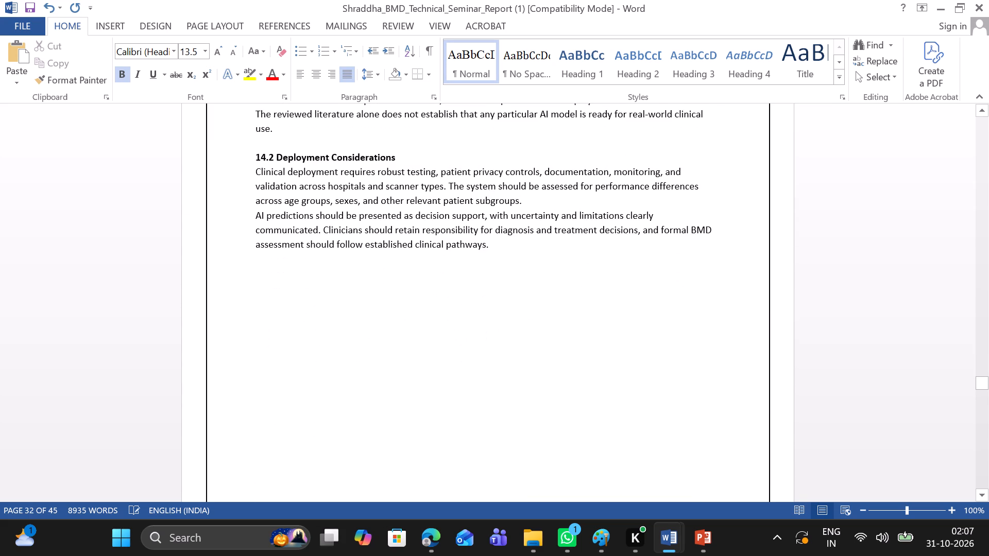
scroll(420, 210, "down", 3)
scroll(420, 210, "up", 3)
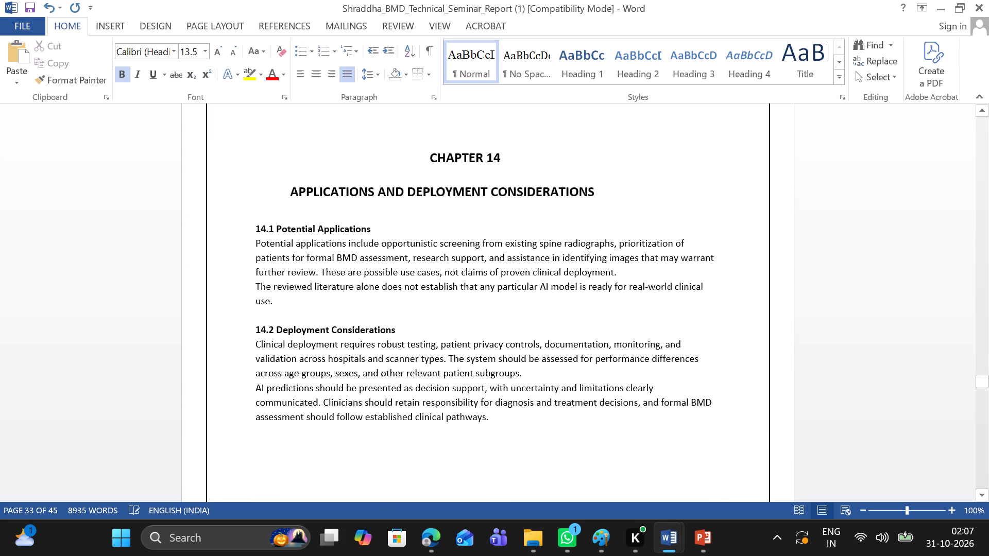
scroll(420, 210, "down", 3)
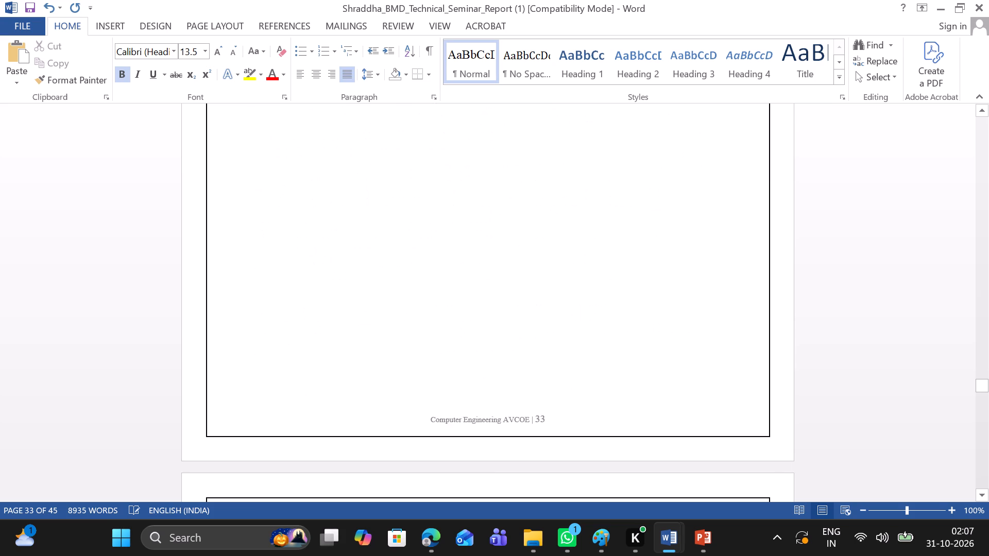
scroll(420, 210, "down", 2)
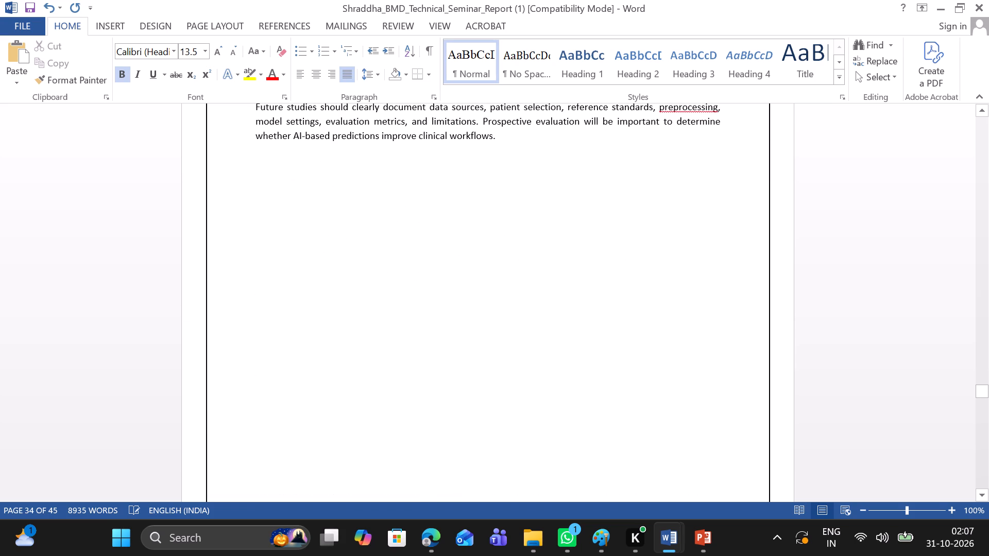
scroll(420, 210, "down", 3)
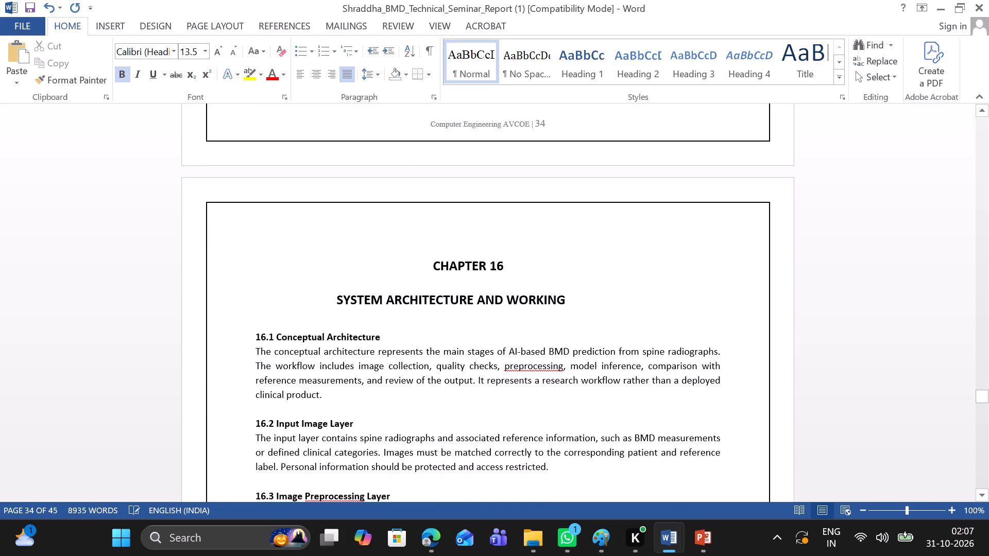
scroll(420, 210, "down", 5)
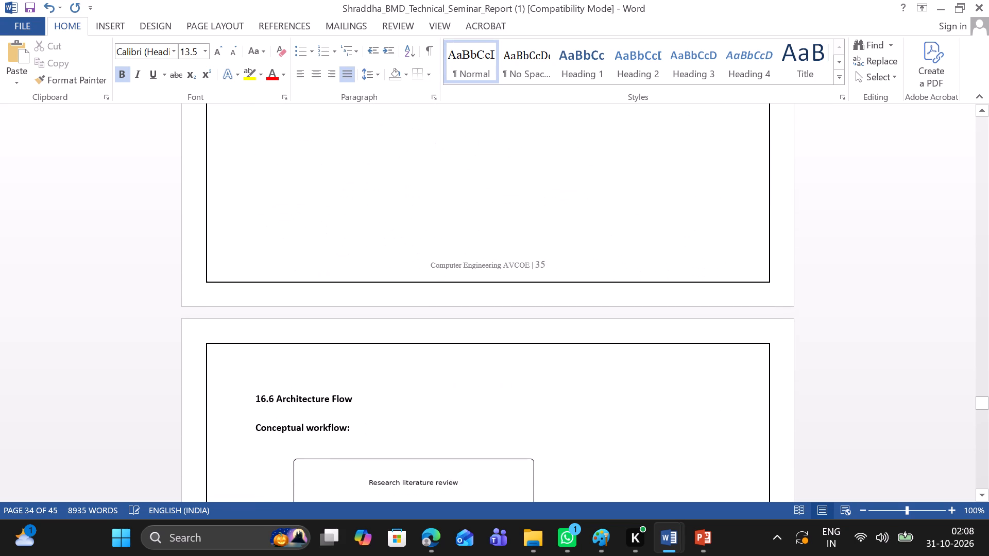
scroll(420, 210, "down", 5)
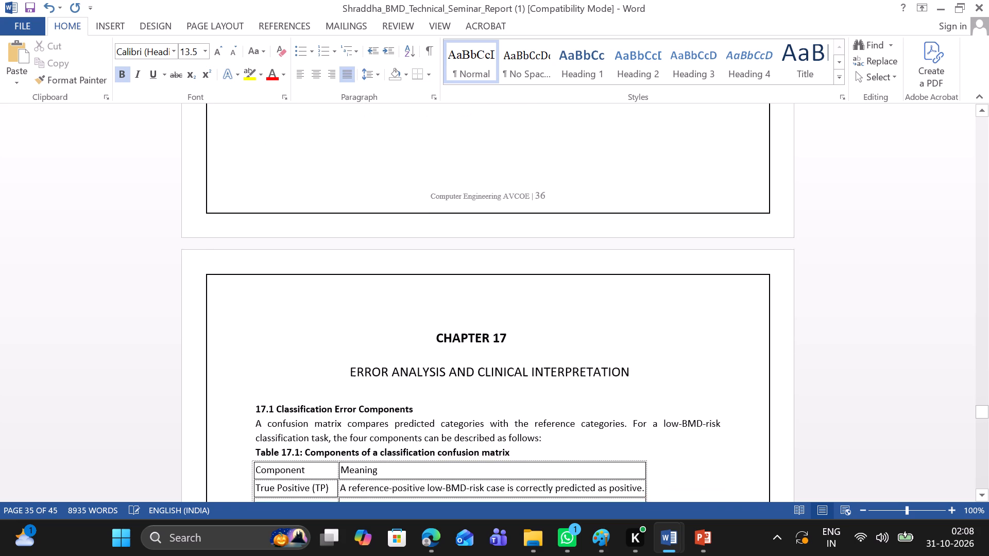
scroll(420, 210, "down", 5)
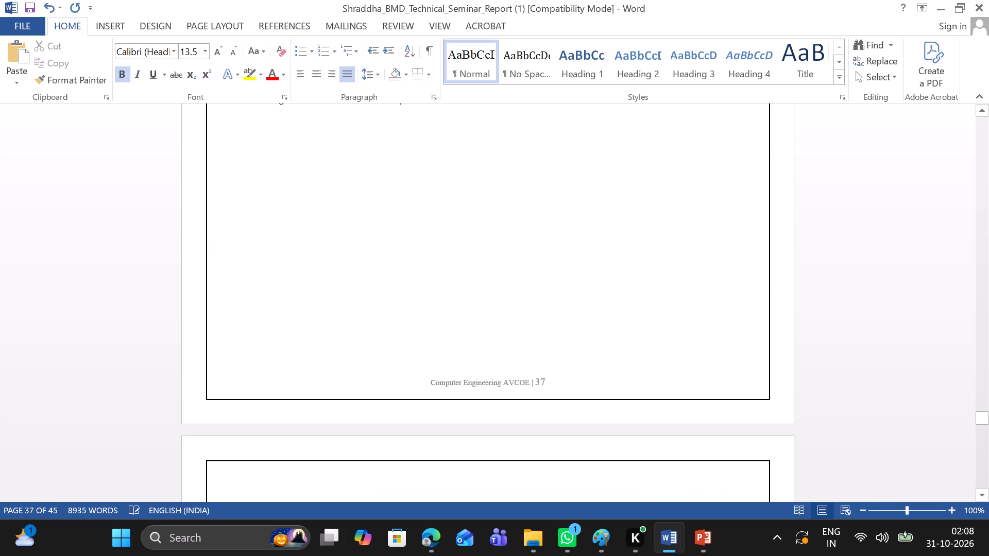
scroll(420, 210, "down", 3)
scroll(420, 210, "up", 3)
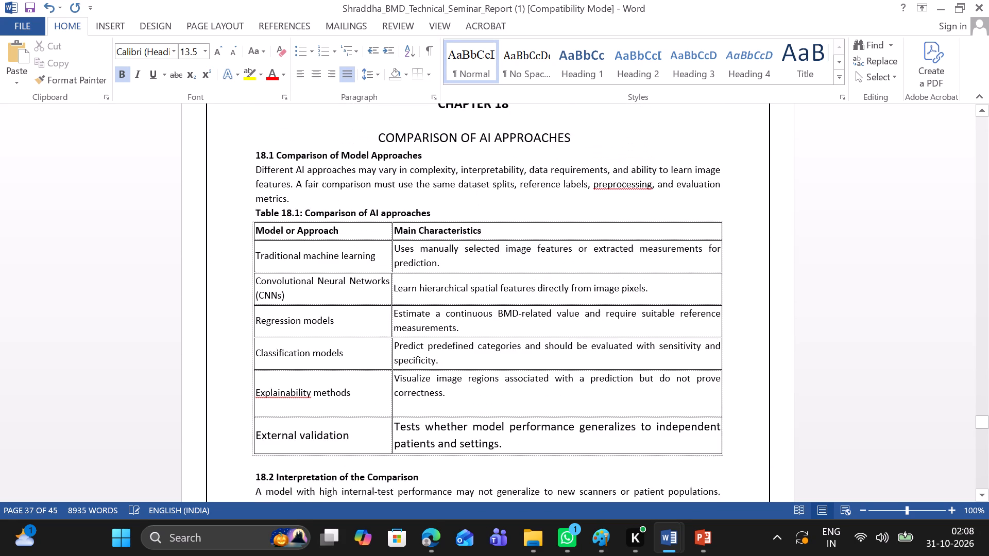
Insert one blank line between the 17.1 Classification Error Components heading and its body text.
scroll(420, 210, "up", 5)
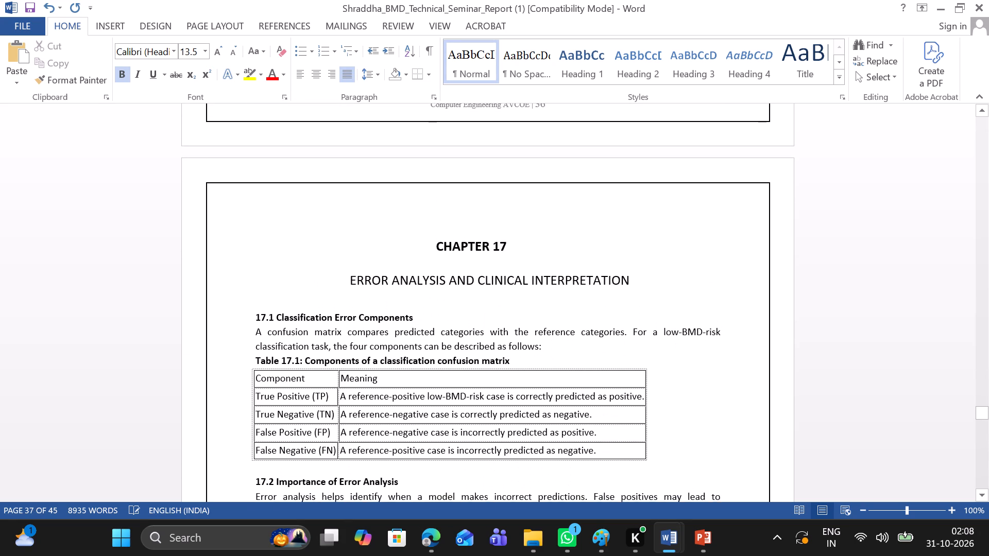
scroll(420, 210, "up", 1)
left_click(415, 314)
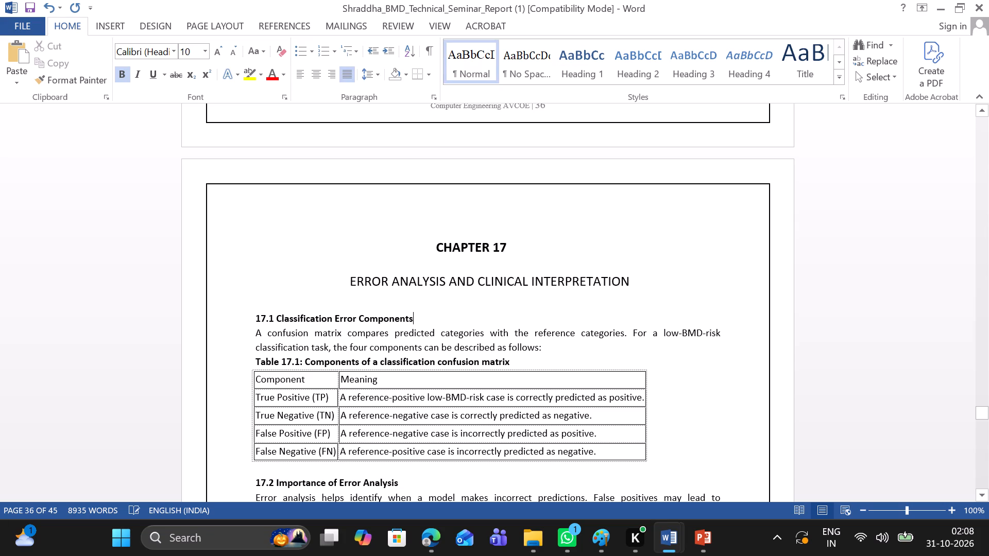
key("Return")
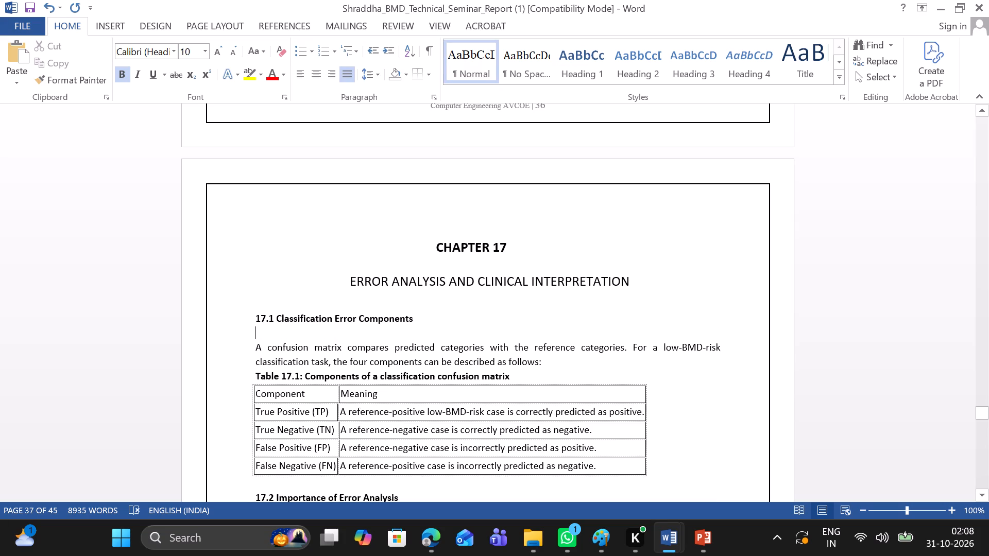
Make the Chapter 17 title "ERROR ANALYSIS AND CLINICAL INTERPRETATION" bold.
left_click_drag(632, 280, 356, 284)
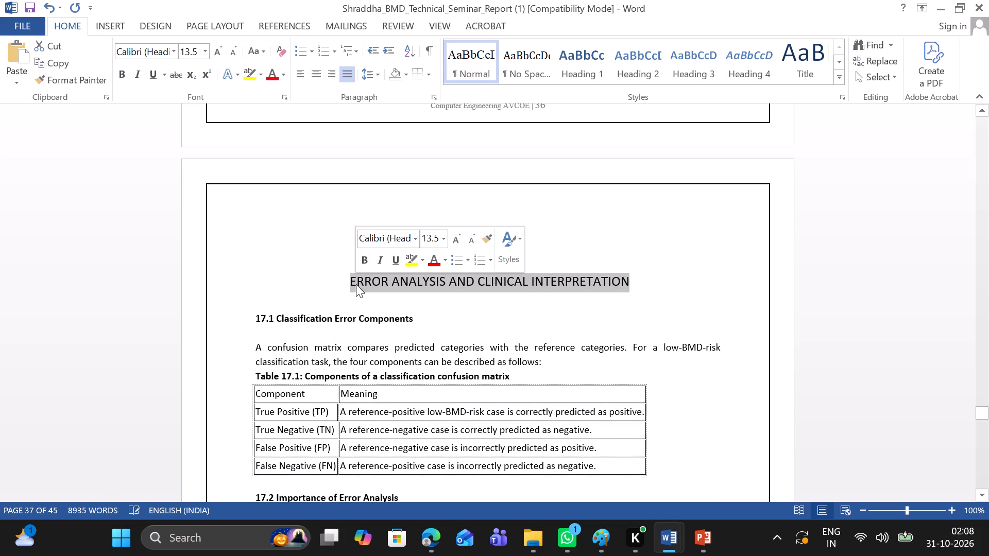
left_click(363, 262)
Remove five leading spaces before the Chapter 17 title to centre it under "CHAPTER 17".
left_click(329, 260)
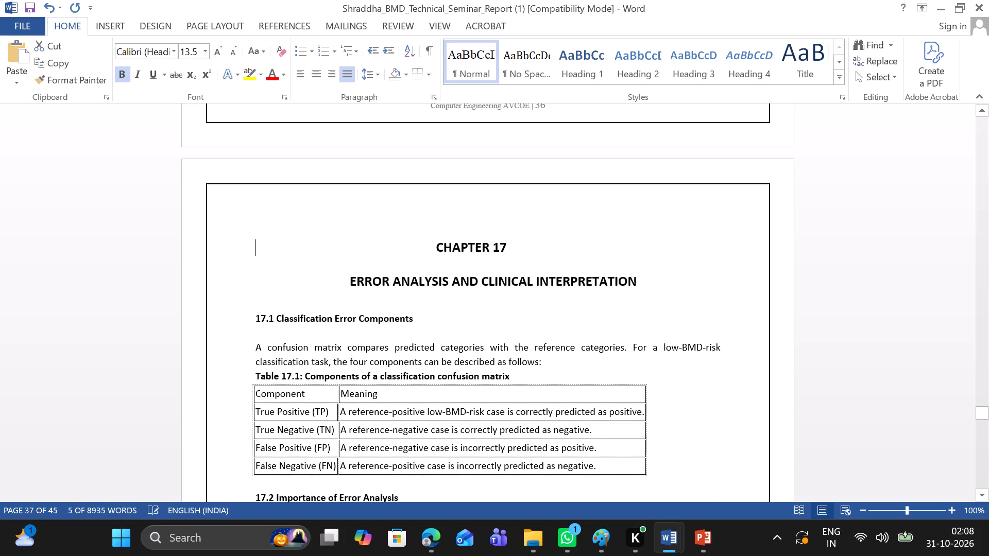
left_click(336, 280)
key("BackSpace")
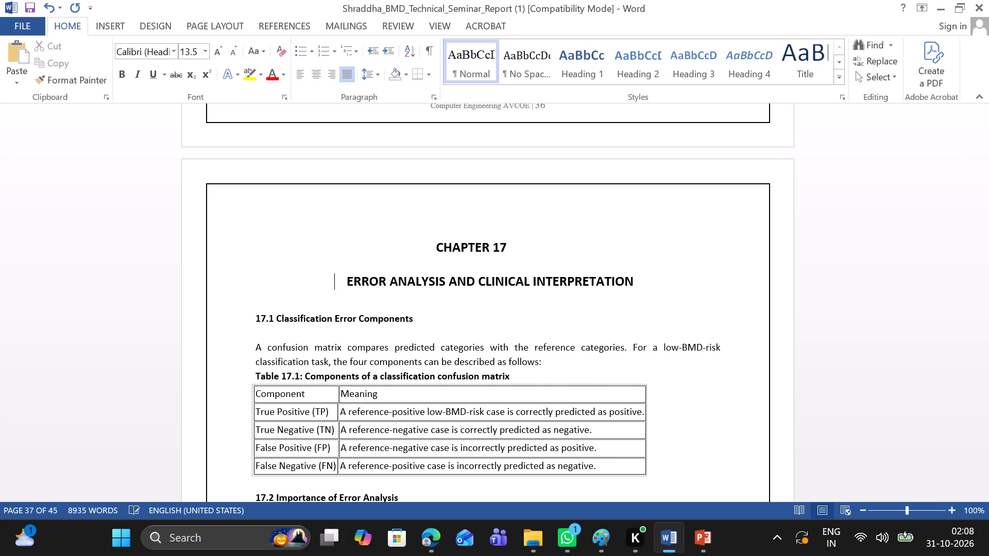
key("BackSpace")
key("BackSpace")
key("BackSpace")
key("BackSpace")
Insert one blank line above and one below the Table 17.1 caption, keeping the preceding sentence's colon.
scroll(336, 280, "down", 1)
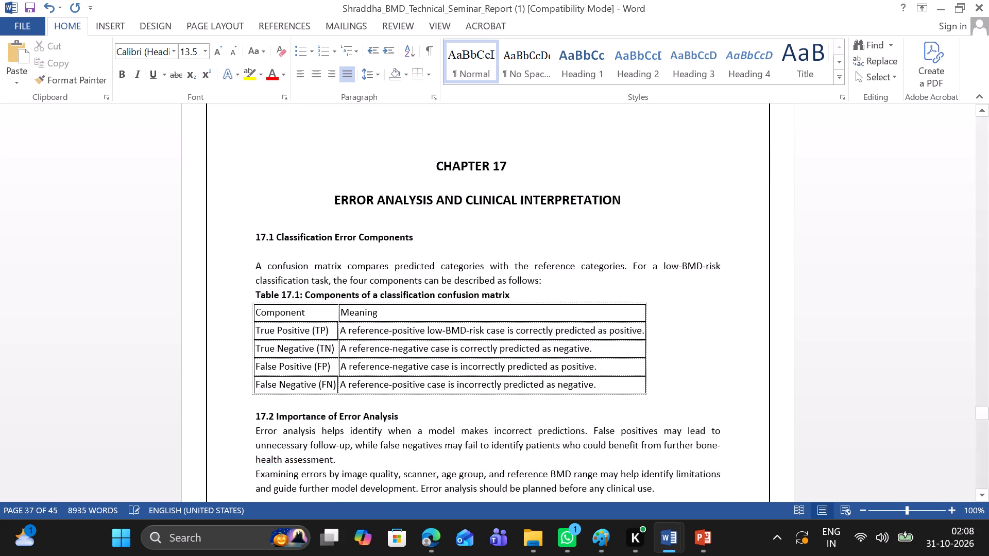
scroll(336, 280, "down", 1)
left_click(552, 207)
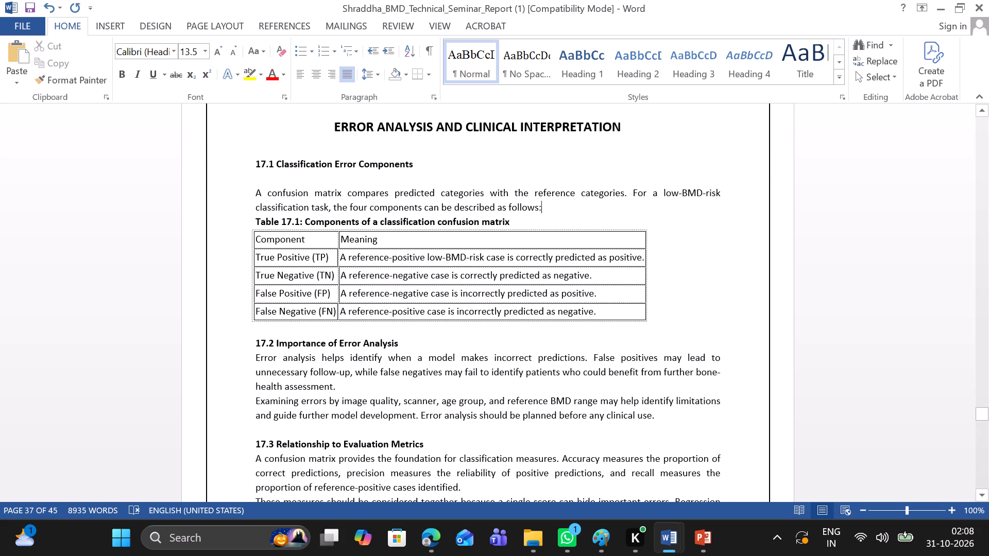
key("BackSpace")
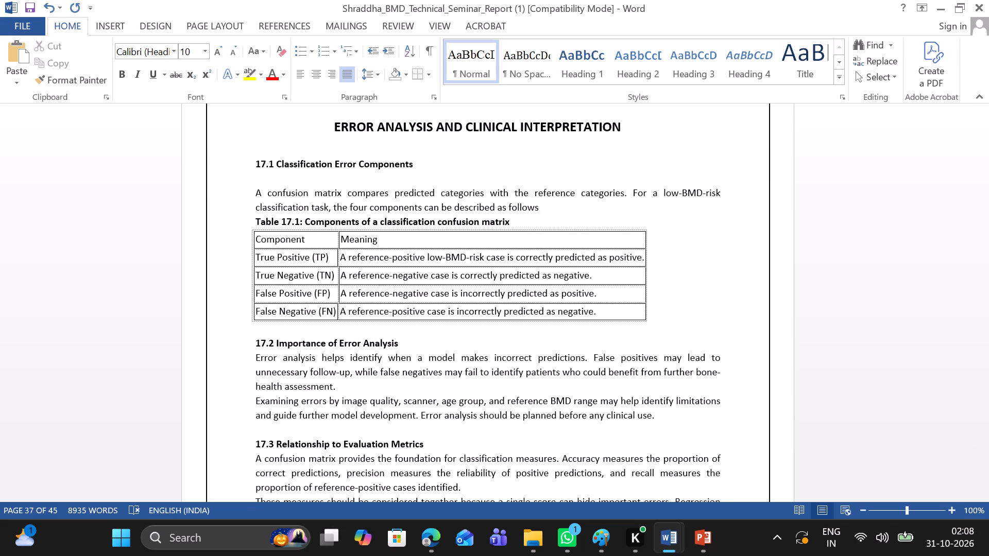
key("ctrl+z")
key("Return")
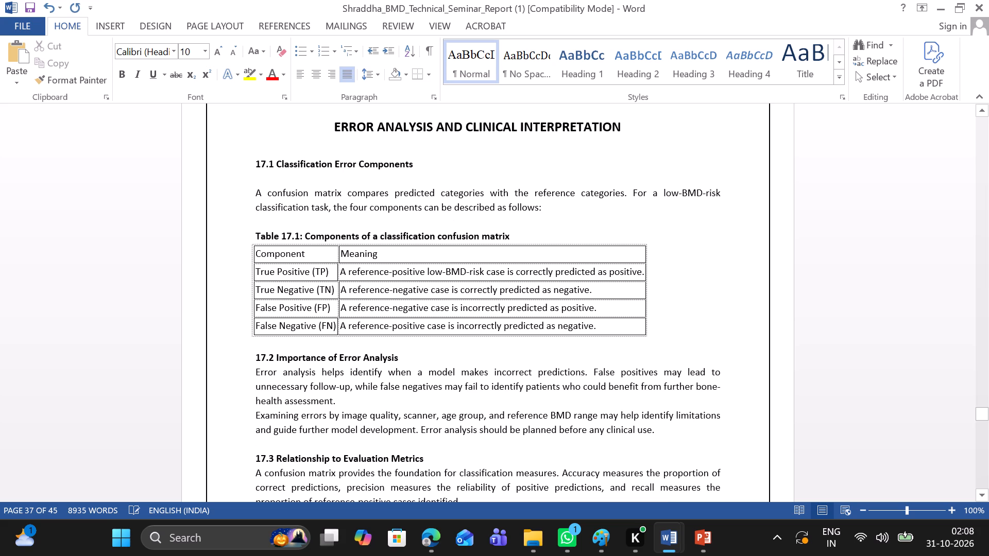
left_click(567, 239)
key("Return")
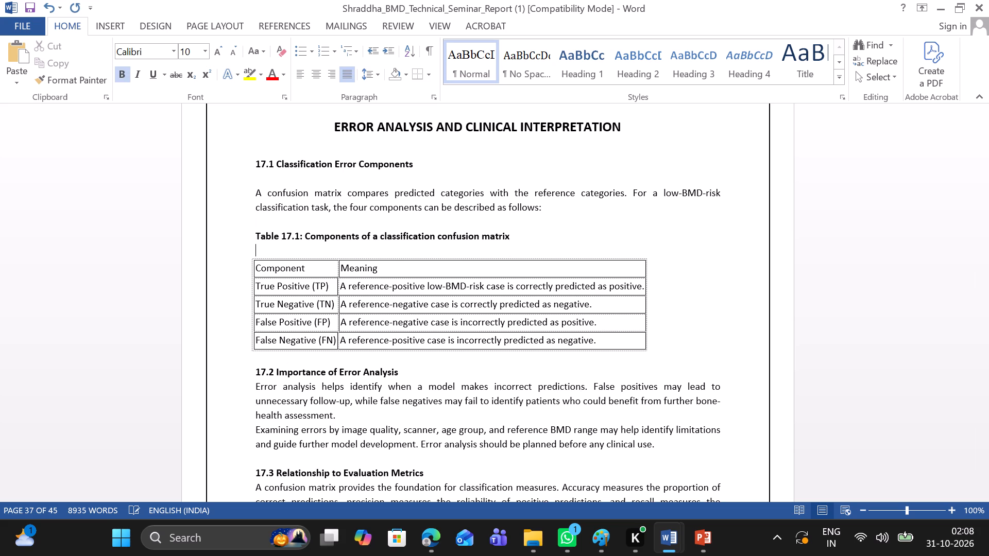
Insert one blank line between heading and body text in sections 17.2 and 17.3.
scroll(567, 239, "down", 1)
left_click(462, 123)
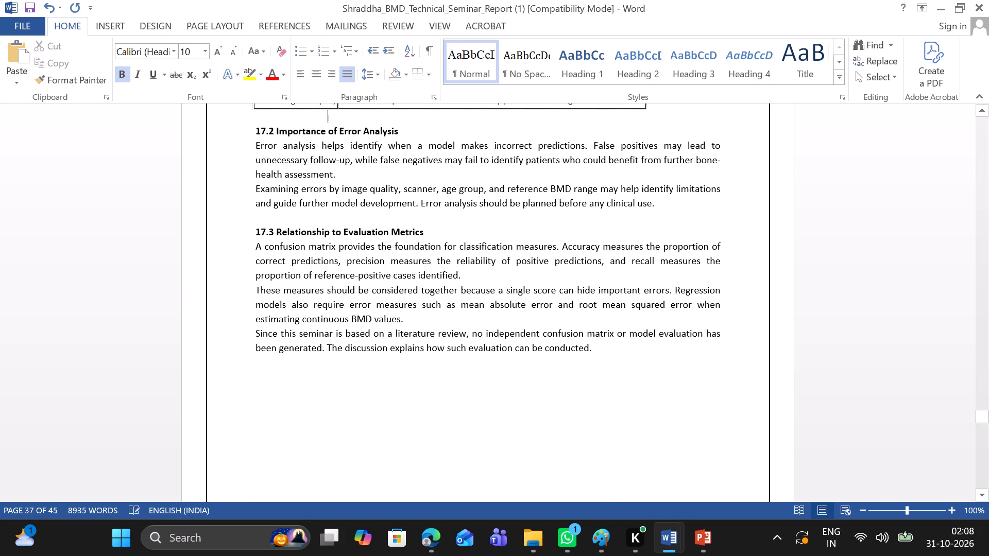
left_click(441, 137)
key("Return")
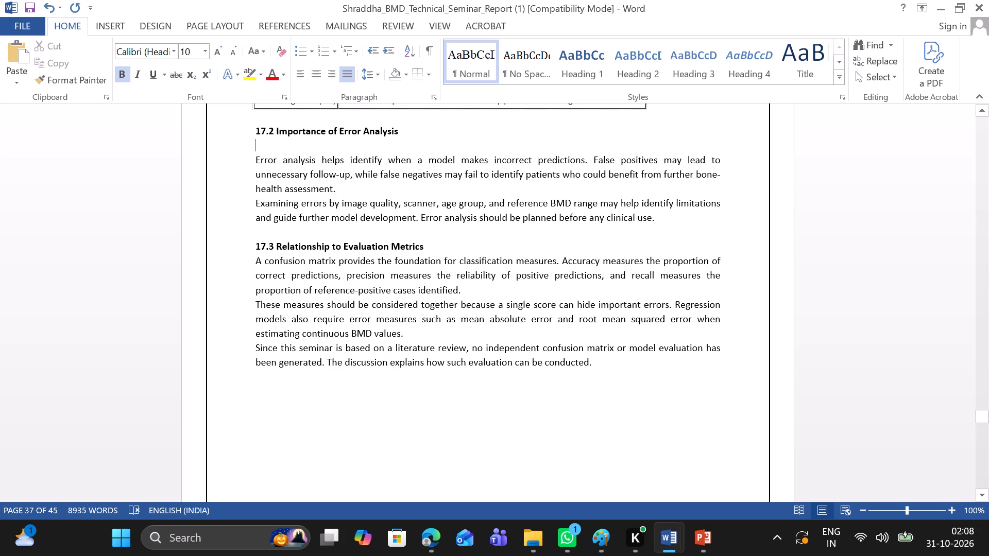
double_click(425, 246)
left_click(425, 246)
key("Return")
Make the Chapter 18 title "COMPARISON OF AI APPROACHES" bold.
scroll(425, 246, "down", 3)
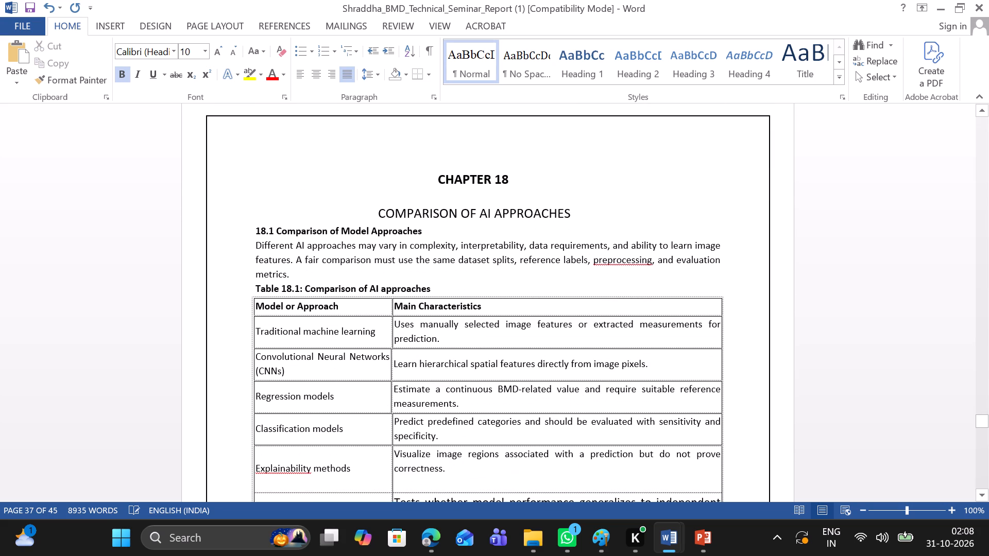
left_click_drag(381, 214, 590, 218)
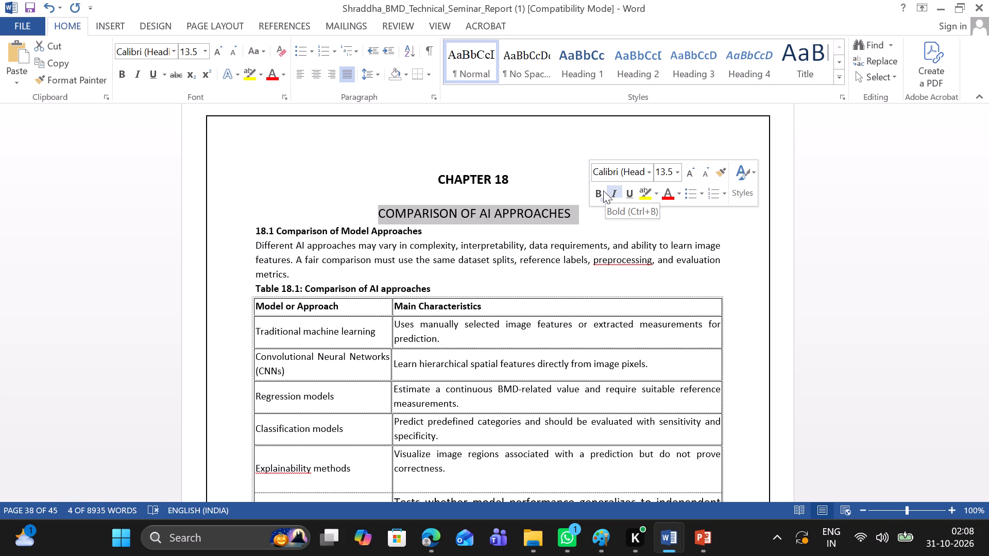
left_click(603, 190)
Insert one blank line below the 18.1 Comparison of Model Approaches heading and one below the Chapter 18 title.
left_click(445, 233)
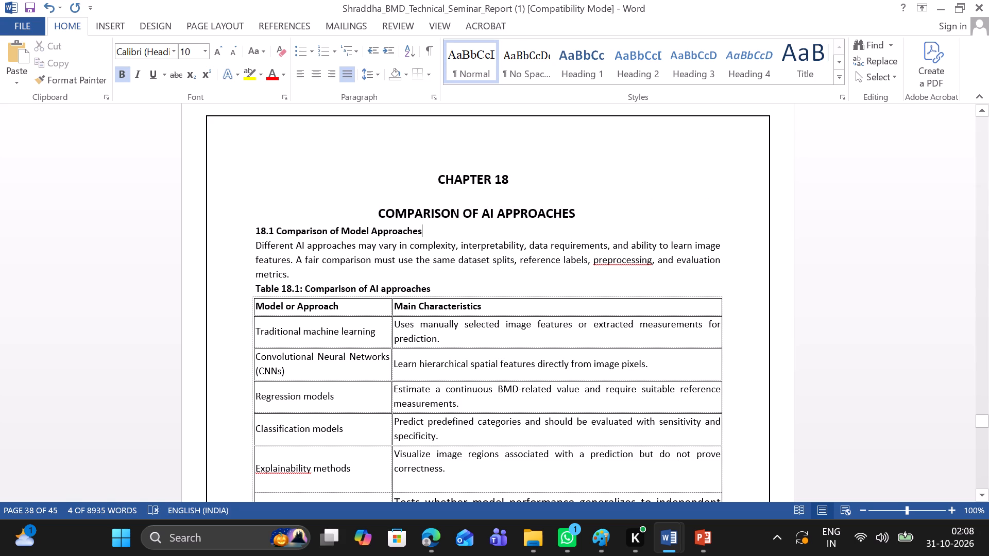
key("Return")
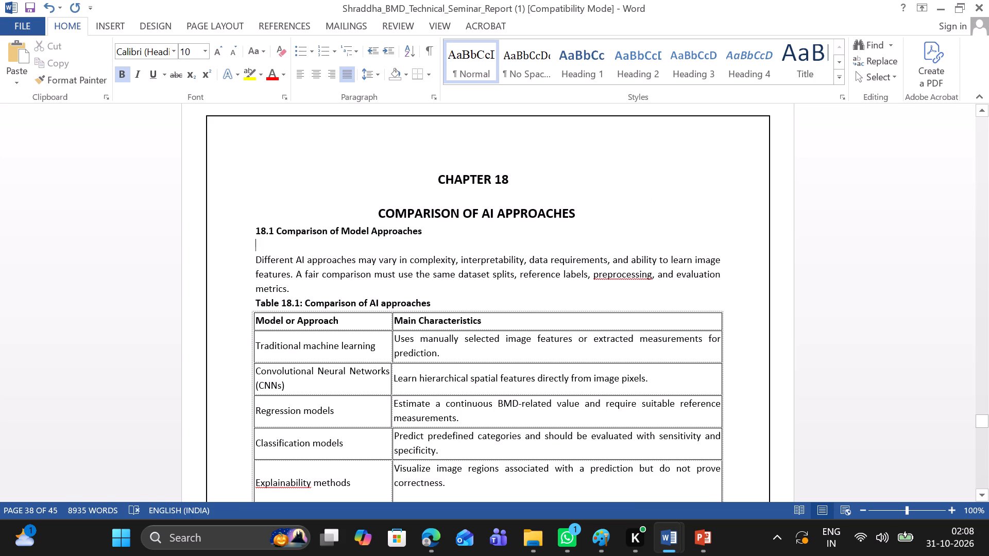
left_click(591, 207)
key("Return")
Insert one blank line above and one below the Table 18.1 caption "Comparison of AI approaches".
scroll(591, 207, "down", 1)
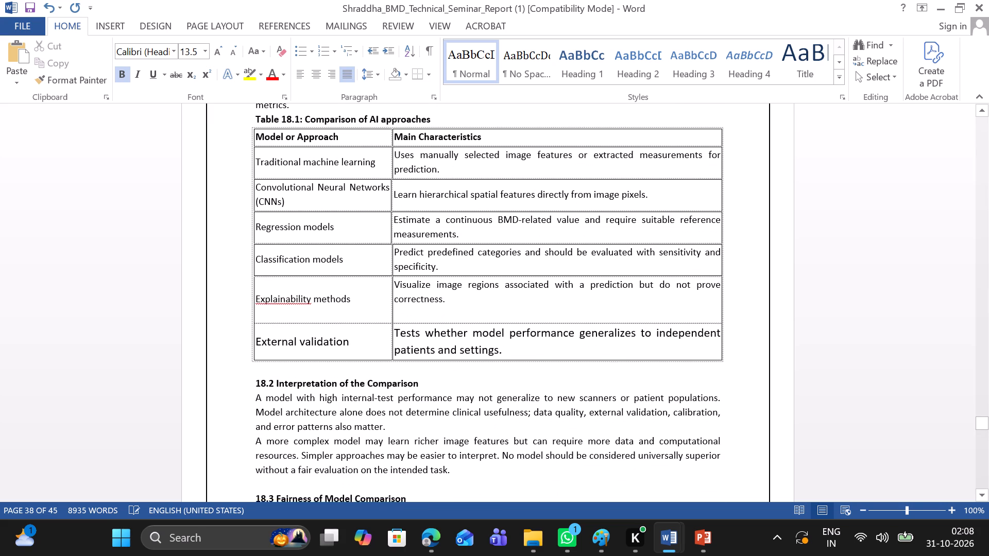
scroll(591, 207, "down", 4)
scroll(591, 207, "up", 1)
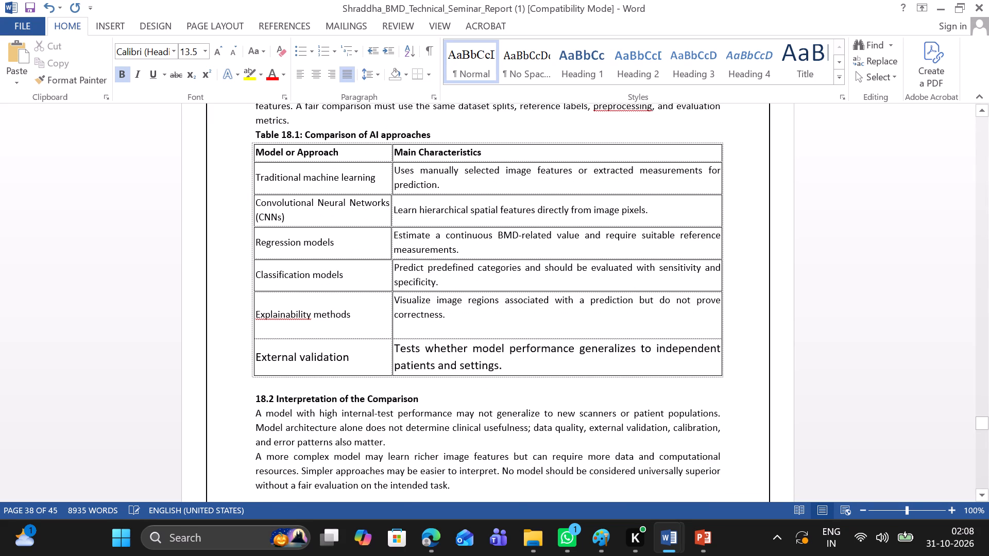
scroll(591, 207, "up", 1)
left_click(473, 128)
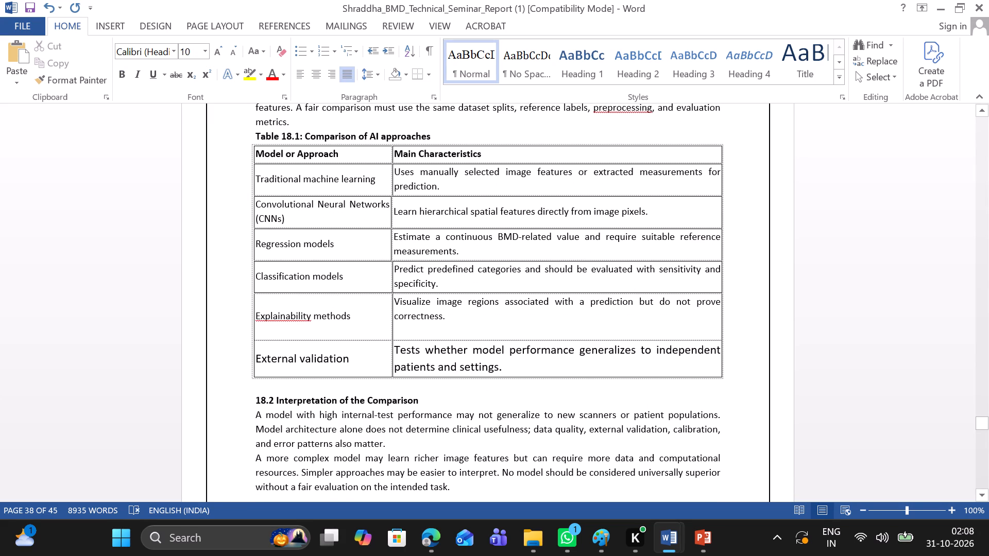
key("Return")
left_click(455, 143)
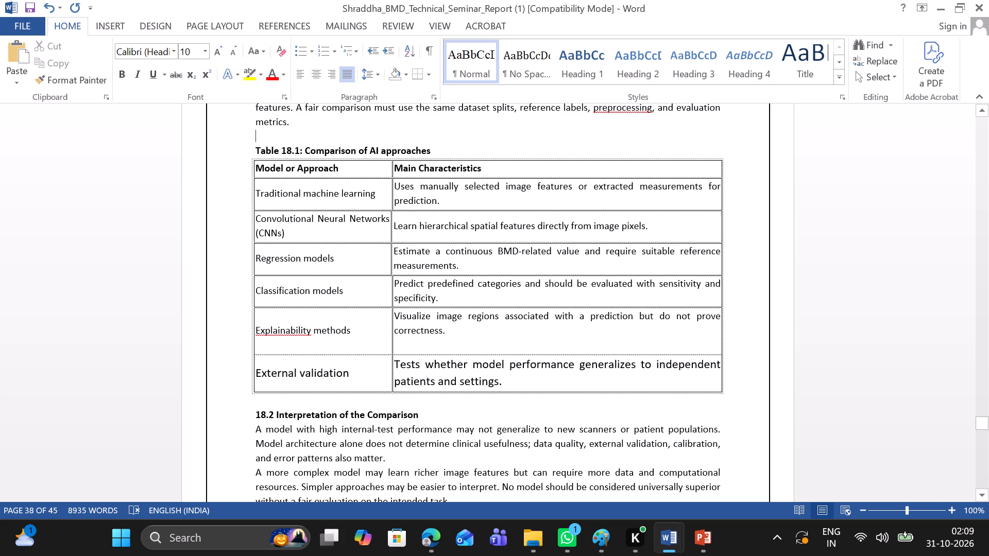
left_click(441, 154)
key("Return")
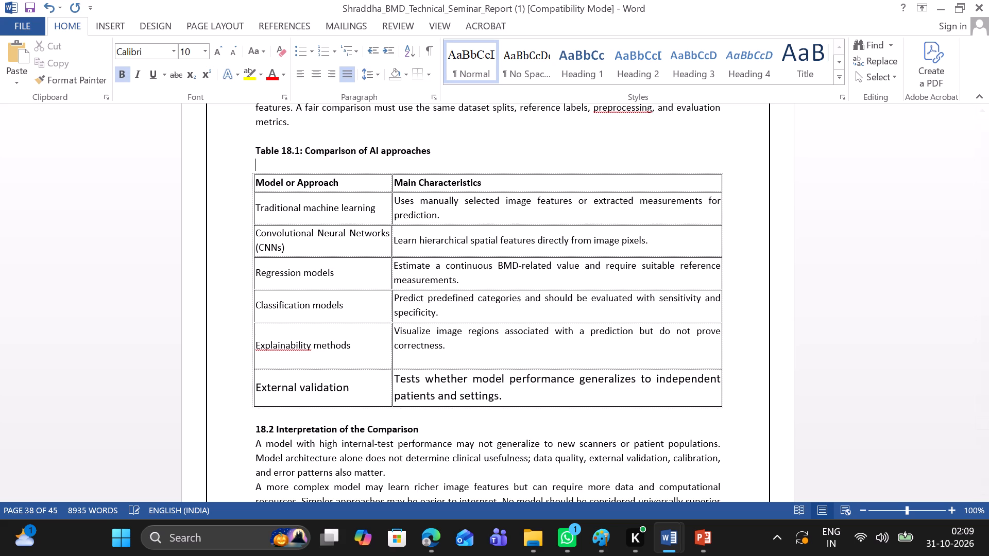
Insert one blank line between heading and body text in sections 18.2 and 18.3.
scroll(441, 154, "down", 2)
scroll(441, 154, "up", 1)
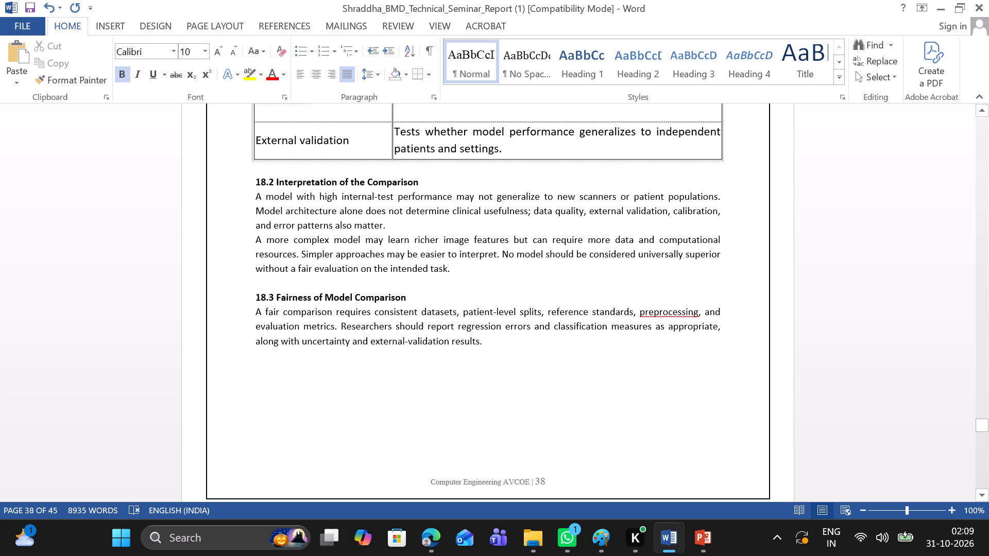
left_click(251, 199)
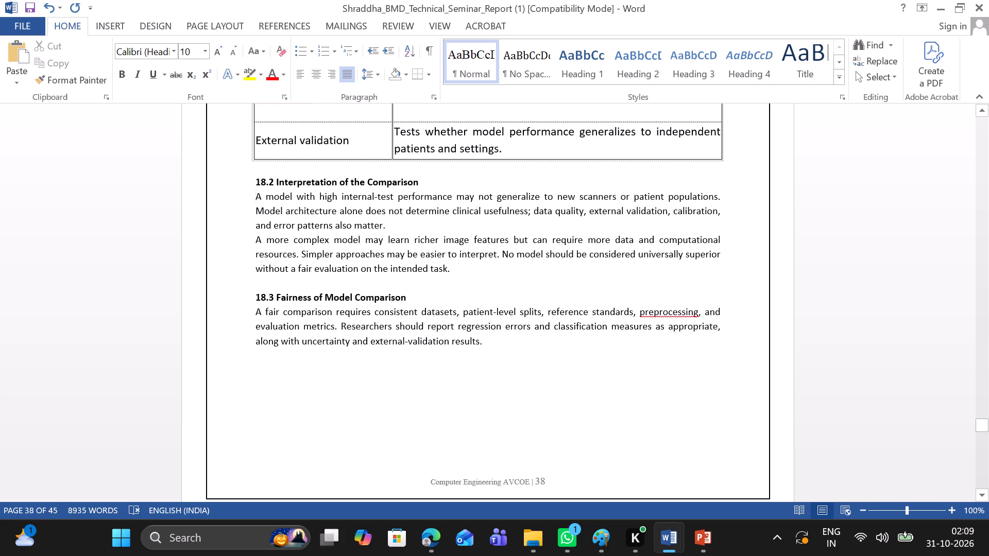
key("Return")
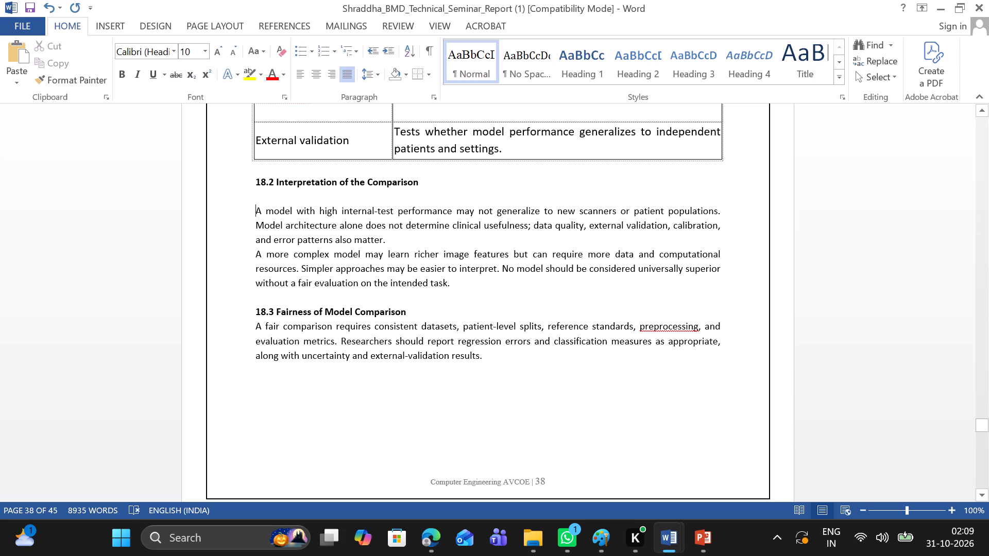
left_click(403, 316)
key("Return")
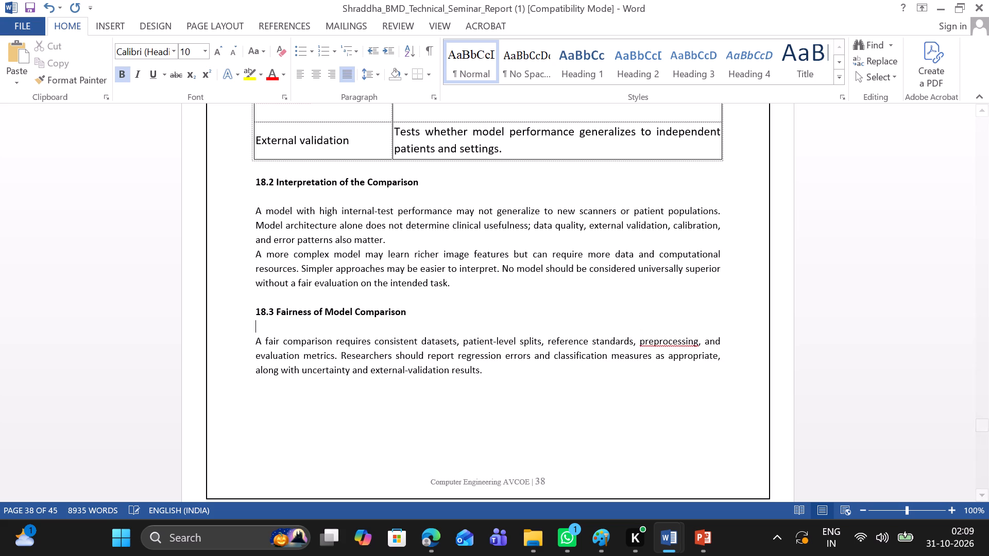
Remove bold from the numbered list items under 19.1 Potential Advantages and 19.2 Potential Disadvantages and Risks, keeping both headings bold.
scroll(403, 316, "down", 2)
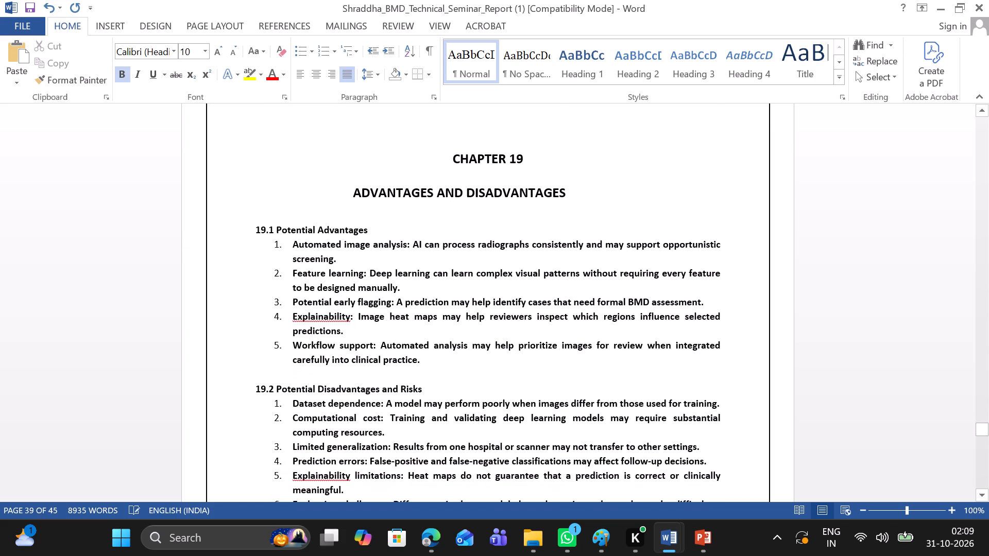
left_click(254, 233)
left_click_drag(288, 244, 411, 340)
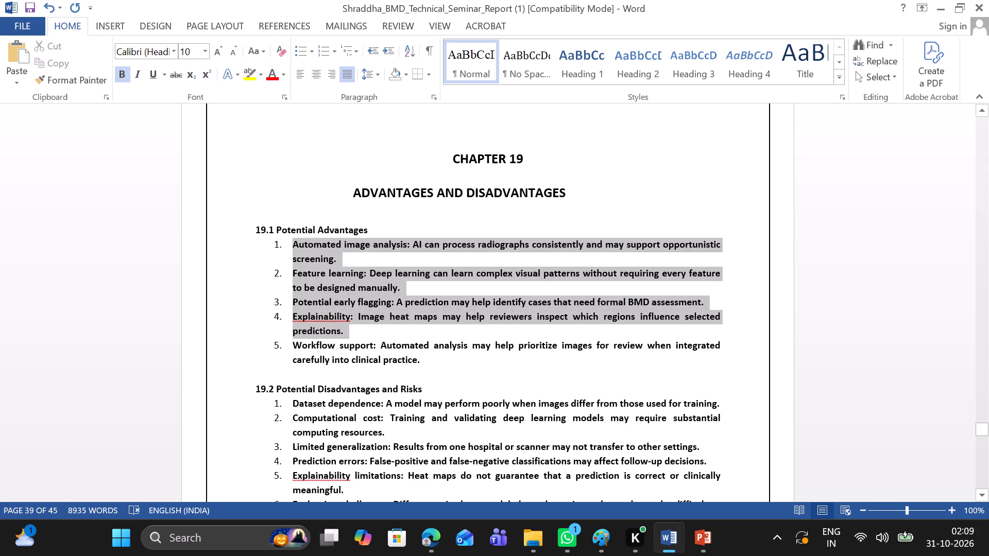
left_click_drag(411, 340, 442, 369)
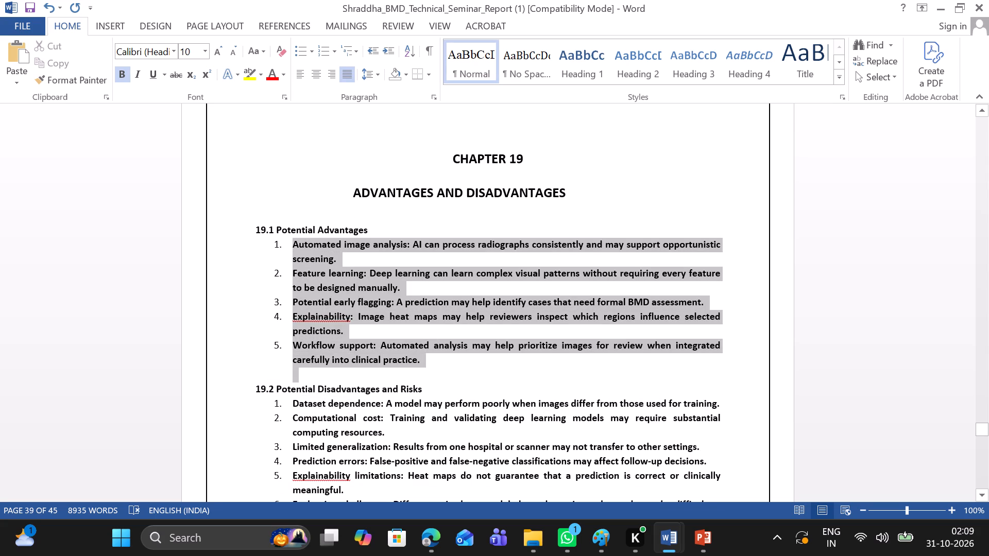
left_click_drag(442, 369, 440, 368)
left_click(452, 347)
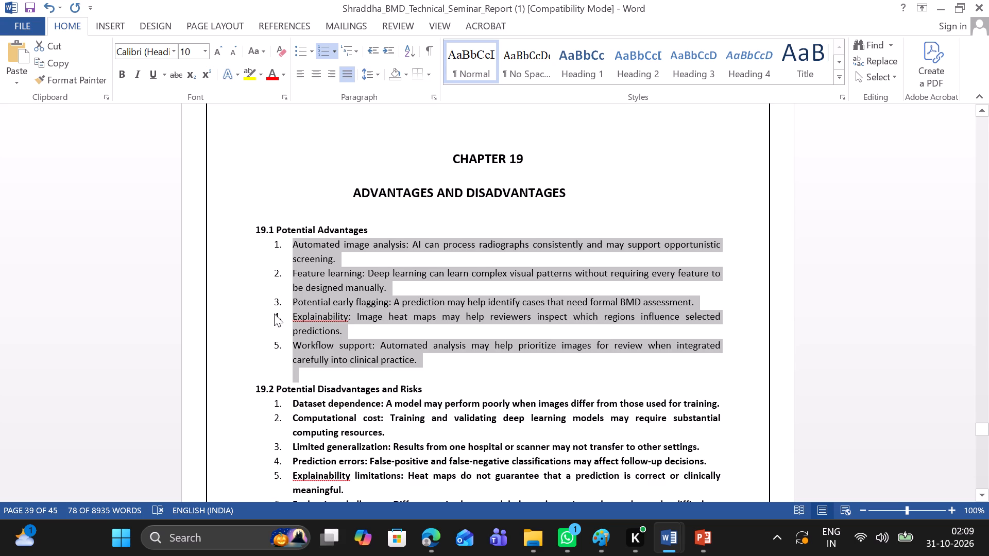
scroll(274, 314, "down", 2)
left_click_drag(288, 303, 322, 383)
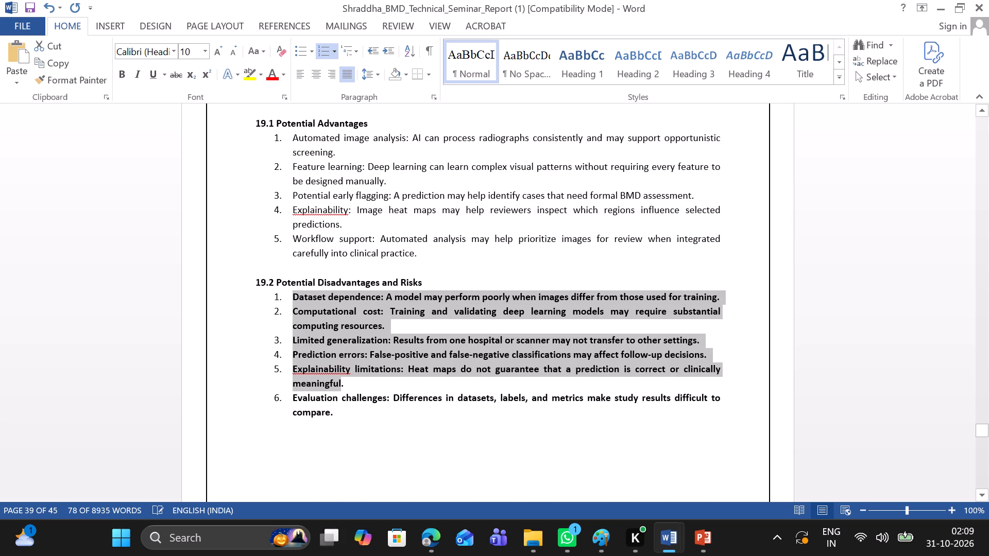
left_click_drag(322, 383, 376, 451)
left_click(384, 433)
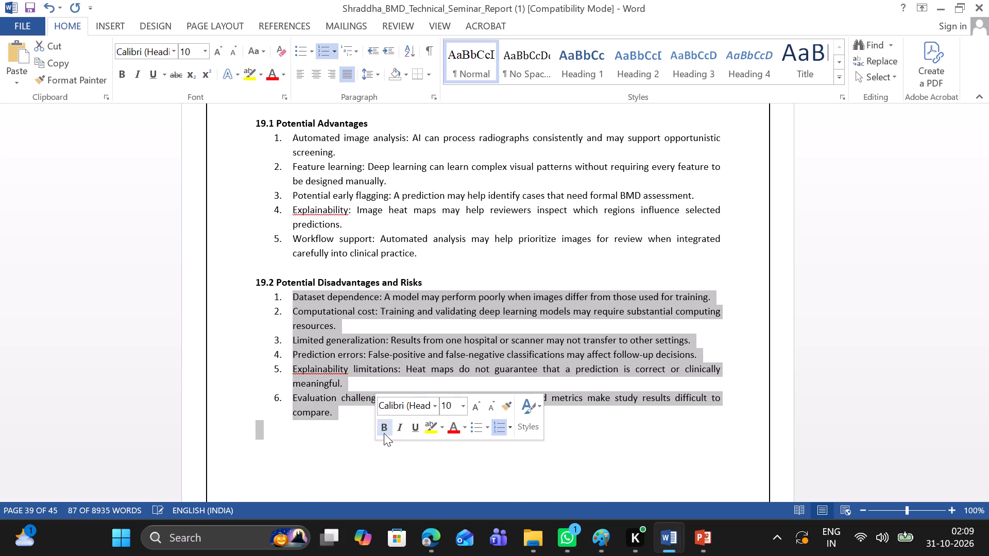
Shift the numbered lists in sections 19.1 and 19.2 left so their numbers align with the section headings.
double_click(276, 137)
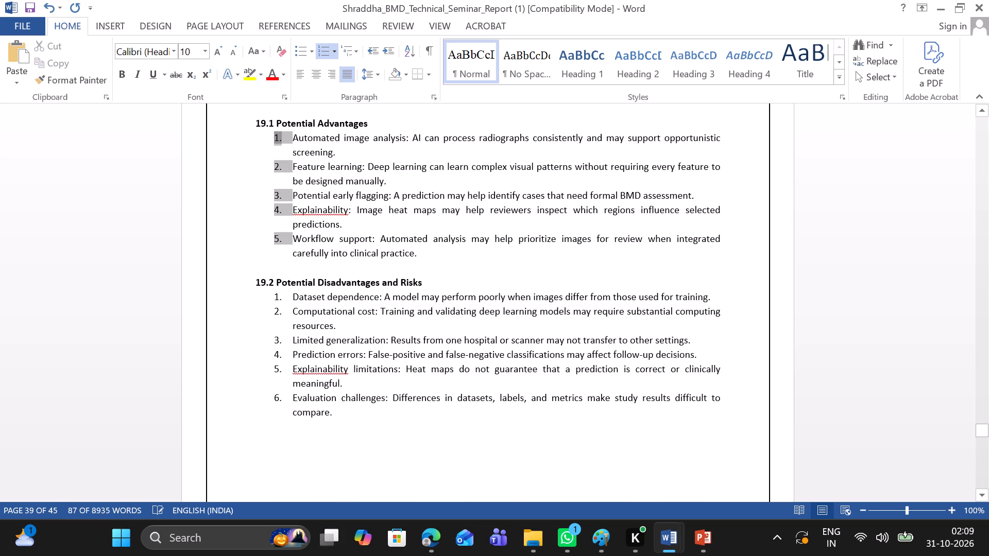
left_click_drag(279, 144, 260, 142)
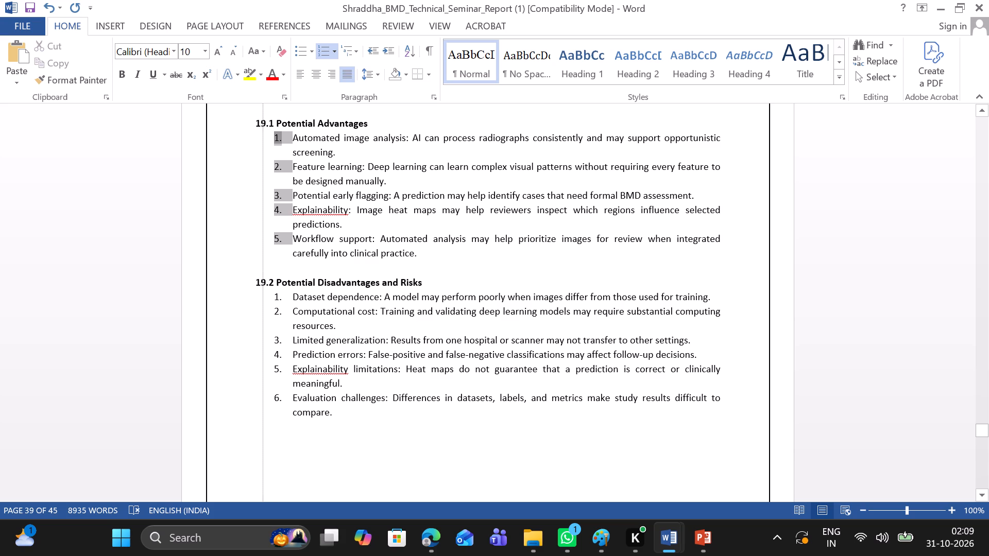
left_click_drag(260, 142, 260, 142)
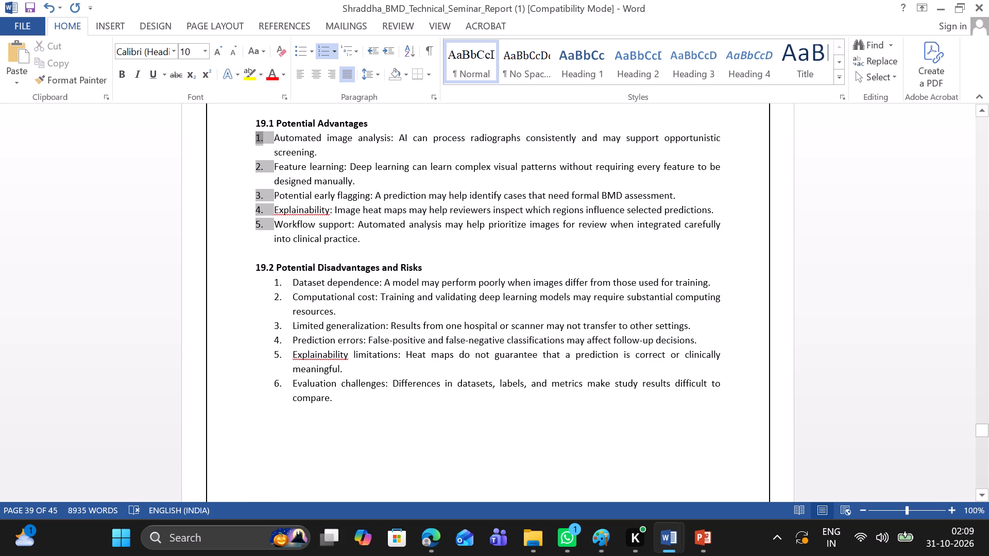
double_click(279, 296)
left_click(279, 296)
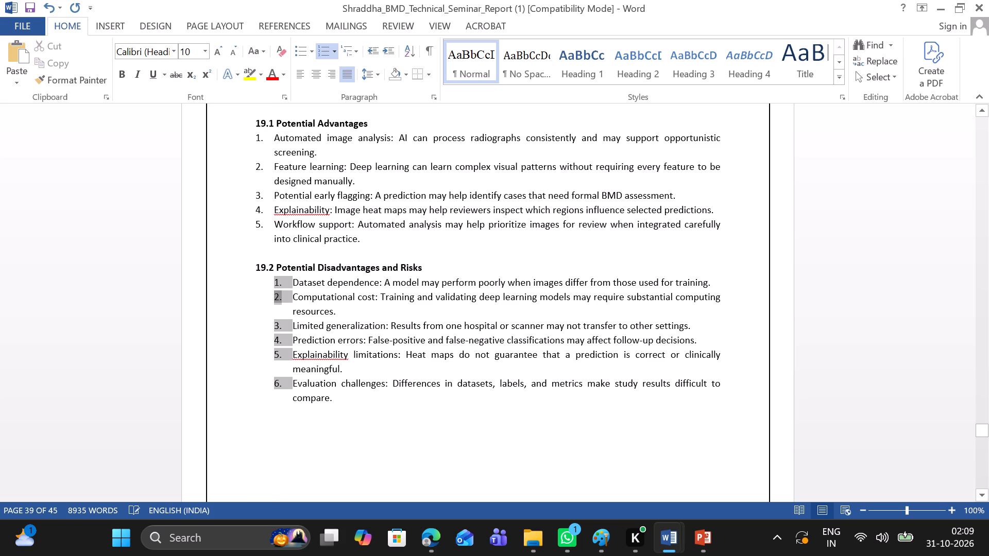
left_click_drag(281, 300, 256, 297)
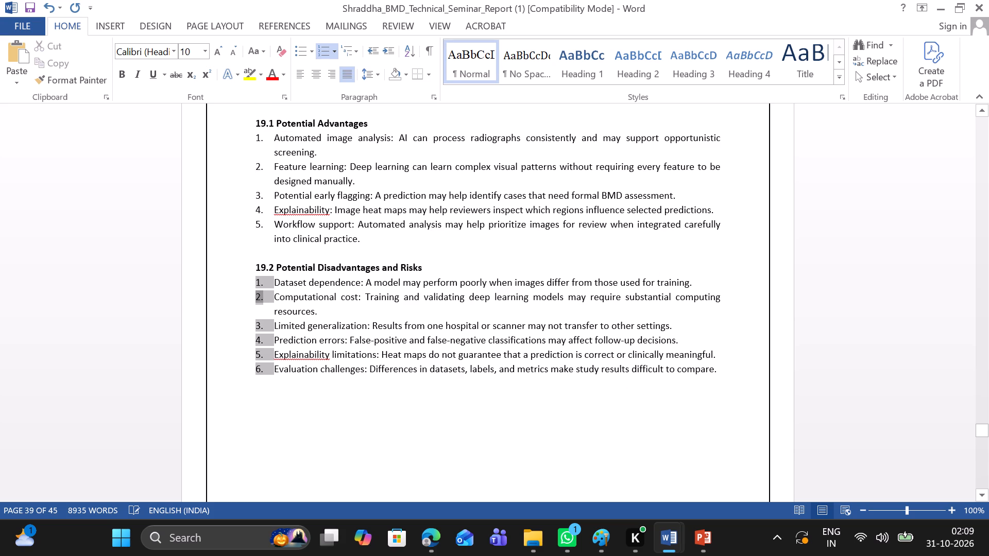
left_click(235, 288)
Shift the numbered list under 20.2 Steps Followed left so its numbers align with the section heading.
scroll(235, 288, "down", 3)
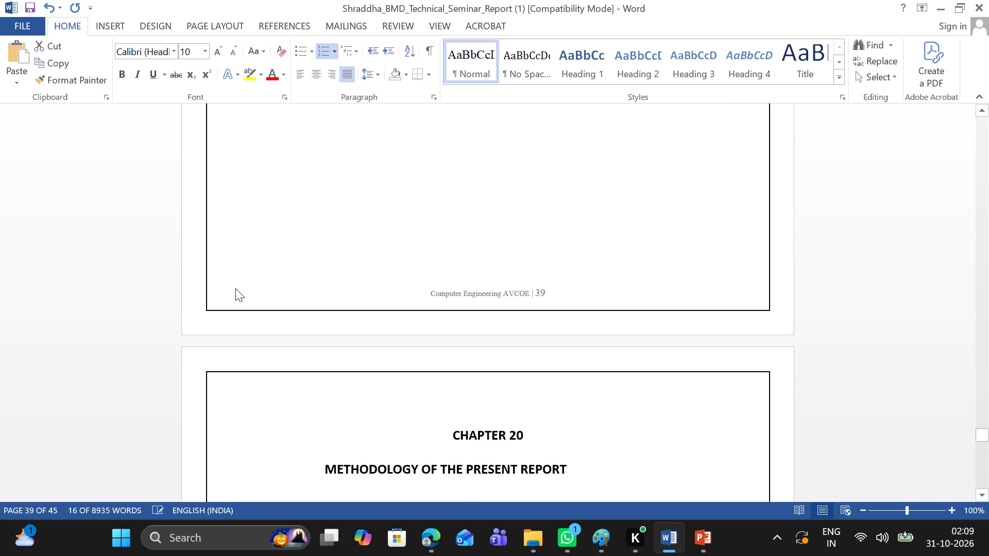
scroll(235, 288, "down", 3)
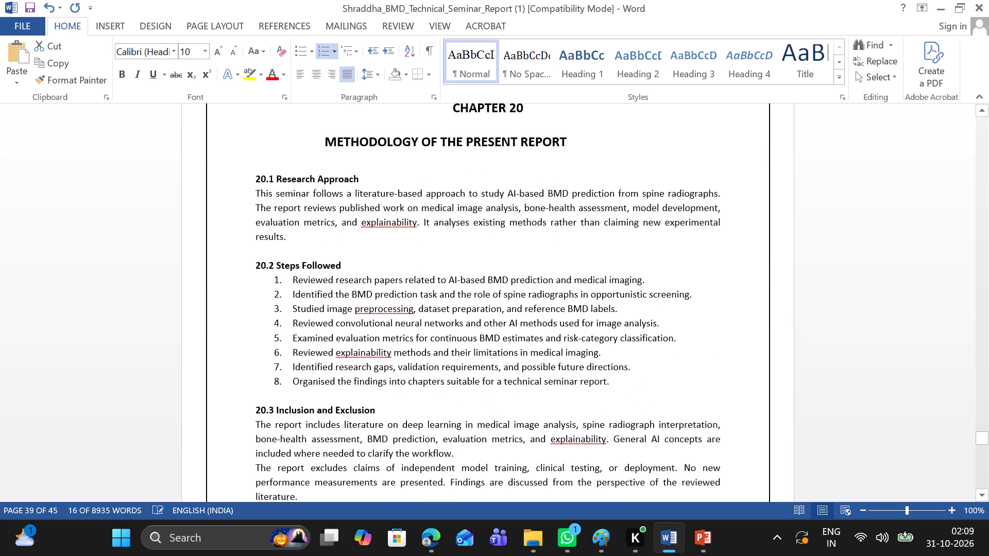
scroll(235, 288, "down", 1)
left_click(277, 269)
left_click_drag(277, 269, 252, 270)
Remove bold from the eight numbered application areas in Chapter 21, from Opportunistic screening to Education and research.
scroll(252, 270, "down", 2)
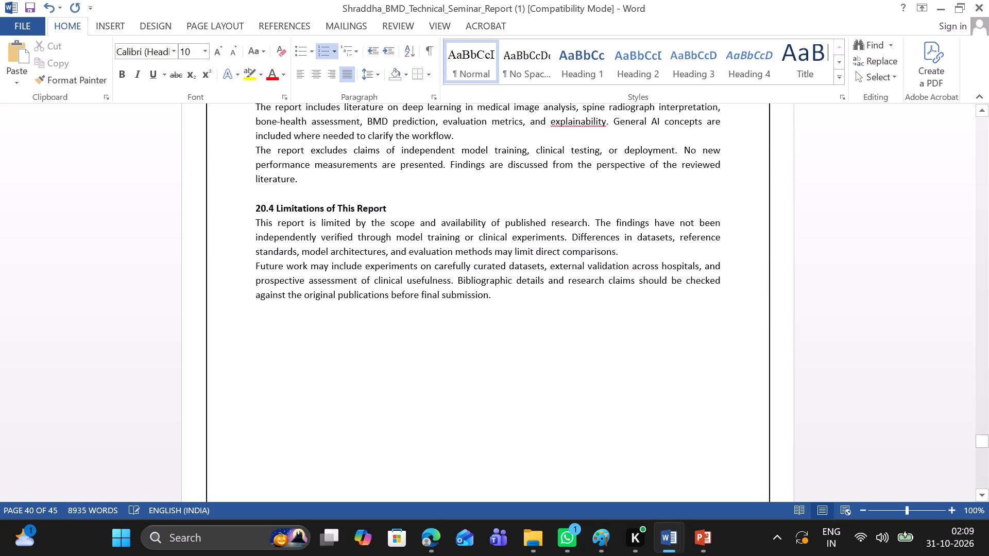
scroll(252, 270, "down", 2)
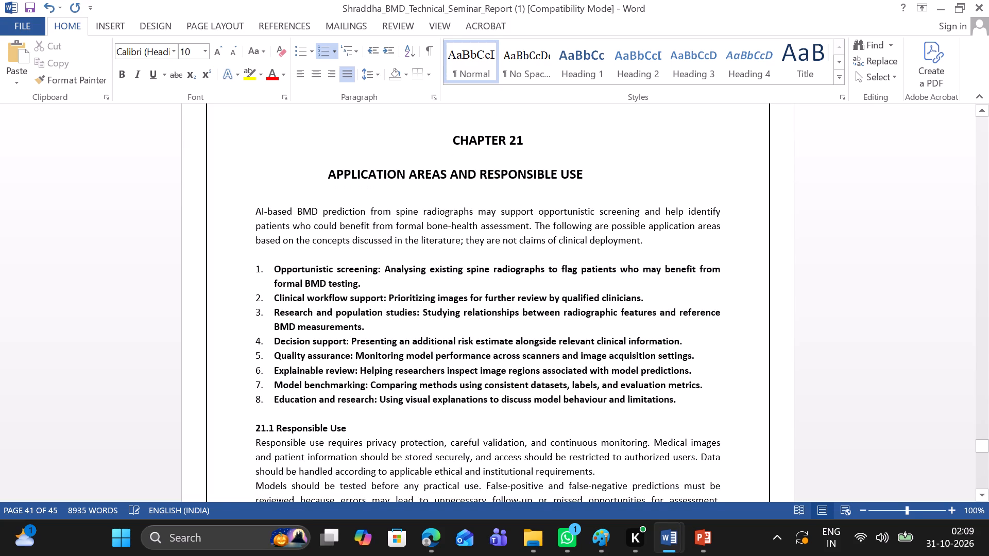
left_click_drag(274, 273, 455, 411)
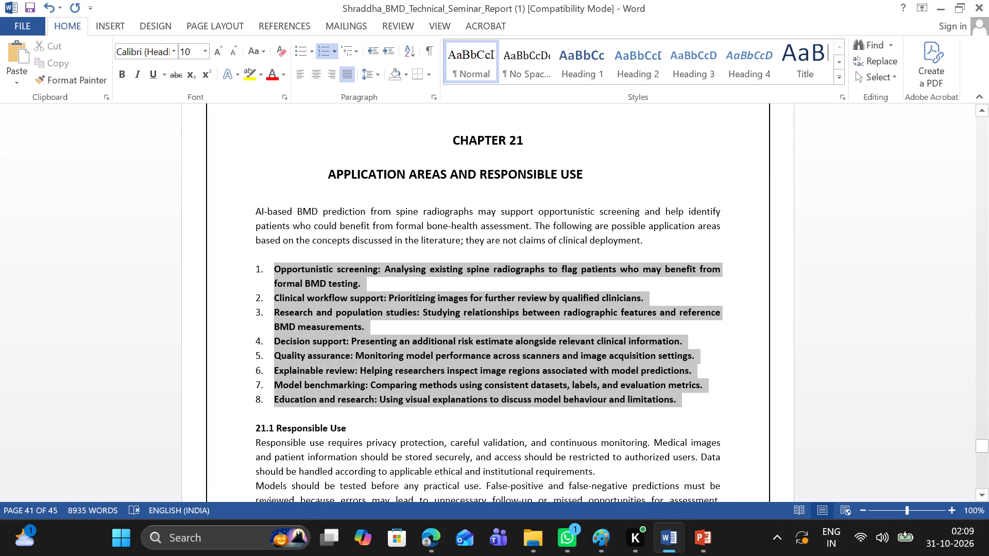
left_click_drag(455, 411, 601, 419)
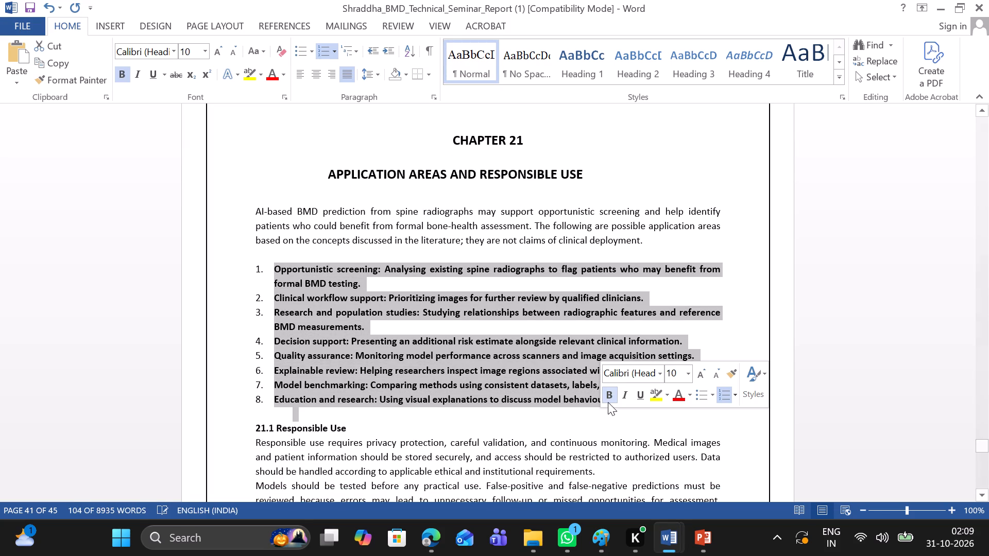
left_click(608, 397)
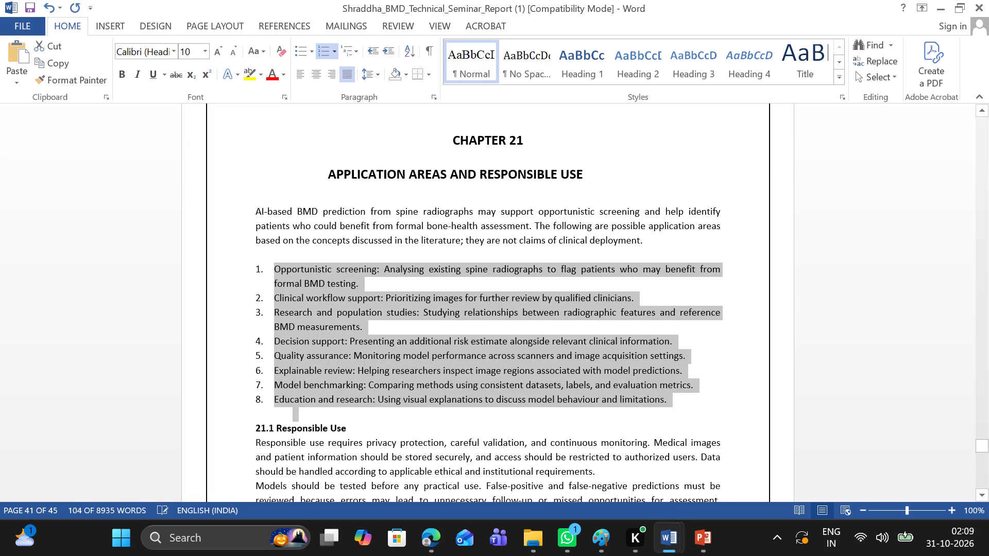
left_click(235, 367)
Select all of section 21.2 Clinical Governance and Monitoring, from its heading through the last paragraph.
scroll(235, 367, "down", 1)
left_click(235, 367)
scroll(235, 367, "down", 3)
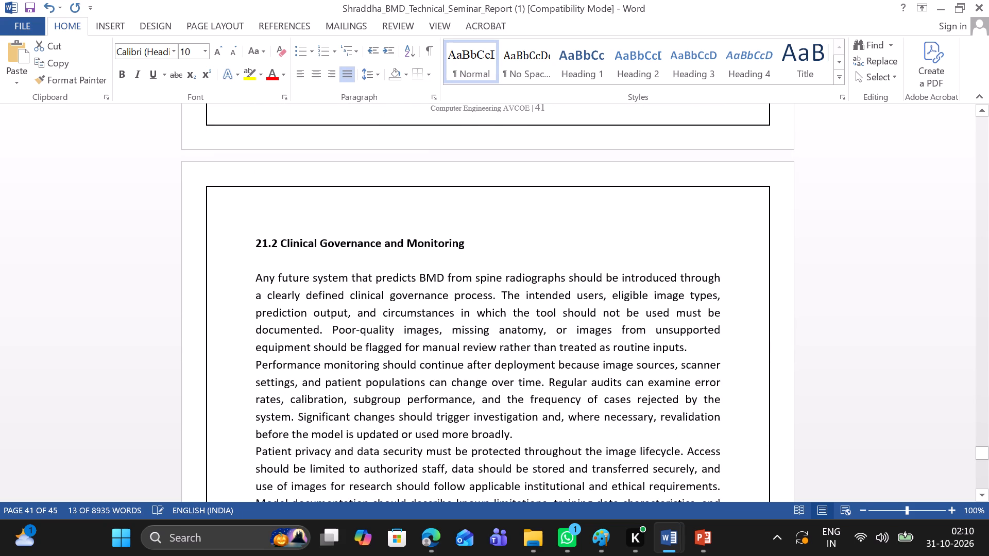
left_click_drag(258, 240, 408, 418)
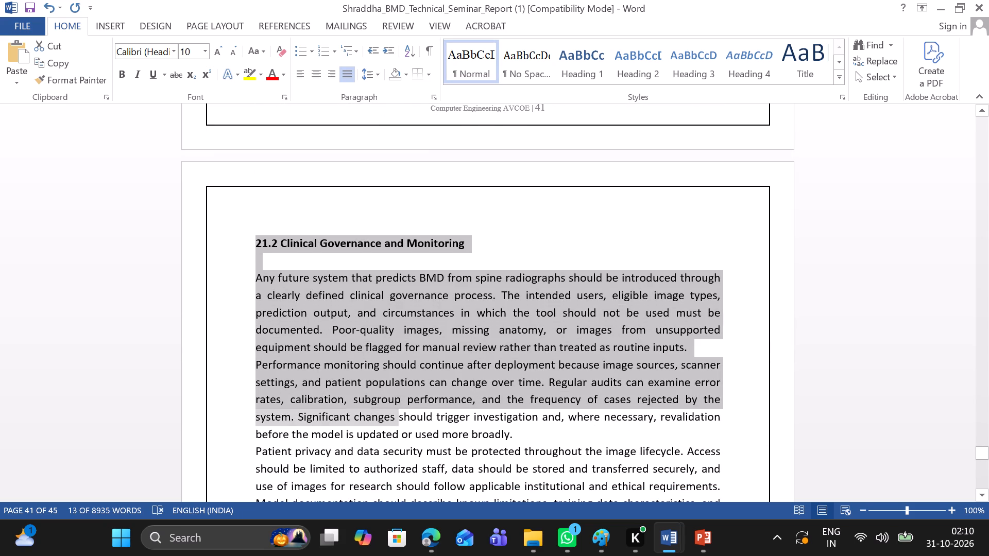
left_click_drag(408, 418, 676, 211)
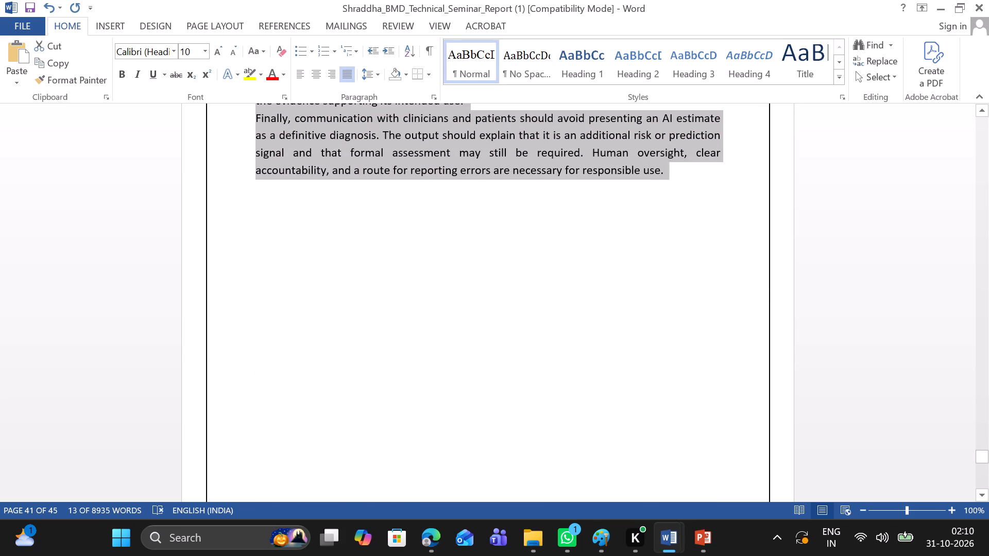
left_click_drag(676, 211, 708, 170)
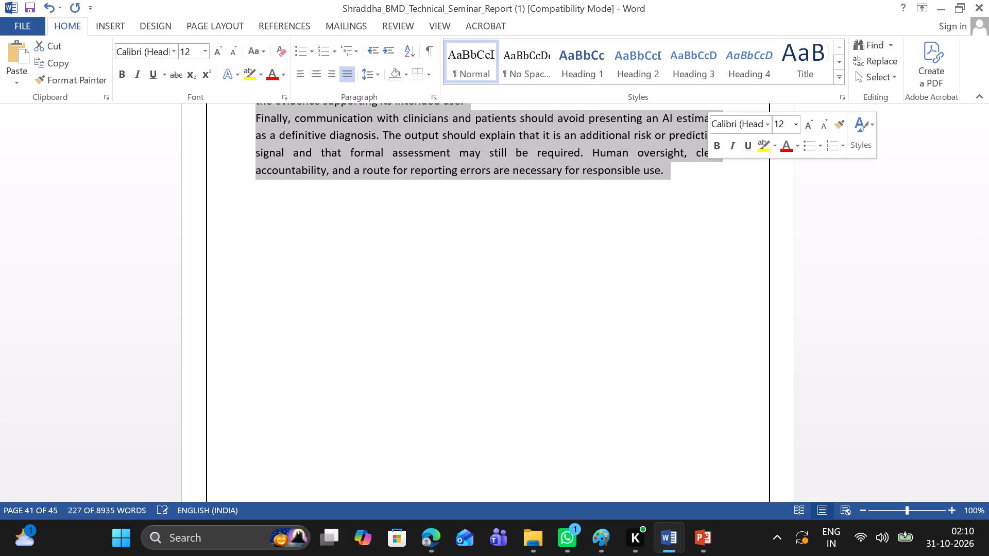
Set the font size of the selected section 21.2 Clinical Governance and Monitoring text to 10.
left_click(793, 127)
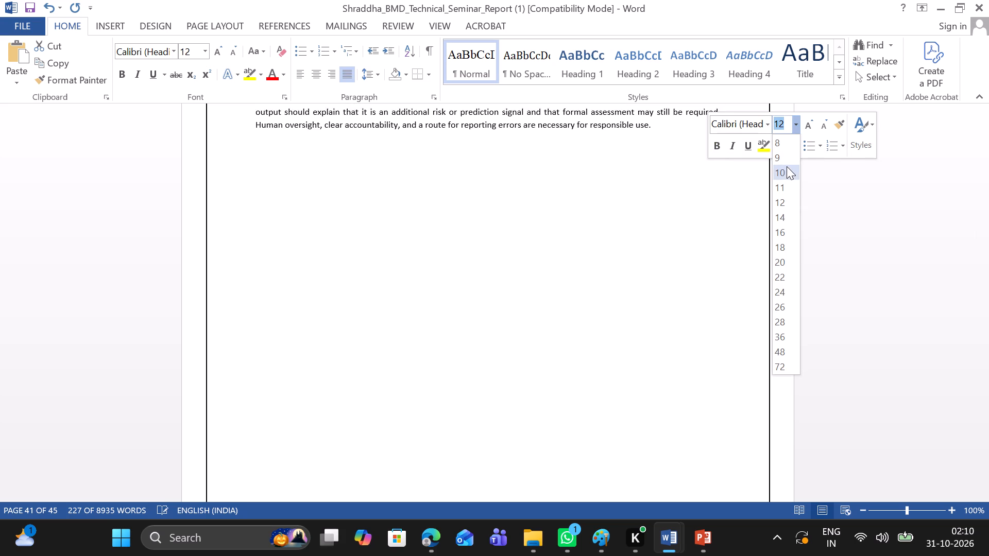
left_click(786, 166)
scroll(638, 281, "up", 3)
right_click(638, 281)
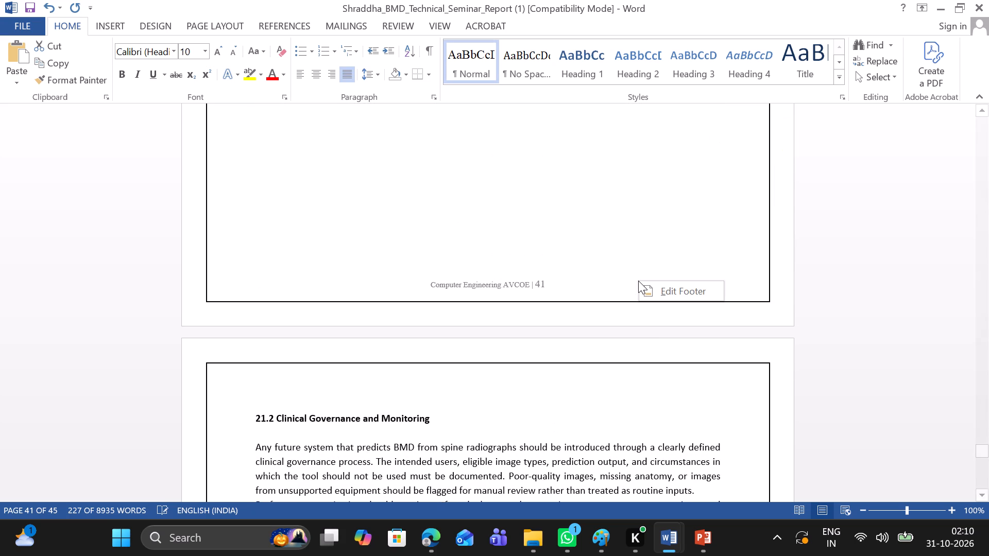
Remove two leading spaces before the Chapter 22 title CONCLUSION so it sits centred under the CHAPTER 22 heading.
scroll(321, 430, "down", 4)
scroll(321, 430, "up", 1)
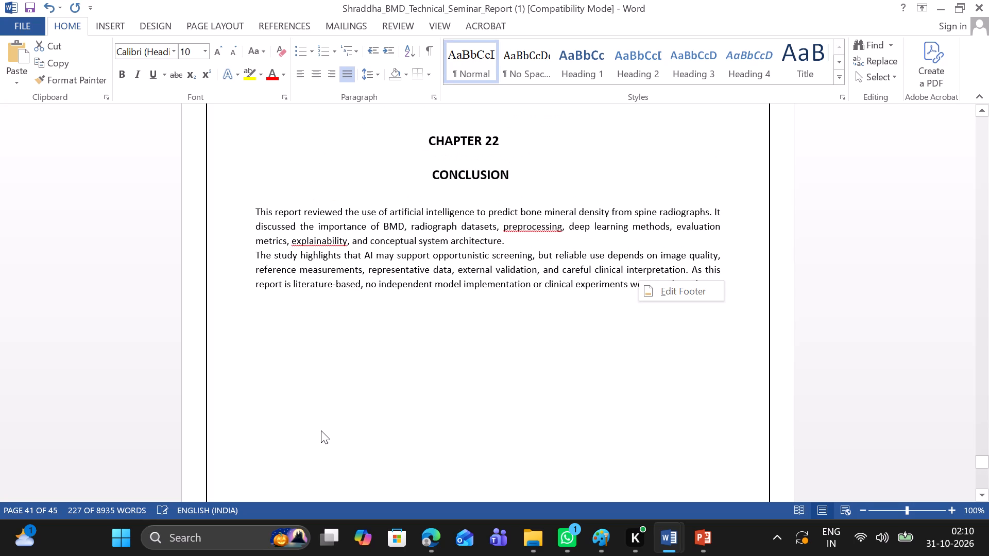
scroll(321, 430, "up", 1)
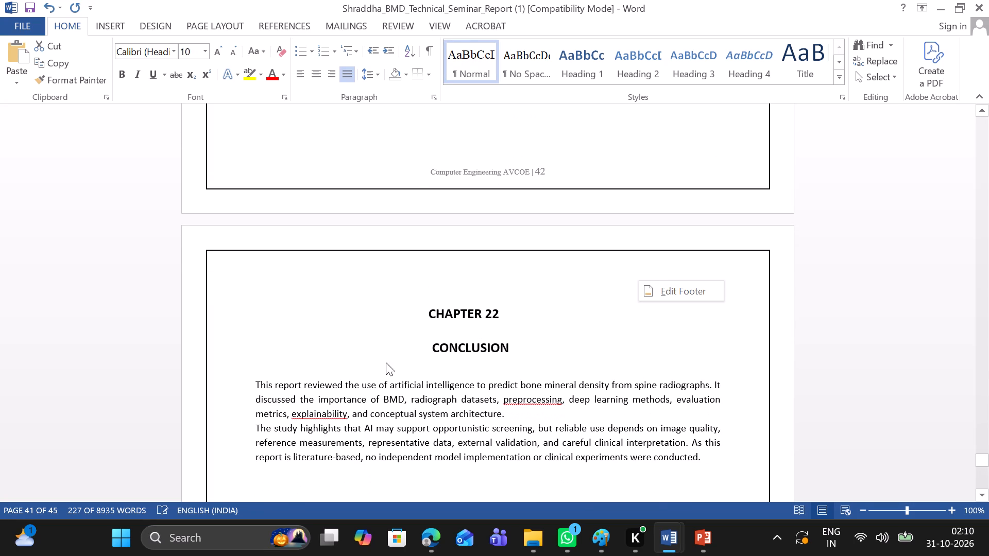
left_click(430, 345)
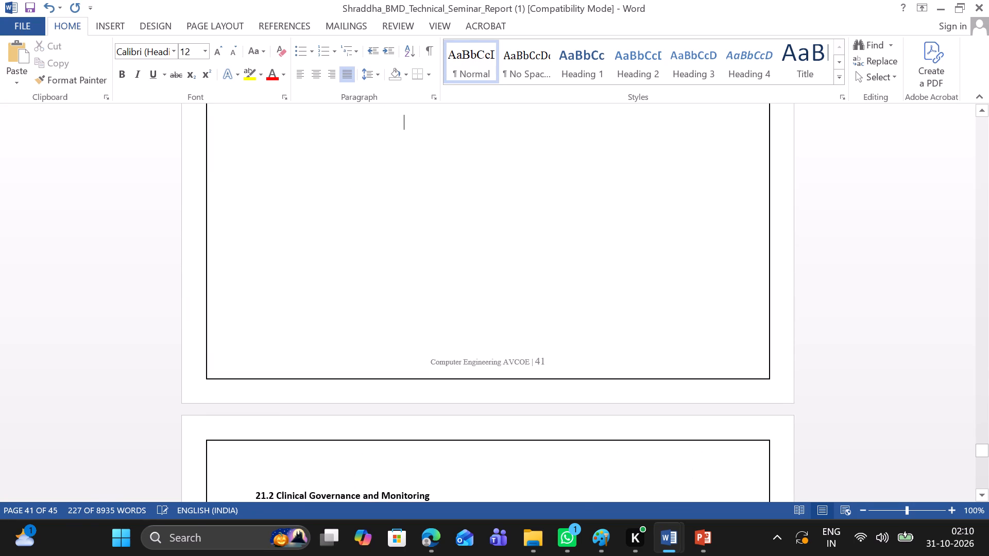
scroll(430, 345, "up", 1)
scroll(430, 345, "down", 1)
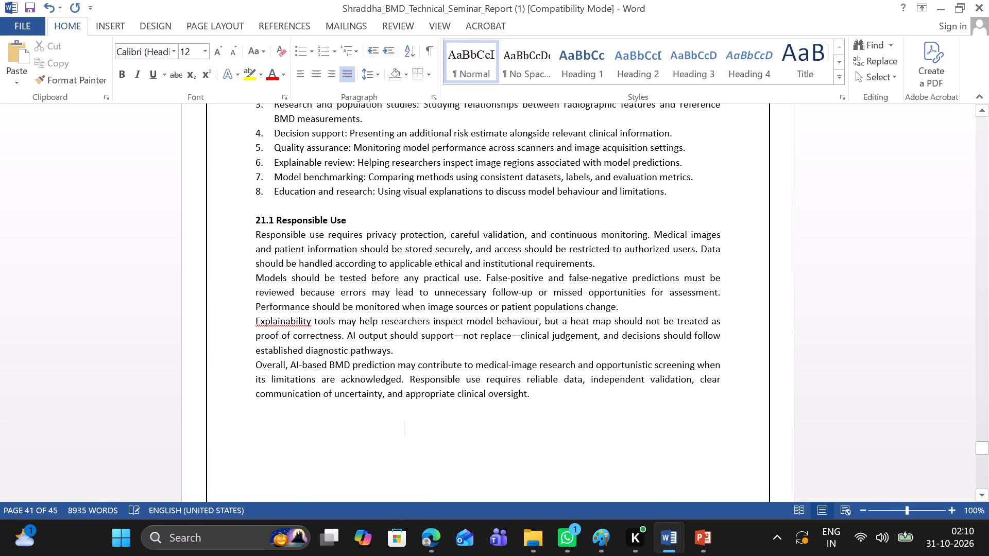
scroll(430, 345, "down", 3)
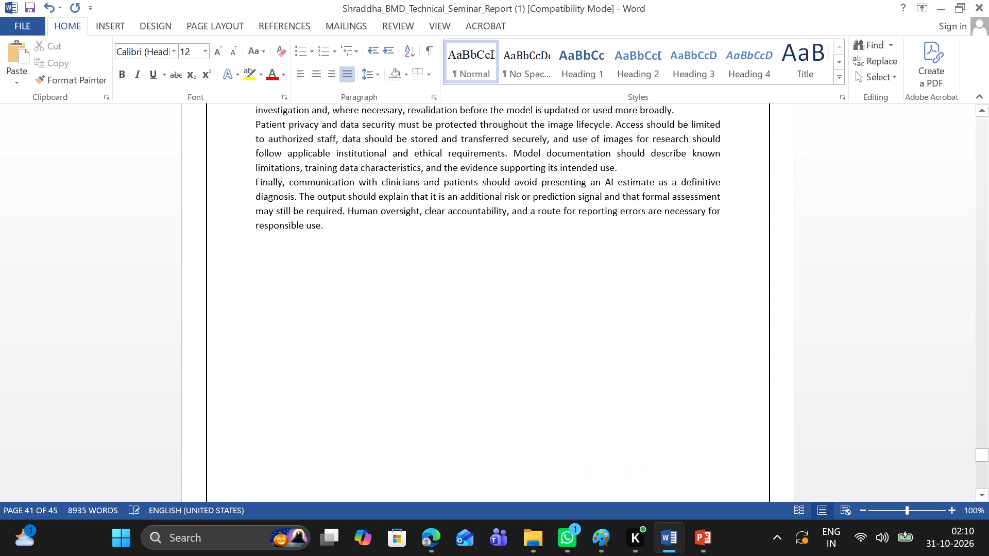
scroll(430, 345, "down", 1)
left_click(433, 428)
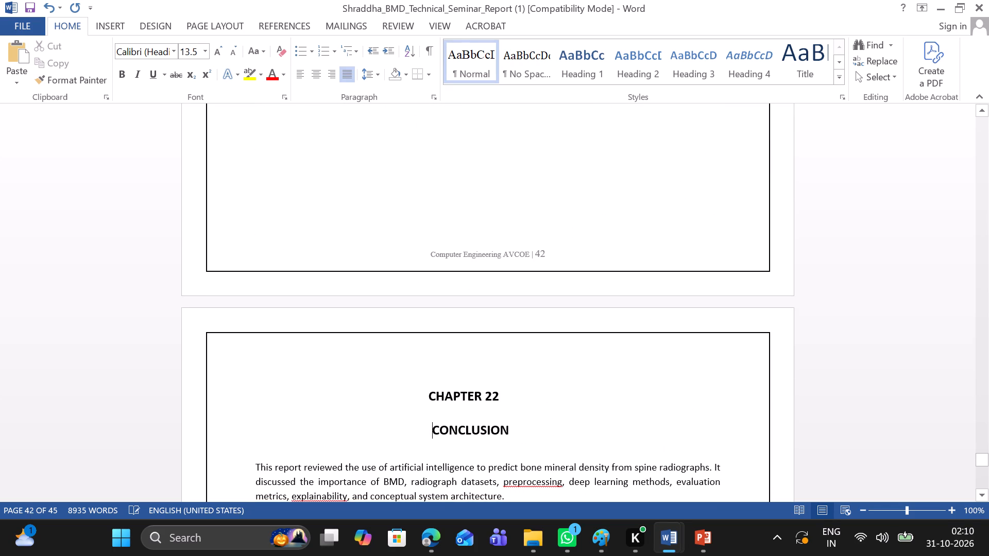
key("BackSpace")
key("BackSpace")
Check the layout of the Conclusion page and the References pages through to the last entry.
scroll(433, 428, "down", 2)
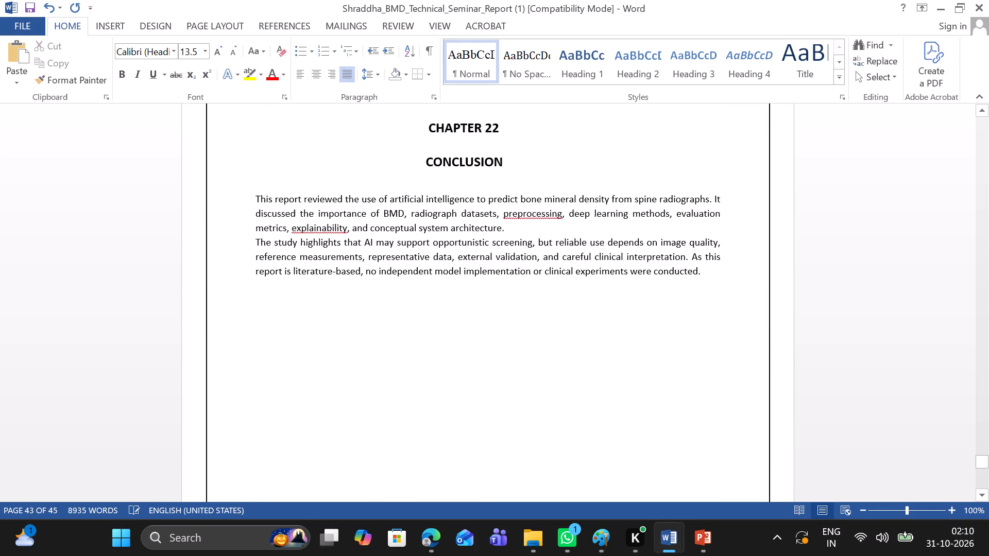
scroll(433, 428, "down", 4)
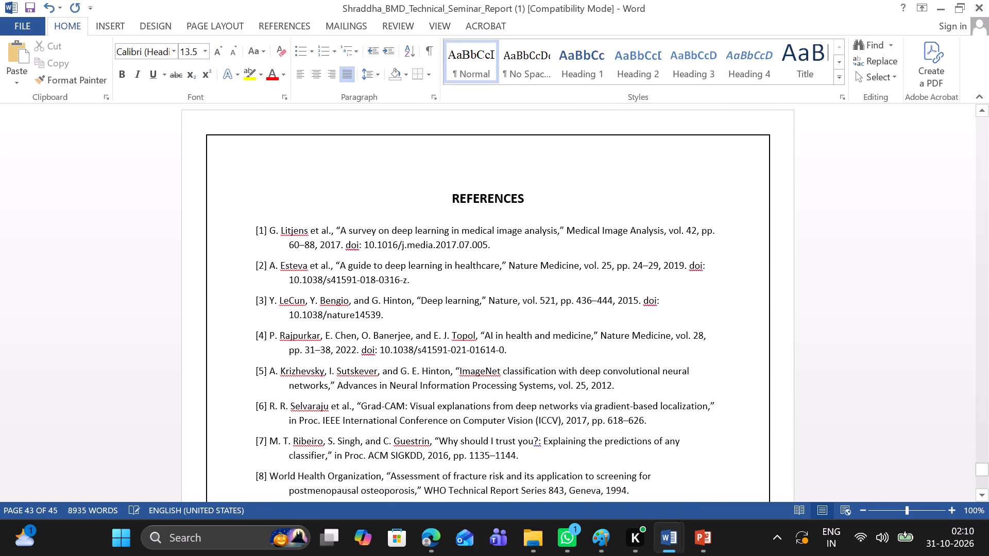
scroll(433, 428, "down", 6)
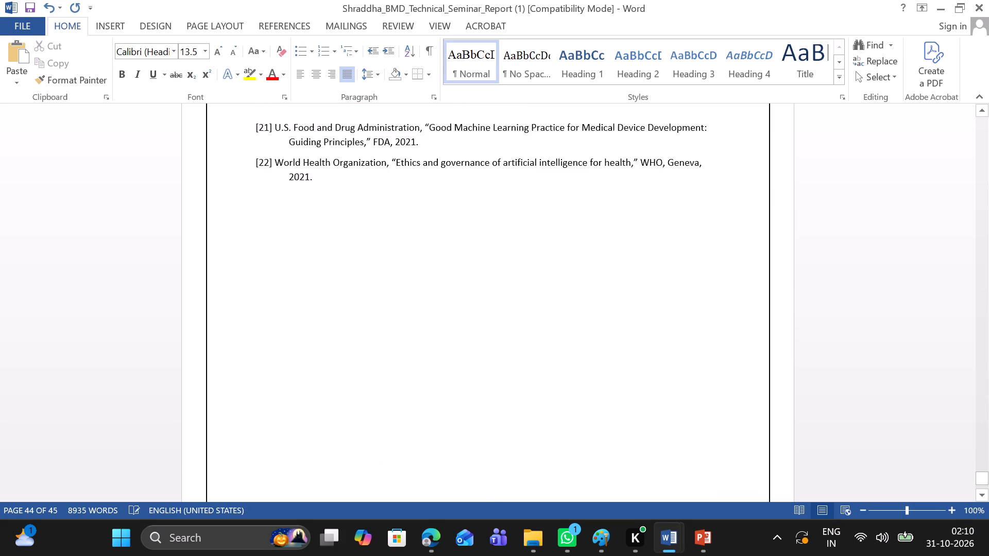
scroll(433, 428, "up", 6)
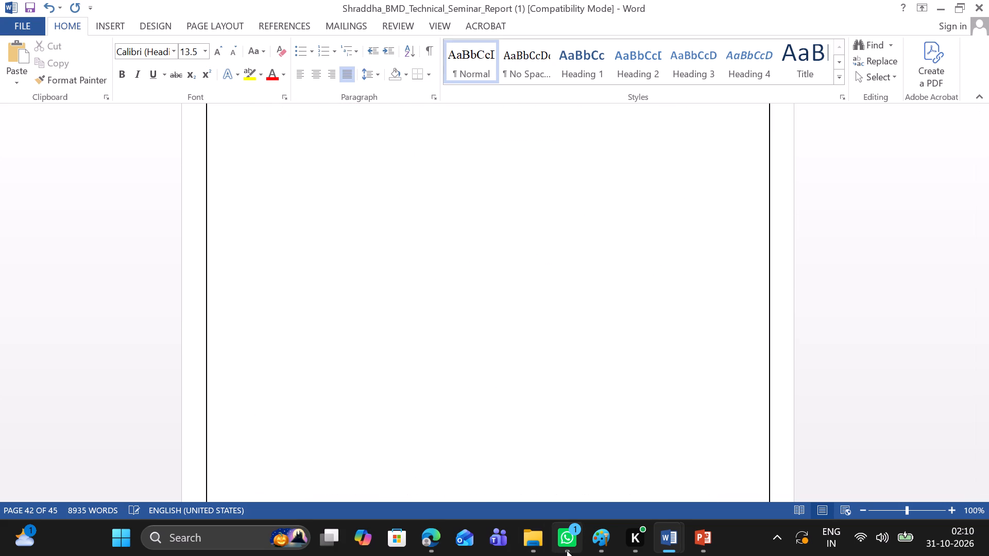
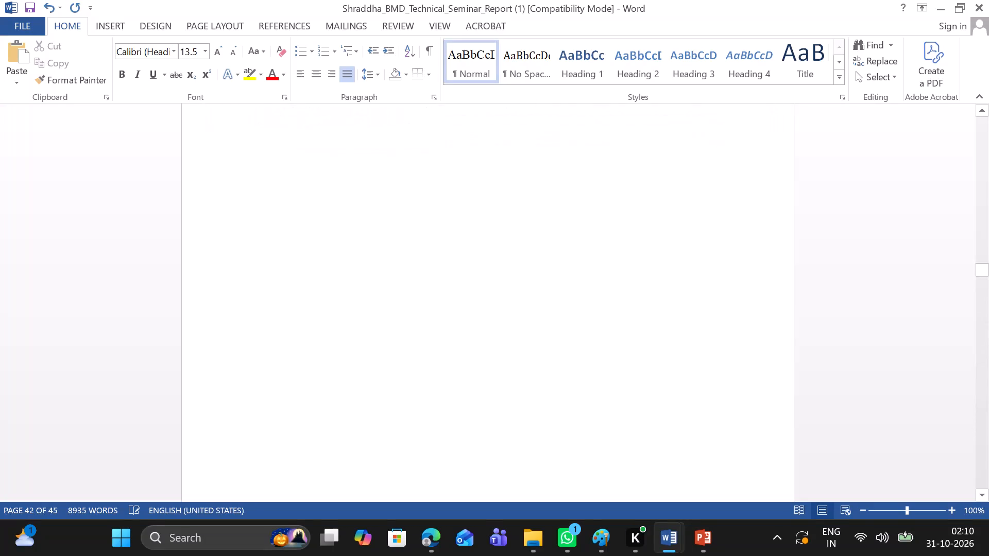
Review the report's layout and formatting from the cover page through the front matter and Chapter 1 to the spine radiograph workflow diagram.
scroll(666, 410, "up", 6)
scroll(666, 410, "down", 4)
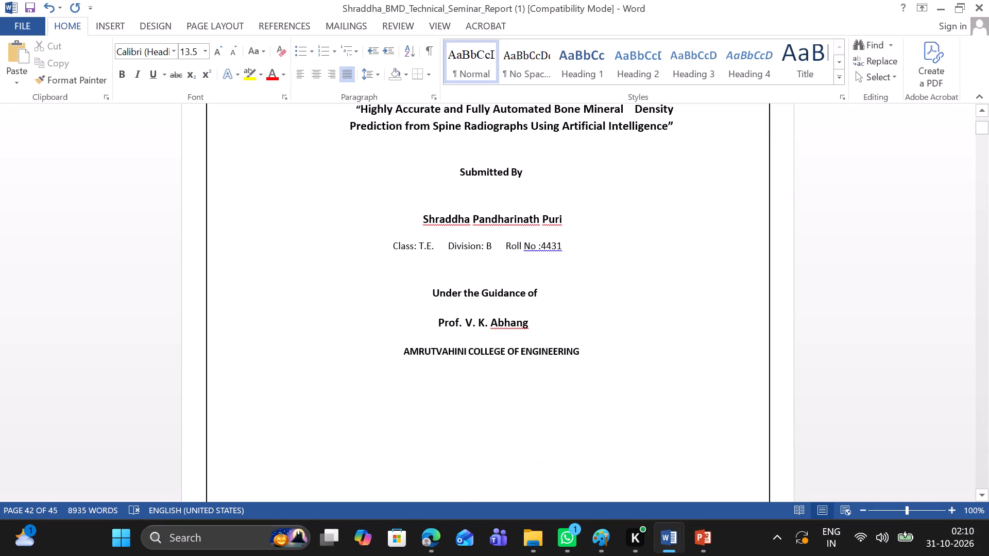
scroll(666, 410, "down", 4)
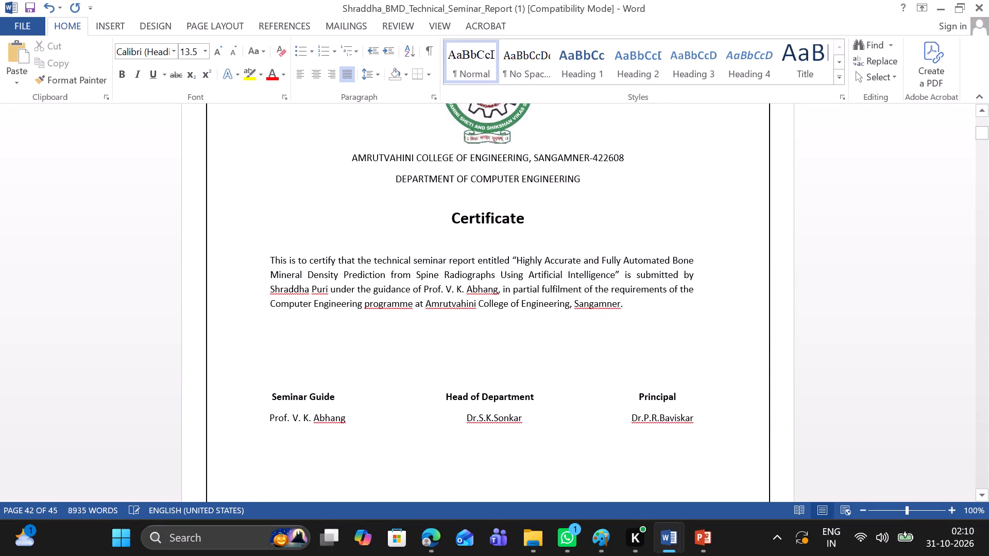
scroll(666, 410, "down", 2)
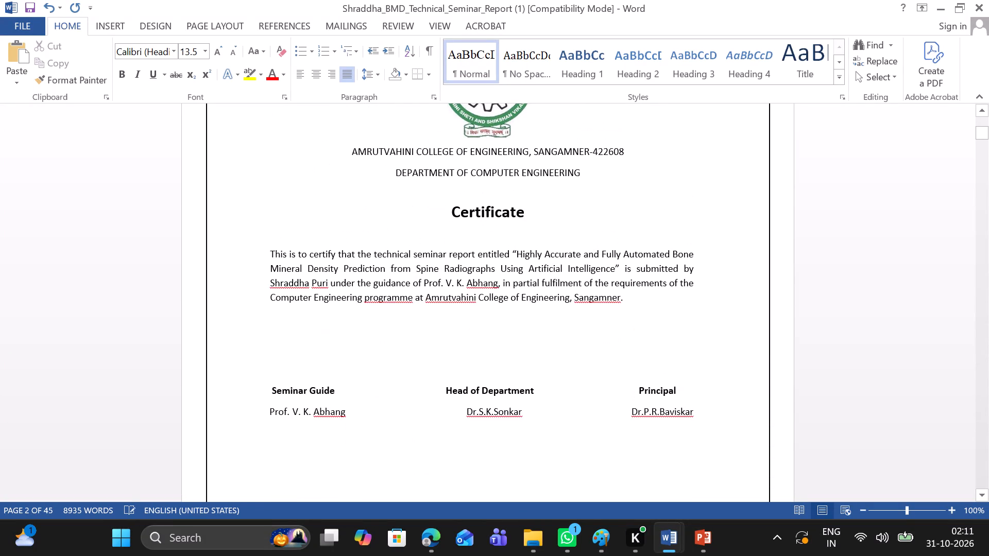
scroll(666, 410, "down", 2)
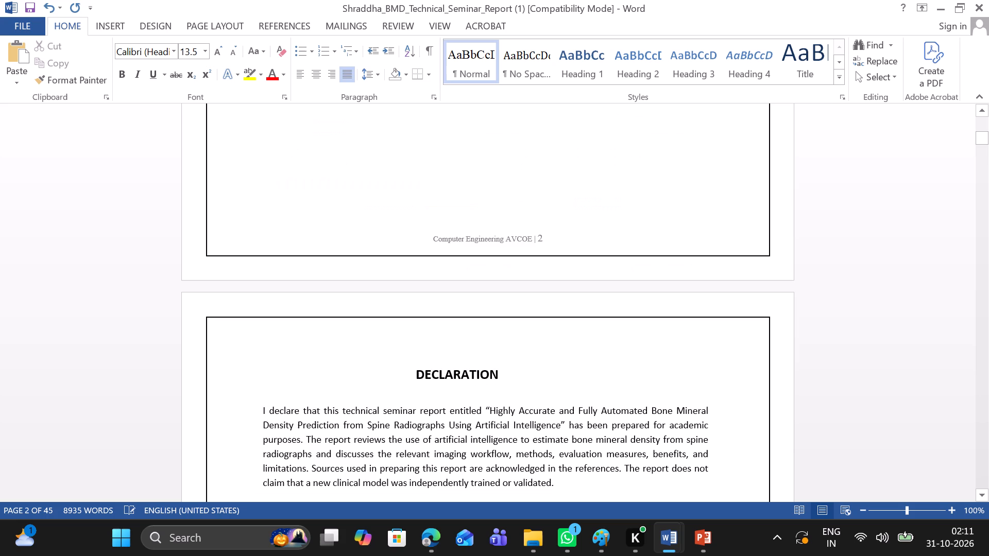
scroll(666, 410, "down", 4)
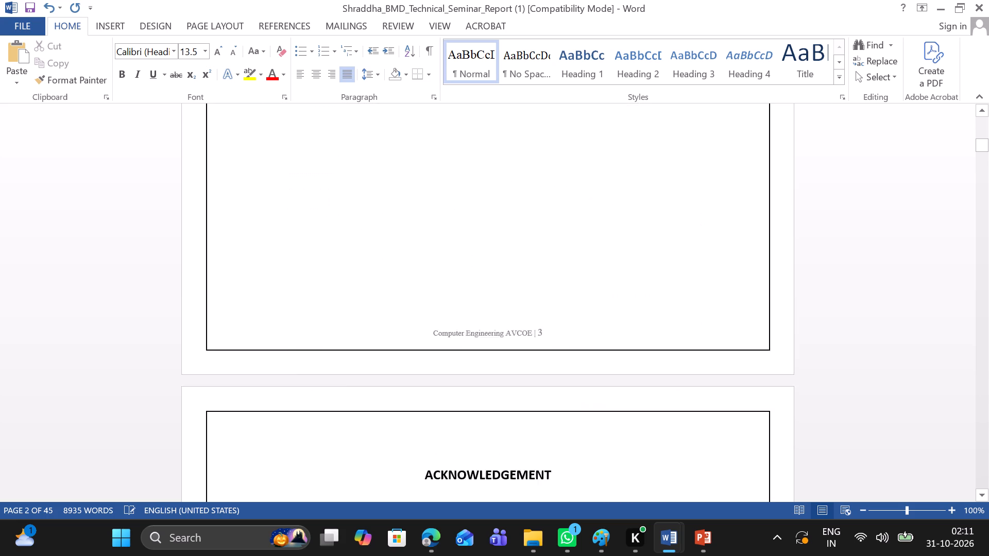
scroll(666, 410, "down", 8)
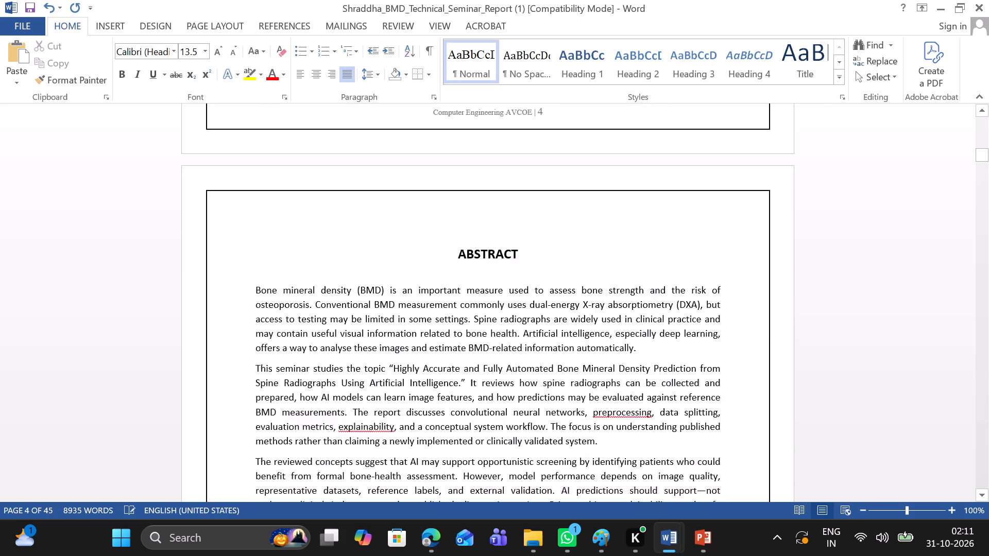
scroll(666, 410, "down", 6)
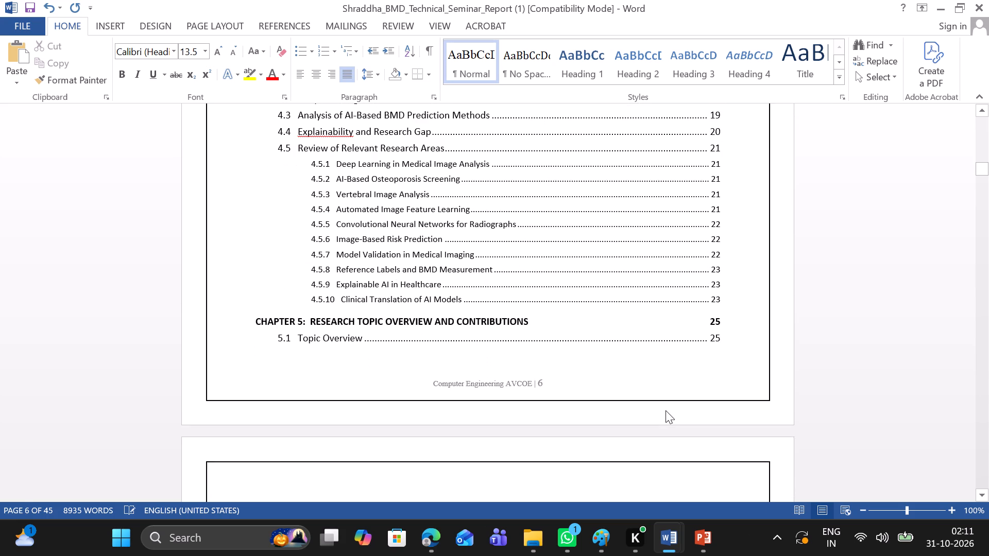
scroll(666, 410, "down", 9)
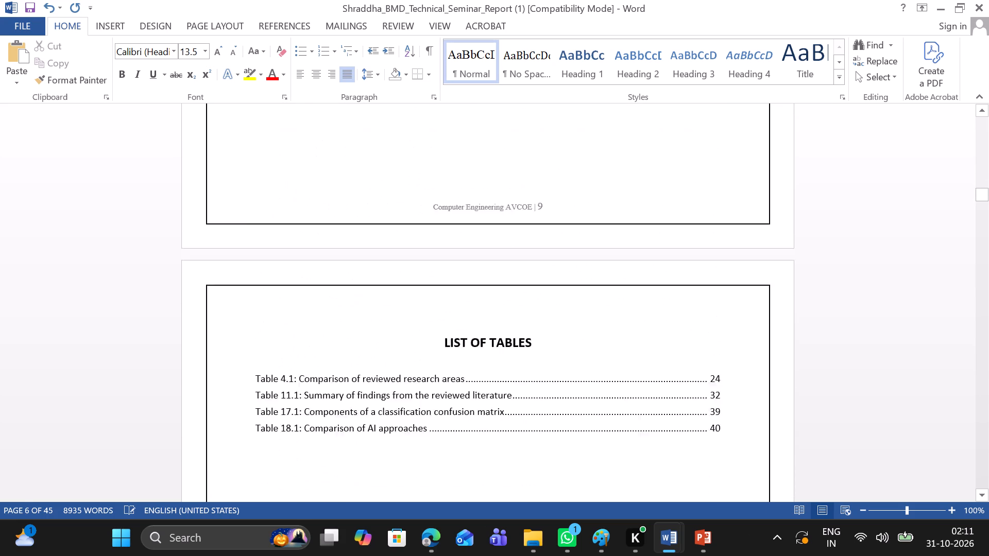
scroll(666, 410, "down", 5)
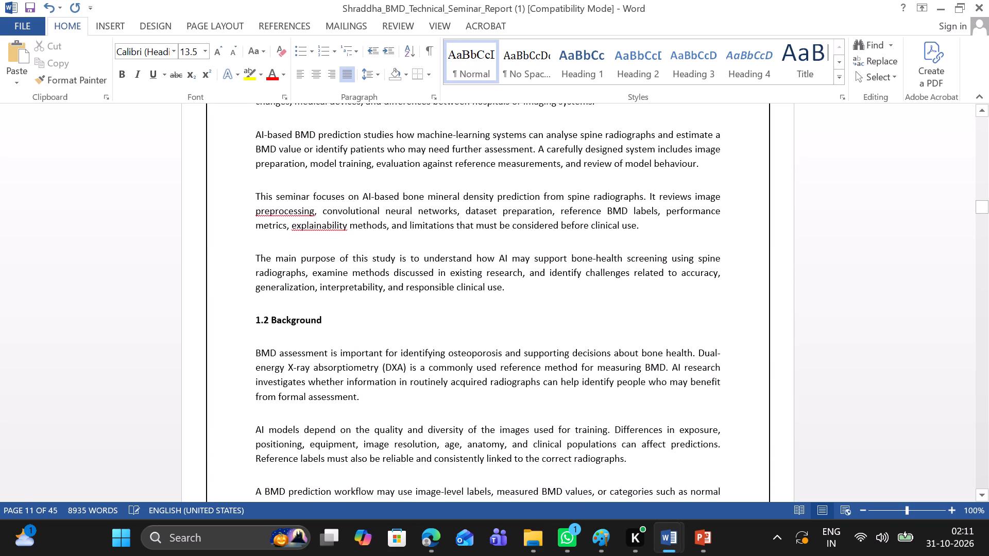
scroll(666, 410, "down", 7)
scroll(666, 410, "up", 4)
scroll(666, 410, "down", 7)
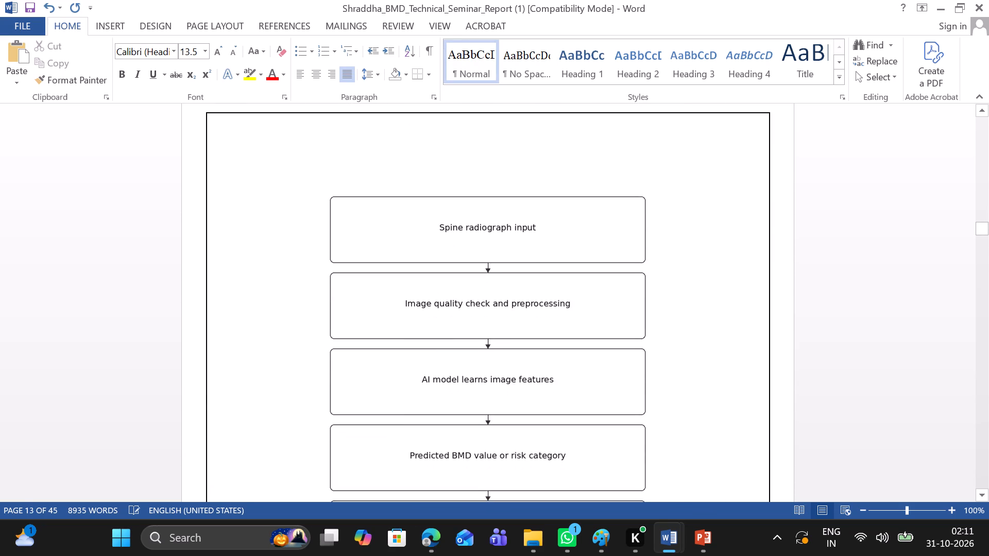
Add a blank line between the section 2.5 Challenges and Quality Controls paragraph and its flow diagram.
scroll(666, 410, "down", 1)
scroll(666, 410, "up", 5)
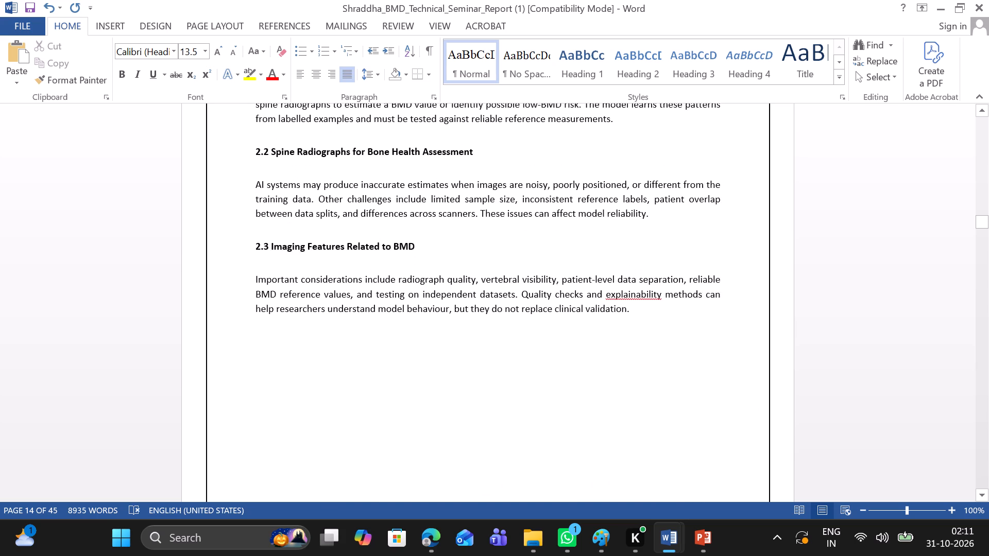
scroll(666, 410, "down", 4)
scroll(666, 410, "up", 4)
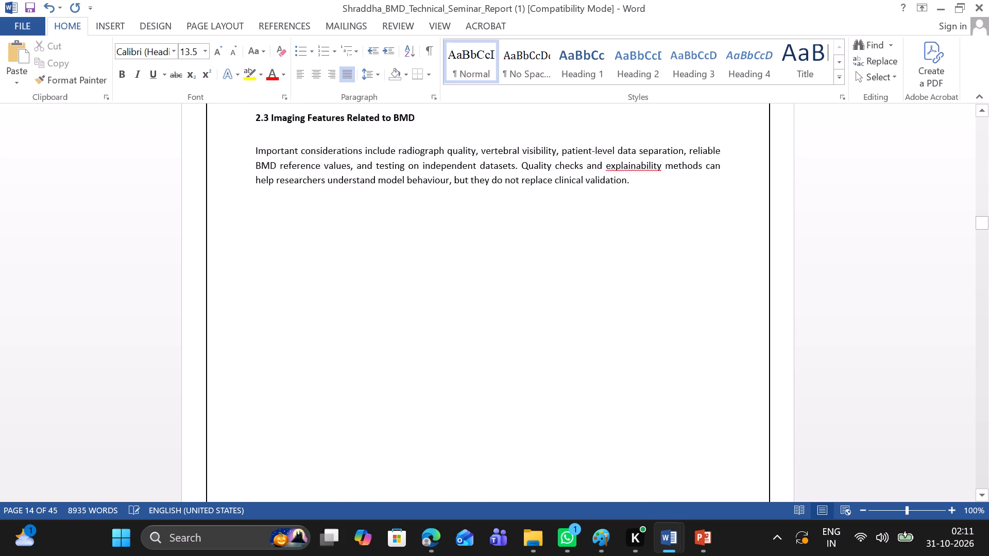
scroll(666, 410, "down", 8)
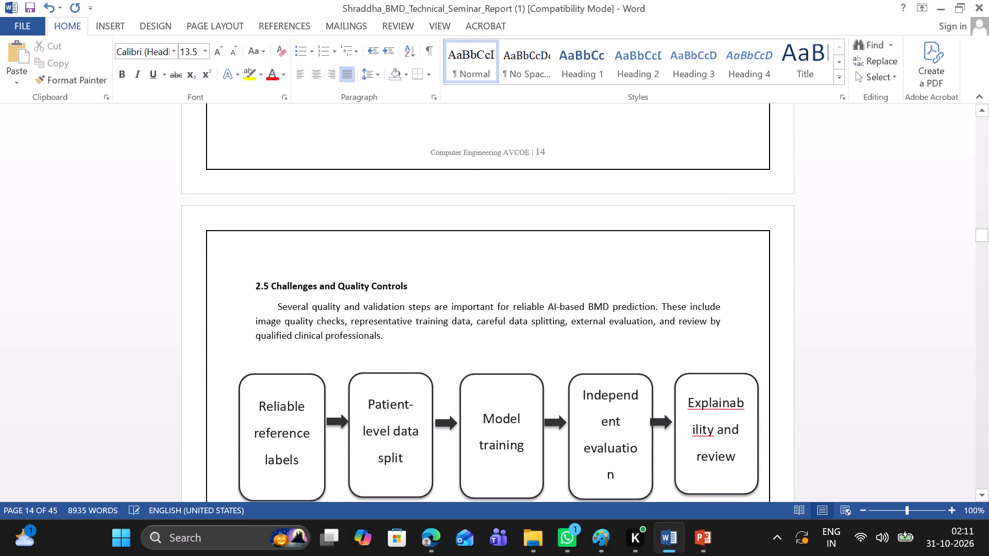
scroll(655, 451, "down", 2, "ctrl")
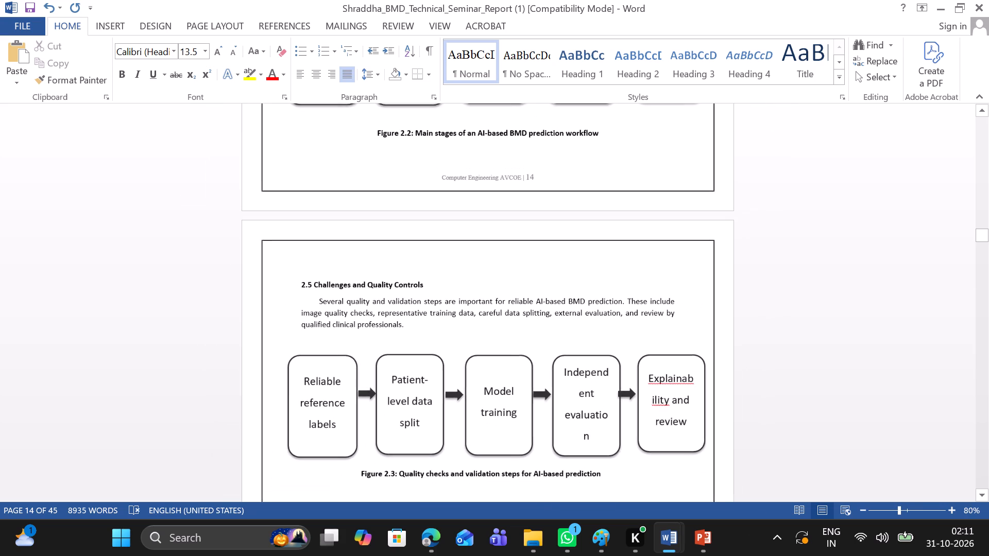
scroll(655, 451, "down", 2)
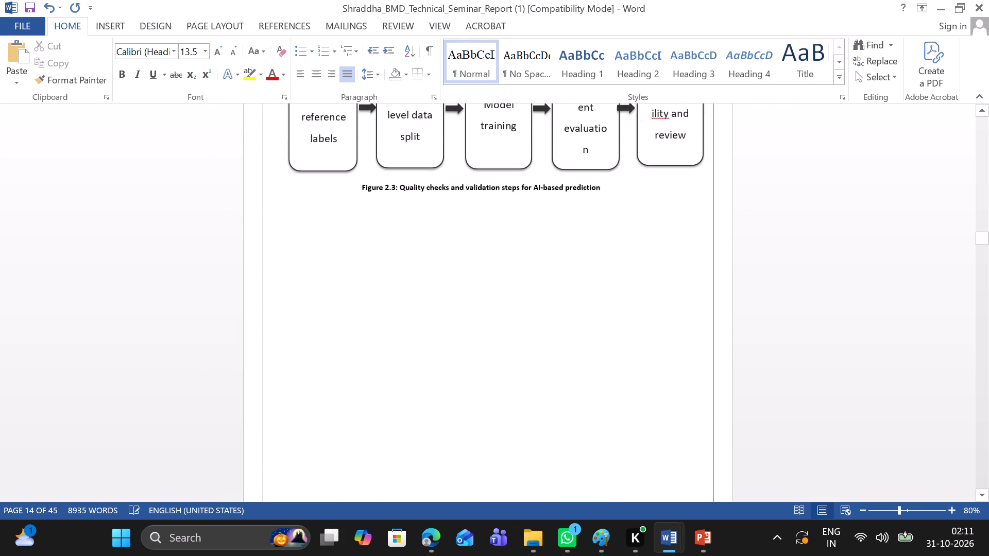
scroll(655, 451, "up", 1)
left_click(496, 302)
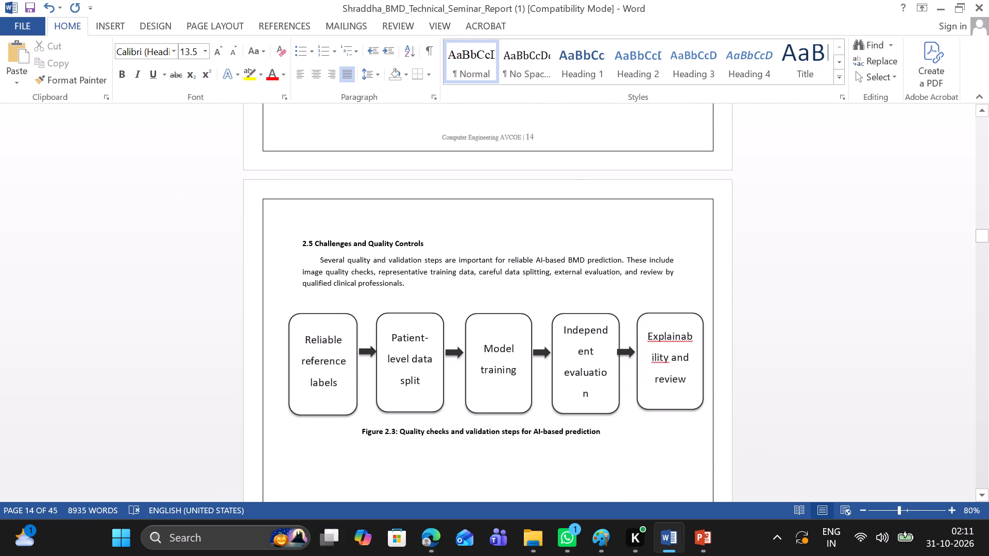
key("Return")
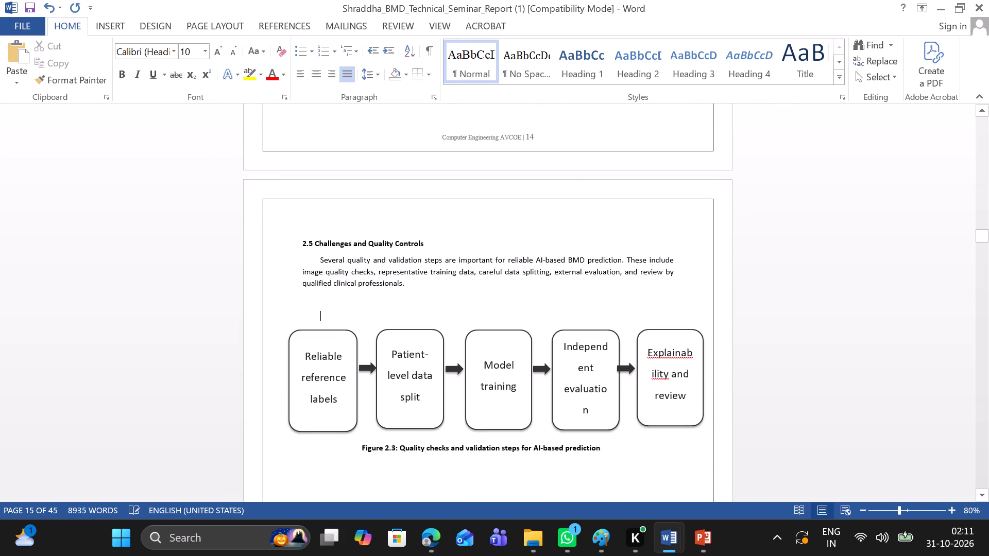
Move the Figure 2.3 caption further below its flow diagram by adding blank lines before it.
left_click(389, 437)
left_click(359, 446)
key("Return")
key("Return")
key("Return")
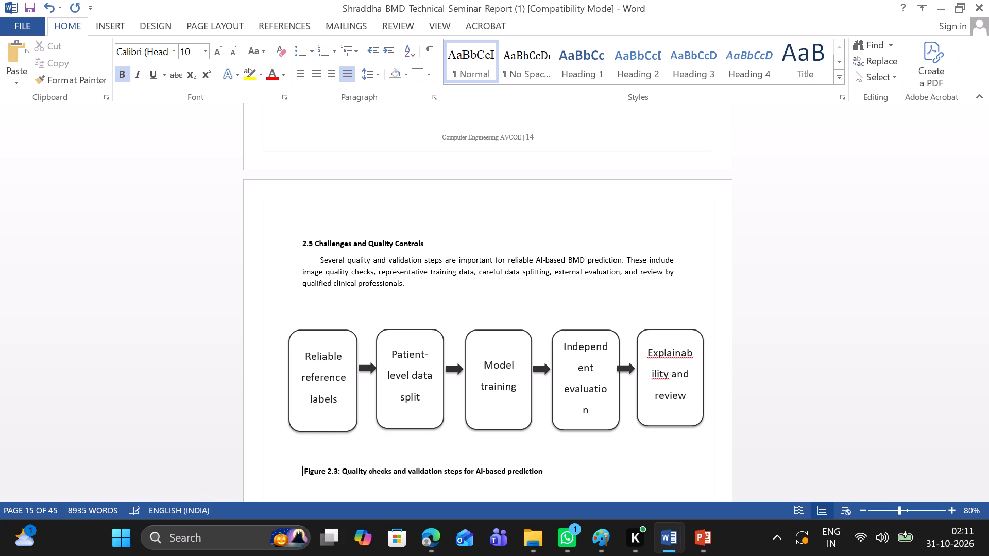
key("BackSpace")
Indent the Figure 2.3 caption with spaces until it sits roughly centred under the diagram.
key("space")
key("space")
key("space")
key("space")
key("space")
key("space")
key("space")
key("space")
key("space")
key("space")
key("space")
key("space")
key("space")
key("space")
key("space")
key("space")
key("space")
key("space")
key("space")
key("space")
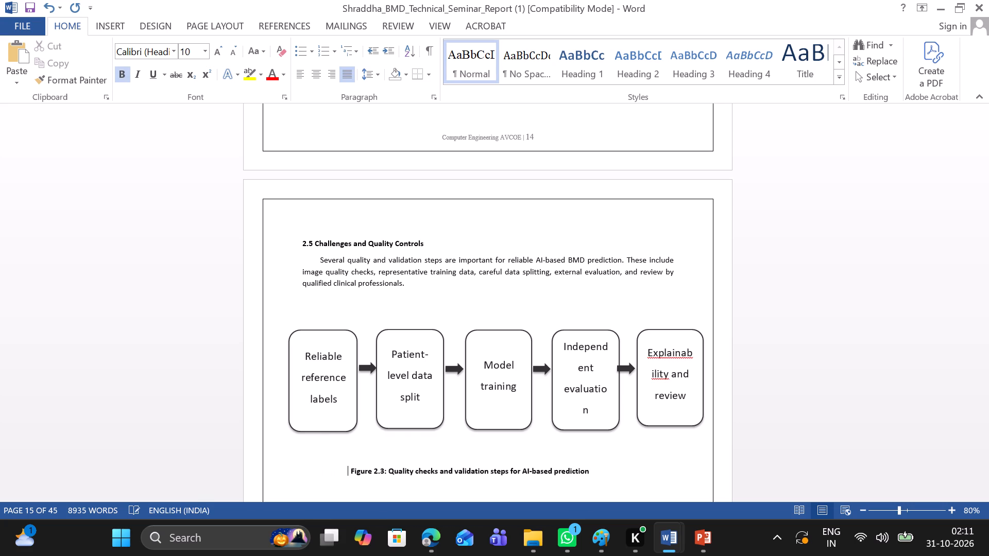
Add a blank line between the 2.5 Challenges and Quality Controls heading and its paragraph.
left_click(424, 241)
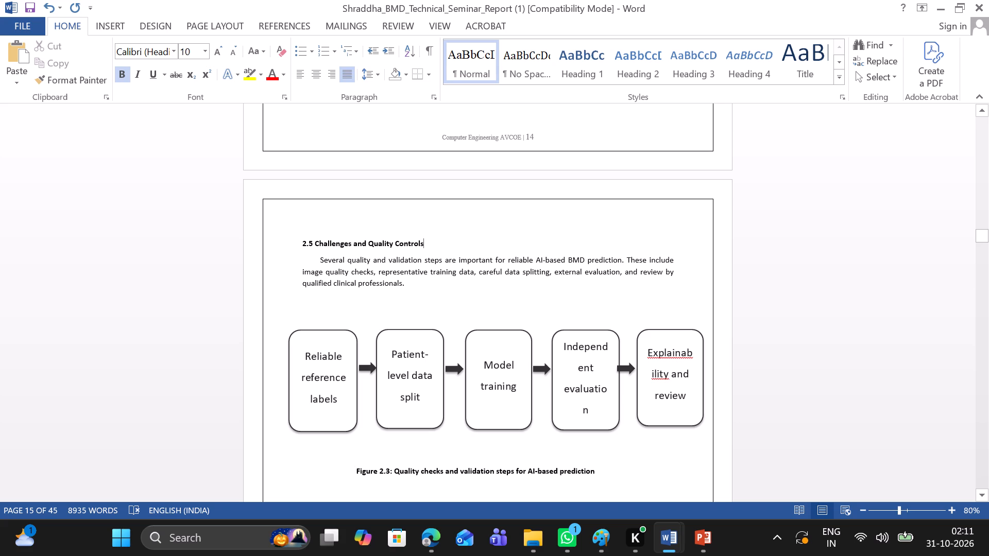
key("Return")
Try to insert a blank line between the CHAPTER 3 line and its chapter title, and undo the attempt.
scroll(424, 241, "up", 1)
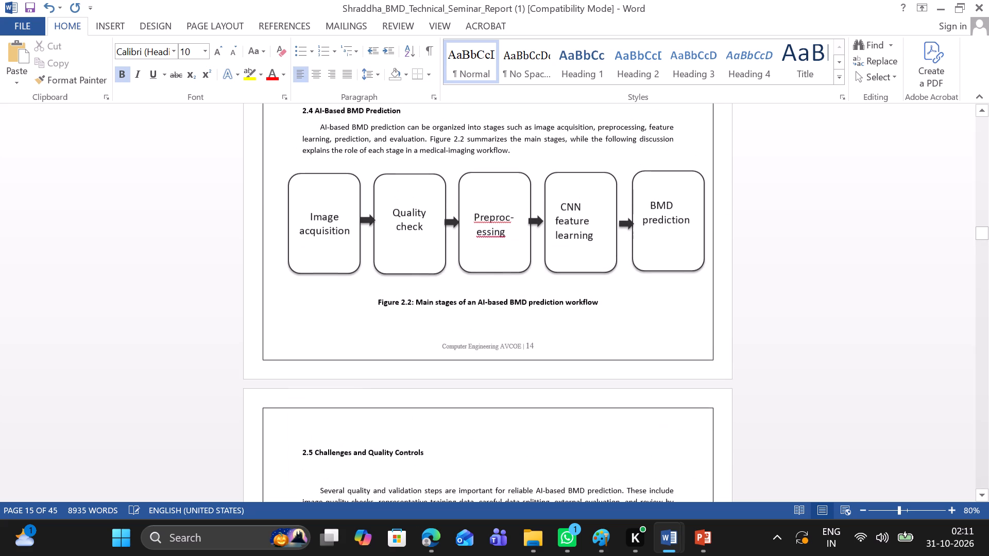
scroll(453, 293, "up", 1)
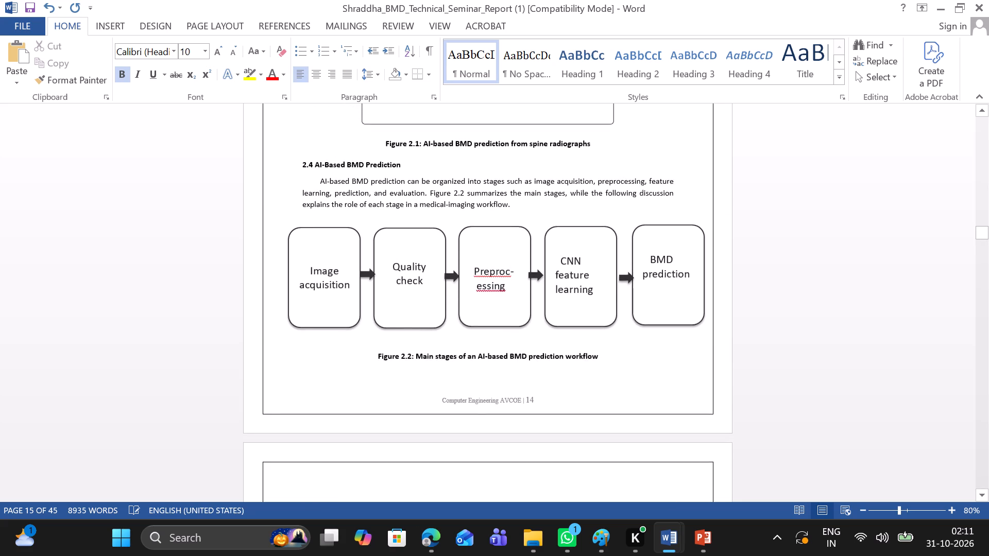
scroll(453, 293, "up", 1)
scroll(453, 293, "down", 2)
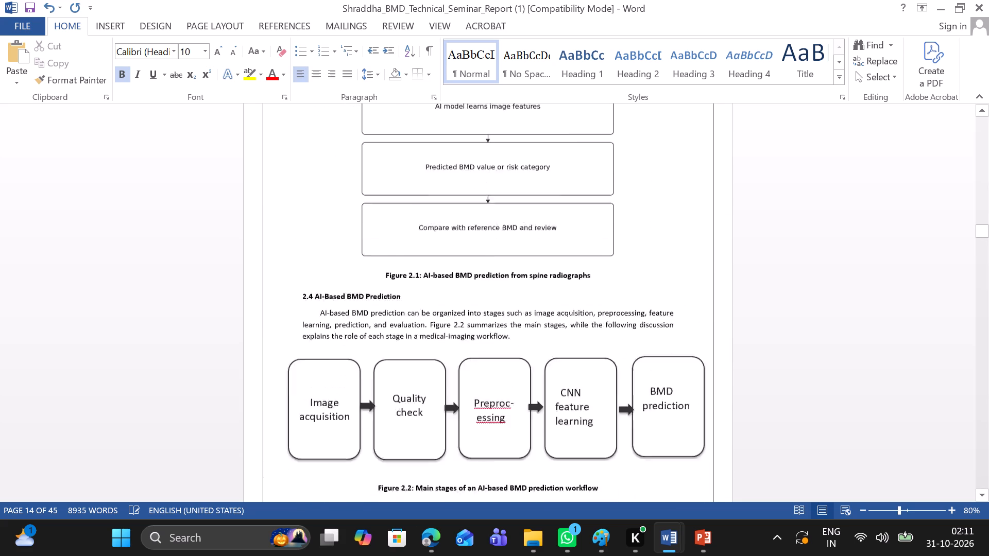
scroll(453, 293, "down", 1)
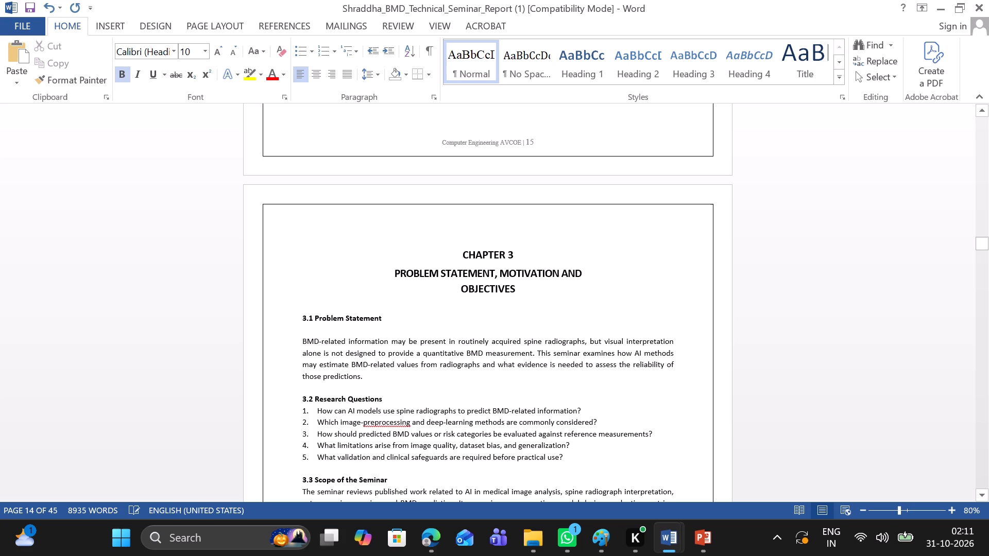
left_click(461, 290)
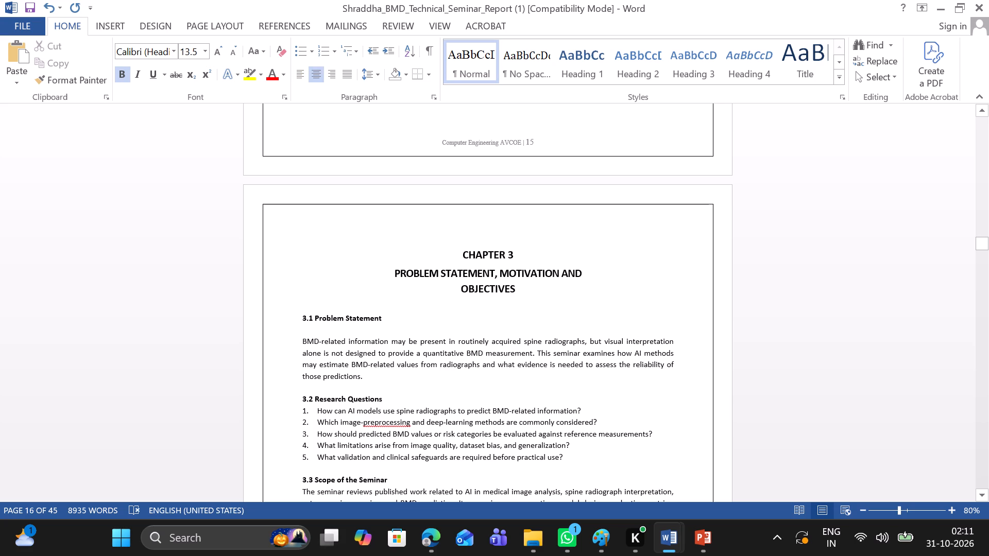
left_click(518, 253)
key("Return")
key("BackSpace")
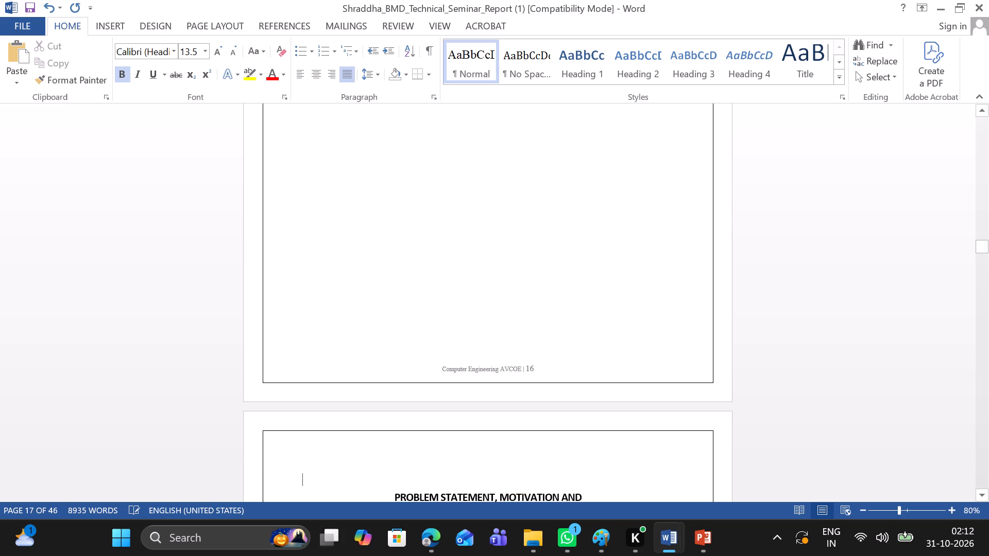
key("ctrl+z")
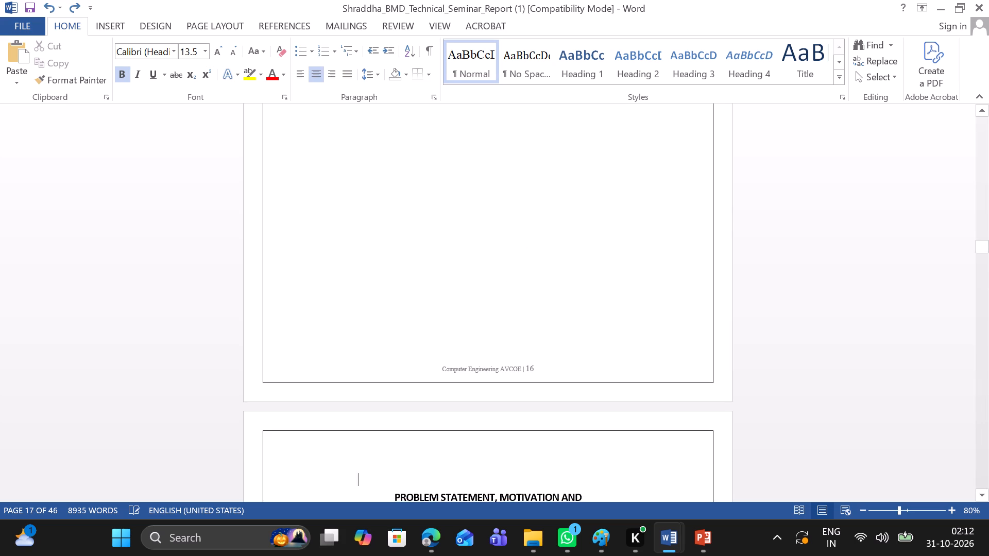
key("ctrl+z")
Add a blank line between the 3.3 Scope of the Seminar heading and its paragraph.
scroll(518, 253, "down", 1)
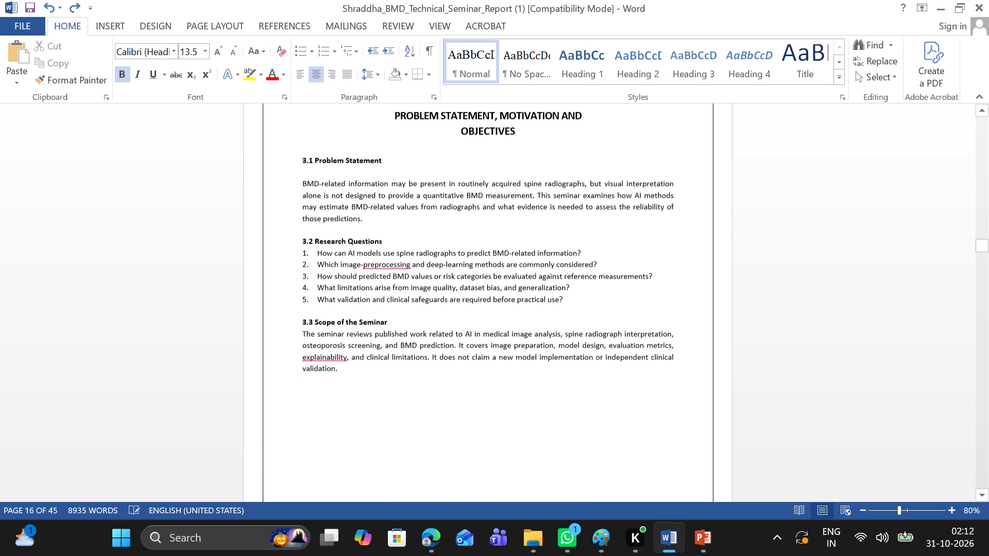
scroll(518, 253, "down", 2)
left_click(421, 274)
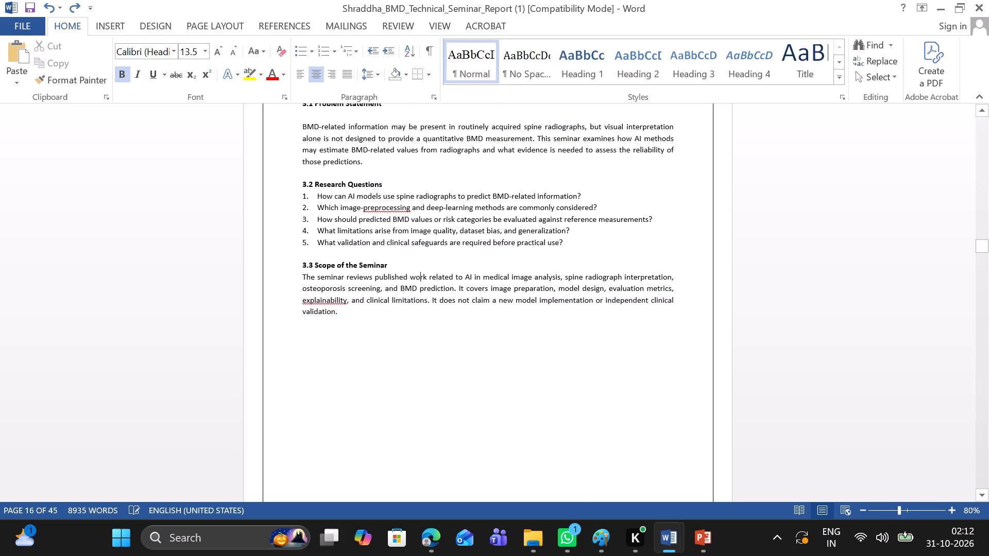
left_click(402, 256)
left_click(398, 268)
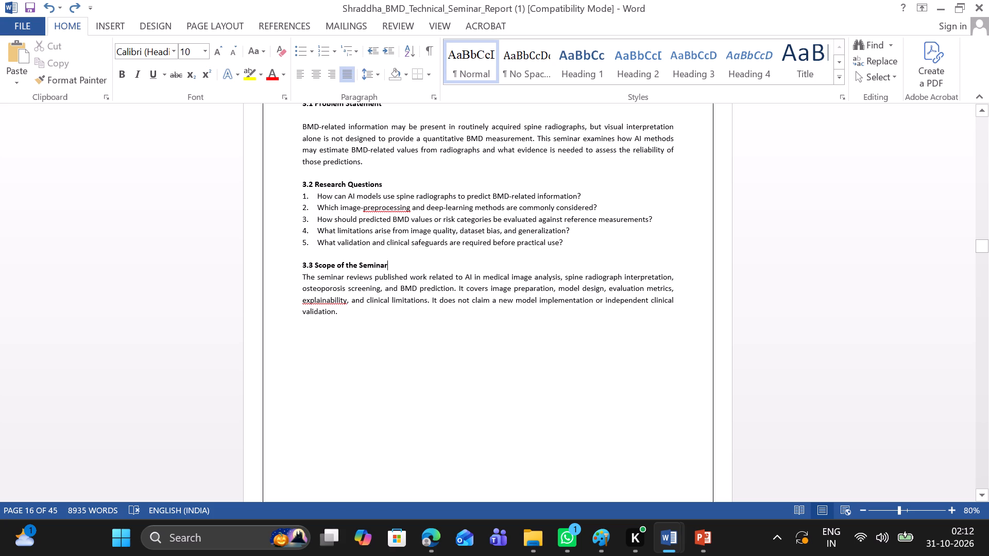
key("Return")
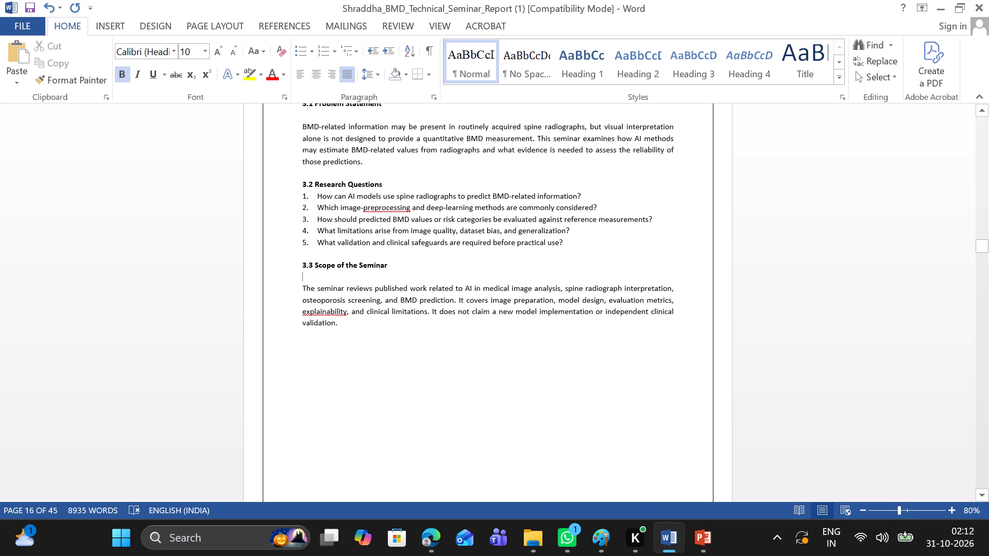
Add a blank line between the 3.2 Research Questions heading and its numbered list.
left_click_drag(394, 310, 379, 256)
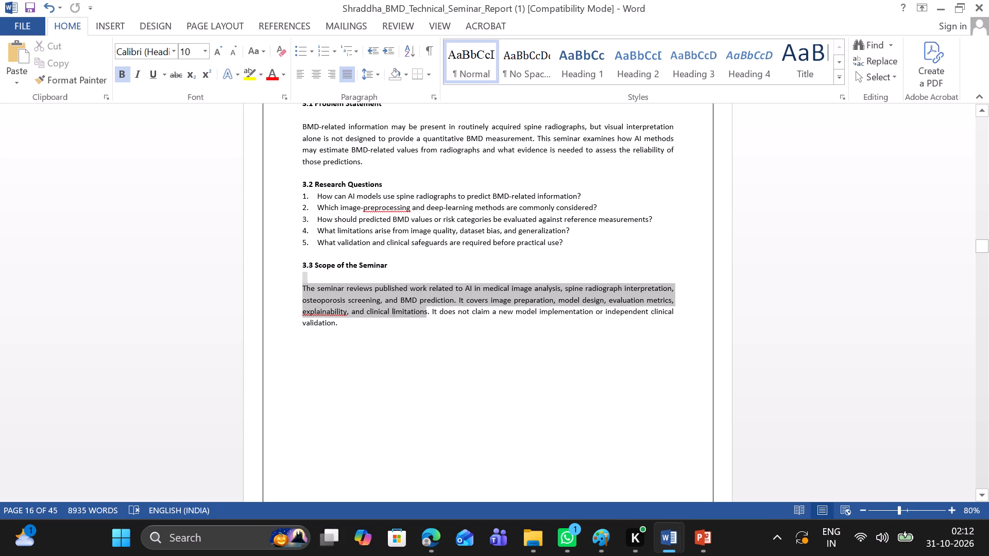
left_click_drag(379, 256, 363, 206)
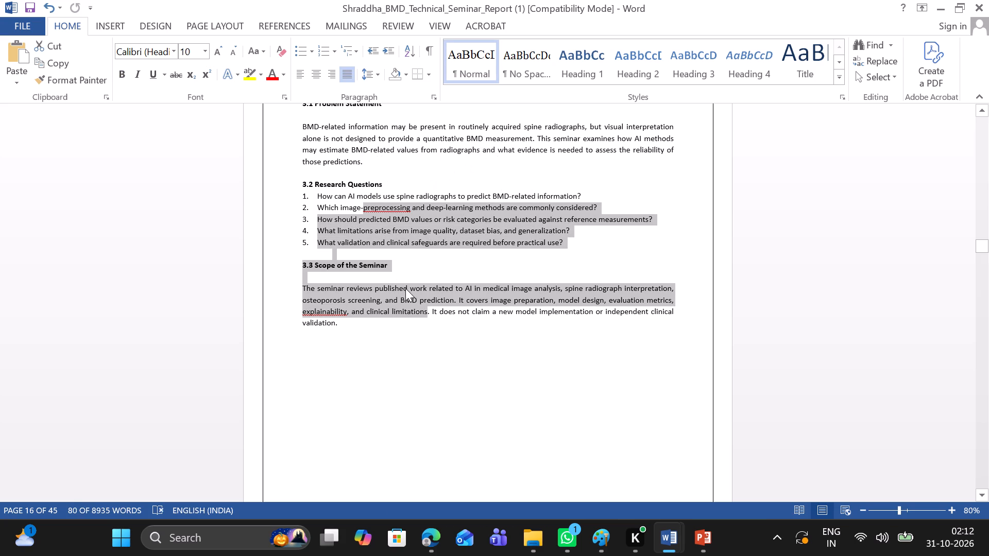
left_click(406, 270)
left_click(392, 178)
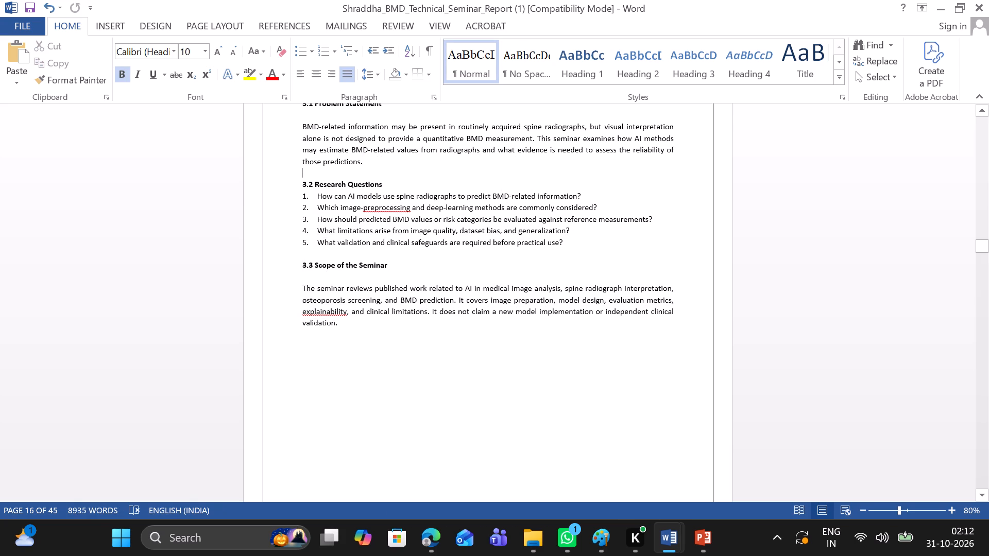
left_click(385, 184)
key("Return")
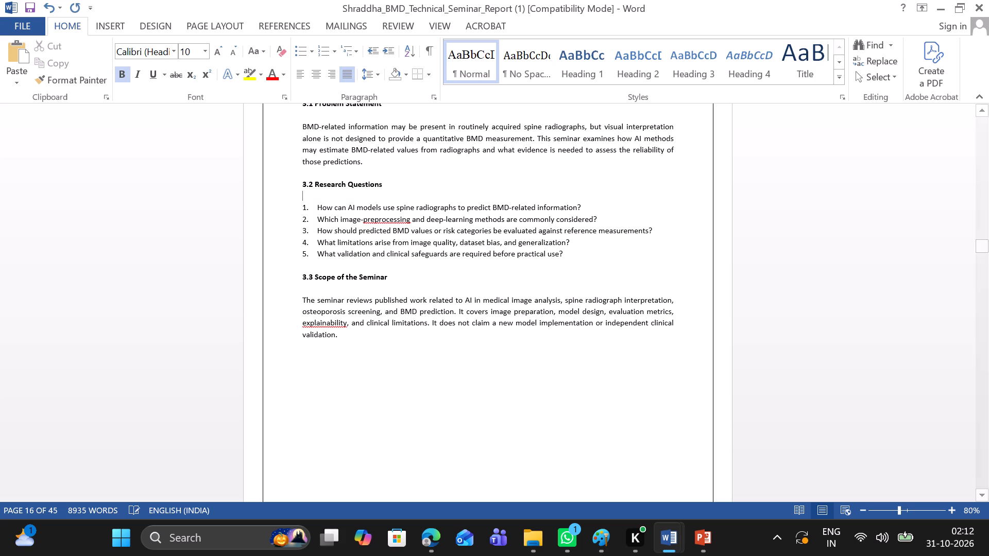
Review the heading spacing and paragraph layout from Chapter 3 through section 4.8 Validation, Explainability and Clinical Readiness.
scroll(385, 184, "up", 1)
scroll(353, 291, "down", 1)
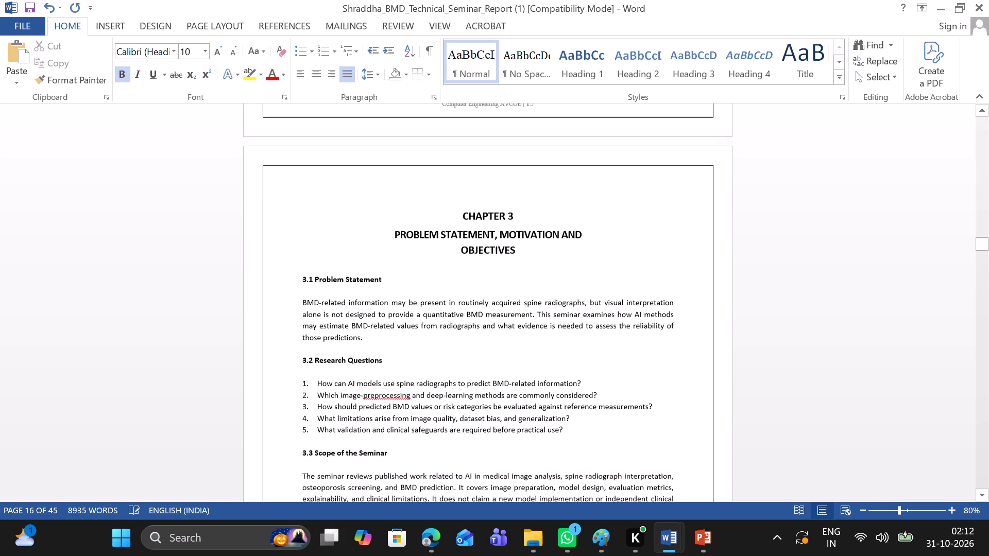
scroll(353, 291, "down", 3)
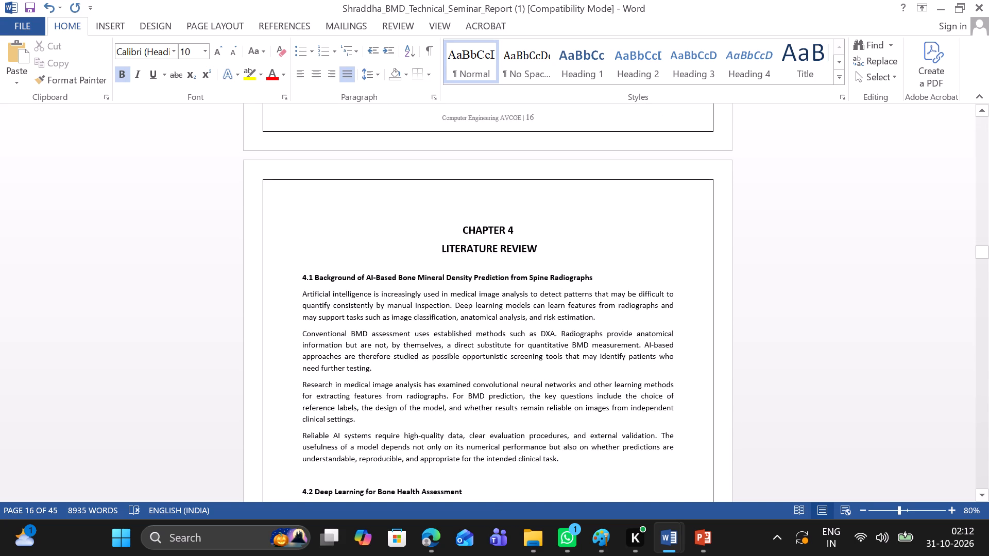
scroll(353, 291, "down", 2)
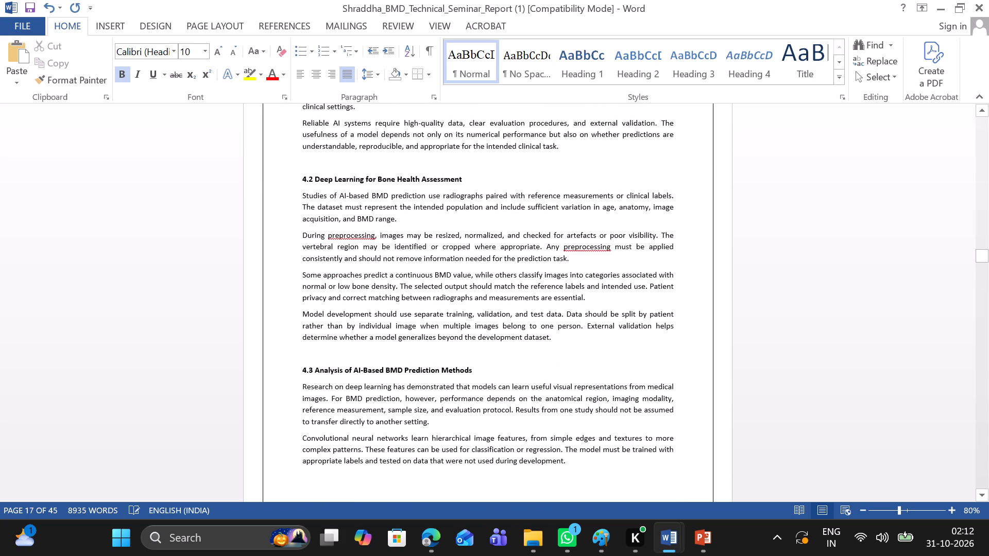
scroll(353, 291, "down", 3)
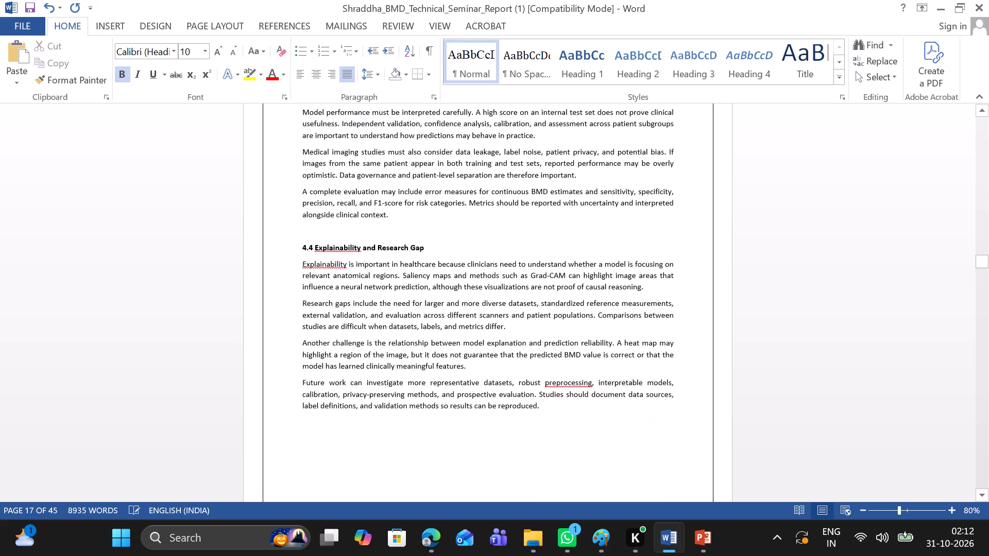
scroll(353, 291, "down", 5)
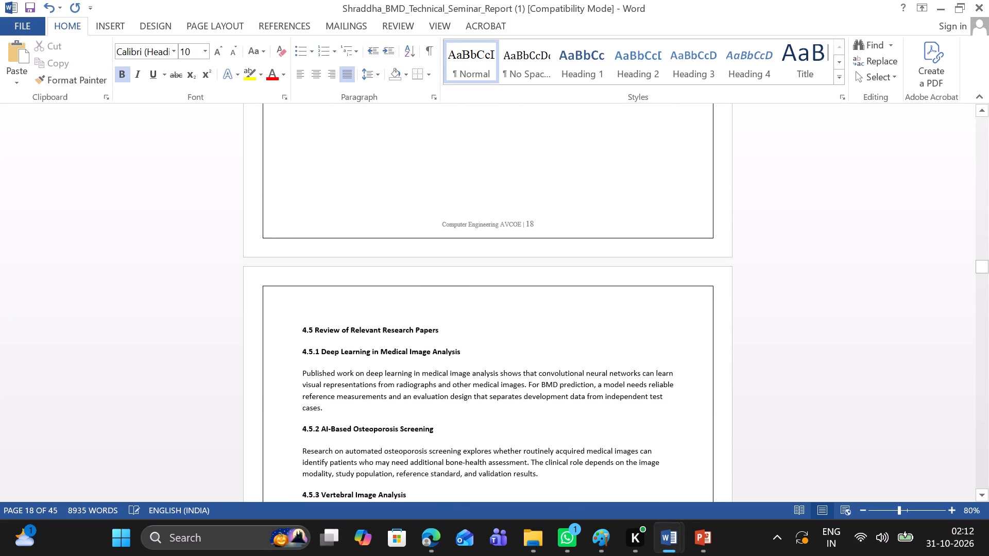
scroll(353, 291, "down", 4)
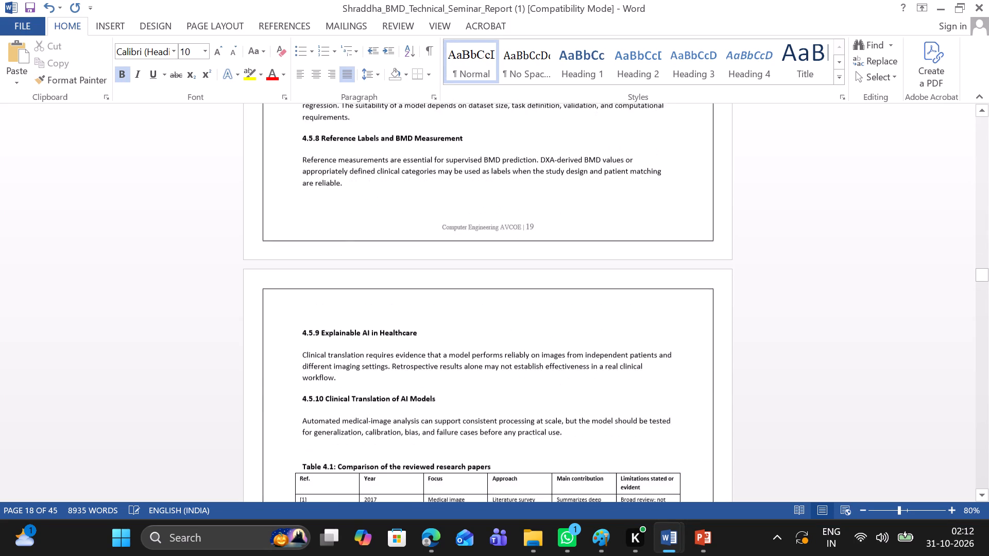
scroll(353, 291, "down", 4)
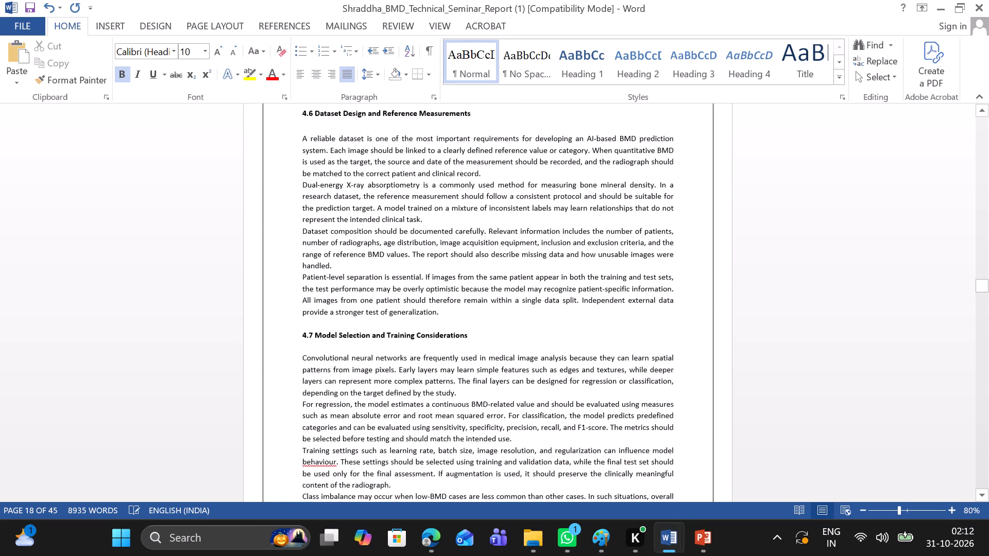
scroll(353, 291, "down", 2)
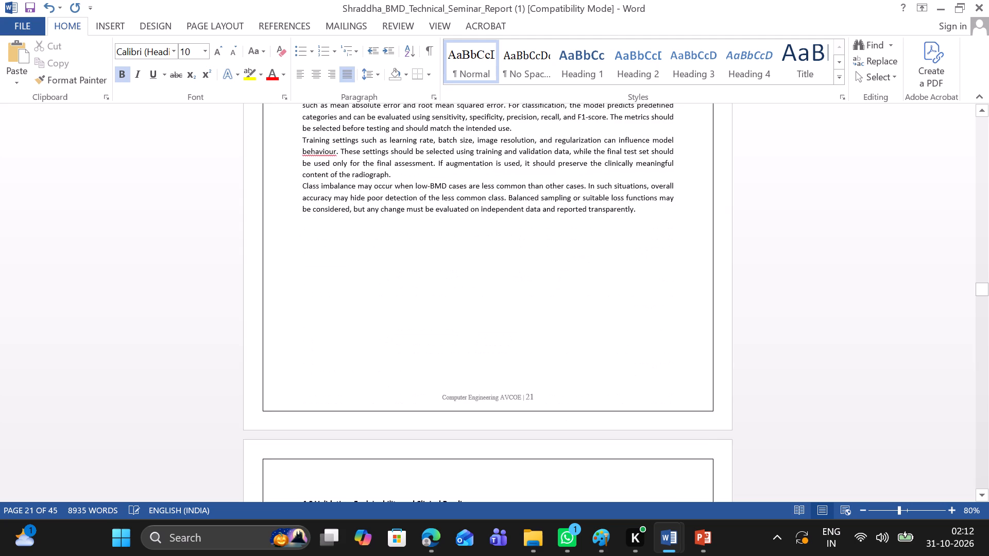
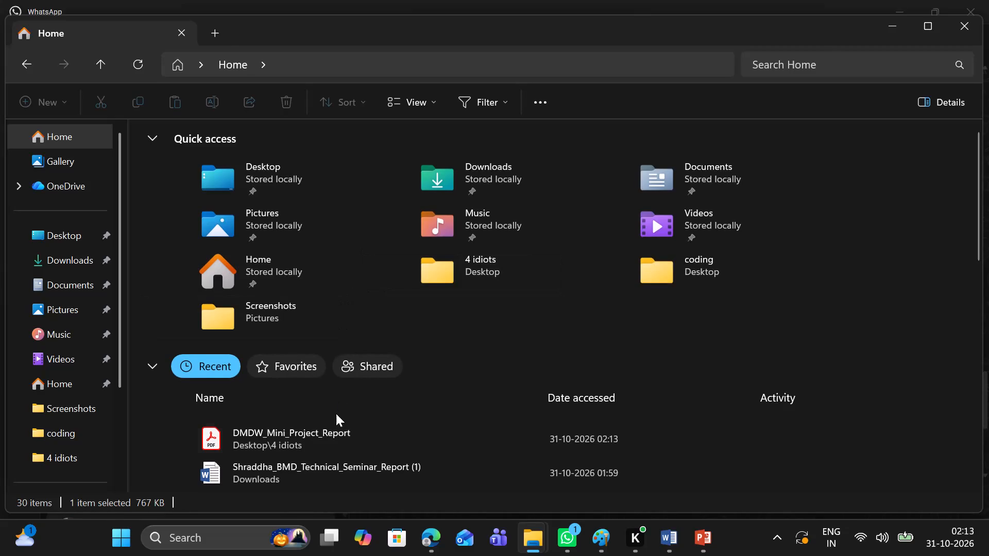
In File Explorer, bring up the choice of programs for opening the recent DMDW_Mini_Project_Report PDF.
right_click(335, 440)
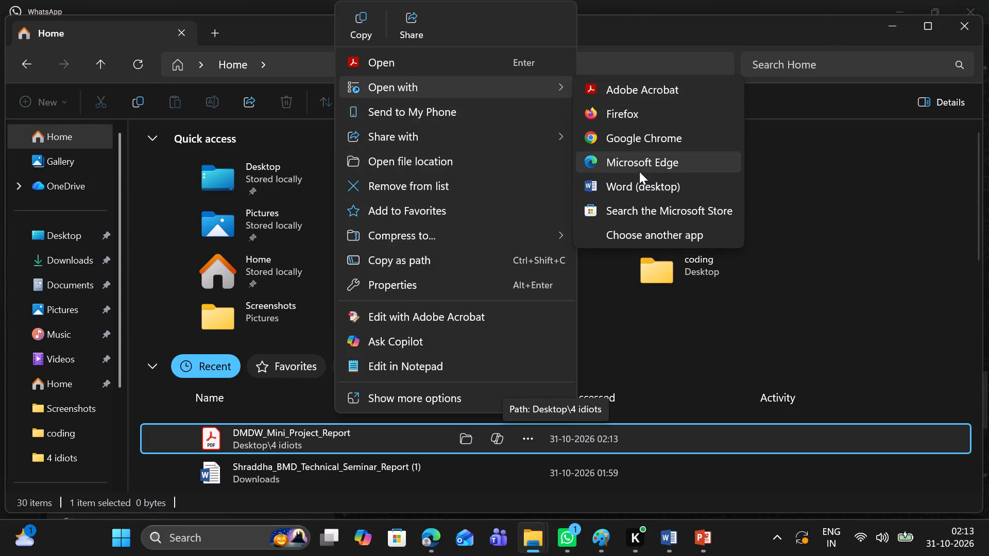
Open the DMDW_Mini_Project_Report PDF in Word, converting it to a document with editing enabled.
left_click(639, 182)
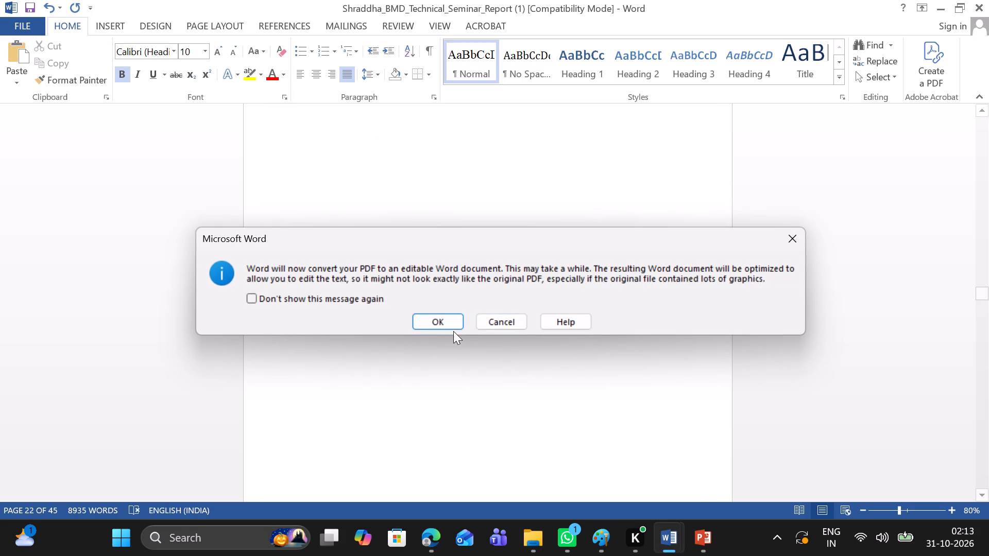
left_click(452, 314)
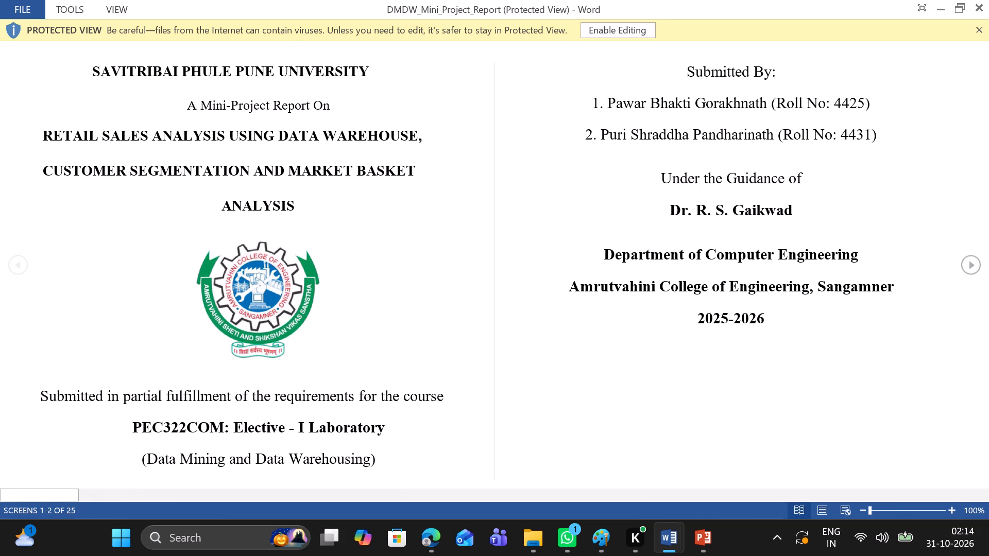
left_click(632, 34)
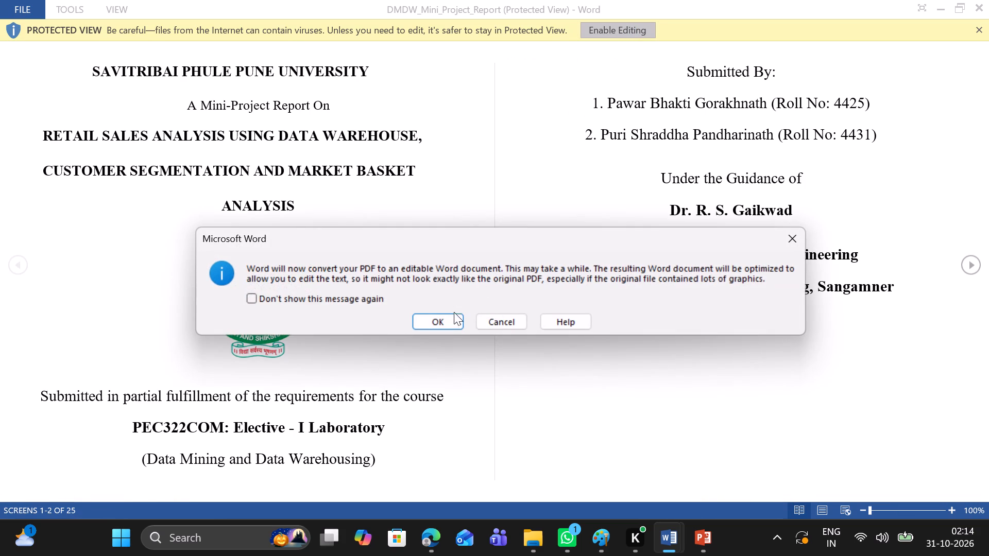
left_click(447, 318)
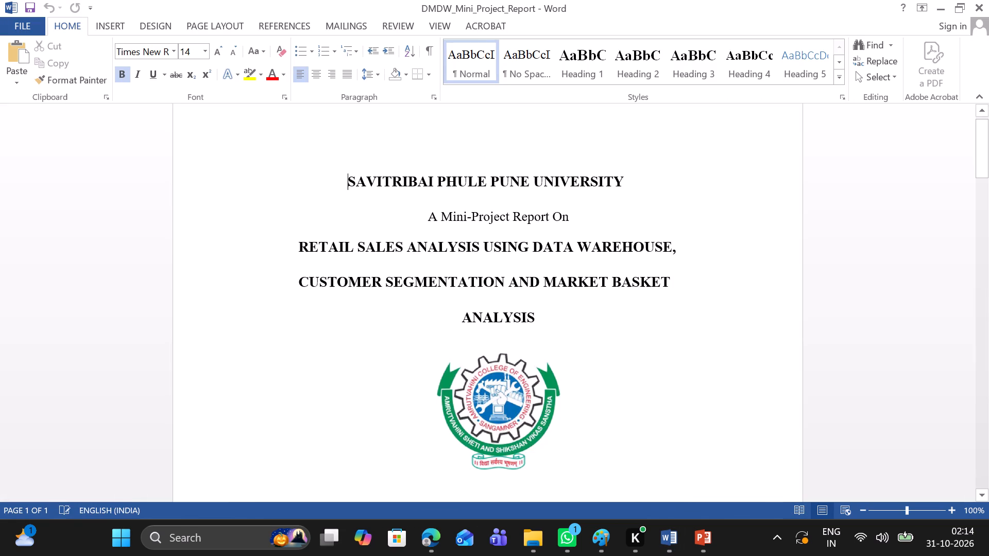
Look through the mini project report's title pages, chapters, figures, tables and references to examine their layout.
scroll(488, 305, "down", 2)
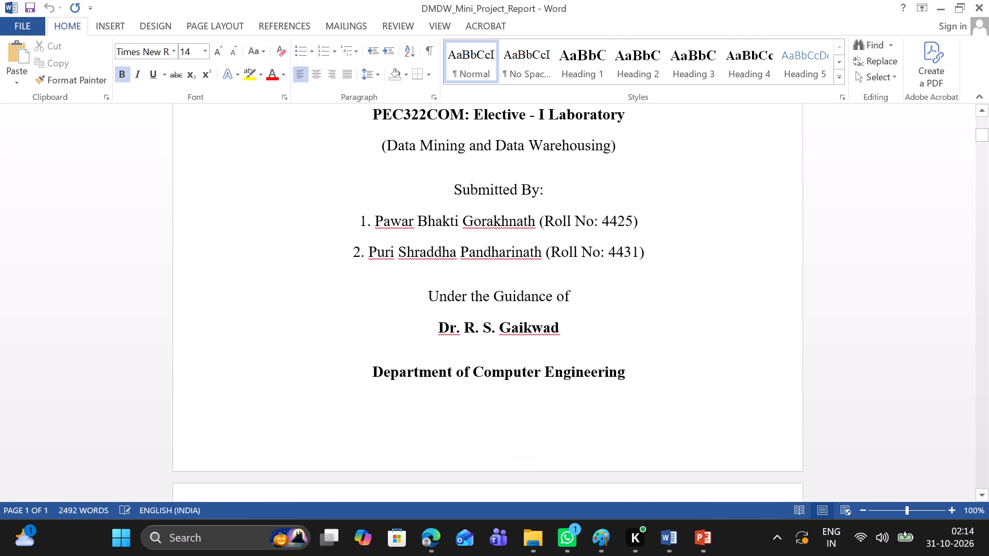
scroll(488, 305, "down", 2)
left_click_drag(495, 228, 468, 238)
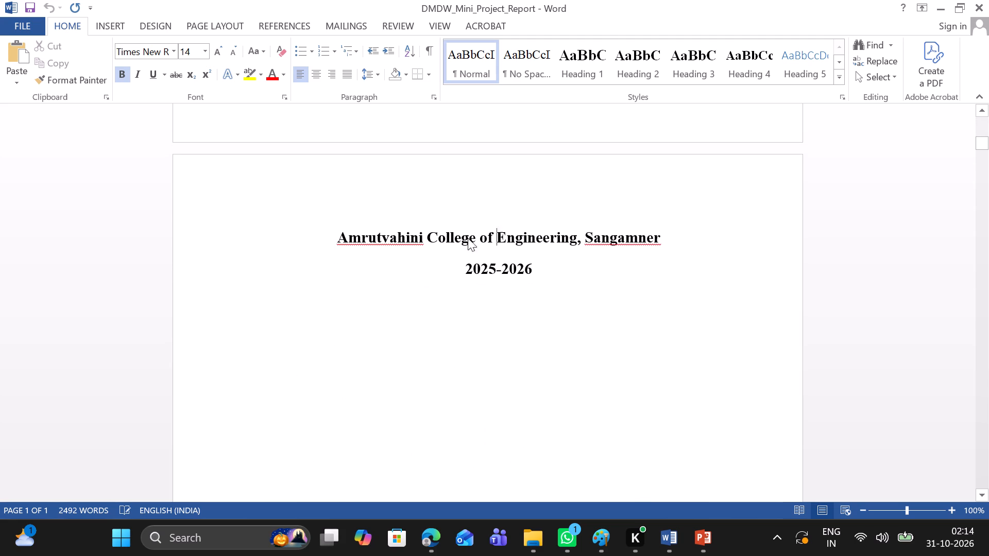
left_click_drag(468, 238, 463, 237)
left_click(420, 321)
scroll(420, 321, "down", 4)
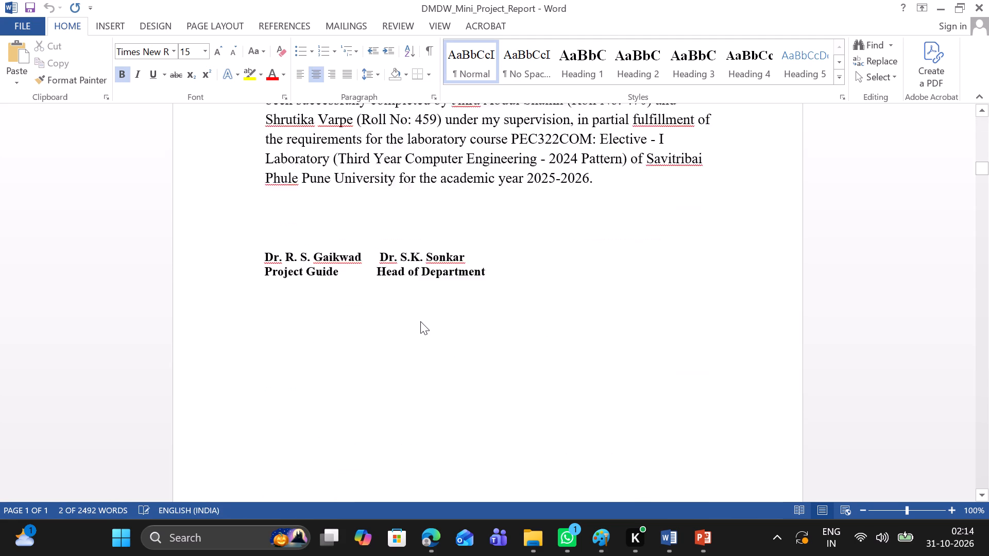
left_click_drag(516, 114, 465, 126)
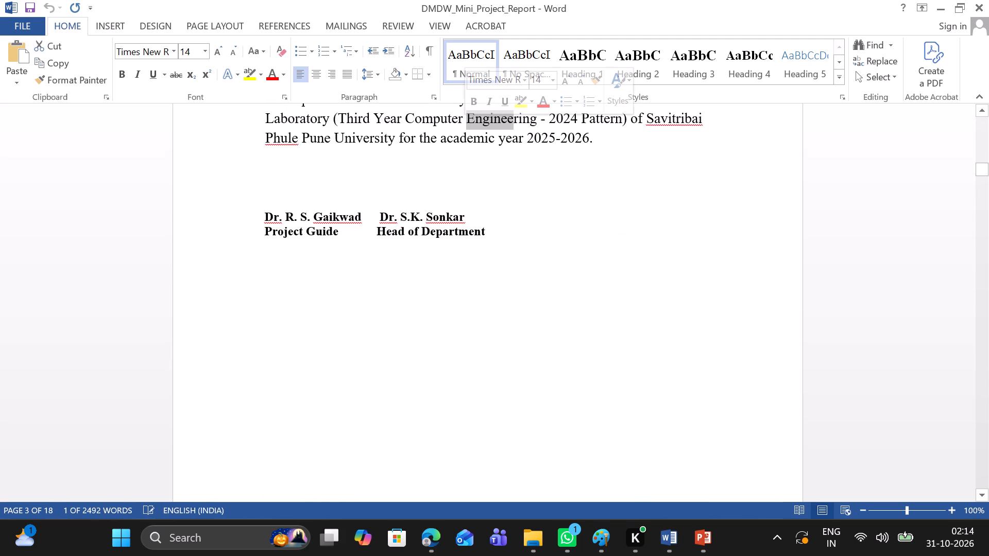
scroll(460, 249, "down", 5)
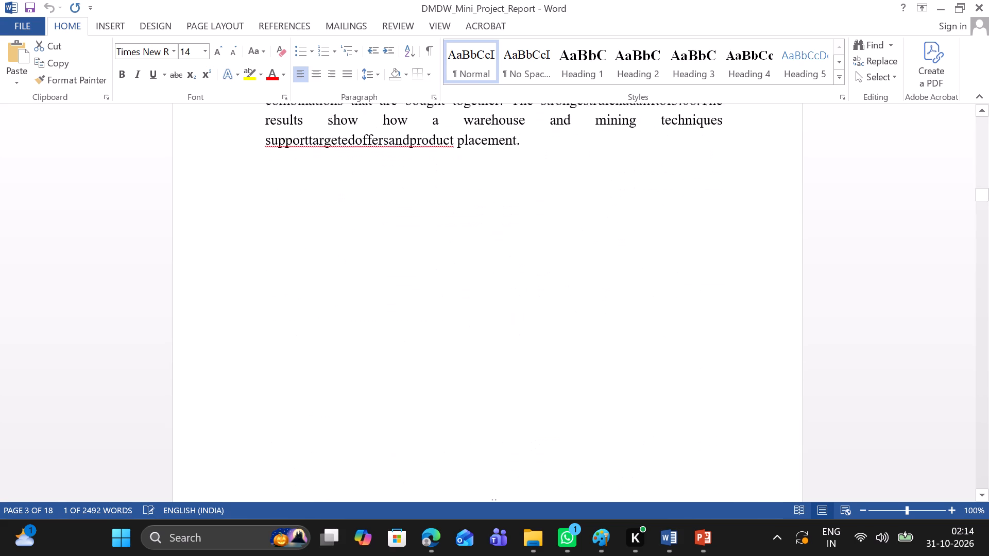
scroll(460, 249, "down", 5, "ctrl")
scroll(460, 249, "down", 10)
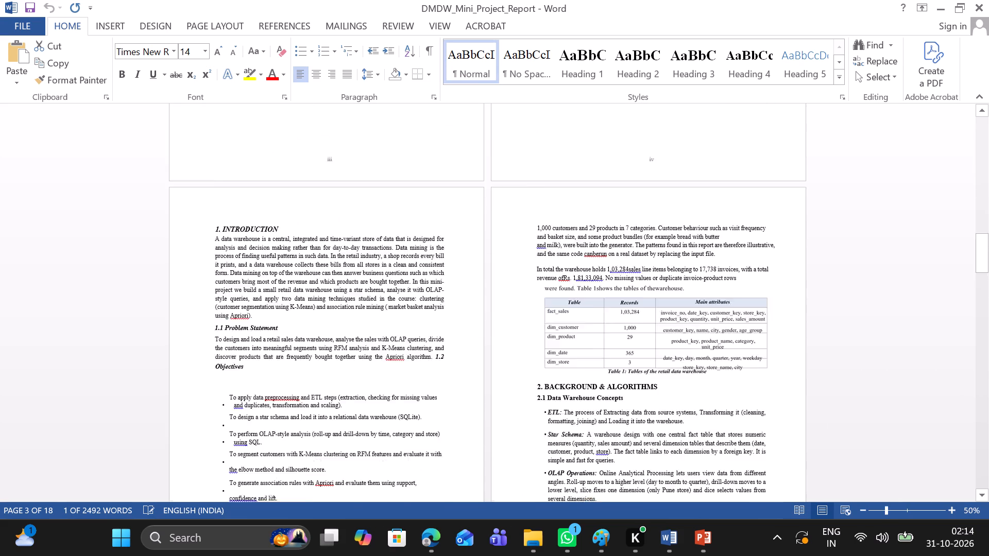
left_click_drag(408, 196, 333, 203)
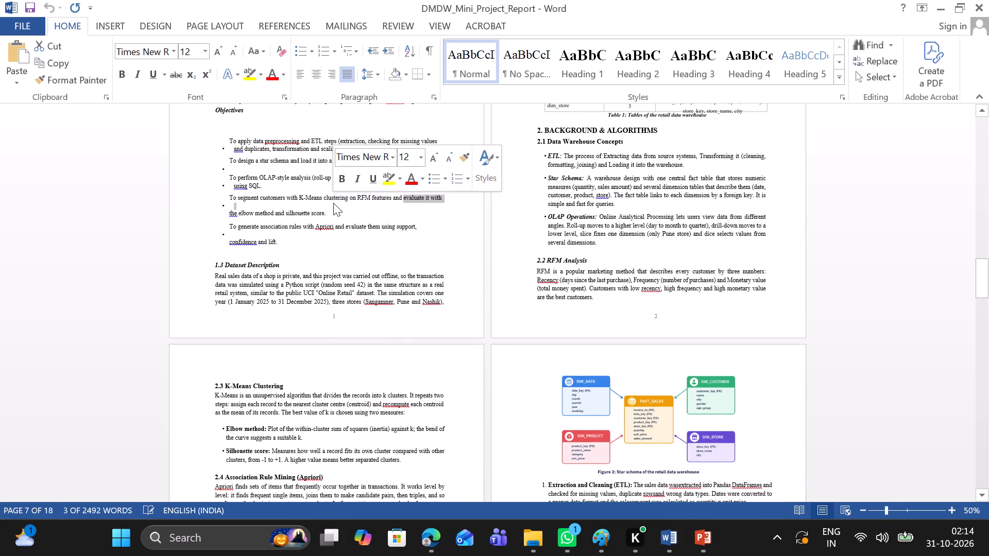
right_click(350, 315)
scroll(350, 315, "down", 4)
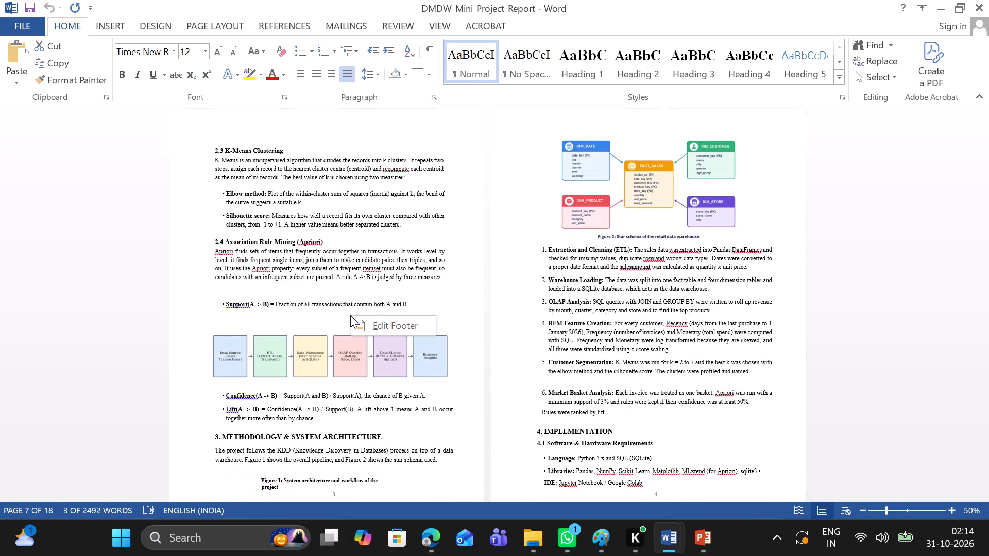
left_click_drag(300, 237, 288, 236)
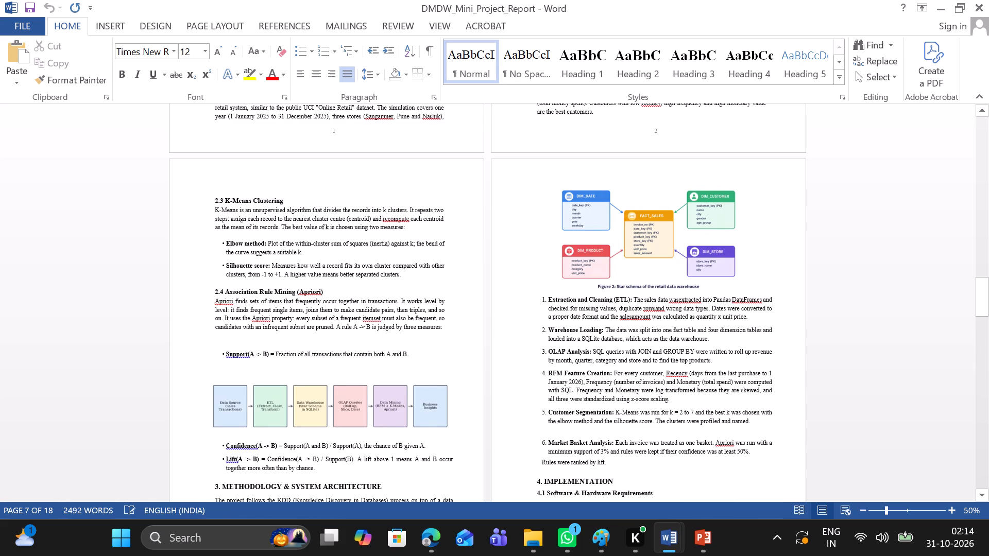
scroll(288, 236, "down", 7)
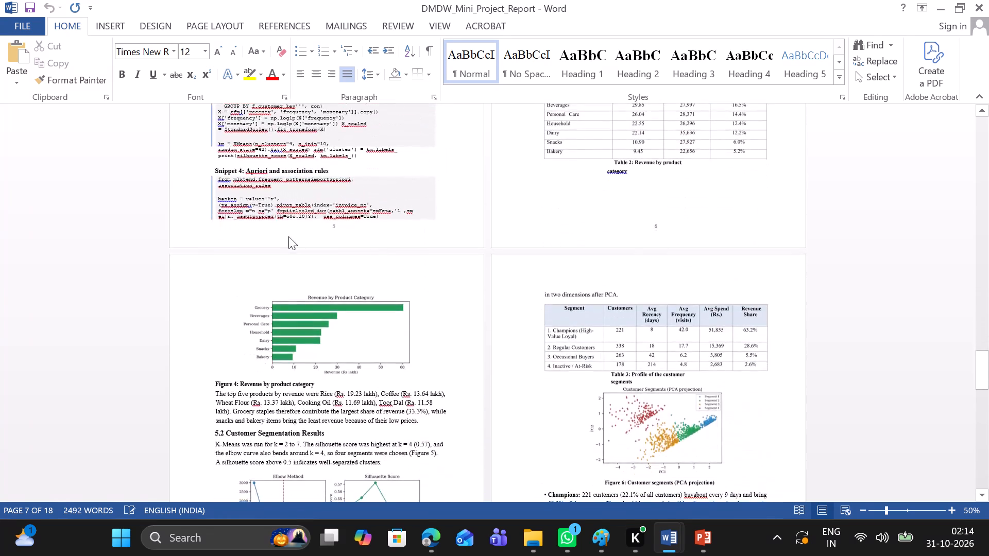
scroll(288, 236, "down", 10)
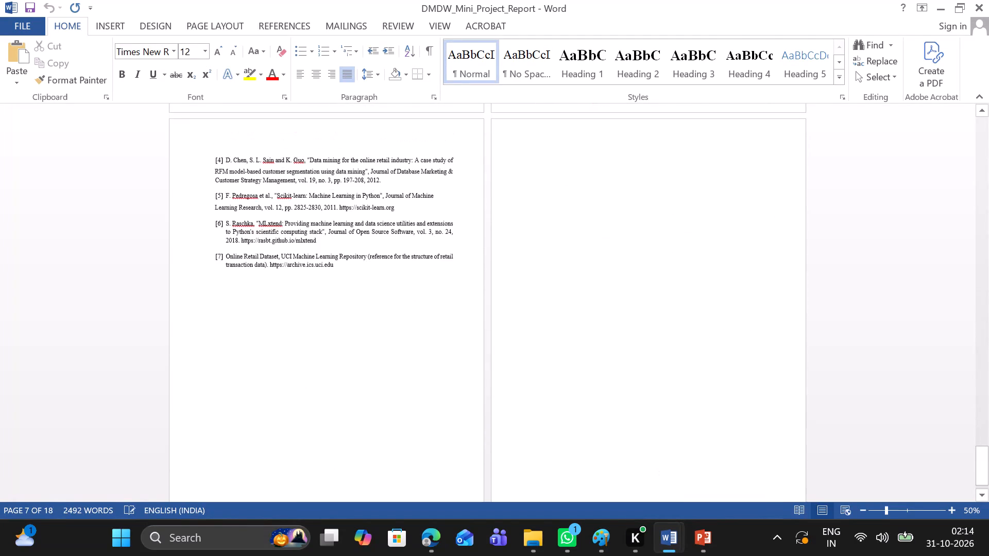
scroll(288, 236, "down", 3)
scroll(288, 236, "up", 10)
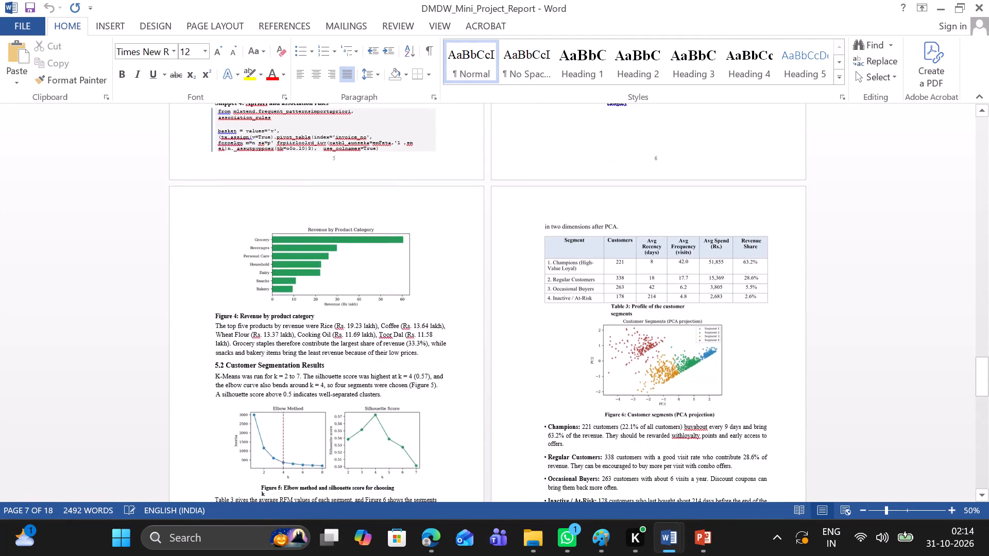
scroll(288, 236, "up", 5)
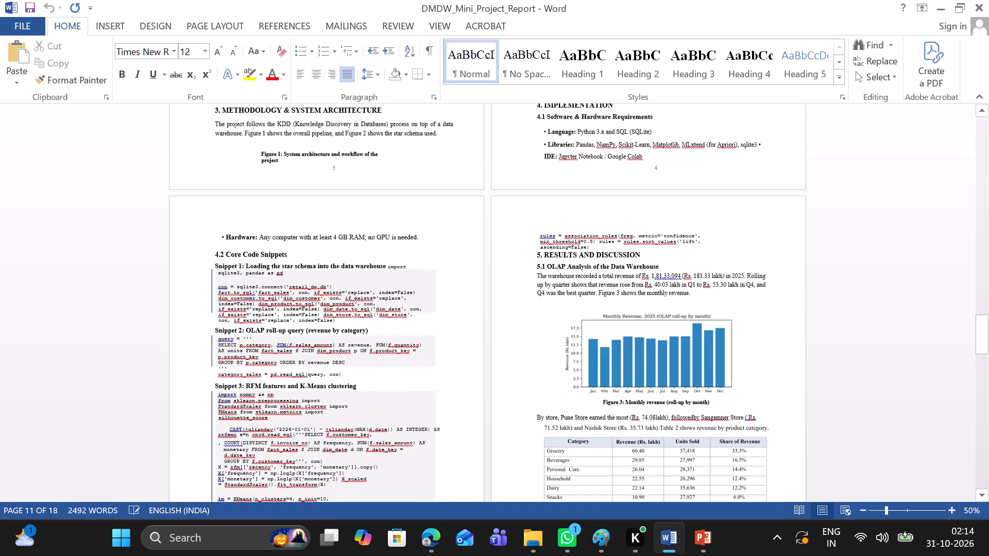
left_click_drag(602, 260, 562, 255)
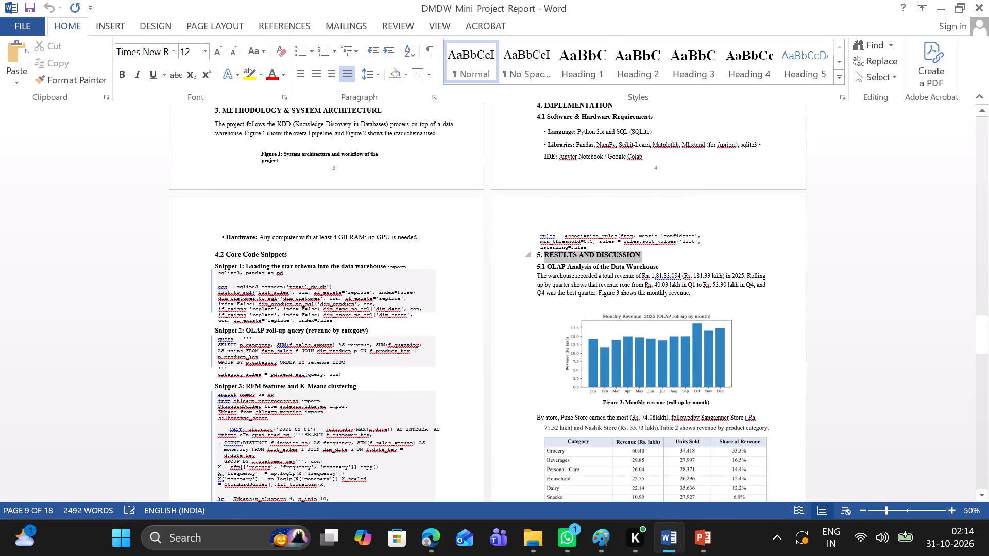
left_click(524, 339)
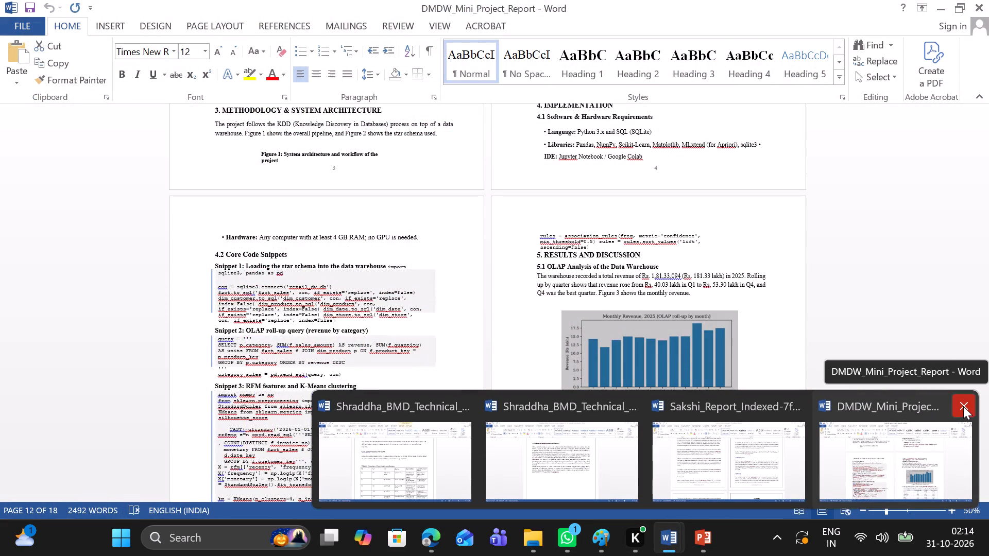
Close the converted mini project report and return to the BMD technical seminar report (1).
left_click(963, 406)
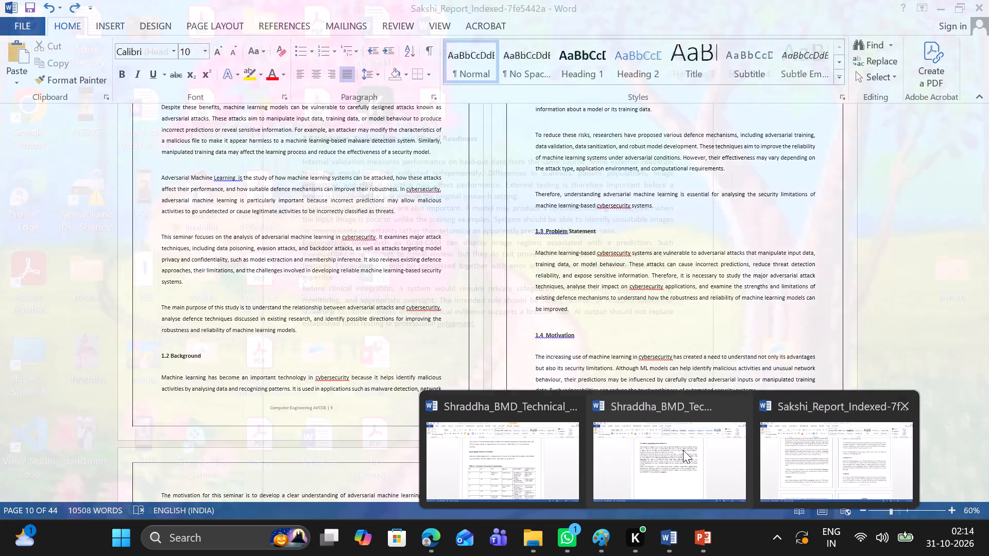
left_click(671, 449)
Look over the seminar report's pages from Chapter 3 to the end of the references, checking heading spacing and page flow.
scroll(532, 379, "up", 3)
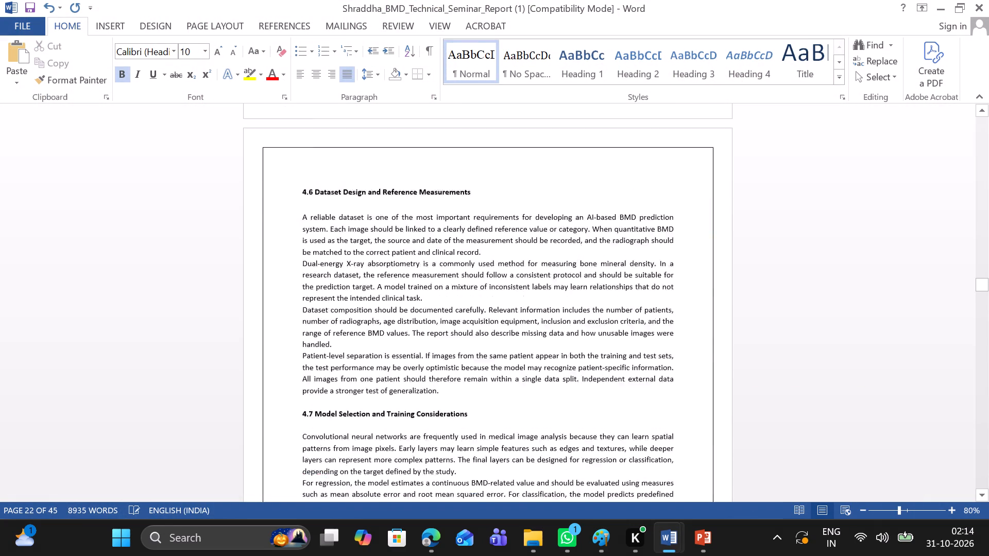
scroll(532, 379, "up", 19)
scroll(532, 379, "down", 9)
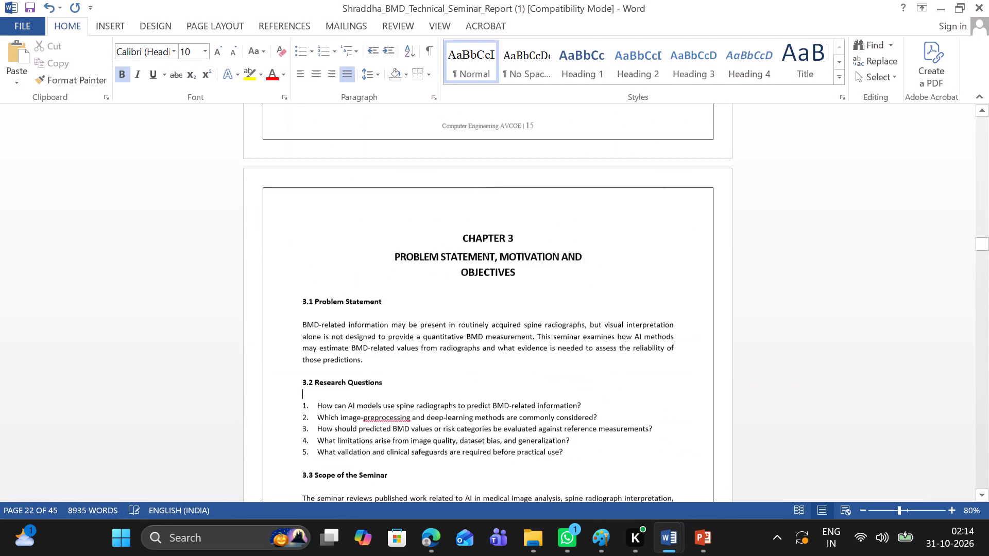
scroll(532, 379, "down", 20)
scroll(532, 379, "down", 14)
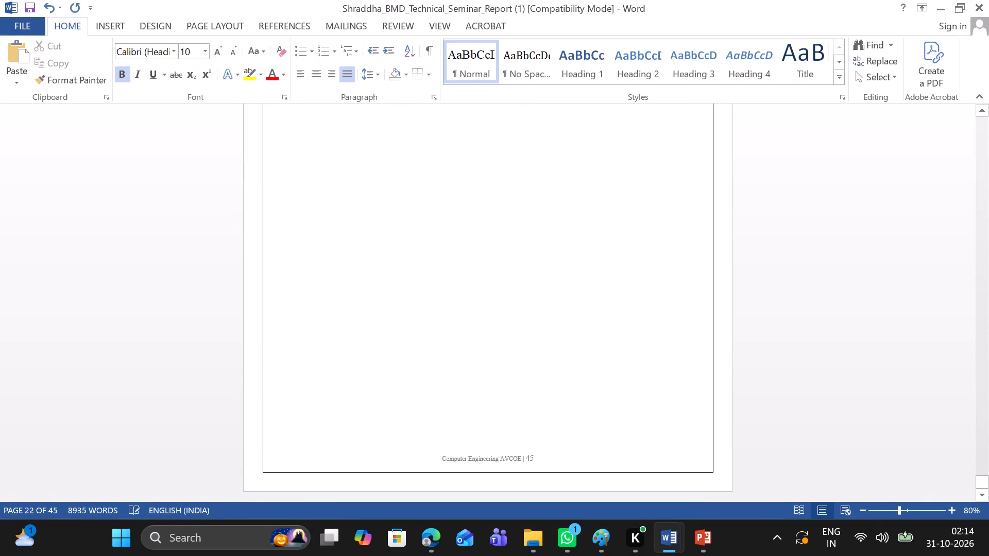
scroll(532, 379, "down", 8)
scroll(532, 379, "down", 16)
scroll(532, 379, "down", 8)
scroll(532, 379, "up", 2)
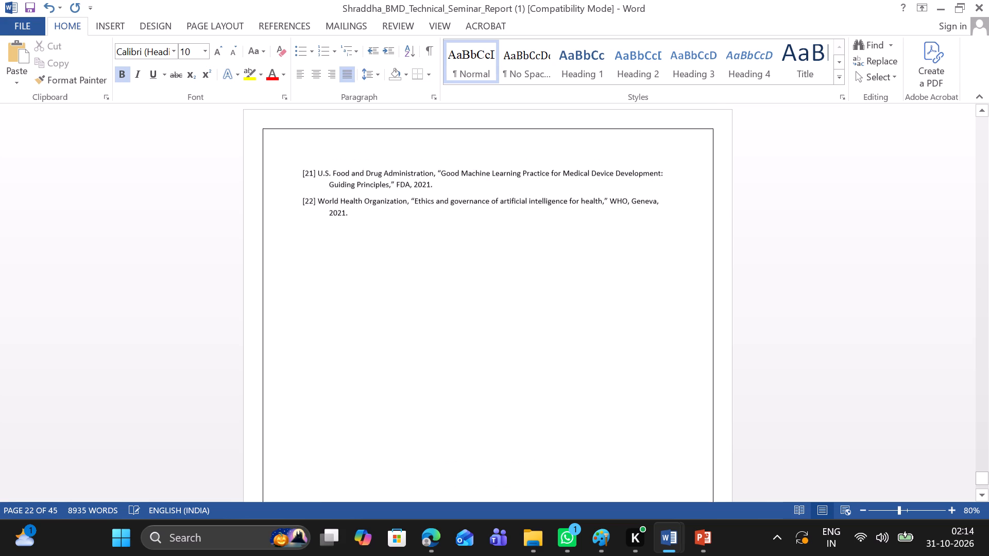
scroll(532, 379, "up", 1)
left_click_drag(494, 446, 475, 410)
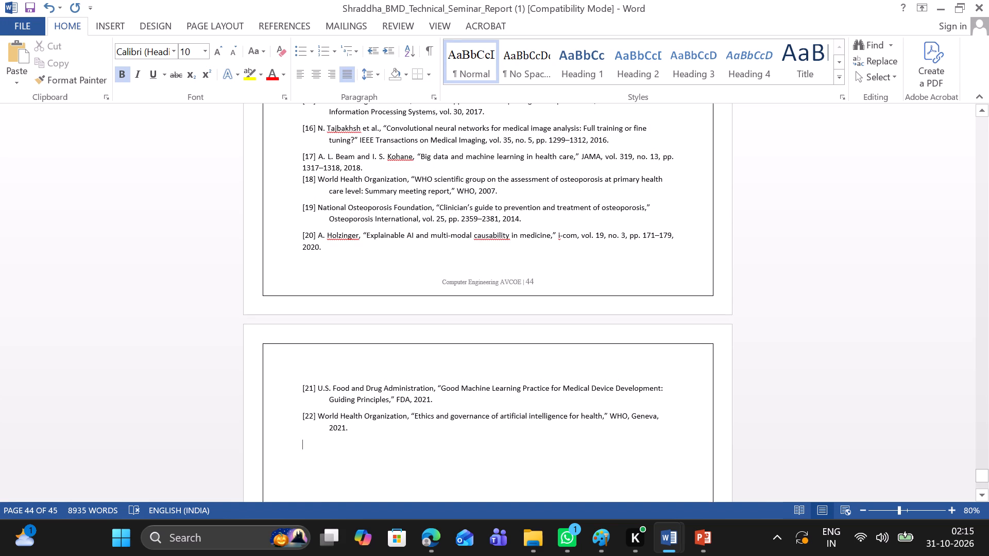
left_click_drag(475, 410, 472, 452)
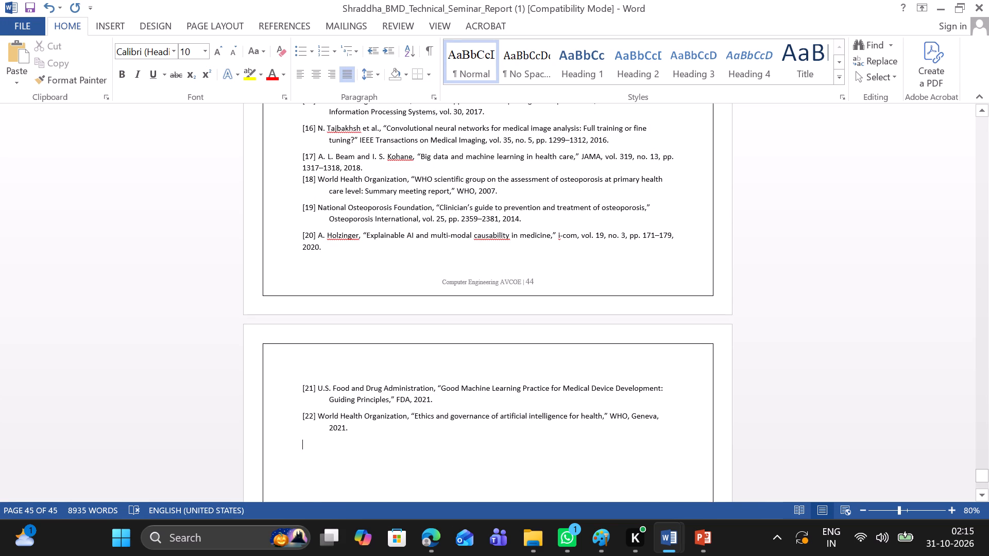
Add a blank line between the 21.1 Responsible Use heading and its paragraph.
scroll(472, 452, "up", 3)
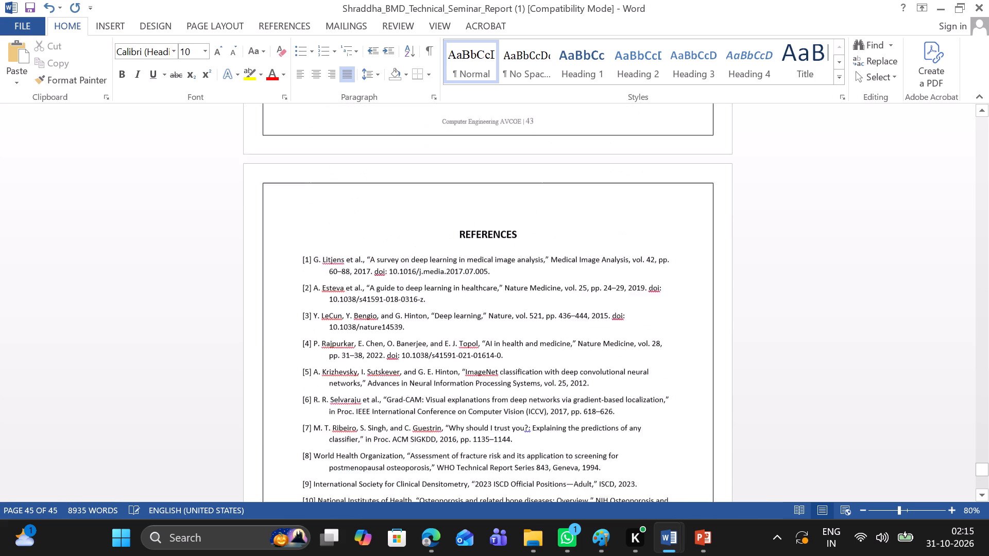
scroll(472, 452, "up", 6)
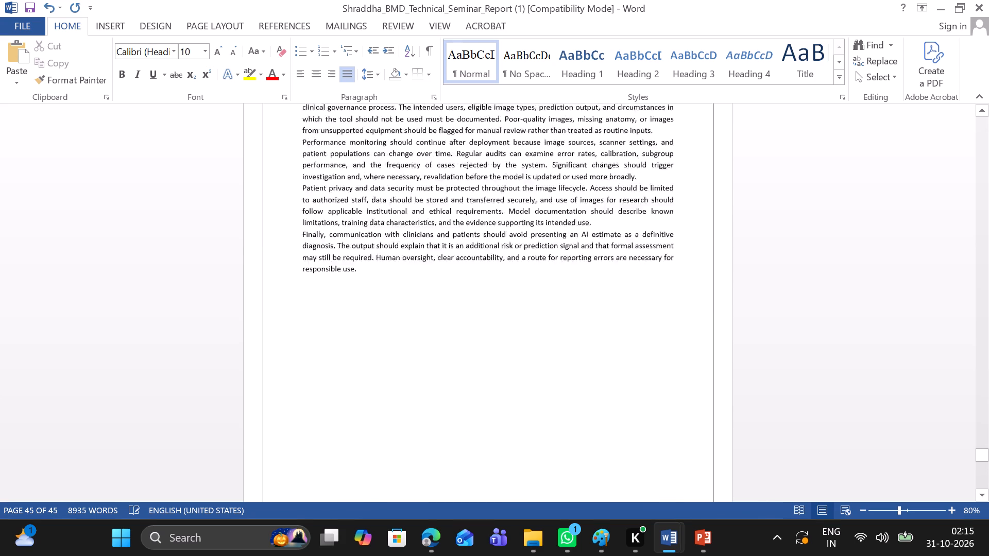
scroll(472, 452, "up", 4)
scroll(472, 452, "down", 1)
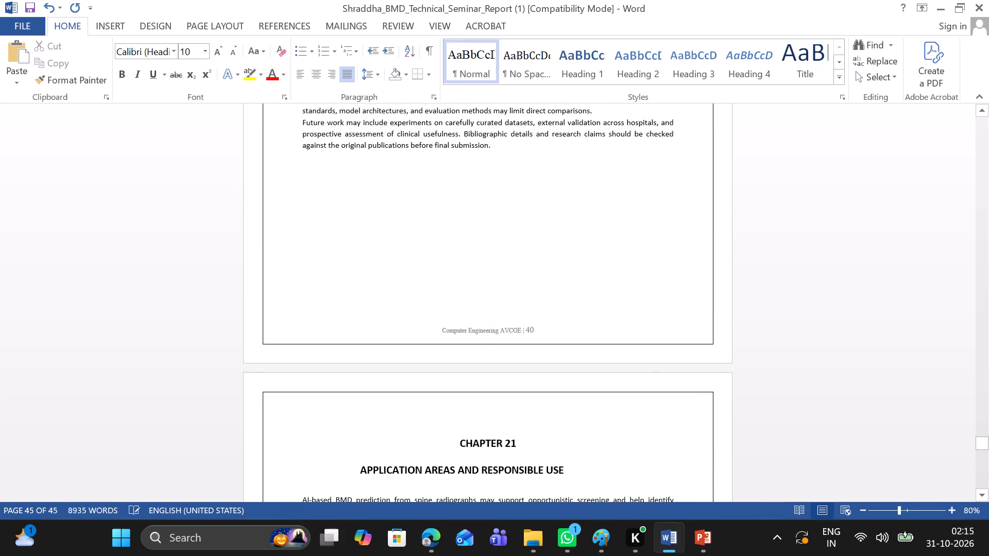
scroll(472, 452, "down", 2)
left_click(428, 386)
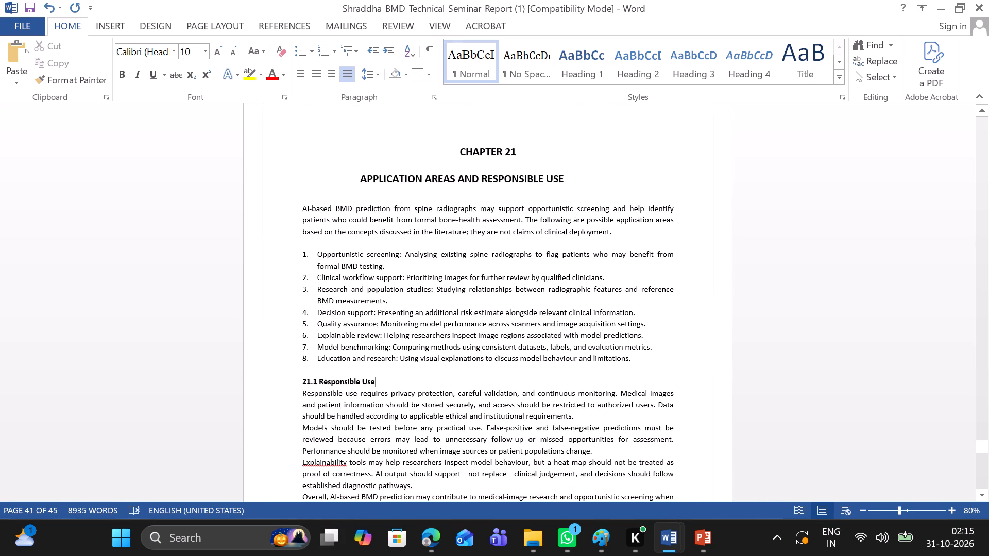
key("Return")
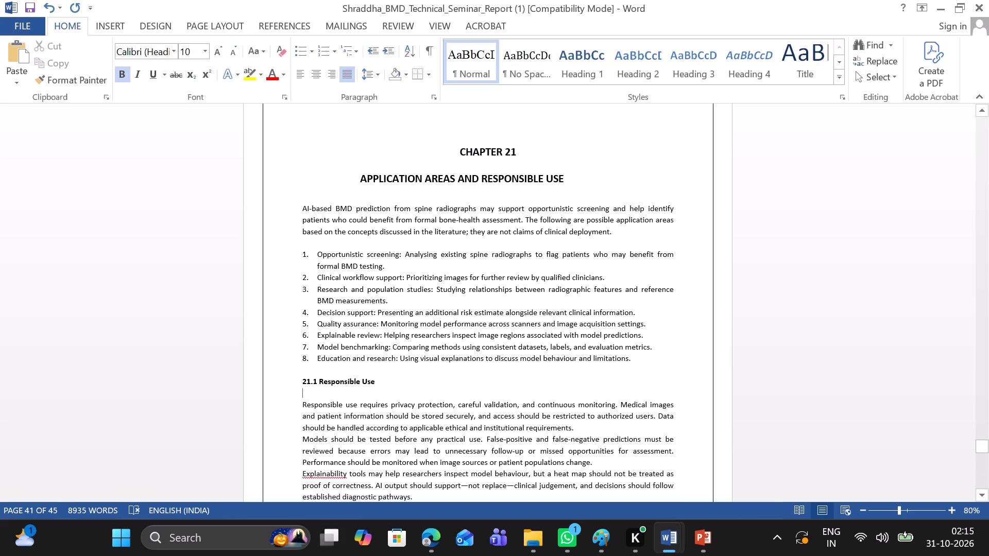
Add one space before the Chapter 21 title, APPLICATION AREAS AND RESPONSIBLE USE, to shift it toward the centre.
scroll(549, 190, "up", 1)
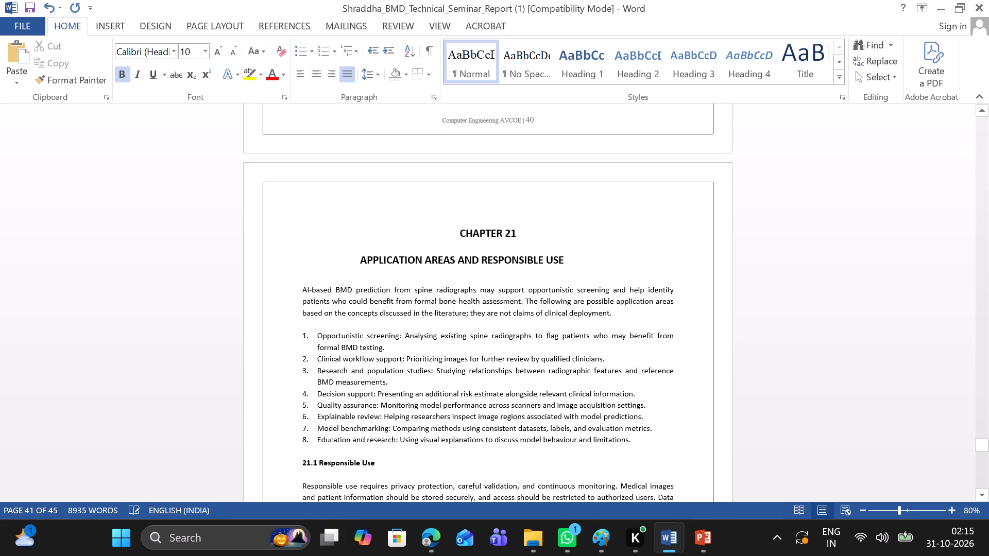
left_click(341, 258)
key("space")
Add a blank line below the 20.3 Inclusion and Exclusion heading and below the 20.4 Limitations of This Report heading.
scroll(345, 251, "up", 1)
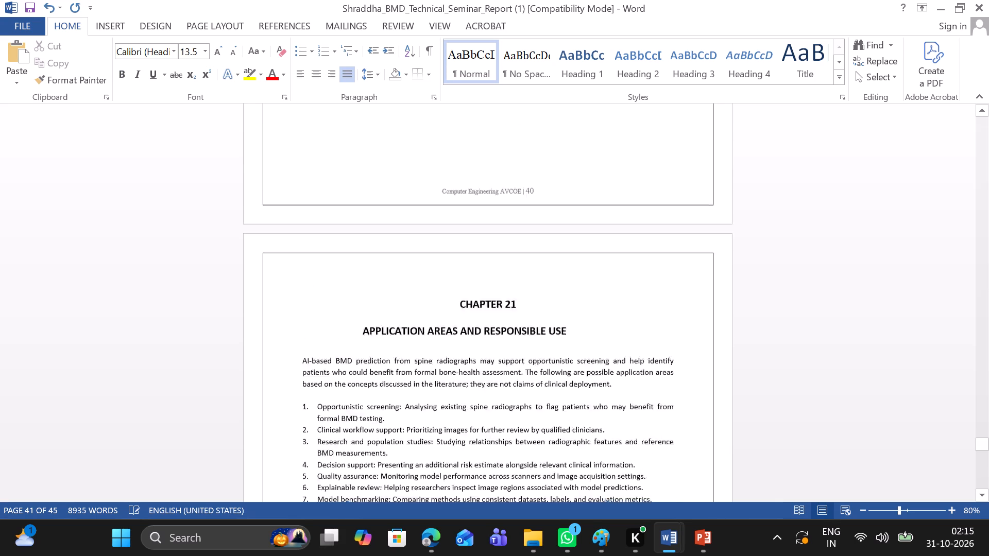
scroll(345, 251, "up", 3)
scroll(345, 251, "down", 1)
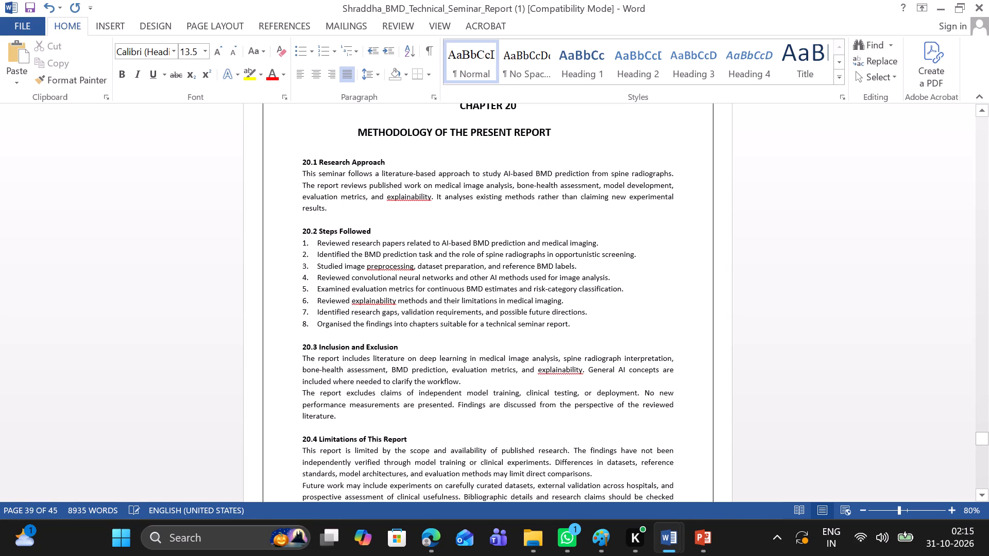
left_click(403, 350)
key("Return")
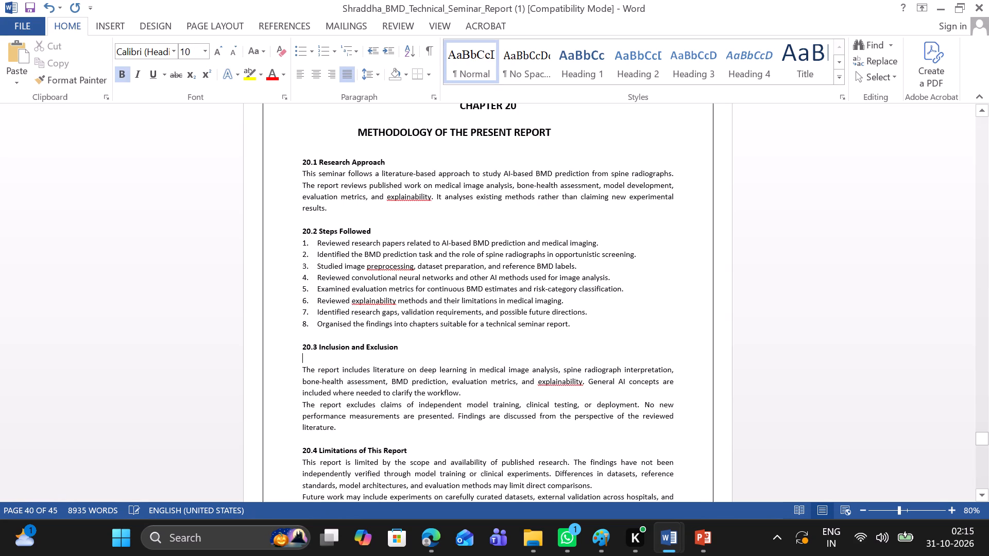
left_click(418, 457)
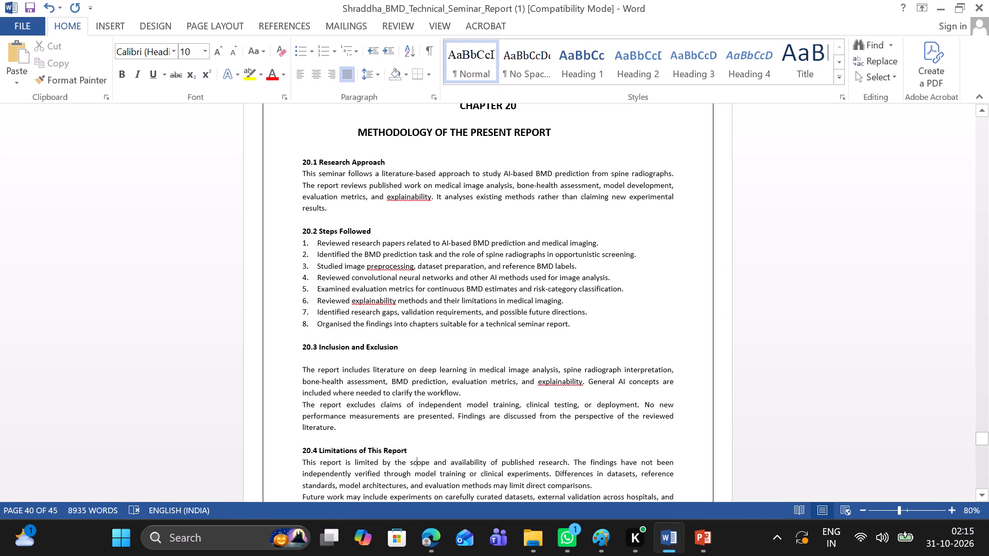
left_click(415, 451)
key("Return")
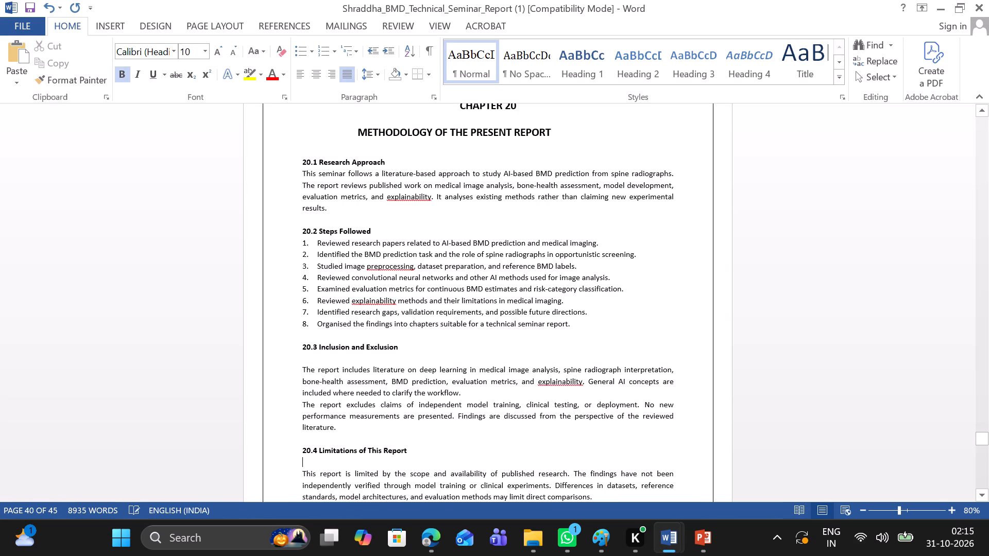
Add a blank line below the 20.1 Research Approach heading and below the 20.2 Steps Followed heading.
scroll(472, 312, "up", 1)
left_click(399, 335)
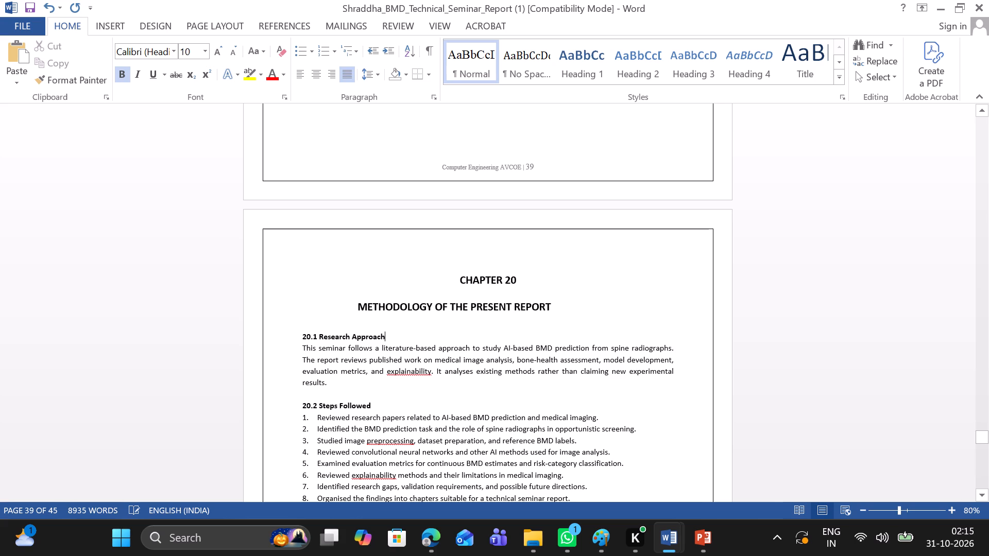
key("Return")
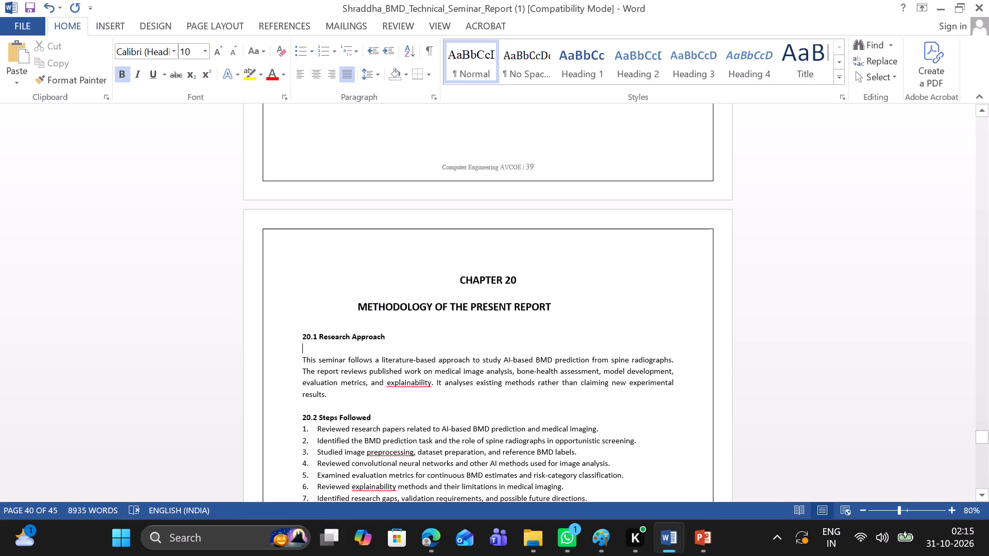
left_click(294, 429)
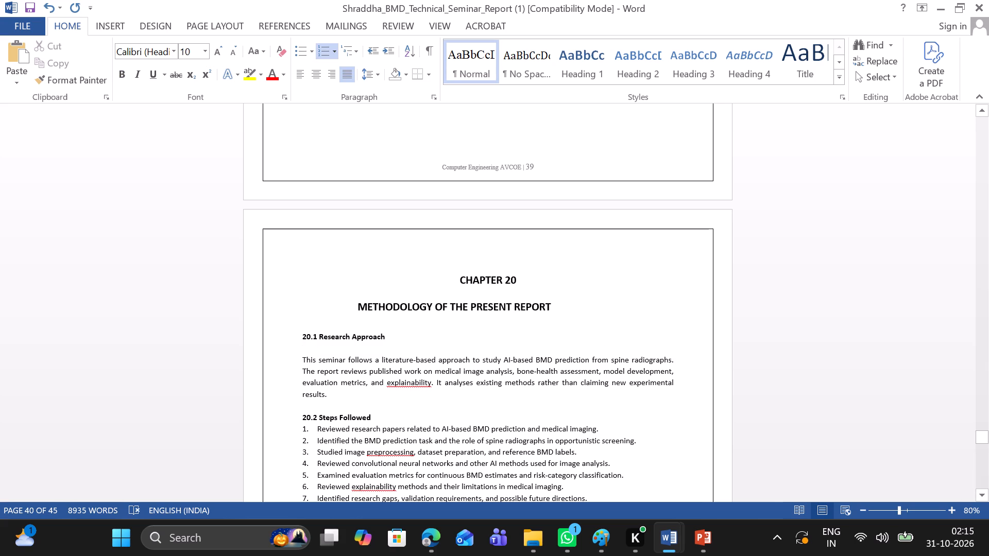
left_click(368, 419)
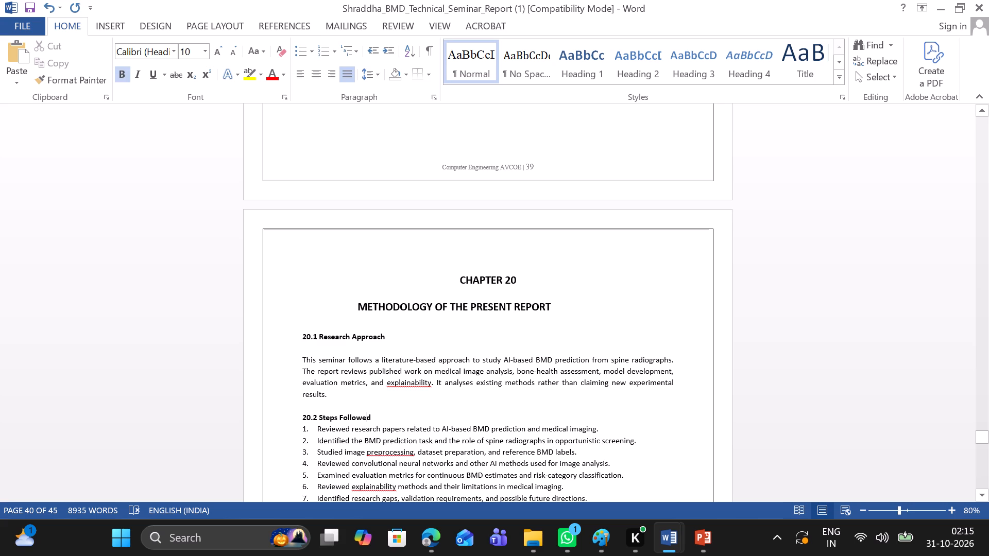
key("Right")
key("Return")
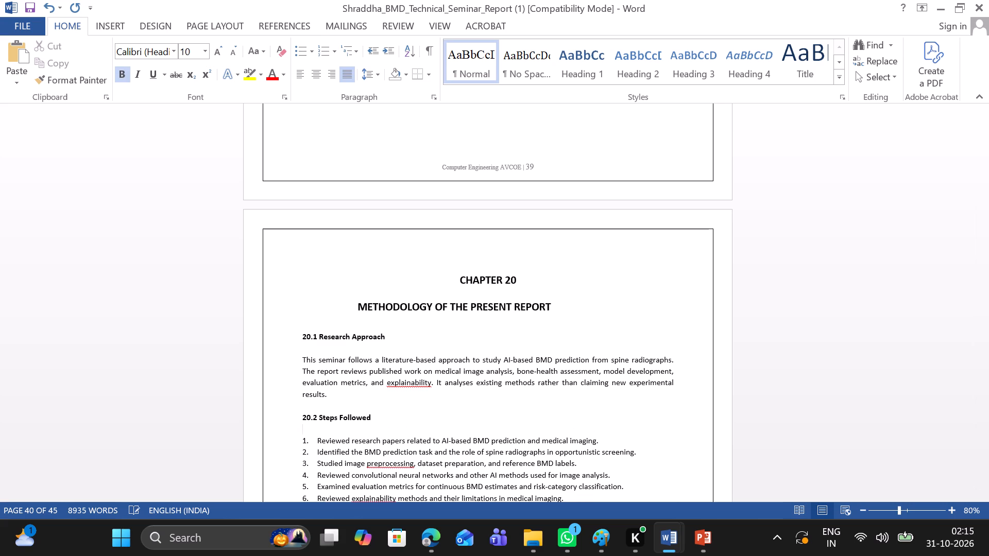
Shift the Chapter 20 title, METHODOLOGY OF THE PRESENT REPORT, to the centre under its chapter number with leading spaces.
scroll(368, 419, "down", 3)
scroll(368, 419, "up", 2)
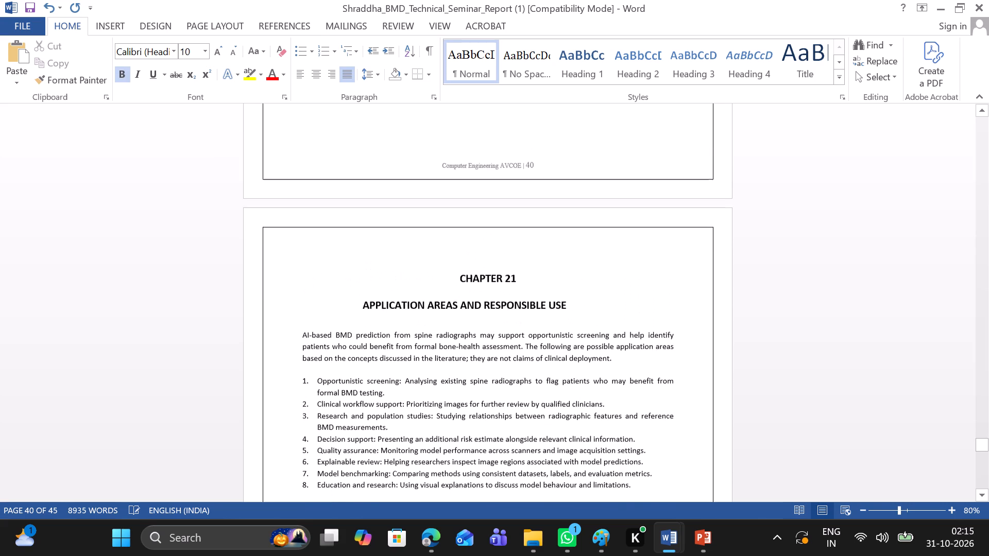
scroll(368, 419, "up", 3)
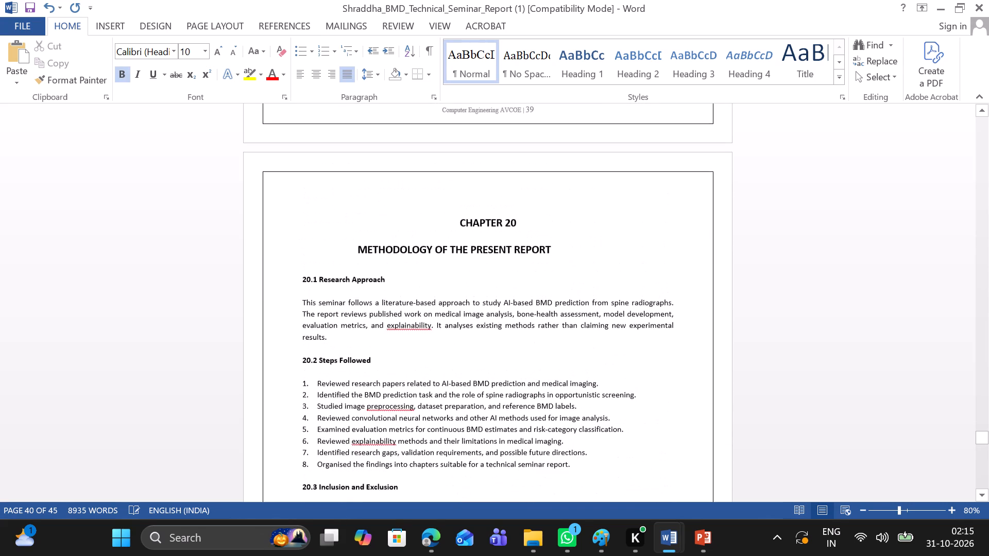
left_click(345, 252)
key("space")
key("space")
key("space")
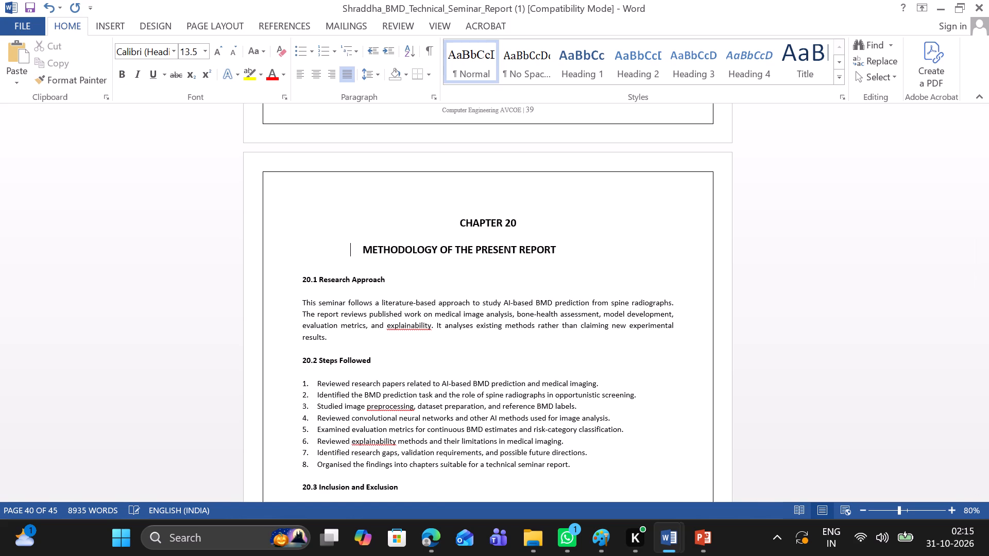
key("BackSpace")
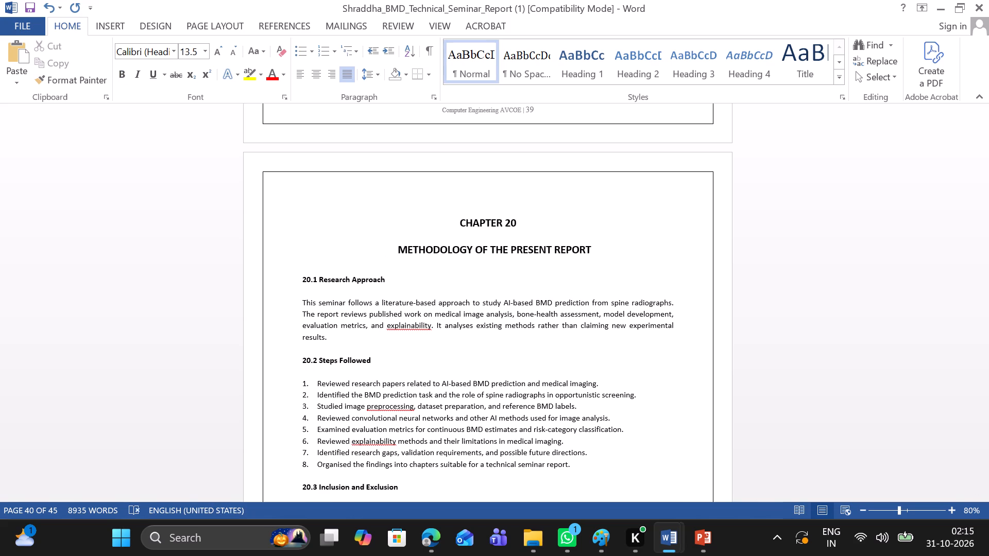
Add leading spaces before the Chapter 19 title, ADVANTAGES AND DISADVANTAGES, to shift it toward the centre.
scroll(345, 252, "up", 3)
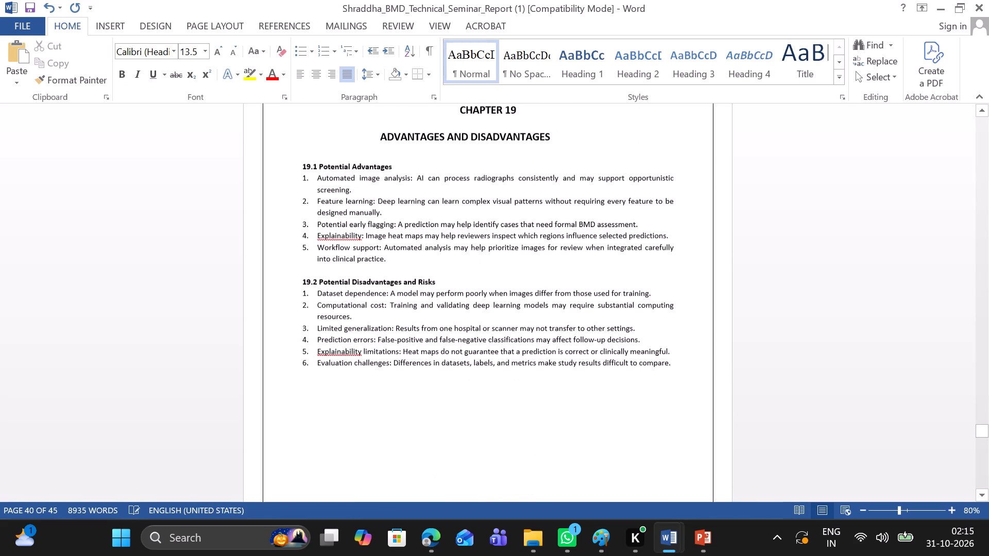
scroll(345, 252, "up", 1)
scroll(345, 252, "down", 1)
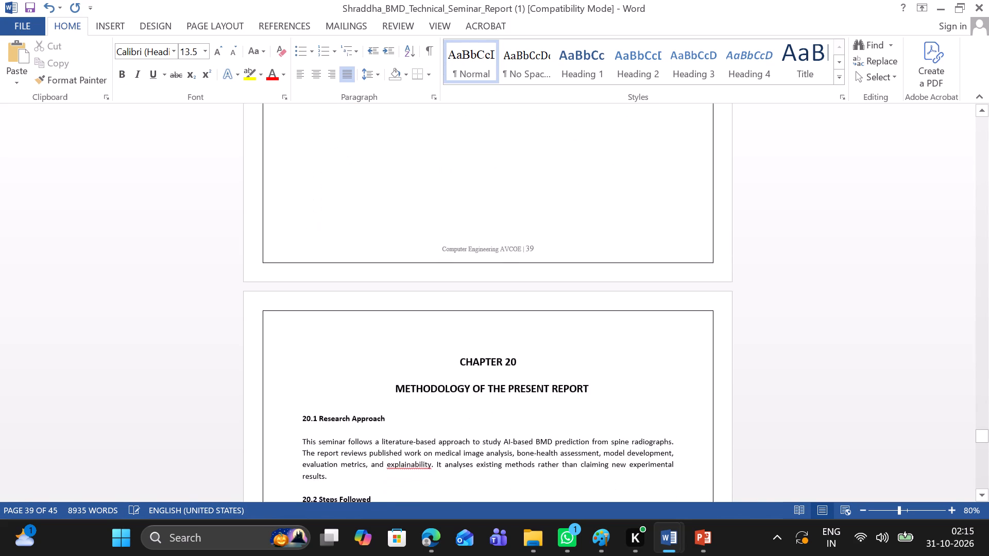
scroll(345, 252, "down", 1)
scroll(345, 252, "up", 3)
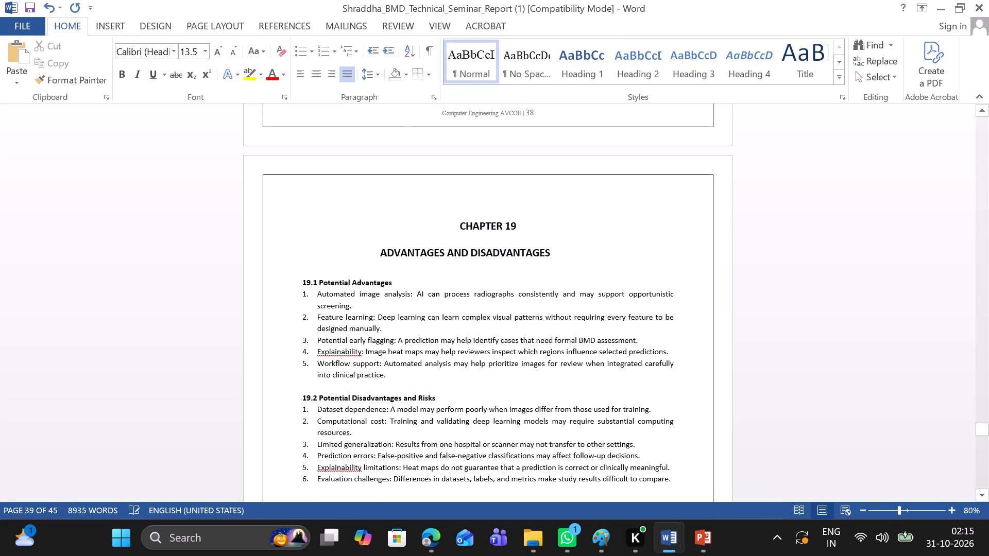
left_click(373, 257)
key("space")
key("space")
key("space")
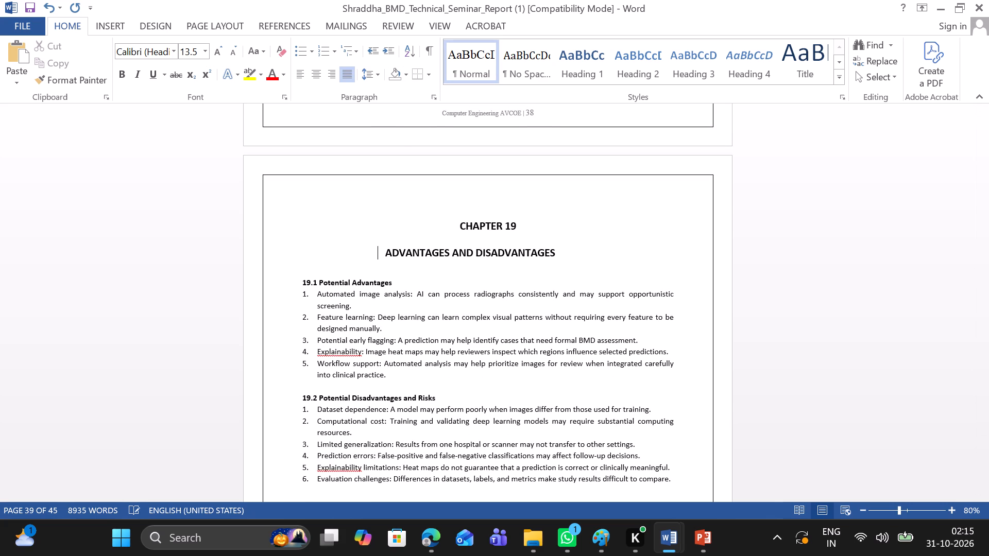
key("space")
Look over the pages from Chapter 19 through Chapter 21 and beyond, checking title centring and heading spacing.
scroll(373, 257, "down", 7)
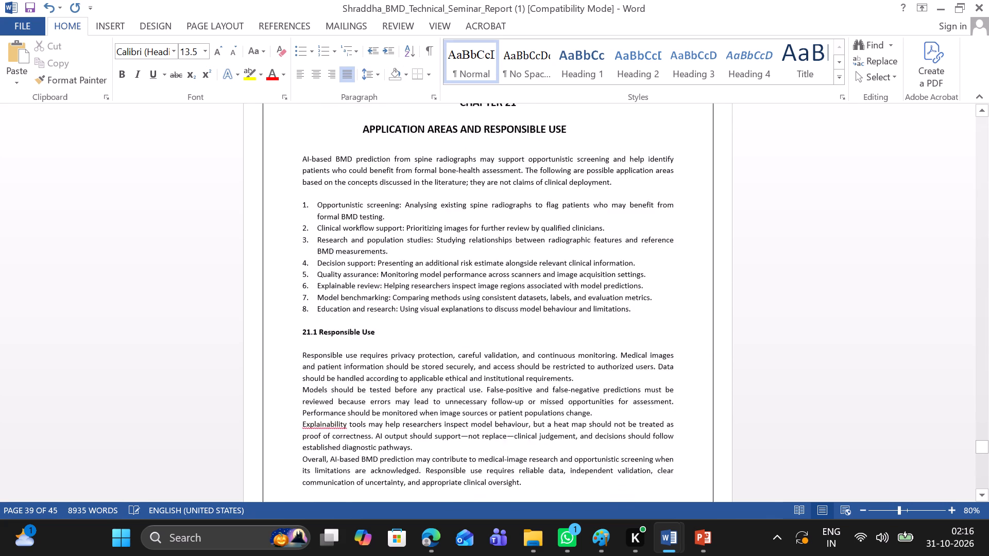
scroll(373, 257, "down", 8)
scroll(373, 257, "up", 14)
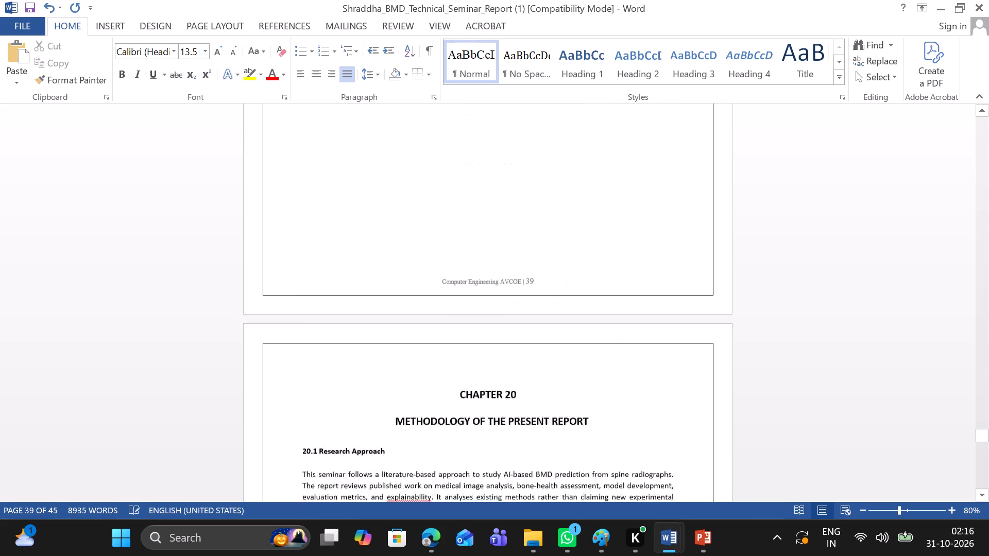
scroll(373, 257, "up", 5)
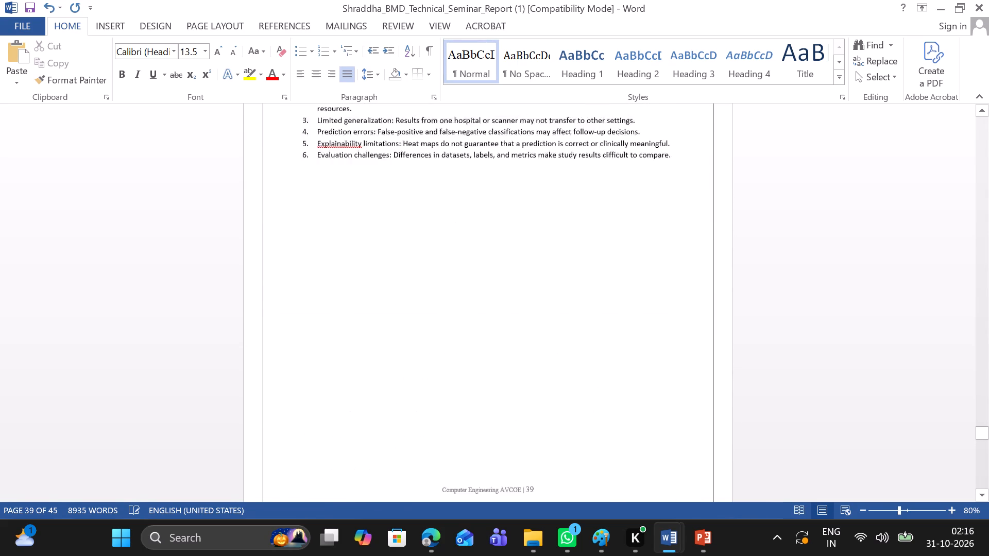
scroll(373, 257, "up", 2)
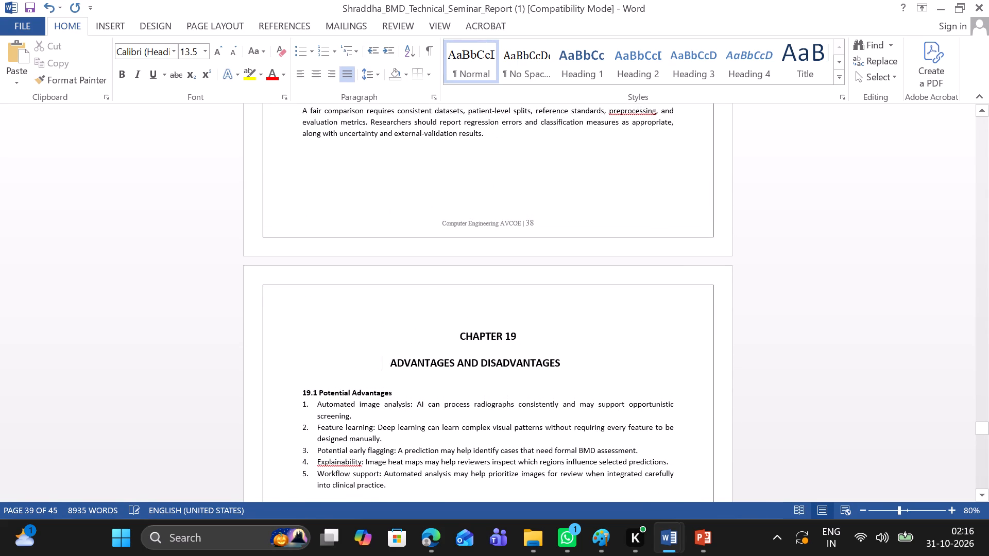
Add a blank line between the 19.1 Potential Advantages and 19.2 Potential Disadvantages and Risks headings and their numbered lists.
scroll(373, 257, "up", 1)
left_click(412, 404)
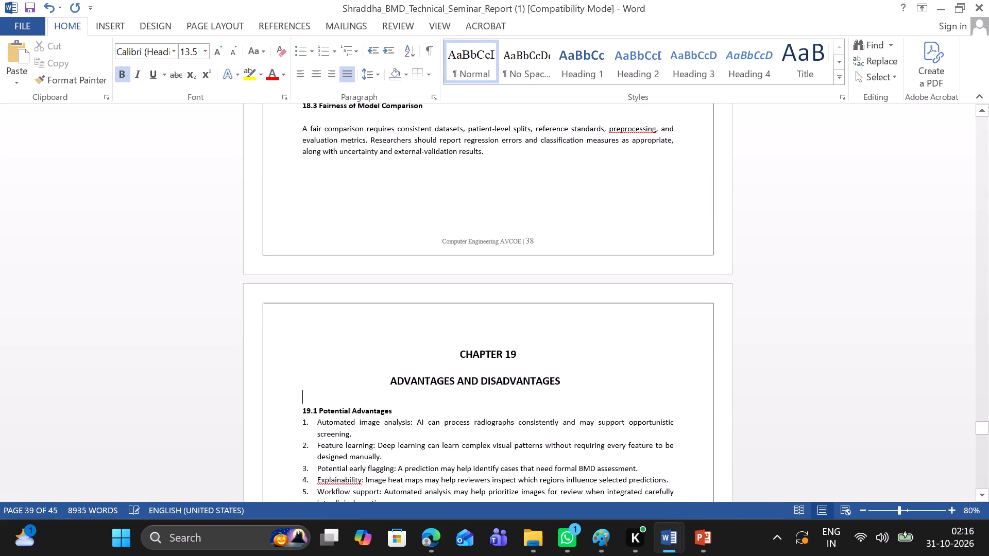
left_click(390, 413)
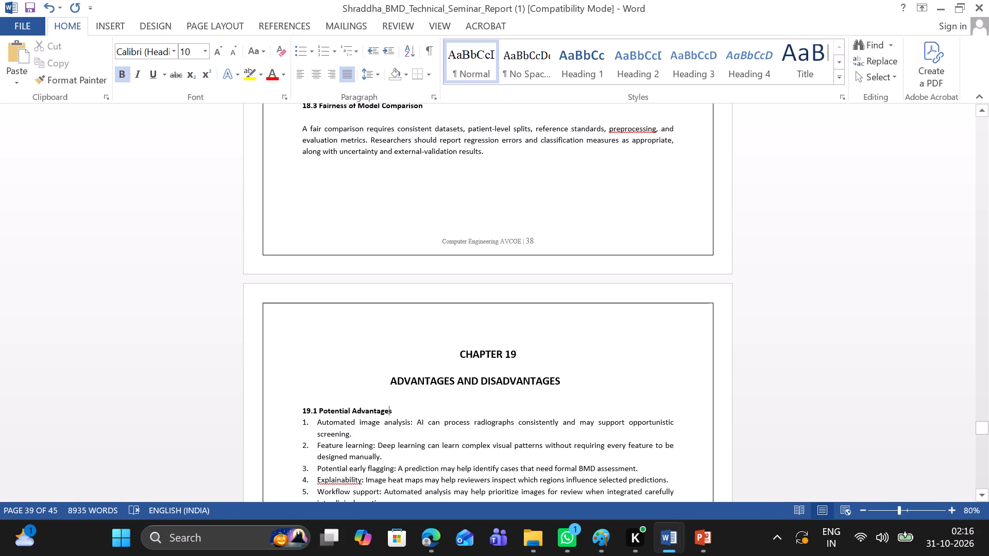
key("Right")
key("Return")
scroll(390, 413, "down", 1)
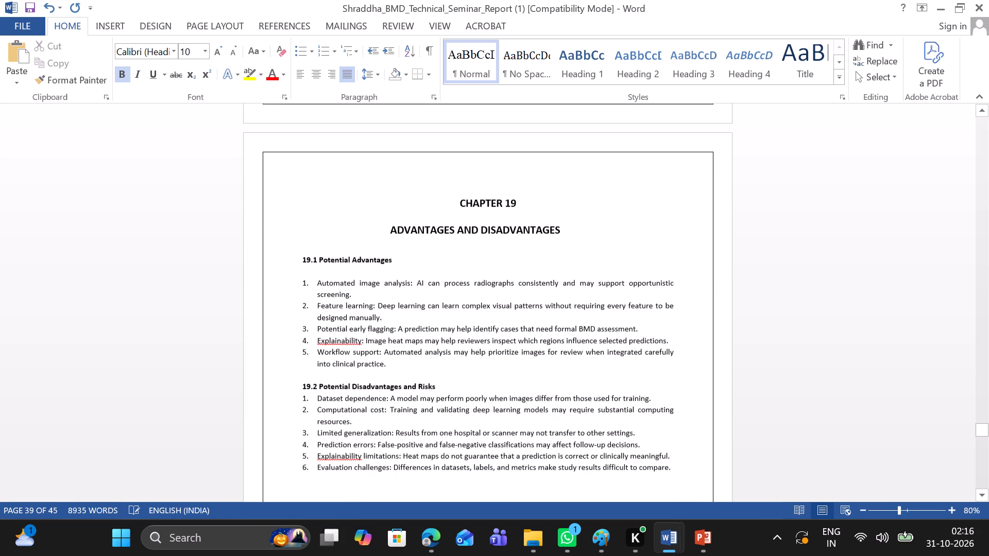
left_click(439, 367)
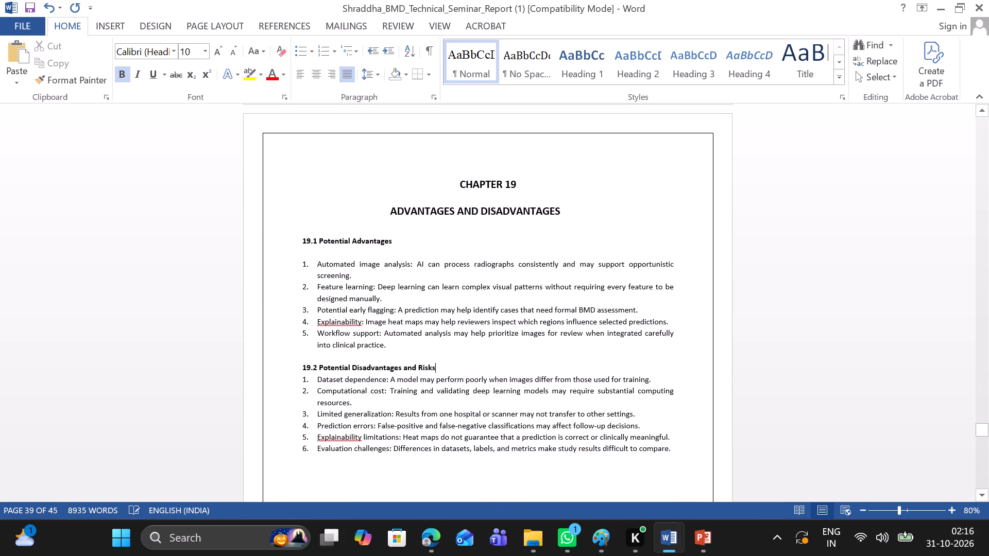
key("Return")
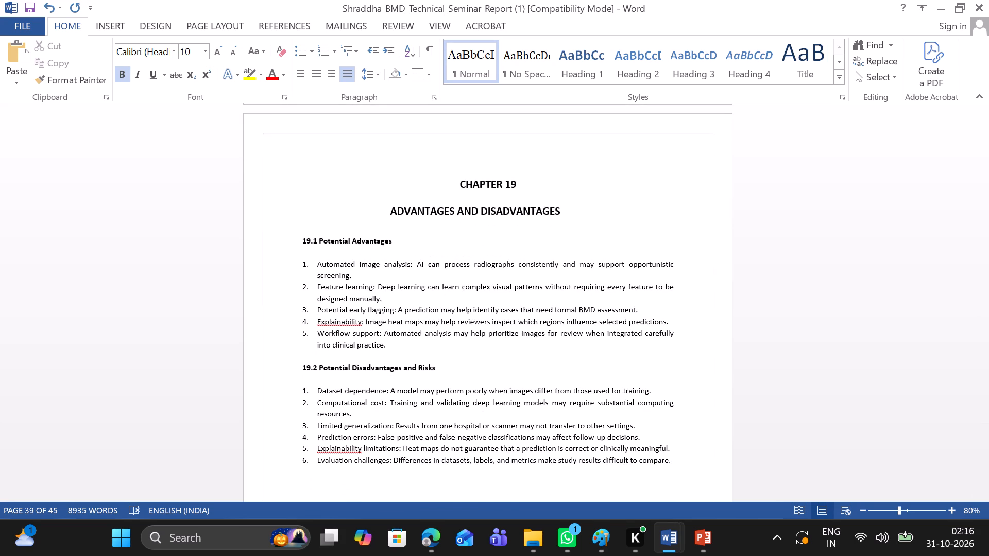
Look back through the pages from Chapter 18 to Chapter 14, checking title centring and the spacing below section headings.
scroll(439, 367, "up", 4)
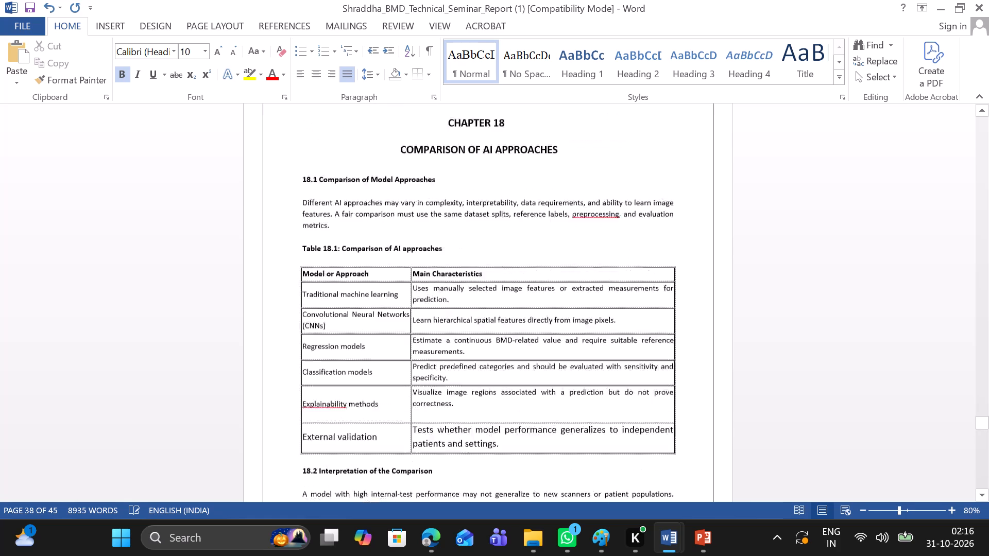
scroll(439, 367, "up", 6)
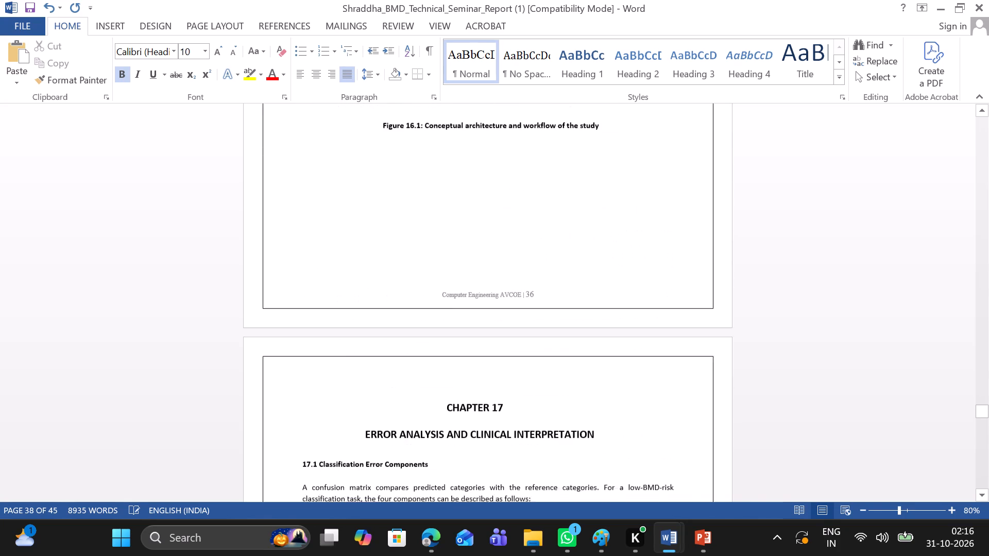
scroll(439, 367, "up", 9)
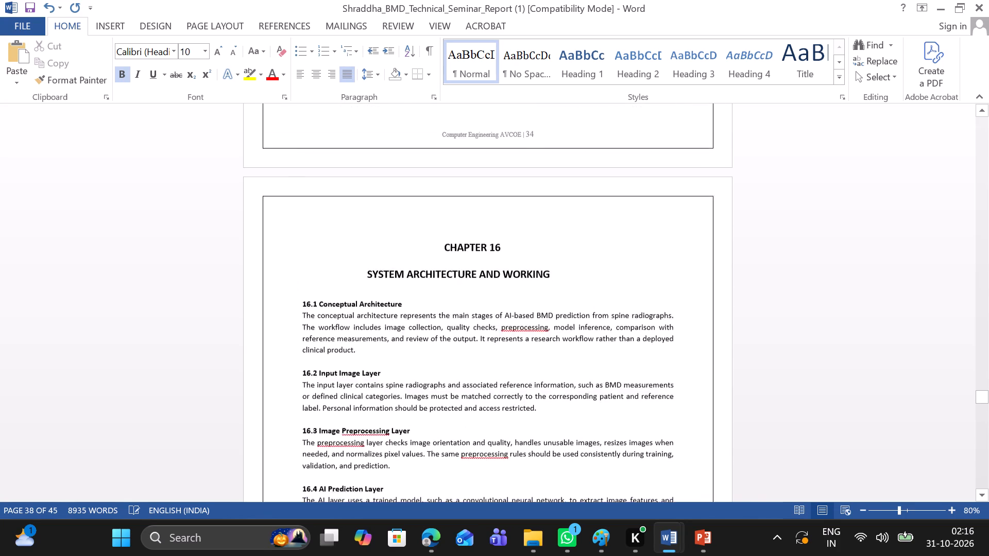
scroll(439, 367, "up", 4)
scroll(439, 367, "down", 1)
scroll(439, 367, "up", 1)
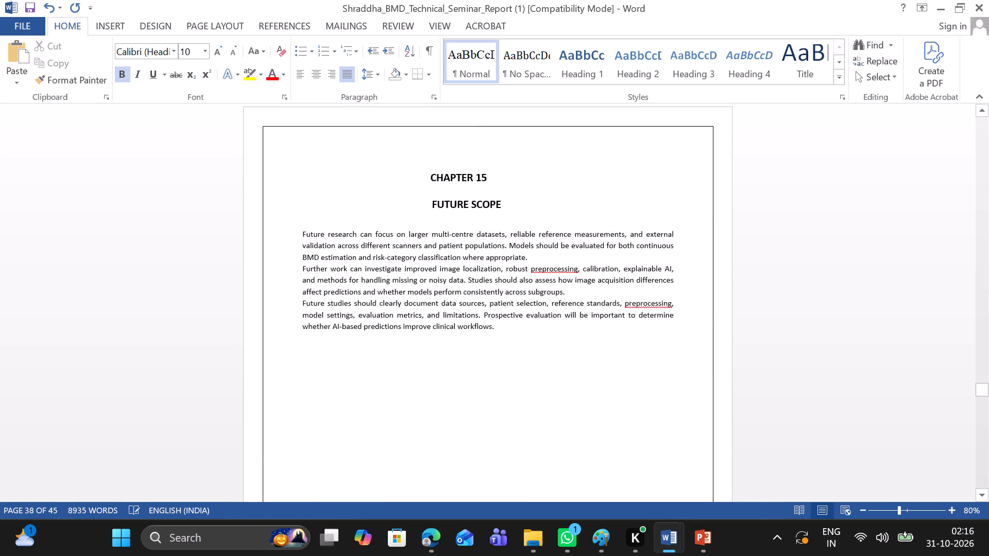
scroll(439, 367, "up", 3)
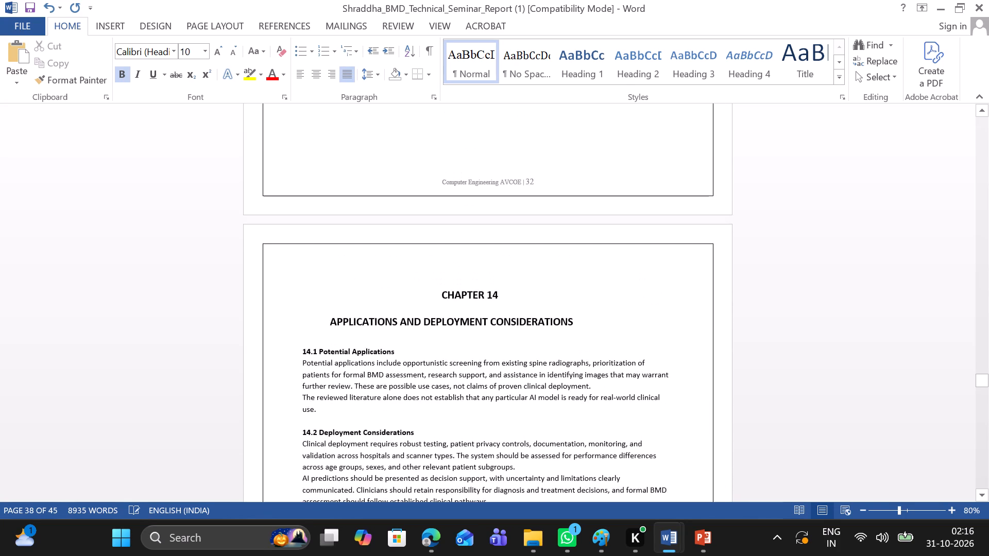
Add a blank line between the 14.1 Potential Applications heading and its paragraph.
scroll(439, 367, "up", 4)
scroll(439, 367, "down", 3)
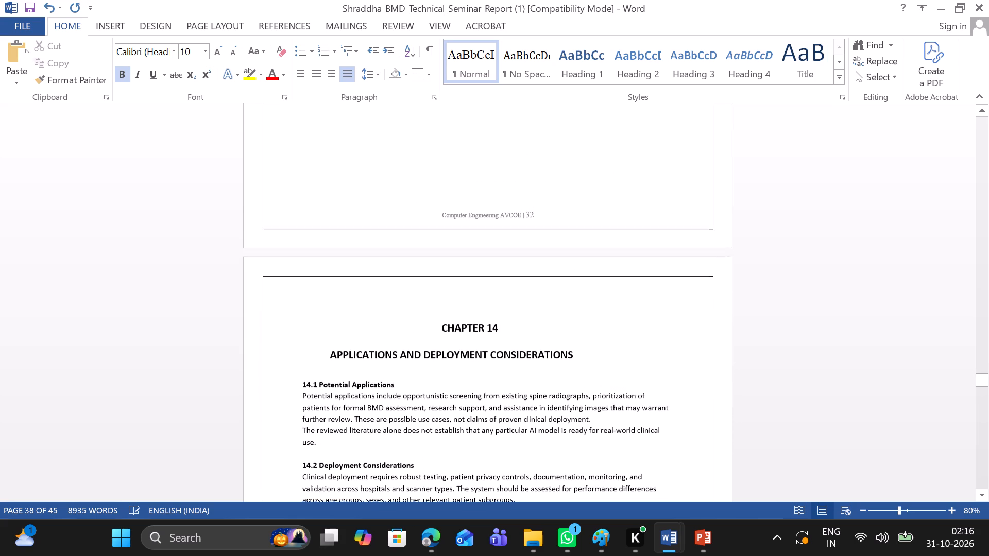
left_click(403, 385)
key("Return")
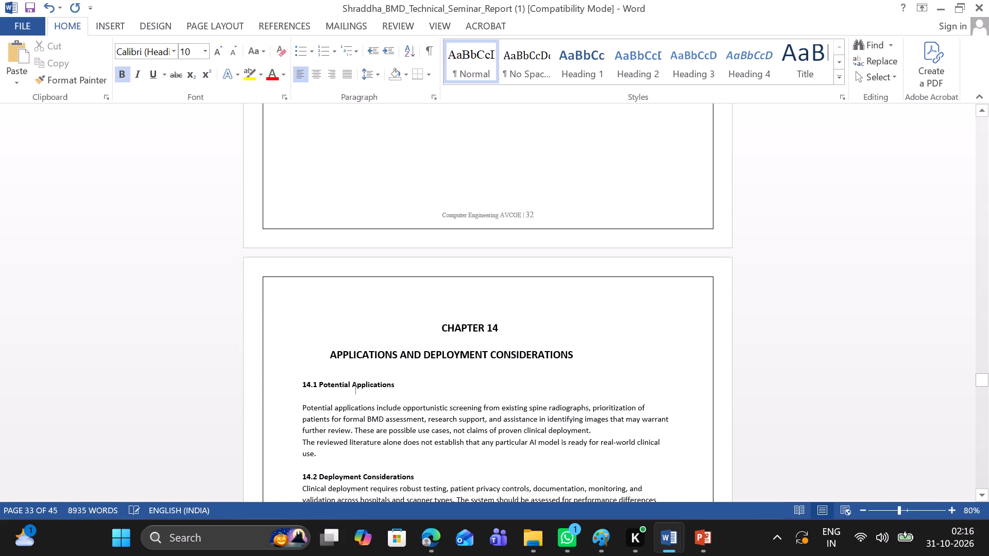
scroll(403, 385, "down", 1)
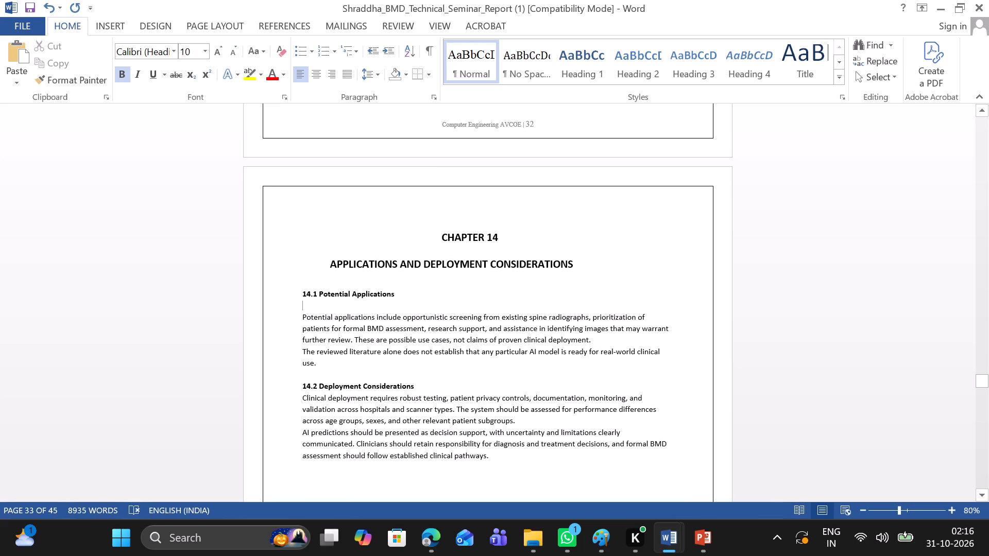
Add a blank line between the 14.2 Deployment Considerations heading and its paragraph.
triple_click(500, 222)
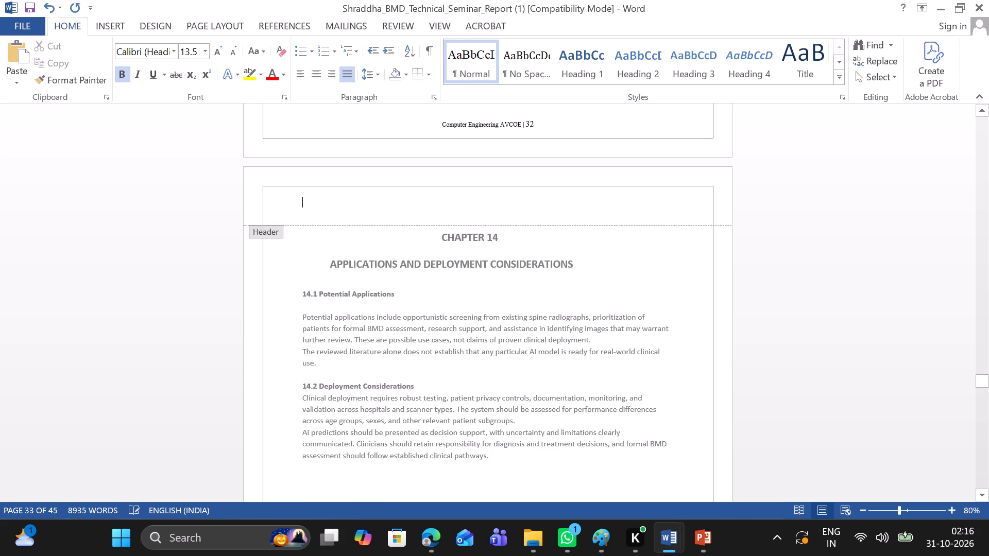
double_click(487, 246)
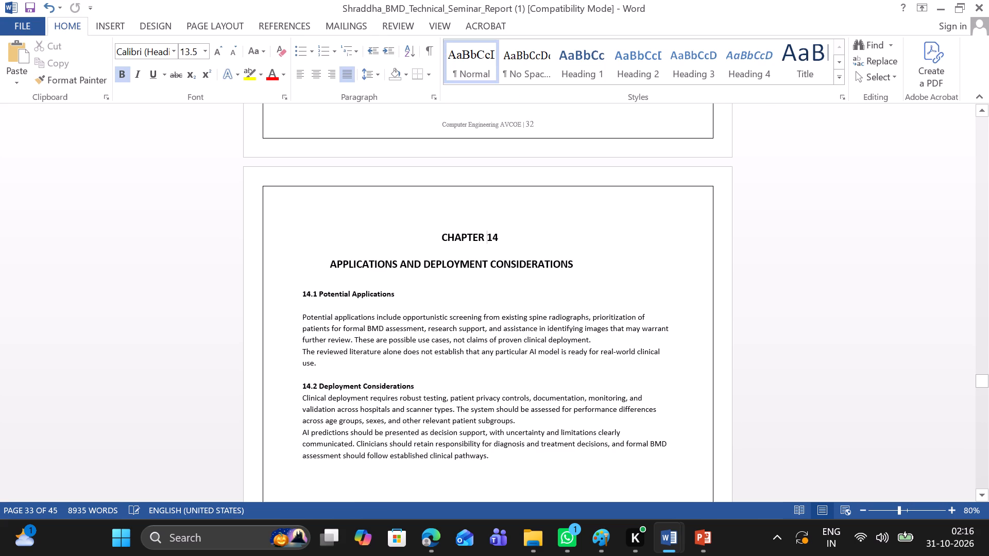
left_click(413, 380)
left_click(413, 386)
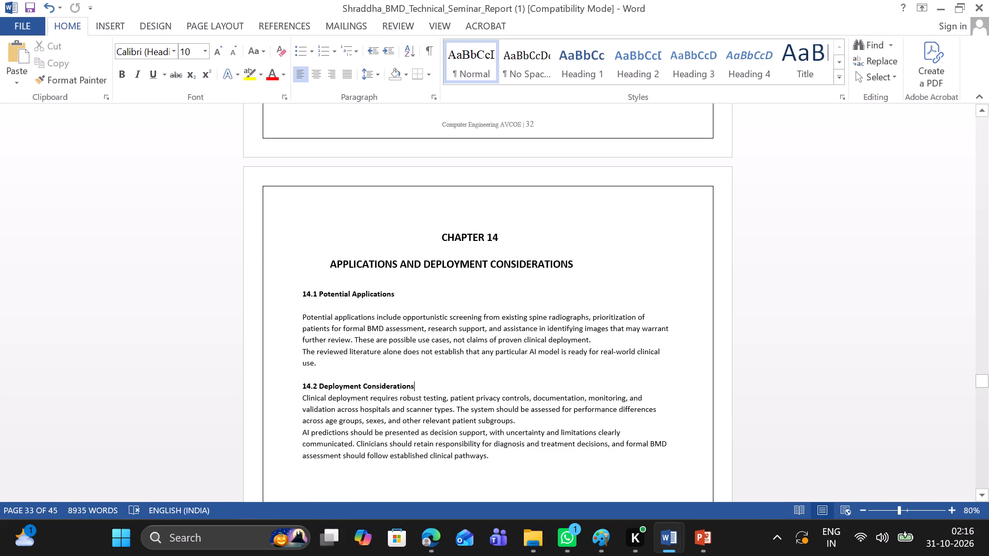
key("Return")
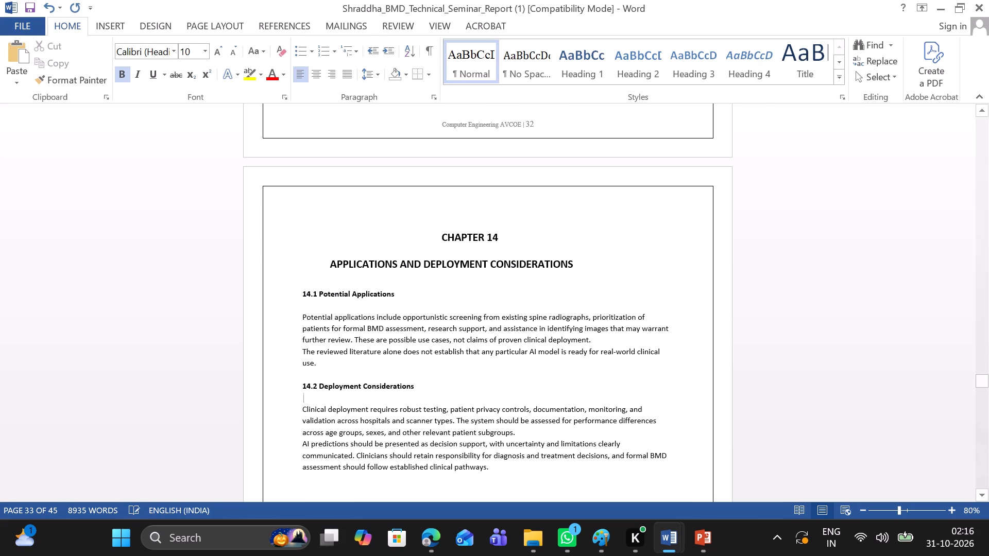
Add a blank line below the 13.1 Strengths and 13.2 Limitations of the Reviewed Research headings, before their paragraphs.
scroll(409, 387, "up", 4)
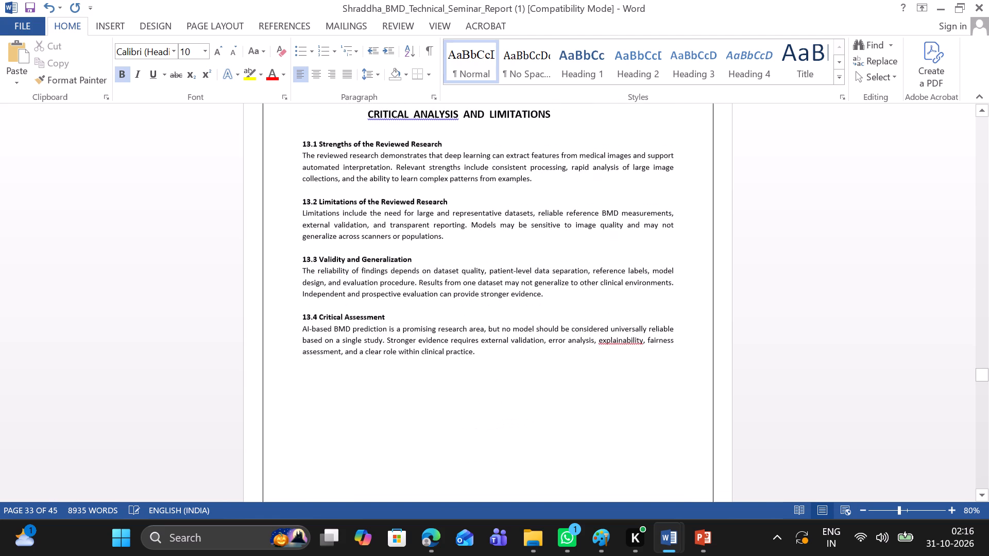
left_click(448, 158)
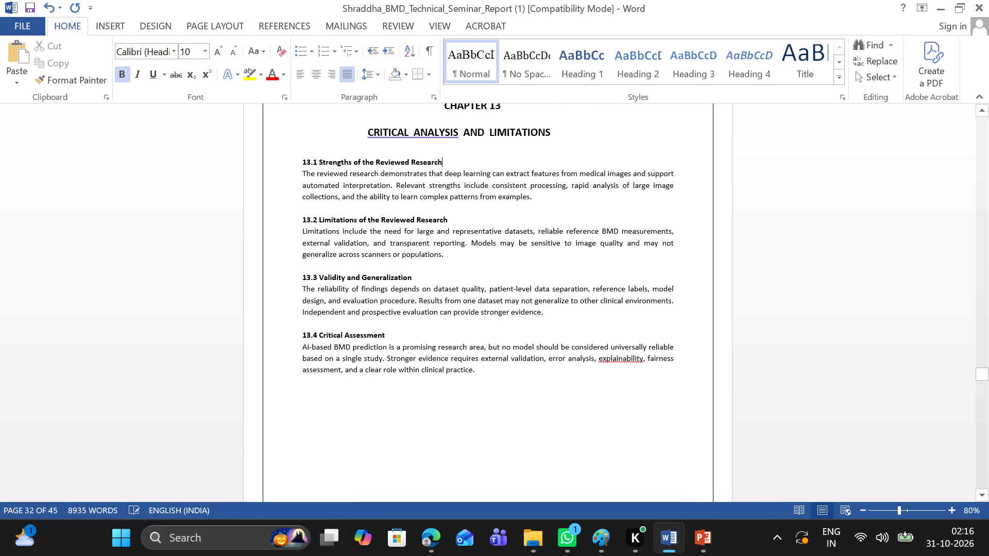
key("Return")
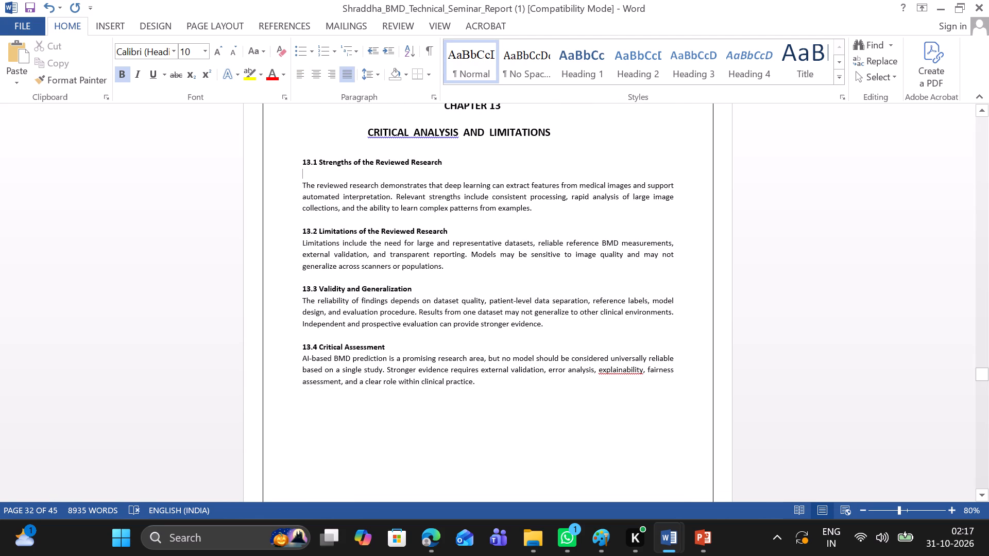
left_click(302, 229)
left_click(445, 229)
key("Right")
key("Return")
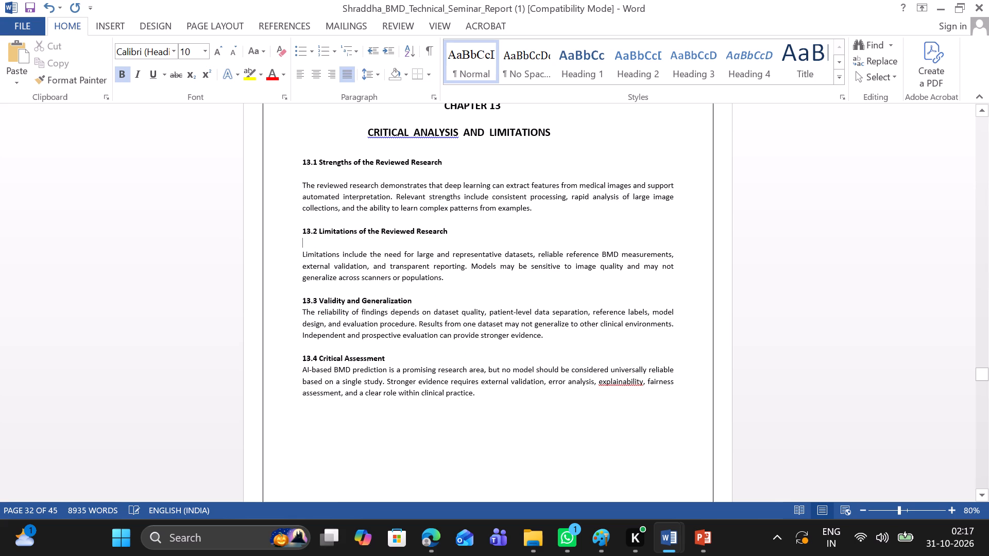
key("Right")
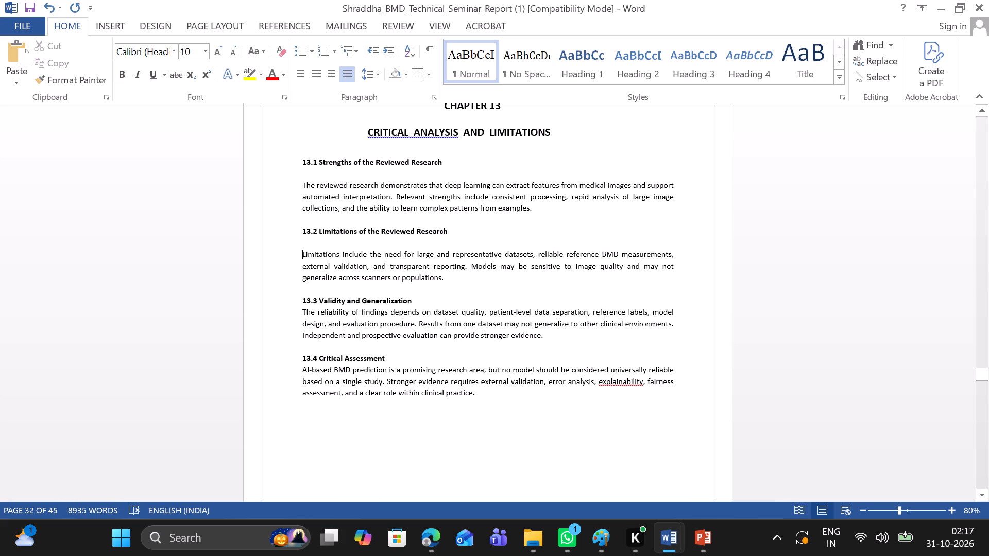
key("Right")
key("Right")
key("Right")
key("Right")
Add a blank line below the 13.3 Validity and Generalization and 13.4 Critical Assessment headings, before their paragraphs.
scroll(477, 194, "up", 3)
left_click(477, 194)
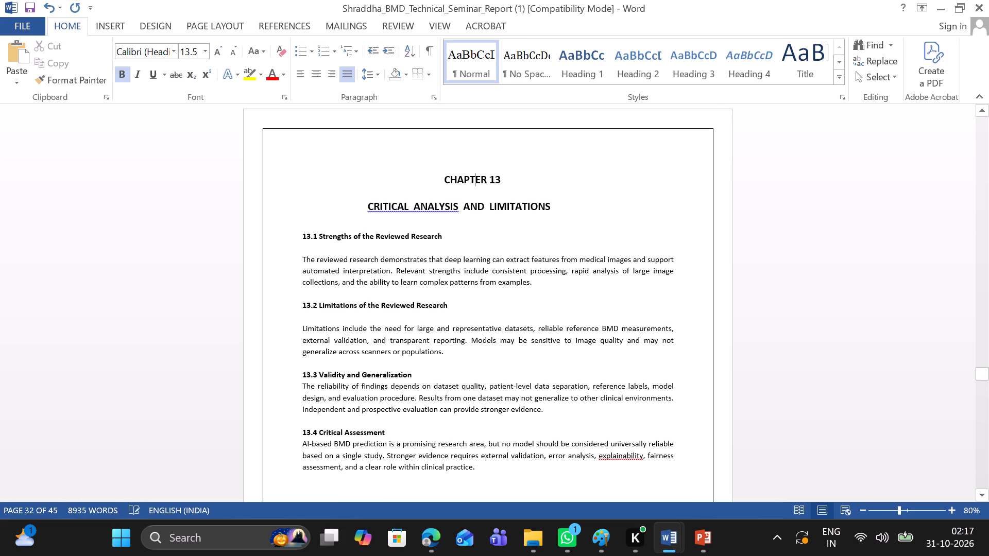
left_click(417, 373)
key("Return")
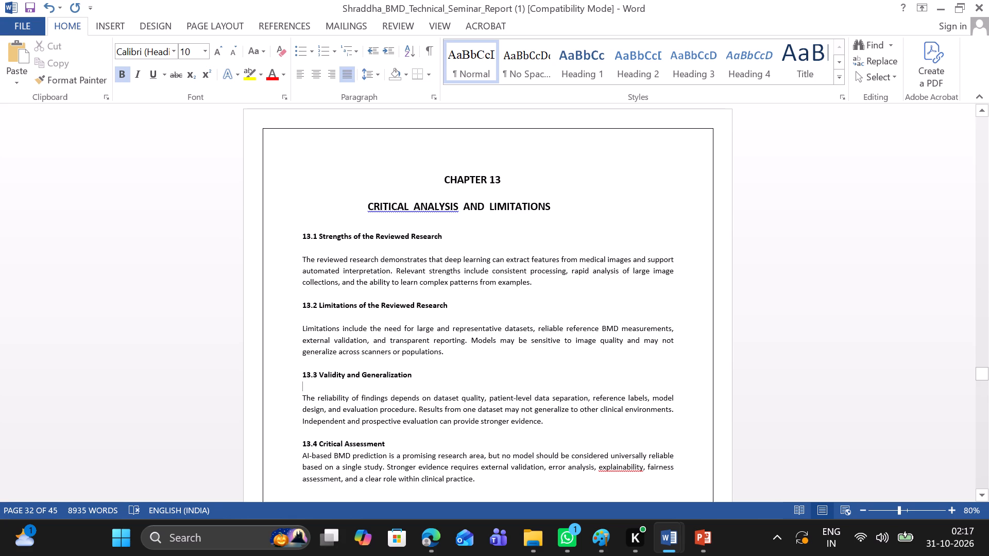
left_click(498, 206)
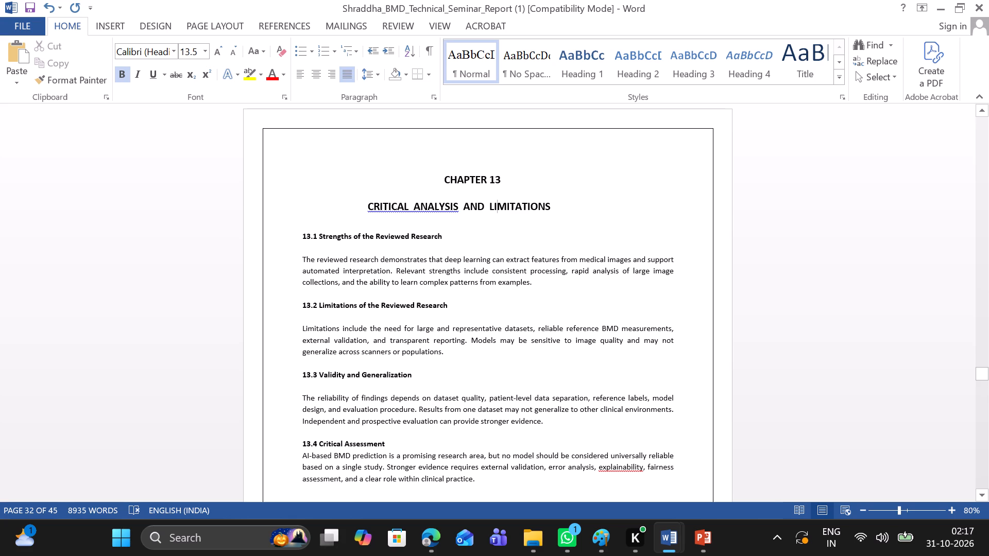
left_click(384, 442)
key("Return")
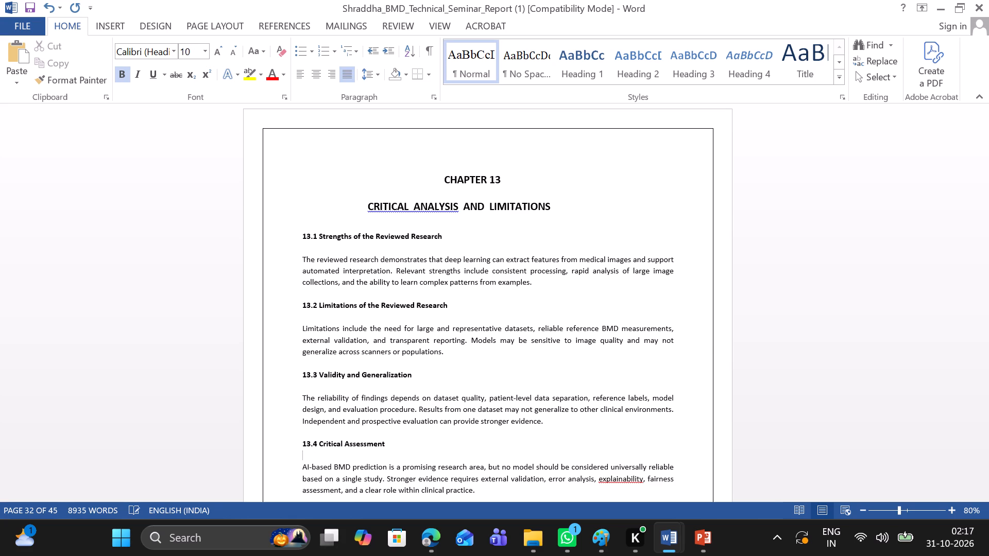
Add a blank line between the 10.8 Using Metrics Together heading in Chapter 10 and its paragraph.
scroll(384, 442, "up", 3)
scroll(430, 341, "up", 1)
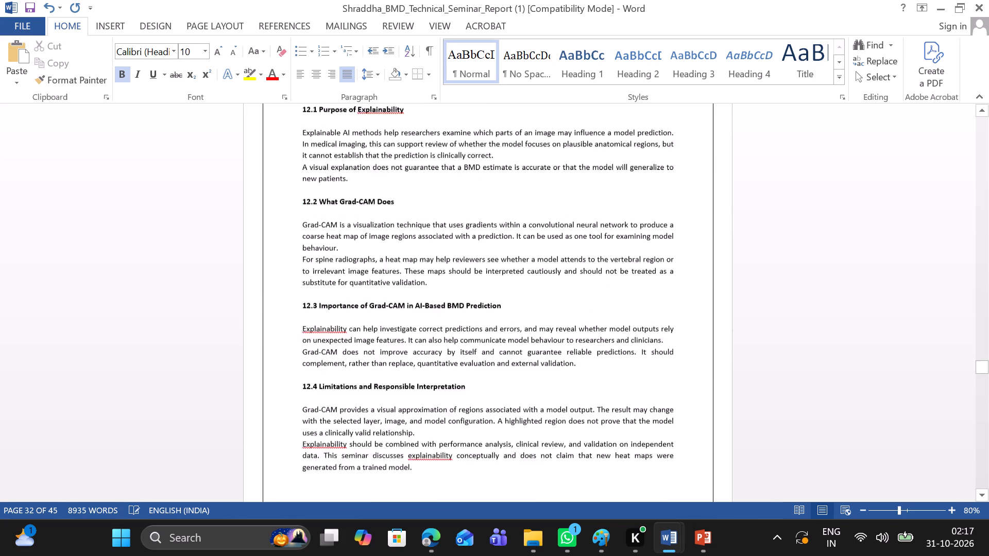
scroll(430, 341, "up", 5)
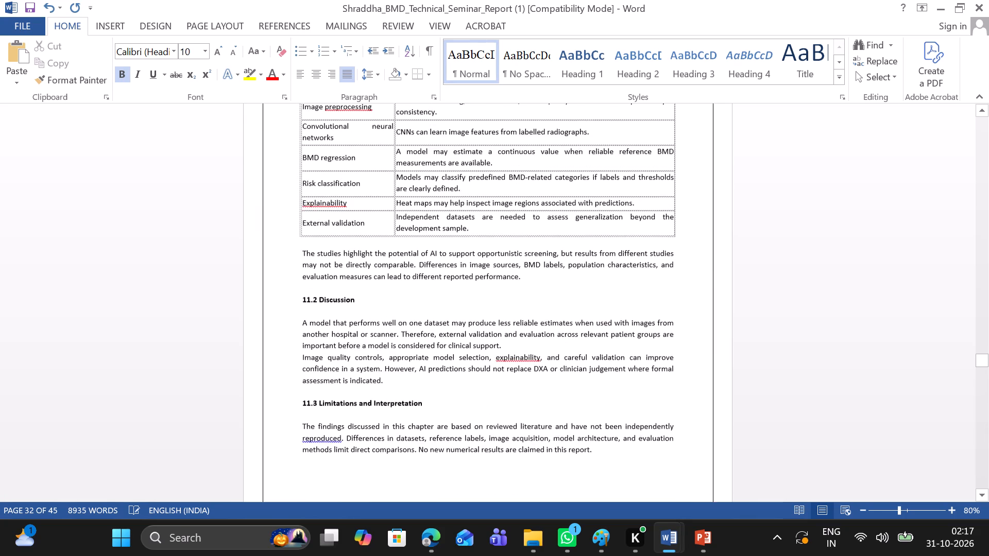
scroll(430, 341, "up", 5)
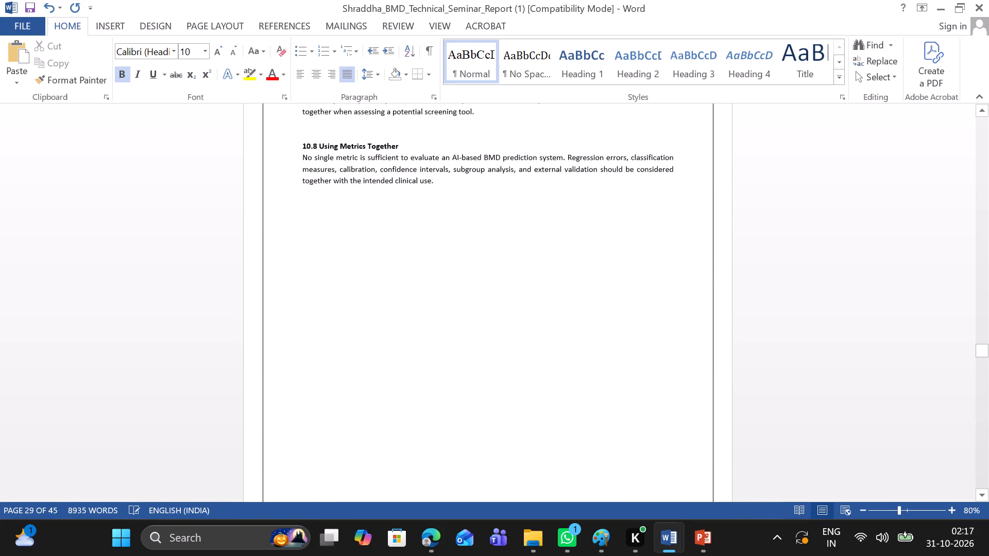
scroll(430, 341, "up", 2)
left_click(405, 464)
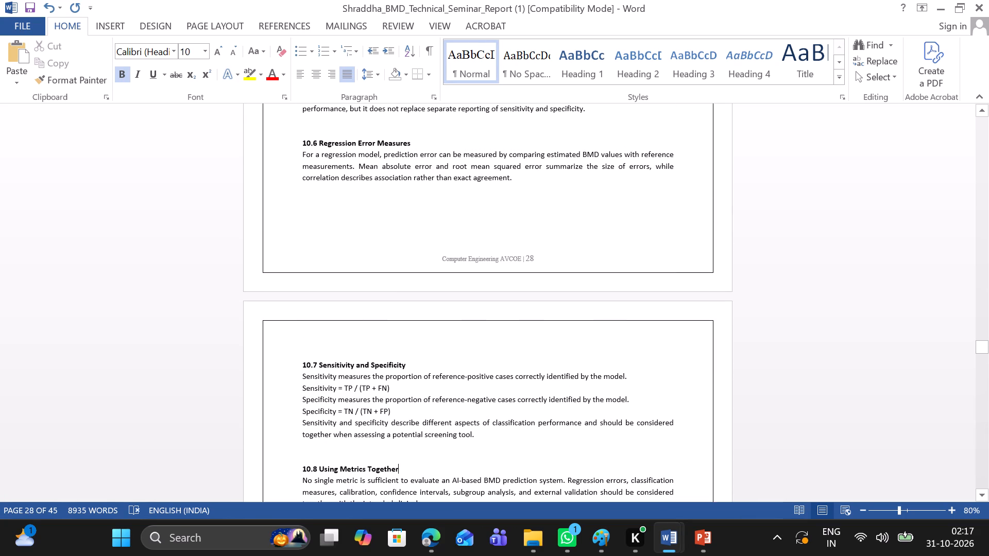
key("Return")
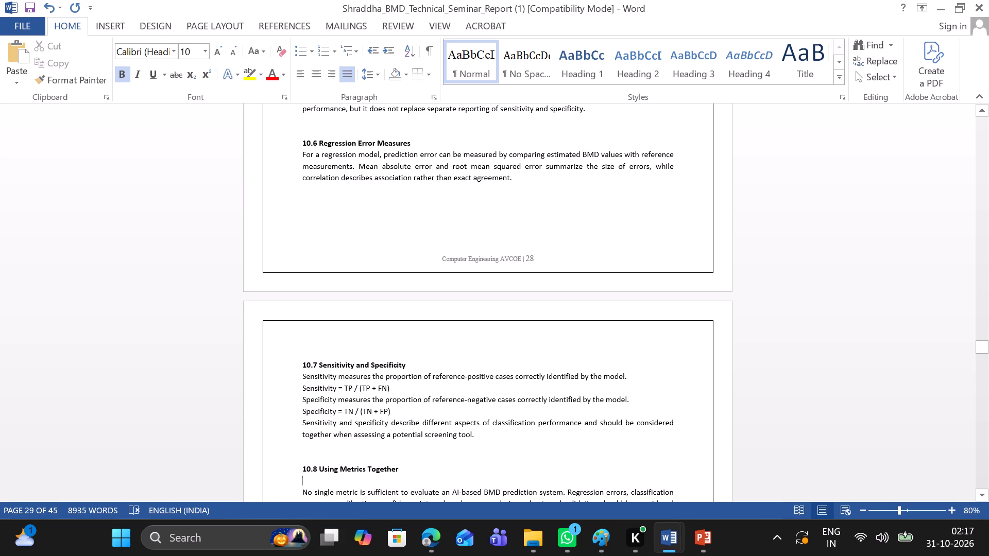
Add a blank line between the 10.5 F1-Score heading and its paragraph.
scroll(406, 363, "up", 2)
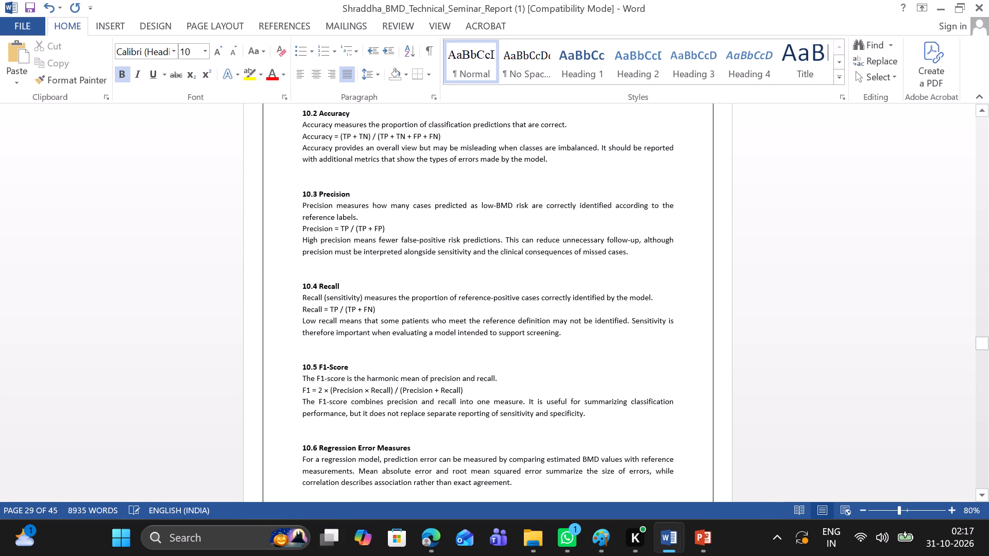
left_click(325, 370)
left_click(349, 366)
key("Return")
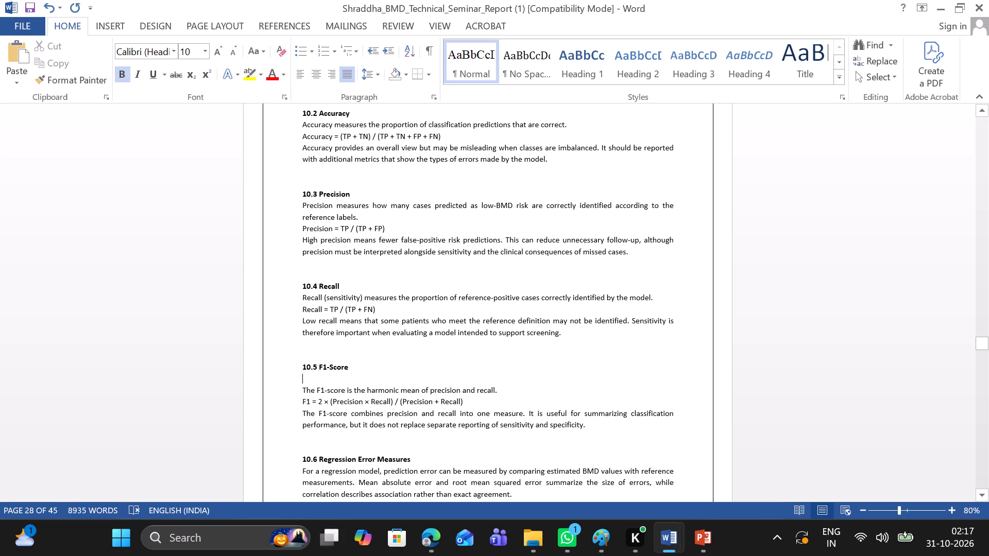
Add a blank line between the 10.6 Regression Error Measures heading and its paragraph.
key("Down")
key("Down")
key("Down")
key("Down")
key("Down")
key("Down")
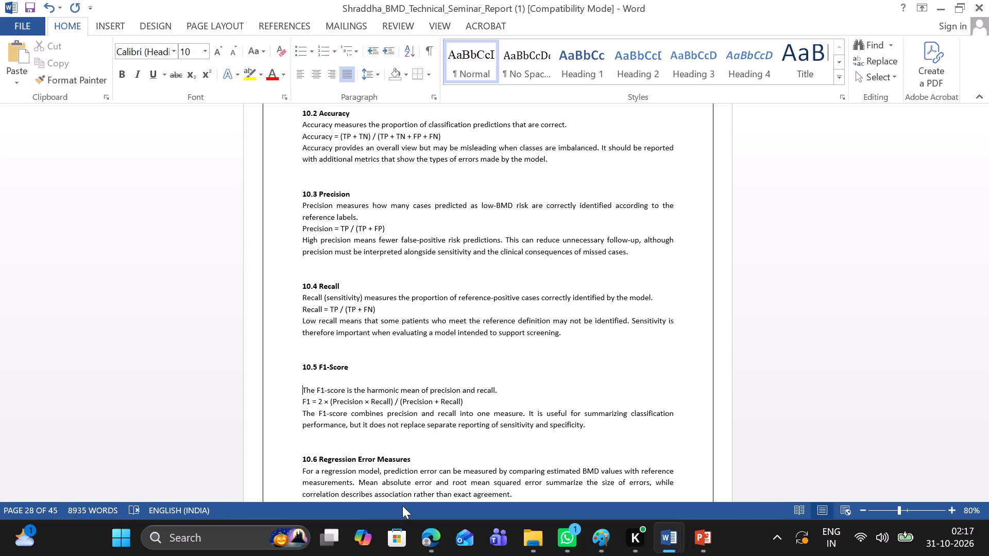
key("Down")
key("Left")
key("Right")
key("Right")
key("Right")
key("Right")
key("Right")
key("Right")
key("Right")
key("Right")
key("Right")
key("Right")
key("Right")
key("Right")
key("Right")
key("Right")
key("Right")
key("Right")
key("Right")
key("Right")
key("Right")
key("Right")
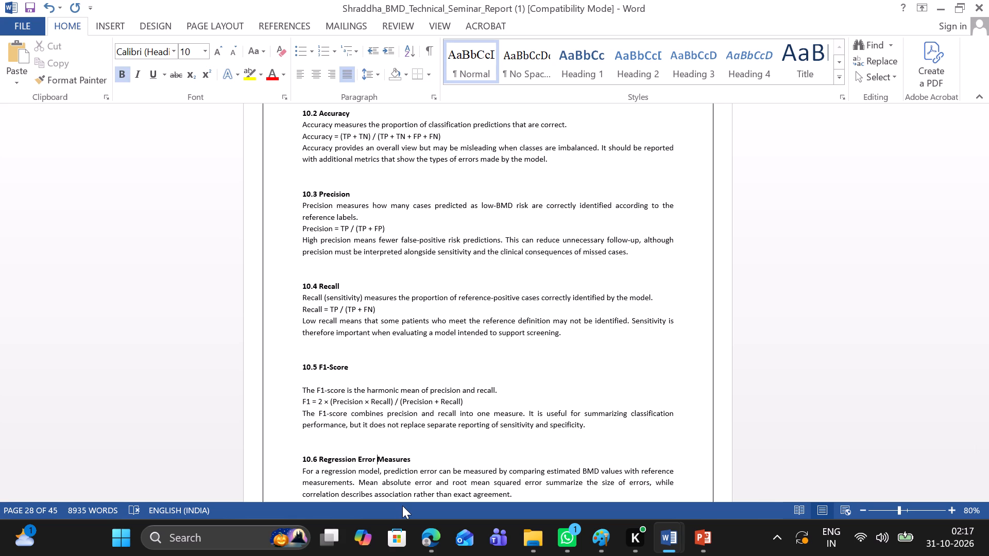
key("Return")
Add a blank line between the 10.7 Sensitivity and Specificity heading and its paragraph.
scroll(402, 506, "down", 2)
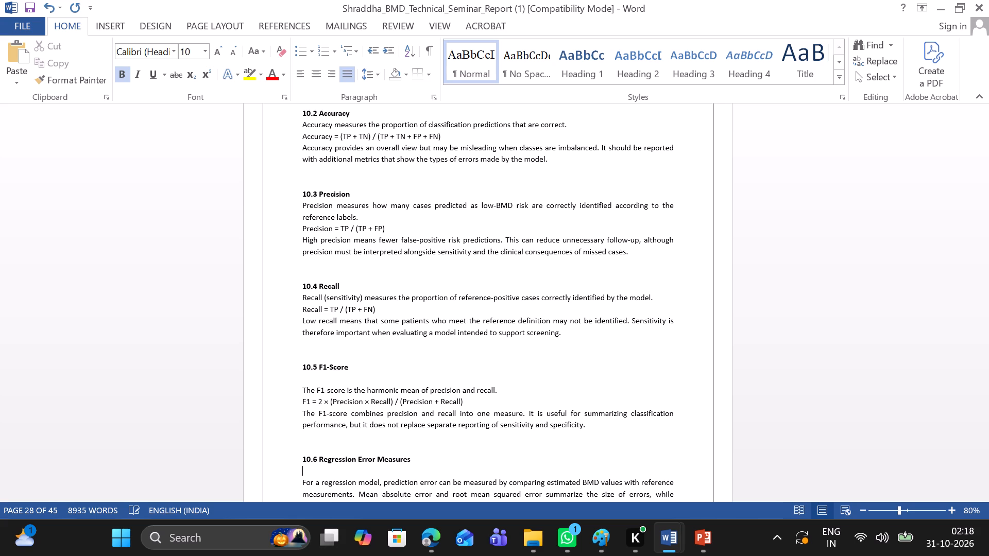
scroll(402, 506, "down", 2)
scroll(440, 379, "down", 1)
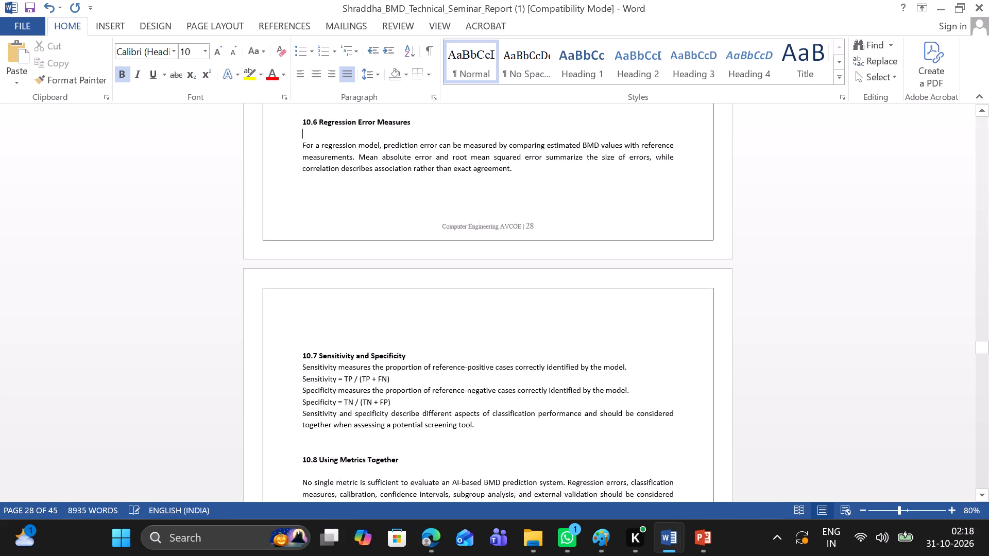
scroll(440, 379, "down", 1)
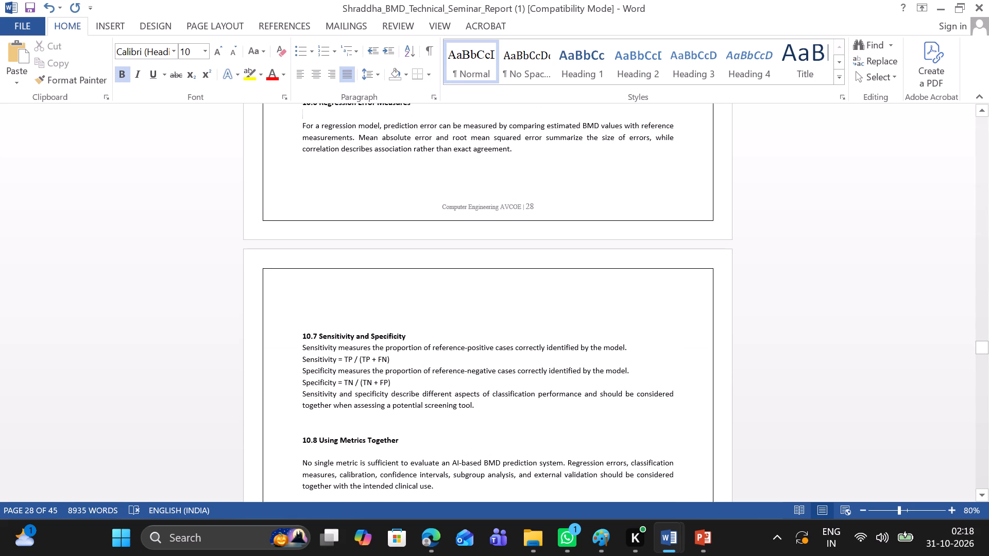
key("Down")
key("Down")
key("Down")
key("Down")
key("Down")
key("Down")
key("Down")
key("Down")
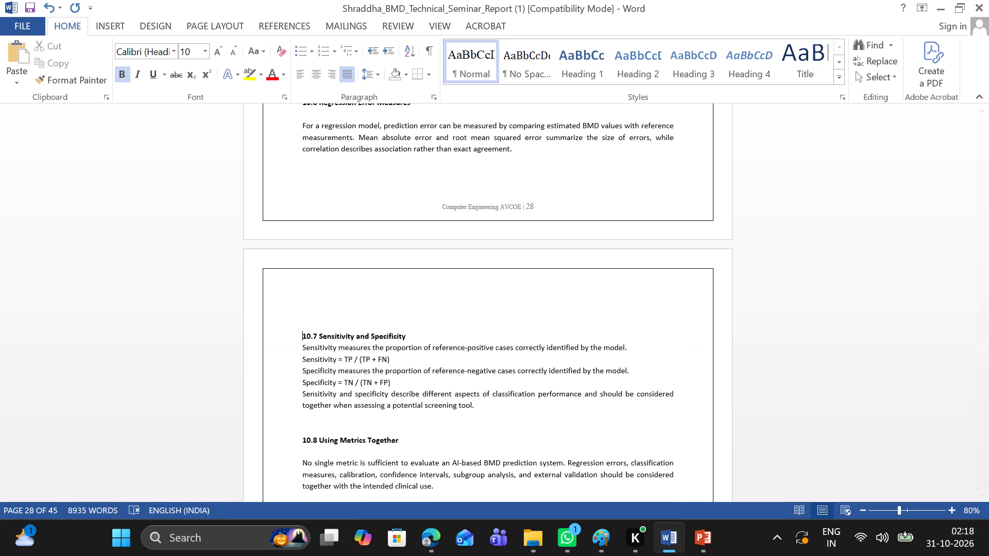
key("Right")
key("Right")
key("Right")
key("Right")
key("Right")
key("Right")
key("Right")
key("Right")
key("Right")
key("Right")
key("Right")
key("Right")
key("Right")
key("Right")
key("Right")
key("Right")
key("Right")
key("Right")
key("Right")
key("Right")
key("Right")
key("Right")
key("Right")
key("Right")
key("Right")
key("Right")
key("Right")
key("Right")
key("Right")
key("Right")
key("Right")
key("Right")
key("Right")
key("Left")
key("Return")
Add a blank line below the 10.1 Evaluation of BMD Prediction Models and 10.2 Accuracy headings, before their paragraphs.
scroll(413, 332, "up", 2)
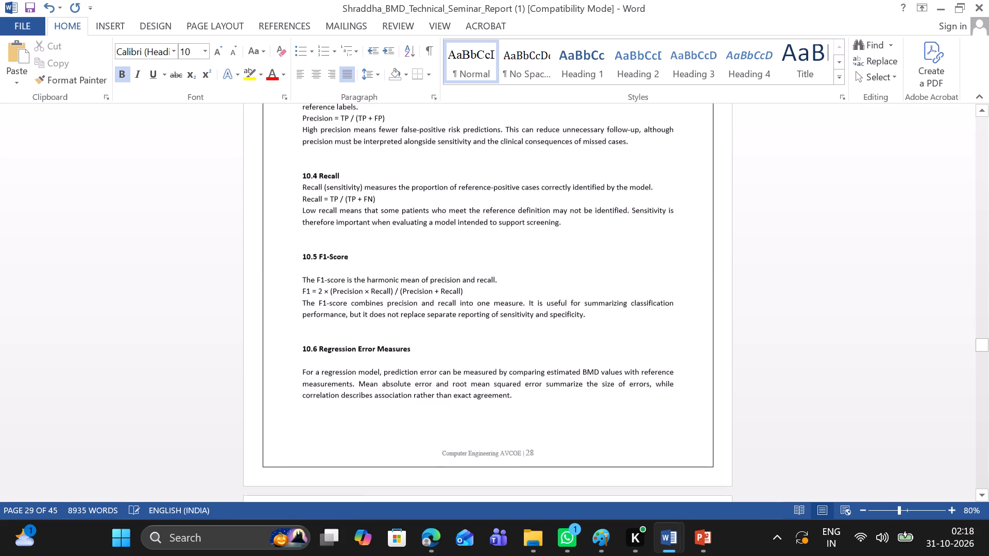
scroll(413, 332, "up", 1)
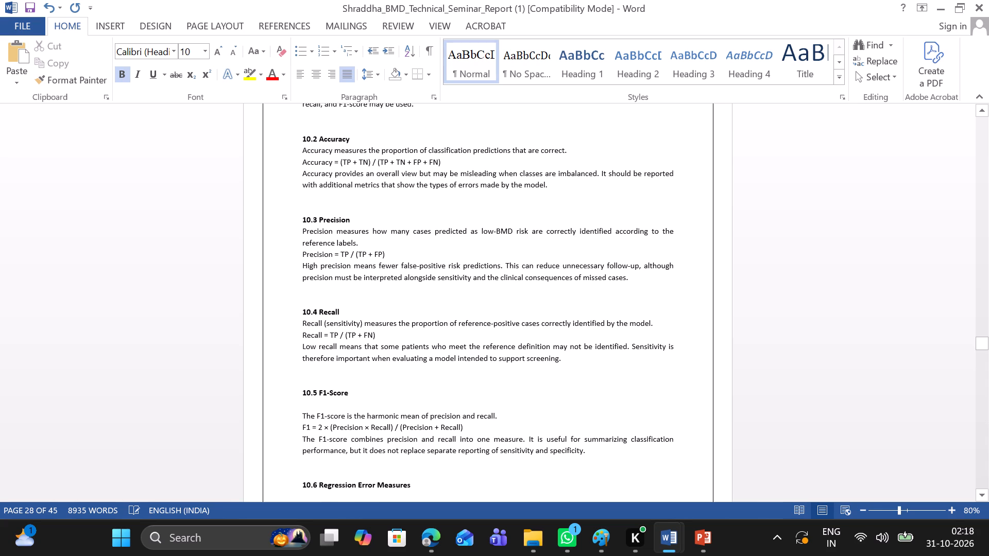
scroll(331, 328, "up", 2)
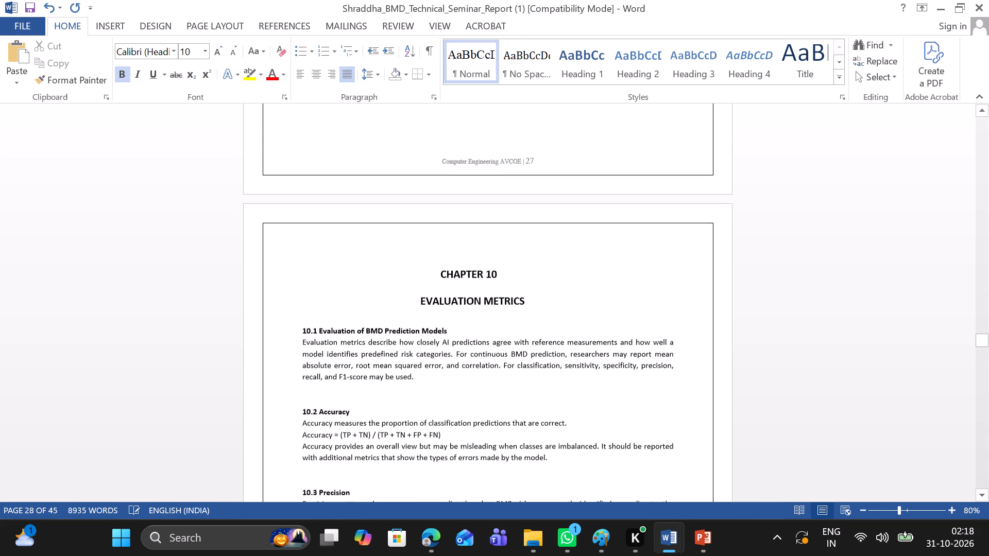
left_click(451, 280)
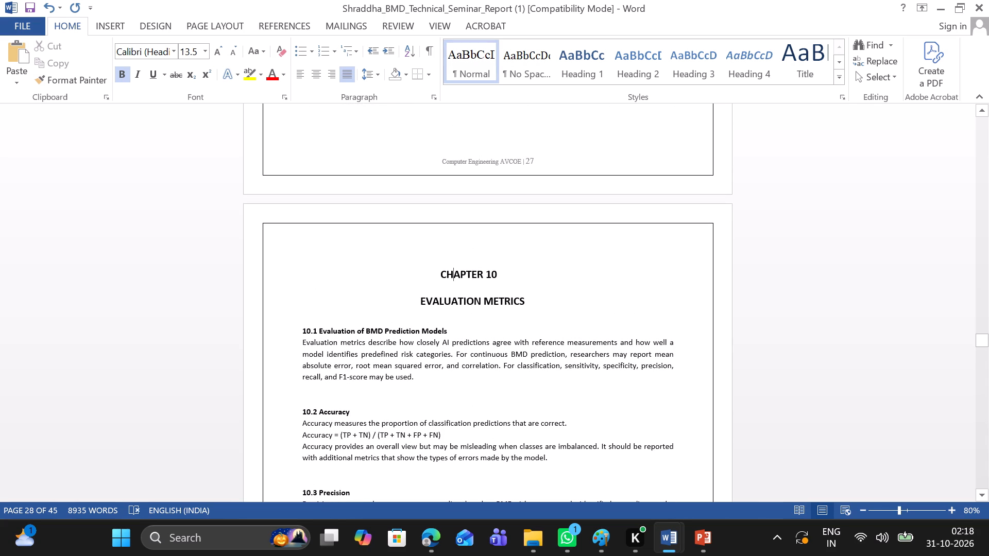
left_click(451, 328)
key("Return")
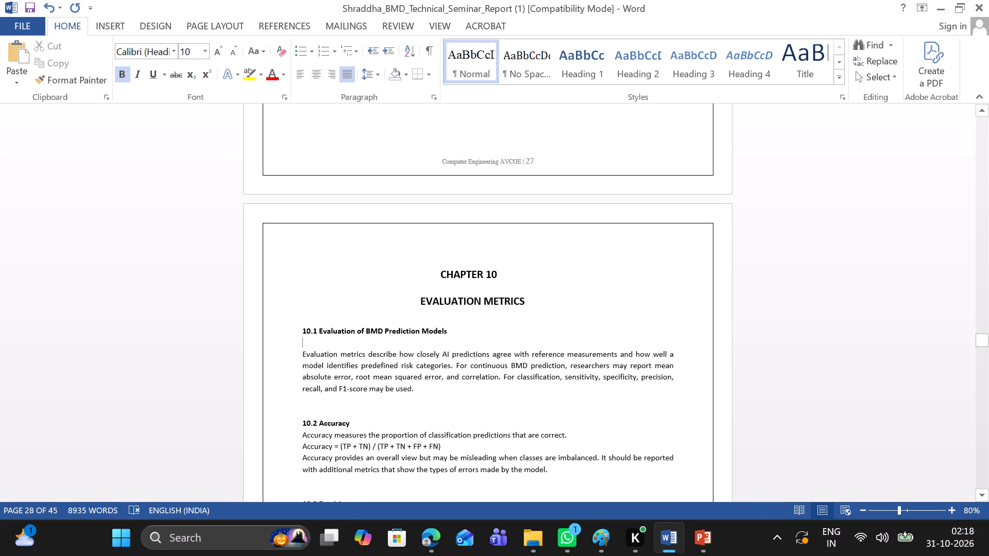
left_click(386, 428)
key("Return")
Add a blank line below the 10.3 Precision and 10.4 Recall headings, before their paragraphs.
scroll(423, 317, "down", 1)
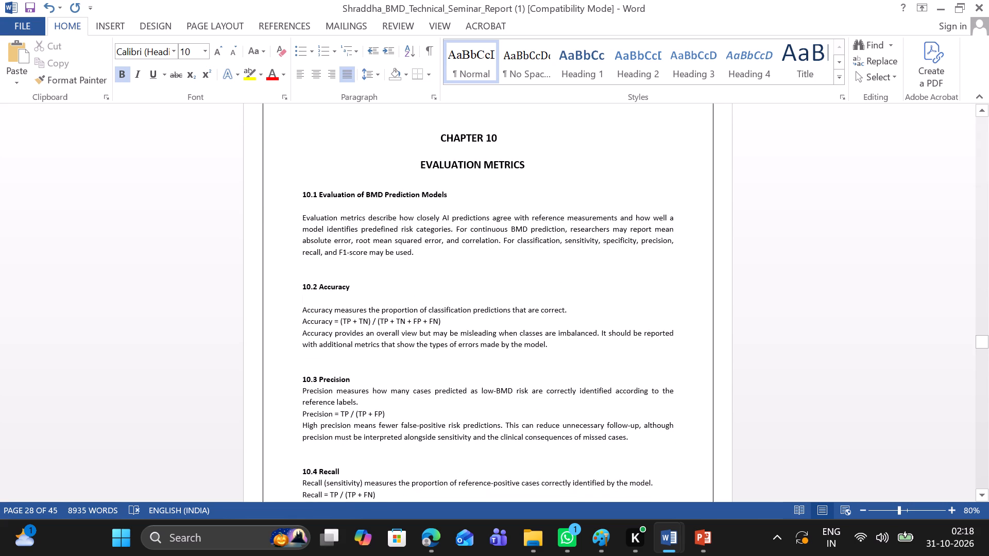
left_click(486, 143)
left_click(348, 383)
key("Return")
scroll(353, 395, "down", 1)
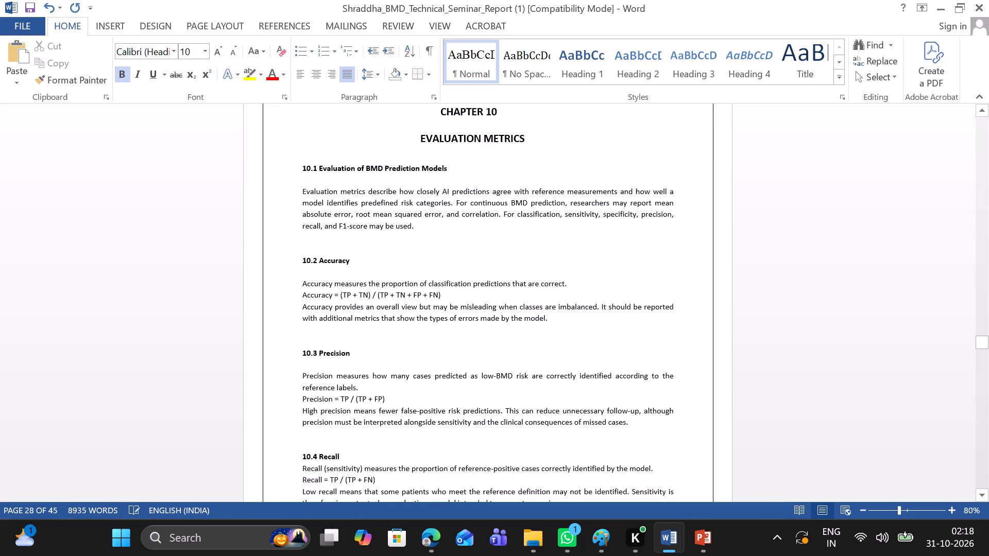
scroll(353, 395, "down", 1)
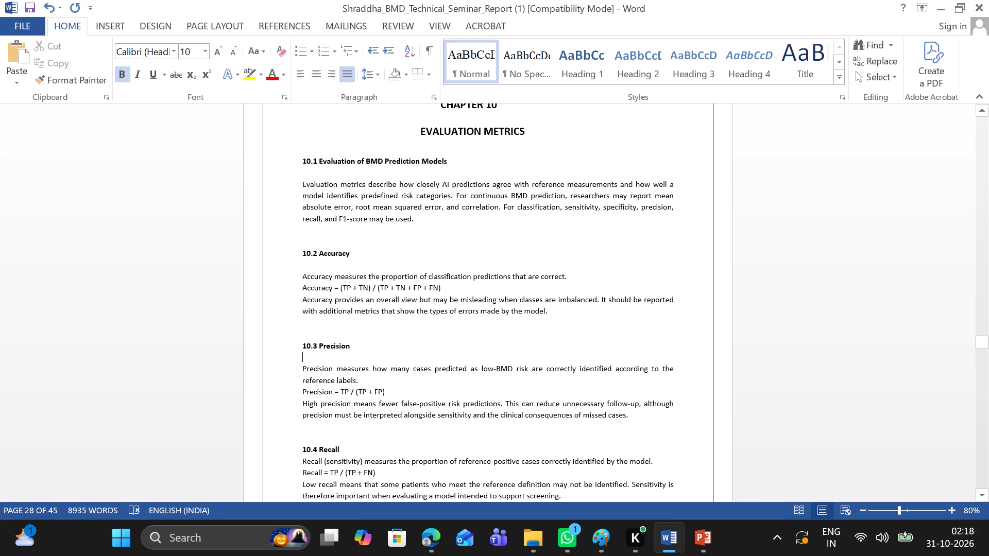
left_click(450, 127)
left_click(353, 444)
left_click(350, 447)
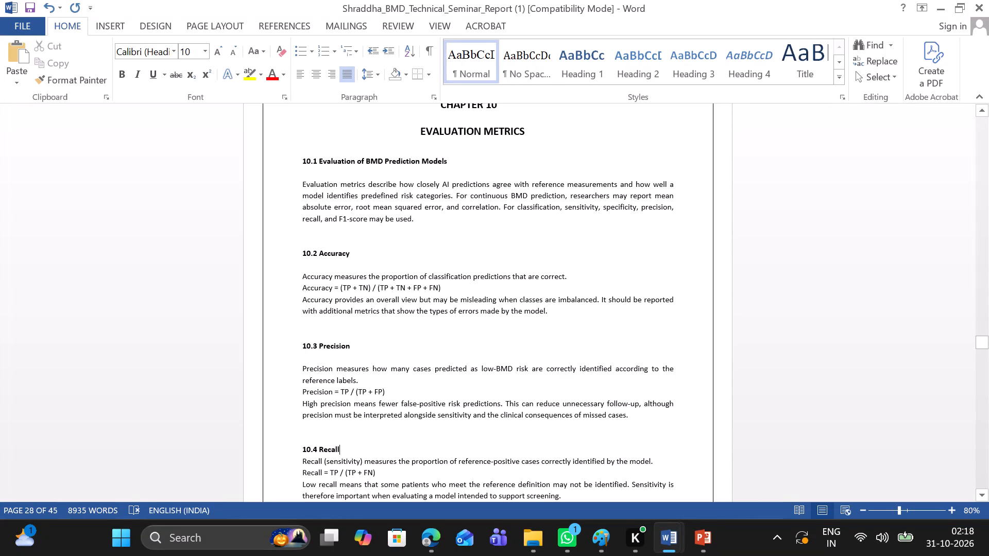
key("Return")
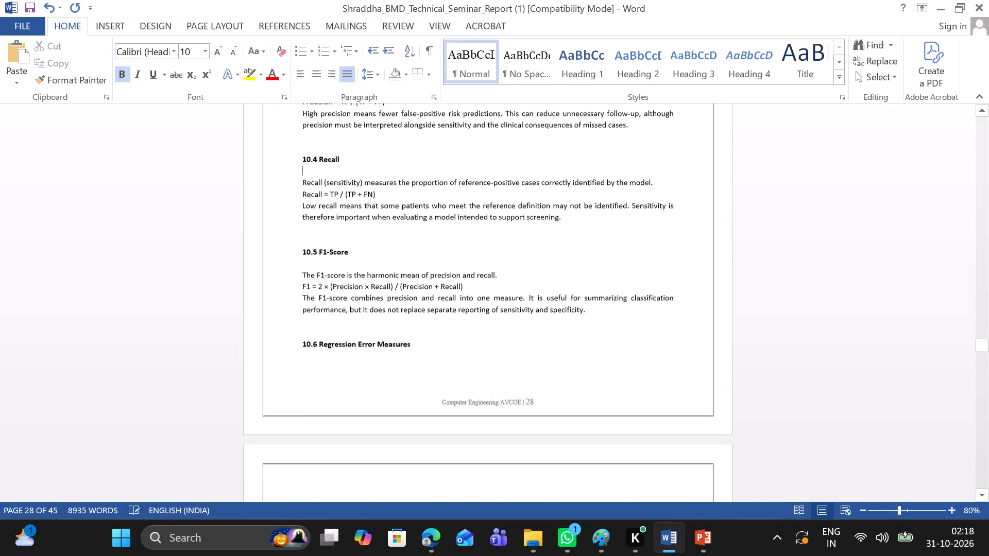
Insert three blank lines after the 10.5 F1-Score text to move the 10.6 Regression Error Measures heading onto the following page with its paragraph.
scroll(350, 447, "down", 2)
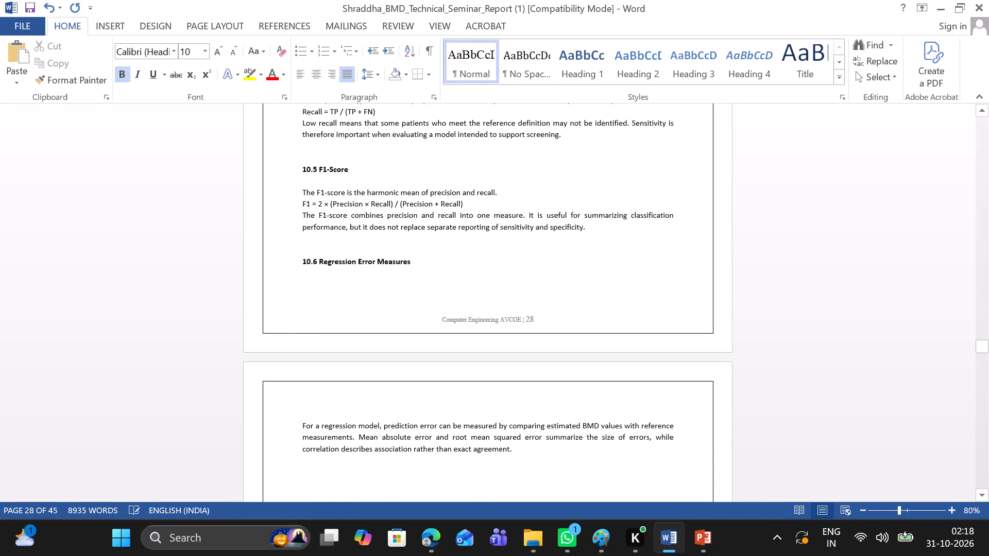
left_click(338, 235)
key("Return")
key("Return")
key("Return")
Review the heading spacing and page flow throughout Chapter 10, up to the start of Chapter 11.
scroll(338, 235, "down", 1)
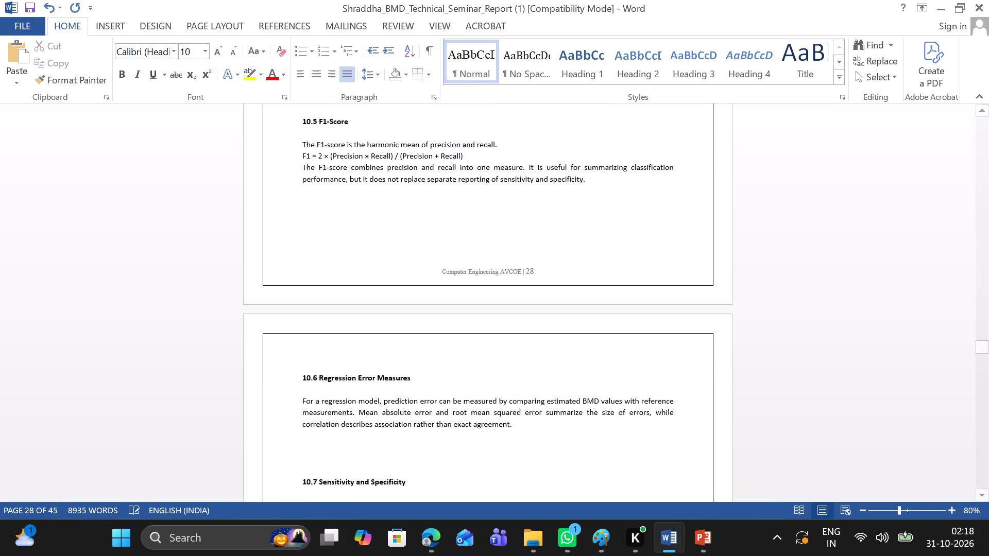
scroll(338, 235, "down", 4)
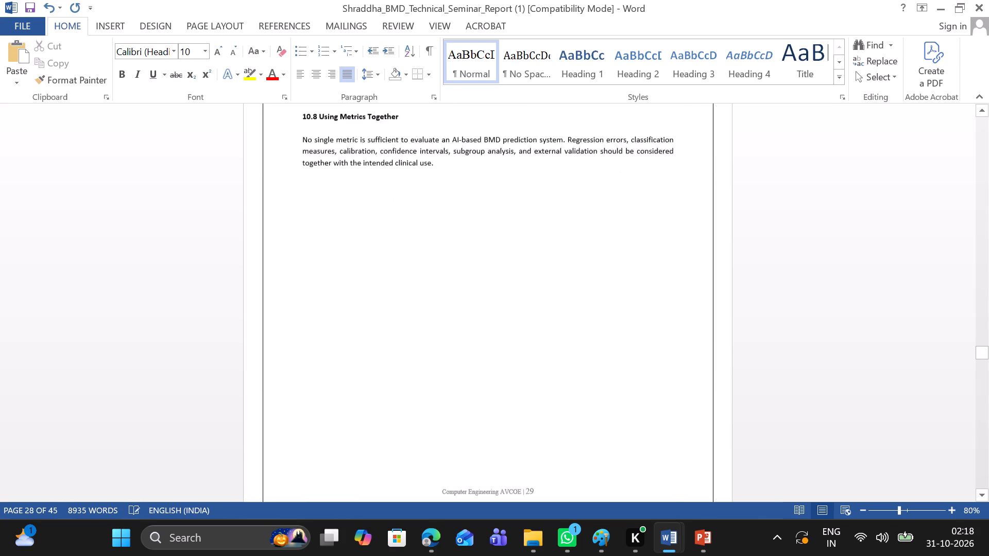
scroll(338, 235, "up", 6)
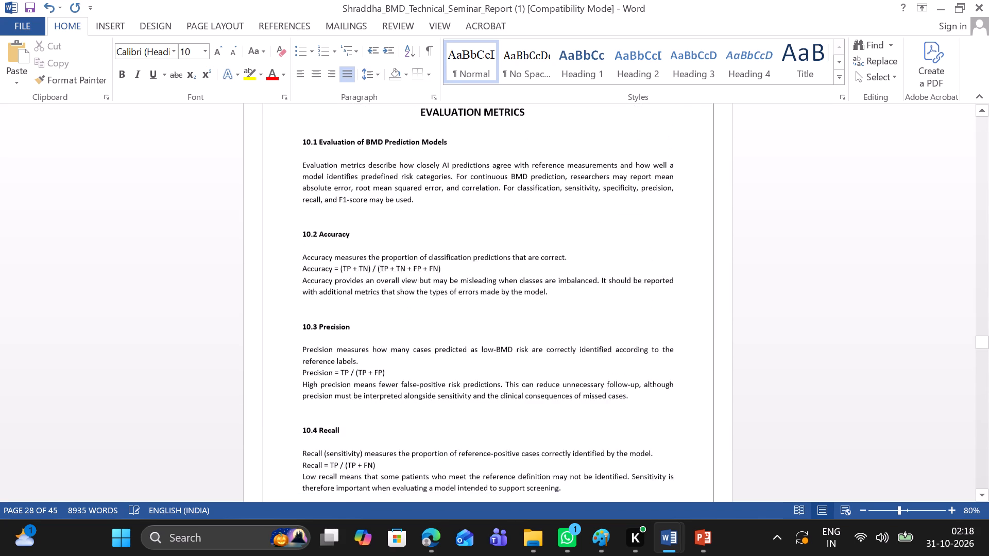
scroll(338, 235, "up", 2)
scroll(338, 235, "down", 2)
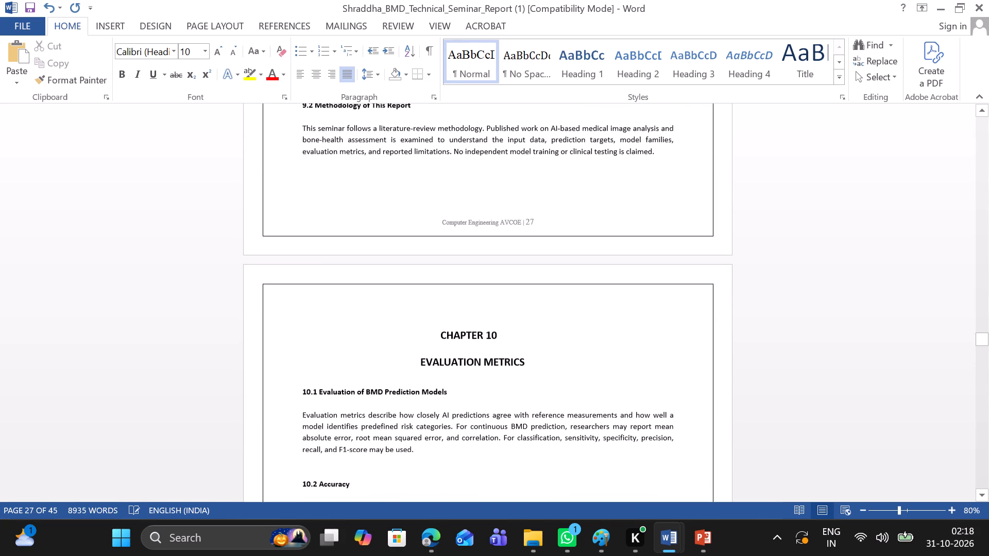
scroll(338, 235, "down", 2)
scroll(338, 235, "up", 1)
scroll(338, 235, "down", 2)
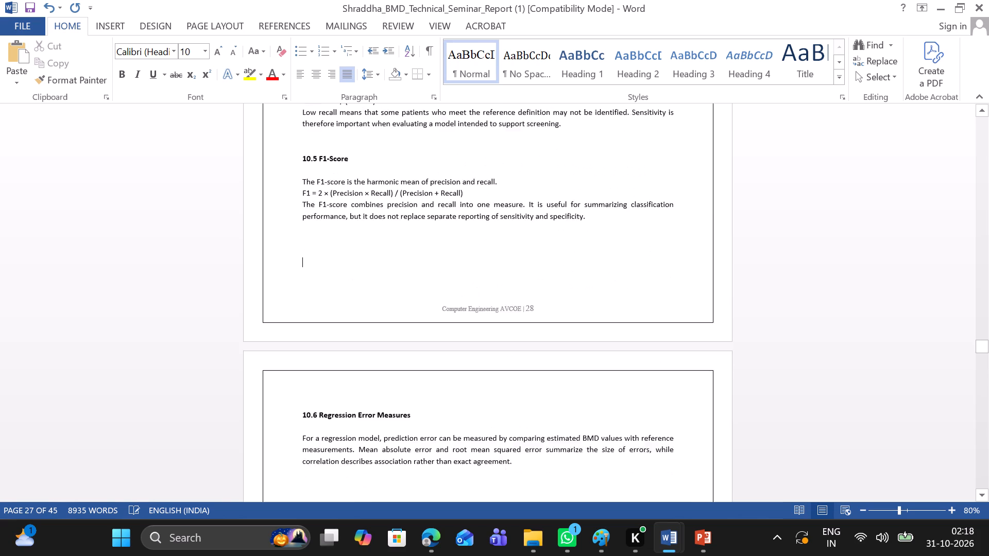
scroll(338, 235, "down", 2)
scroll(338, 235, "up", 2)
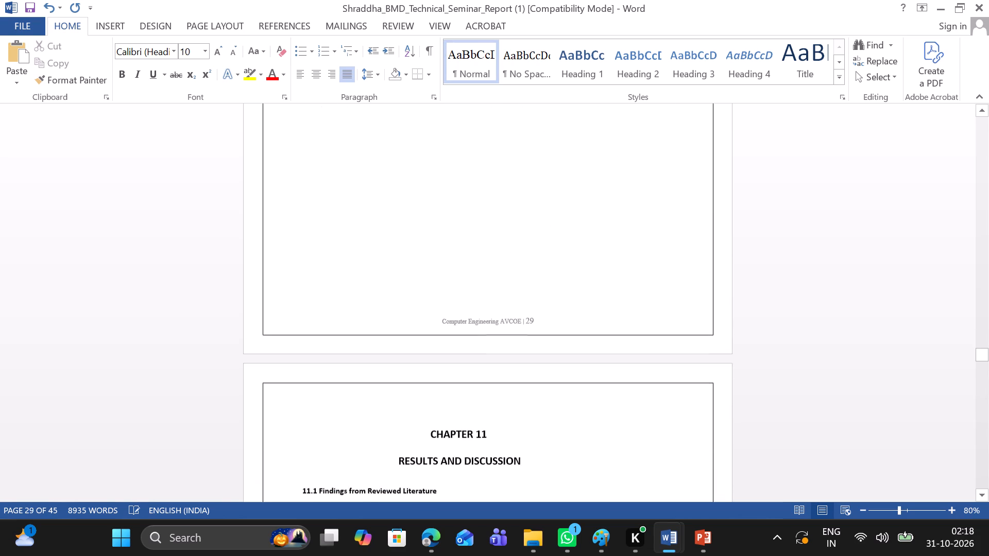
In Chapter 8, add a blank line below the 8.1 Image Features and Convolutional Neural Networks and 8.2 BMD Prediction and Risk Classification headings.
scroll(338, 235, "up", 4)
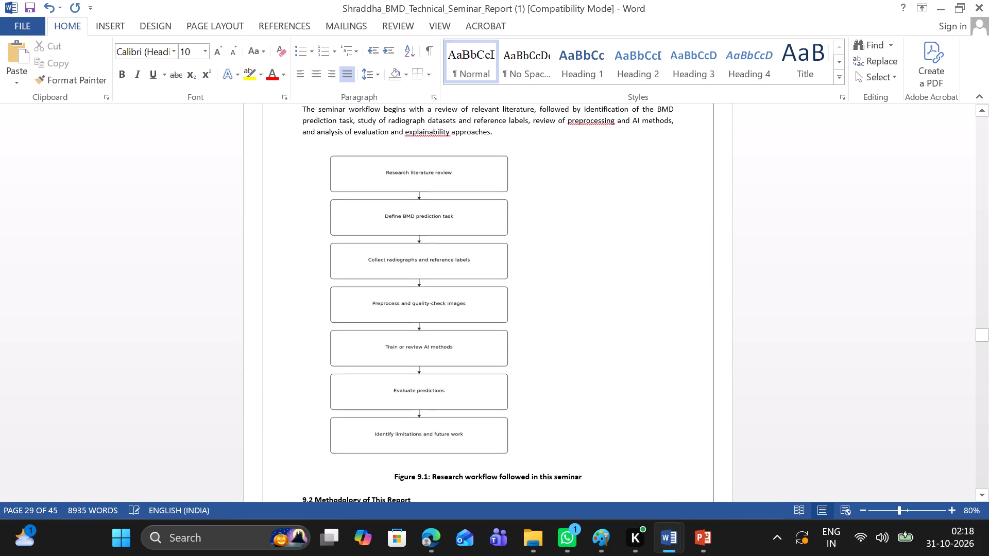
scroll(338, 235, "up", 4)
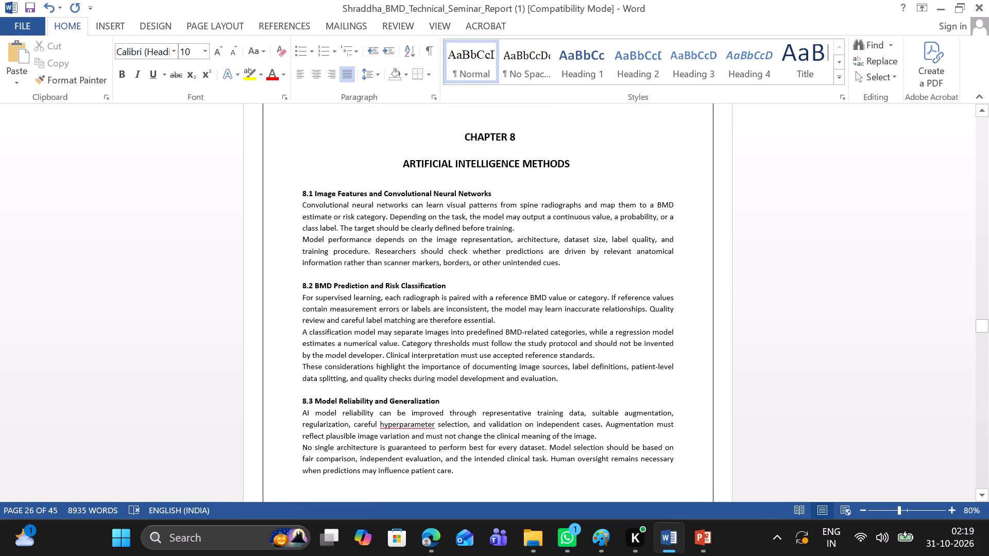
left_click(491, 195)
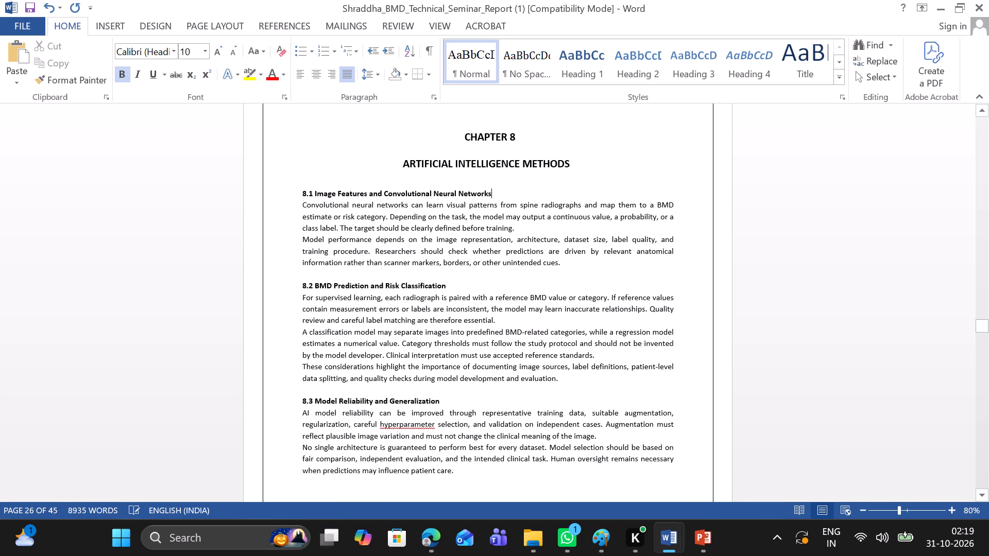
key("Return")
left_click(455, 297)
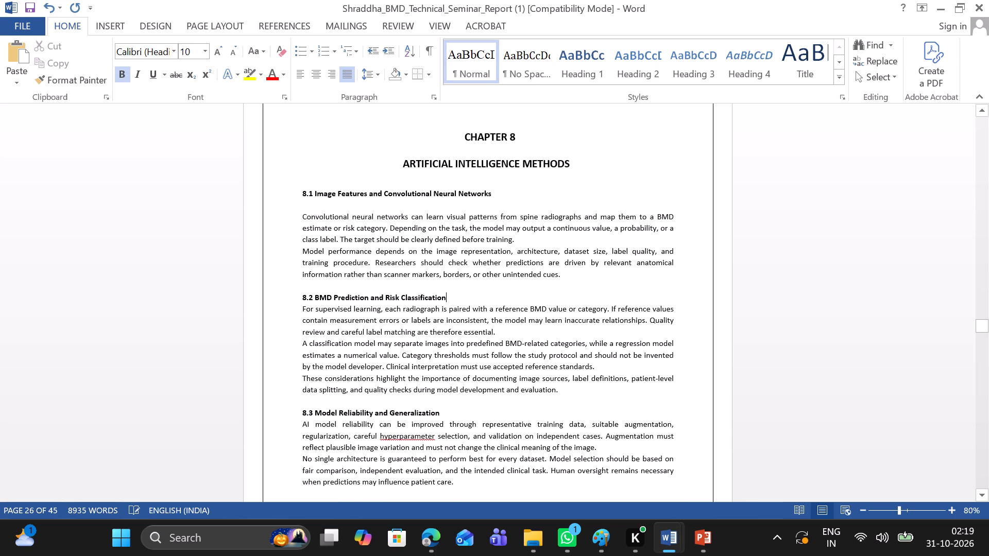
key("Return")
Add a blank line below the 8.3 Model Reliability and Generalization heading.
scroll(455, 297, "down", 1)
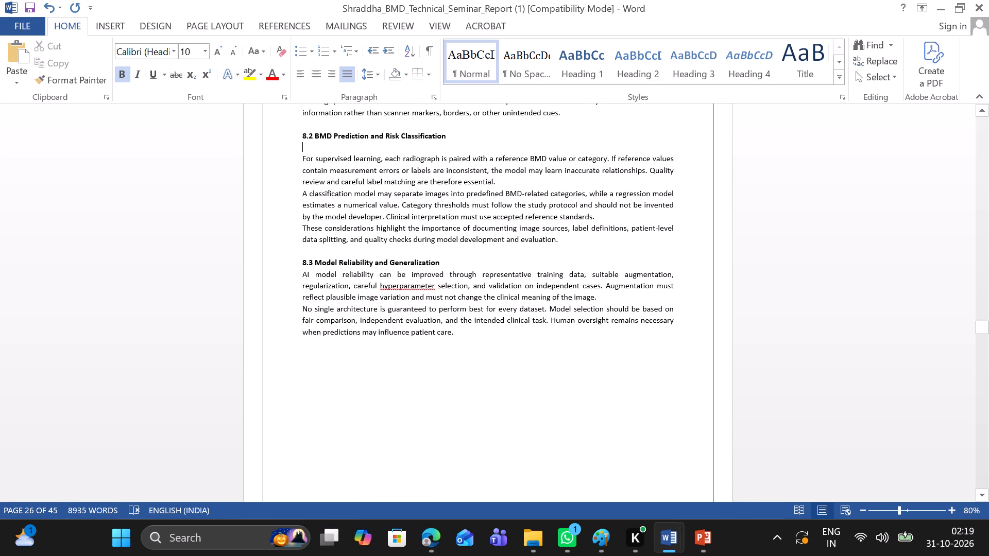
scroll(373, 467, "up", 1)
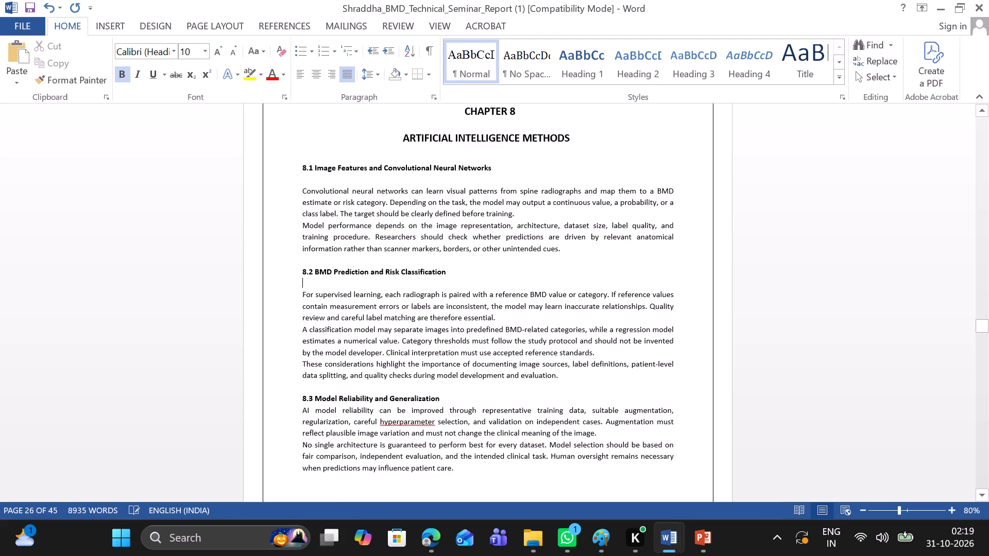
left_click(484, 153)
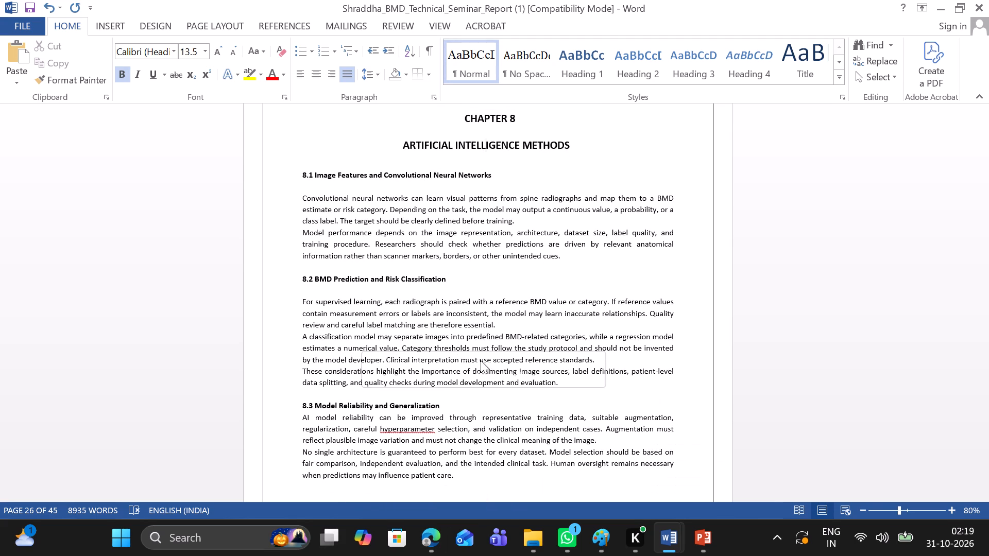
left_click(444, 402)
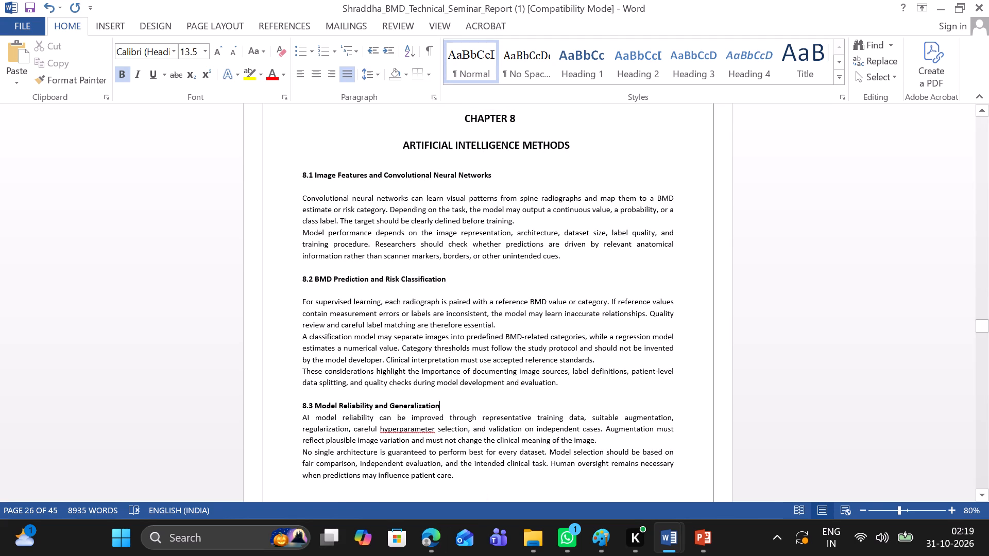
key("Return")
Review the heading spacing, lists, figures and page flow from Chapter 8 back to the end of Chapter 1.
scroll(444, 402, "up", 2)
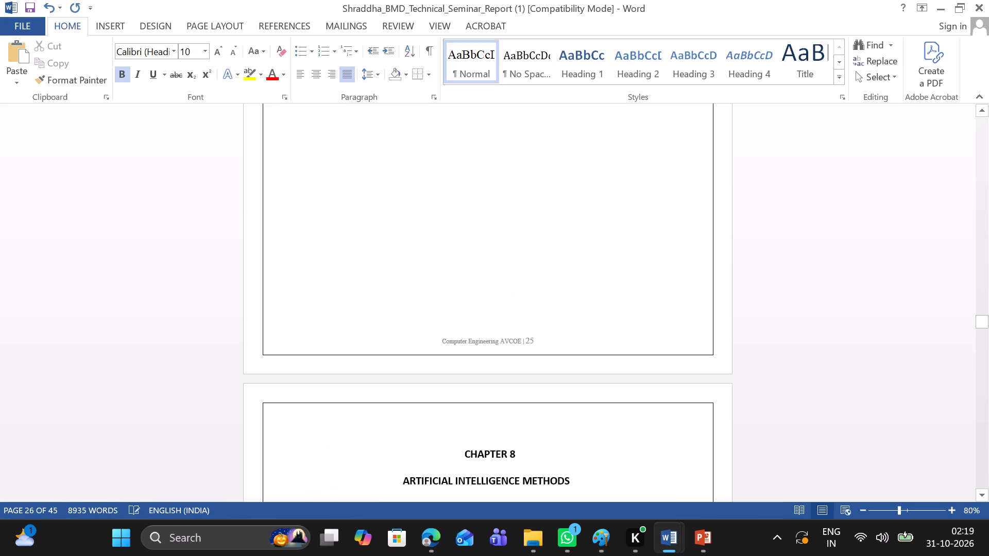
scroll(444, 402, "up", 7)
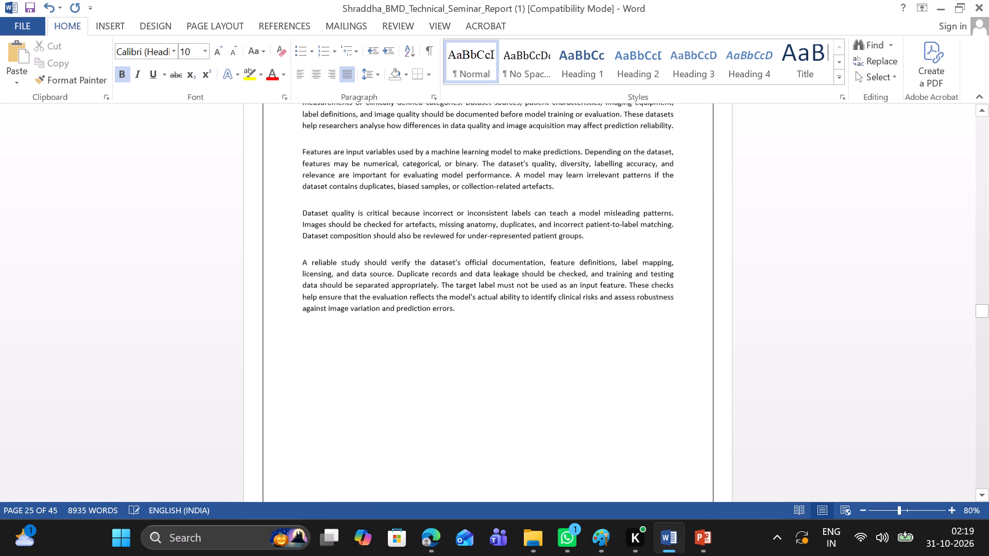
scroll(444, 402, "up", 5)
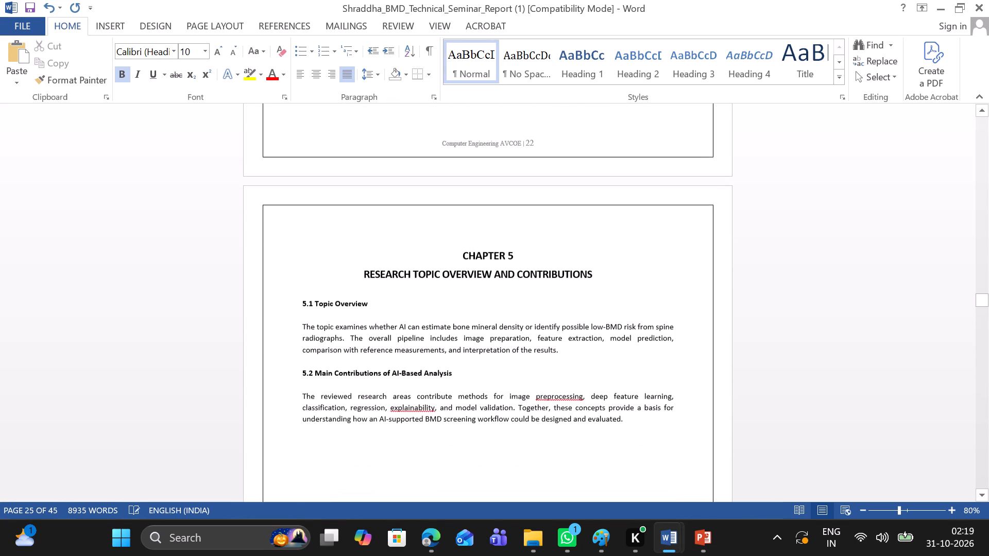
scroll(444, 402, "up", 6)
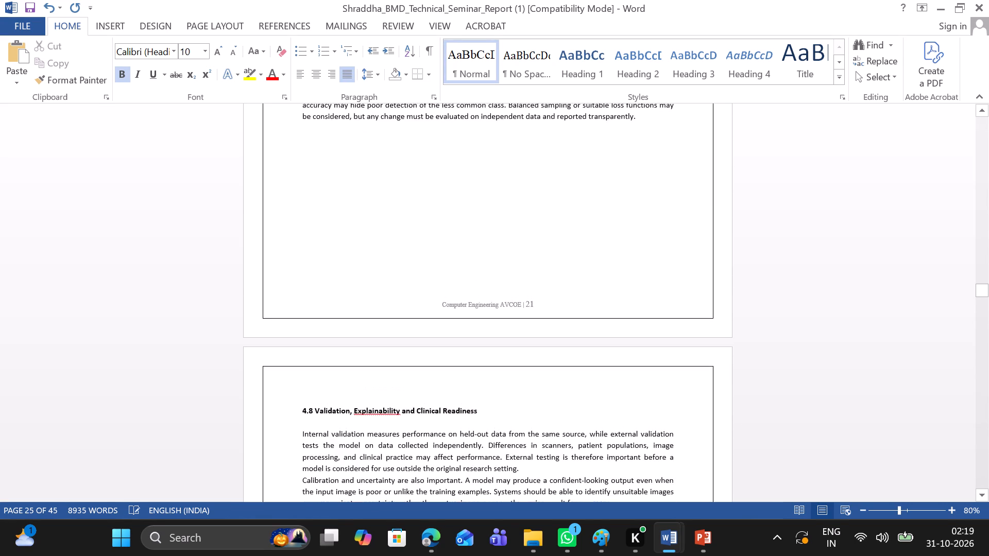
scroll(444, 402, "up", 5)
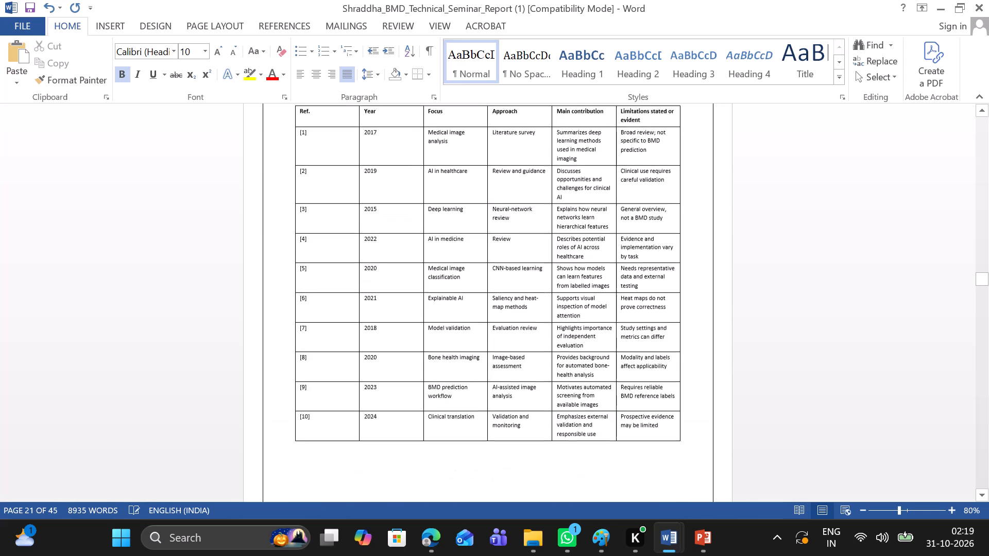
scroll(444, 402, "up", 6)
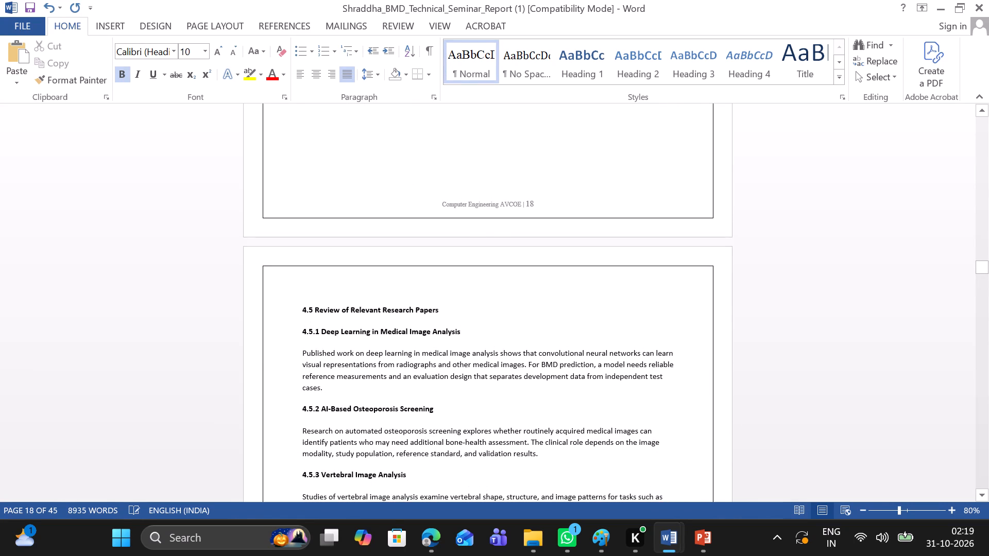
scroll(444, 402, "up", 10)
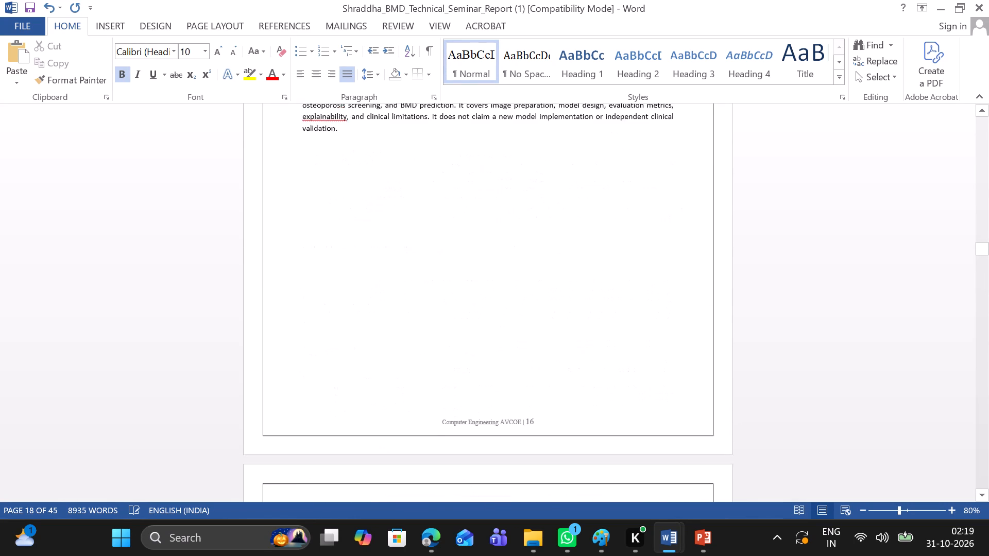
scroll(444, 402, "down", 1)
scroll(444, 402, "up", 3)
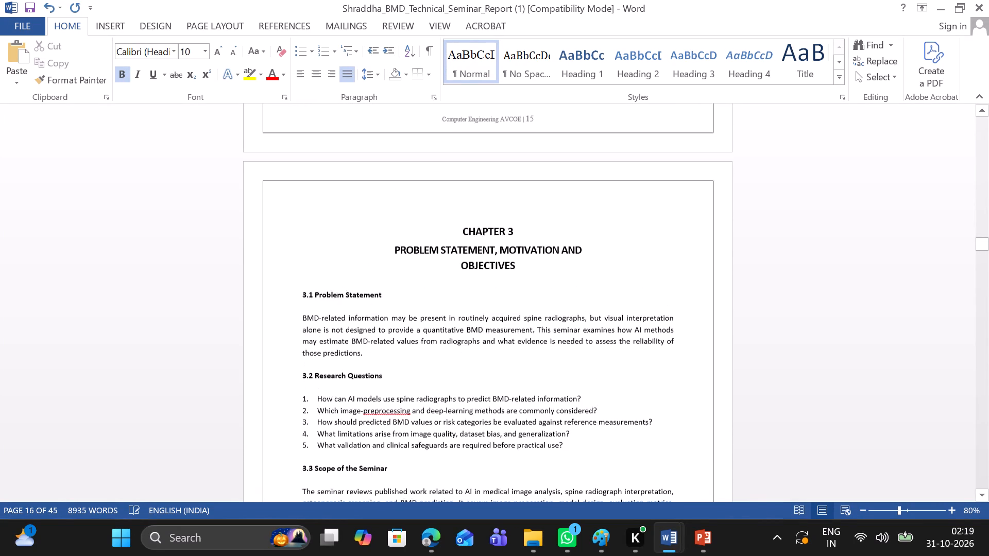
scroll(444, 402, "up", 19)
scroll(444, 402, "down", 1)
scroll(444, 402, "up", 2)
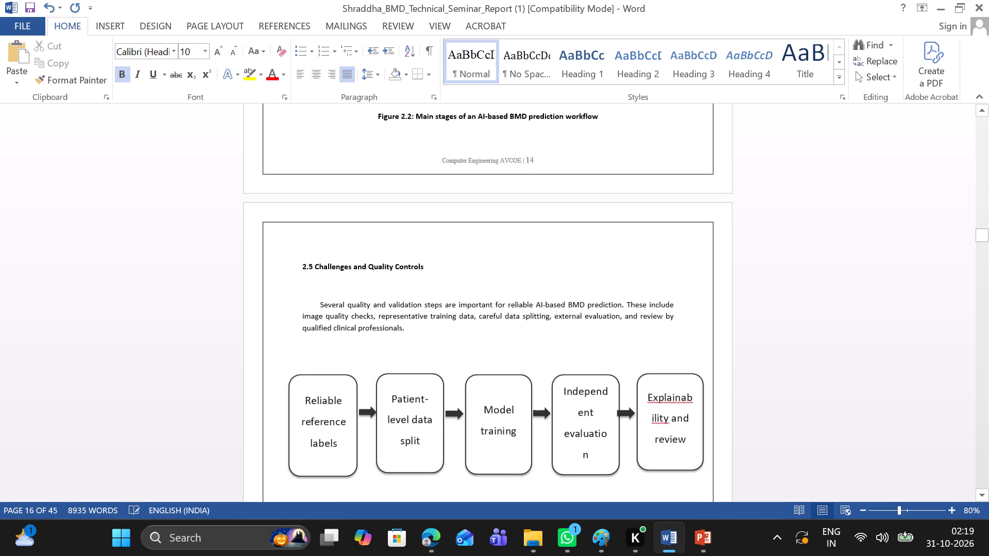
scroll(444, 402, "up", 7)
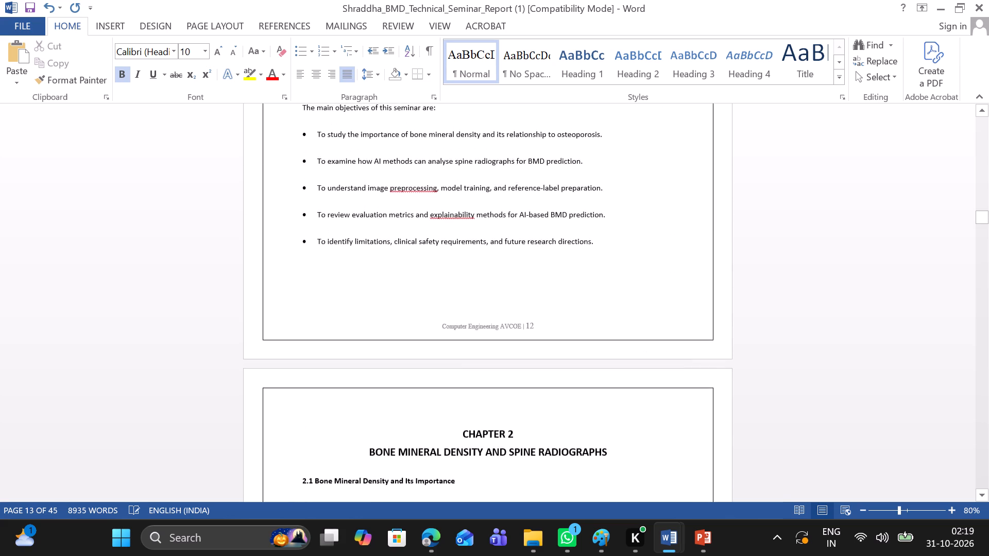
Examine how the Chapter 2 text, Figure 2.1, Figure 2.2 and their captions are distributed across the pages.
scroll(444, 402, "down", 8)
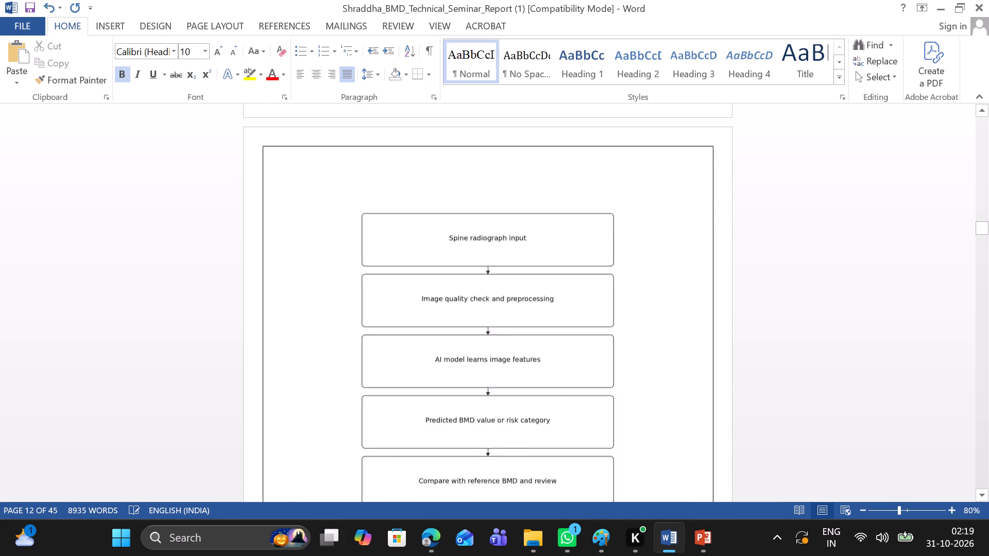
scroll(444, 402, "up", 3)
scroll(444, 402, "down", 1)
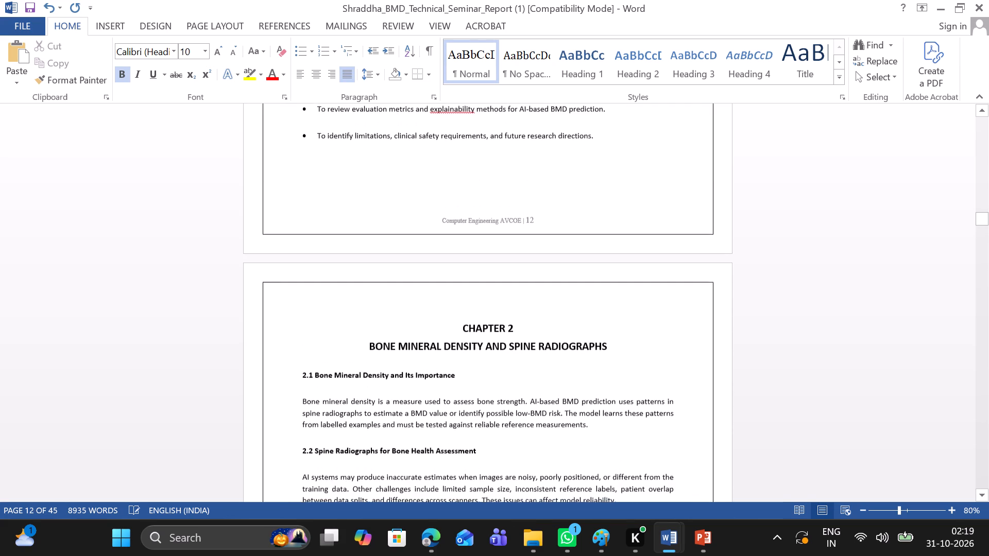
scroll(444, 402, "down", 1)
scroll(444, 402, "up", 2)
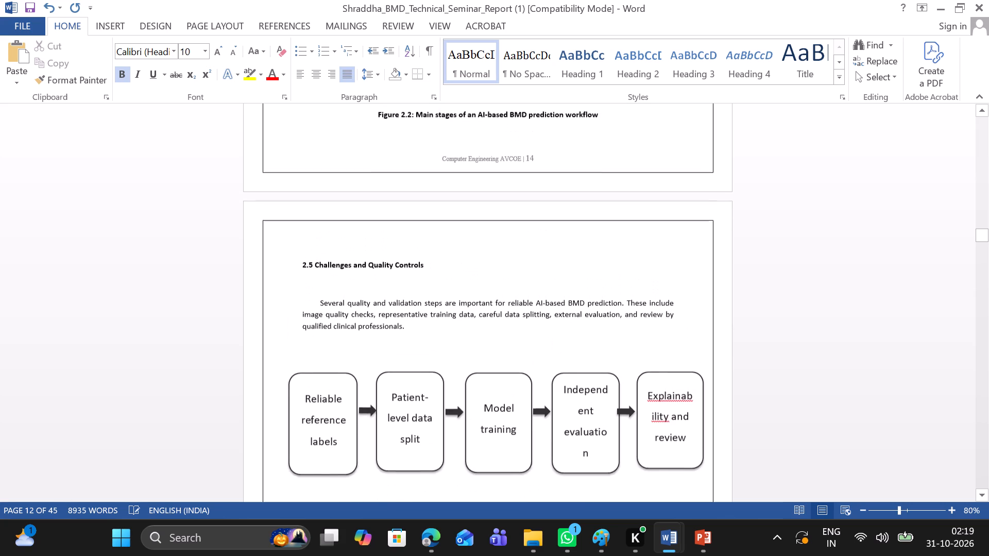
scroll(444, 402, "up", 2)
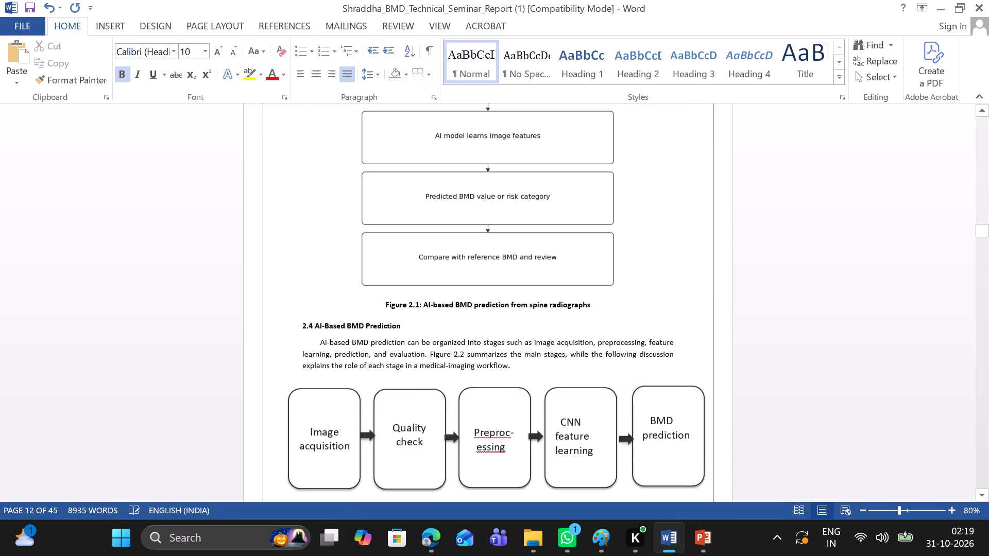
scroll(444, 402, "up", 2)
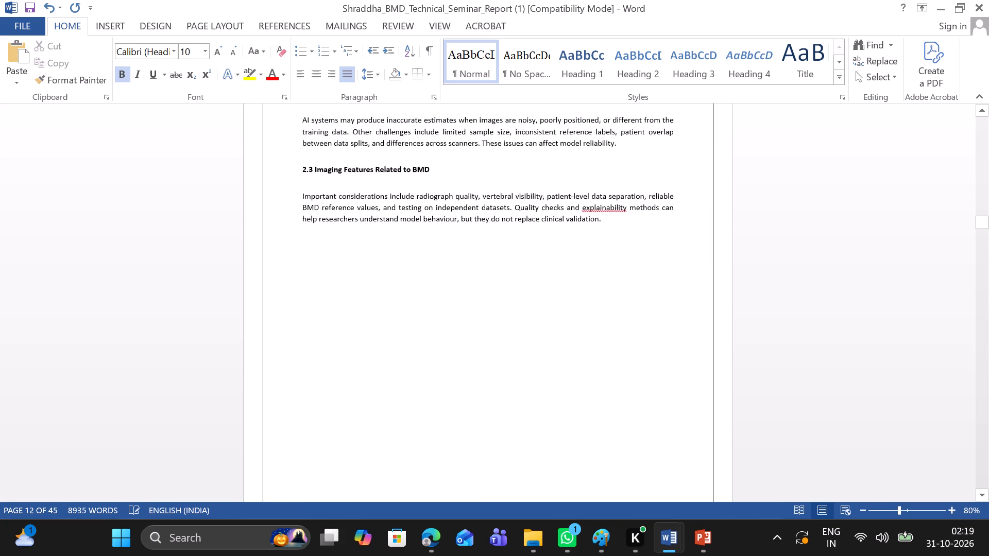
scroll(444, 402, "down", 2)
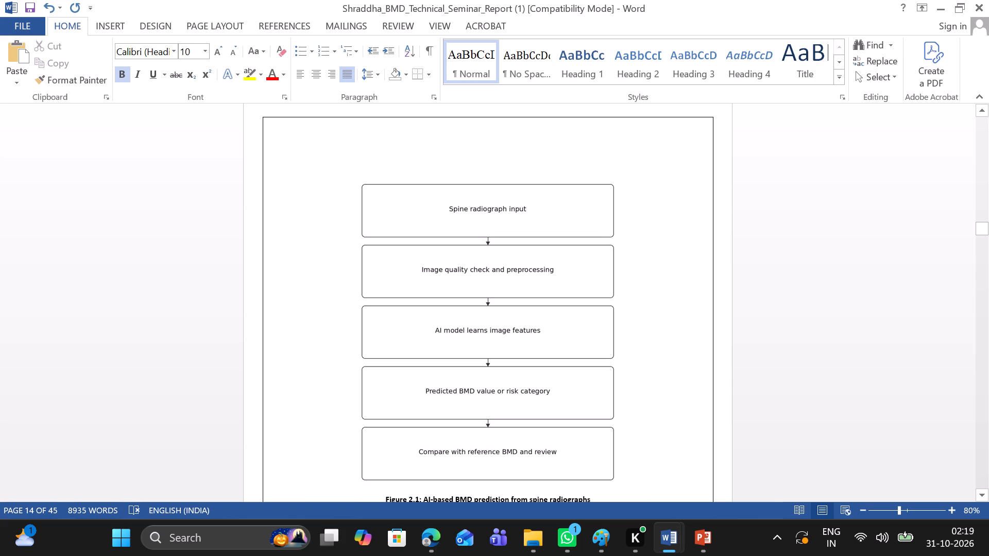
scroll(378, 294, "down", 1)
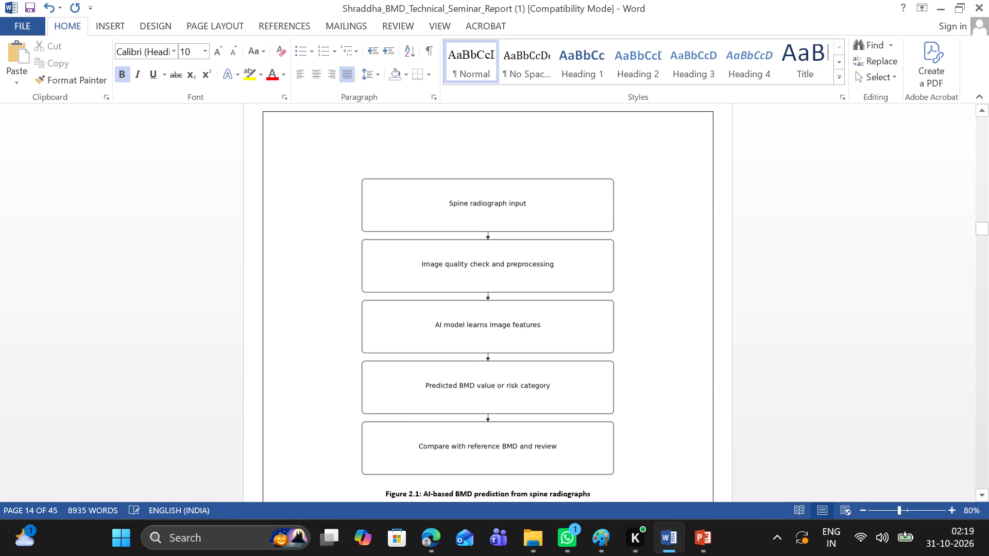
scroll(378, 294, "down", 1)
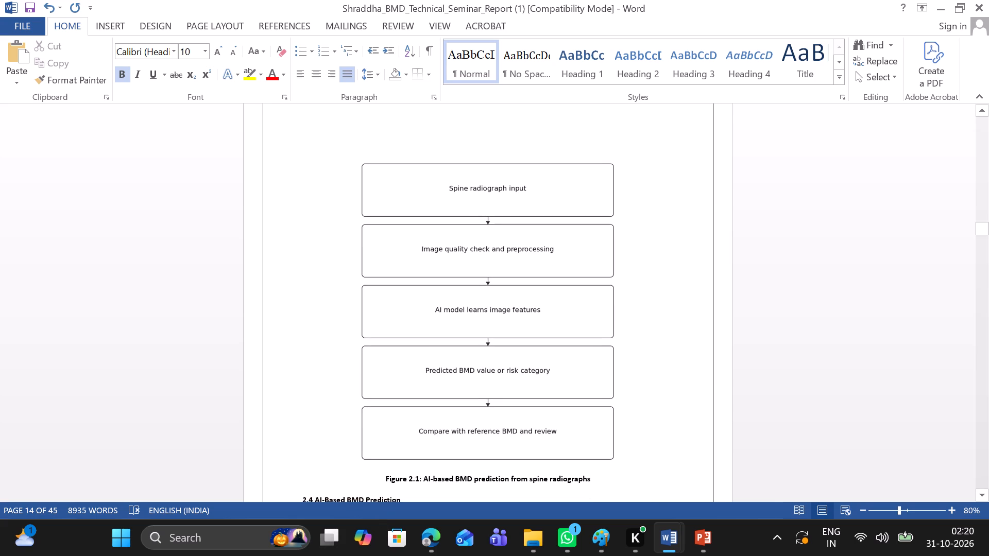
scroll(388, 447, "down", 2)
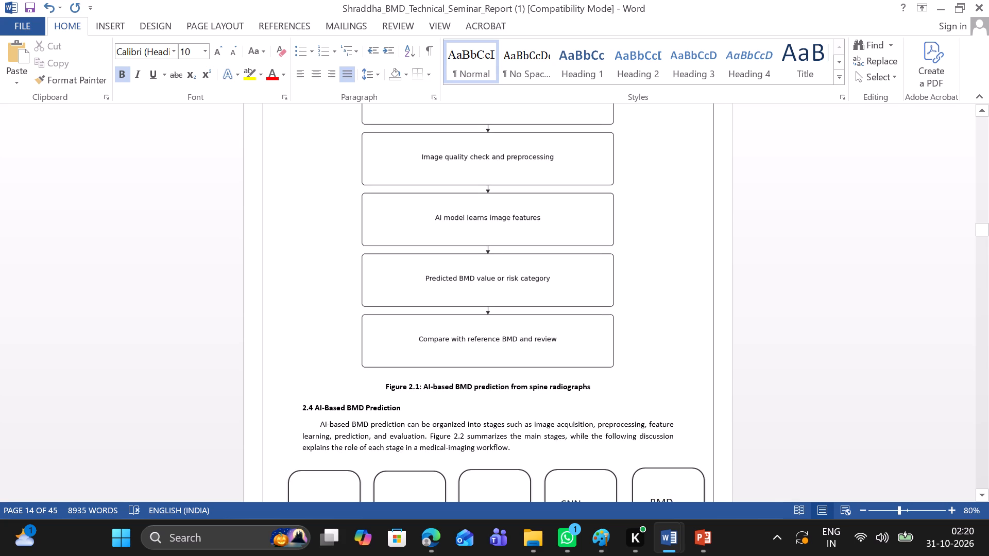
scroll(371, 438, "up", 5)
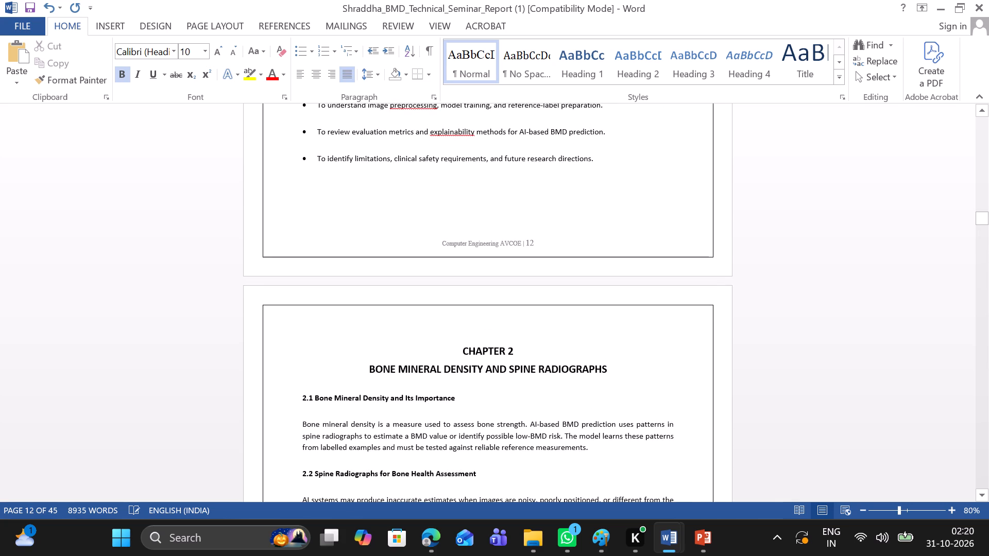
Reduce the height of the Figure 2.1 flowchart picture, keeping its width.
left_click(487, 353)
scroll(487, 353, "up", 1)
scroll(487, 353, "down", 3)
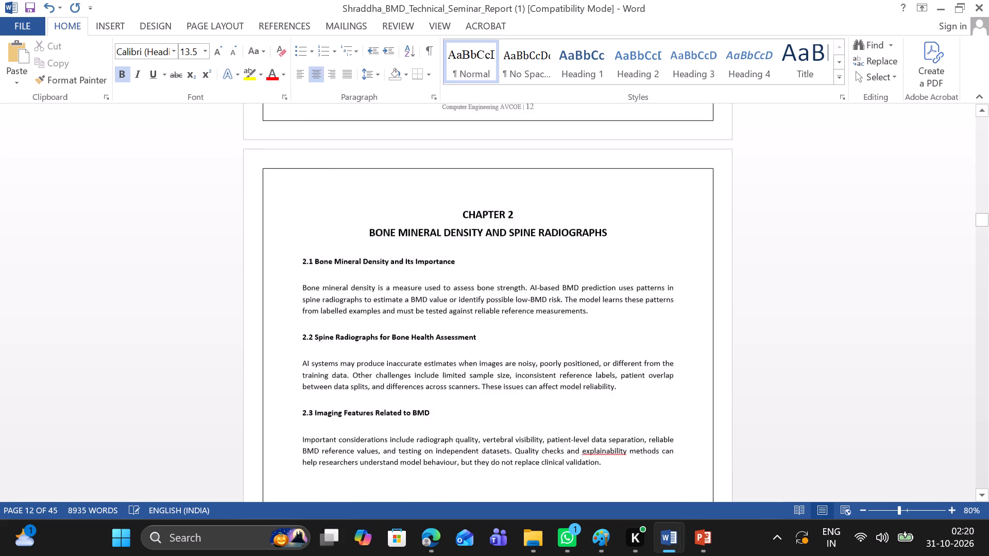
scroll(487, 353, "down", 2)
left_click(487, 353)
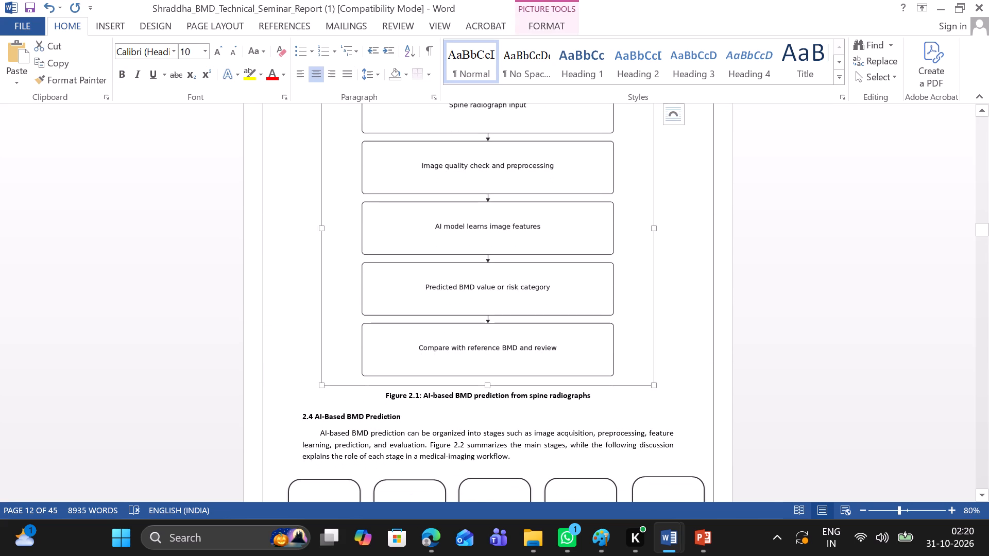
left_click_drag(488, 386, 488, 332)
Move the Figure 2.1 flowchart onto the preceding page, below the 2.3 Imaging Features Related to BMD paragraph.
scroll(488, 332, "up", 1)
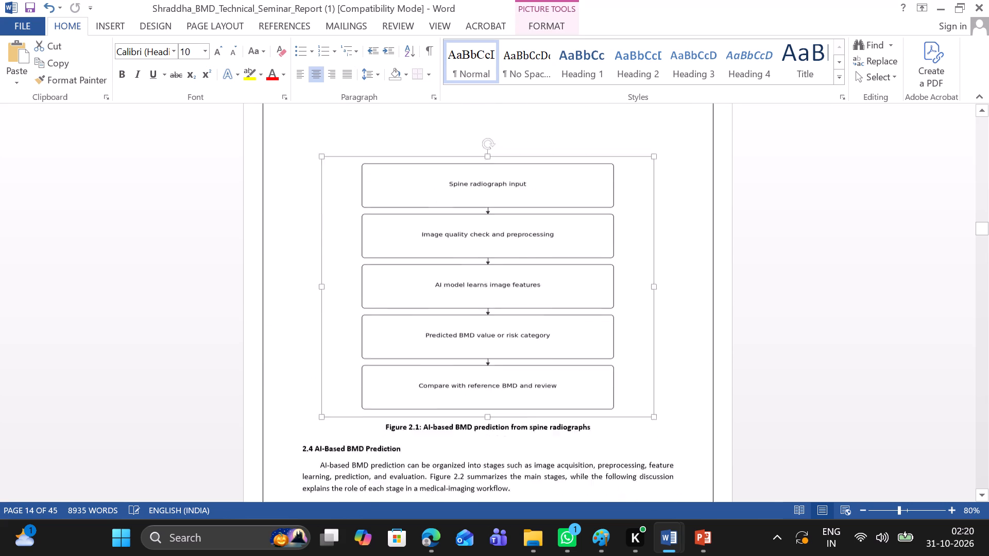
scroll(488, 332, "up", 1)
left_click_drag(357, 316, 360, 299)
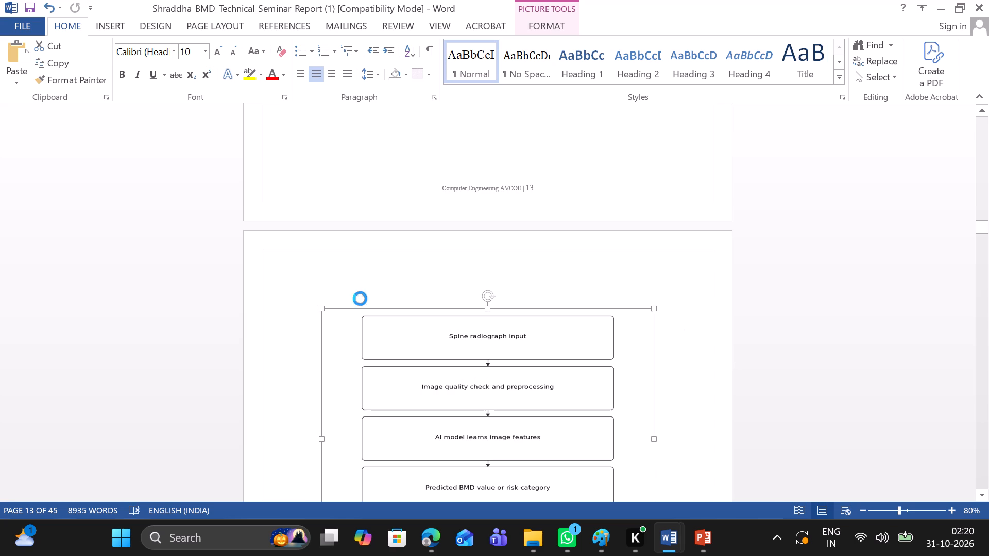
left_click_drag(360, 299, 397, 118)
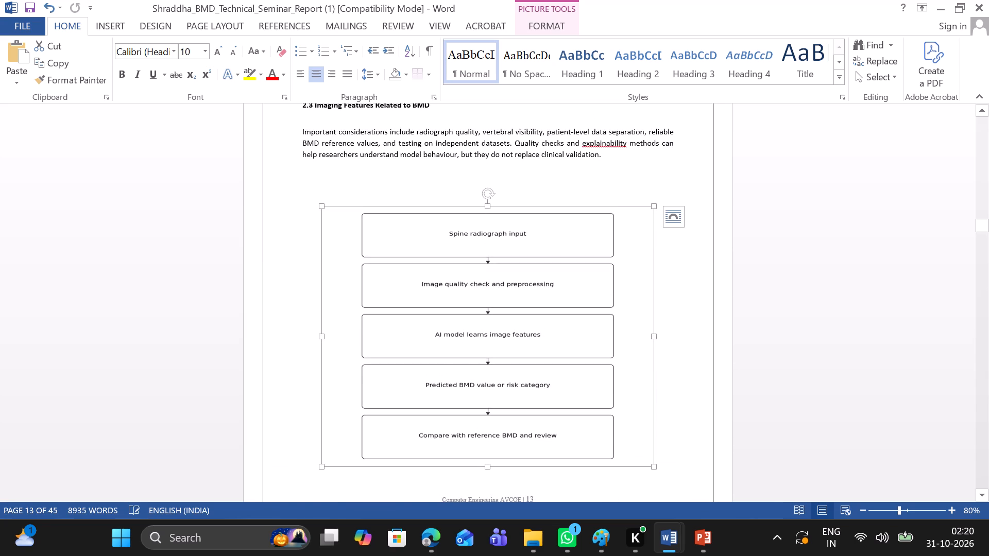
Delete the blank lines above the Figure 2.1 caption to pull it up towards its flowchart.
scroll(445, 276, "down", 4)
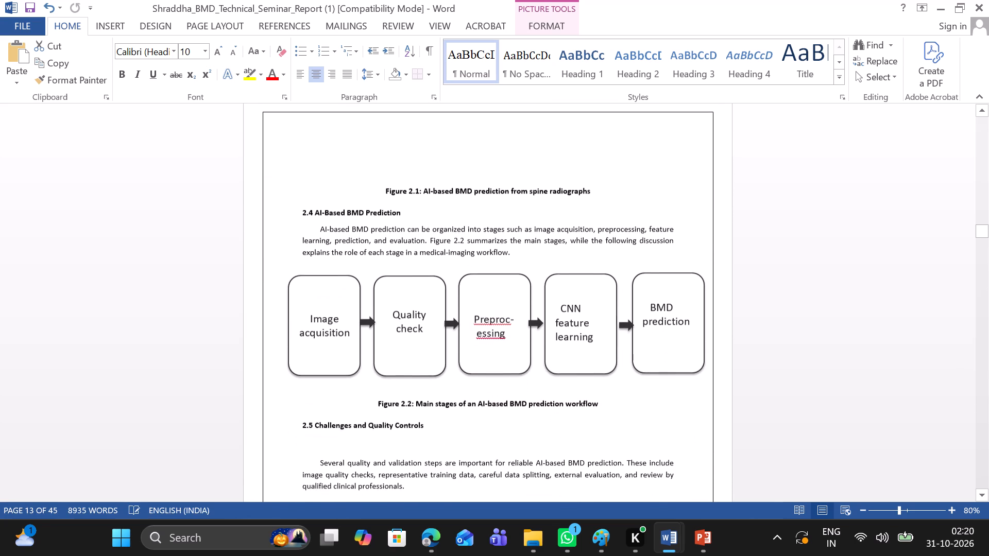
left_click(377, 185)
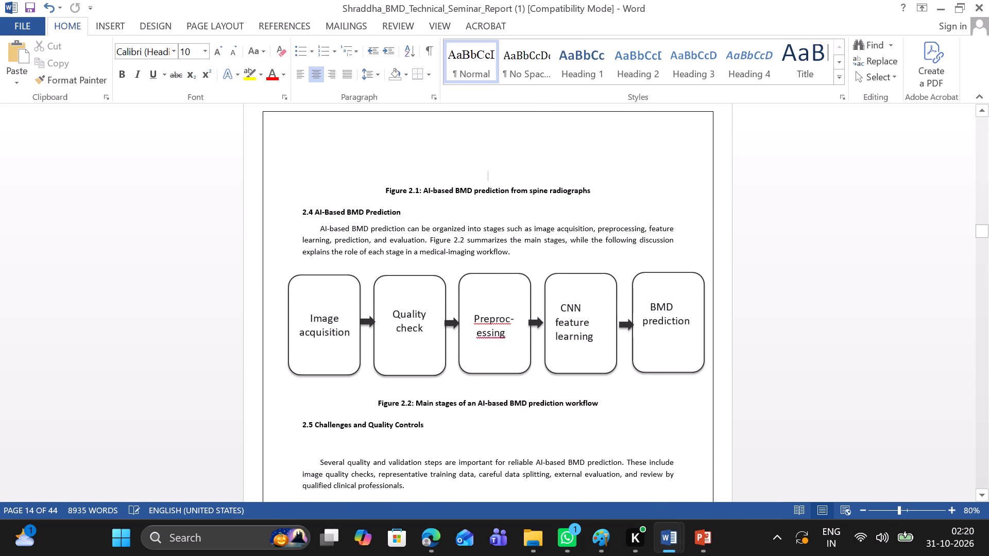
key("BackSpace")
key("BackSpace")
key("BackSpace")
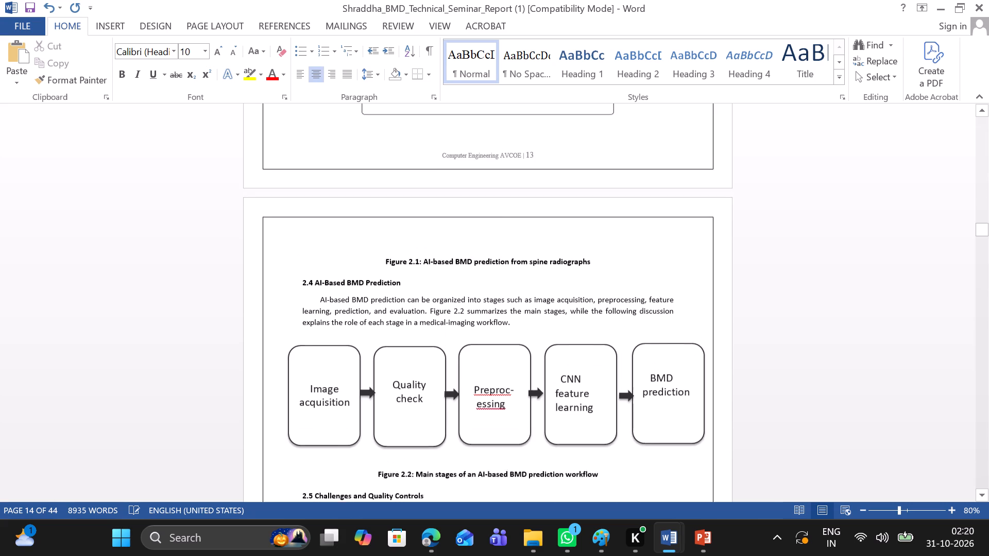
key("BackSpace")
Reduce the height of the Figure 2.1 flowchart so its caption fits below it on page 13.
scroll(377, 185, "down", 1)
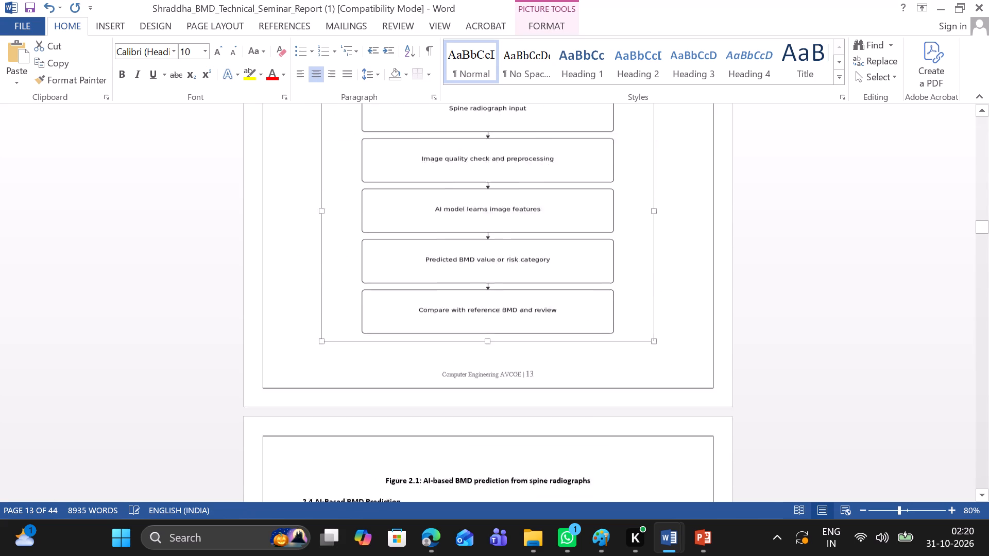
scroll(377, 185, "down", 1)
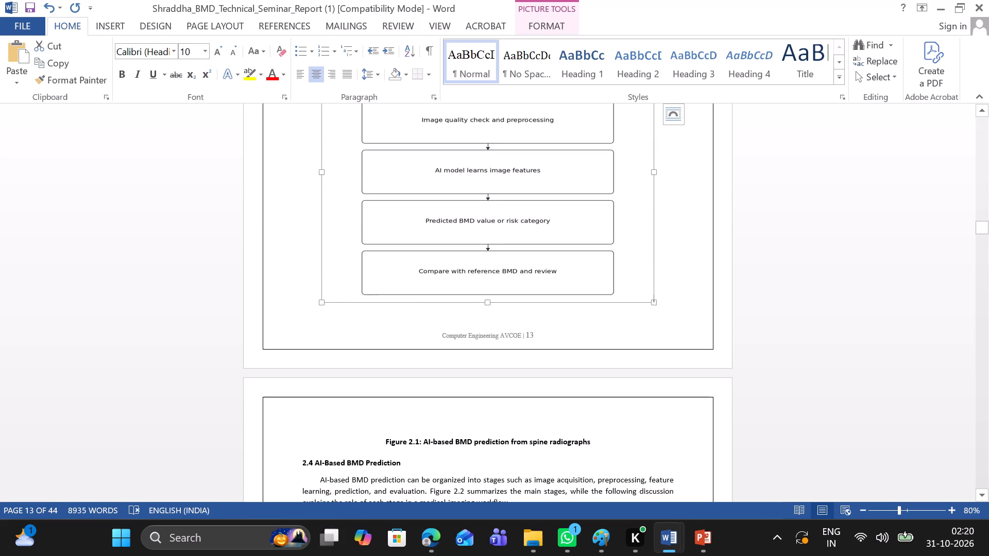
left_click_drag(486, 302, 488, 291)
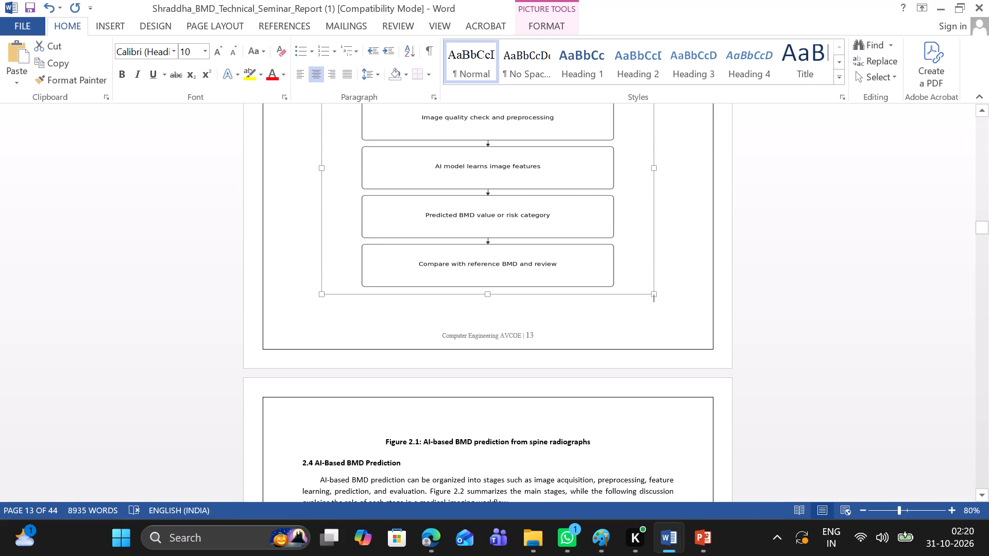
left_click_drag(488, 291, 492, 265)
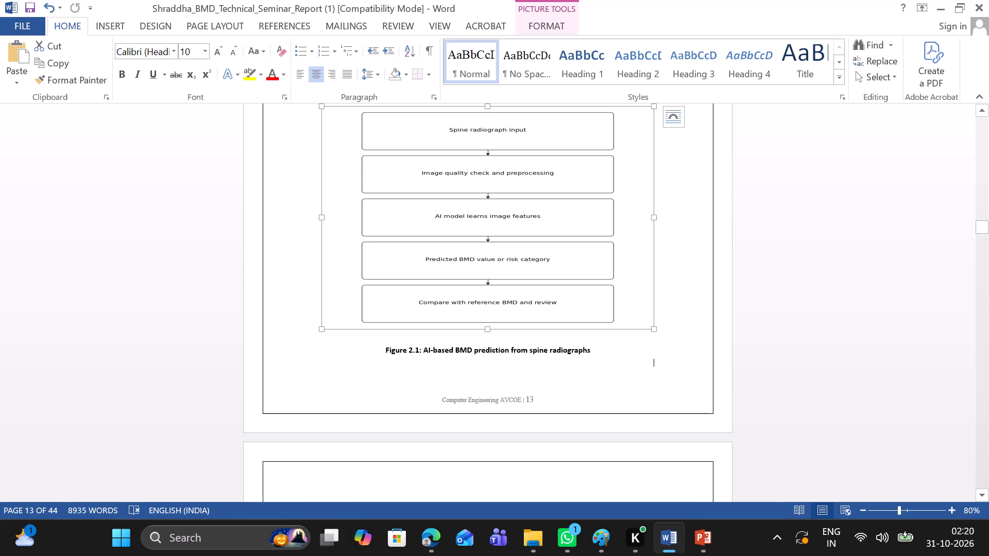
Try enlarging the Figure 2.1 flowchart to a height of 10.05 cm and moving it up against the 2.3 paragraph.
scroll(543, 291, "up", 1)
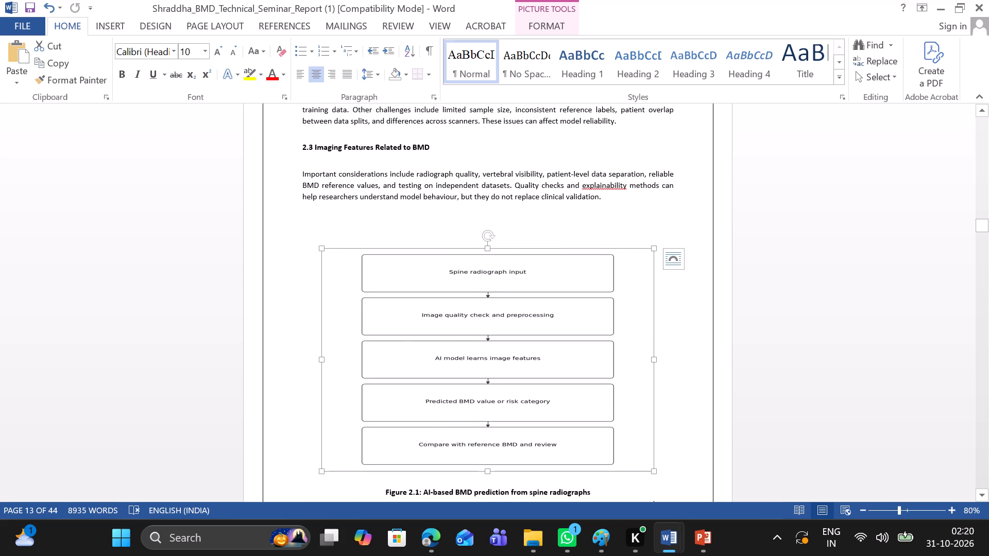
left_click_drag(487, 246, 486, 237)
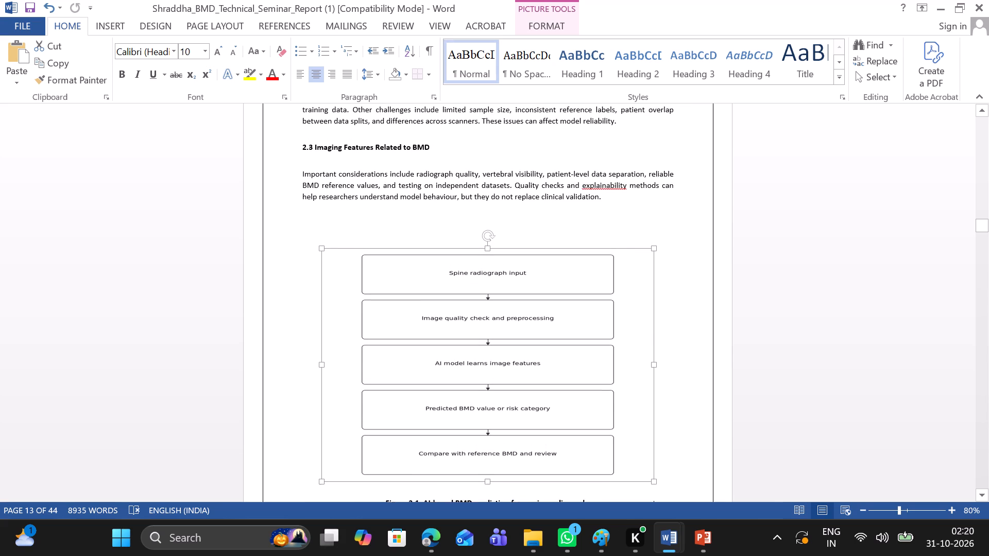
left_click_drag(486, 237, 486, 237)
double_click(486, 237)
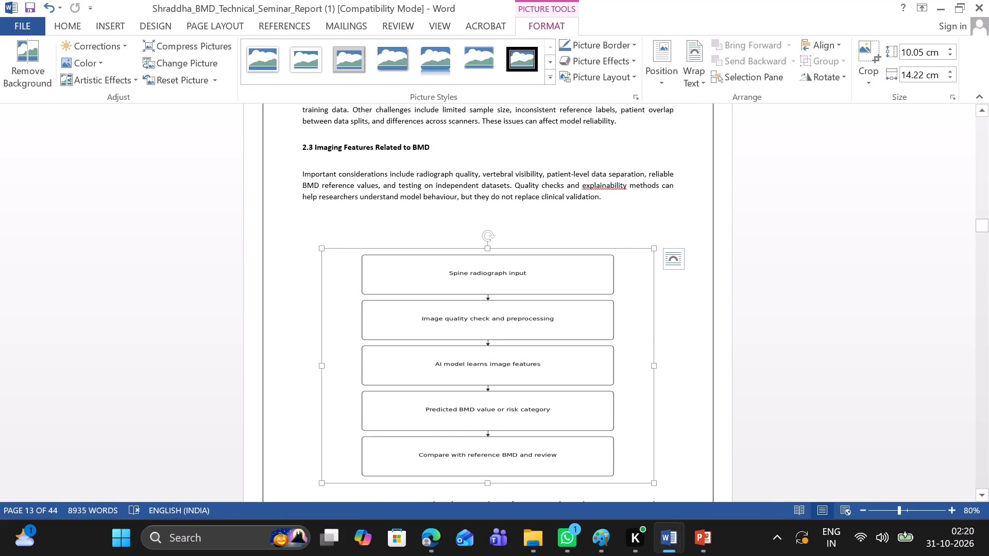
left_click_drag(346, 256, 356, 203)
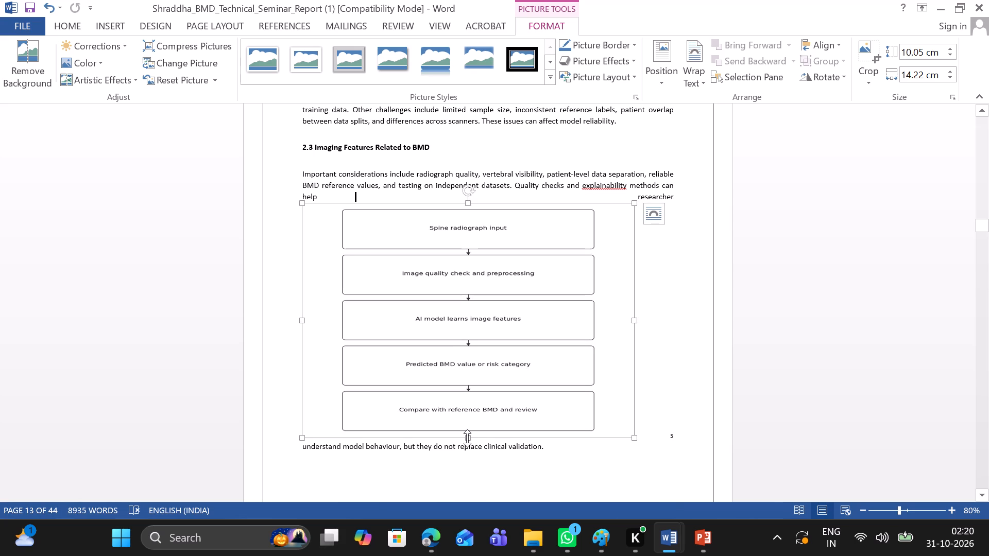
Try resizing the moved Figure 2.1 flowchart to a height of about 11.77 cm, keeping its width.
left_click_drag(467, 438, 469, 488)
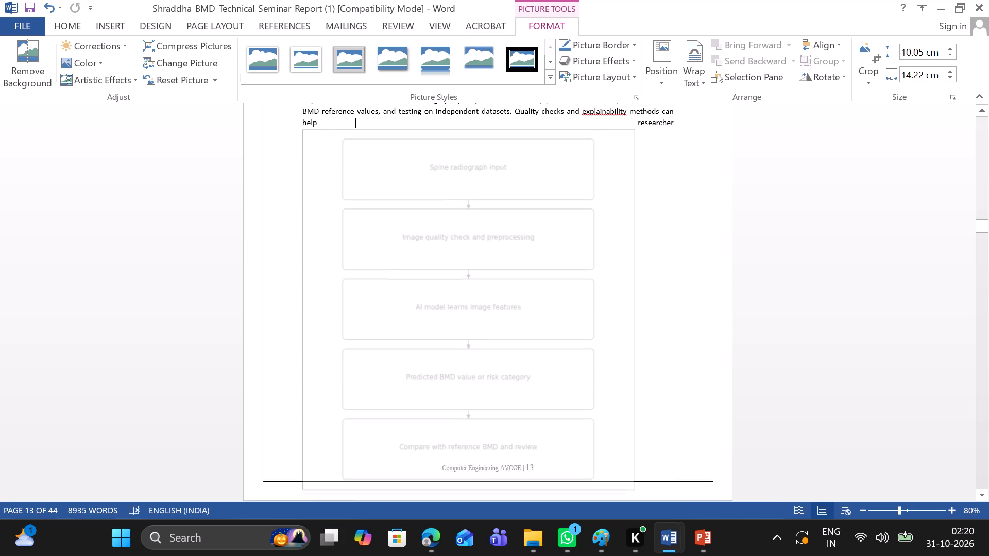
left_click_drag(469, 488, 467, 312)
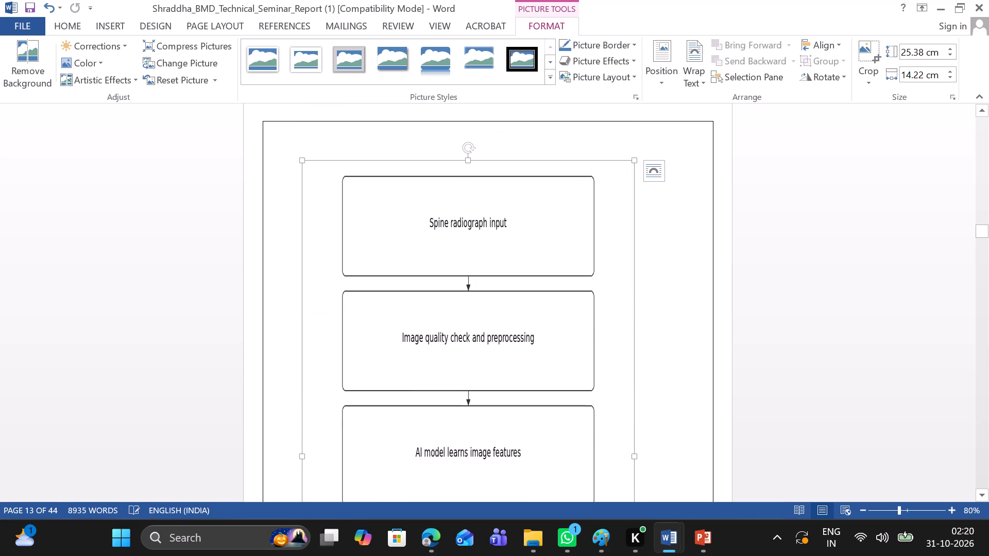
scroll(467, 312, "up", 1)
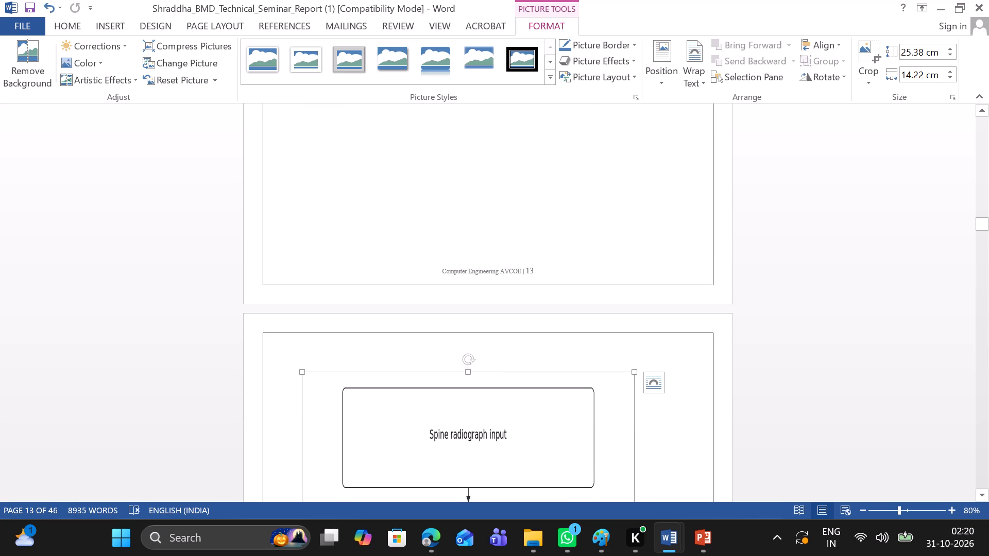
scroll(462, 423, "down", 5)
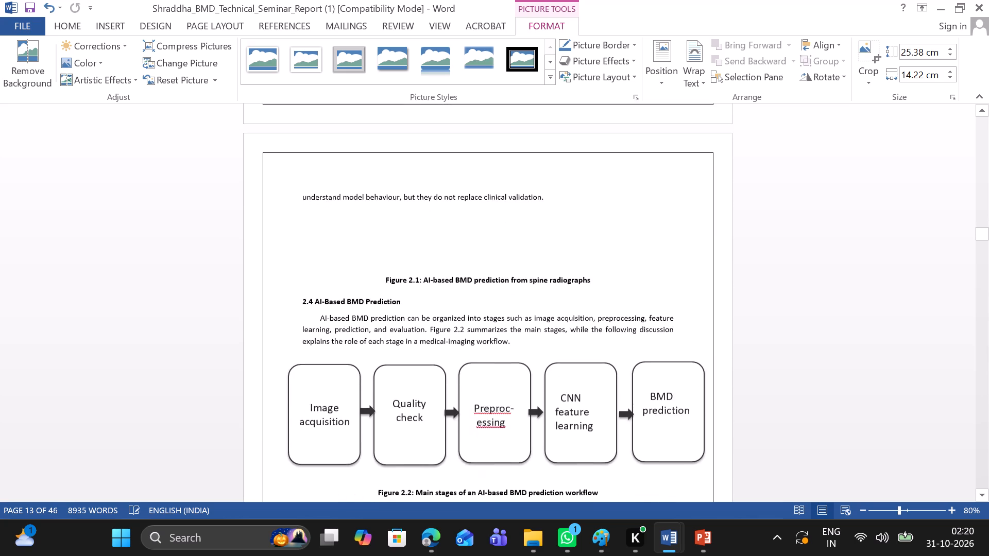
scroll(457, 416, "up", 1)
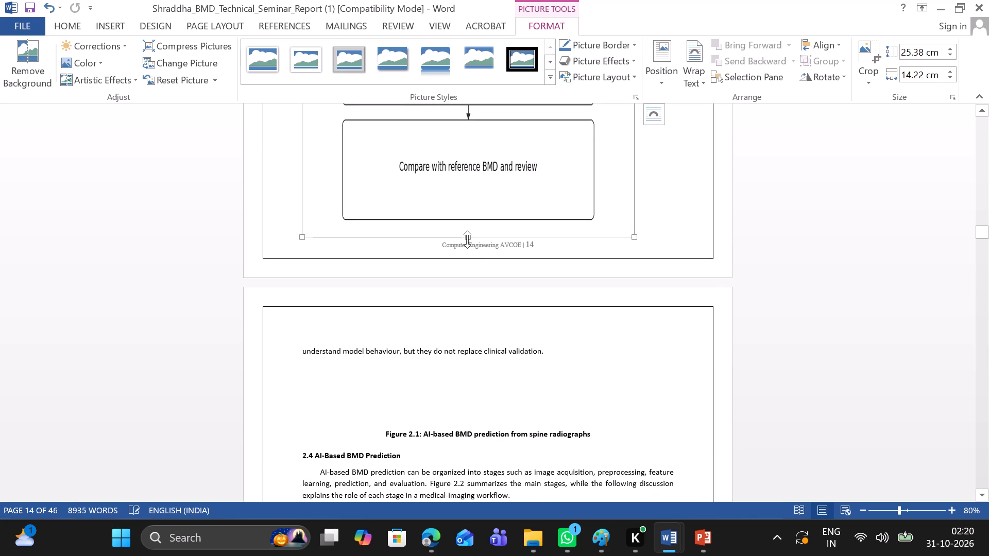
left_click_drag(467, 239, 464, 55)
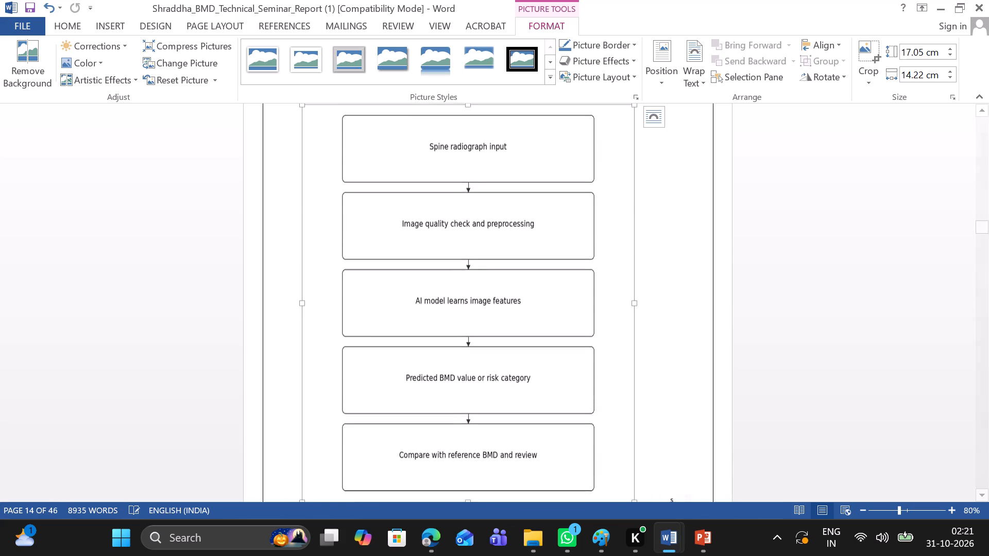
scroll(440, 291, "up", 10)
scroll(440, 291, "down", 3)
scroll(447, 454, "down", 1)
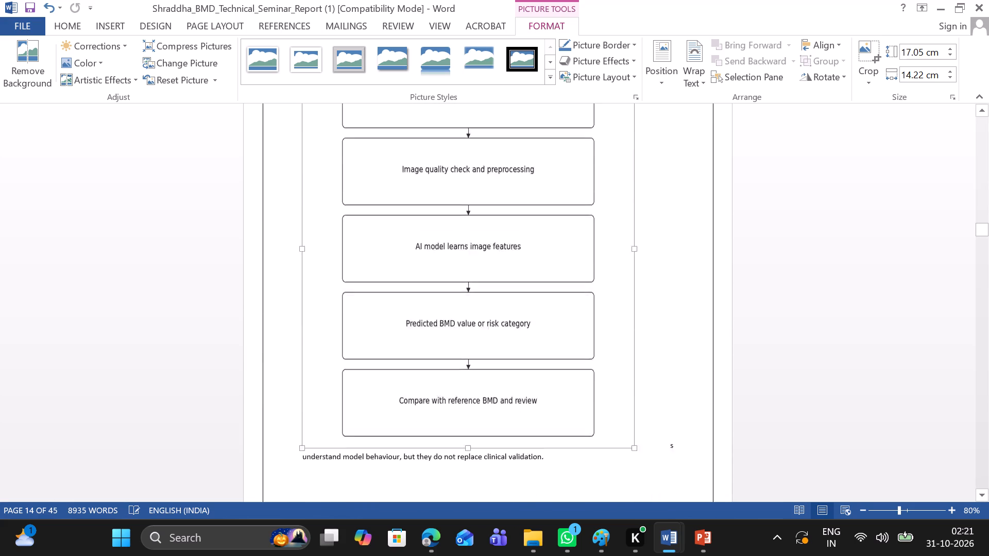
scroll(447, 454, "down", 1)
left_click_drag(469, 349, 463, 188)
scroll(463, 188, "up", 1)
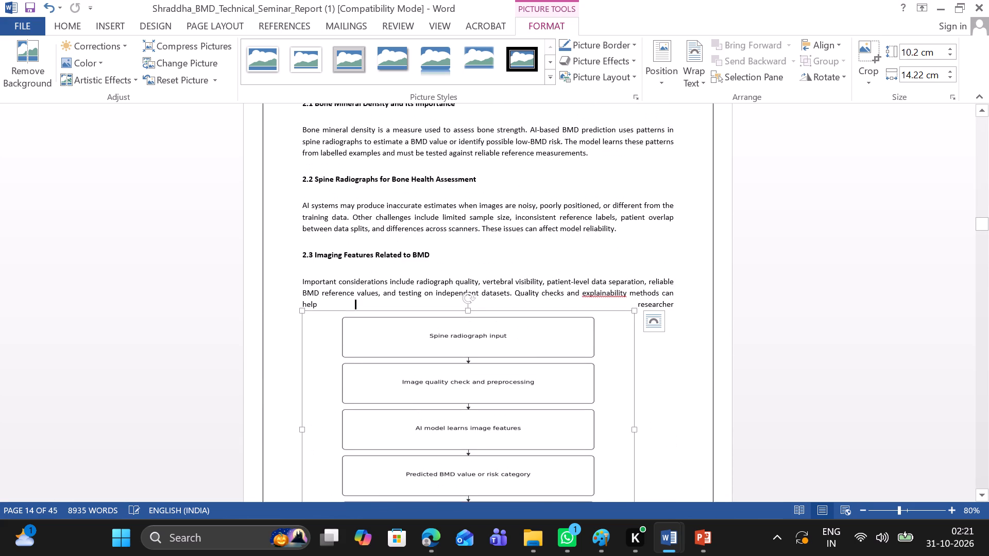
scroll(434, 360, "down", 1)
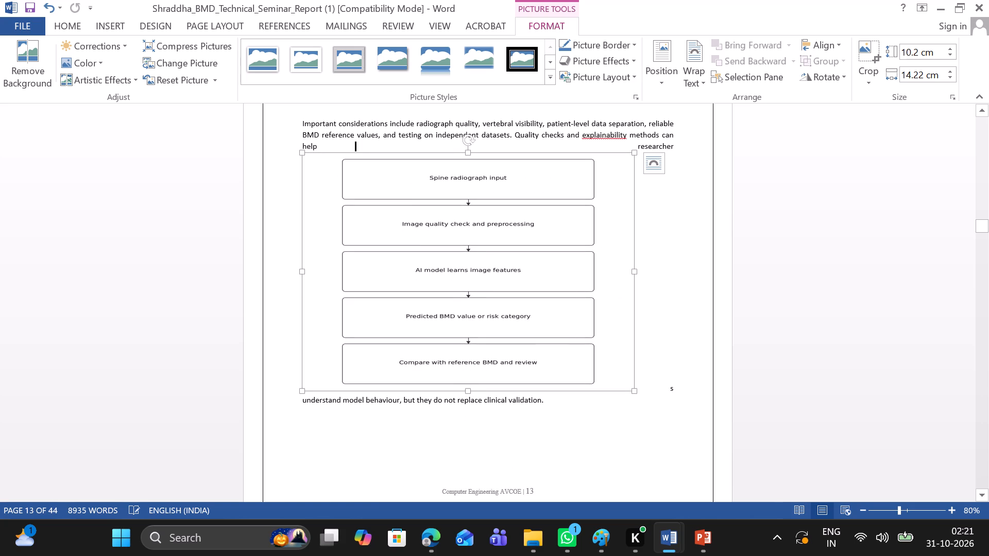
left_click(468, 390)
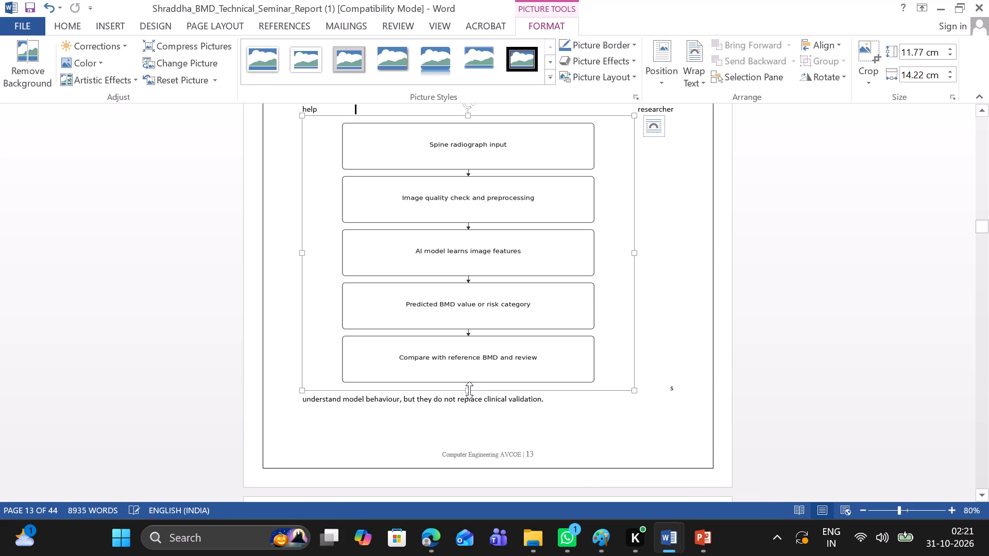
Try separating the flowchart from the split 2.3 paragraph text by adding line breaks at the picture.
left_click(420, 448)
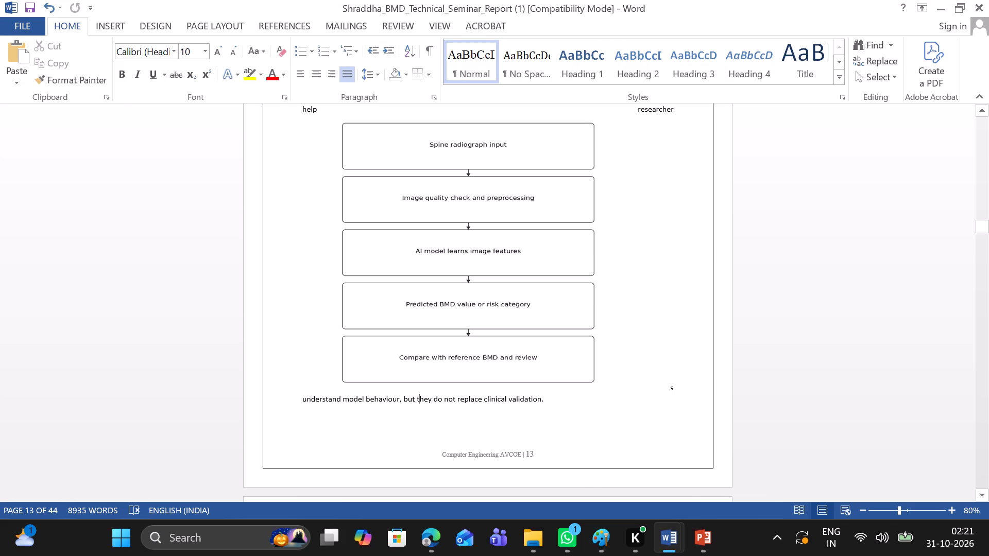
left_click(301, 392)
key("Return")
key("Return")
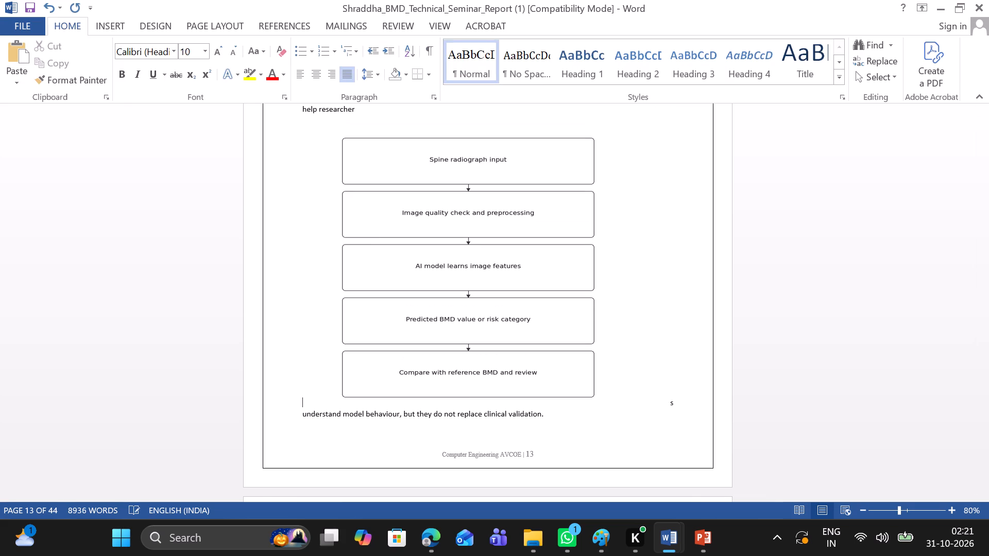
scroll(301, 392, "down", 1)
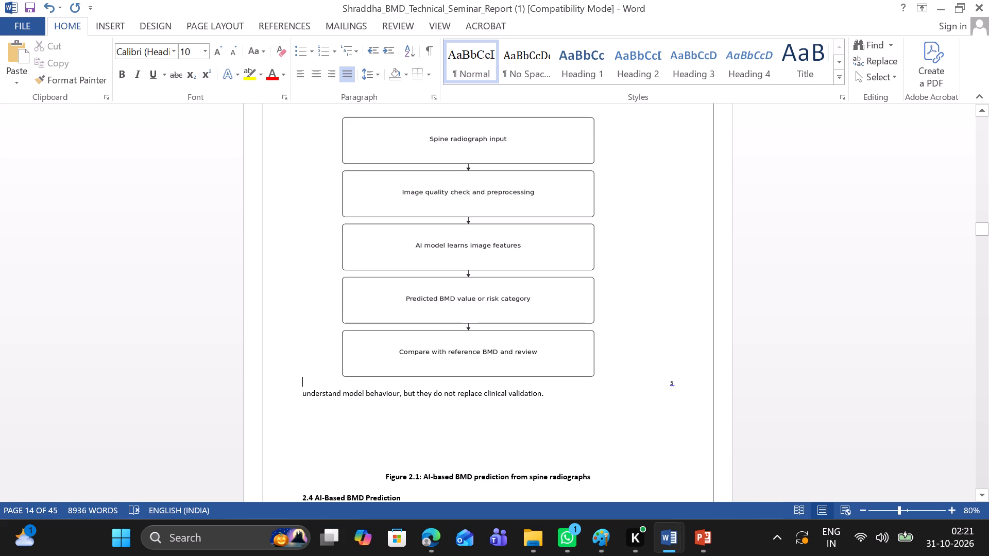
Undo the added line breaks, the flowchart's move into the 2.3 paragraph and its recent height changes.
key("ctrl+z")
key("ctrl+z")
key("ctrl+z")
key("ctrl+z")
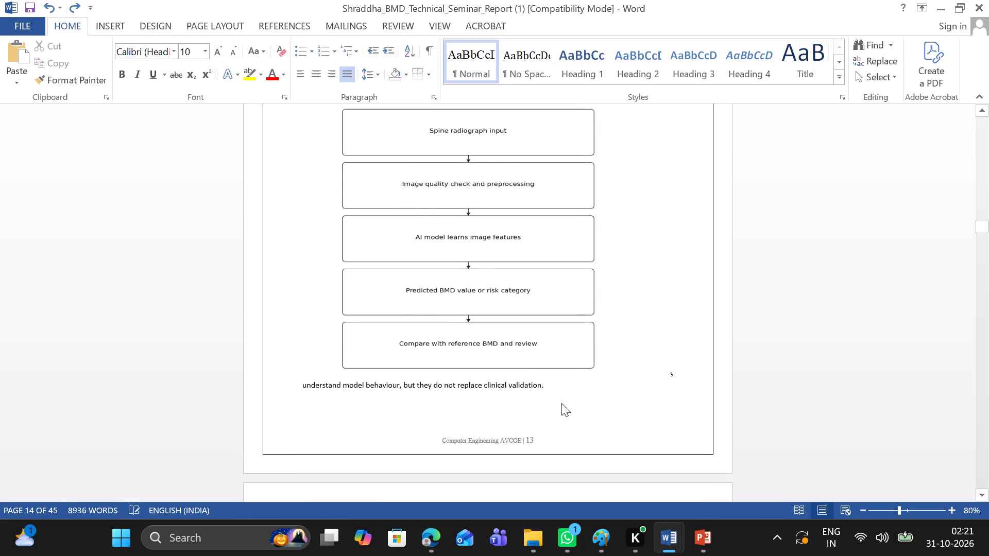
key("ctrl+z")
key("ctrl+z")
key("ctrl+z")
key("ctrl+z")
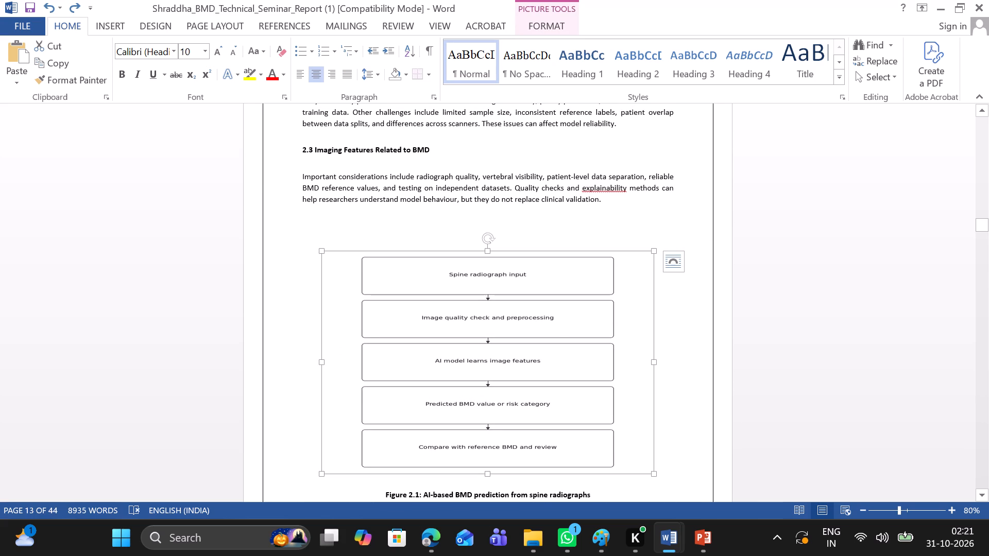
Adjust the height of the Figure 2.1 flowchart, keeping its caption below it on page 13.
left_click_drag(486, 472, 486, 451)
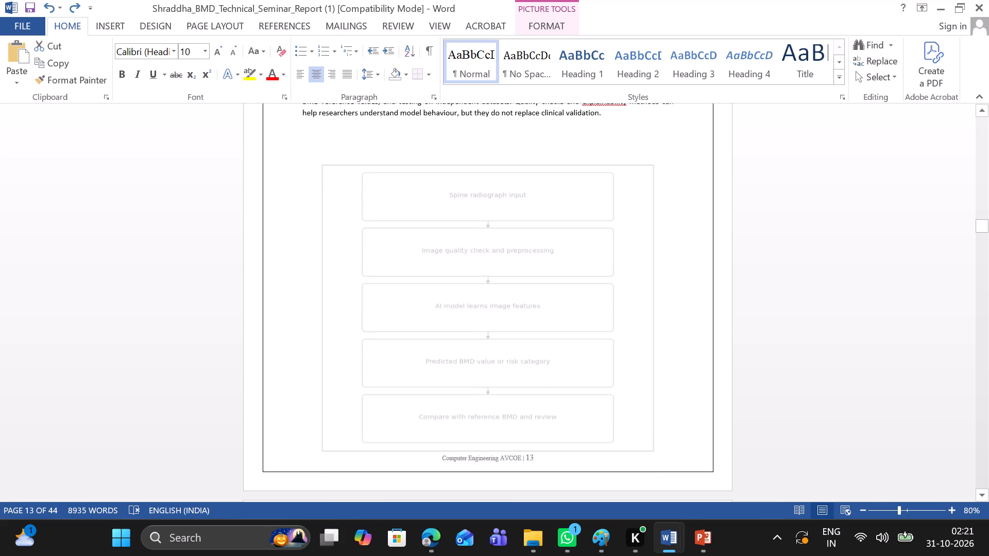
left_click_drag(486, 451, 480, 399)
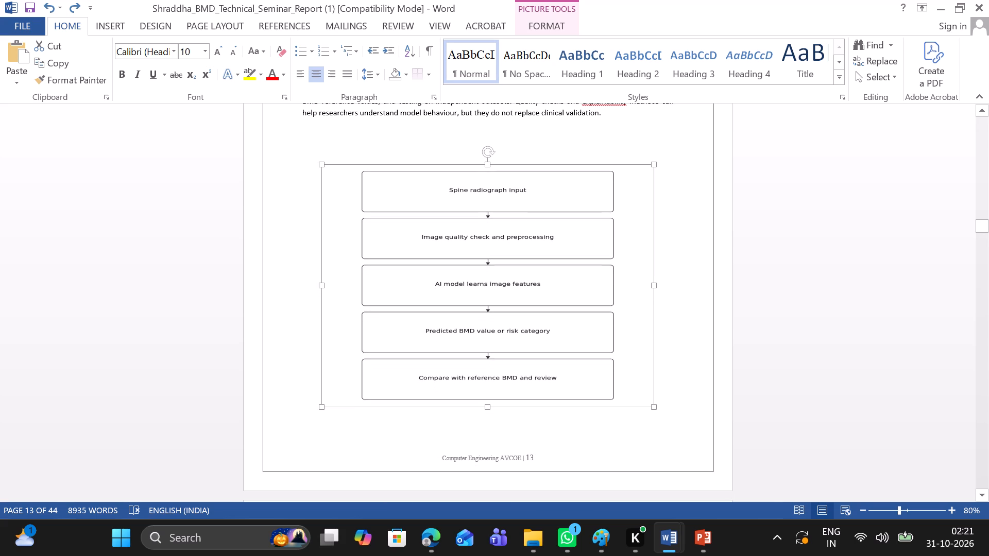
left_click_drag(480, 399, 483, 391)
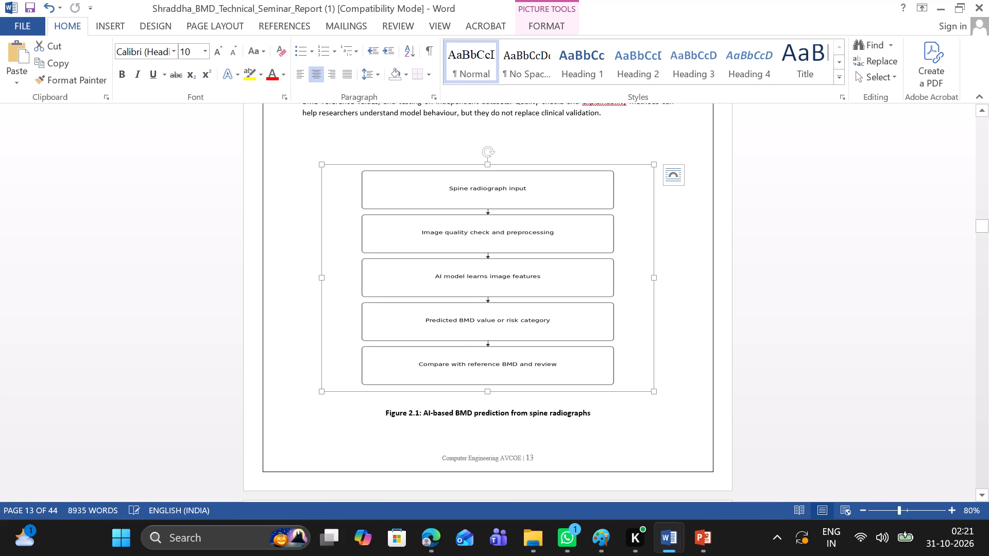
Move the Figure 2.1 flowchart up directly below the 2.3 paragraph and make it slightly taller.
left_click_drag(340, 181, 339, 159)
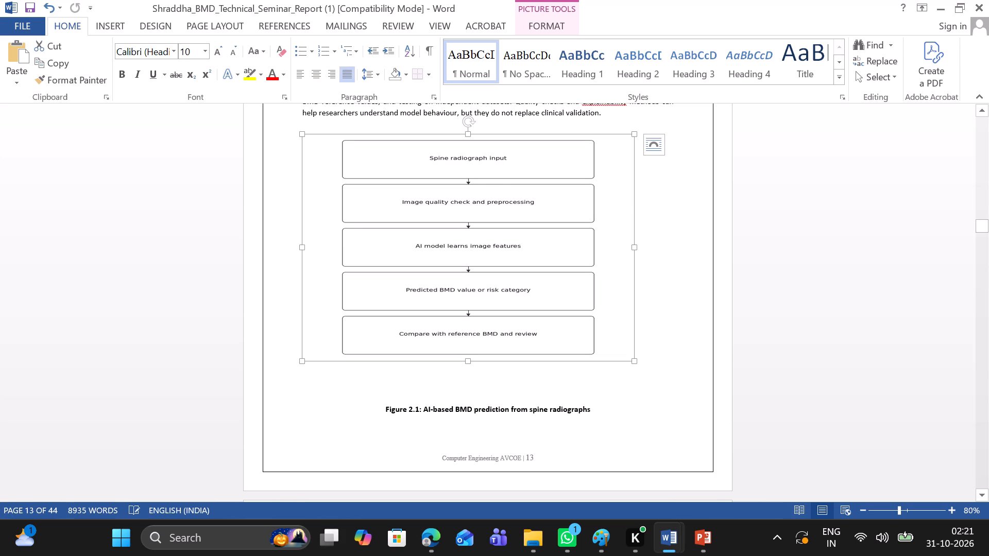
left_click_drag(466, 360, 472, 374)
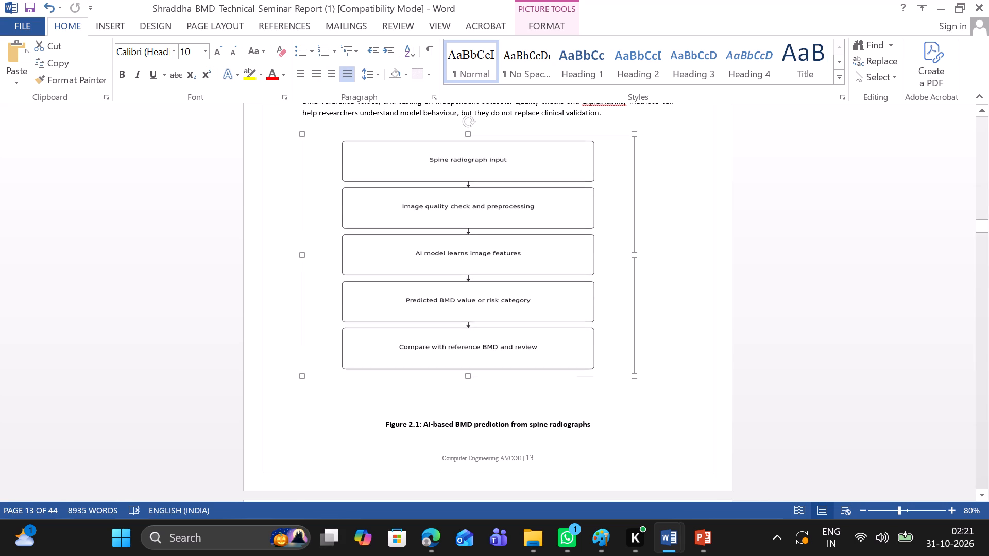
left_click_drag(472, 374, 465, 364)
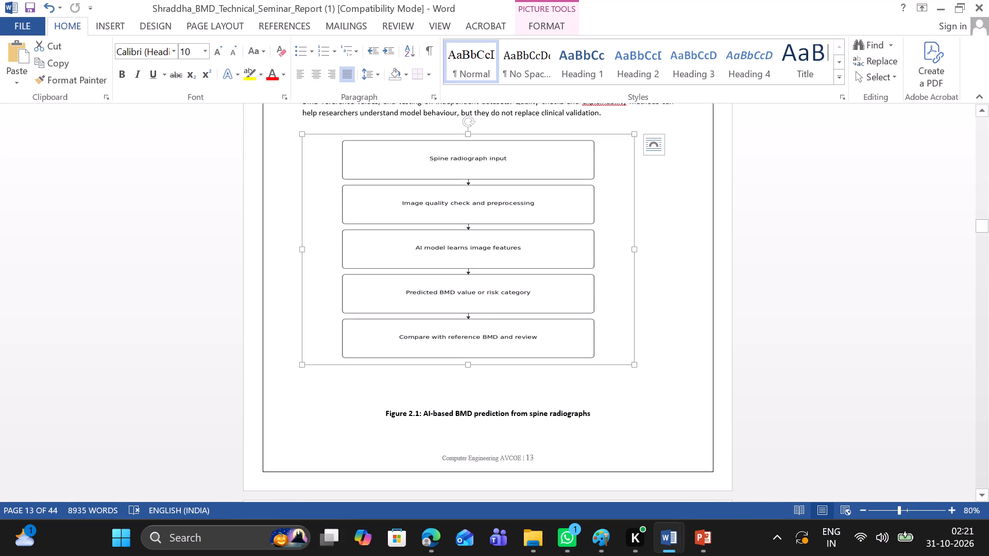
Pull the Figure 2.1 caption up closer to the flowchart and indent it with spaces to centre it underneath.
left_click(372, 415)
key("BackSpace")
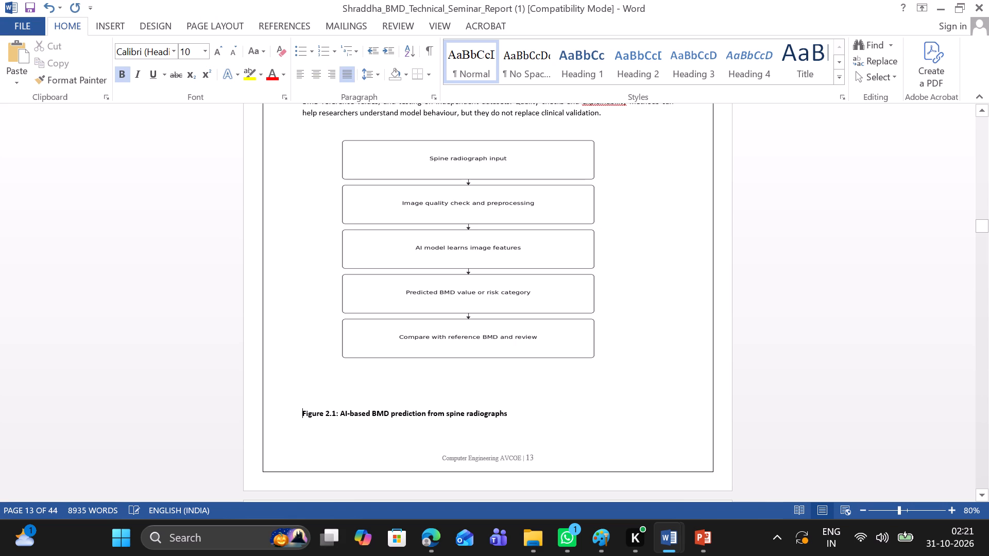
key("BackSpace")
key("space")
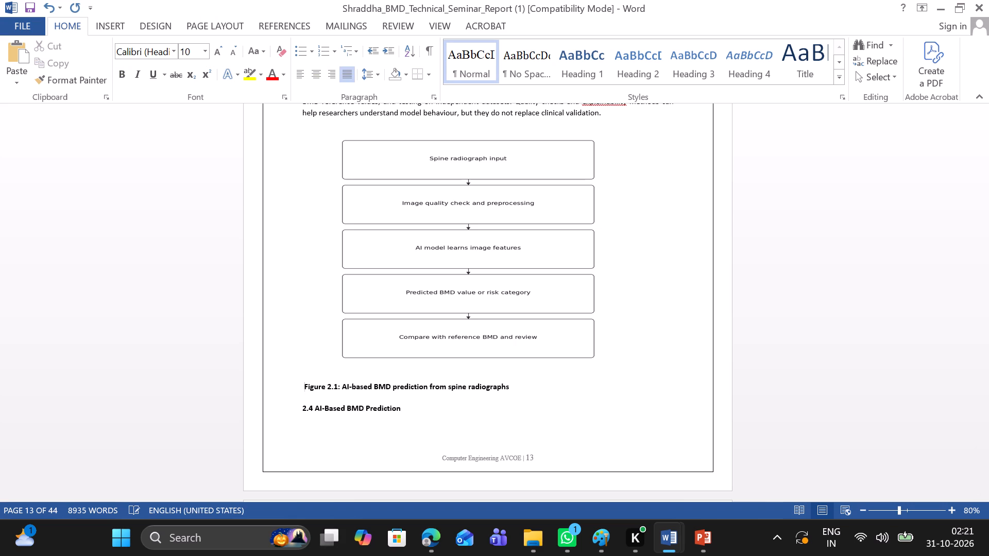
key("space")
key("space")
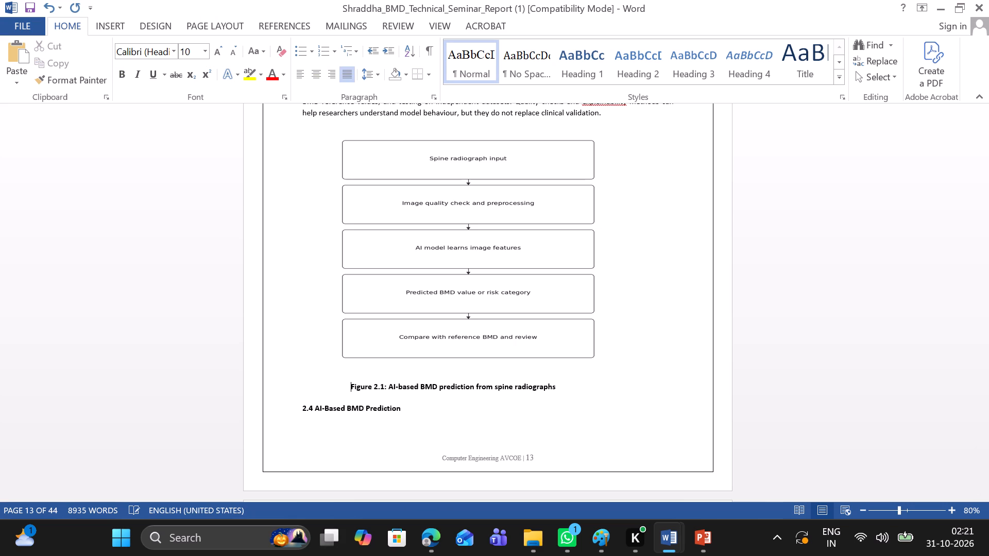
Stretch the Figure 2.1 flowchart taller to fill page 13, pushing the 2.4 heading to the following page.
left_click(423, 357)
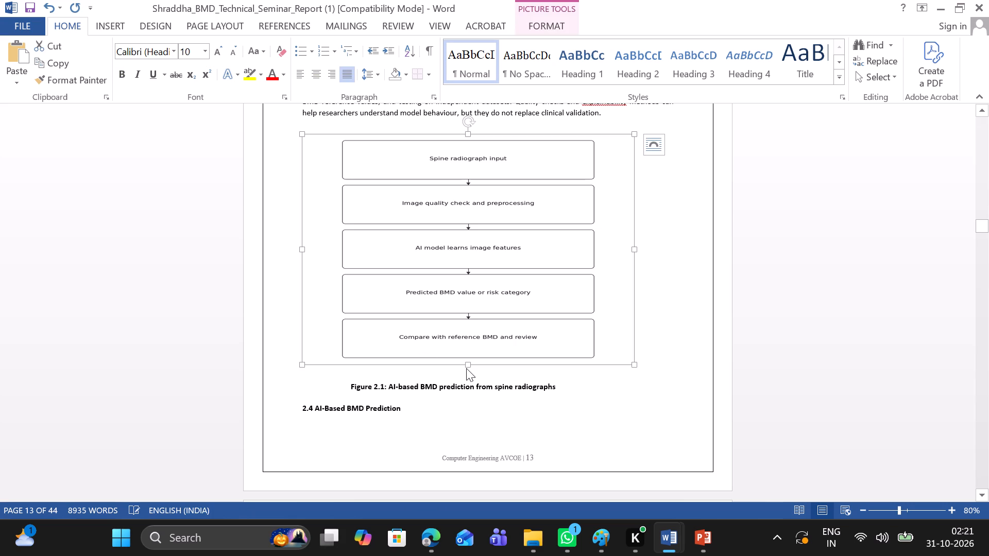
left_click_drag(467, 364, 469, 376)
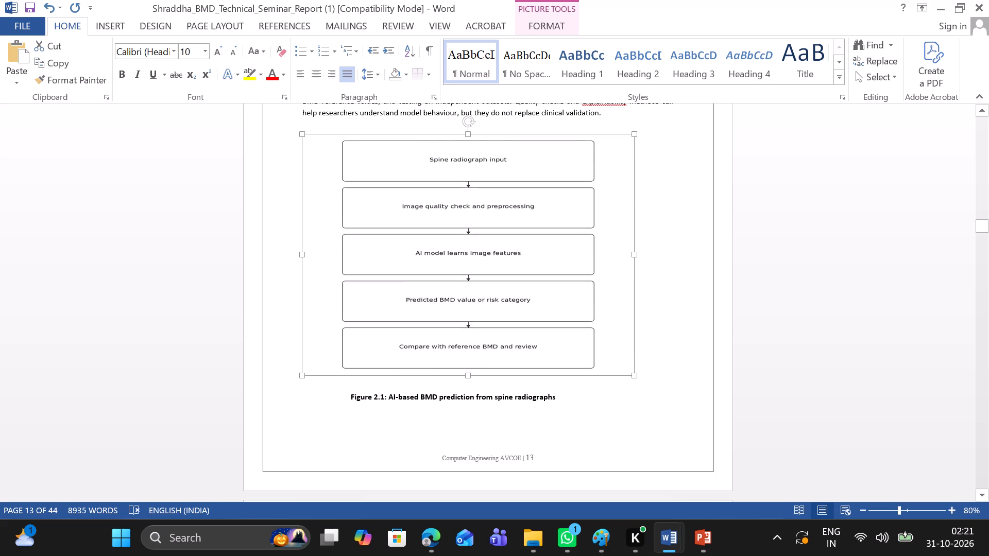
left_click_drag(469, 376, 473, 389)
left_click(349, 413)
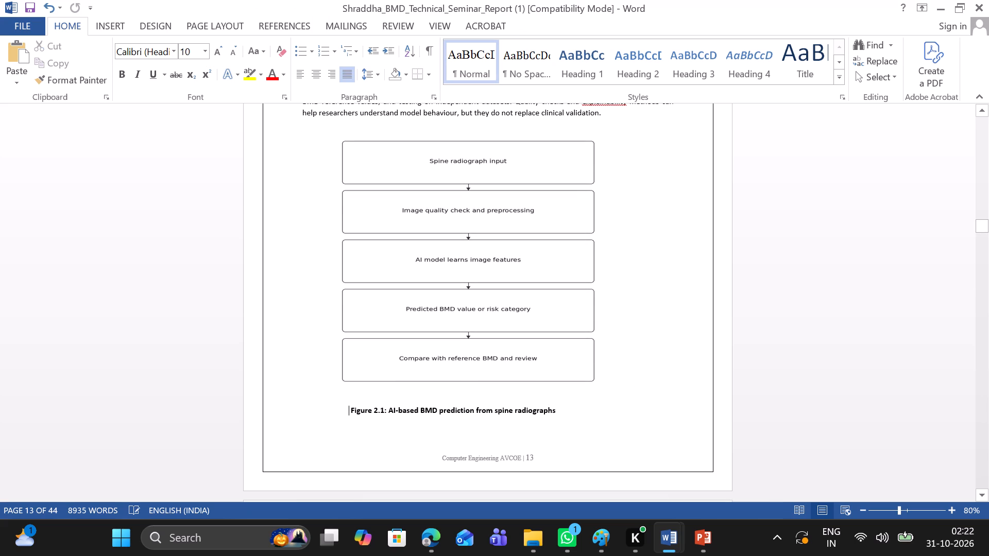
Indent the Figure 2.1 caption further with two more spaces to centre it under the flowchart.
key("space")
key("space")
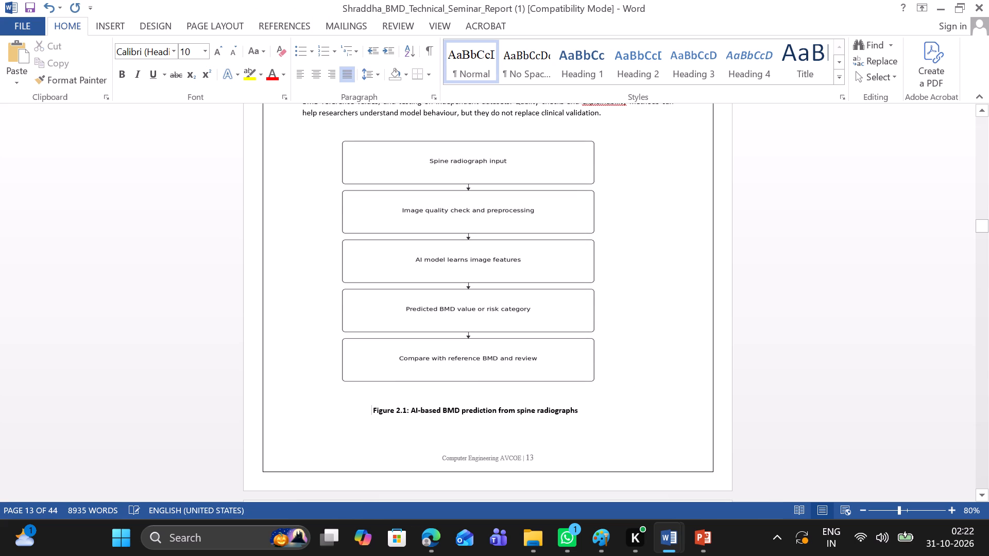
left_click(398, 375)
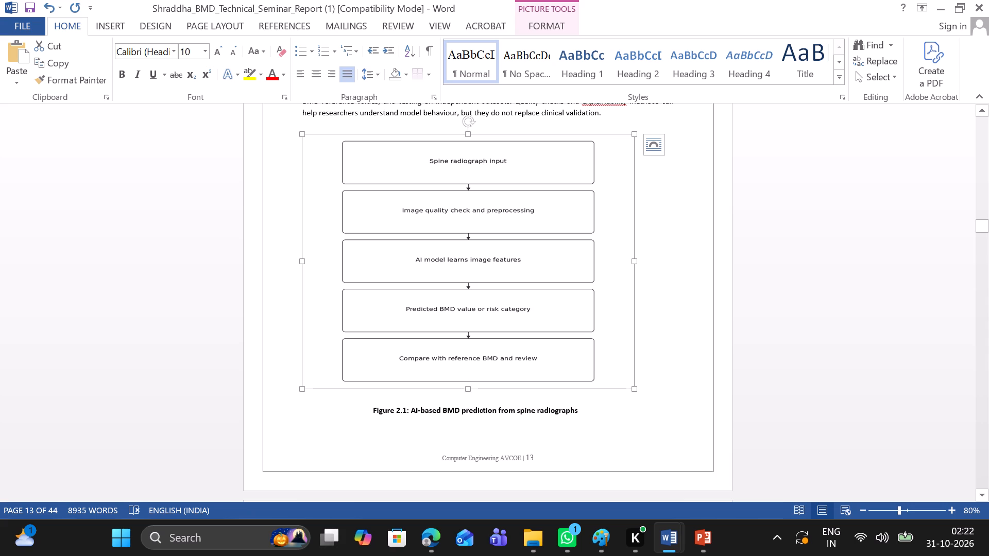
left_click_drag(468, 386, 467, 379)
left_click(601, 472)
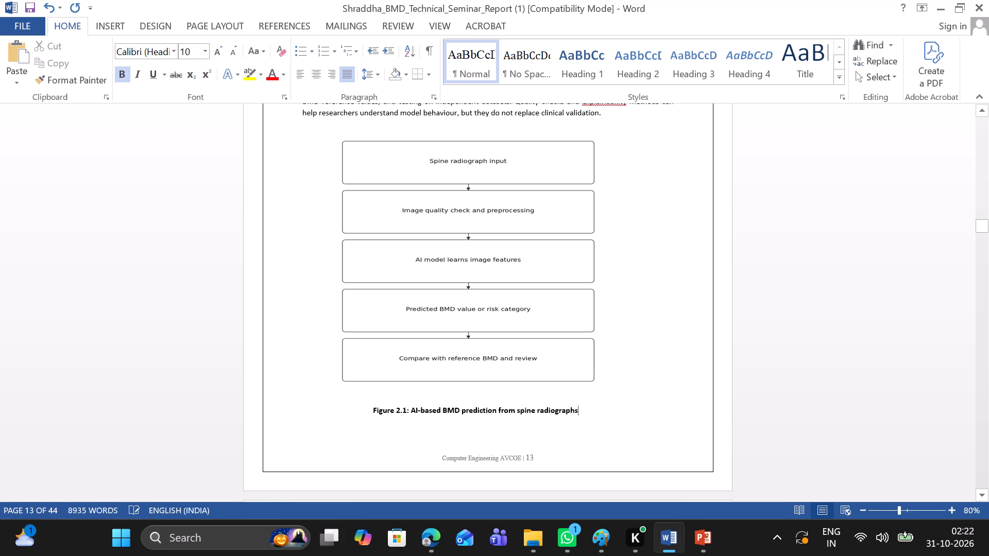
Make the Image acquisition box in Figure 2.2 shorter and narrower, and centre its arrow in the gap before Quality check.
scroll(570, 354, "up", 1)
scroll(570, 354, "down", 1)
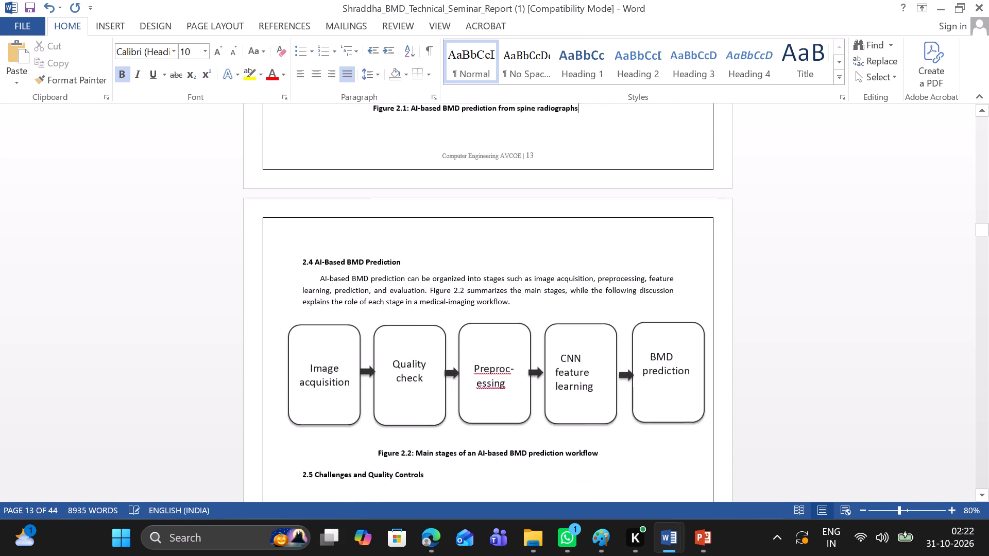
scroll(570, 354, "down", 1)
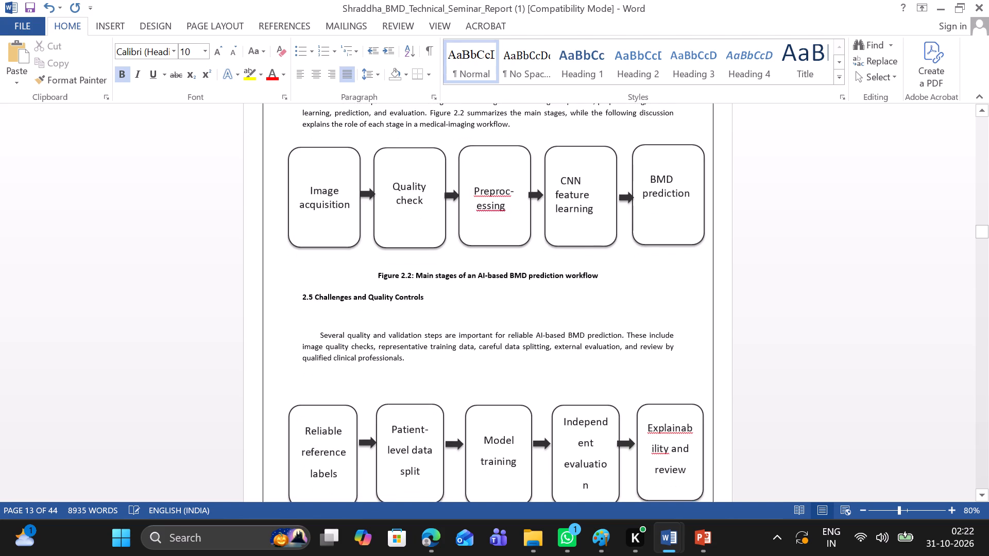
scroll(570, 354, "down", 3)
scroll(570, 354, "up", 1)
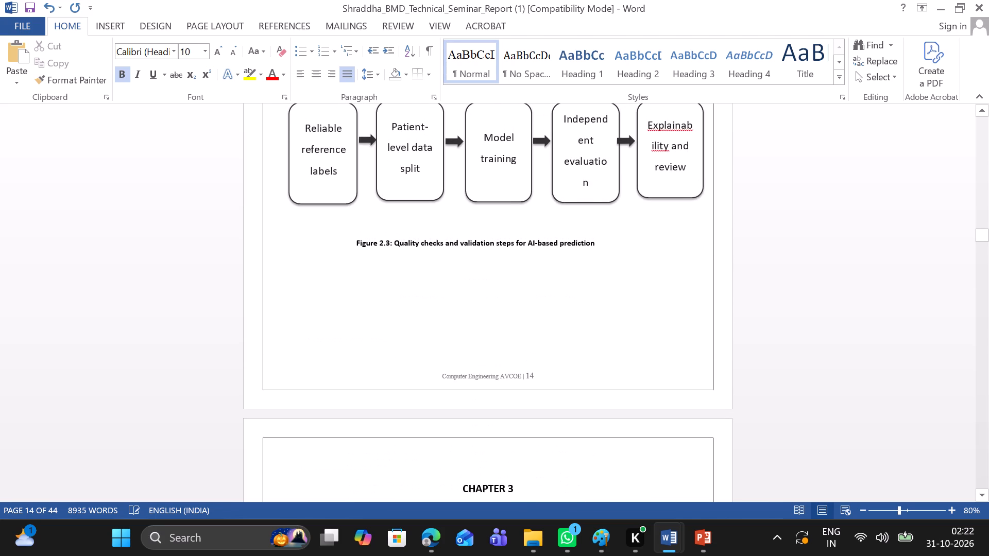
scroll(570, 354, "down", 1)
scroll(570, 354, "up", 3)
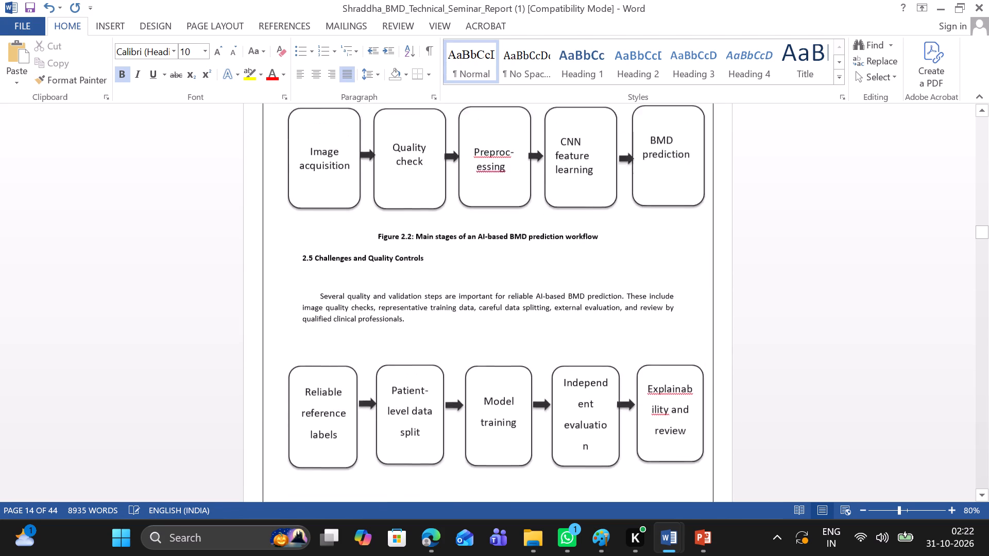
scroll(570, 354, "up", 1)
left_click(339, 385)
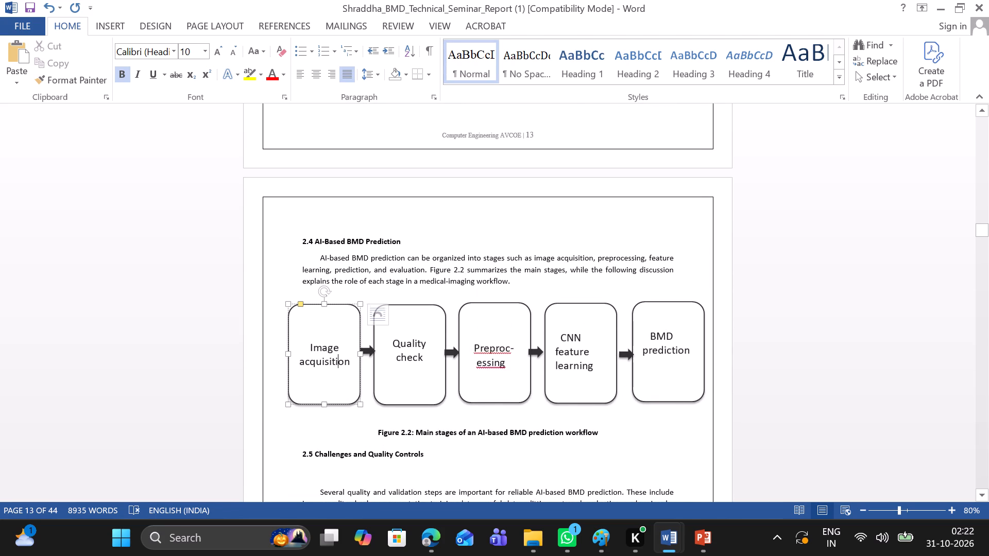
left_click_drag(323, 405, 323, 394)
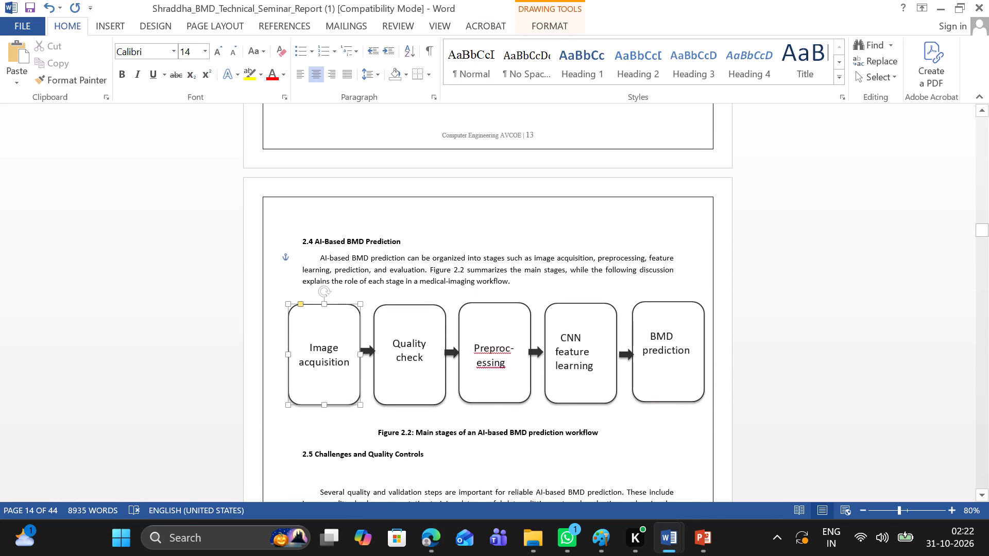
left_click_drag(323, 394, 323, 392)
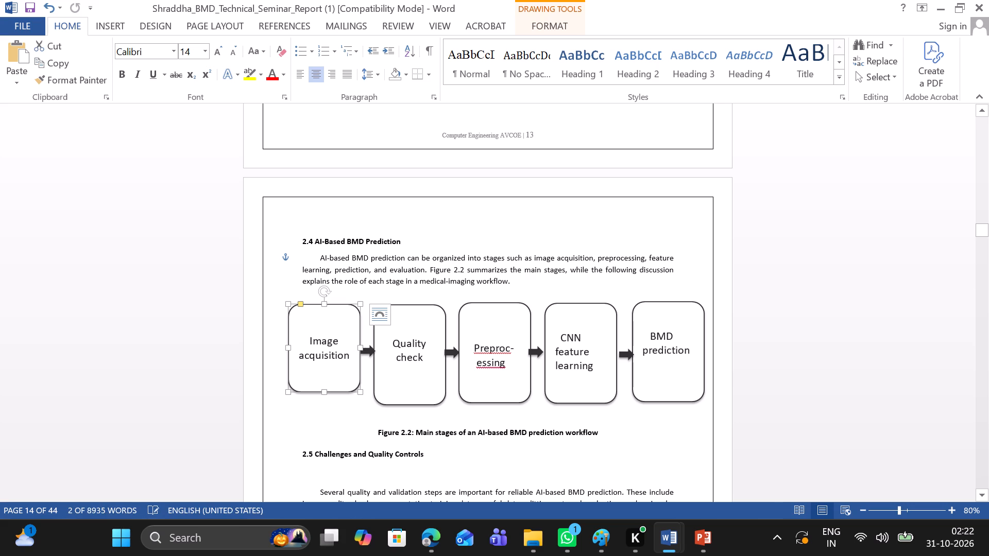
left_click_drag(360, 347, 351, 347)
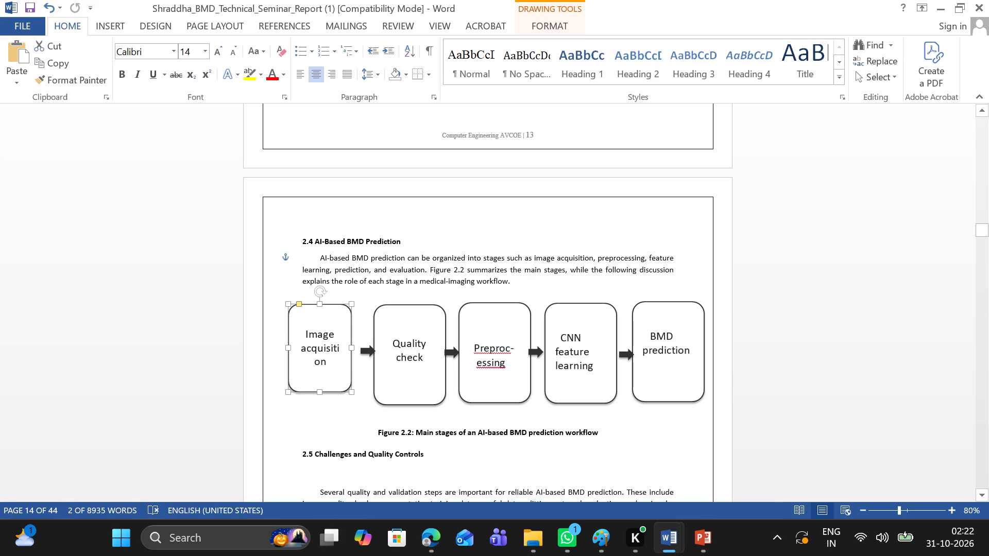
left_click_drag(351, 347, 348, 346)
left_click_drag(369, 353, 364, 353)
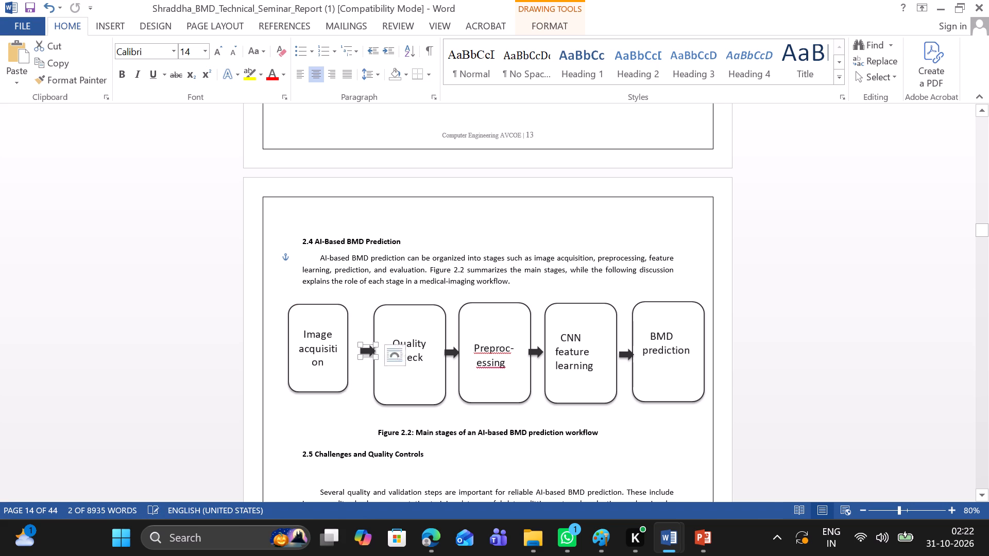
left_click_drag(364, 353, 362, 353)
Shrink the Quality check box to match the Image acquisition box, and centre its arrow in the gap before Preprocessing.
left_click(400, 388)
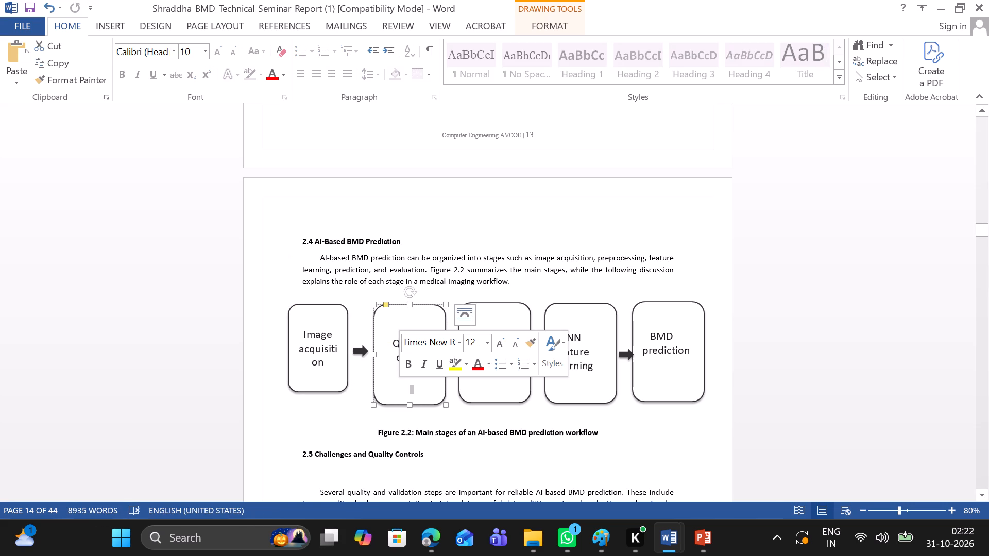
left_click_drag(412, 404, 411, 399)
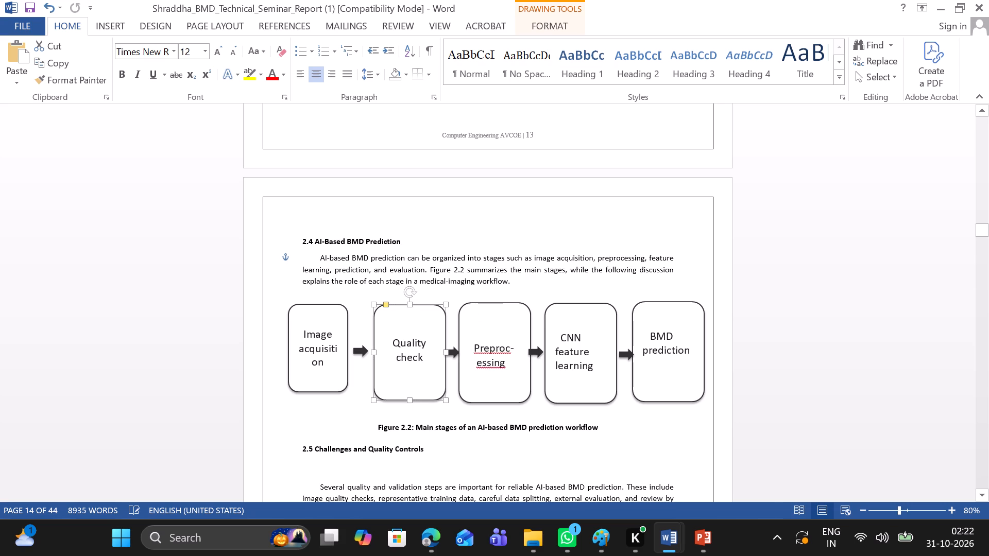
left_click_drag(411, 399, 409, 395)
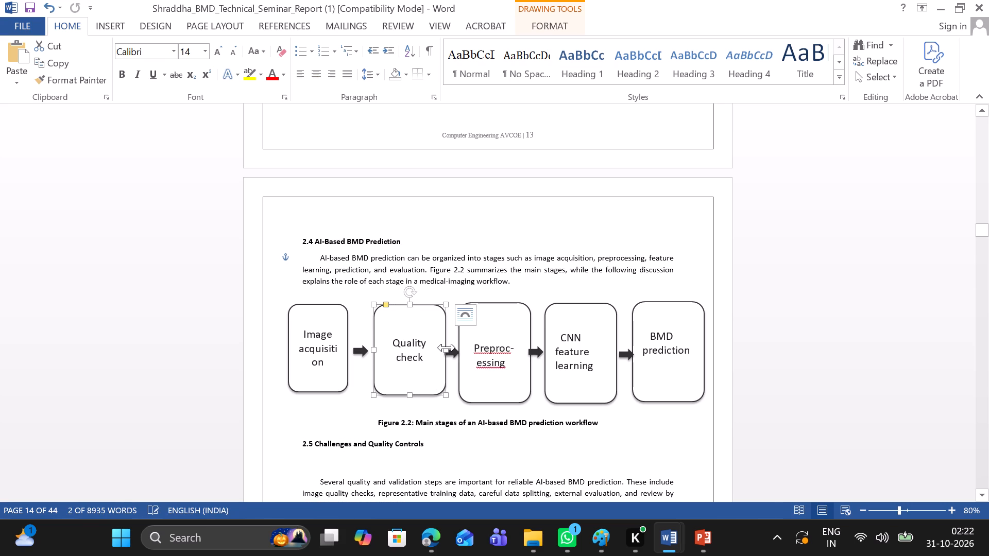
left_click_drag(446, 349, 427, 351)
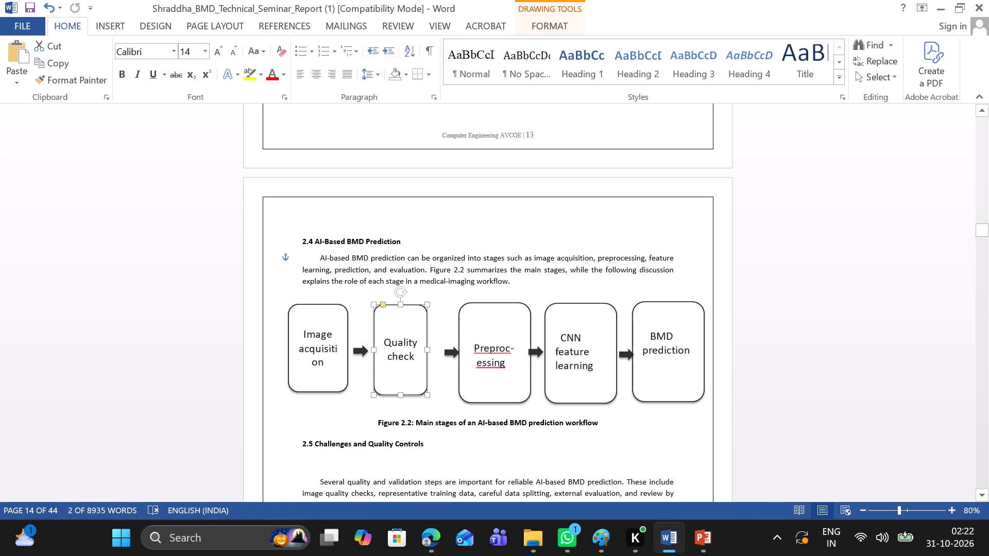
left_click_drag(427, 351, 432, 353)
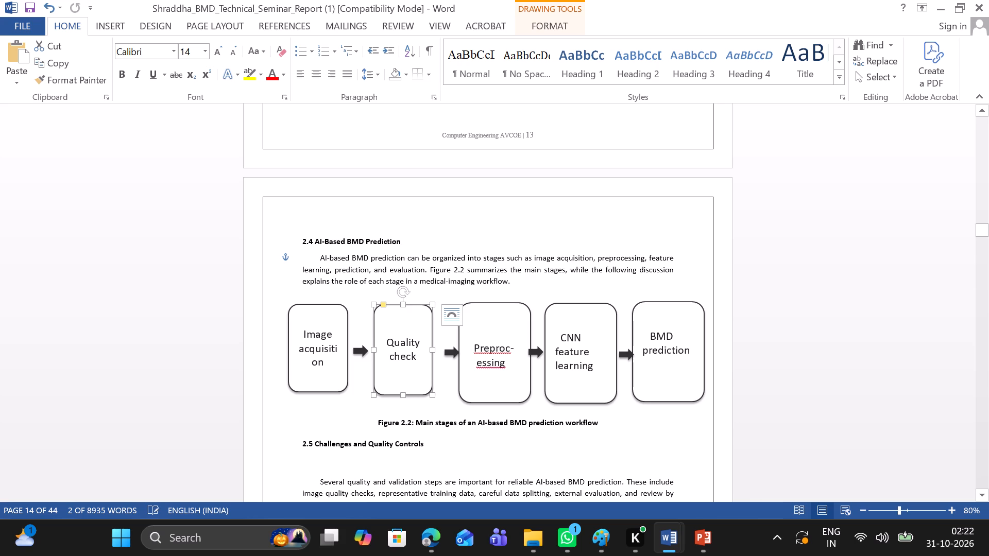
left_click_drag(448, 352, 442, 352)
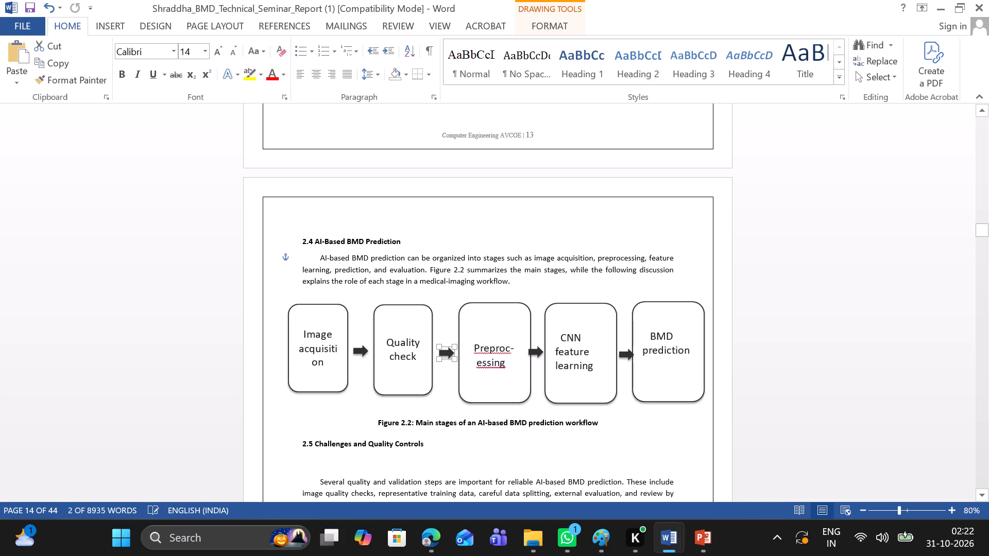
left_click_drag(442, 352, 443, 352)
left_click(443, 352)
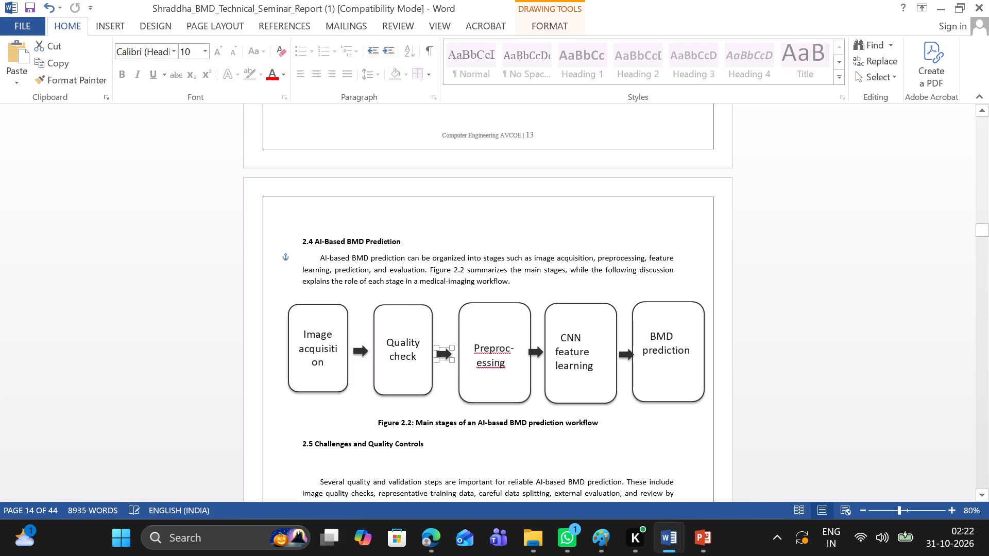
Shrink the Preprocessing box in Figure 2.2 to match its neighbours, and remove the extra blank space before its label.
left_click(472, 377)
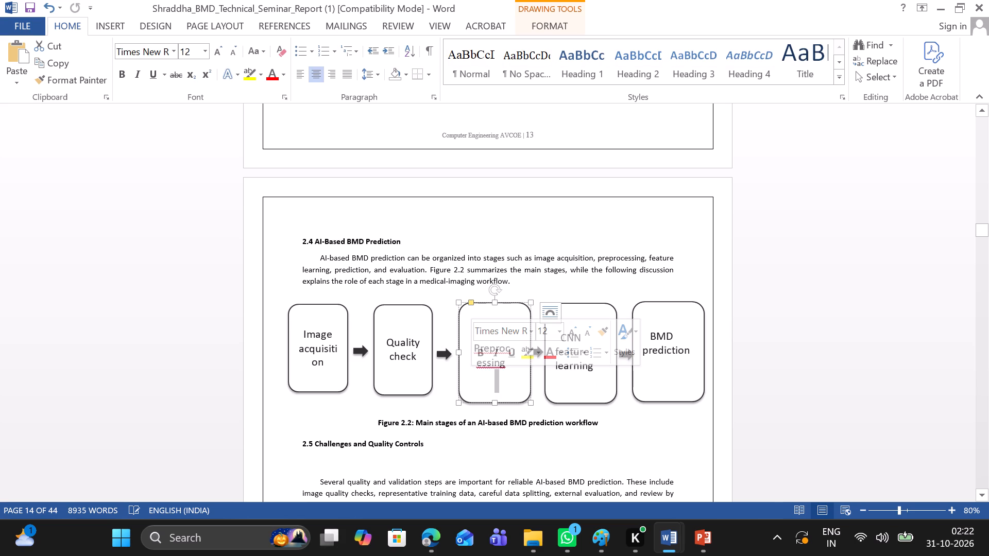
left_click_drag(492, 402, 492, 395)
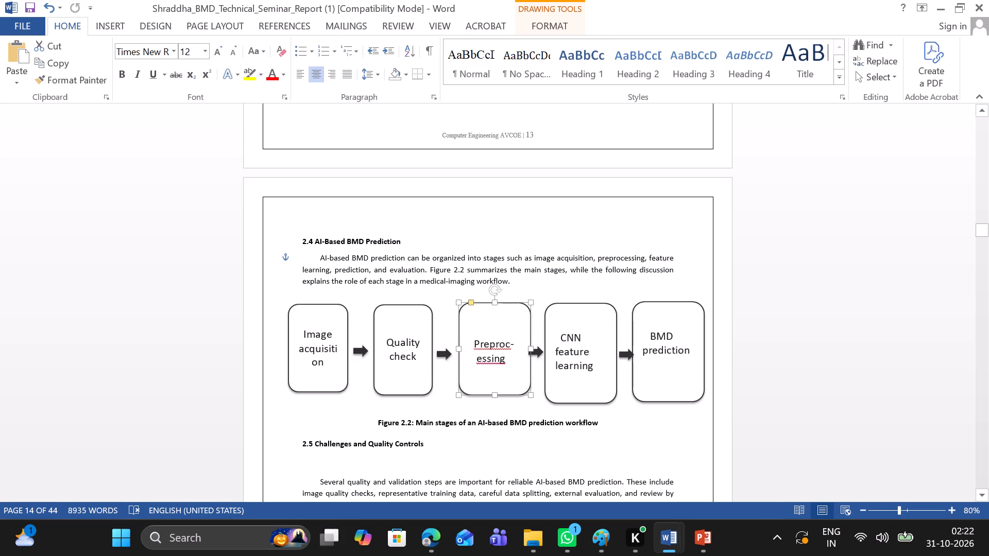
left_click_drag(492, 395, 492, 396)
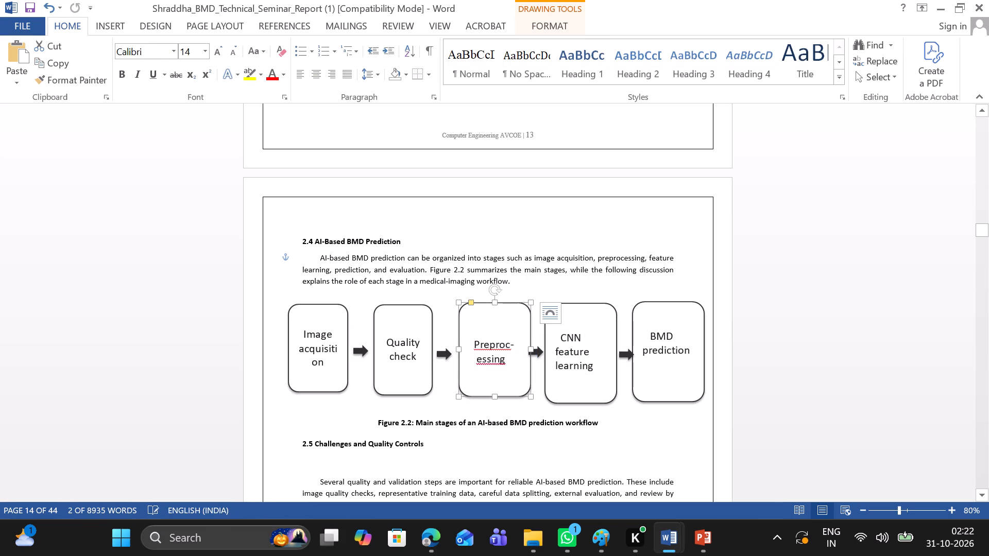
left_click_drag(530, 352, 523, 352)
left_click_drag(523, 352, 520, 353)
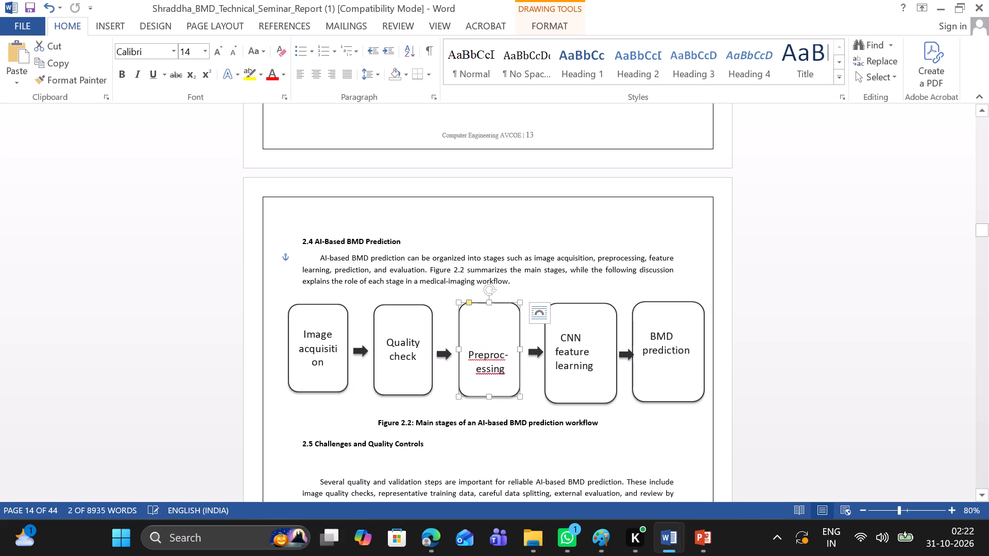
left_click(468, 354)
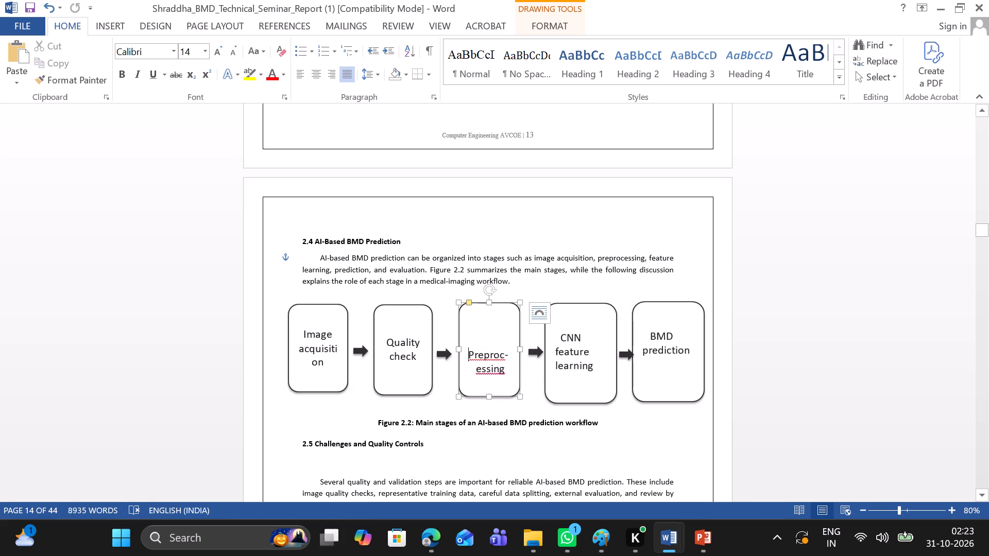
key("BackSpace")
key("BackSpace")
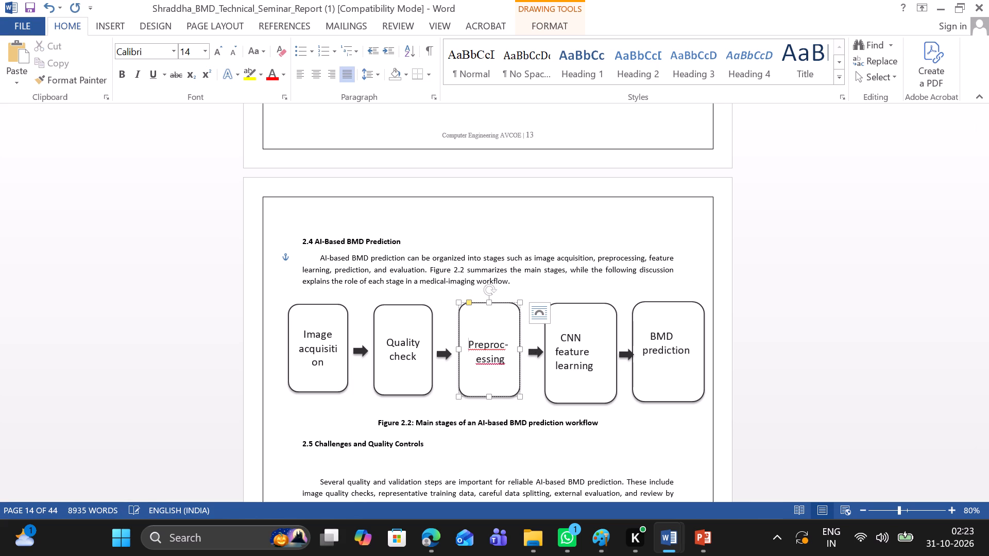
left_click(523, 413)
Shrink the CNN feature learning box to match the others, and centre its arrow in the gap before BMD prediction.
left_click(568, 395)
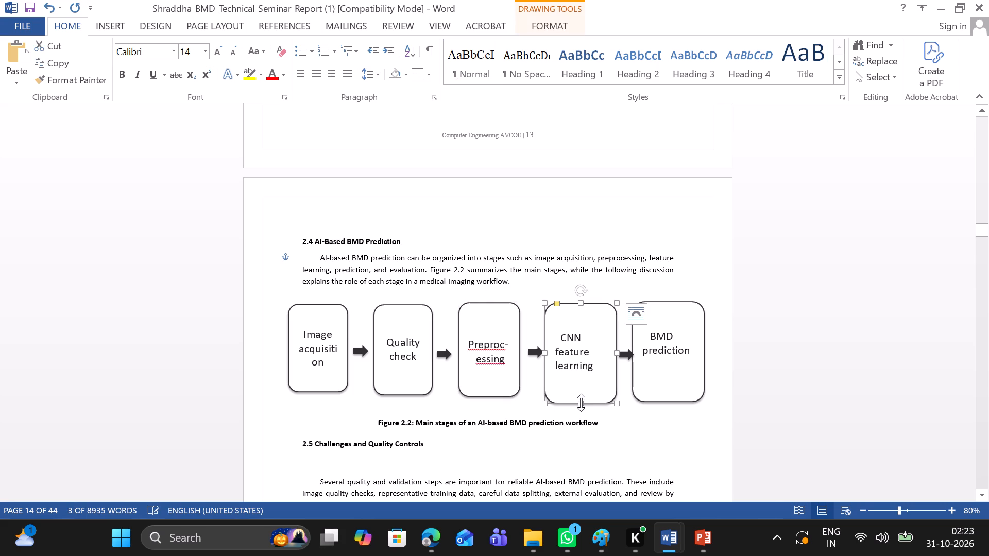
left_click_drag(581, 403, 579, 395)
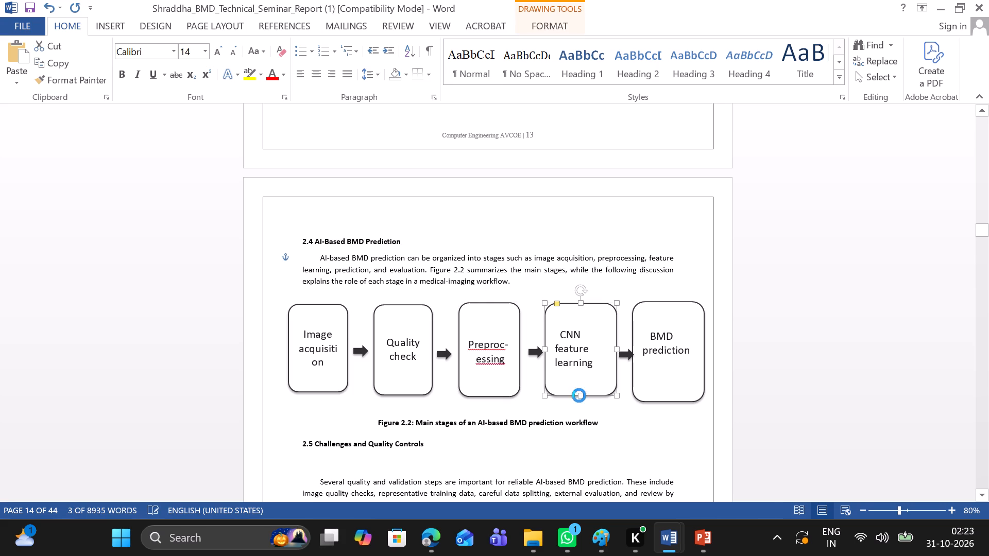
left_click(619, 346)
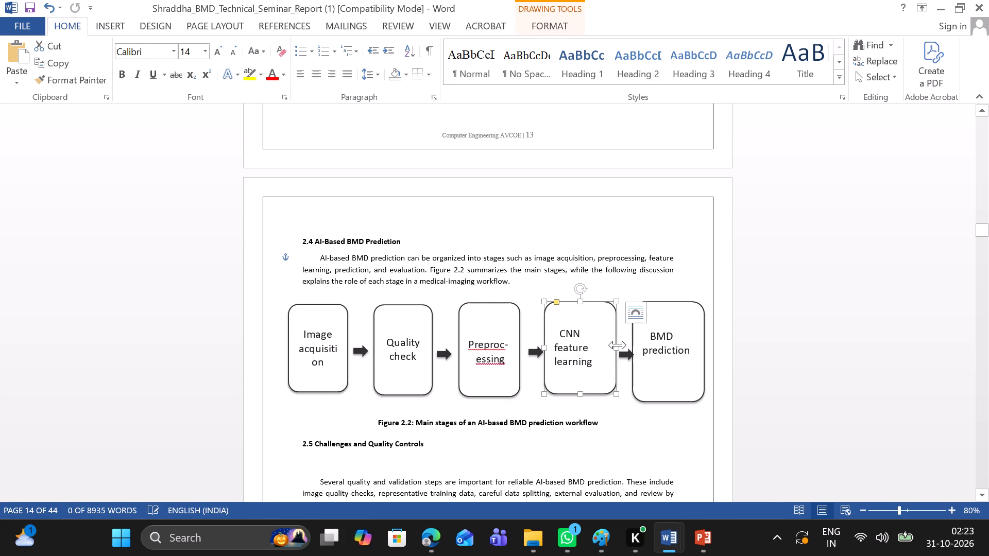
left_click_drag(618, 347, 602, 349)
left_click_drag(627, 355, 616, 349)
Shrink the BMD prediction box in Figure 2.2 to match the other boxes and keep it clear of the page border.
left_click(652, 383)
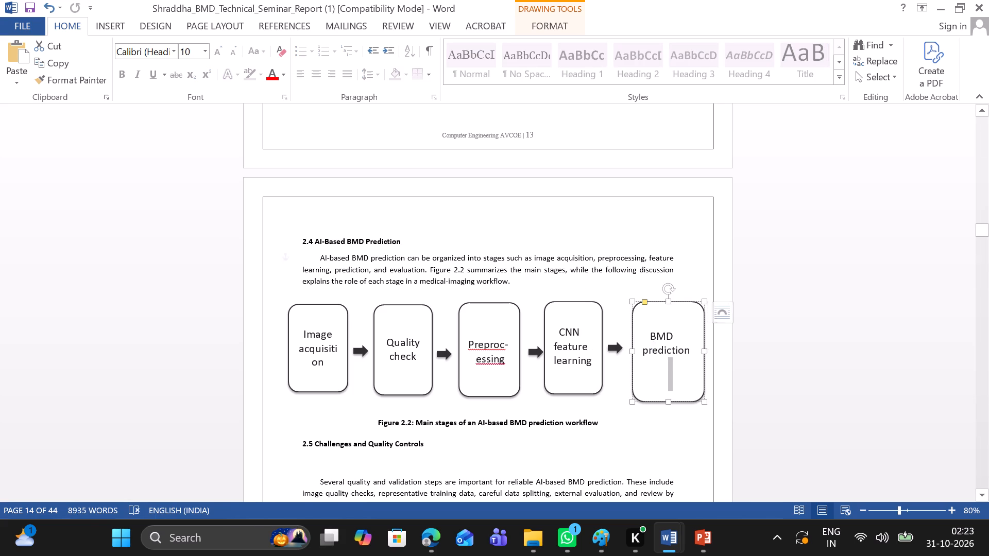
left_click_drag(669, 402, 665, 397)
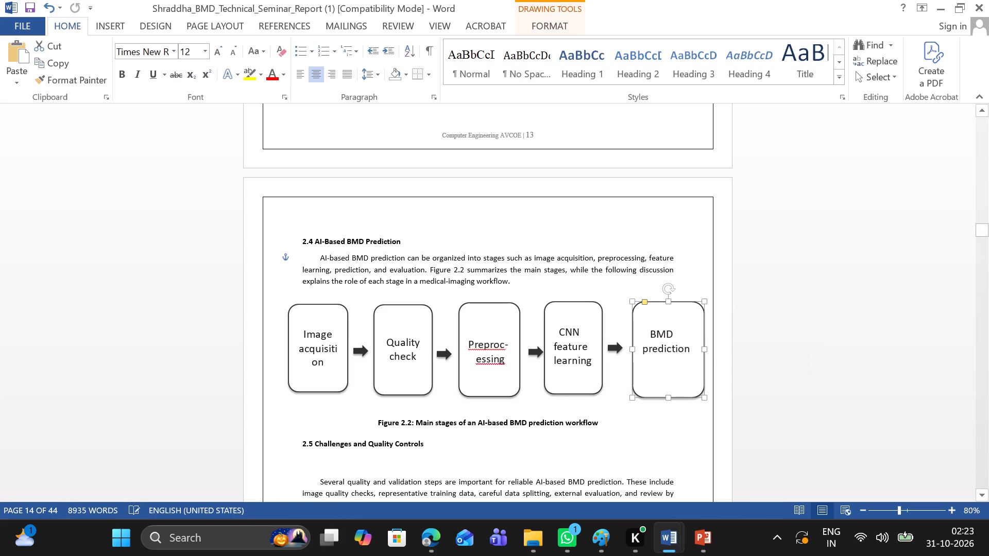
left_click_drag(665, 397, 663, 393)
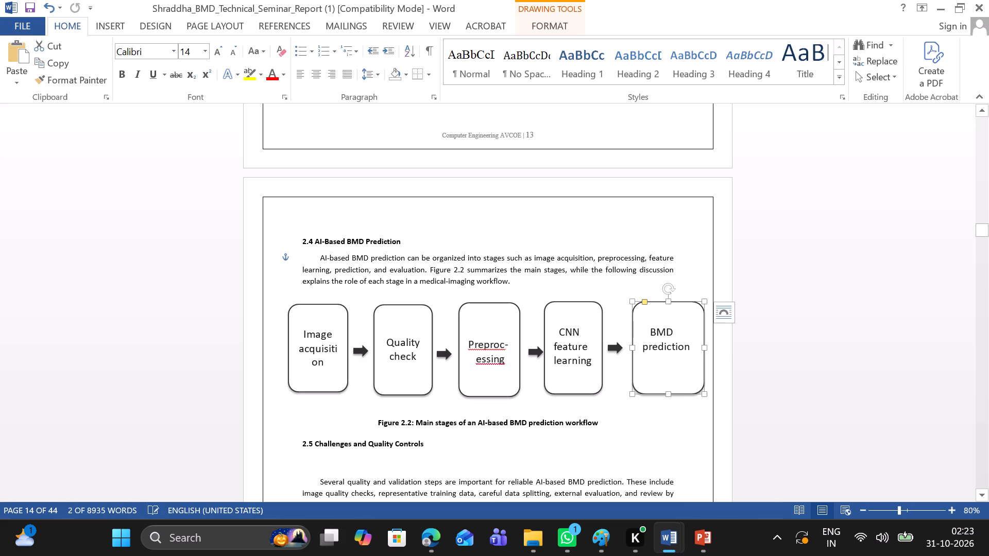
left_click_drag(706, 348, 693, 350)
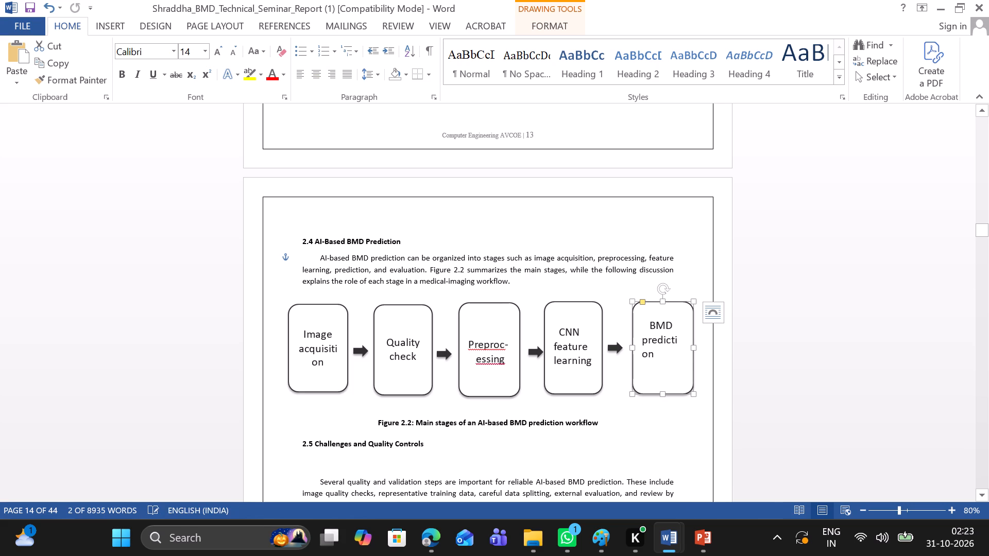
left_click(634, 434)
scroll(634, 434, "down", 1)
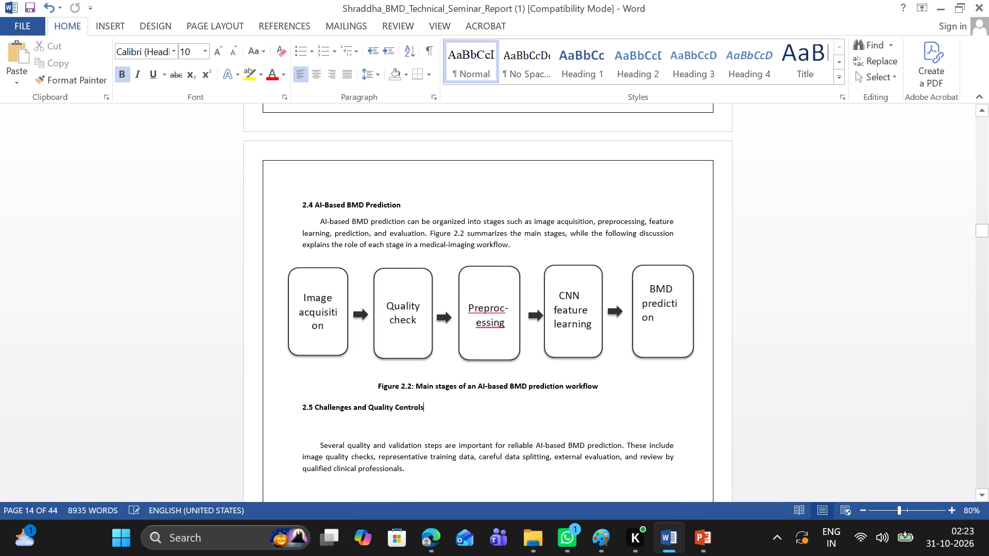
Move the BMD prediction box in Figure 2.2 closer to its arrow and slightly lower, level with the Preprocessing box.
left_click(647, 334)
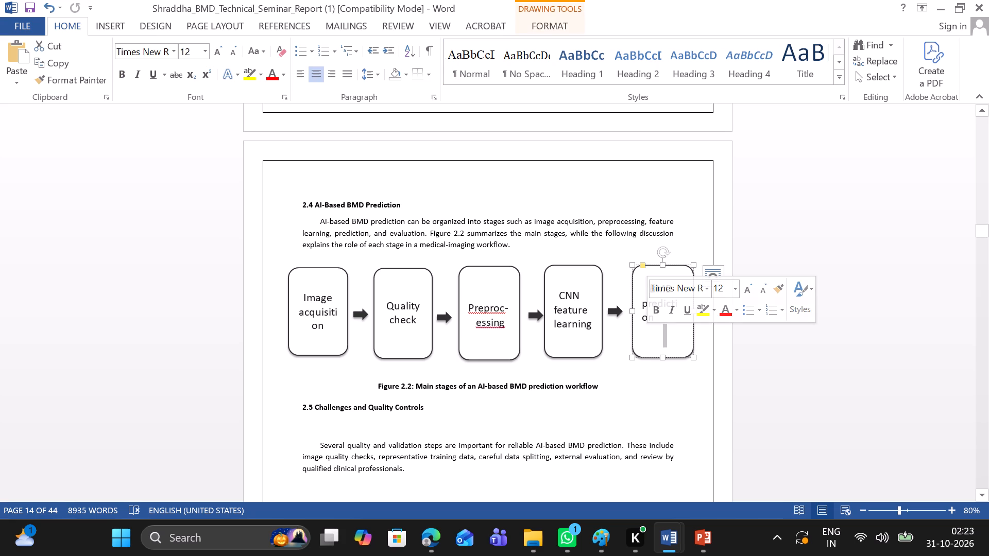
left_click_drag(644, 351, 639, 354)
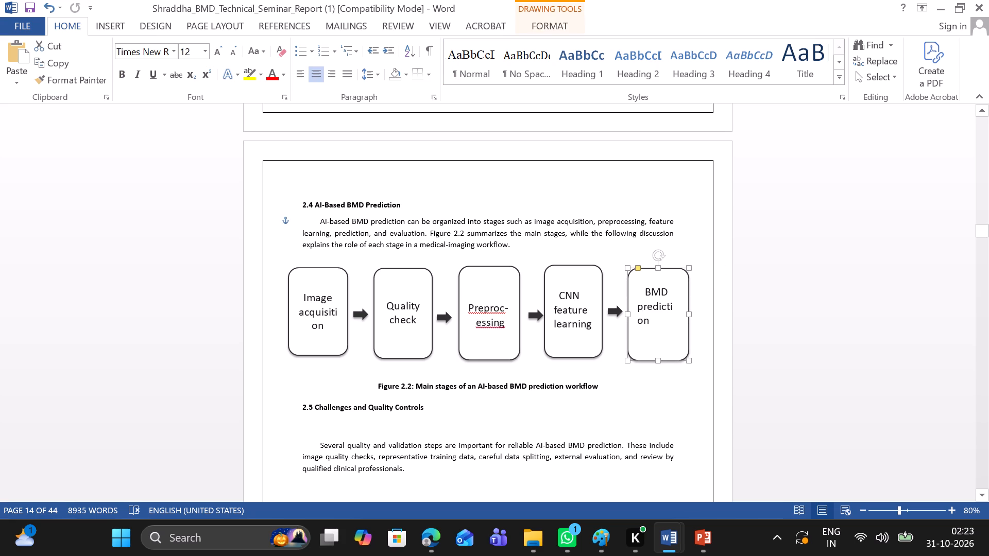
left_click_drag(639, 354, 639, 353)
left_click(621, 385)
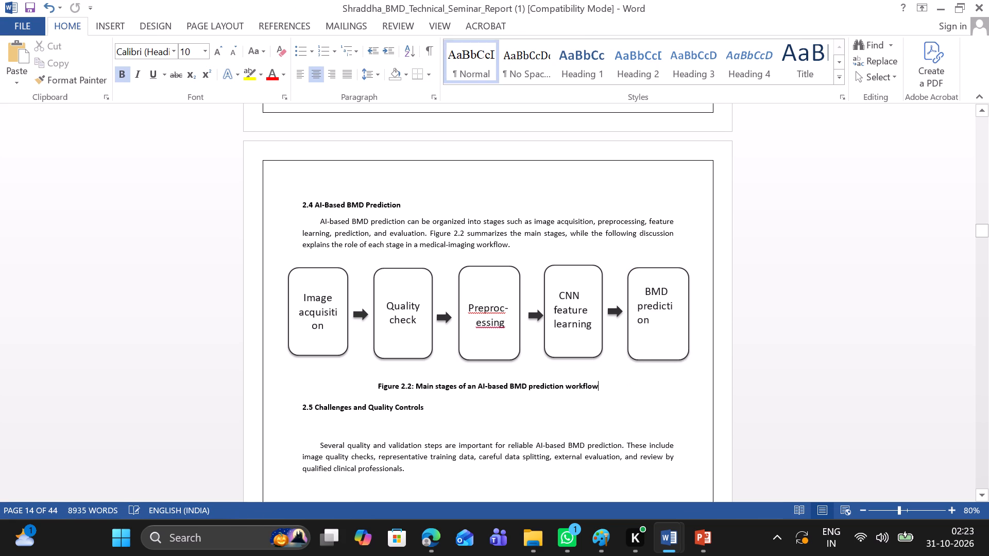
Fine-tune the width of the CNN feature learning box in Figure 2.2 by nudging the edge facing the BMD prediction arrow.
left_click(596, 331)
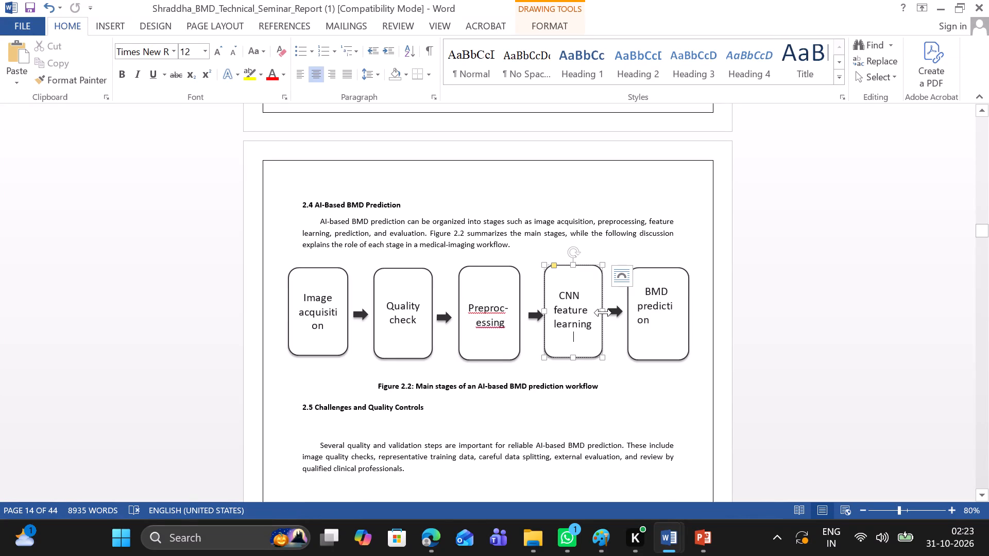
left_click(603, 312)
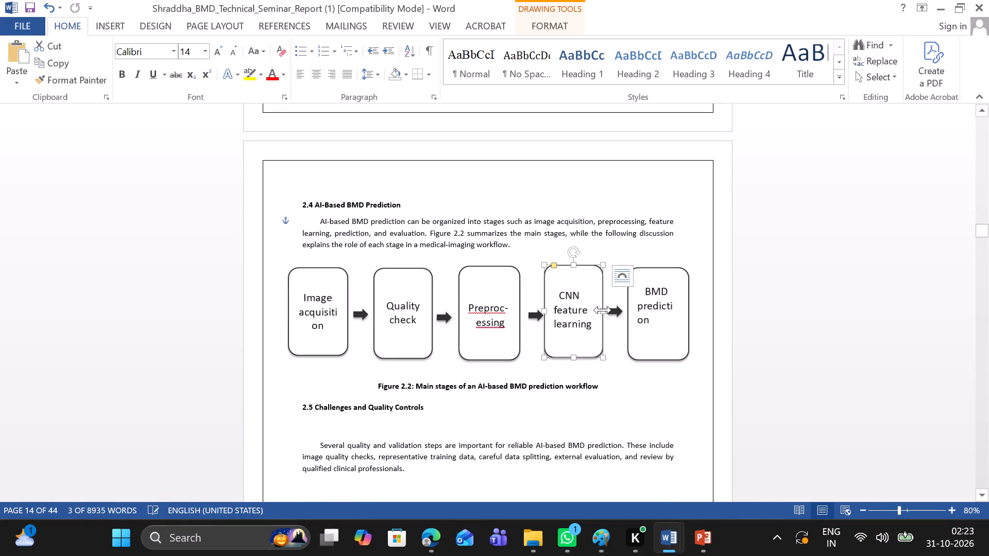
left_click(607, 333)
Shrink the Reliable reference labels box in Figure 2.3 in height and width, leaving a gap before its arrow.
scroll(607, 333, "down", 2)
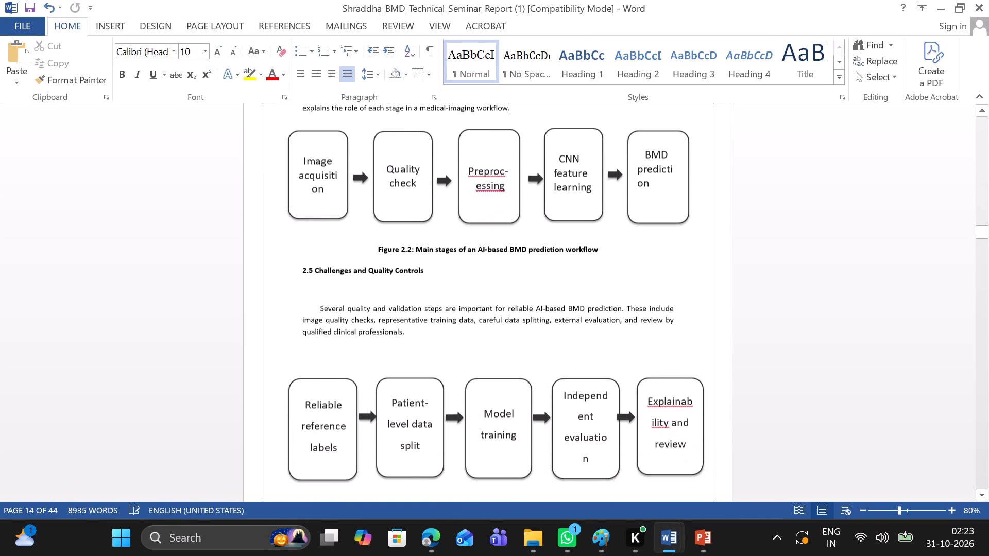
scroll(607, 333, "down", 1)
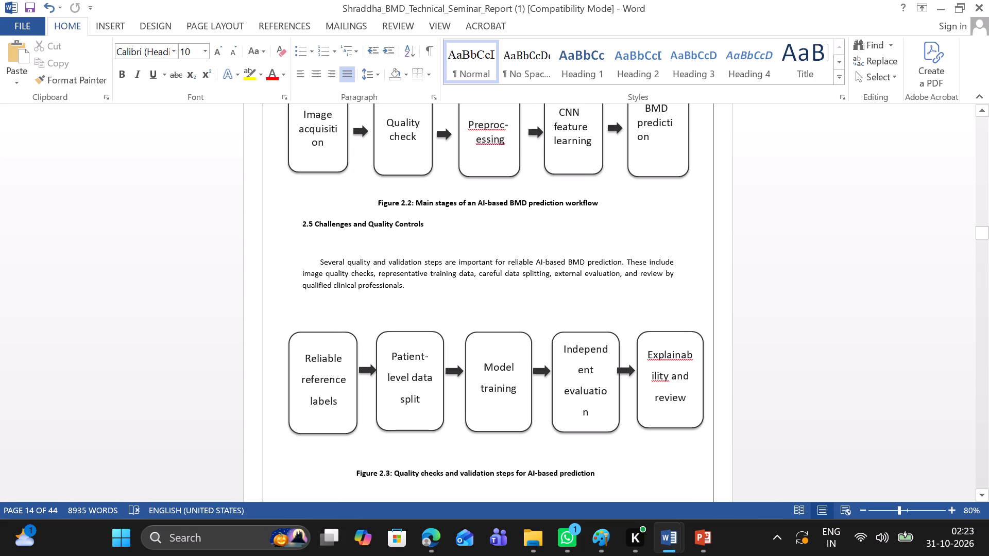
left_click(329, 419)
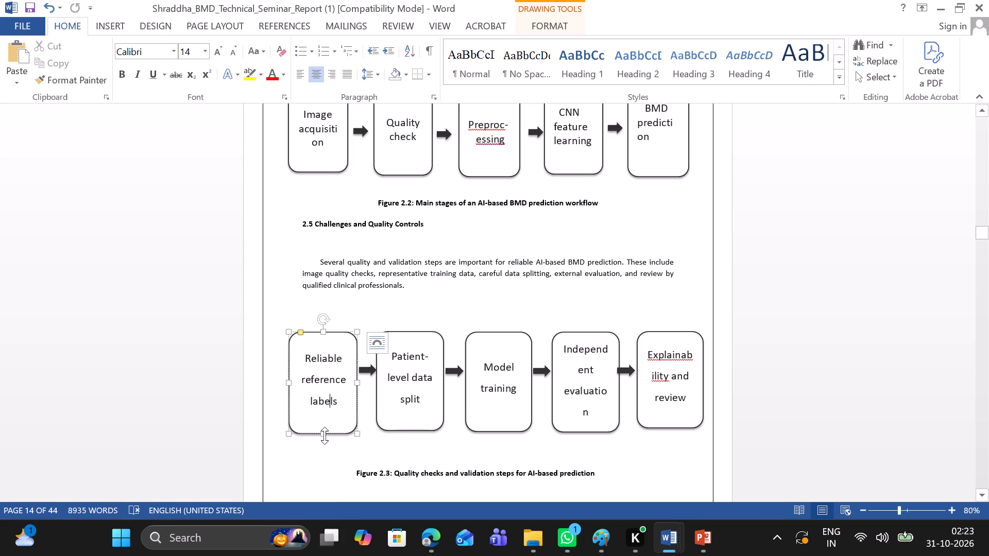
left_click_drag(324, 434, 323, 429)
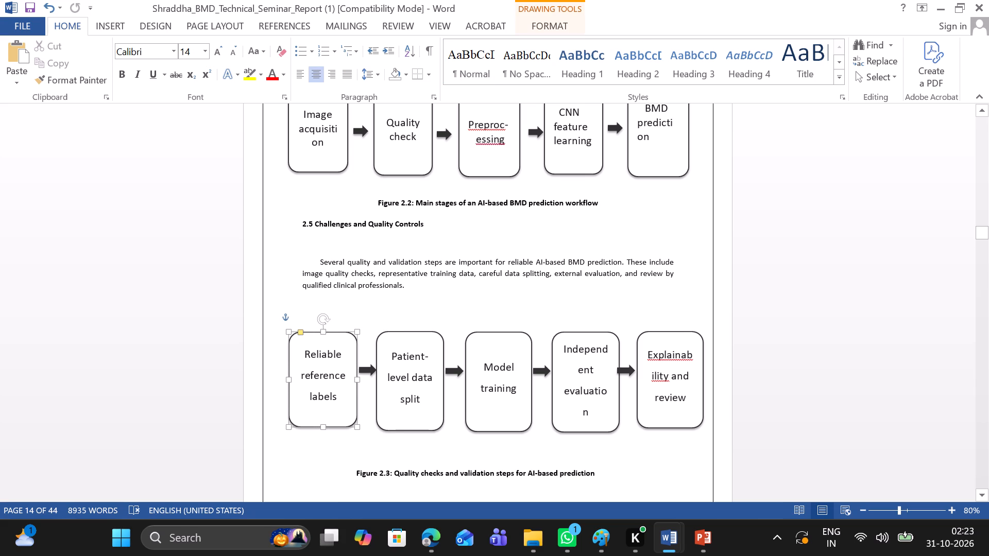
left_click_drag(323, 429, 323, 429)
left_click_drag(356, 378, 356, 378)
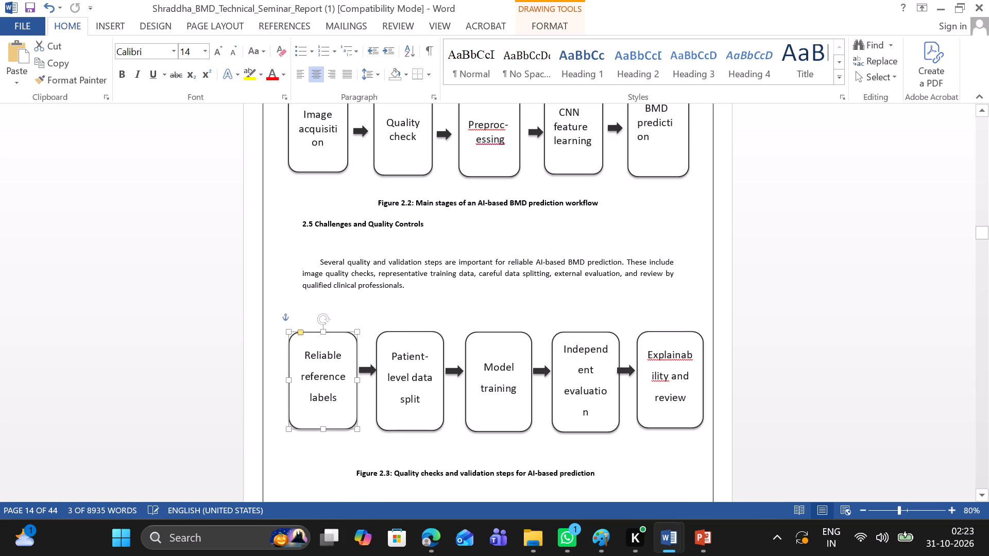
left_click_drag(356, 378, 350, 378)
Shrink the Patient-level data split box in Figure 2.3 to about 4.11 cm high and 2.58 cm wide.
left_click(387, 392)
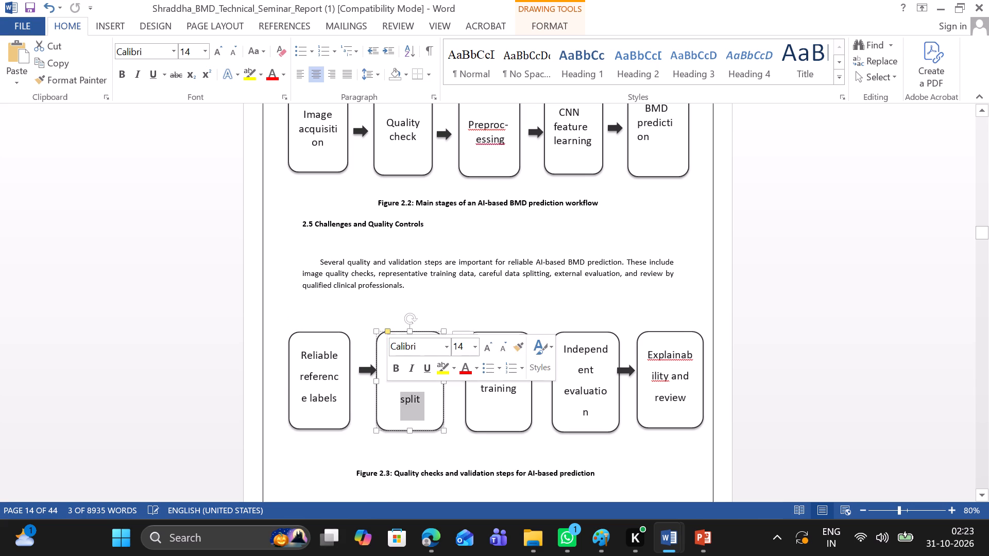
left_click(409, 429)
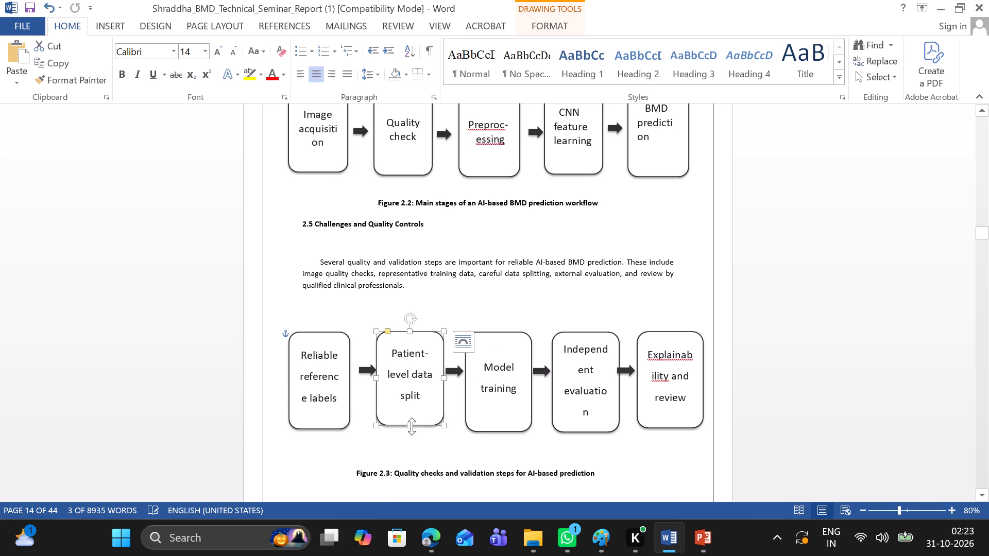
left_click(412, 426)
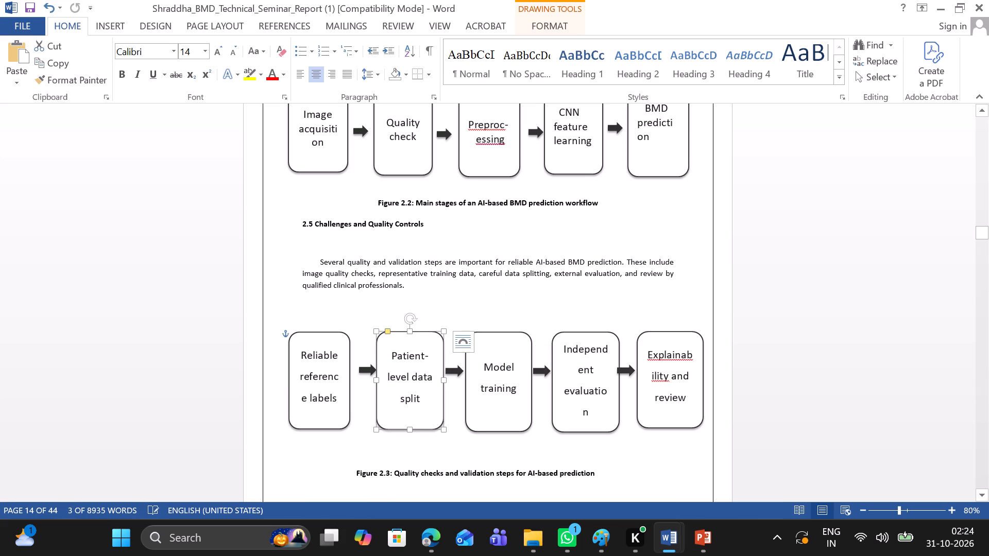
left_click(412, 430)
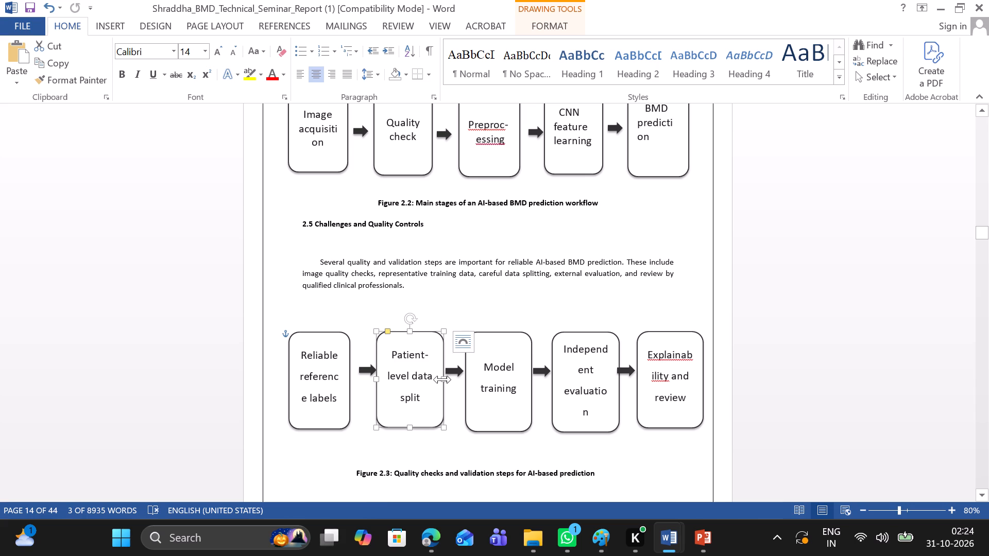
left_click_drag(442, 379, 436, 380)
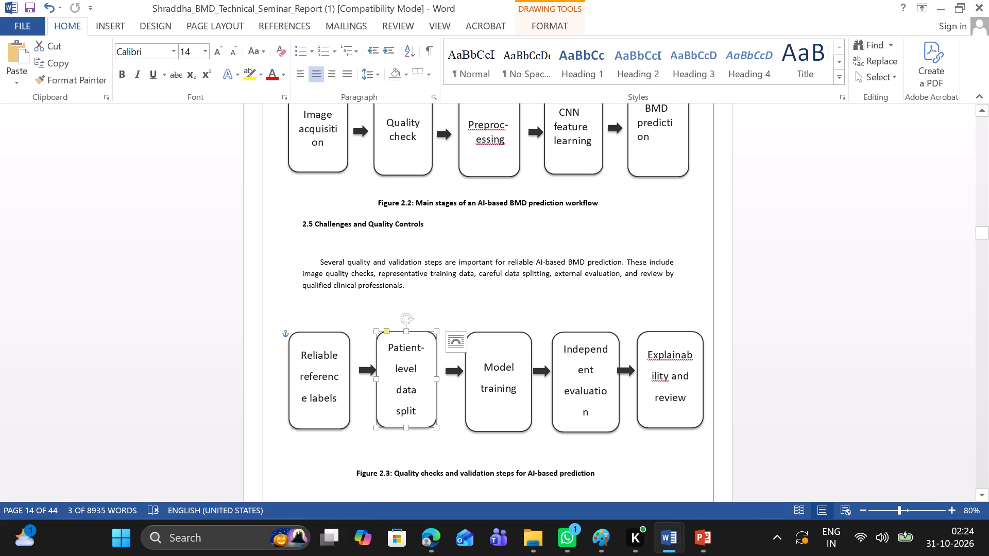
double_click(433, 380)
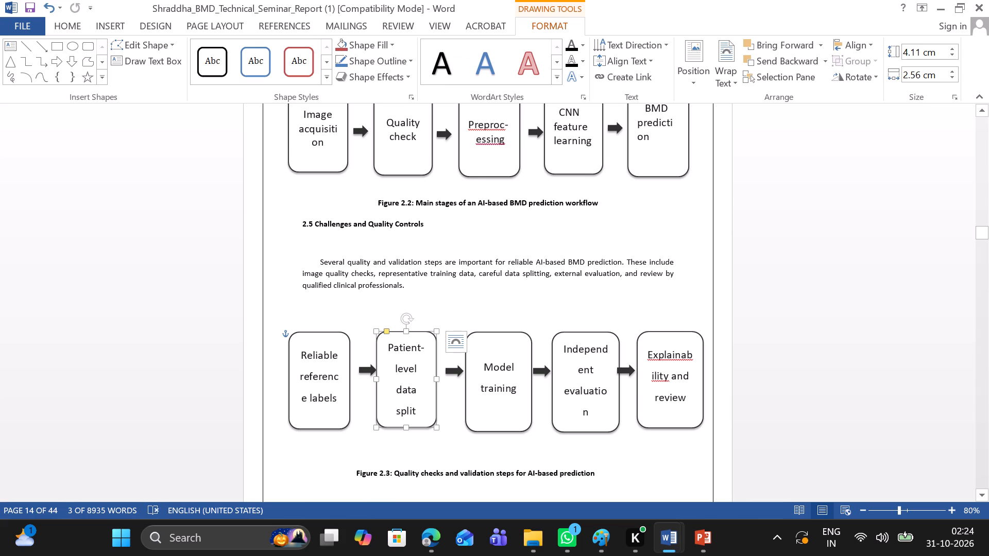
left_click(438, 380)
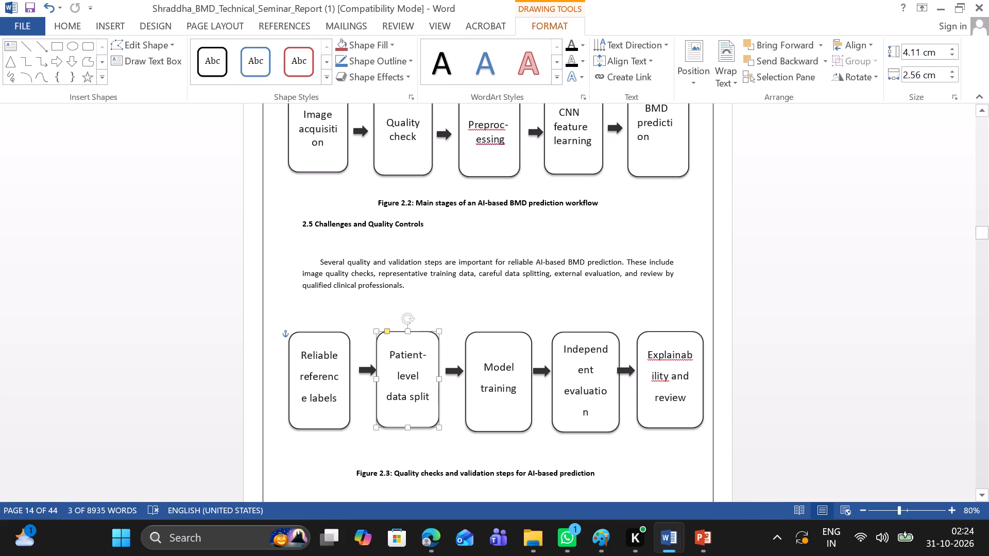
Shrink the Model training box in Figure 2.3 to about 4.17 cm high and 2.58 cm wide.
left_click(478, 389)
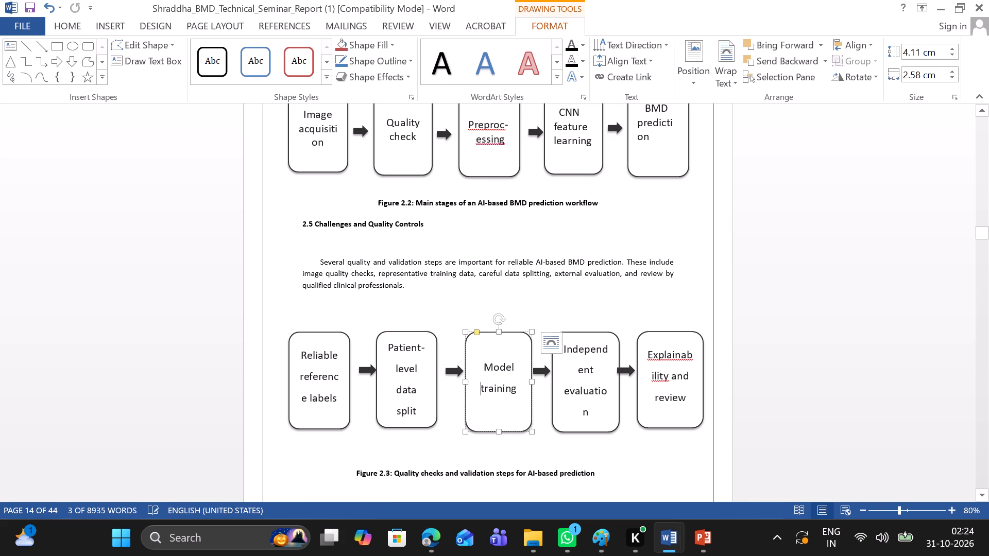
left_click(498, 432)
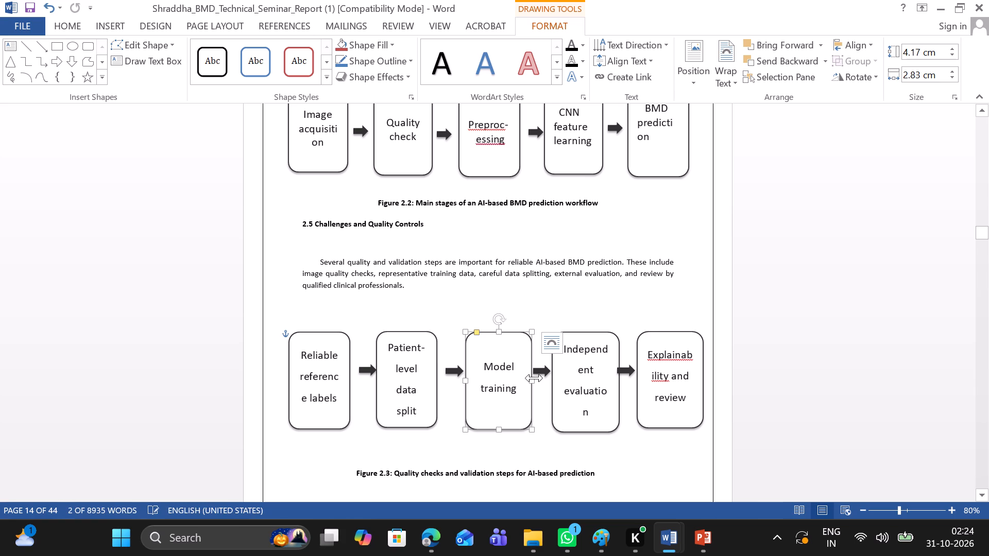
left_click_drag(534, 378, 528, 378)
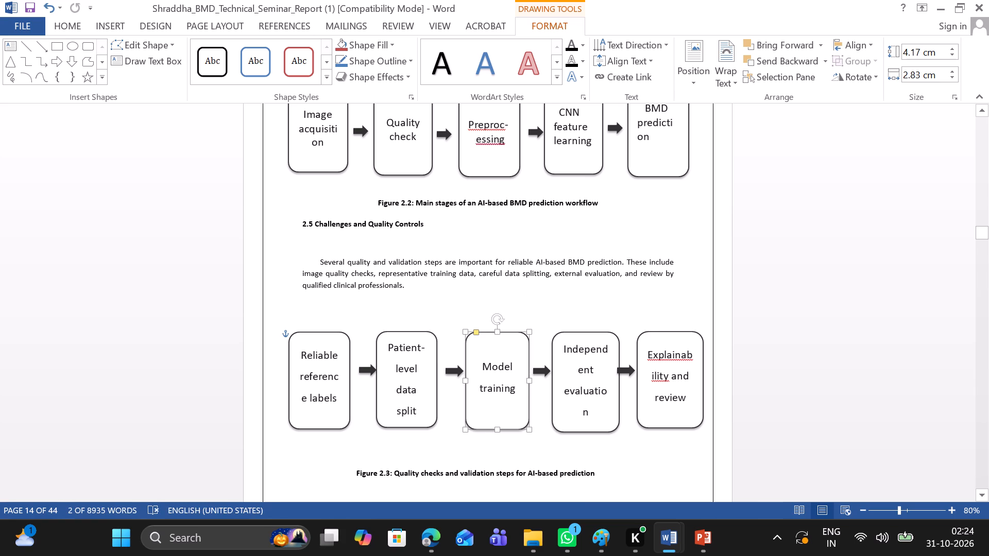
left_click_drag(528, 378, 526, 376)
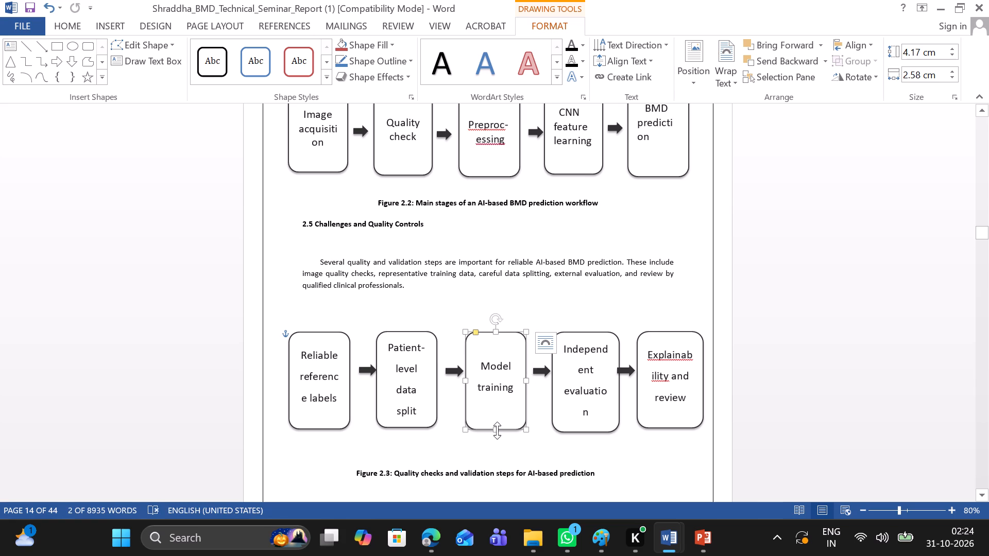
Shrink the Independent evaluation box in Figure 2.3 to about 4.24 cm high and 2.52 cm wide.
left_click(568, 409)
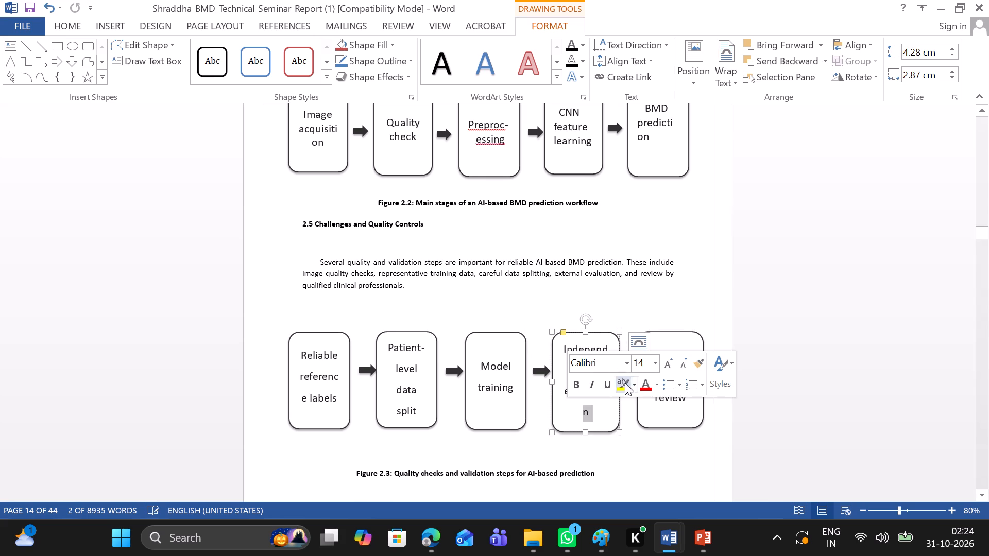
left_click(587, 437)
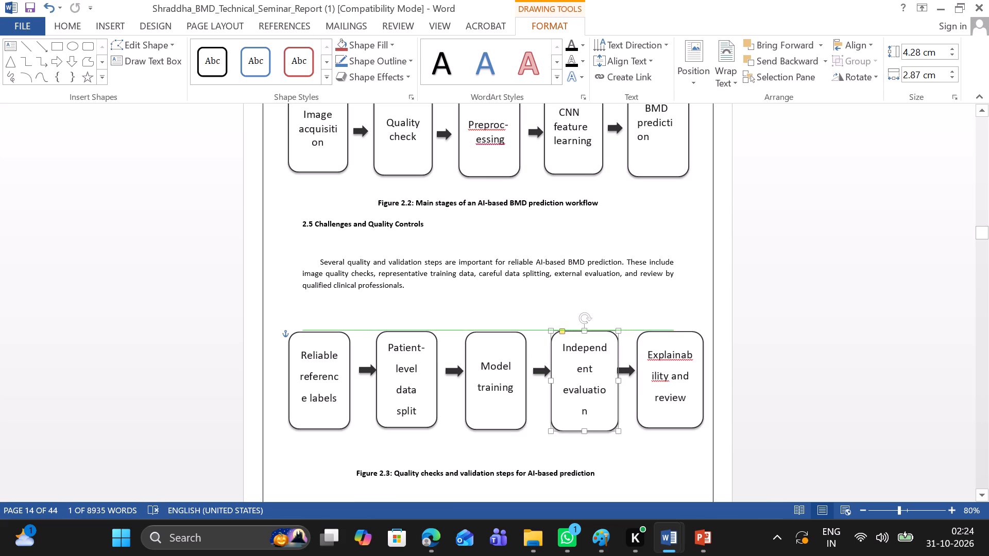
left_click(585, 431)
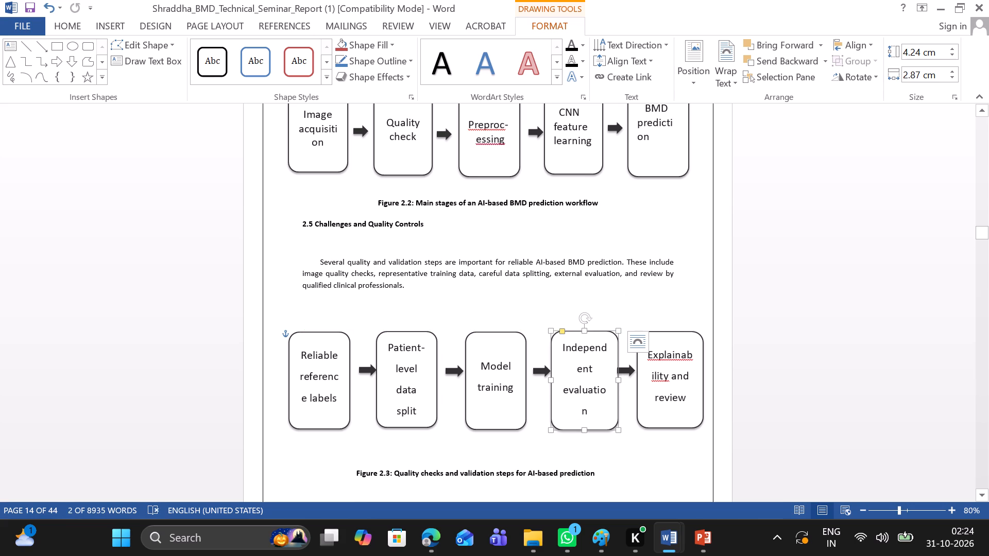
left_click_drag(616, 383, 610, 381)
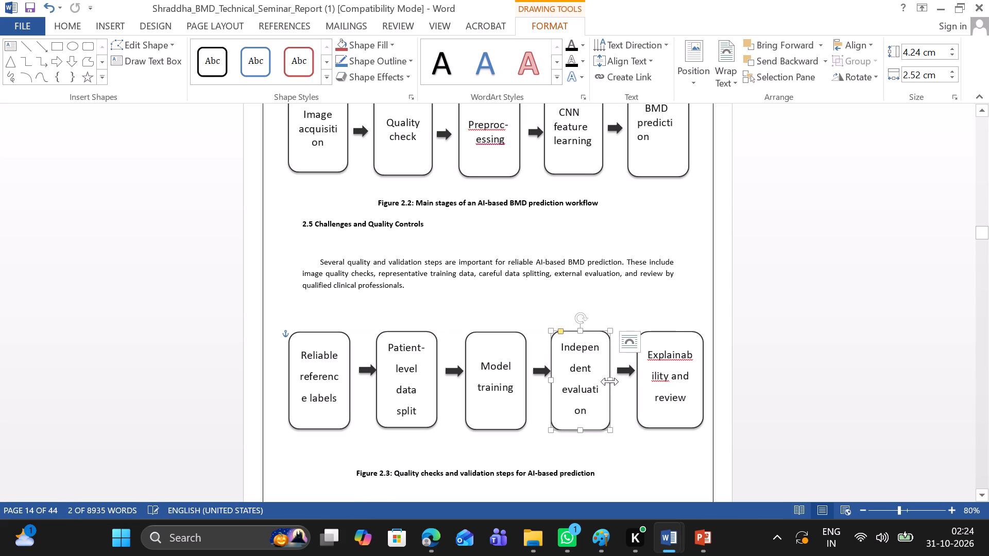
Resize the Explainability and review box in Figure 2.3 to about 4.2 cm high and 2.56 cm wide.
left_click(650, 406)
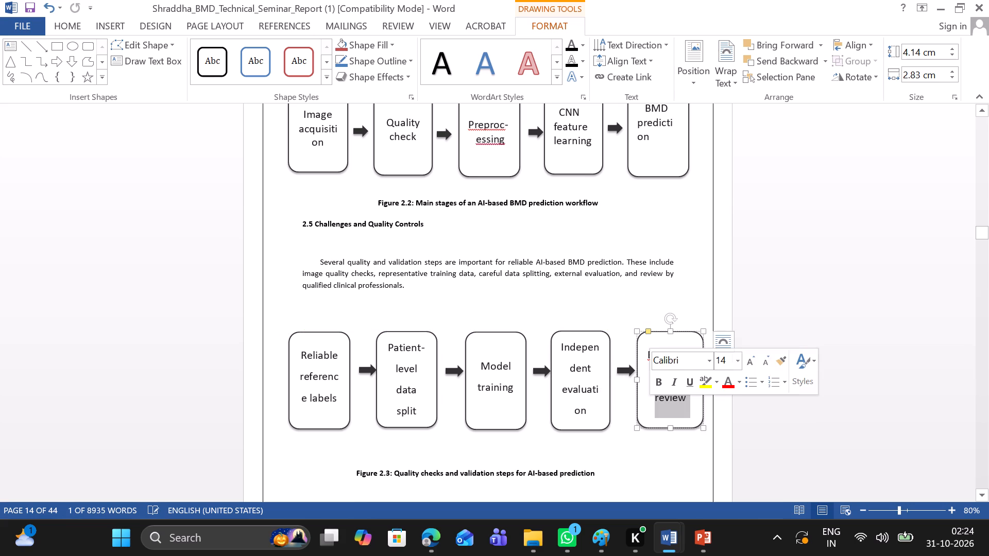
left_click(671, 429)
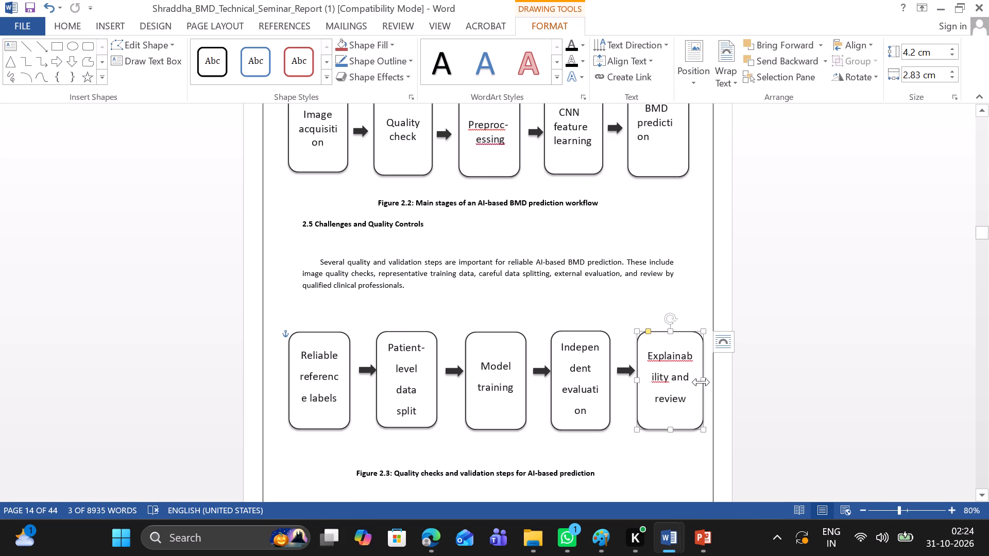
left_click_drag(702, 381, 697, 381)
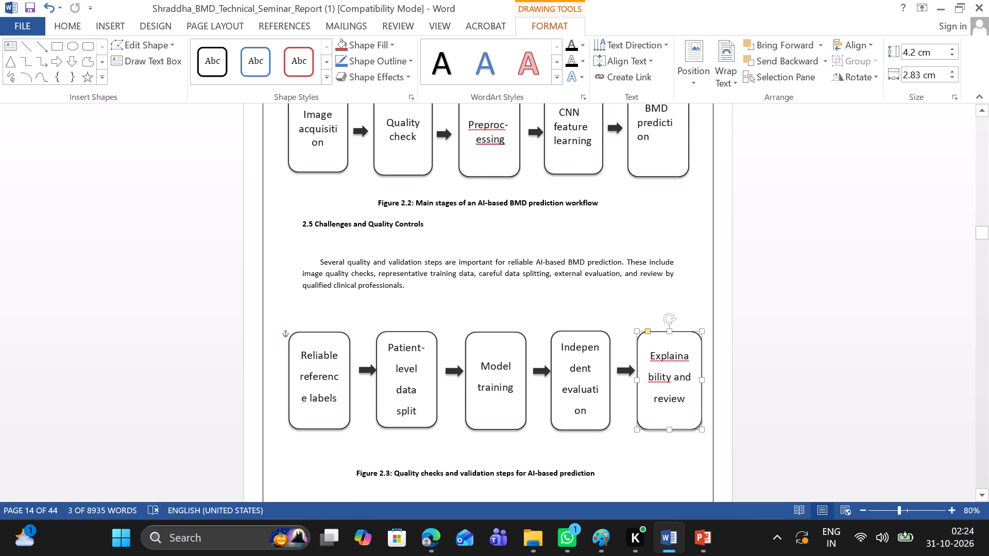
left_click_drag(697, 381, 697, 383)
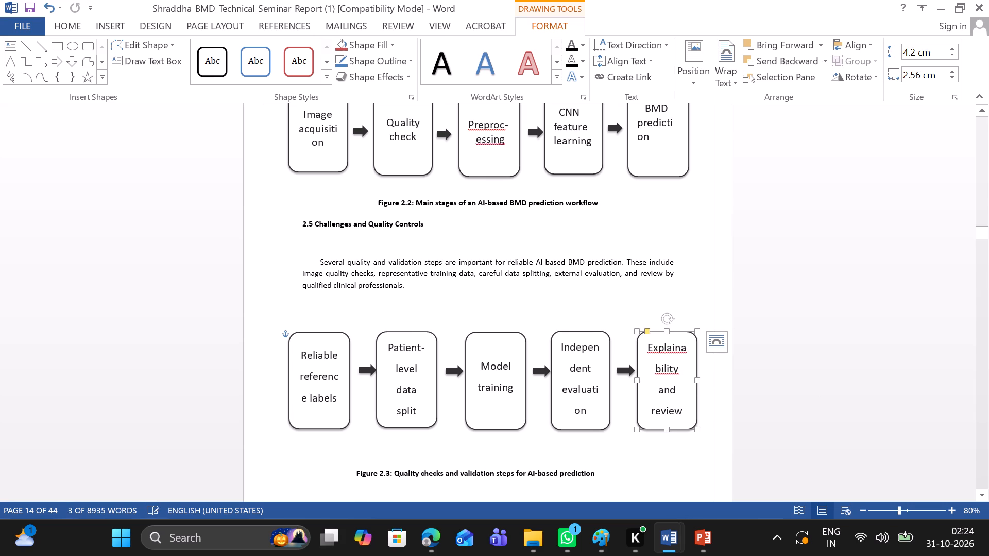
left_click(652, 470)
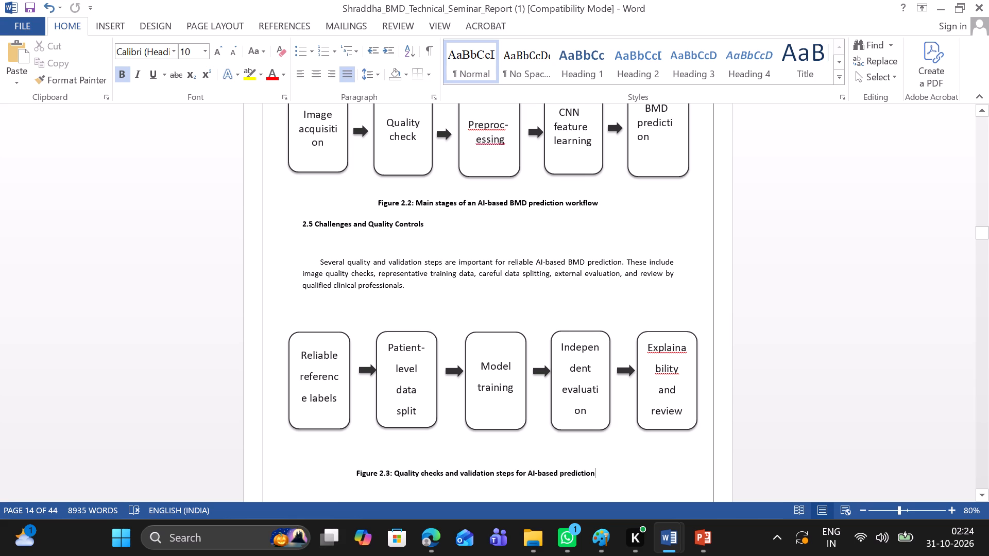
Narrow the Model training box in Figure 2.3 slightly more on the side facing Independent evaluation.
left_click(500, 396)
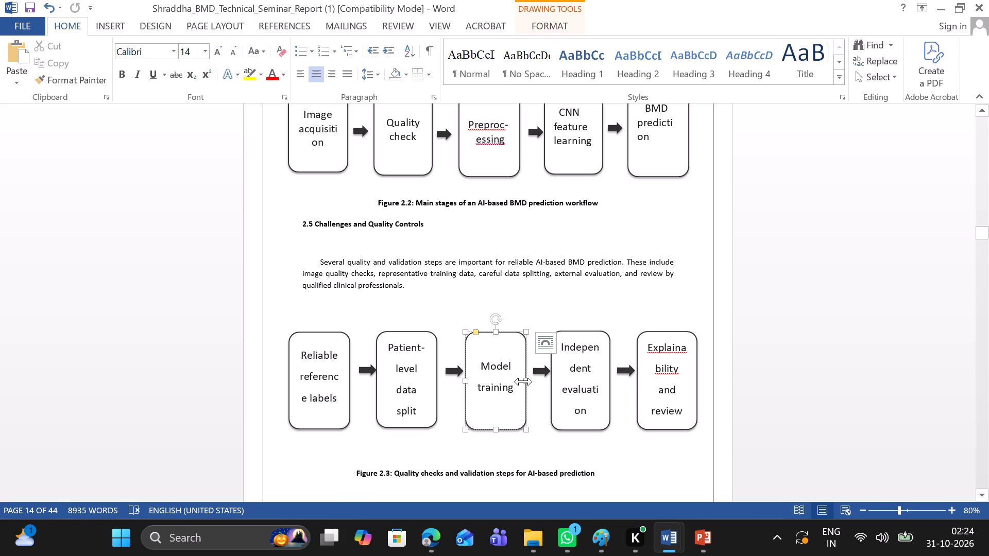
left_click(523, 381)
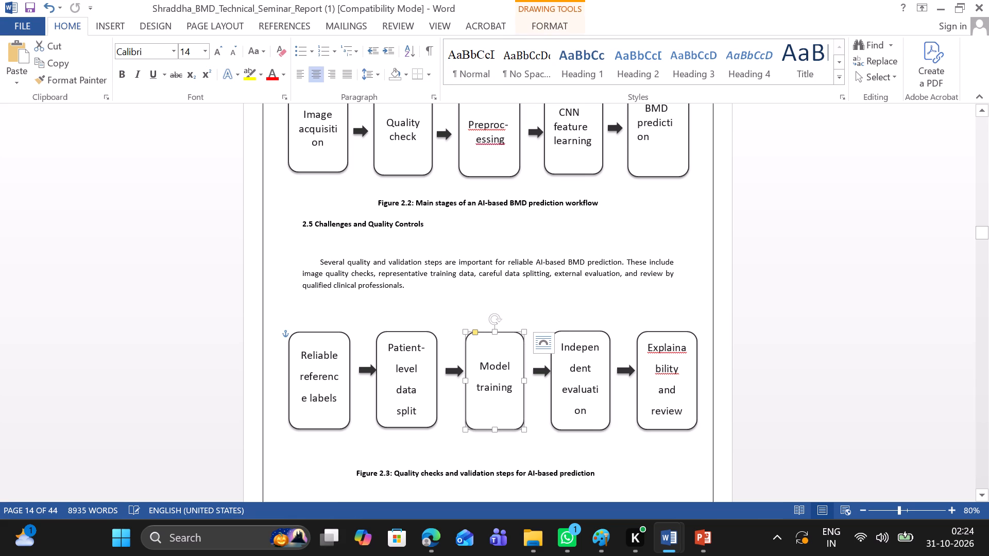
left_click(480, 451)
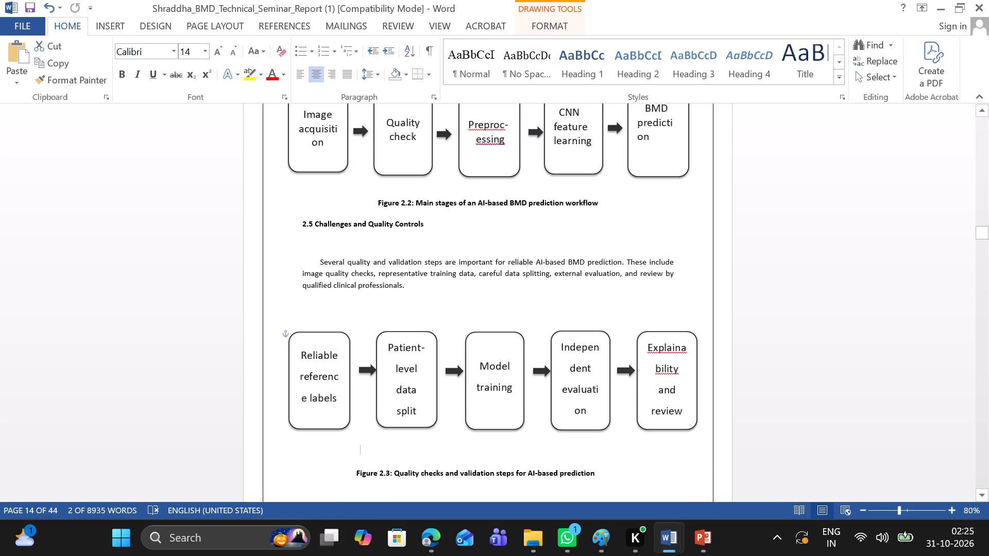
Shorten the Independent evaluation box in Figure 2.3 slightly at both its upper and lower edges.
left_click(575, 406)
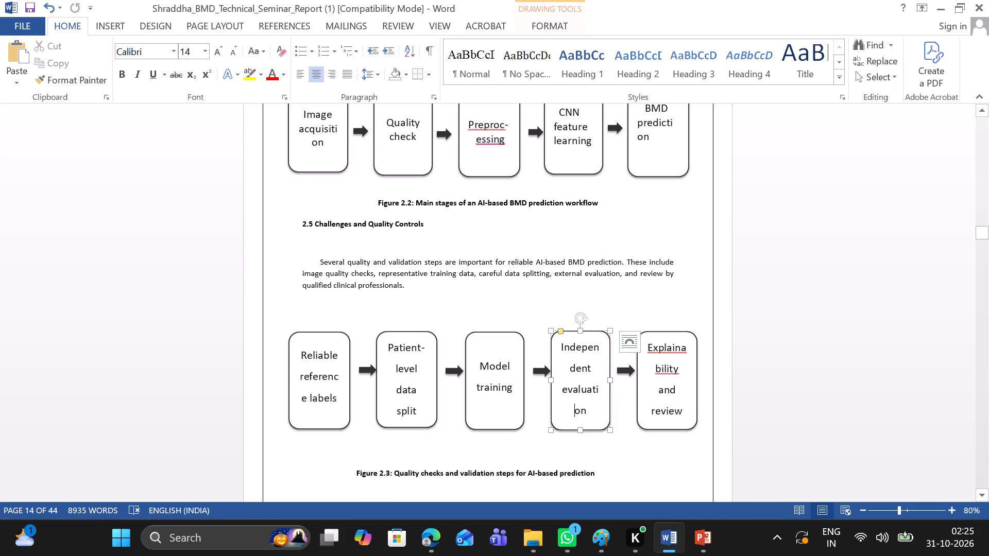
left_click(581, 332)
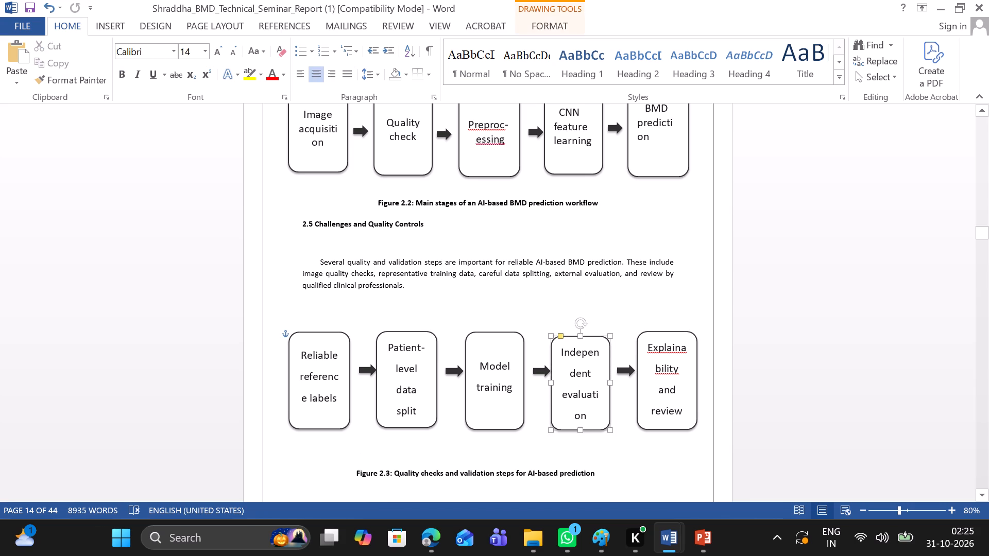
left_click(581, 430)
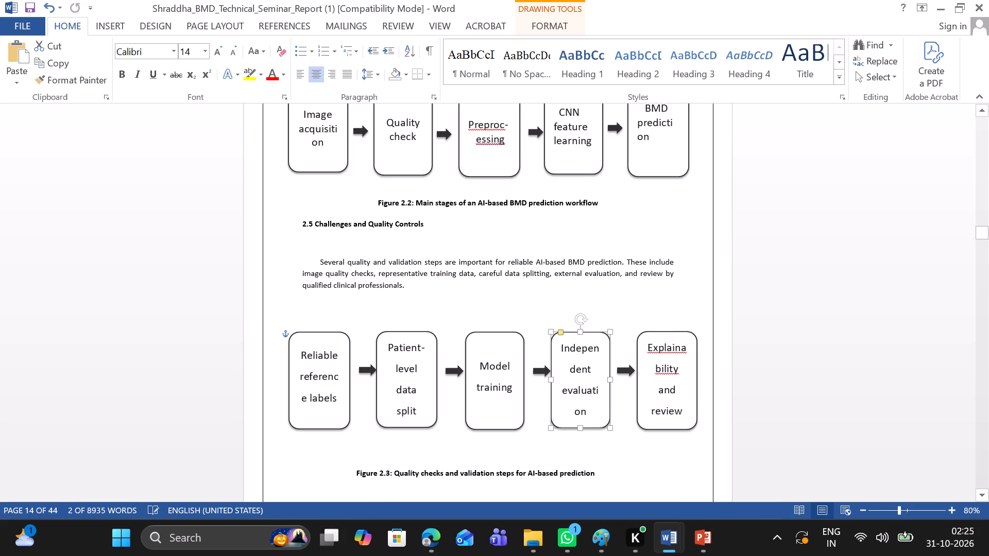
left_click(623, 398)
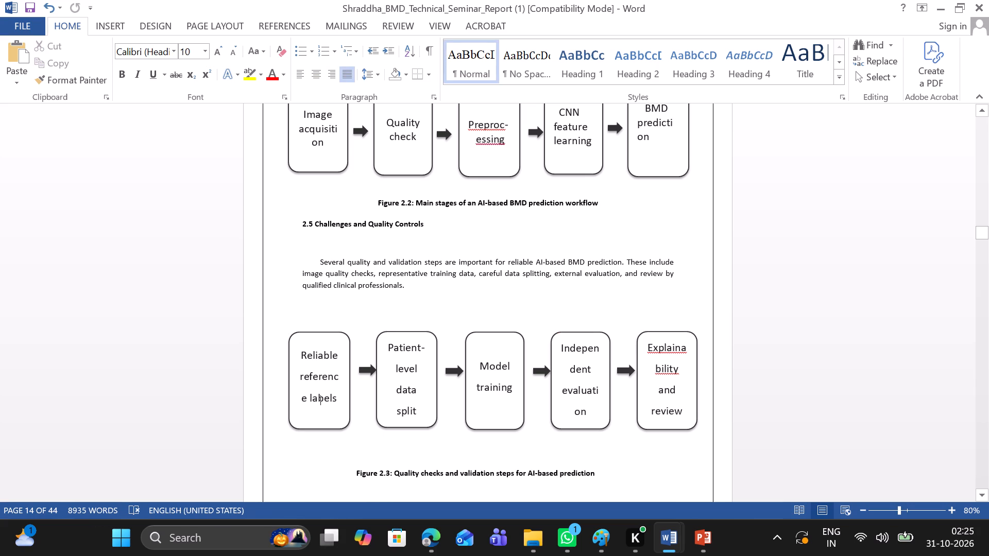
Add a blank line between the Figure 2.2 caption and the 2.5 Challenges and Quality Controls heading.
scroll(337, 451, "down", 1)
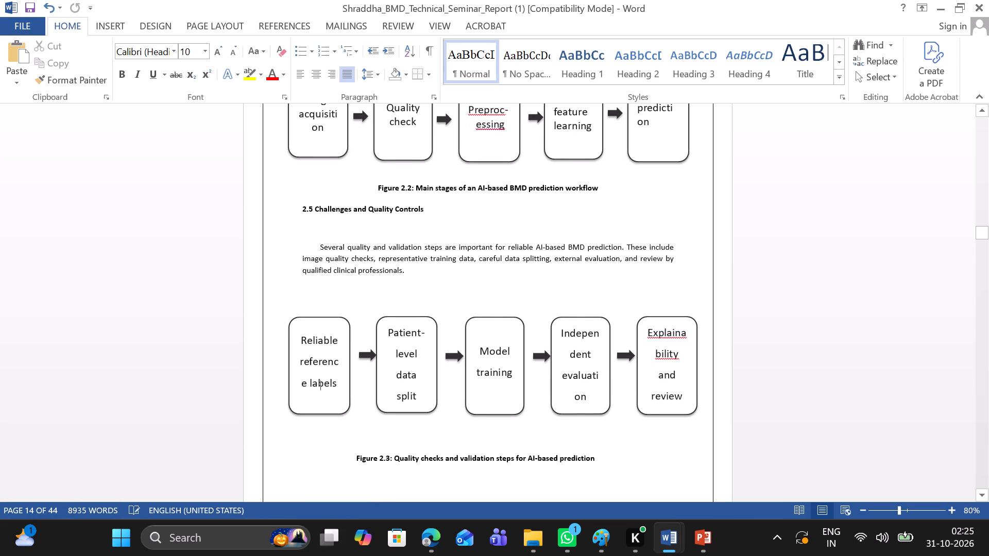
left_click(598, 187)
key("Return")
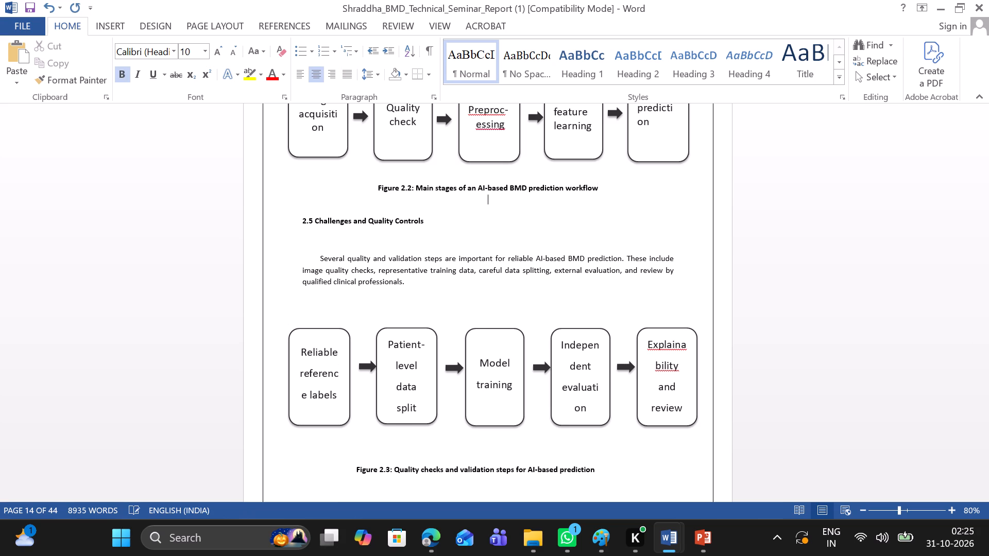
Insert a blank line below the heading 4.3 Analysis of AI-Based BMD Prediction Methods.
scroll(598, 187, "down", 3)
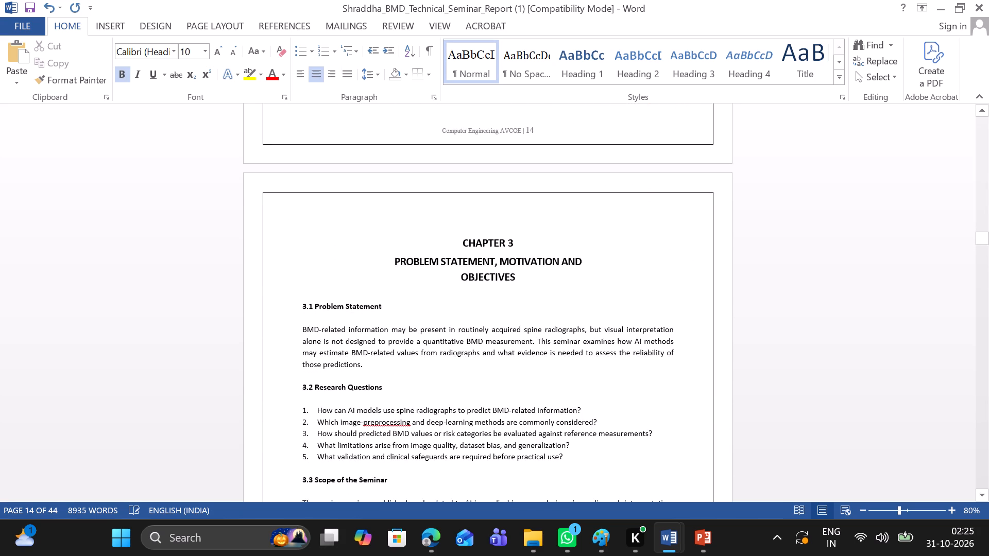
scroll(598, 187, "down", 3)
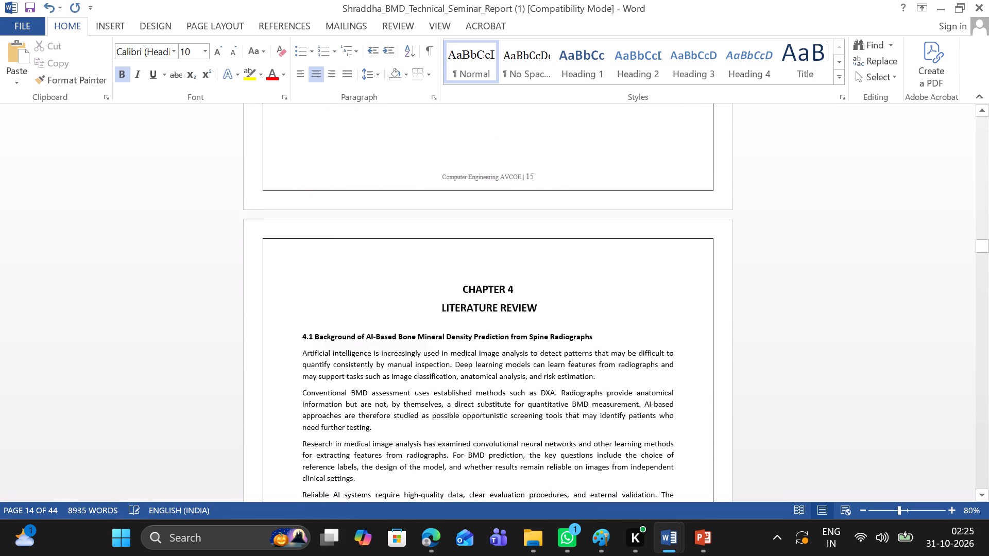
scroll(598, 187, "down", 5)
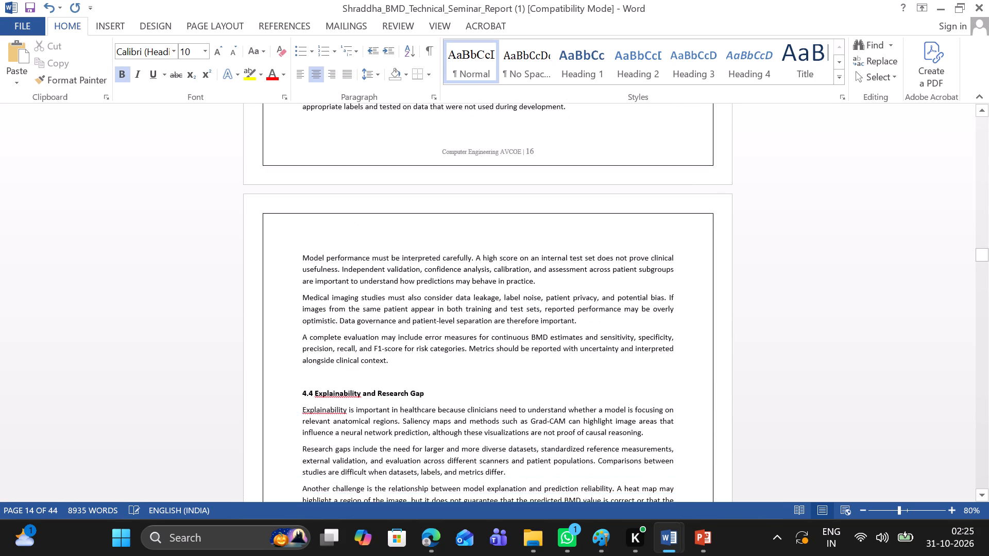
scroll(598, 187, "up", 1)
left_click(519, 237)
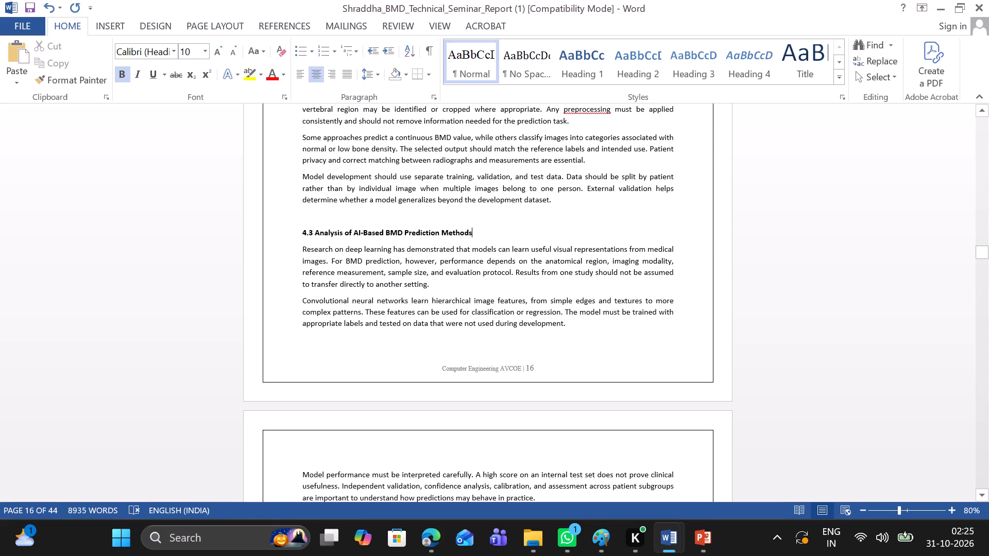
key("Return")
Remove the break before 4.5 Review of Relevant Research Papers so the section follows 4.4 on page 17.
scroll(519, 237, "down", 1)
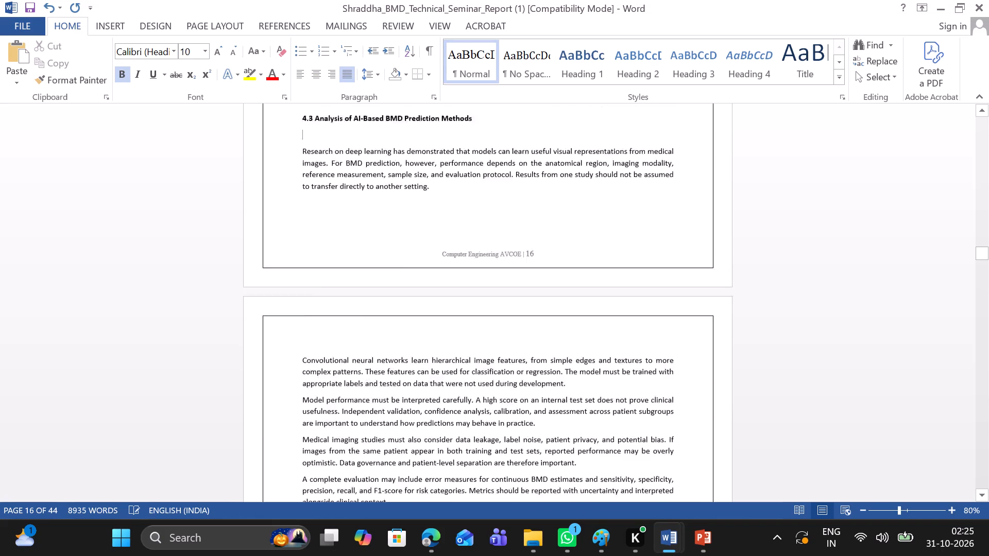
scroll(519, 237, "down", 3)
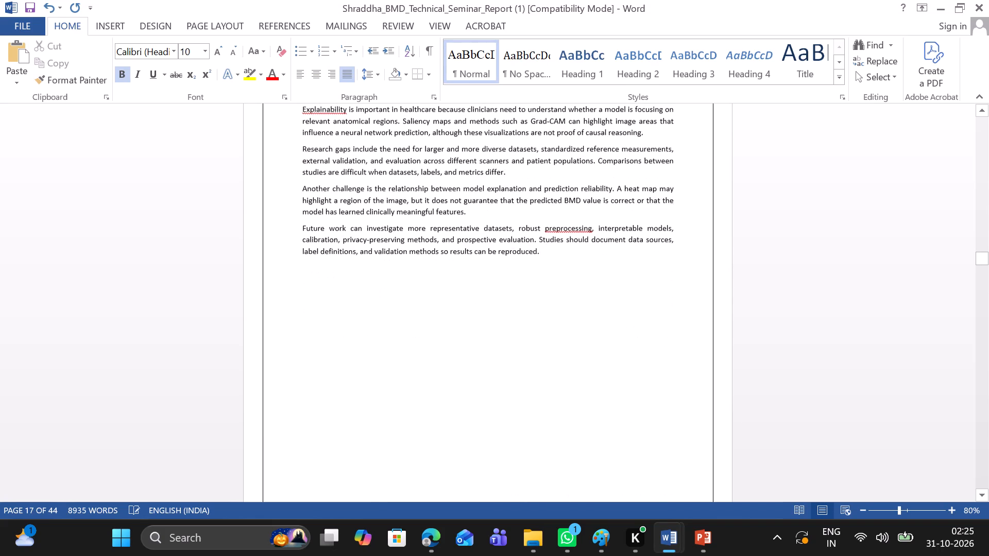
scroll(519, 237, "down", 3)
scroll(519, 237, "up", 1)
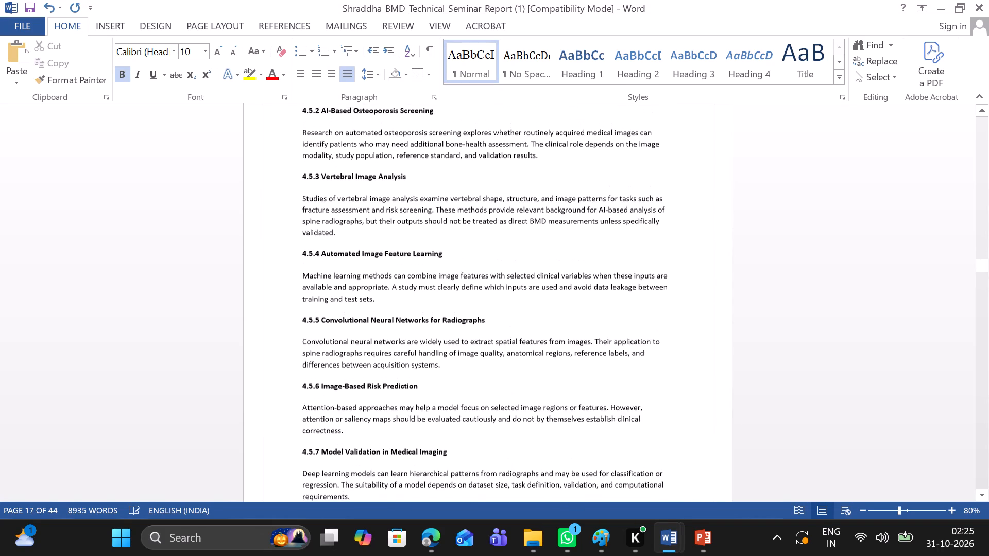
scroll(519, 237, "up", 5)
scroll(519, 237, "down", 1)
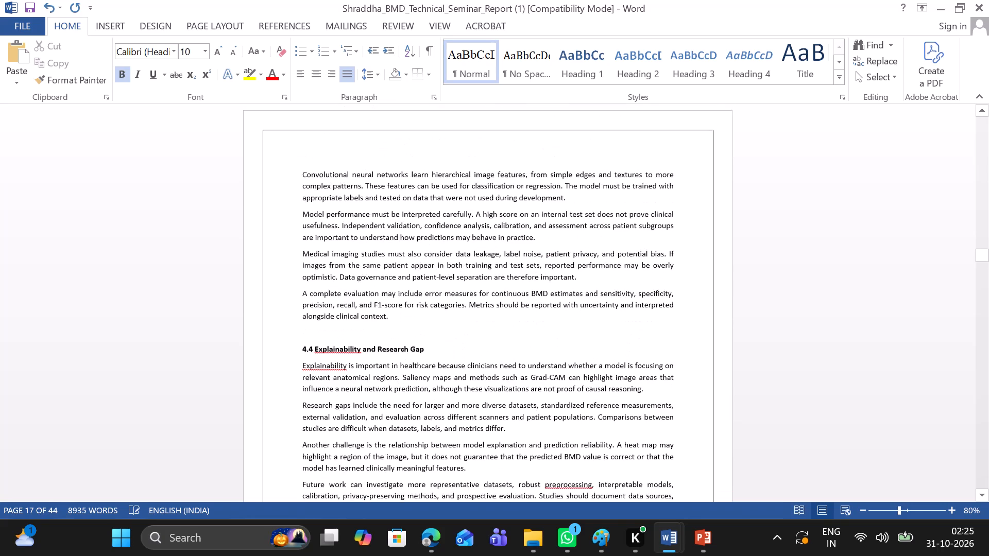
scroll(519, 237, "down", 1)
scroll(445, 289, "up", 2)
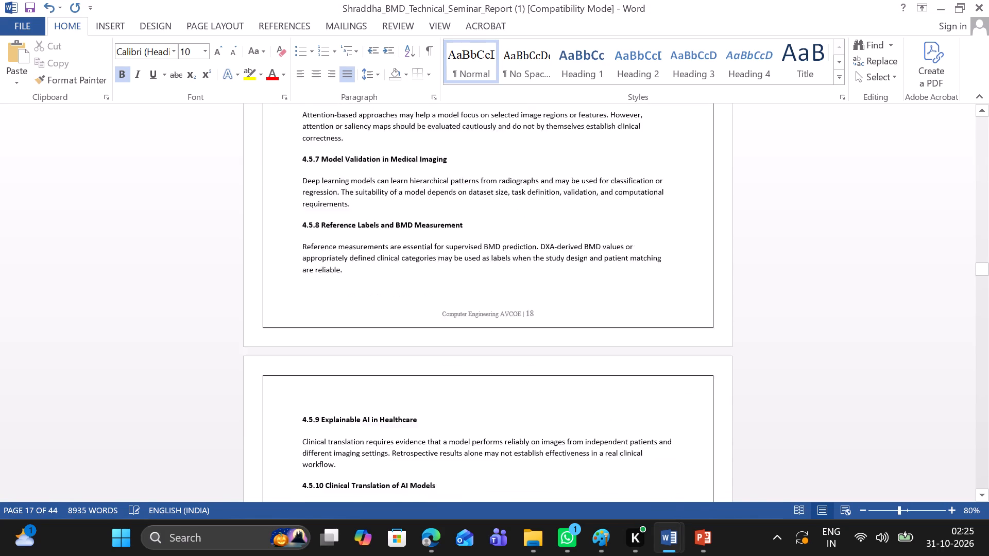
scroll(445, 289, "up", 3)
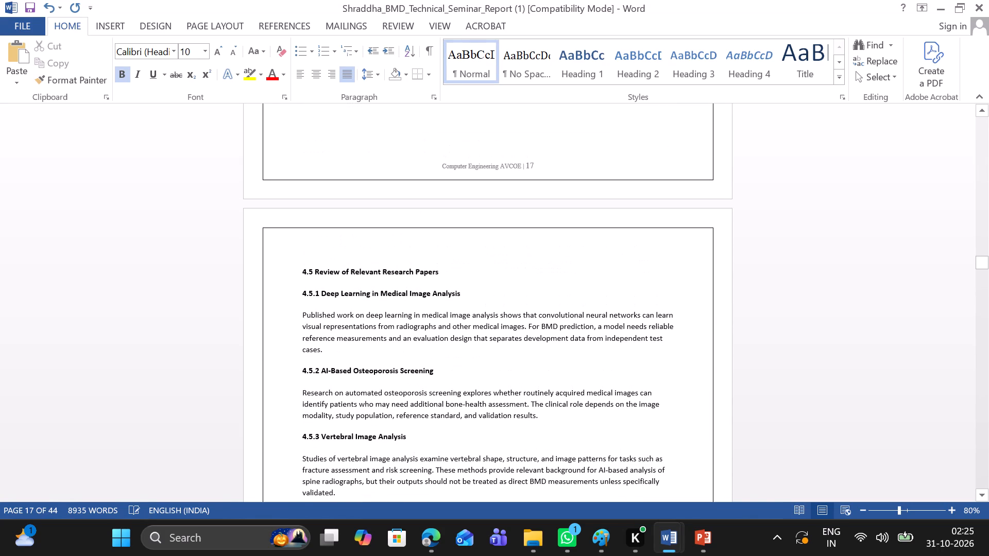
left_click(297, 265)
key("BackSpace")
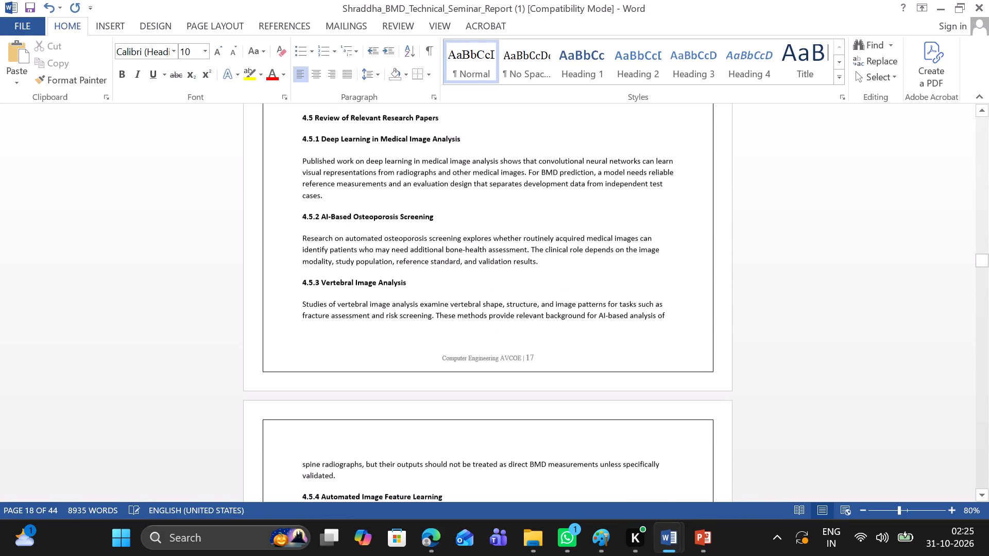
Add four blank lines above the Table 4.1 caption so the caption and table start on page 19.
scroll(297, 265, "down", 1)
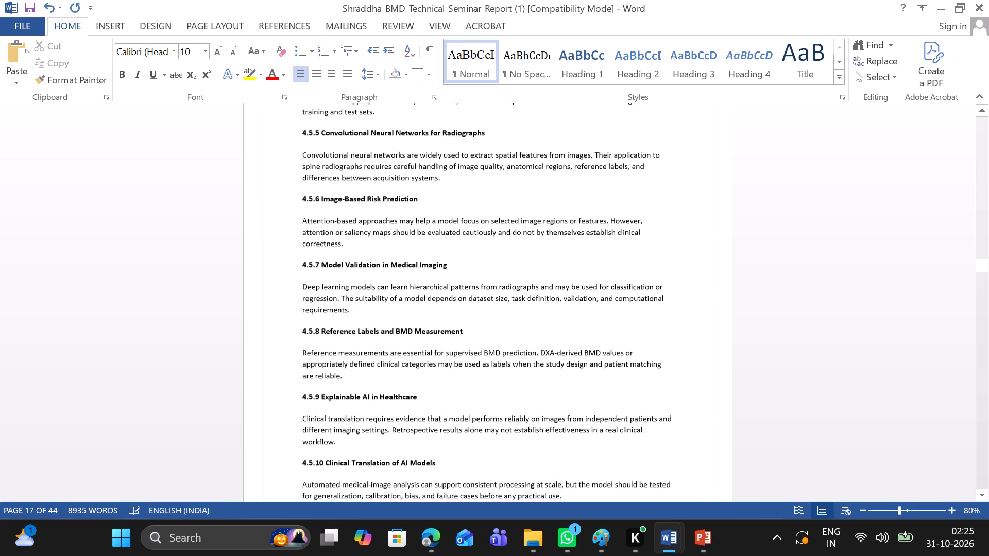
scroll(297, 265, "down", 2)
scroll(297, 265, "up", 1)
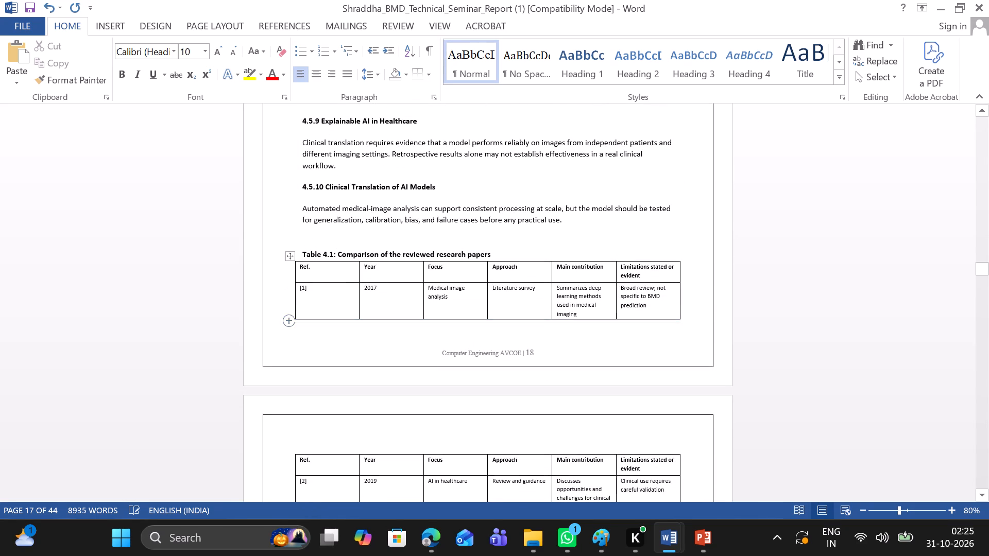
left_click(313, 232)
key("Return")
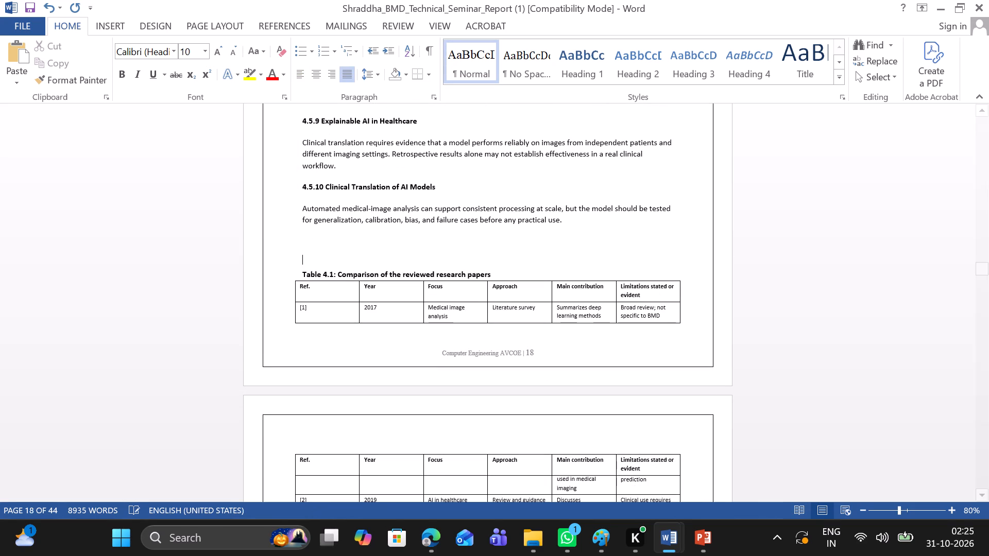
key("Return")
key("Return")
key("Return")
Remove the break before 4.6 Dataset Design and Reference Measurements so the section follows Table 4.1 on page 19.
scroll(313, 232, "down", 1)
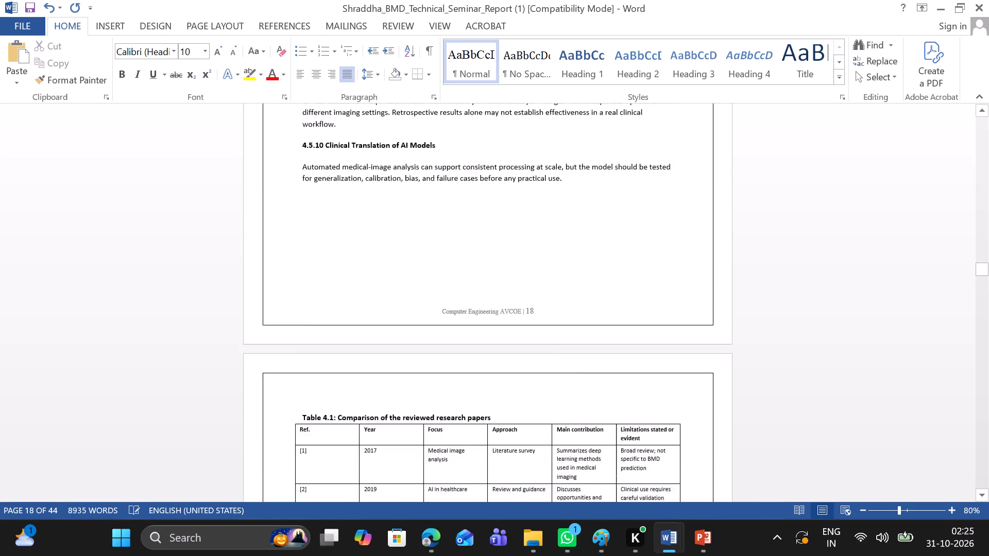
scroll(313, 232, "down", 3)
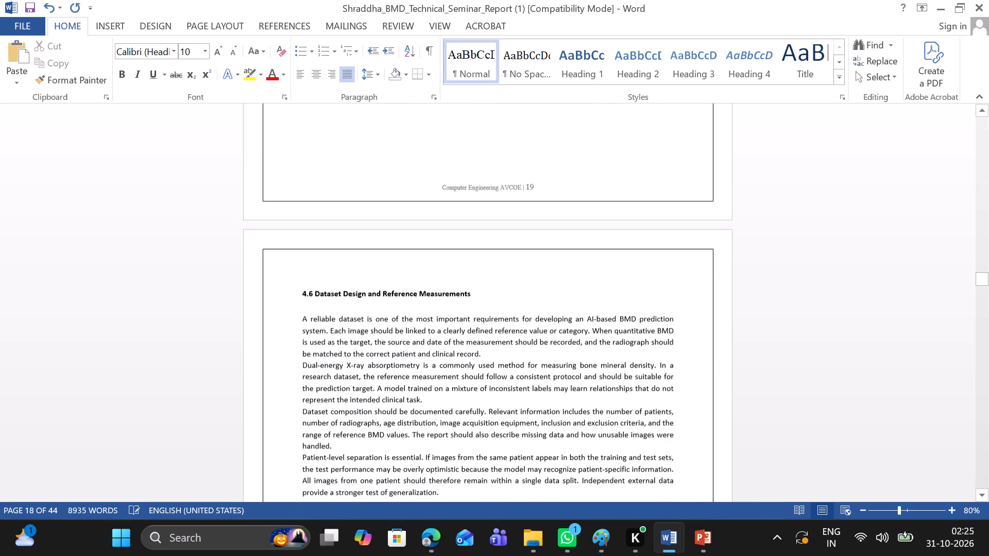
scroll(313, 232, "down", 3)
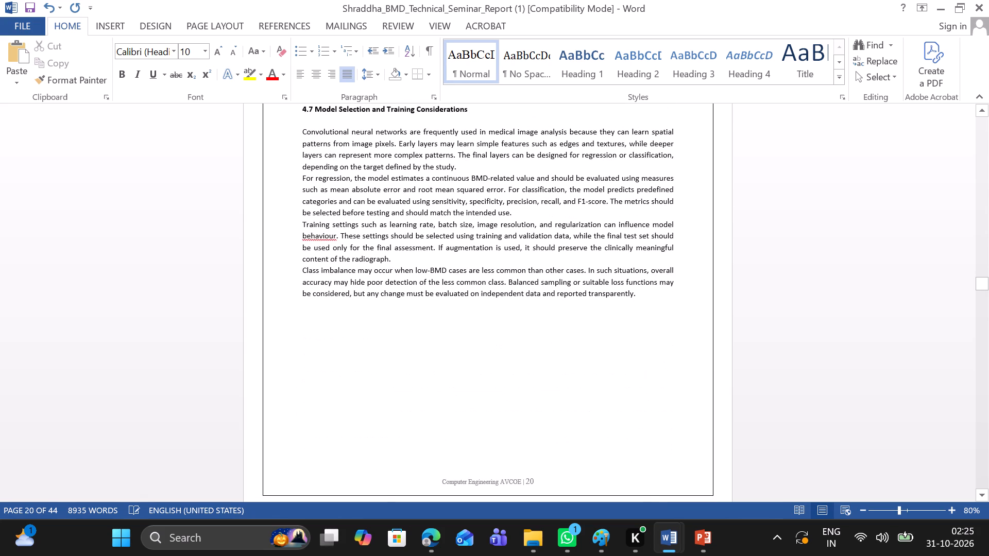
scroll(313, 232, "up", 3)
scroll(313, 232, "down", 2)
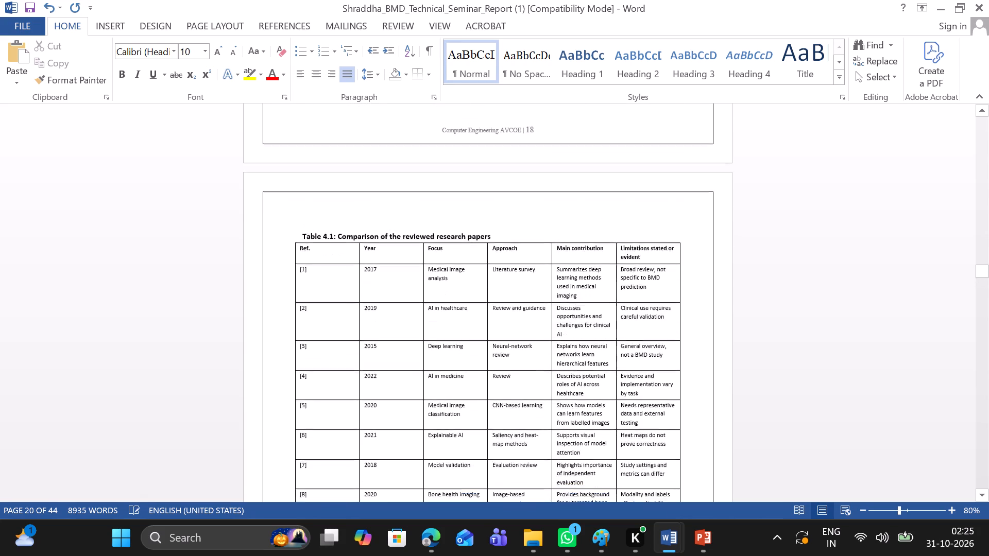
scroll(313, 232, "down", 3)
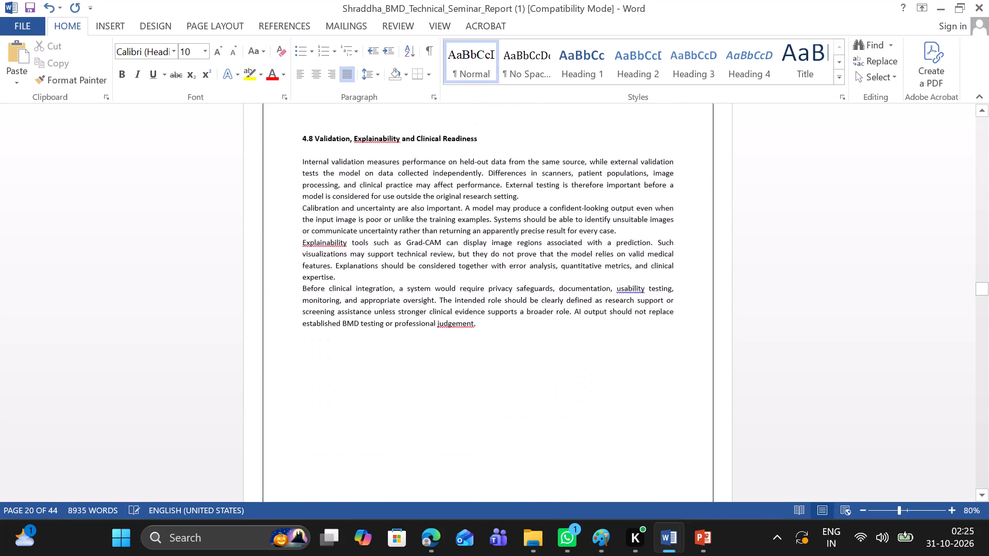
scroll(313, 232, "down", 1)
scroll(313, 232, "up", 3)
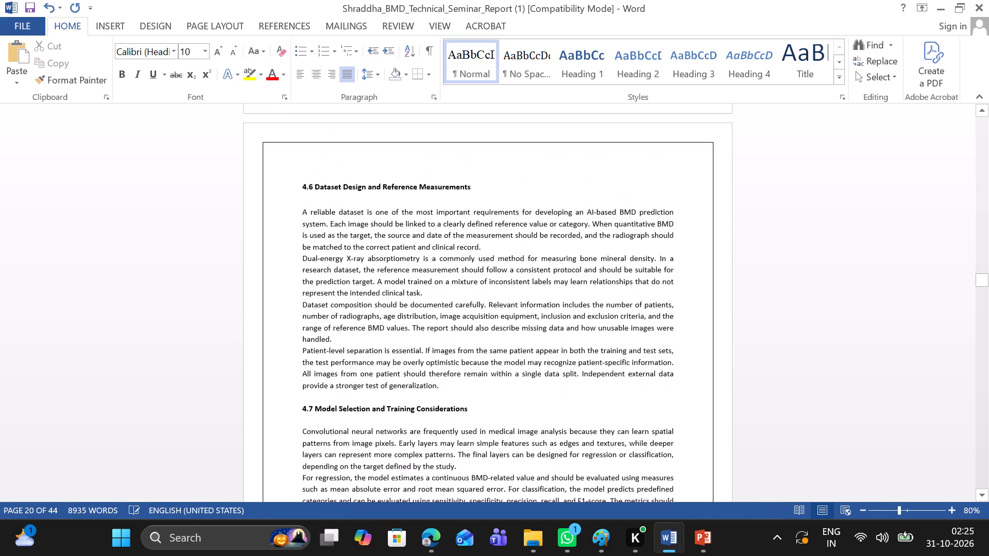
scroll(313, 232, "up", 2)
left_click(293, 331)
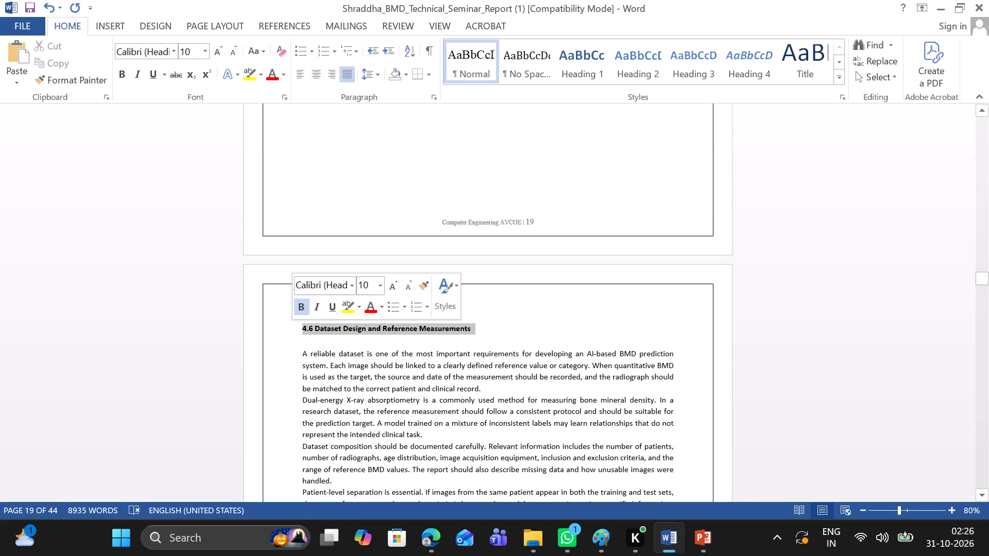
left_click(295, 331)
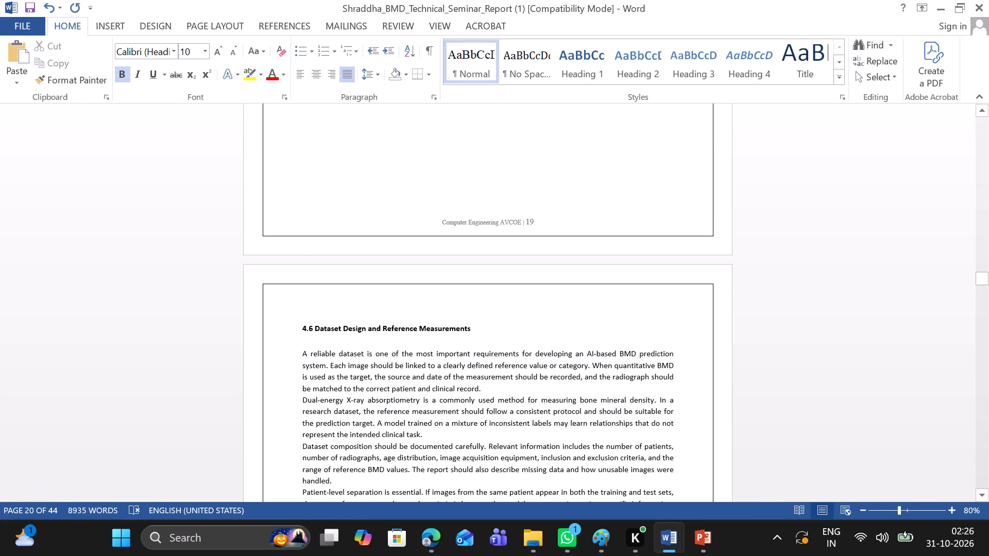
key("BackSpace")
key("BackSpace")
Bring 4.8 Validation, Explainability and Clinical Readiness up onto page 20 after section 4.7, separated by a blank line.
scroll(296, 331, "down", 1)
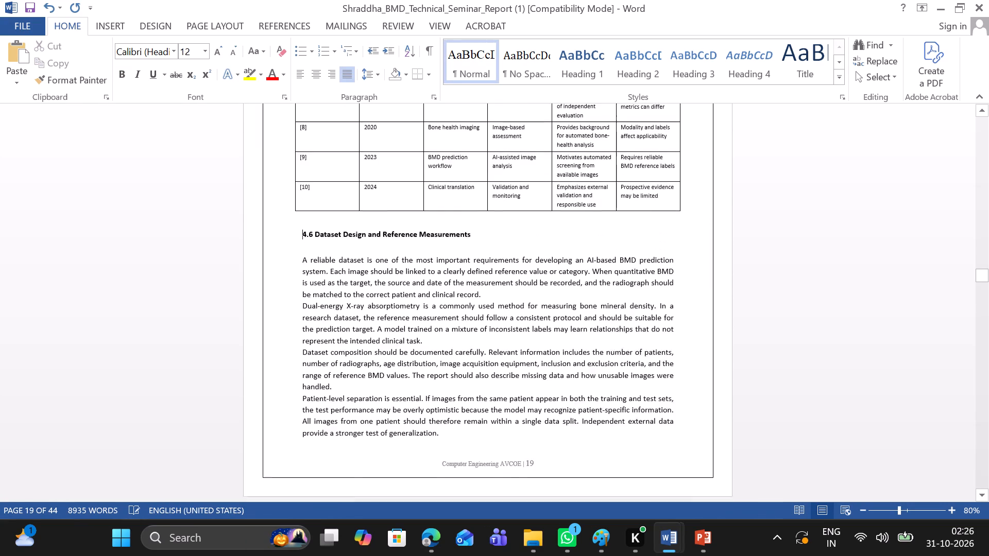
scroll(296, 331, "down", 3)
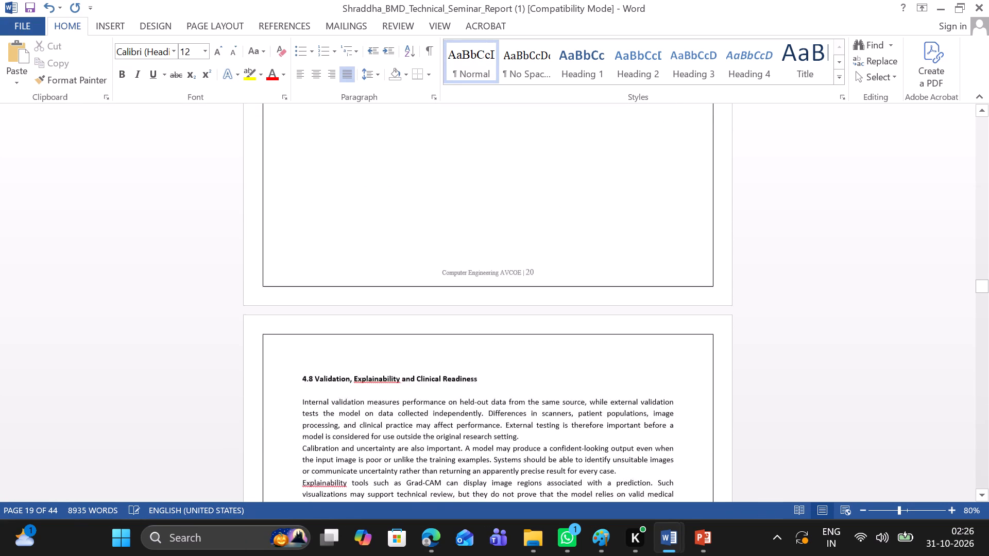
scroll(296, 331, "down", 1)
left_click(293, 349)
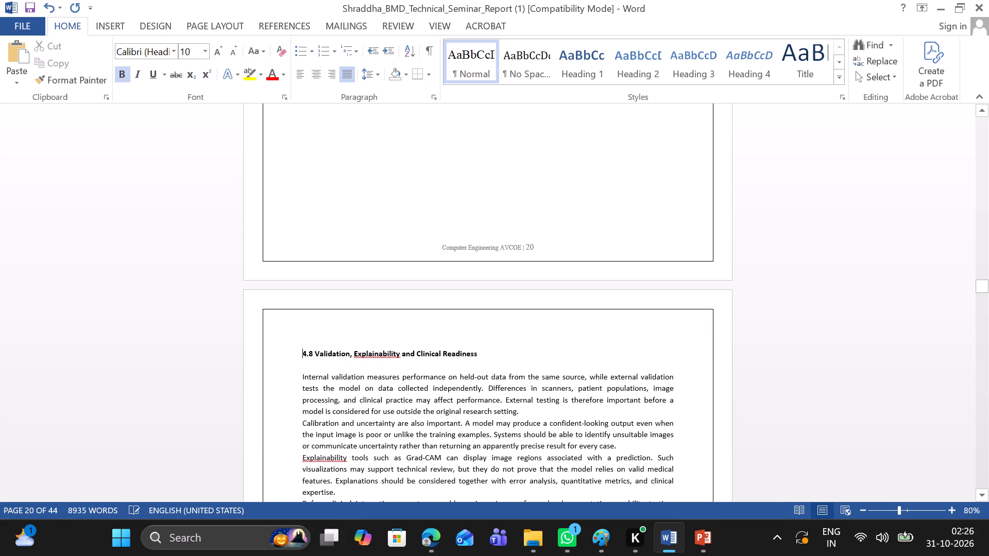
key("BackSpace")
key("BackSpace")
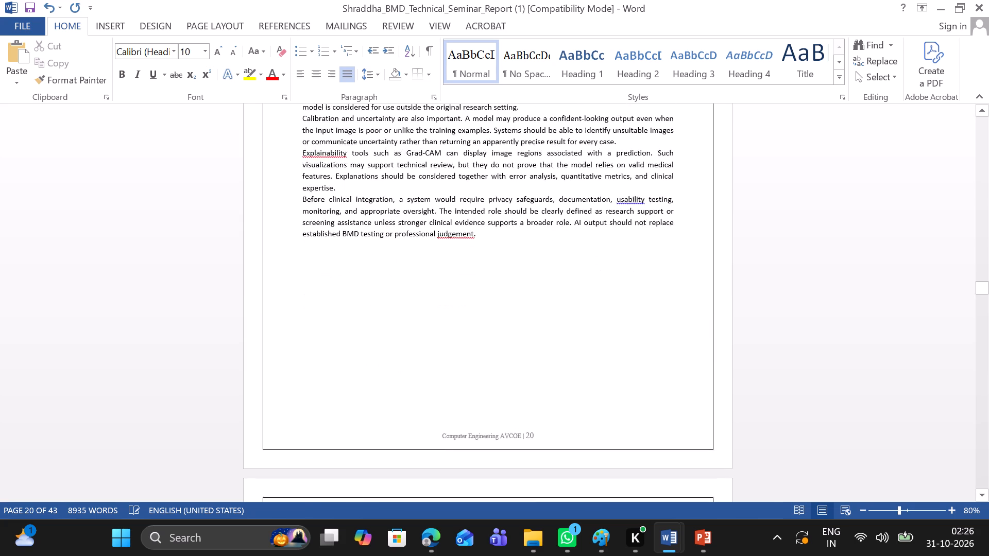
key("Return")
Review the layout of the remaining pages from Chapter 5 through the end of the references list.
scroll(293, 349, "down", 2)
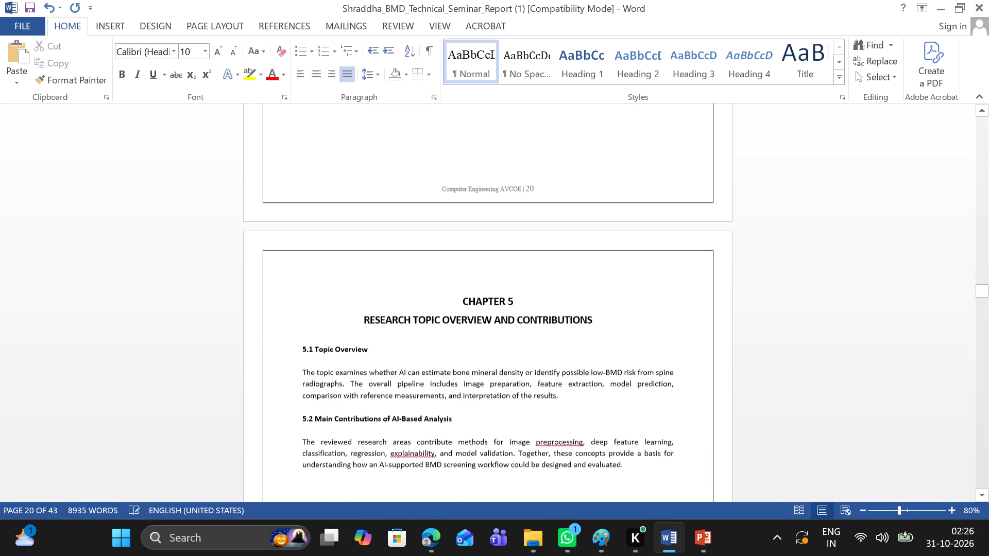
scroll(293, 349, "down", 2)
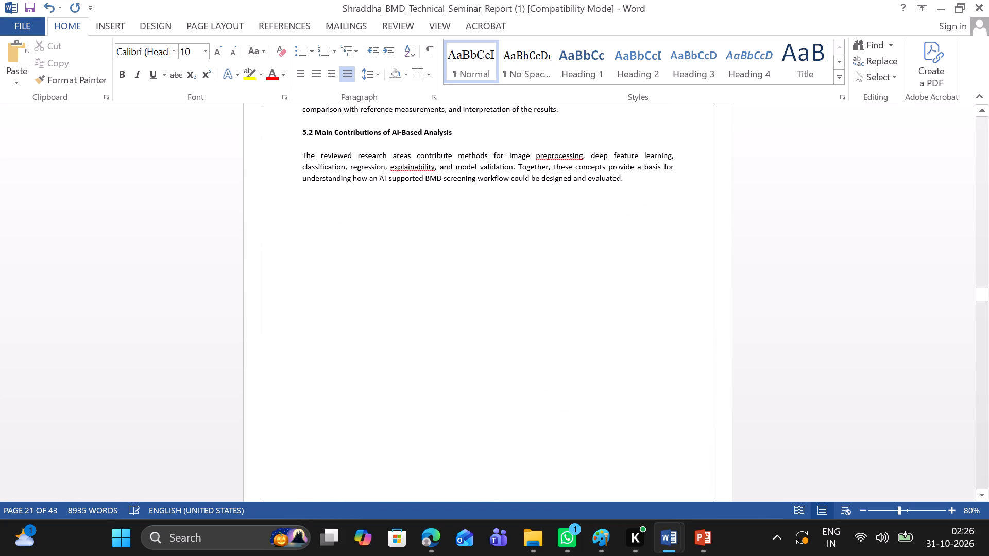
scroll(326, 456, "down", 3)
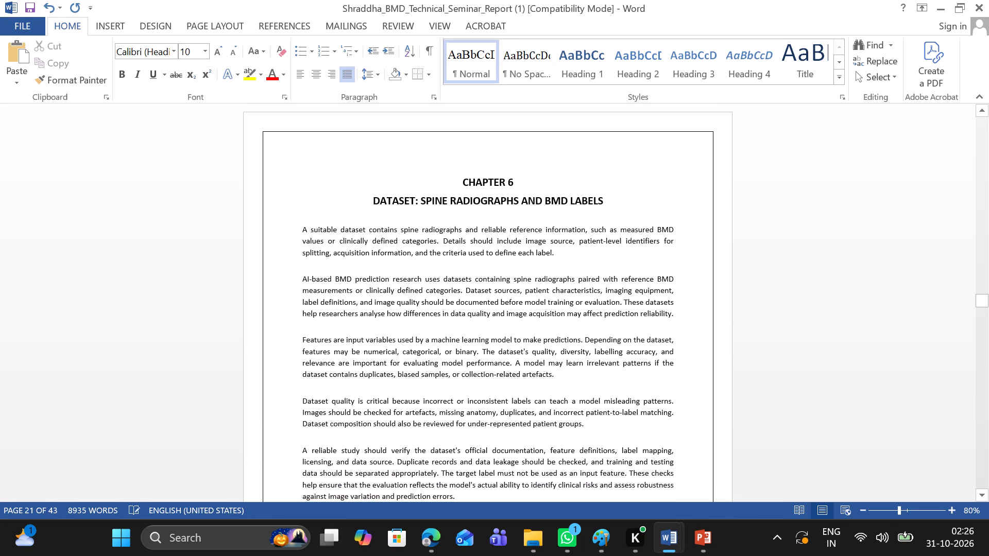
scroll(326, 456, "down", 3)
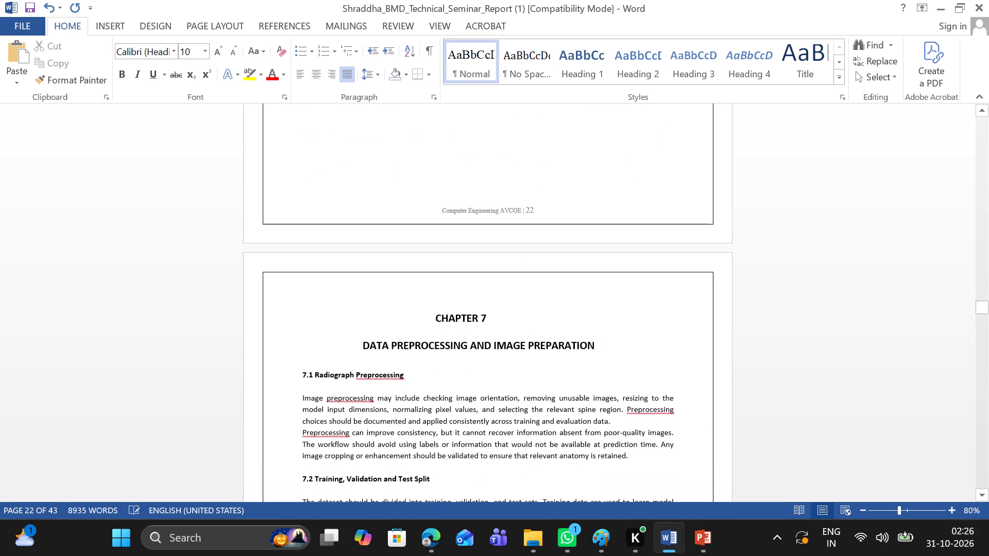
scroll(326, 456, "down", 5)
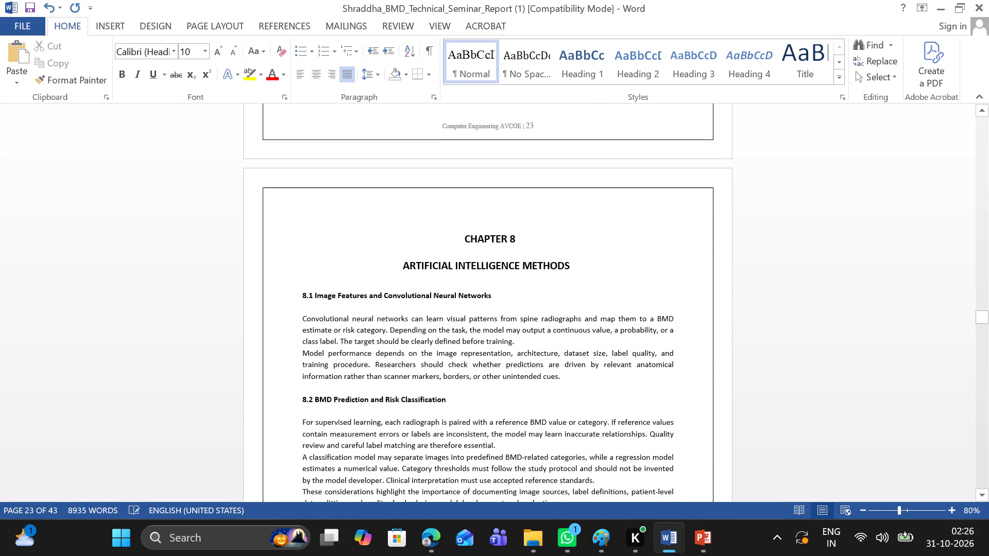
scroll(326, 456, "down", 4)
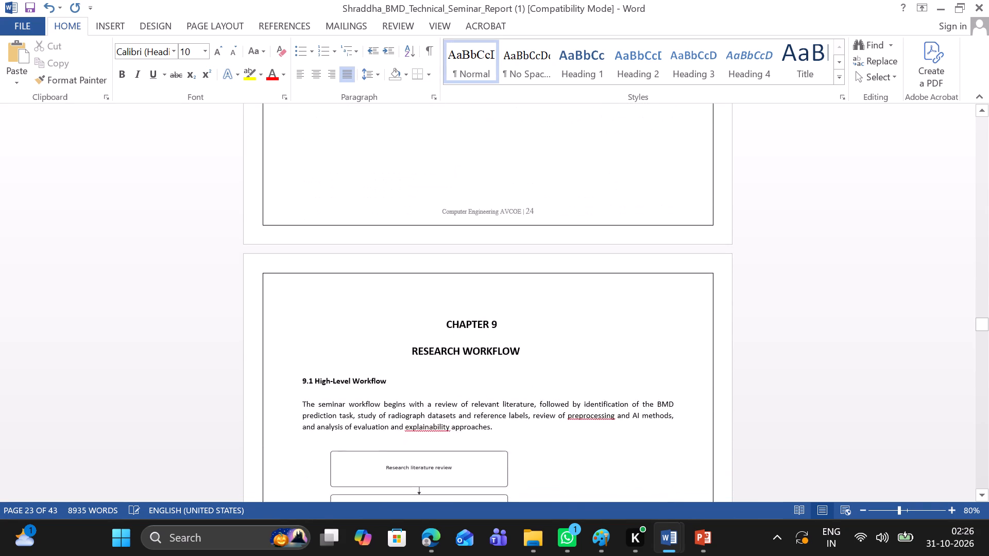
scroll(326, 456, "down", 3)
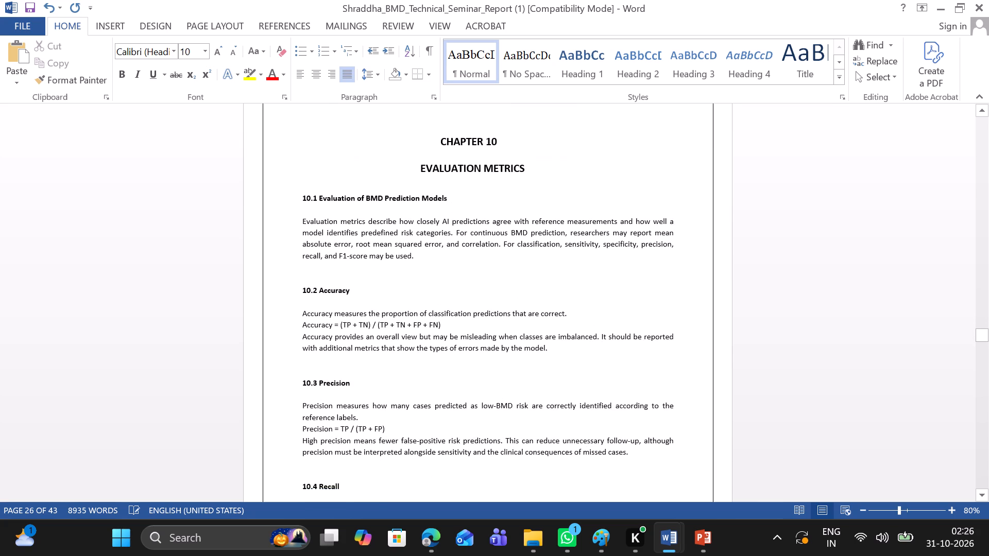
scroll(326, 456, "down", 6)
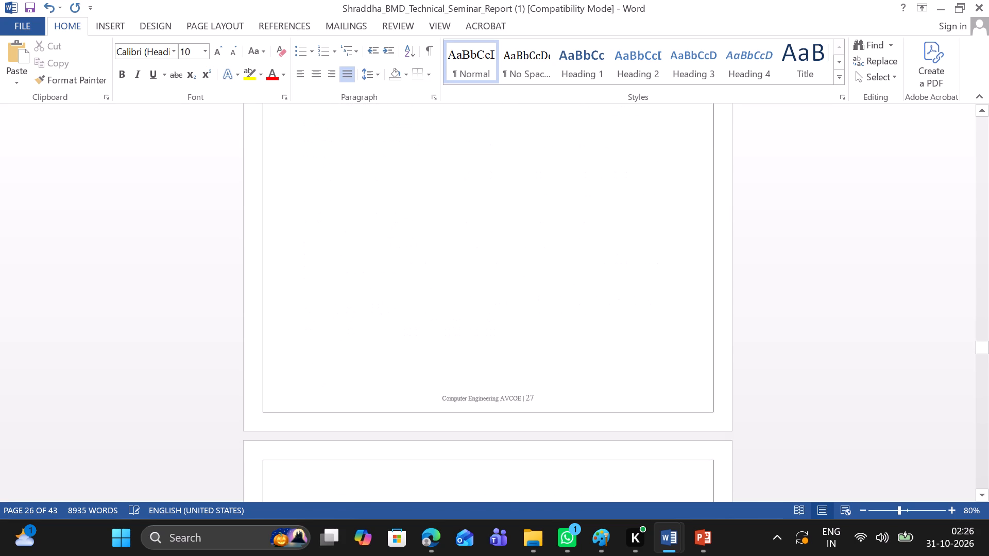
scroll(326, 456, "down", 4)
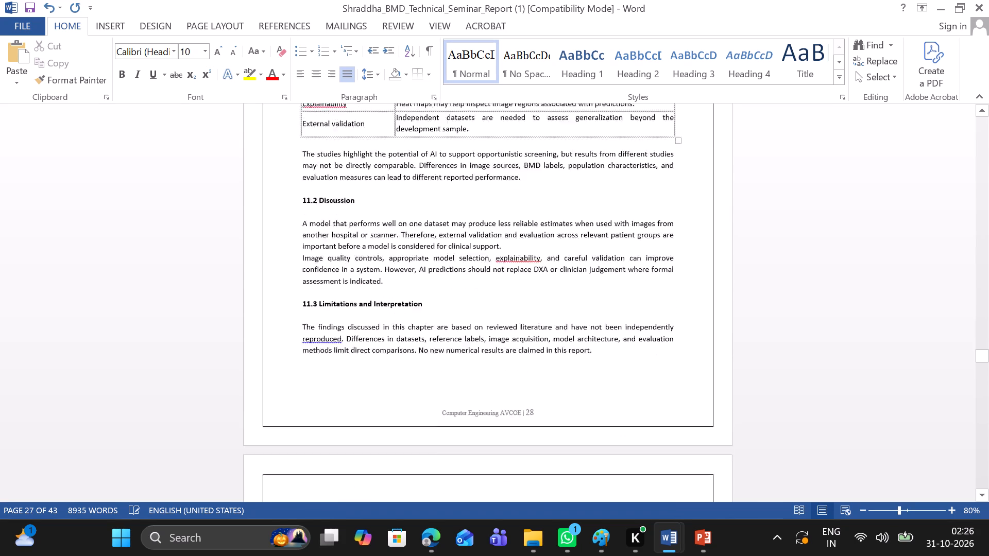
scroll(326, 456, "down", 5)
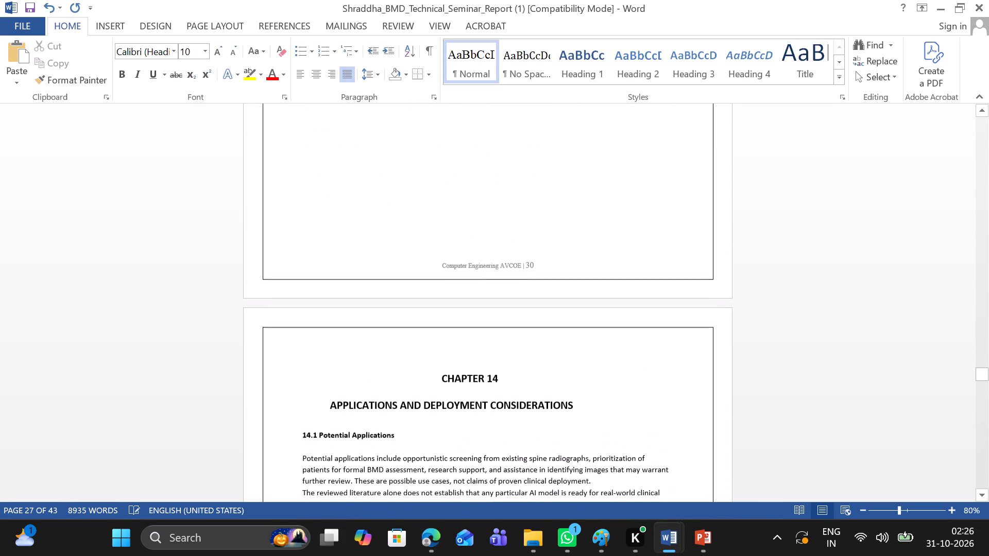
scroll(326, 456, "down", 7)
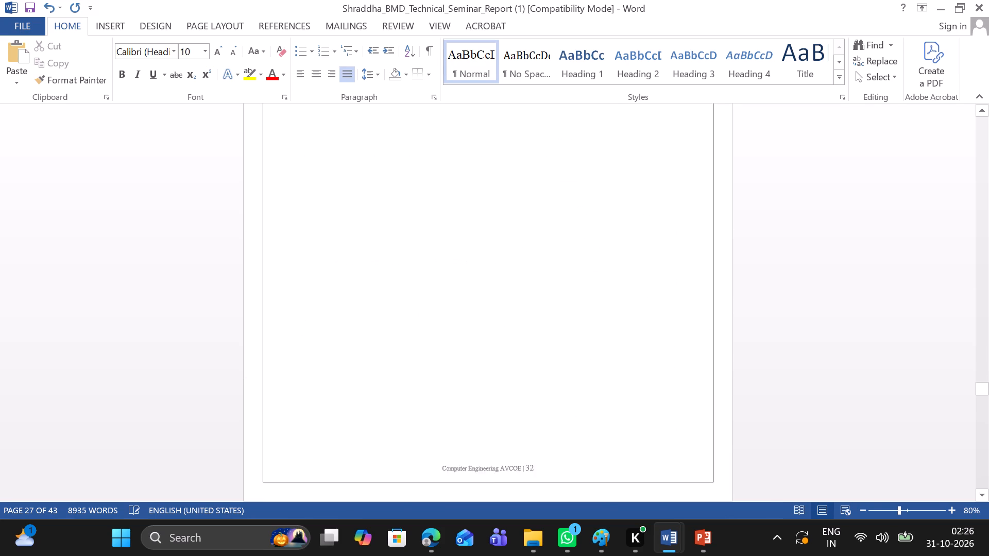
scroll(326, 456, "down", 5)
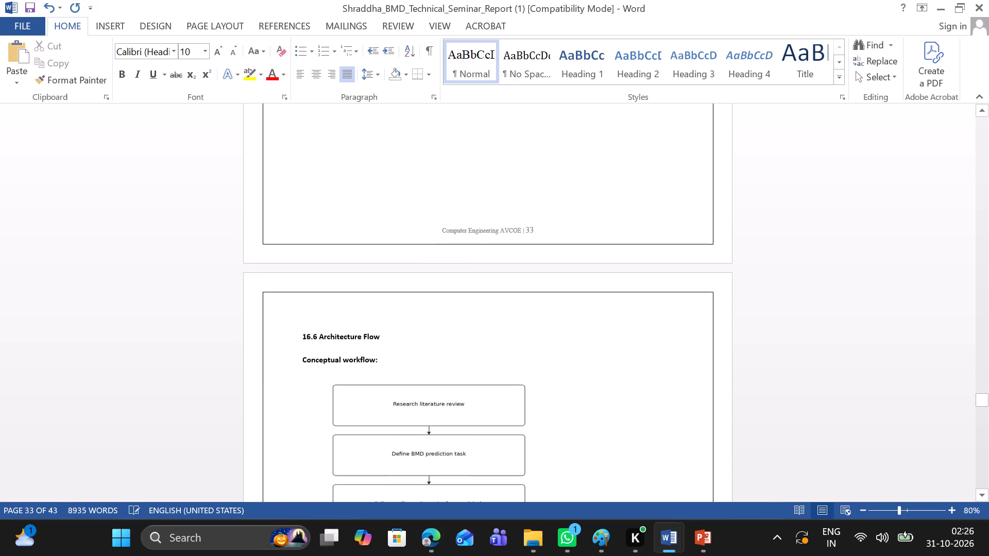
scroll(326, 456, "down", 5)
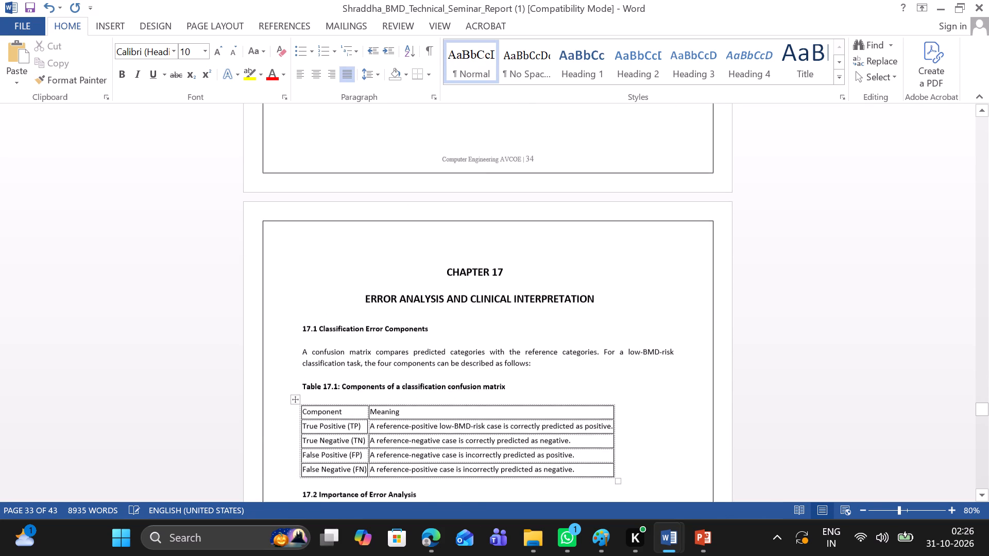
scroll(326, 456, "down", 4)
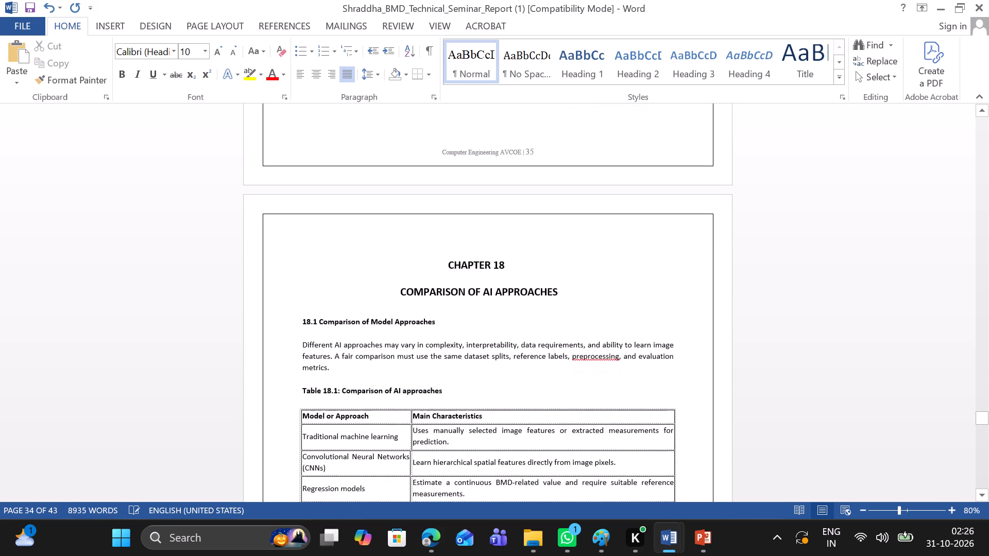
scroll(326, 456, "down", 6)
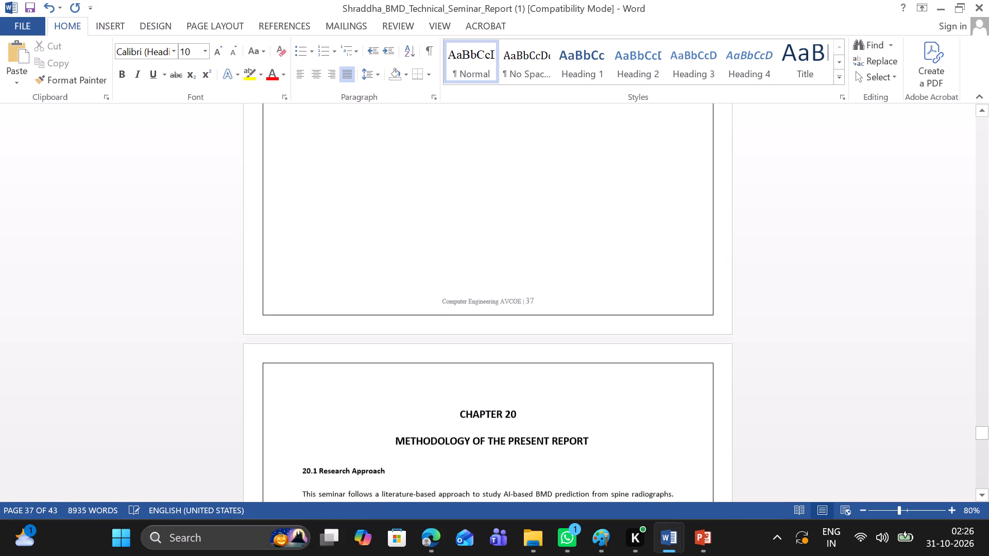
scroll(326, 456, "down", 6)
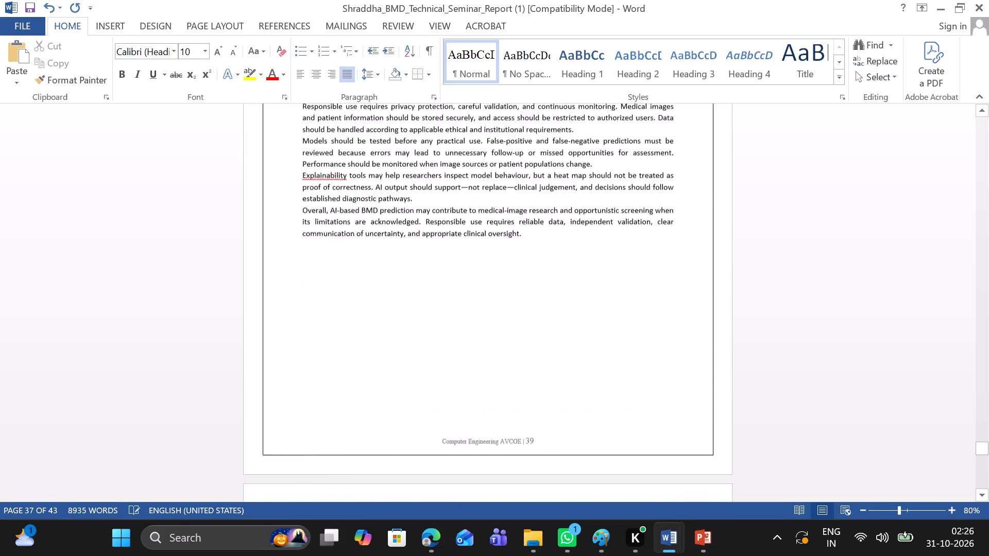
scroll(326, 456, "down", 8)
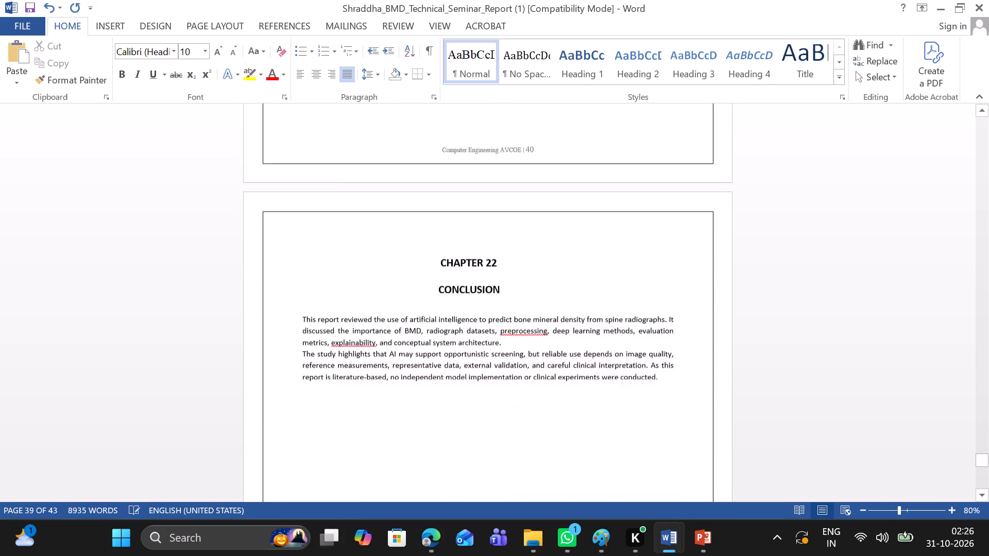
scroll(326, 456, "down", 9)
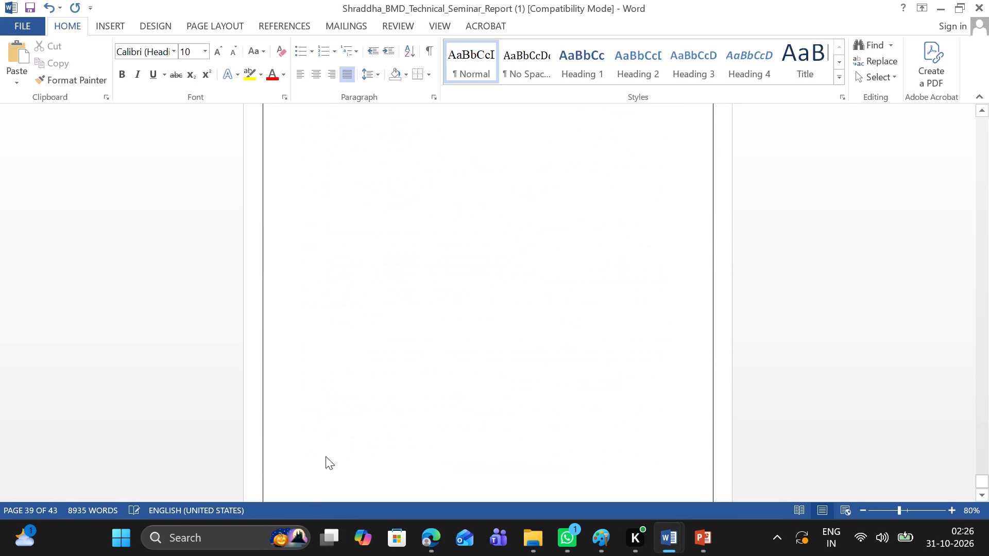
scroll(326, 456, "down", 2)
scroll(326, 456, "up", 3)
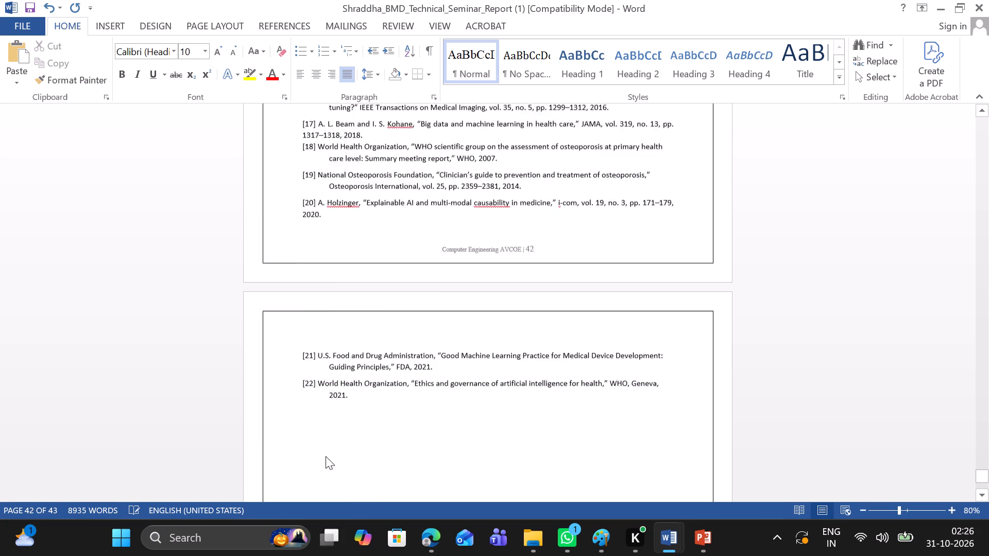
scroll(326, 456, "up", 1)
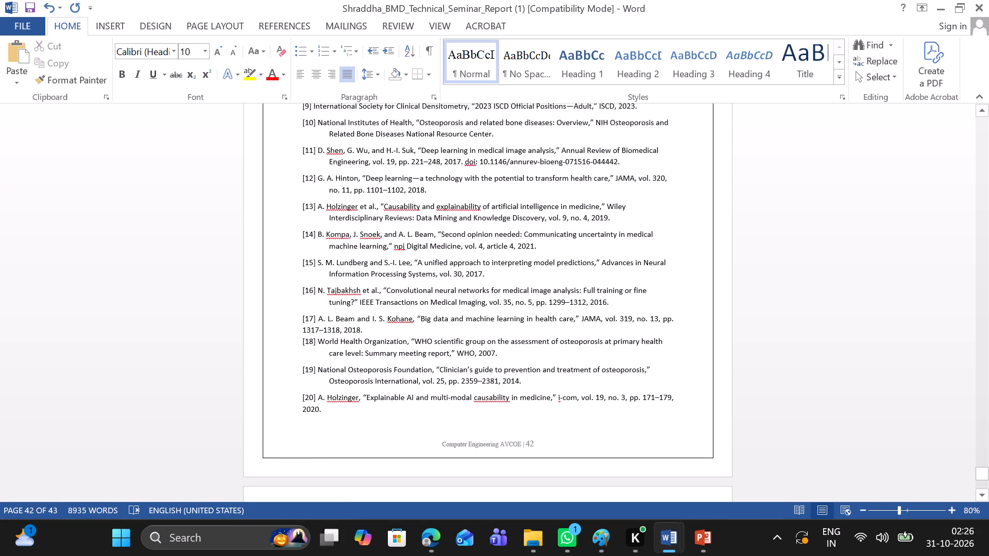
Save a copy of the report in the Downloads folder as a Word Document named Shraddha_BMD_Technical_Seminar_Report 1.
left_click(19, 25)
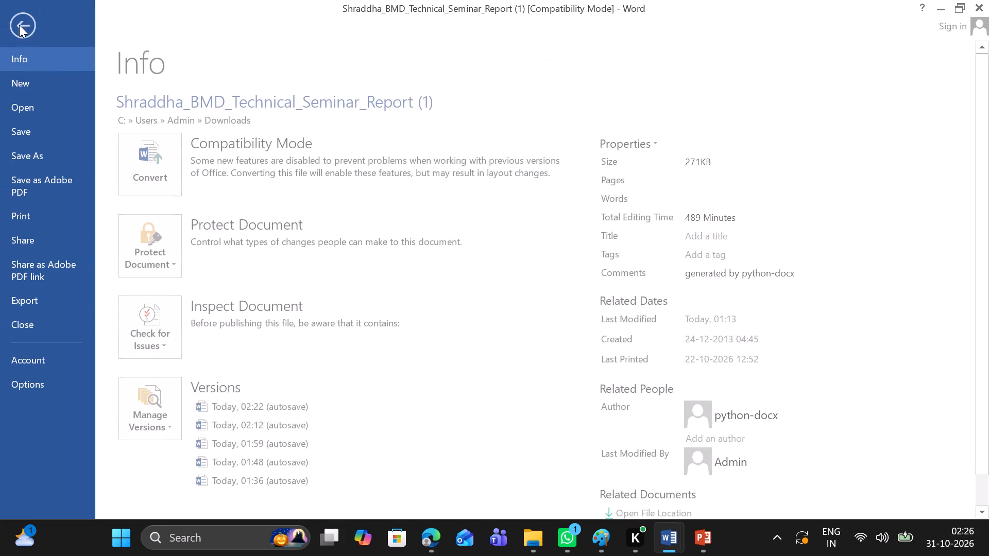
left_click(48, 150)
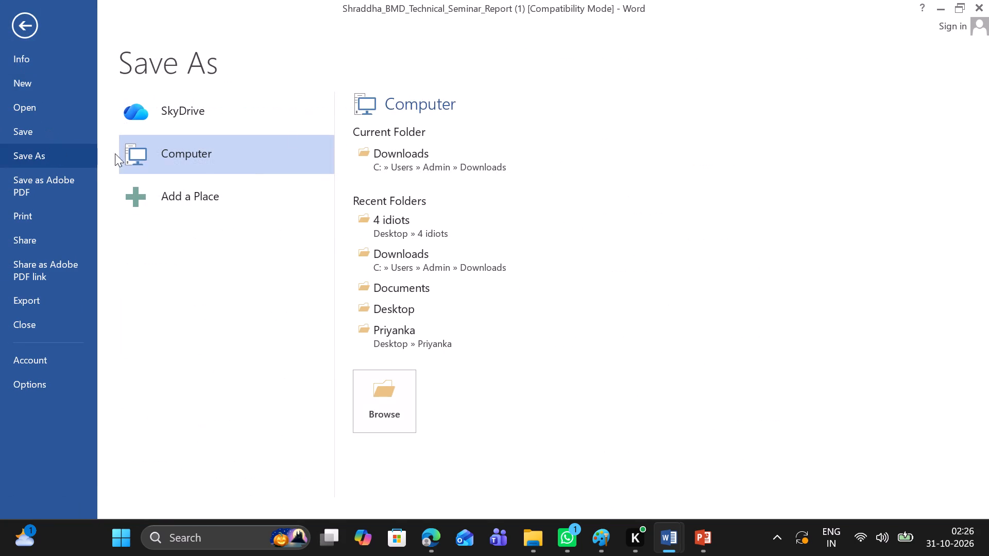
left_click(395, 160)
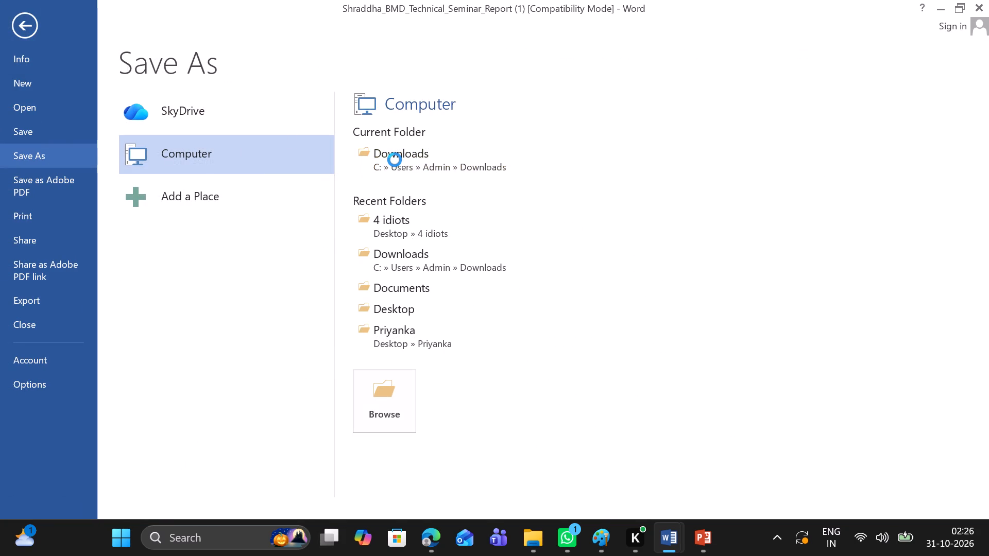
left_click(348, 247)
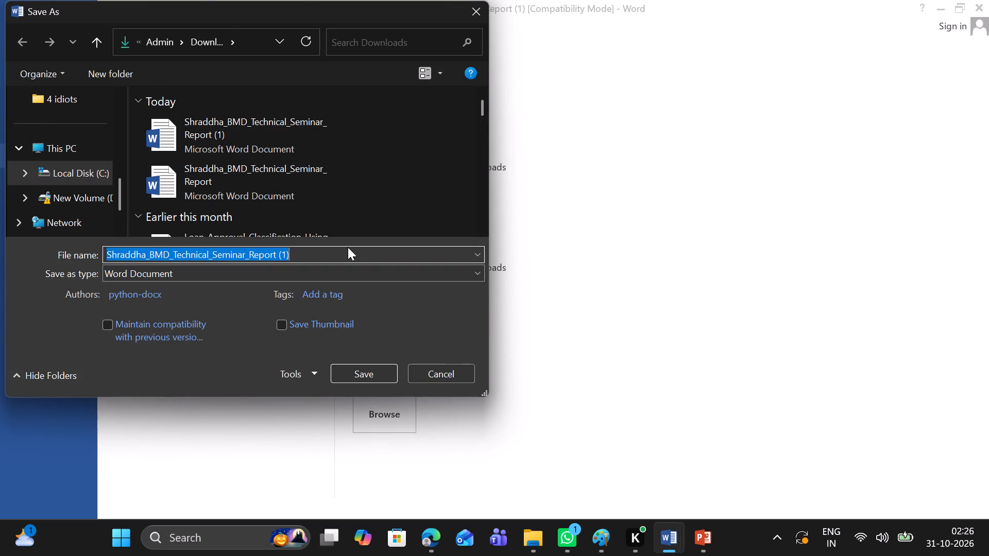
left_click(310, 258)
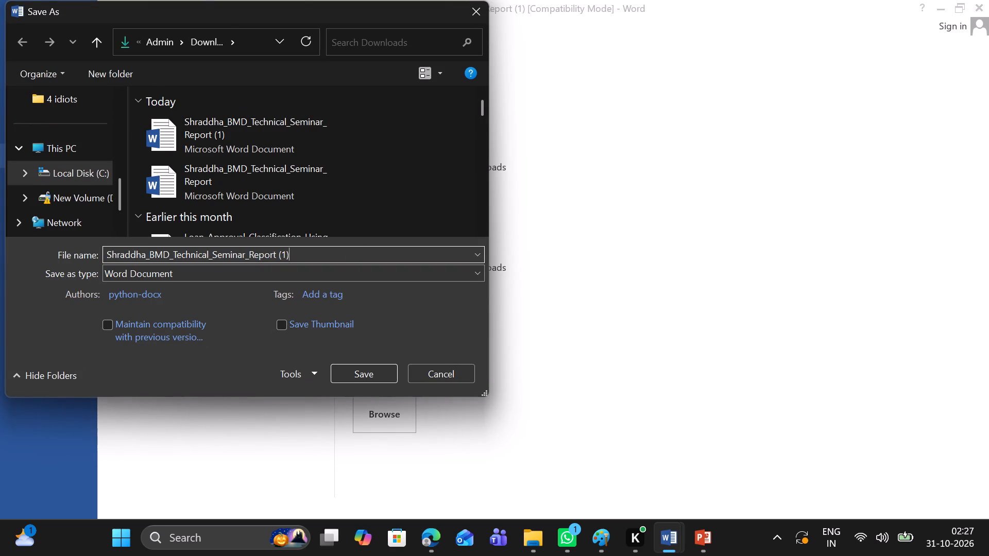
left_click(294, 253)
key("BackSpace")
key("BackSpace")
key("BackSpace")
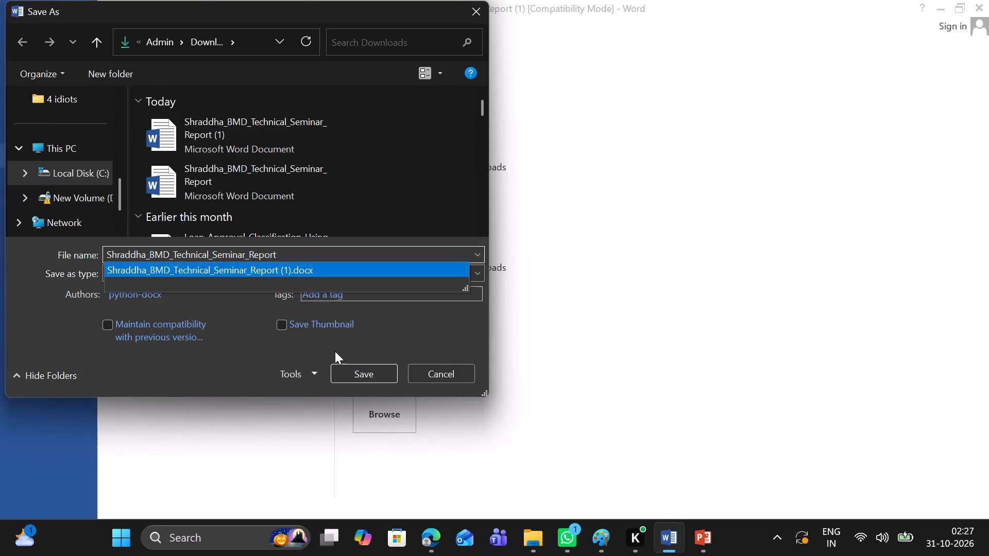
left_click(344, 375)
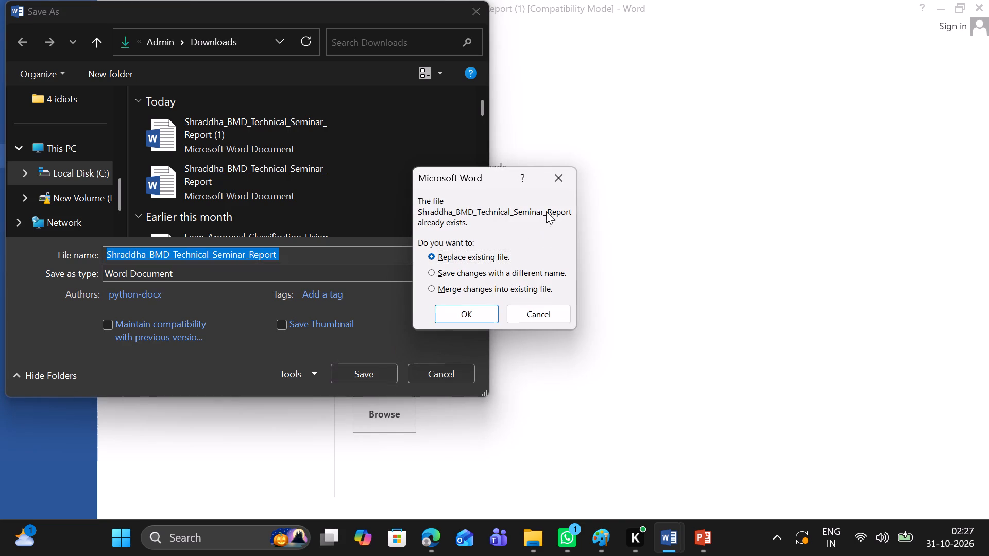
left_click(566, 181)
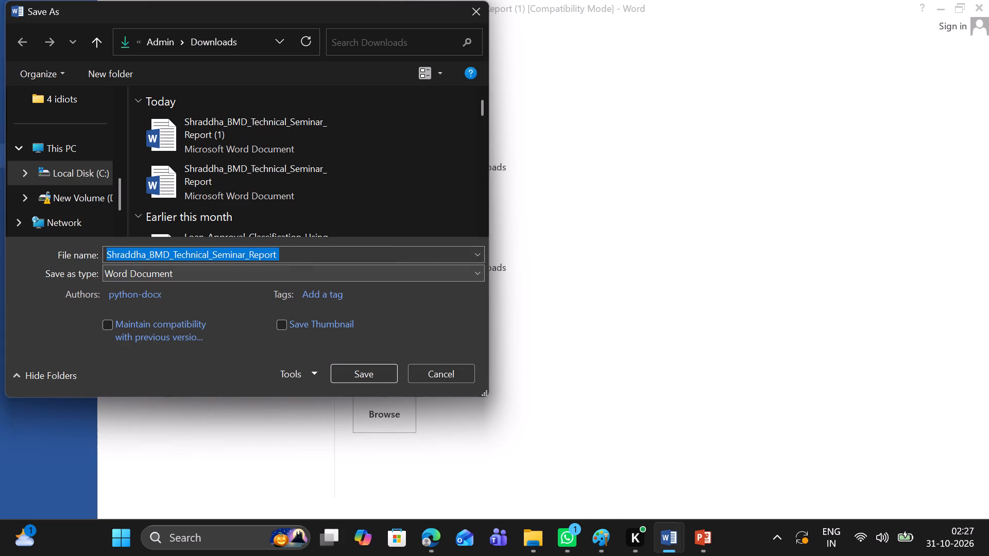
left_click(300, 257)
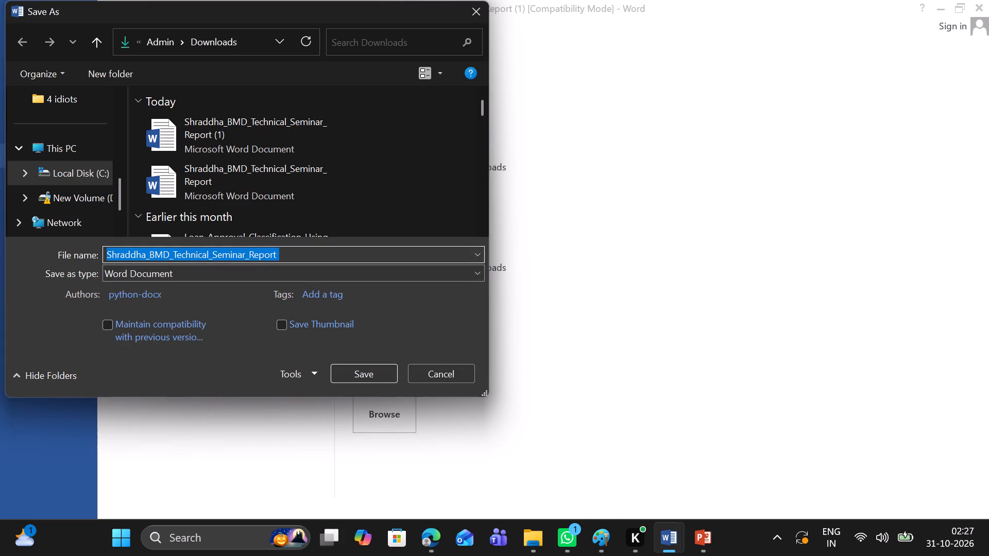
double_click(298, 251)
left_click(298, 251)
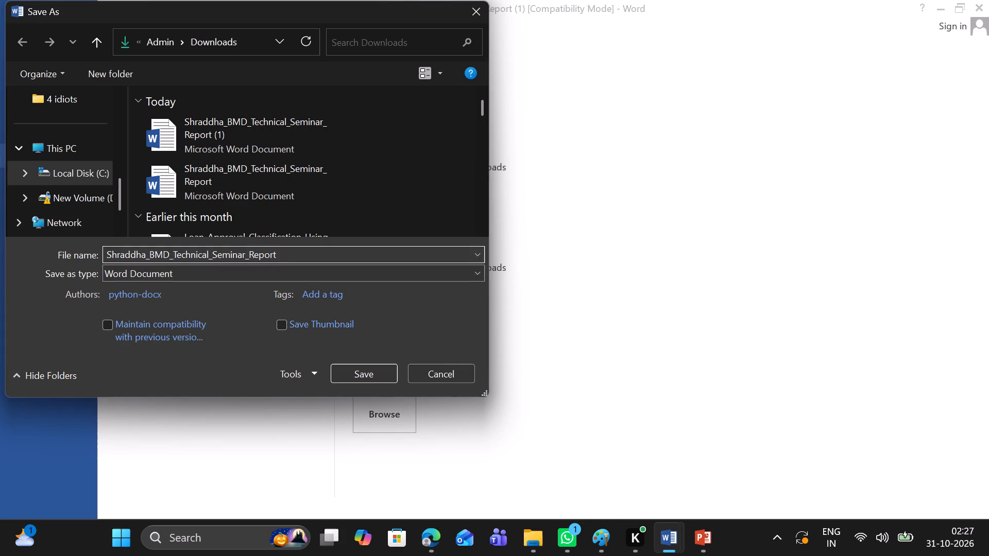
key("1")
left_click(383, 372)
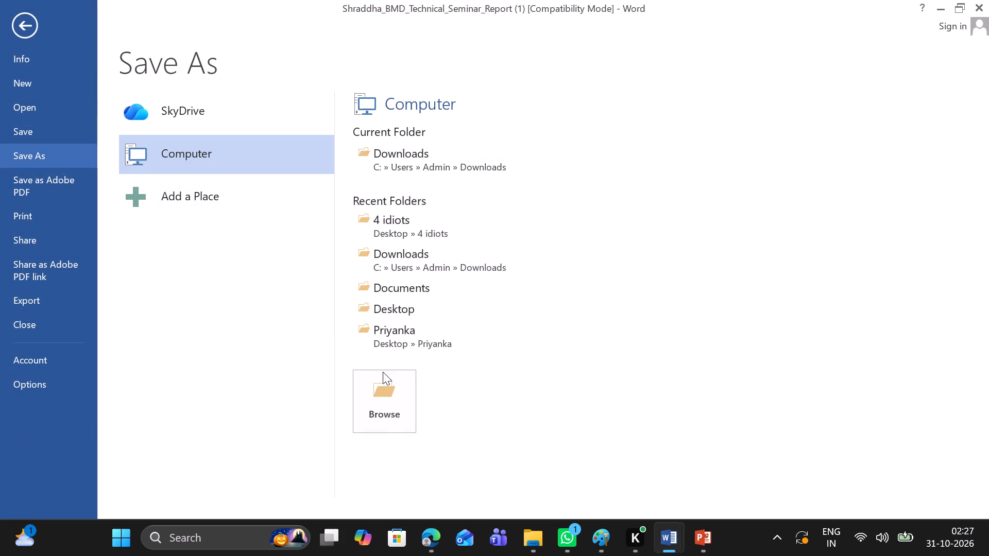
left_click(543, 300)
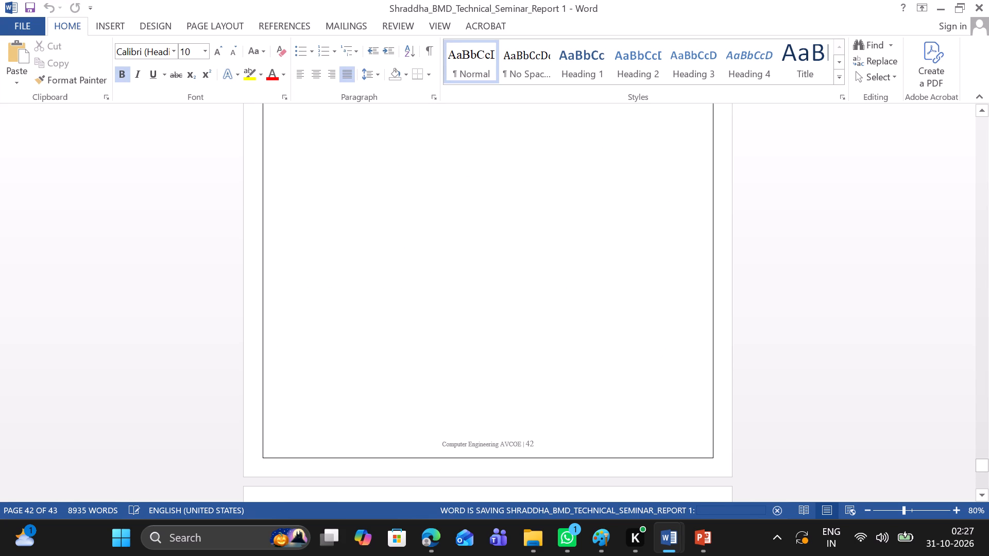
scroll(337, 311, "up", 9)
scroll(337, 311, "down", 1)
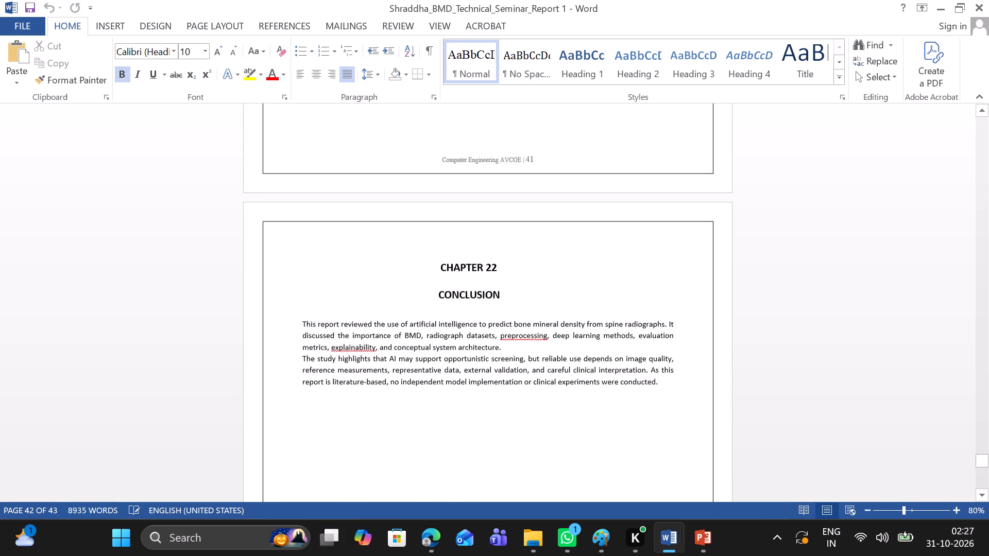
Export the report as a PDF named Shraddha_BMD_Technical_Seminar_Report 1 in the Downloads folder.
scroll(337, 311, "down", 6)
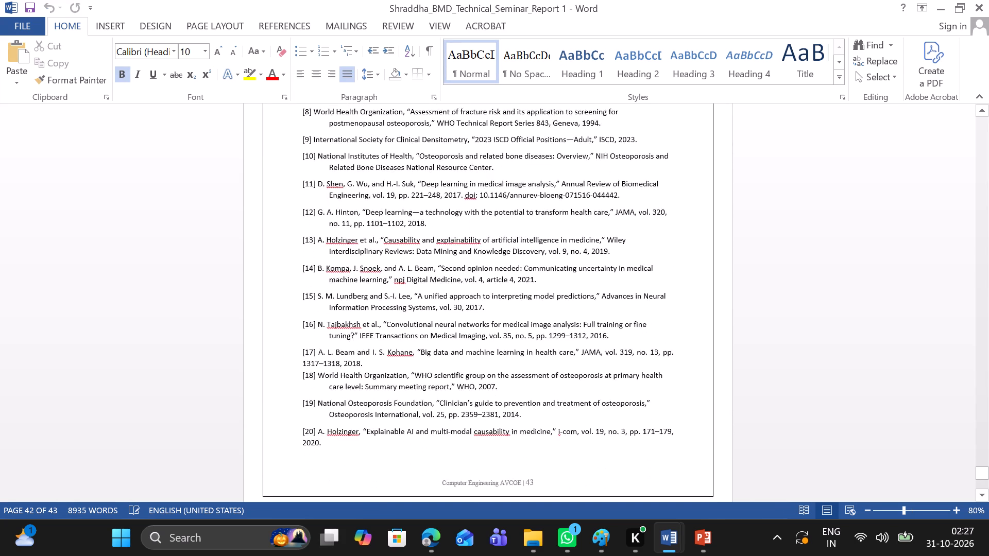
scroll(337, 311, "down", 1)
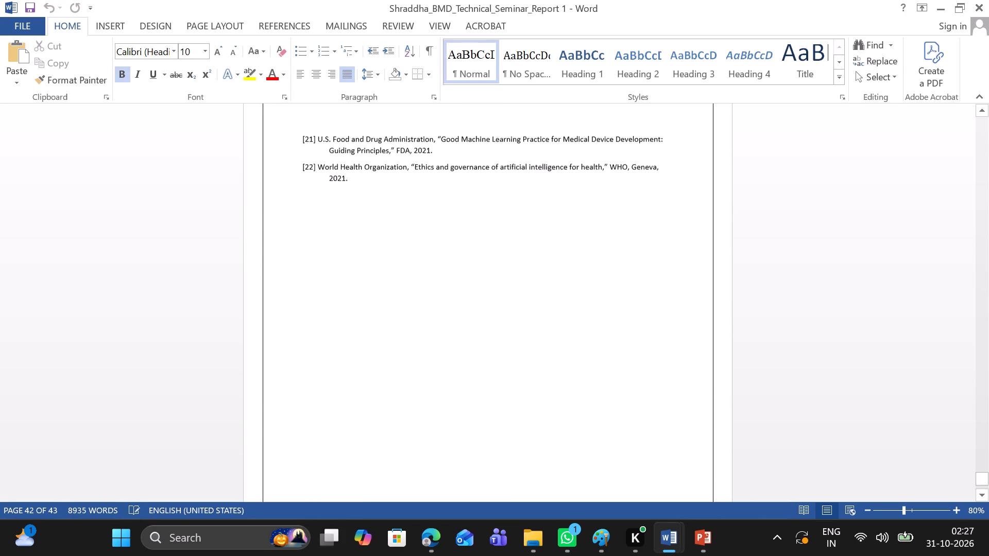
left_click(28, 32)
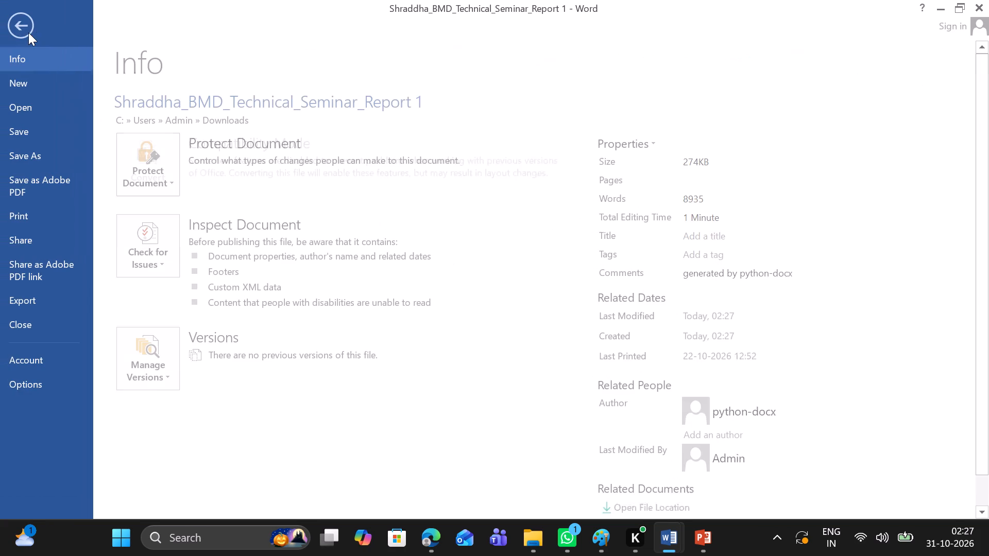
left_click(33, 161)
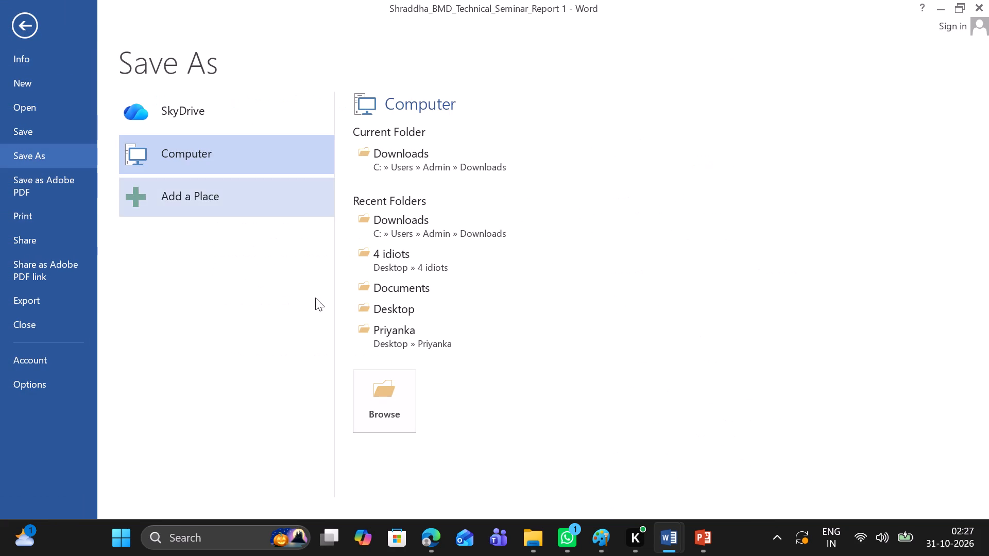
left_click(416, 159)
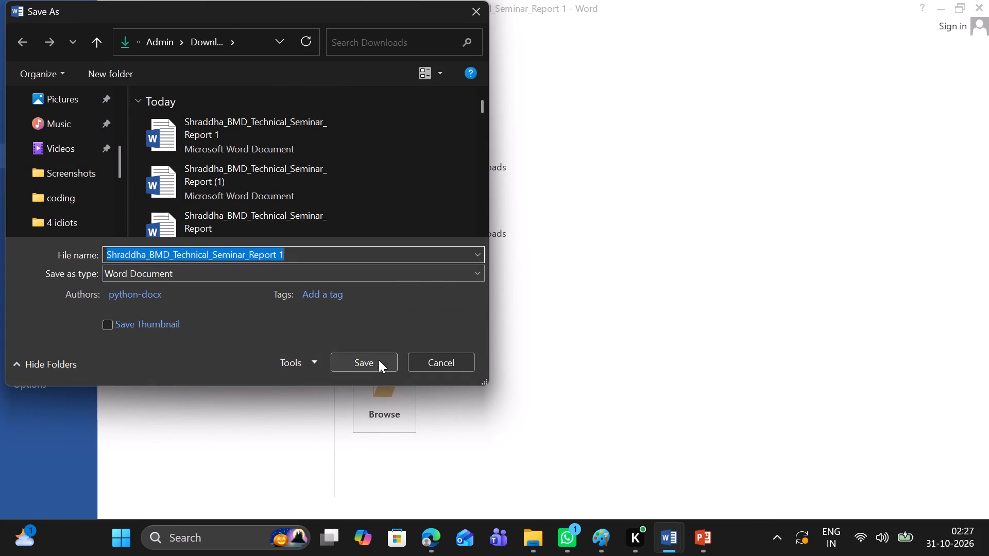
left_click(457, 269)
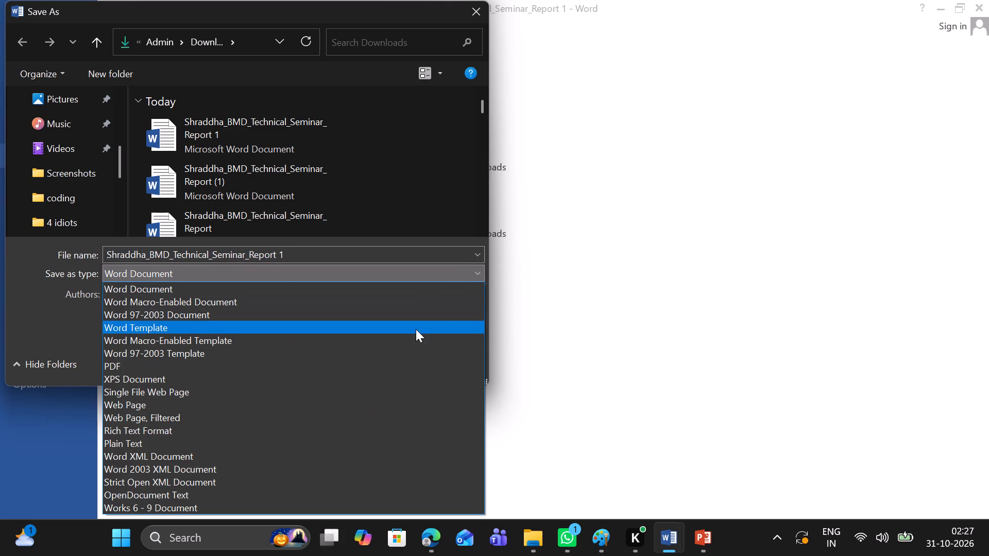
left_click(397, 366)
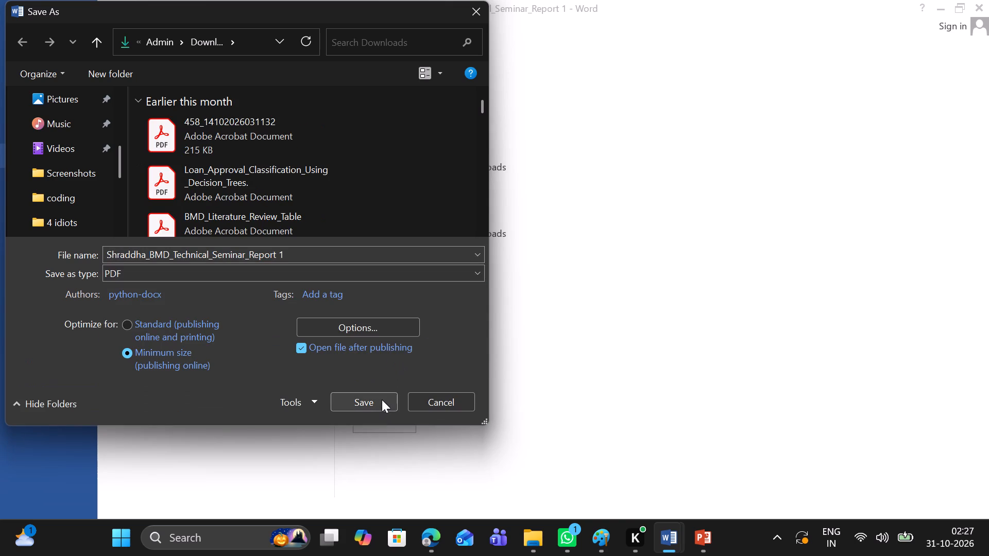
left_click(382, 399)
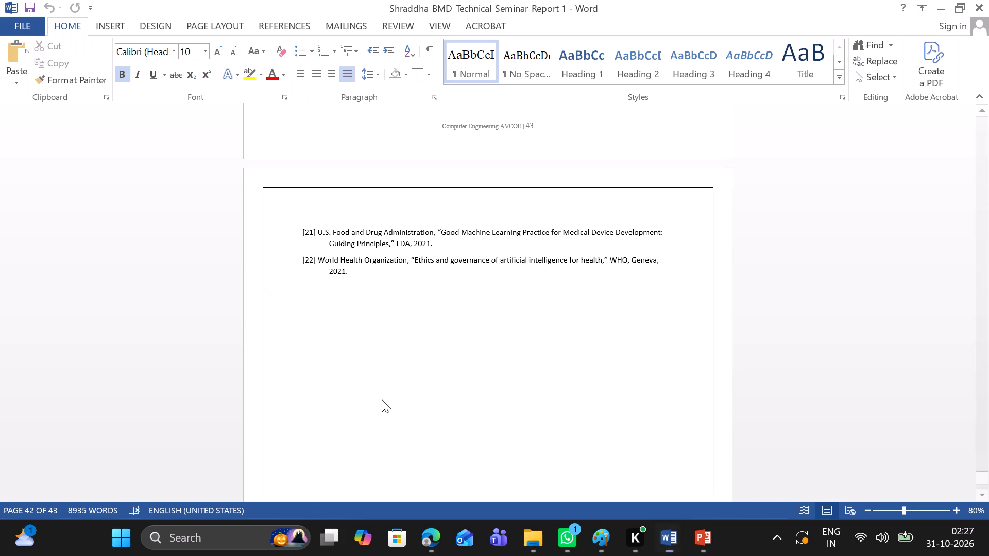
Switch to File Explorer and open the PDF Shraddha_BMD_Technical_Seminar_Report 1 from the recent files.
left_click(532, 550)
left_click(586, 475)
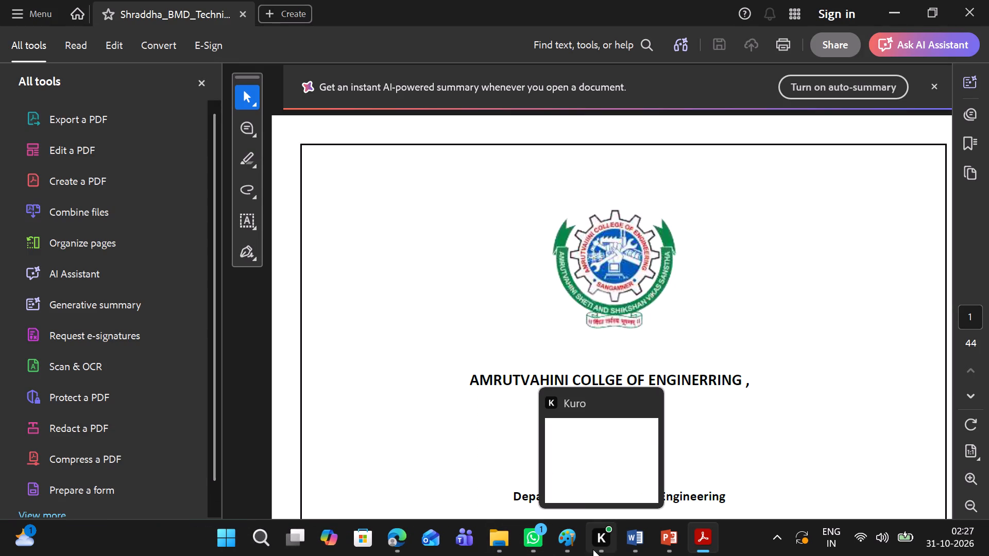
left_click(499, 536)
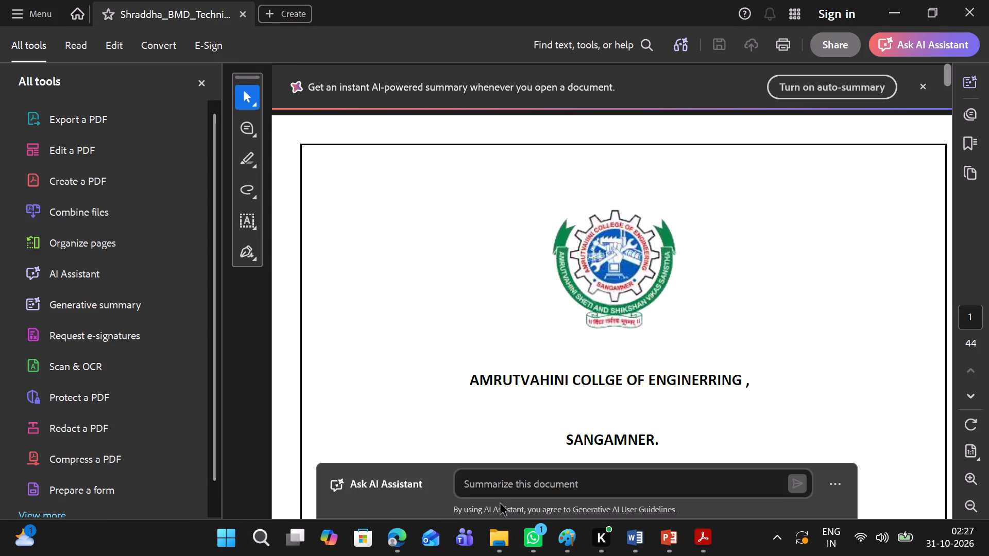
left_click(494, 538)
left_click(494, 534)
left_click(518, 480)
scroll(303, 312, "up", 2)
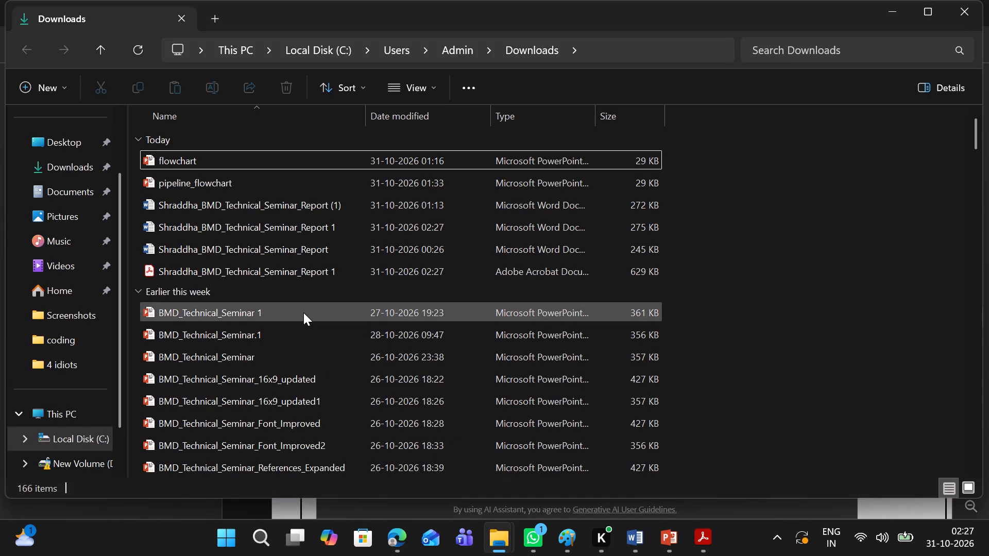
scroll(303, 312, "up", 1)
scroll(90, 146, "up", 2)
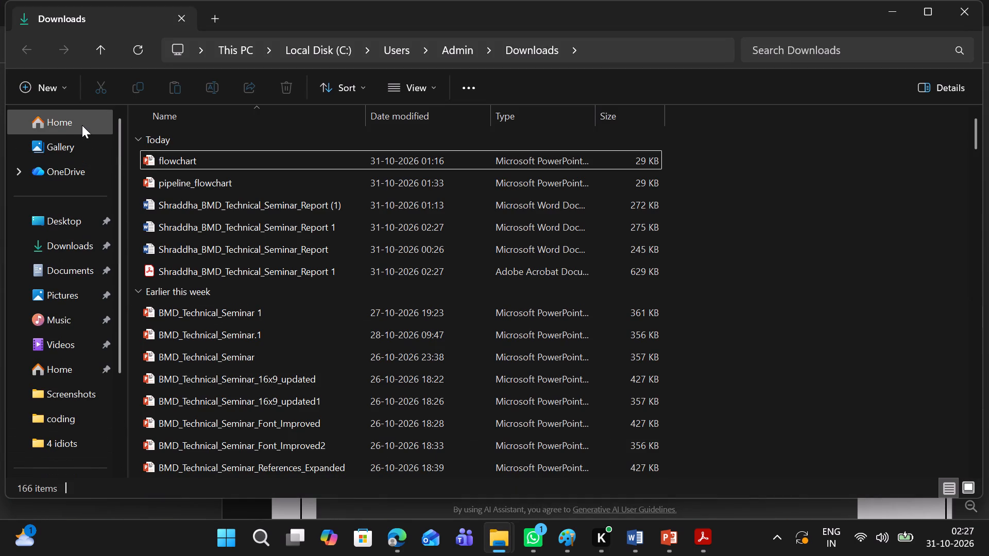
left_click(82, 125)
scroll(357, 338, "down", 1)
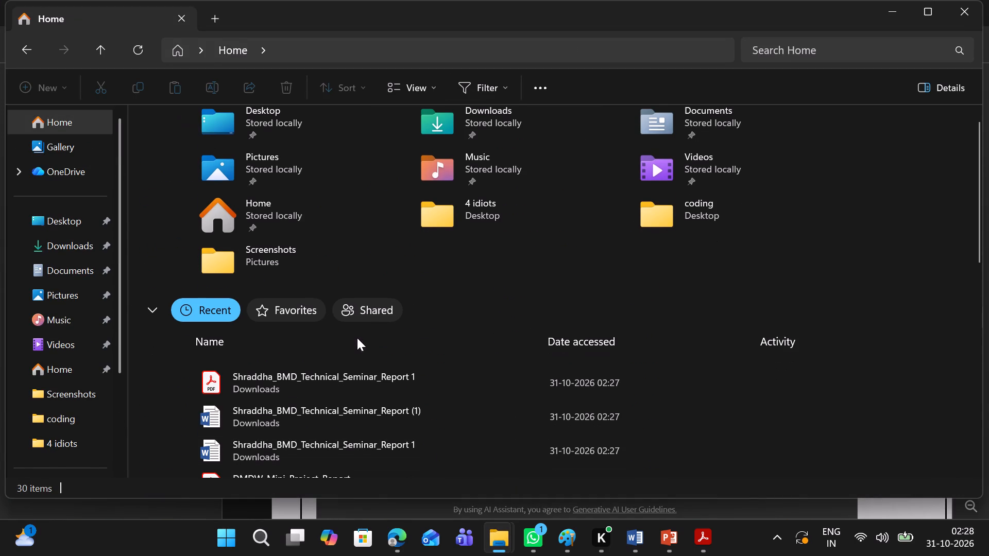
triple_click(396, 386)
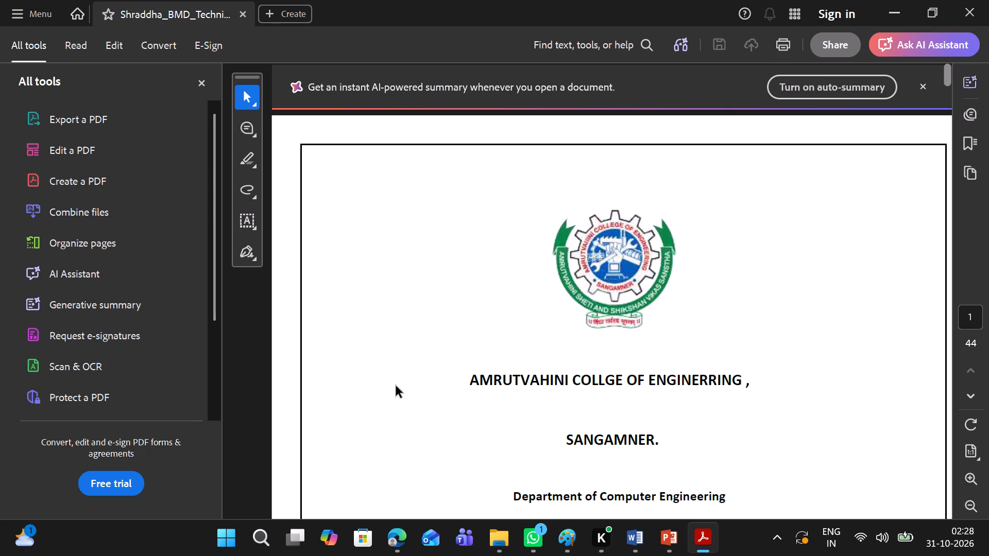
Review the exported PDF's front matter, from the cover page and certificate through the table of contents to the list of tables.
scroll(396, 386, "right", 1)
scroll(574, 404, "down", 1)
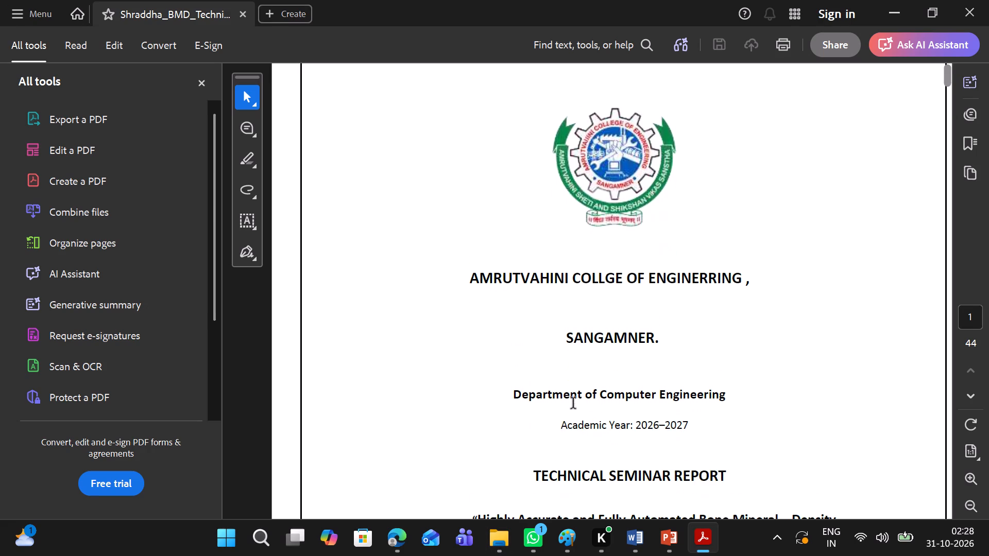
scroll(574, 404, "down", 4)
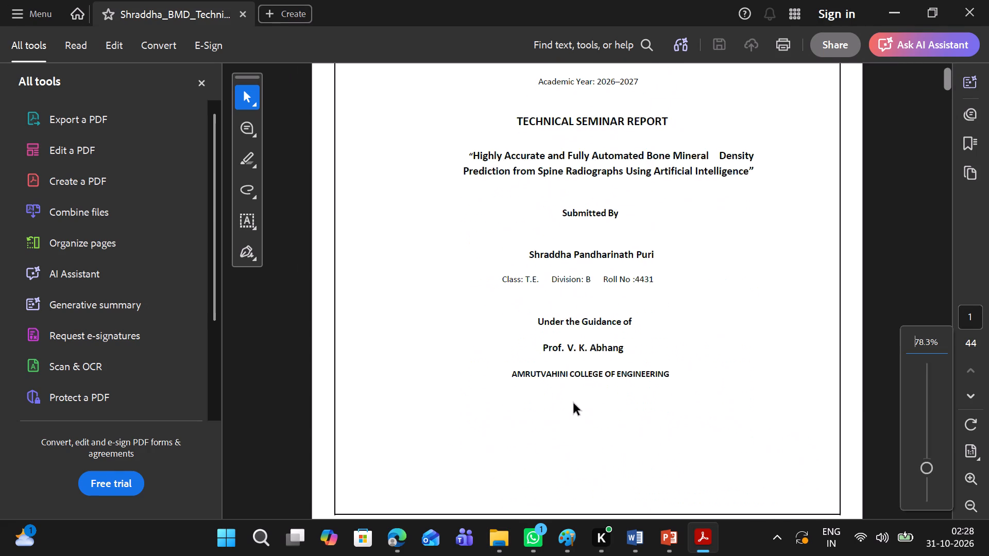
scroll(574, 404, "down", 1)
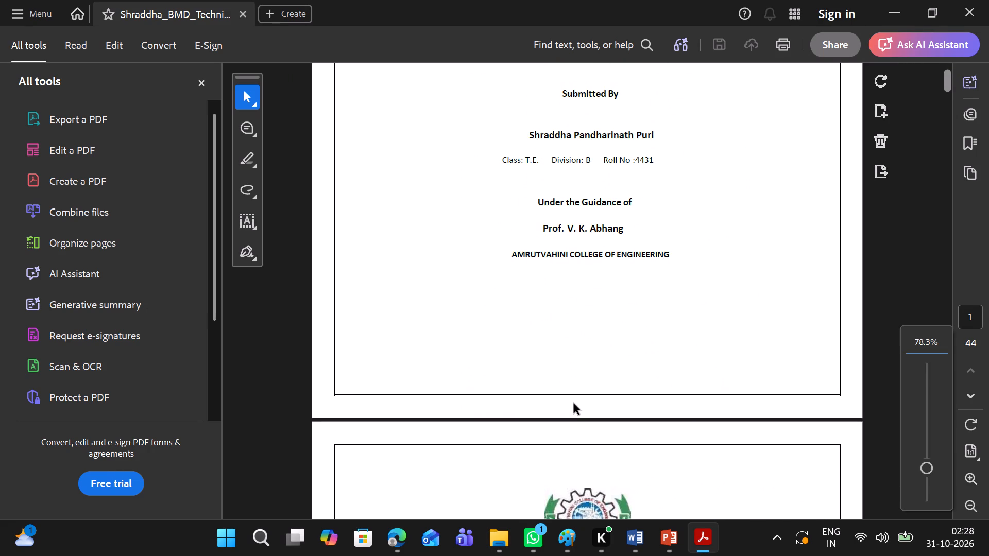
scroll(574, 404, "down", 2)
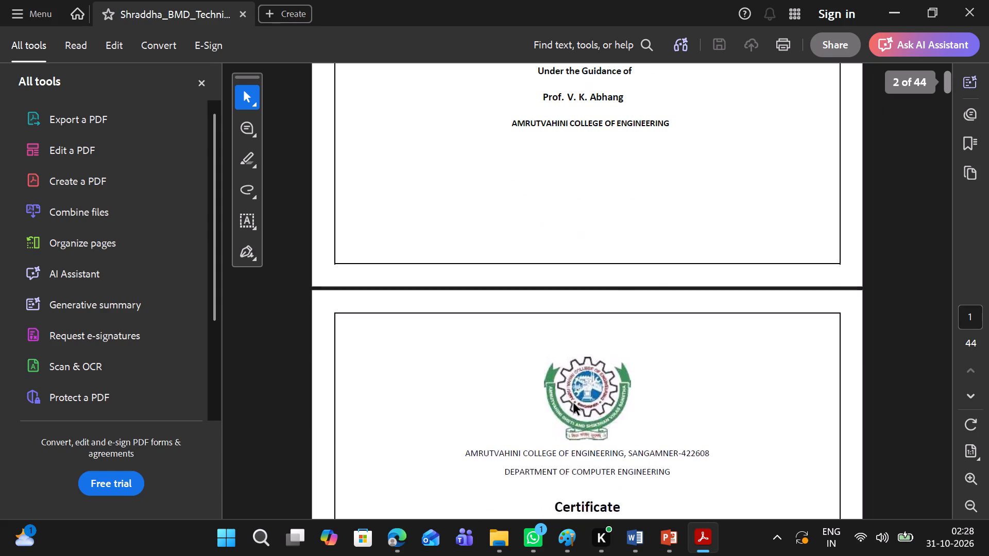
scroll(574, 404, "down", 8)
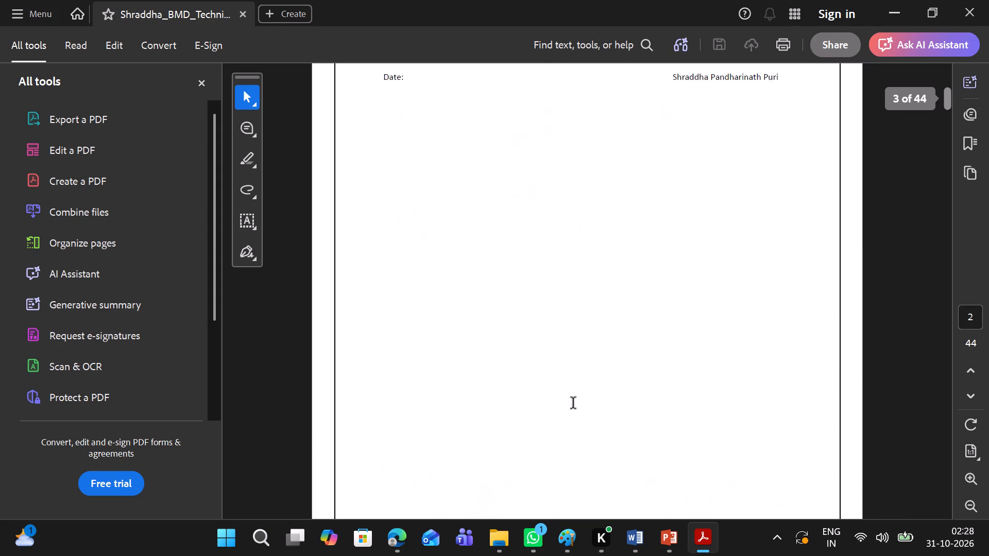
scroll(574, 404, "down", 7)
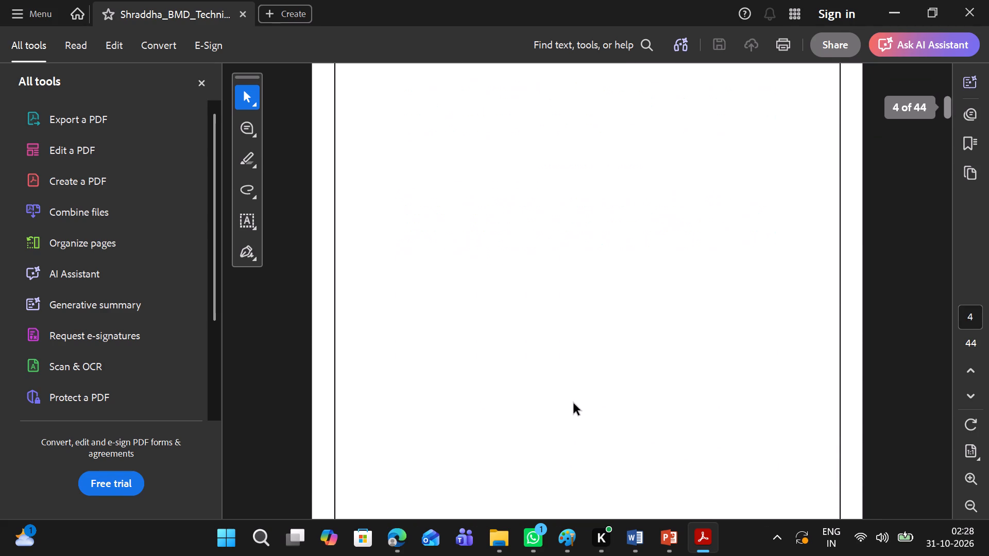
scroll(574, 404, "down", 7)
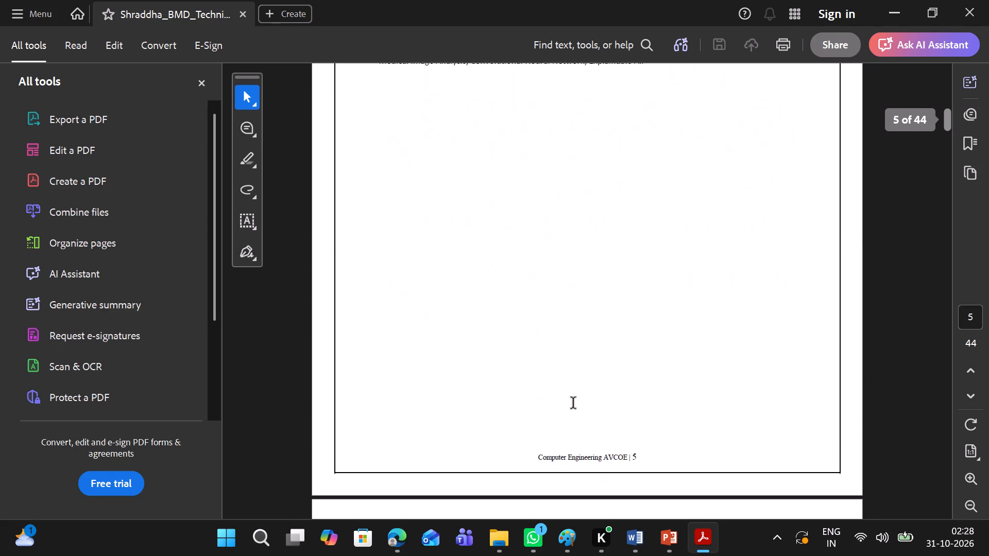
scroll(574, 404, "down", 11)
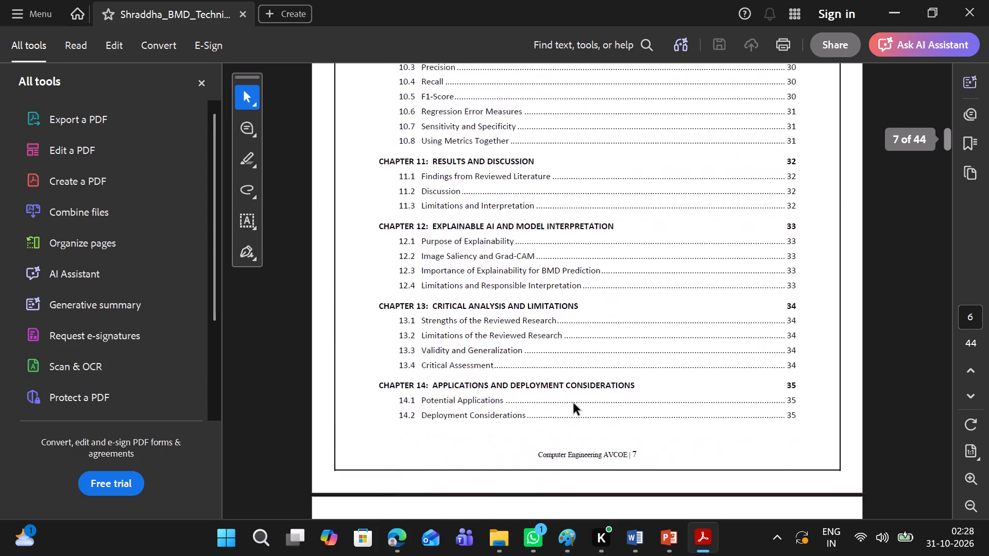
scroll(574, 404, "down", 7)
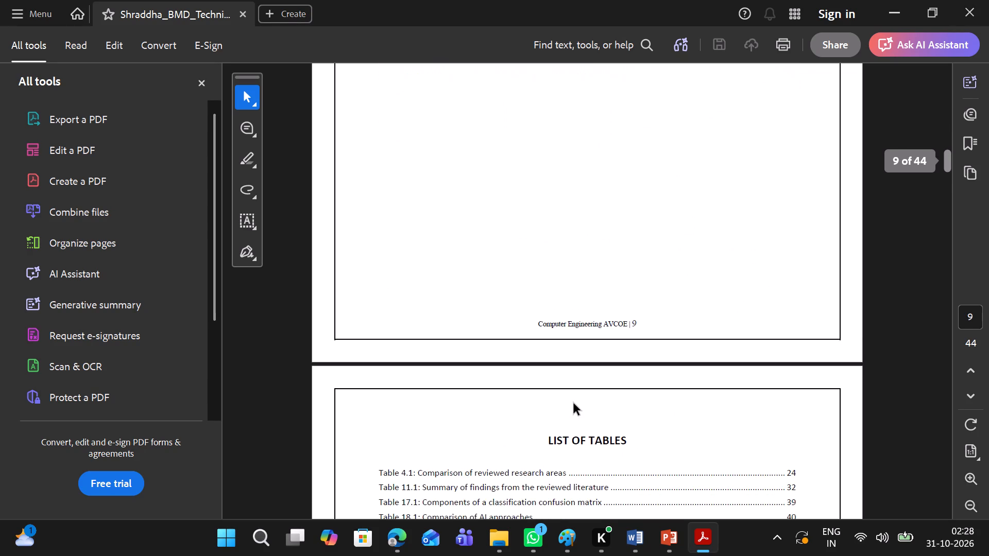
Review the exported PDF from the list of tables through chapters 1 to 3, including the workflow figures.
scroll(574, 404, "down", 4)
scroll(574, 404, "up", 4)
scroll(577, 373, "down", 6)
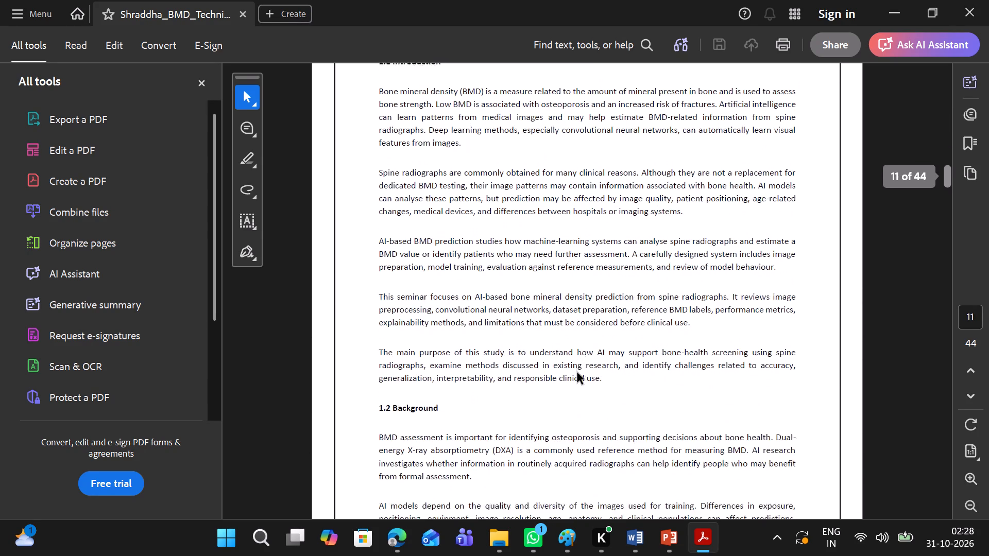
scroll(577, 373, "down", 3)
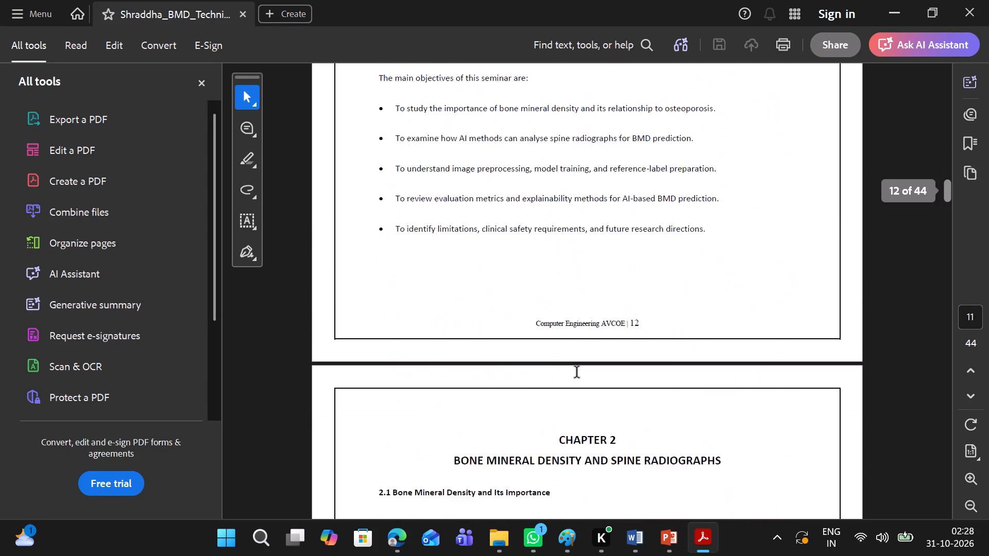
scroll(577, 373, "down", 4)
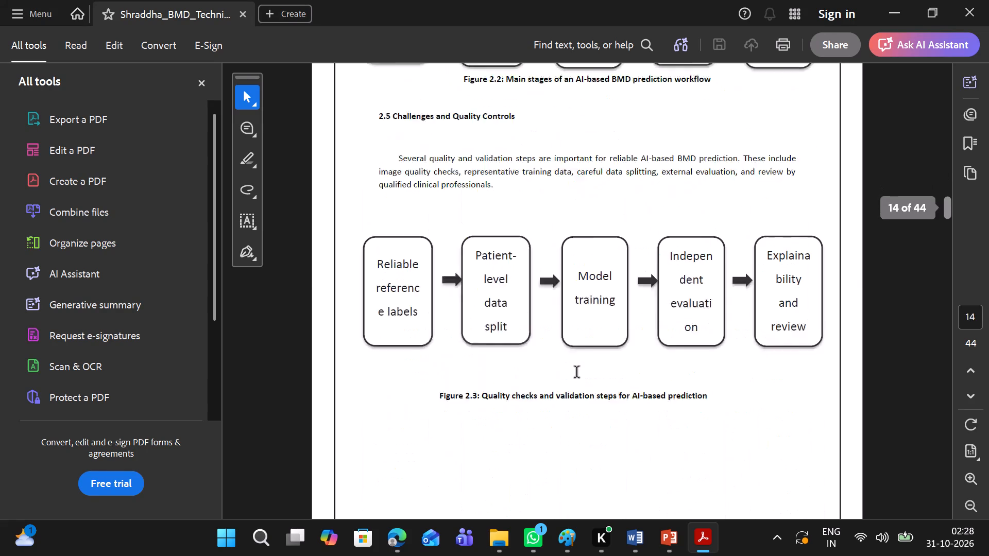
scroll(577, 373, "up", 4)
scroll(582, 355, "down", 3)
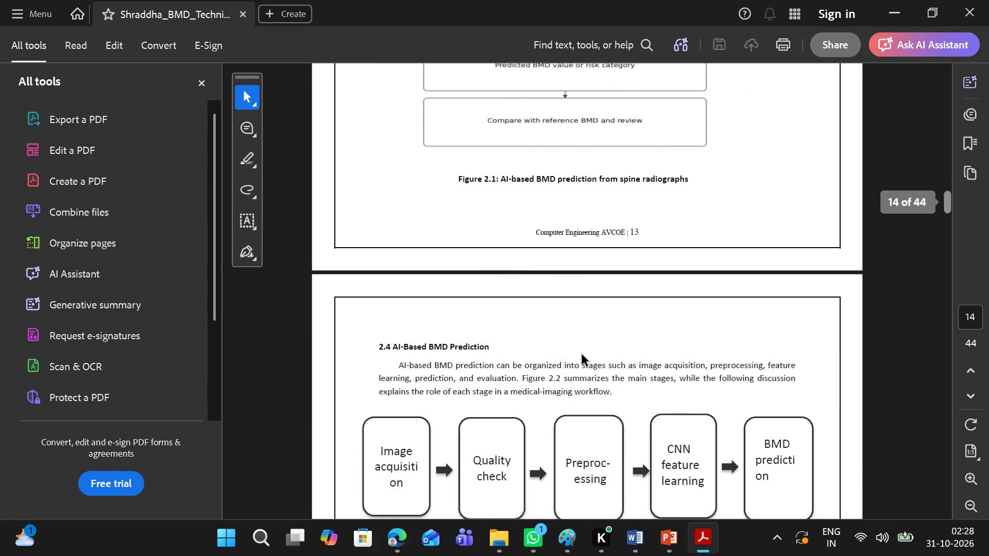
scroll(582, 355, "down", 9)
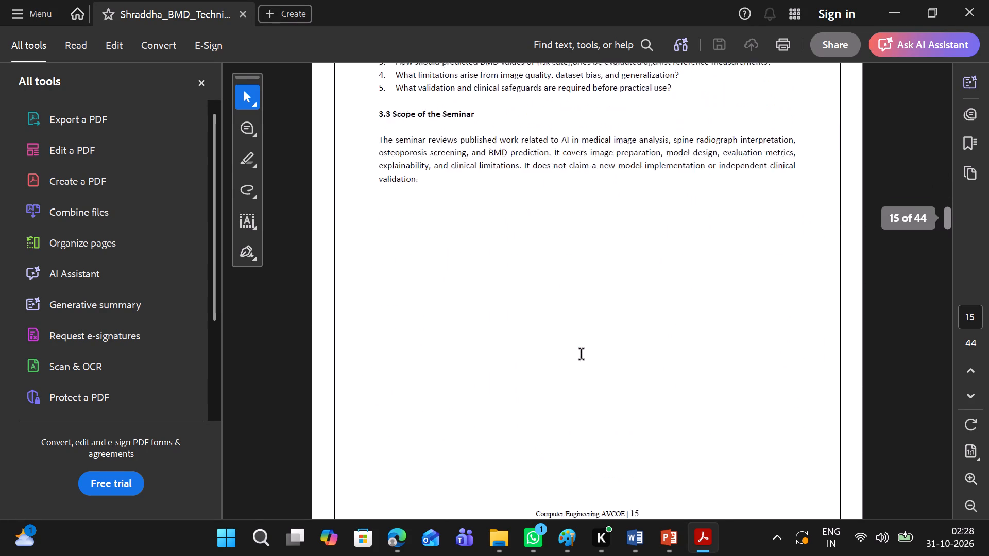
scroll(582, 355, "down", 1)
scroll(582, 355, "up", 4)
scroll(582, 355, "down", 1)
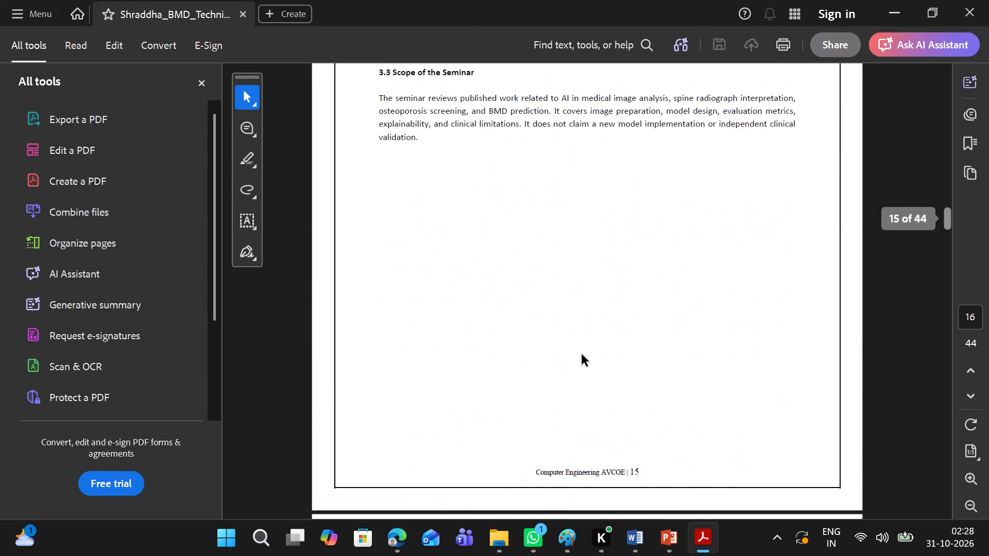
Review the rest of the exported PDF from chapter 4 and Table 4.1 through to the last page.
scroll(582, 355, "down", 1)
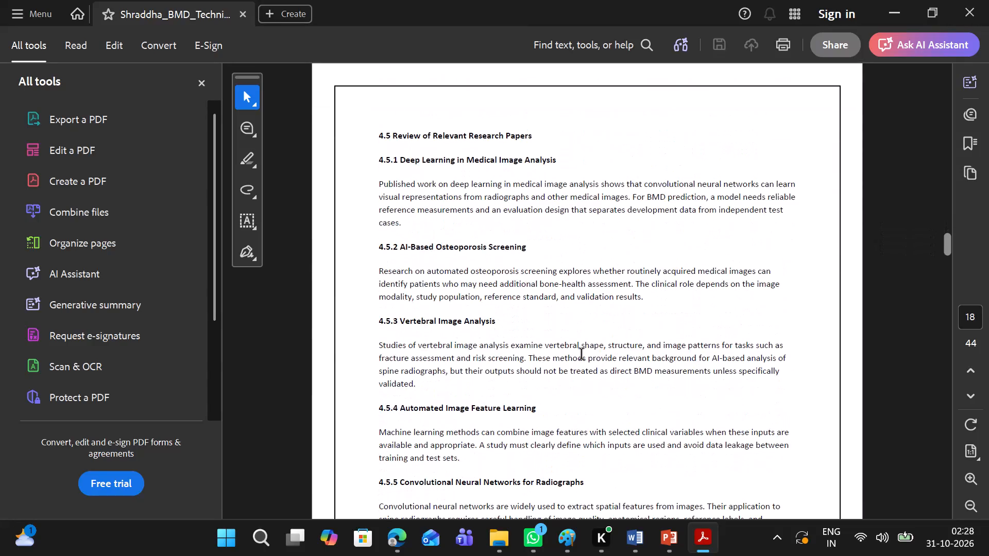
scroll(582, 355, "down", 6)
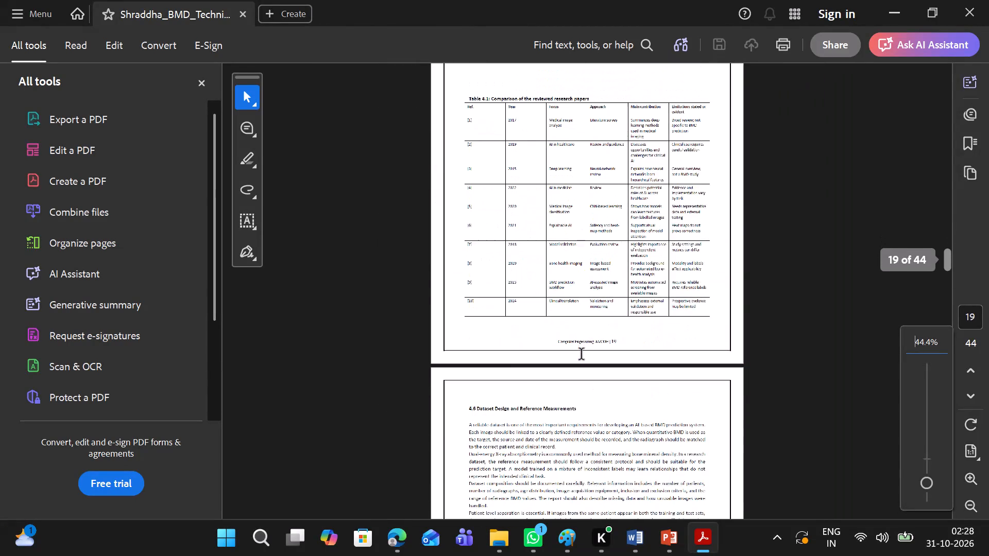
scroll(582, 355, "down", 1)
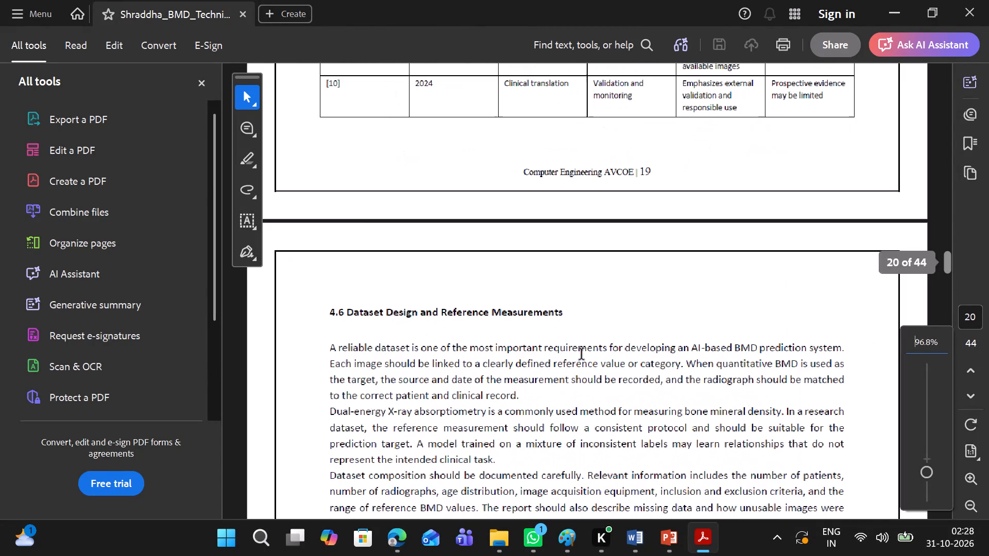
left_click_drag(948, 266, 947, 333)
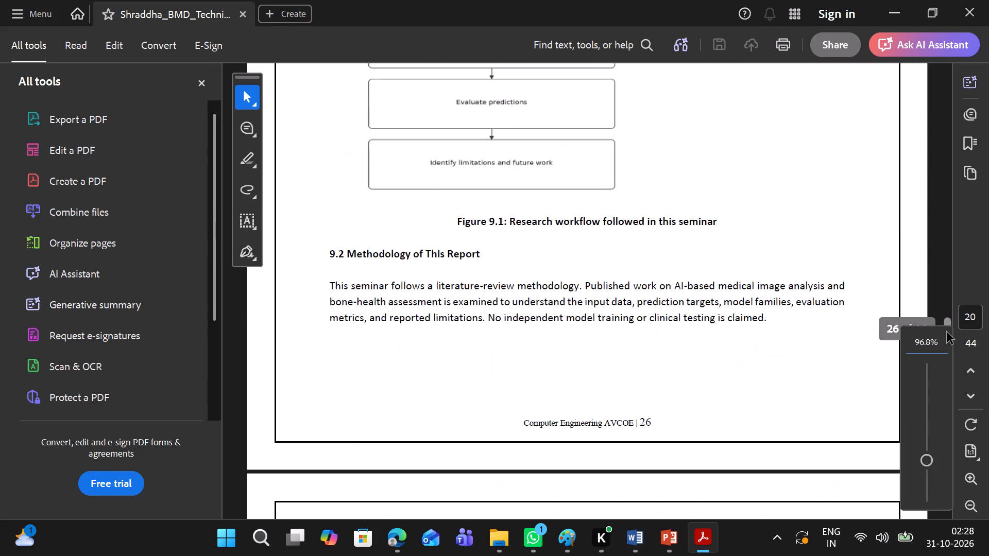
left_click_drag(947, 333, 949, 365)
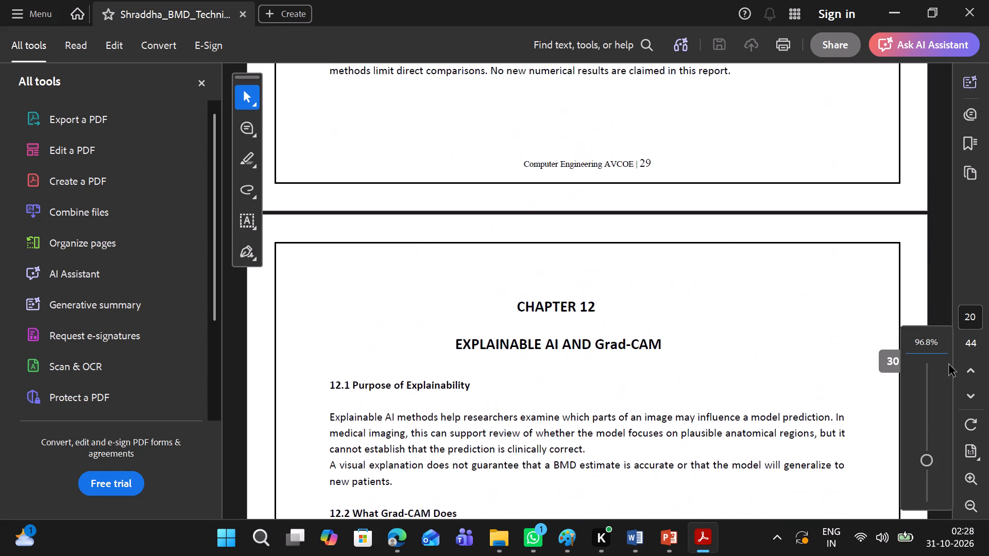
left_click_drag(949, 365, 945, 385)
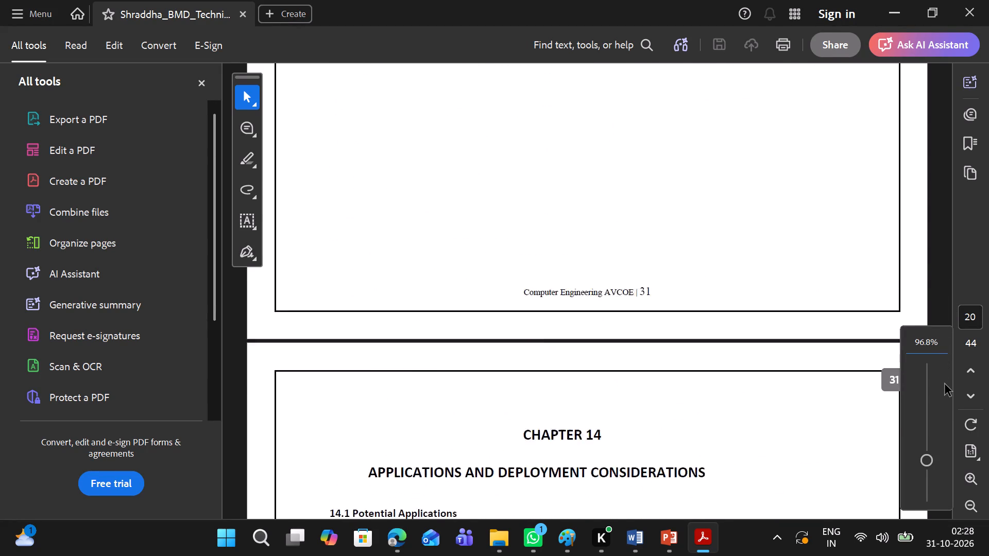
left_click_drag(945, 385, 942, 382)
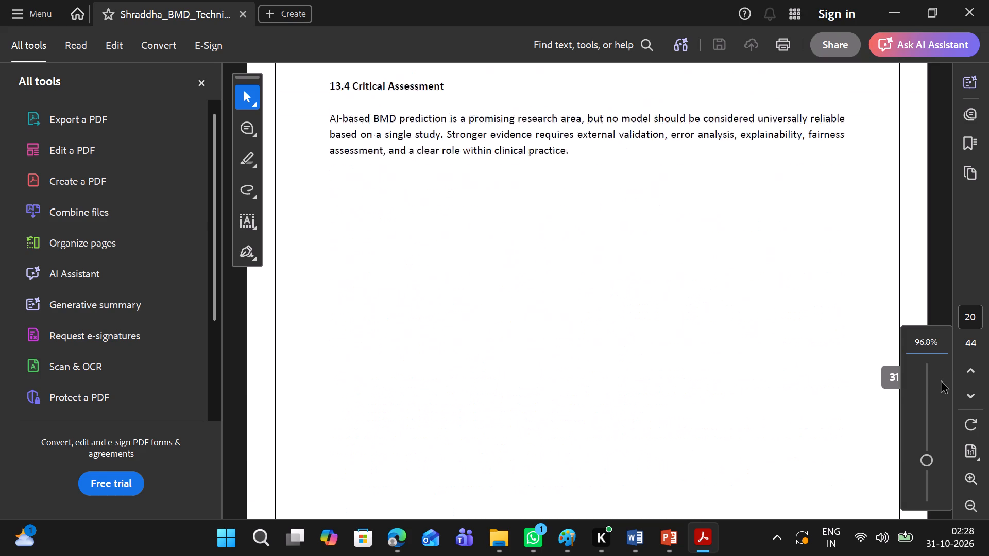
left_click_drag(942, 382, 940, 555)
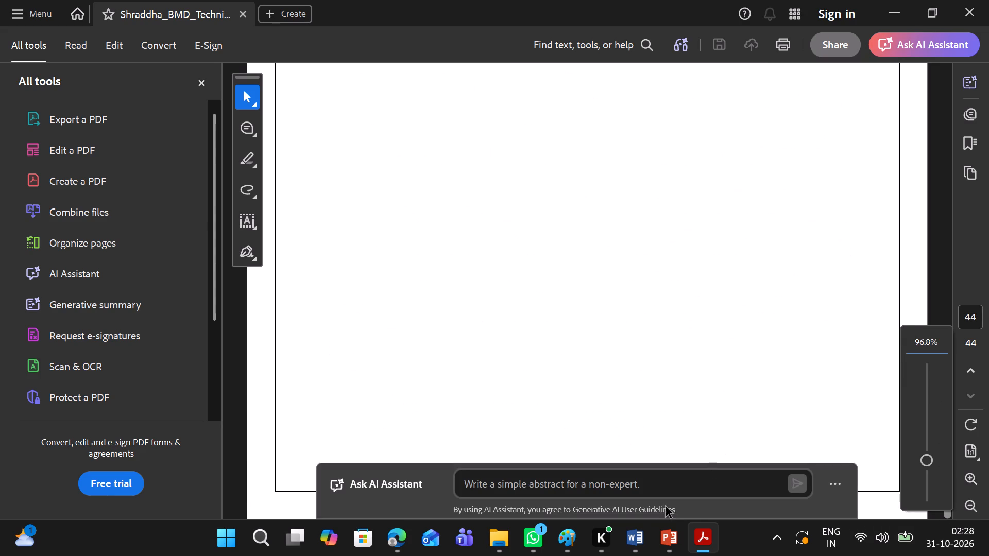
Switch back to the report in Word and return to the lower part of its cover page.
left_click(639, 492)
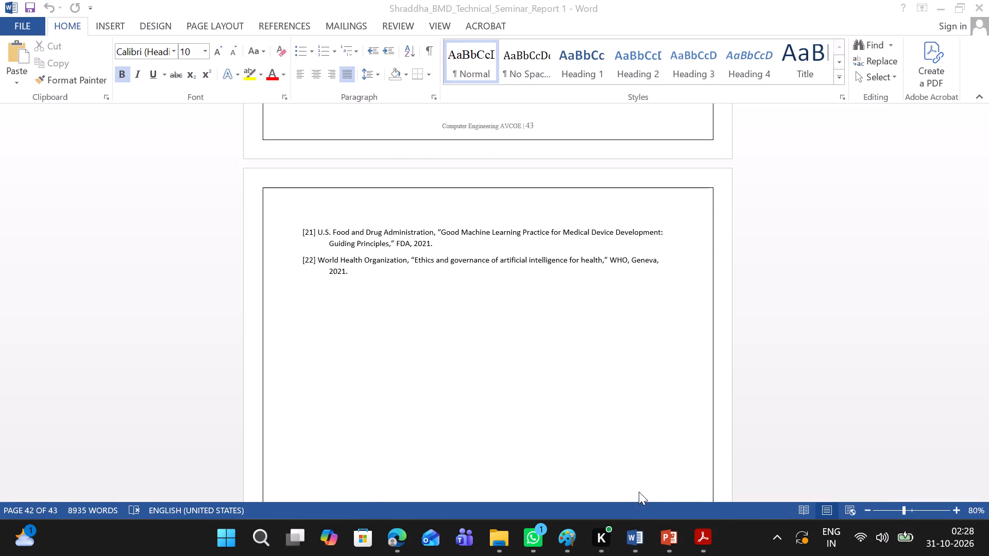
scroll(589, 410, "up", 17)
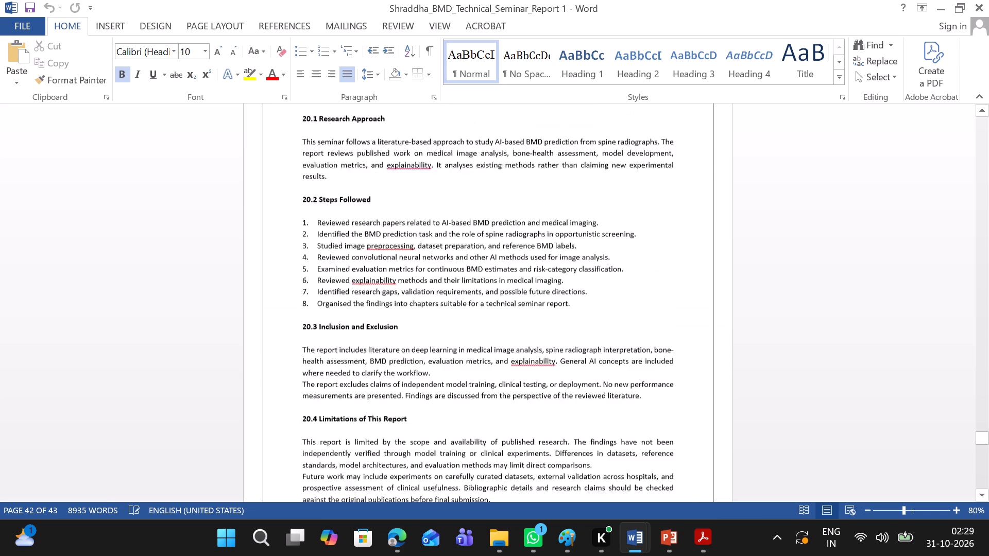
scroll(589, 410, "up", 10)
scroll(589, 410, "up", 20)
scroll(589, 410, "up", 20)
scroll(589, 410, "up", 20)
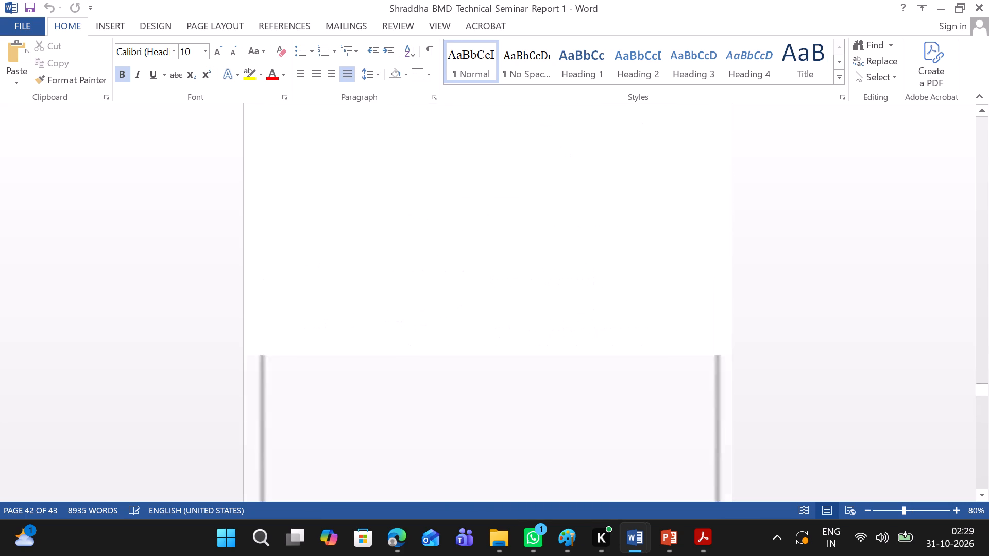
scroll(589, 410, "up", 20)
scroll(589, 410, "up", 20)
scroll(589, 410, "up", 17)
scroll(589, 410, "up", 20)
scroll(589, 410, "up", 20)
scroll(589, 410, "up", 16)
scroll(589, 410, "up", 20)
scroll(589, 410, "up", 20)
scroll(589, 410, "up", 20)
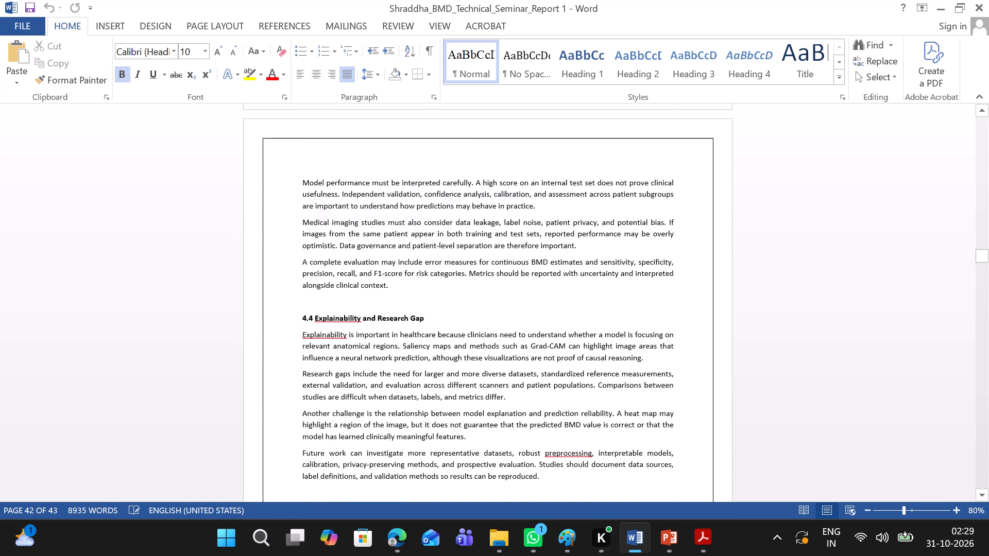
scroll(589, 410, "up", 20)
scroll(589, 410, "up", 20)
scroll(589, 410, "up", 20)
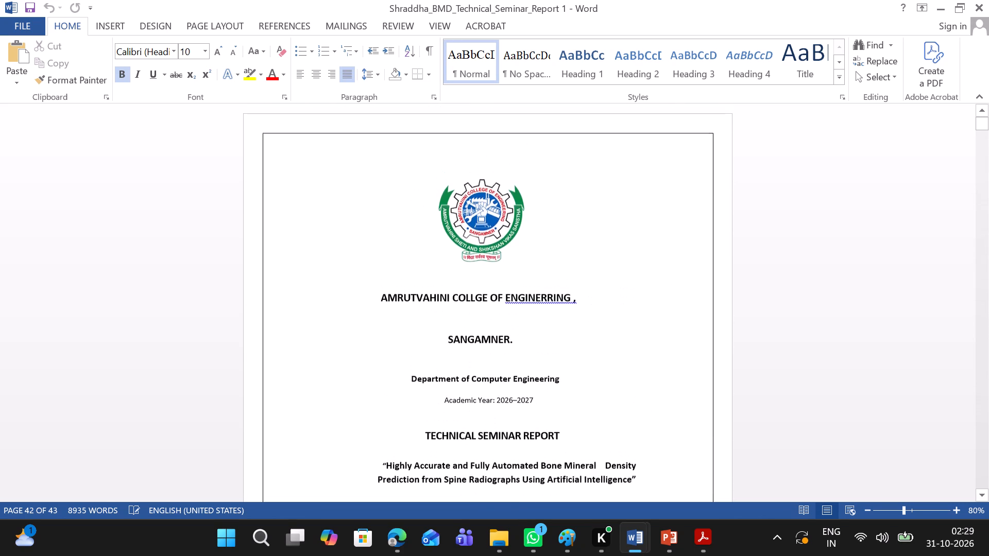
scroll(589, 408, "down", 2)
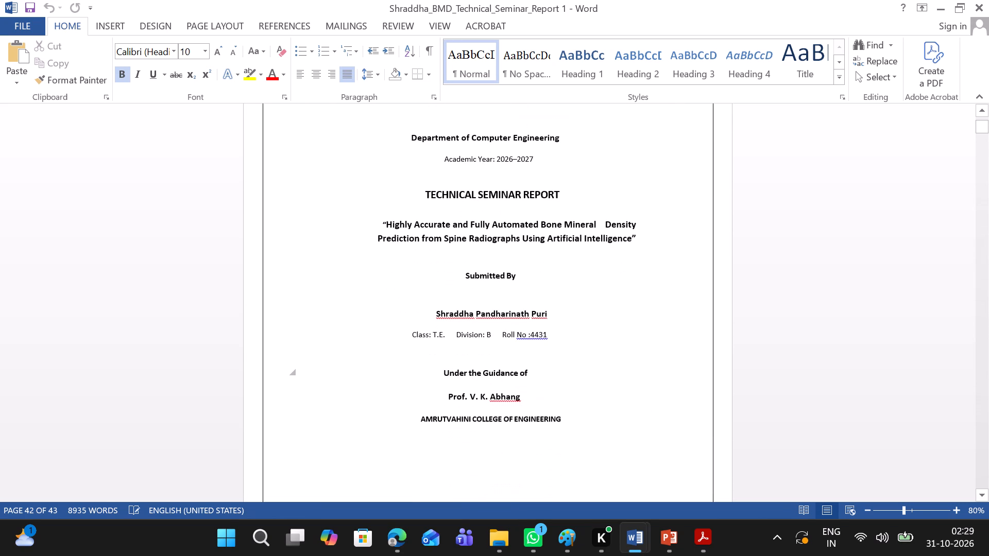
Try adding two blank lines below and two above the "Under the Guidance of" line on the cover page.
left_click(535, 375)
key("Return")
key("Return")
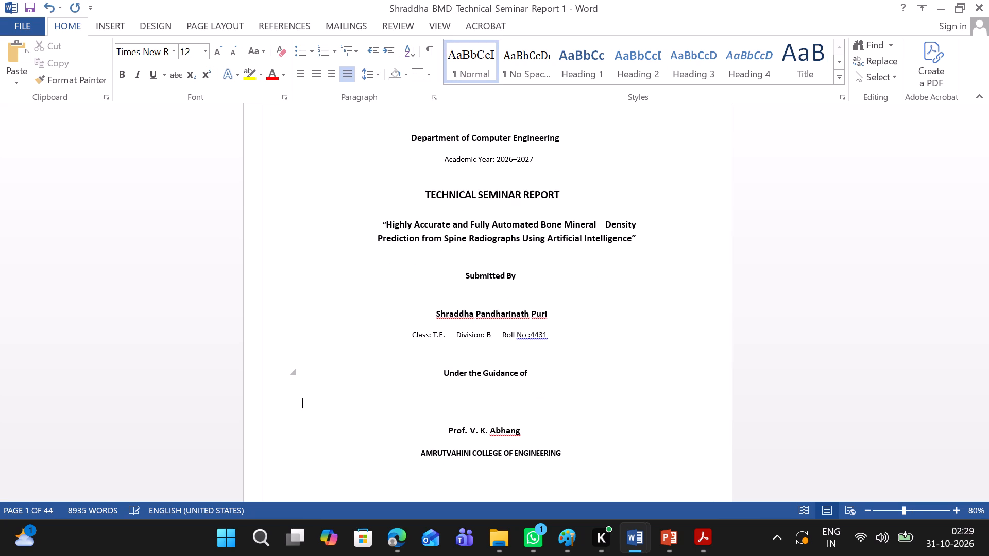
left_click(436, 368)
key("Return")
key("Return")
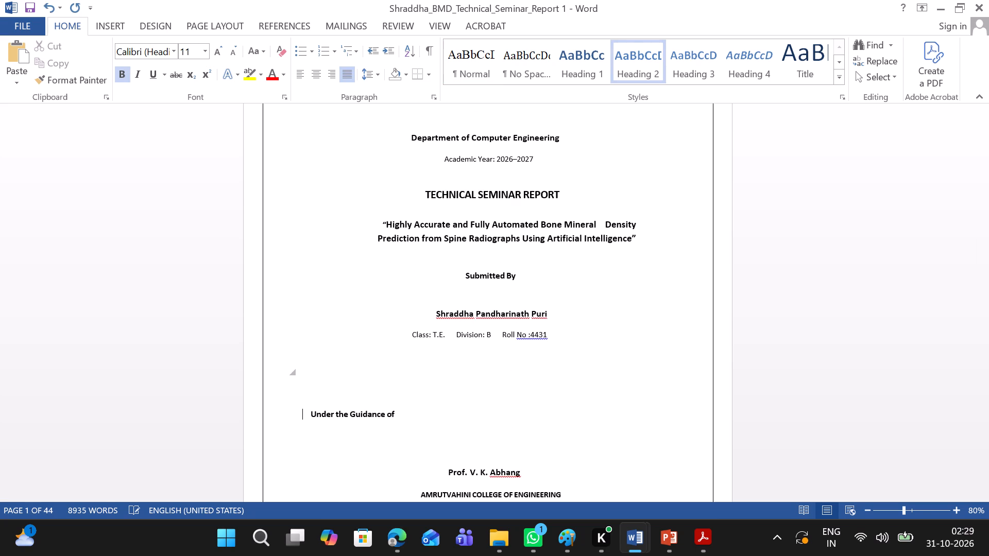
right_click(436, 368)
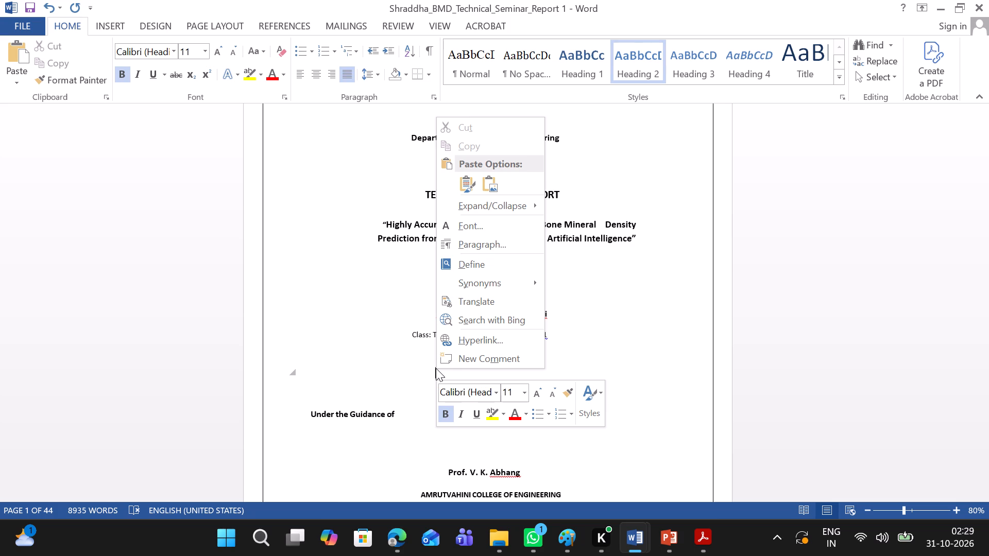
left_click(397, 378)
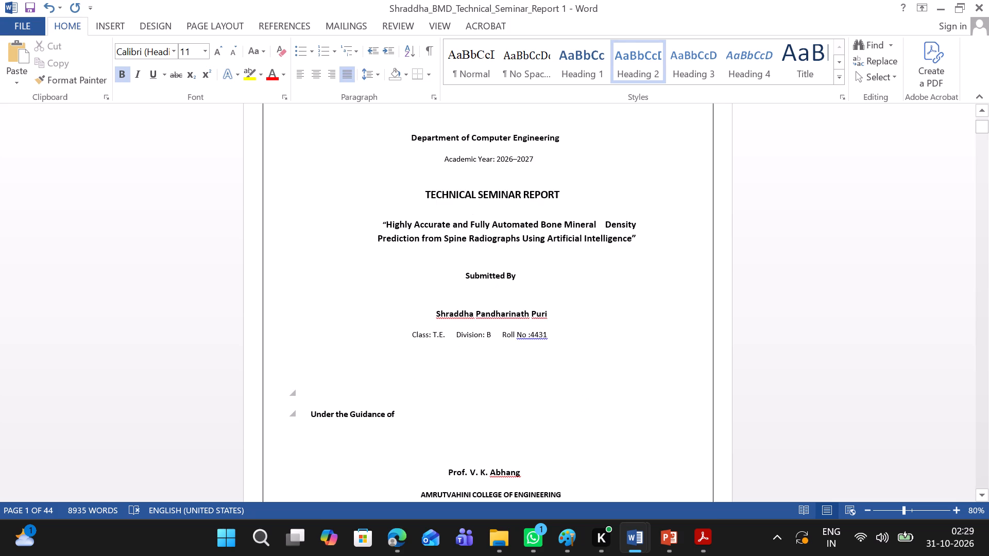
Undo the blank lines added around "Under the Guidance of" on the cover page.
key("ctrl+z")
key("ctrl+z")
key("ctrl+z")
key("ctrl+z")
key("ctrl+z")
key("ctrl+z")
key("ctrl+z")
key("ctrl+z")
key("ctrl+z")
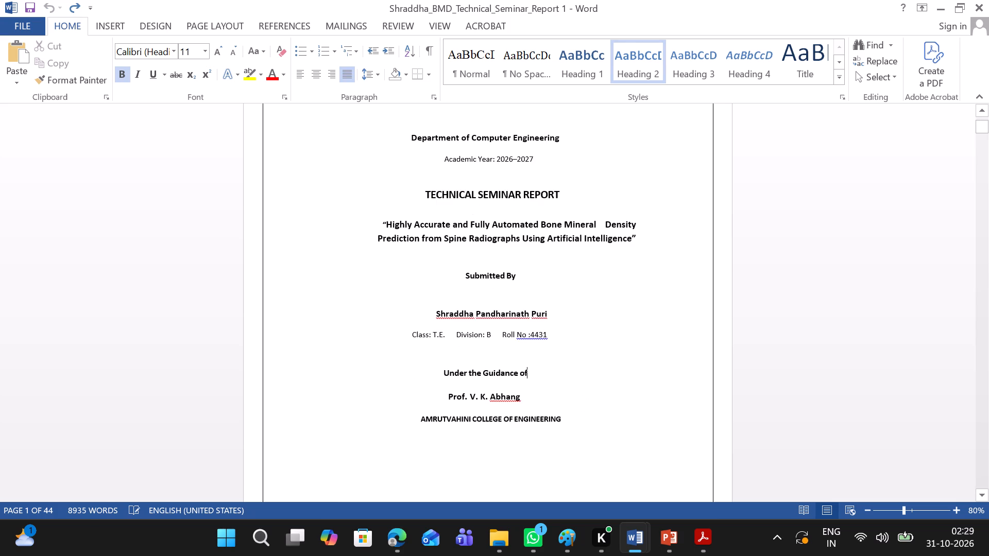
Add one blank line above and one below "Under the Guidance of", and delete a space before the guide's name.
key("Return")
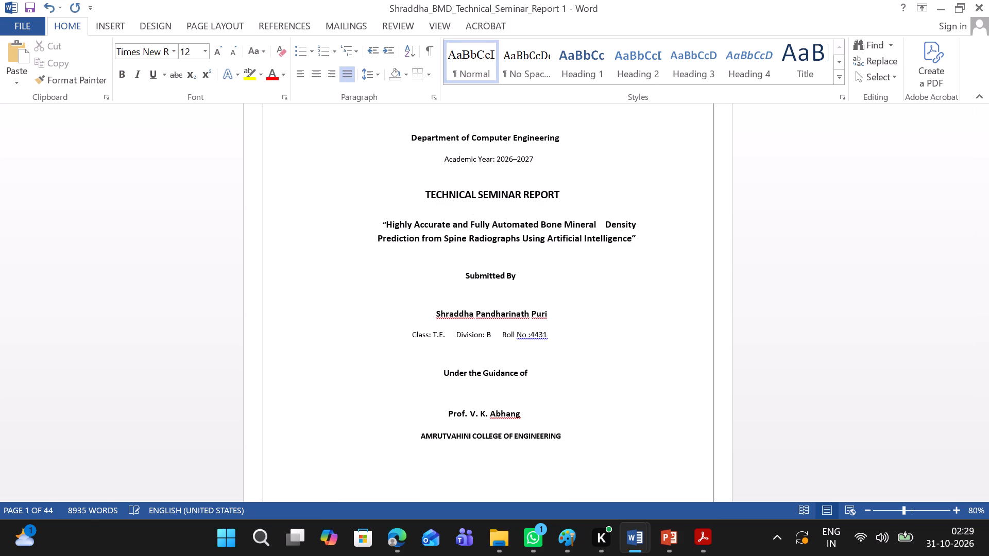
key("Return")
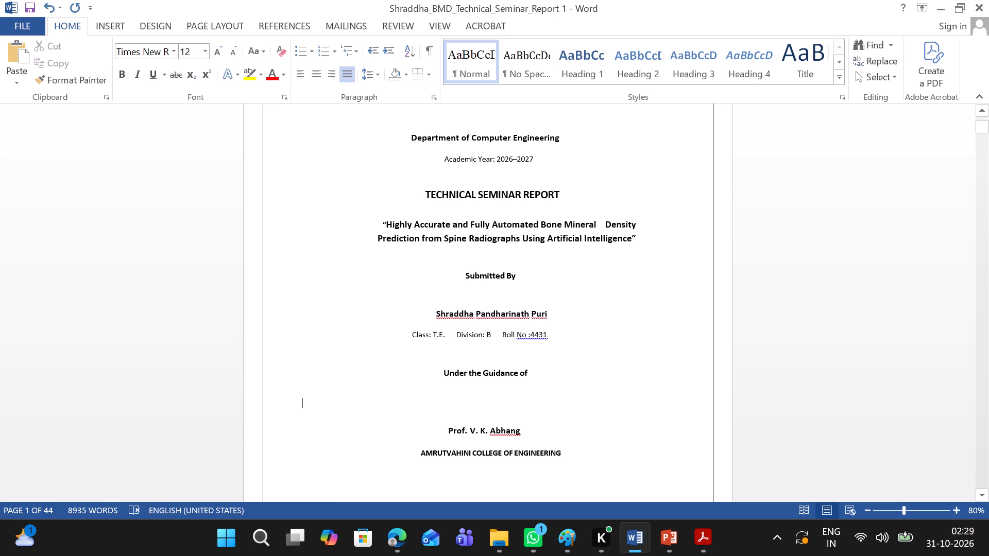
left_click(556, 335)
key("Return")
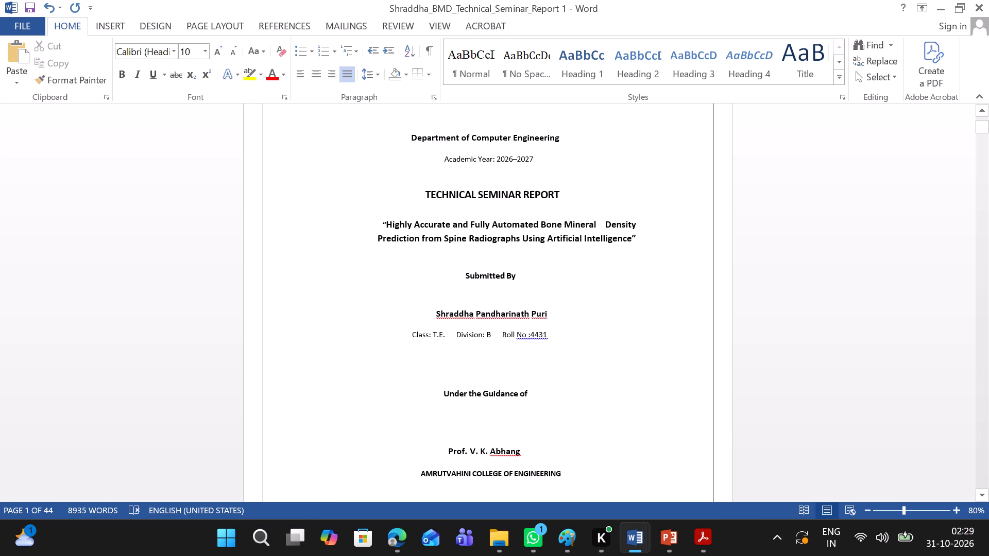
left_click(445, 447)
key("BackSpace")
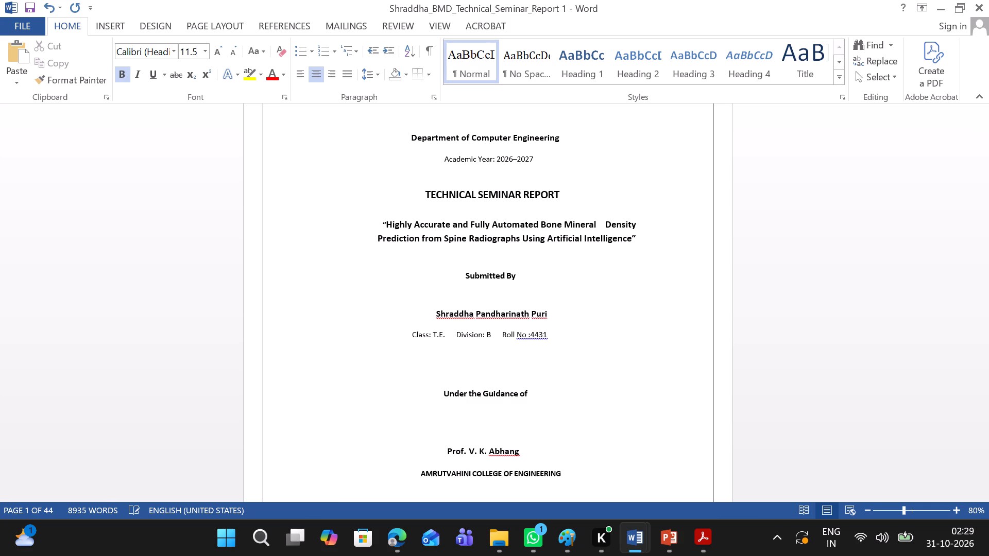
left_click(463, 424)
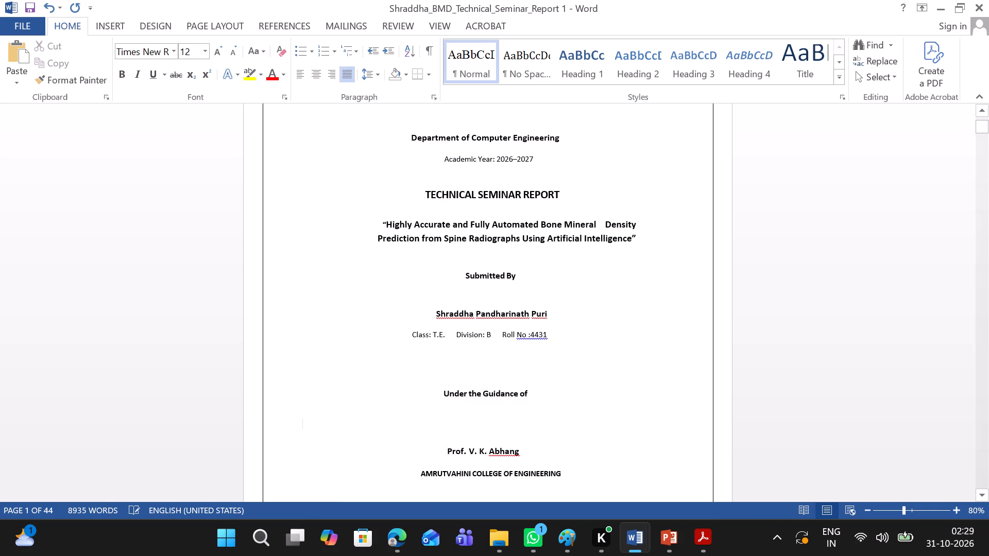
key("BackSpace")
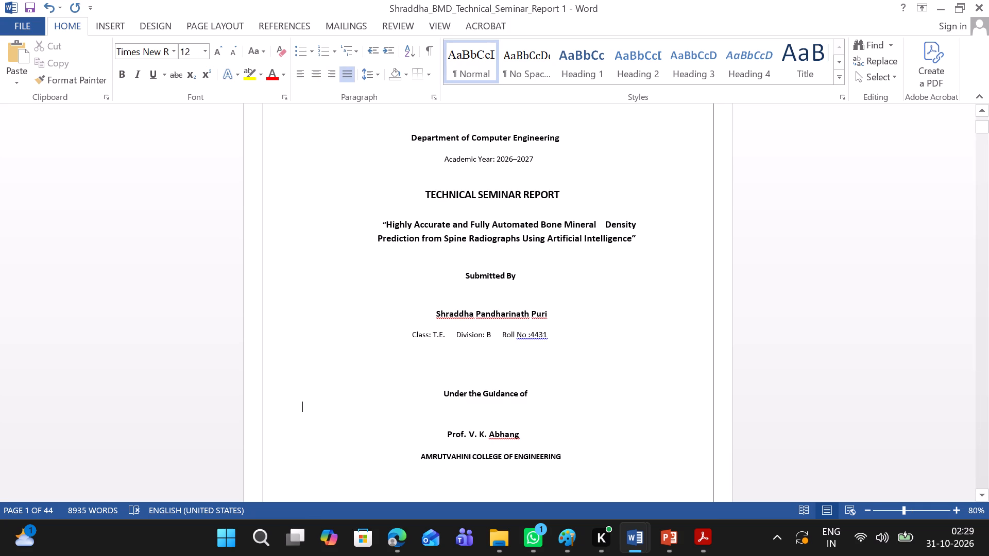
Insert one blank line between the guide's name and AMRUTVAHINI COLLEGE OF ENGINEERING, keeping both on the cover page.
left_click(531, 438)
key("Return")
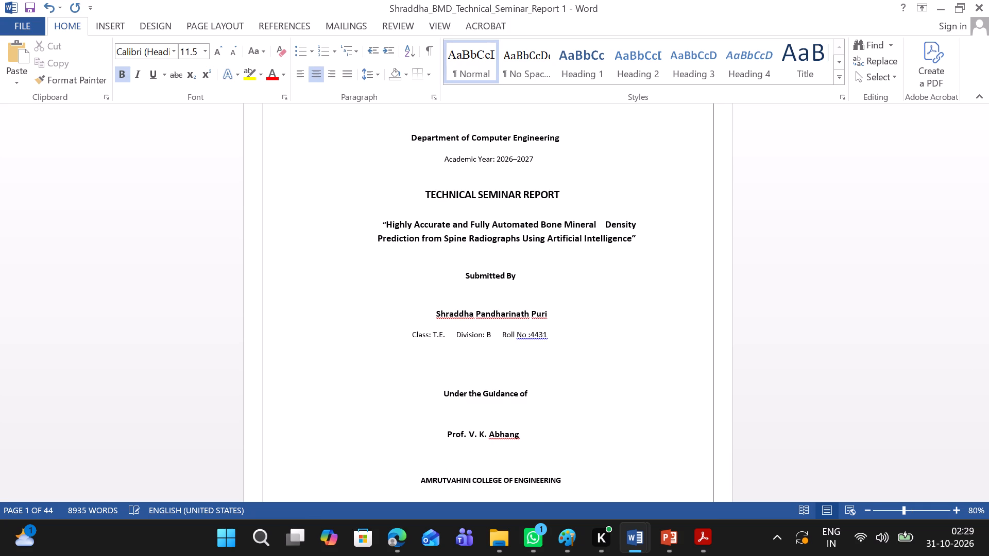
key("Return")
scroll(531, 438, "down", 1)
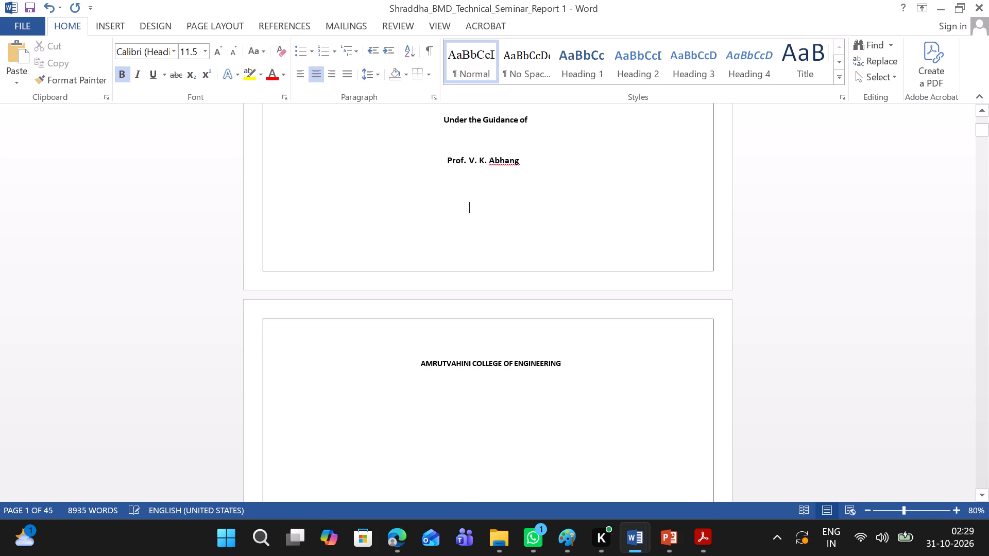
scroll(531, 438, "down", 1)
key("BackSpace")
scroll(531, 438, "up", 1)
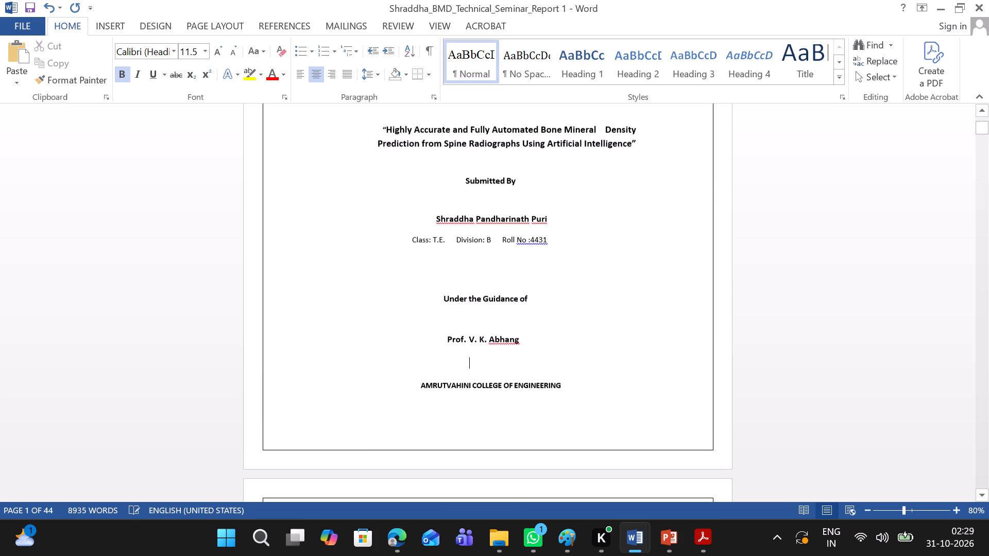
Change COLLGE to COLEGE in the college name heading below the logo on the cover page.
scroll(531, 438, "up", 1)
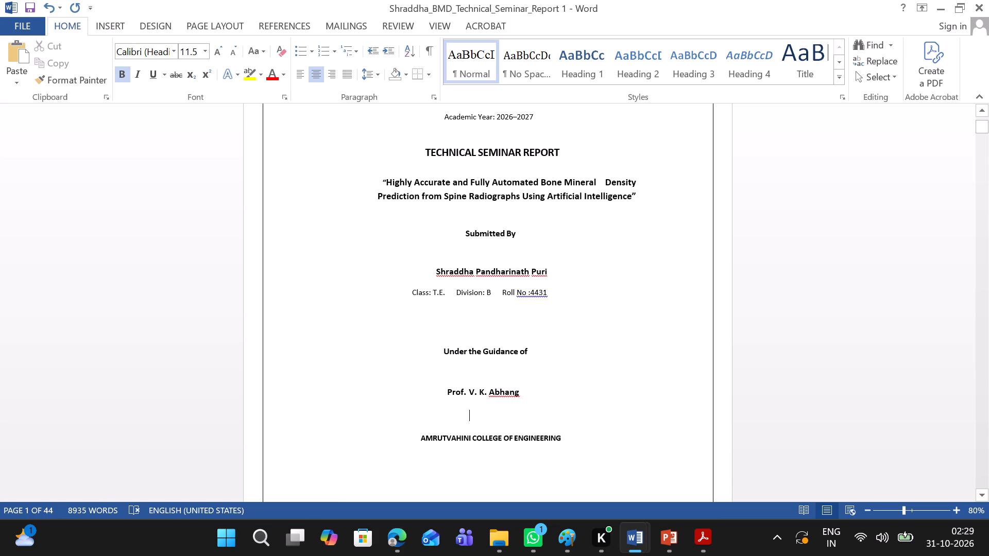
scroll(464, 288, "up", 1)
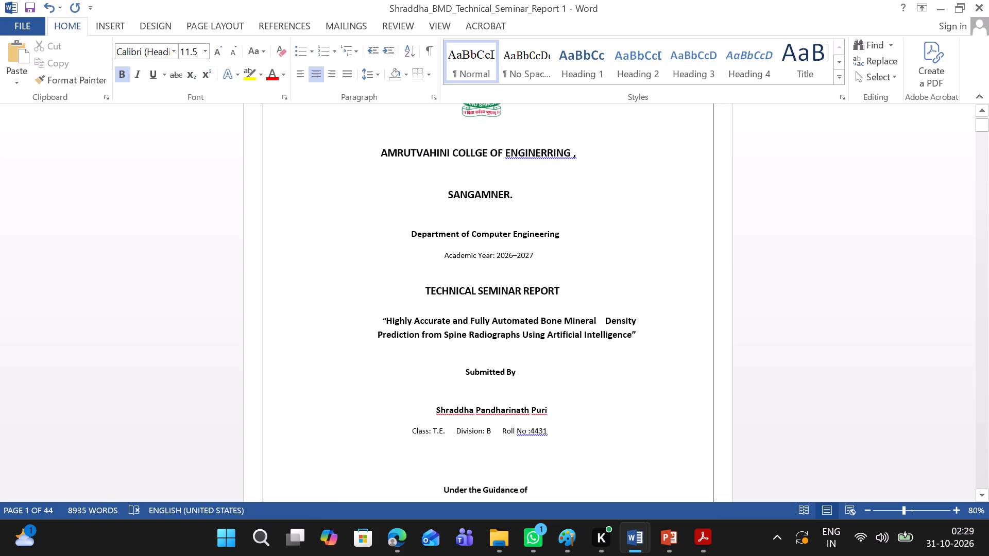
left_click(486, 149)
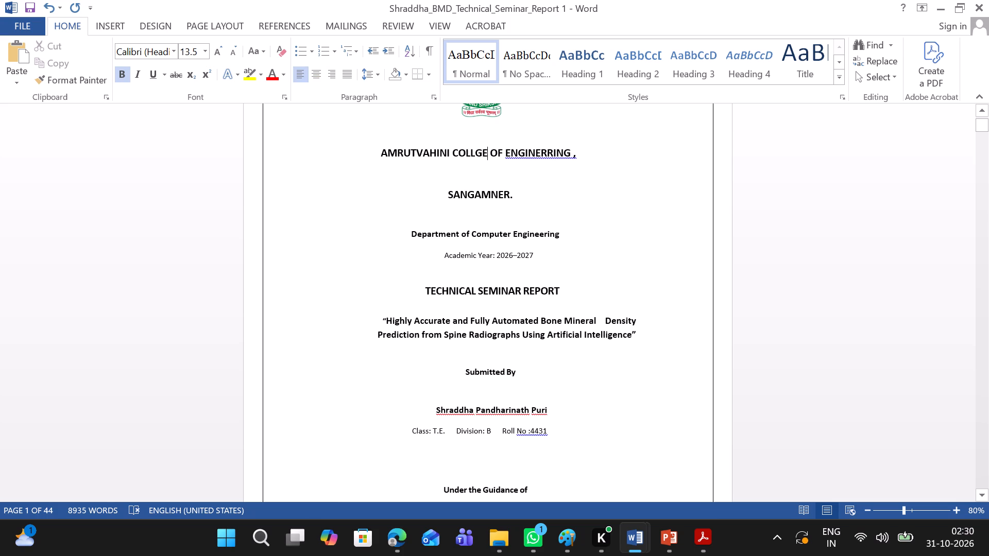
left_click(472, 155)
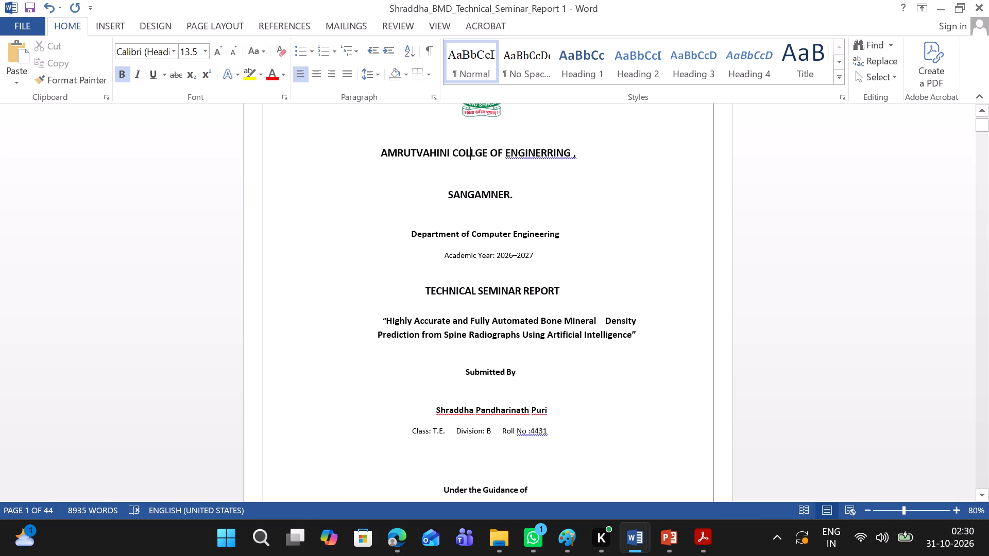
left_click(472, 150)
key("Right")
key("BackSpace")
key("e")
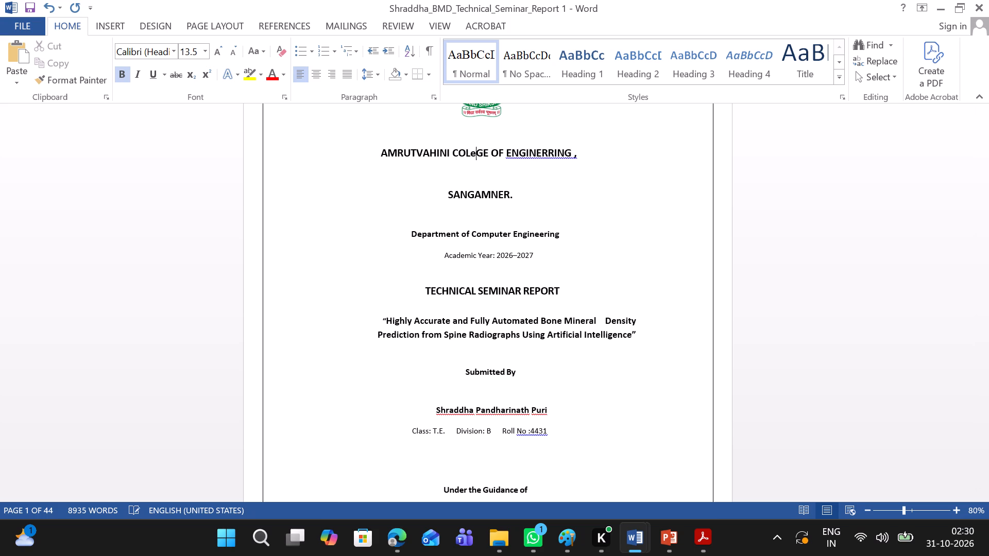
key("BackSpace")
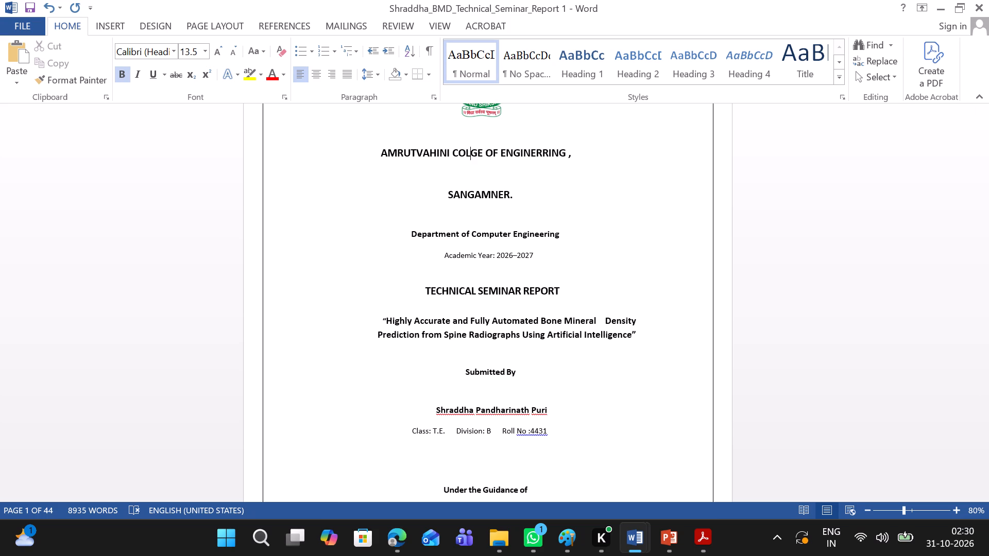
key("e")
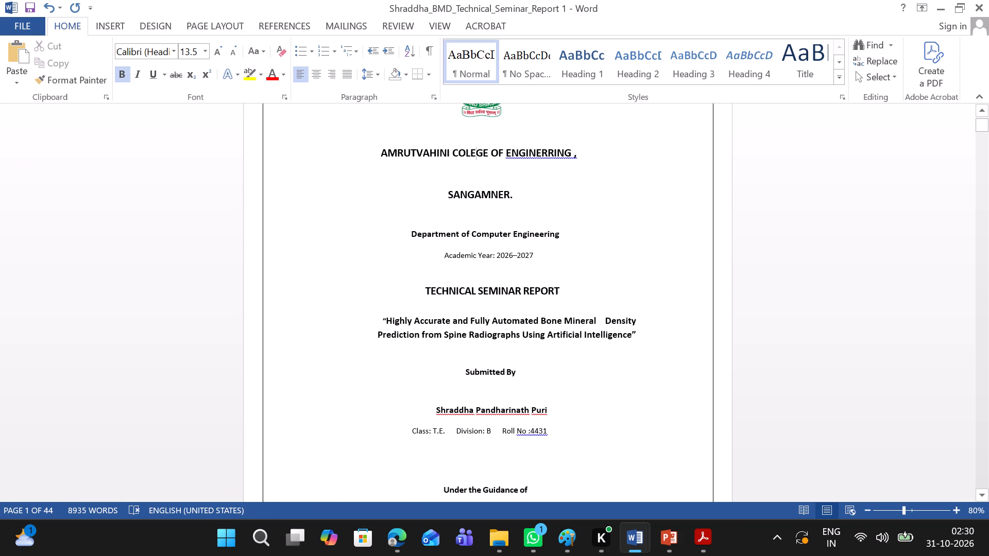
Shift the AMRUTVAHINI heading line below the logo further right by adding spaces before it.
left_click(374, 154)
key("space")
key("space")
key("space")
key("space")
key("space")
key("space")
key("space")
key("space")
key("space")
key("space")
key("space")
key("space")
key("space")
key("space")
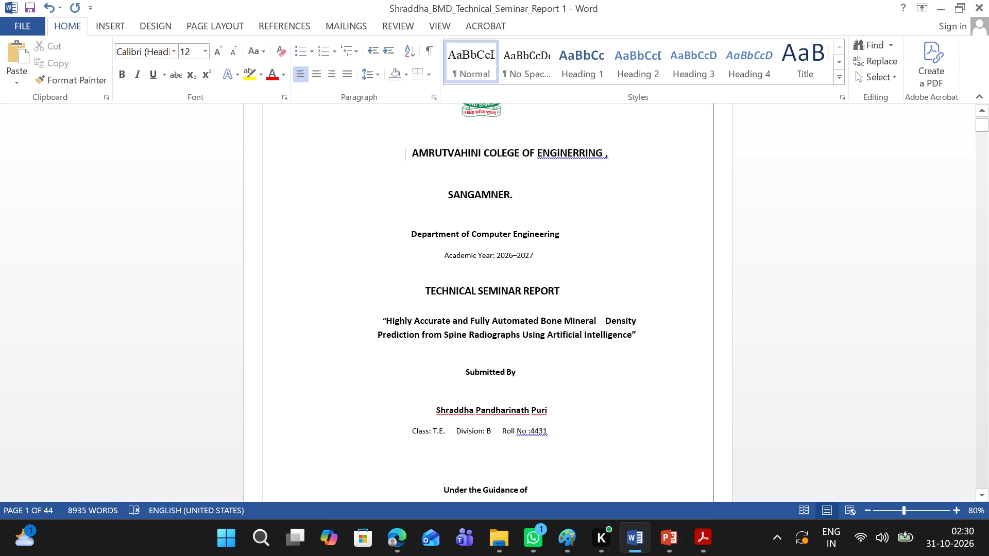
Add spaces before SANGAMNER to move it right, beneath the college name heading.
left_click(447, 195)
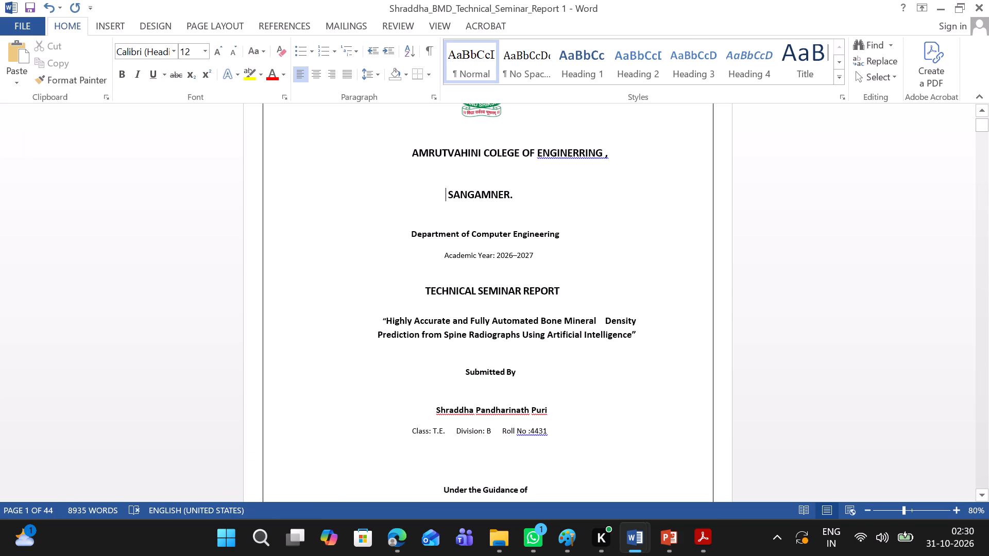
right_click(447, 195)
key("space")
key("space")
key("space")
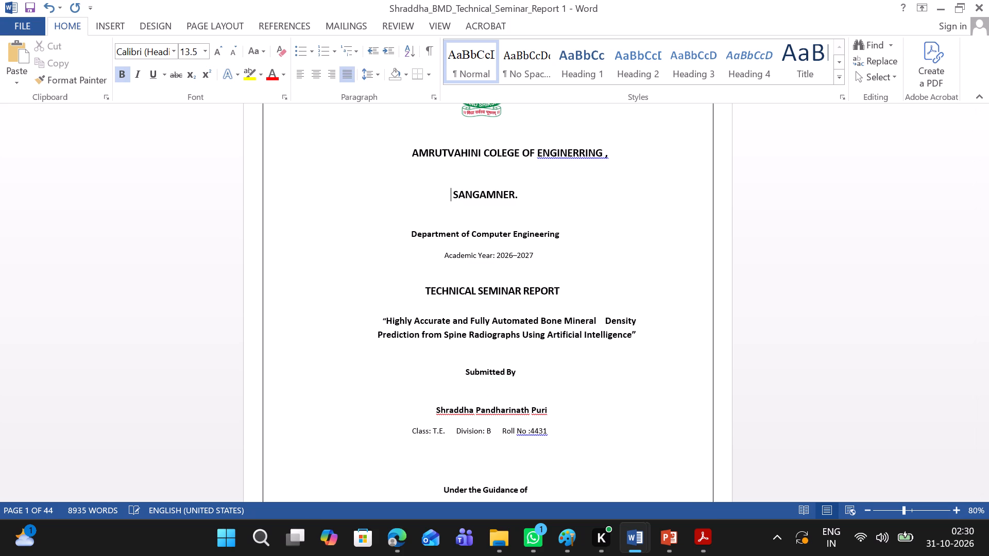
key("space")
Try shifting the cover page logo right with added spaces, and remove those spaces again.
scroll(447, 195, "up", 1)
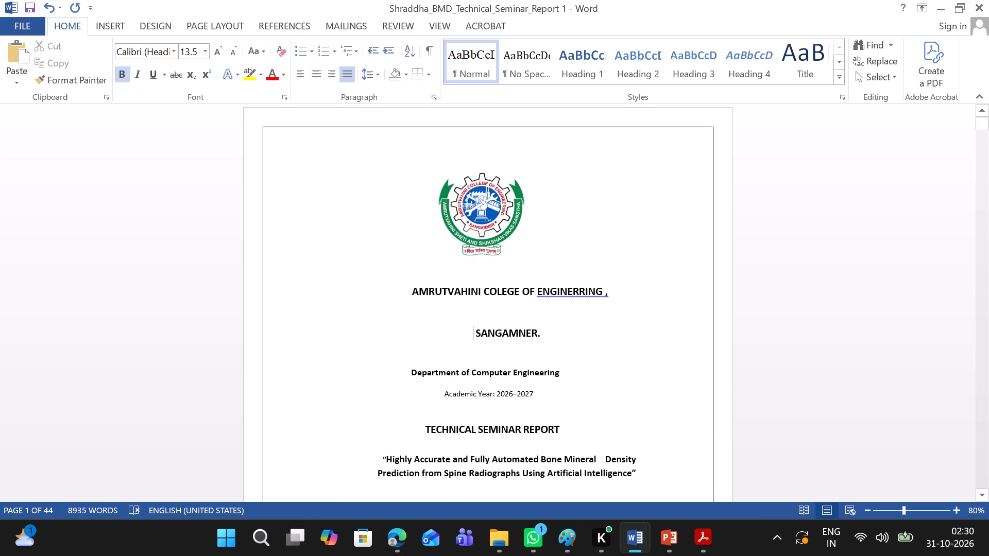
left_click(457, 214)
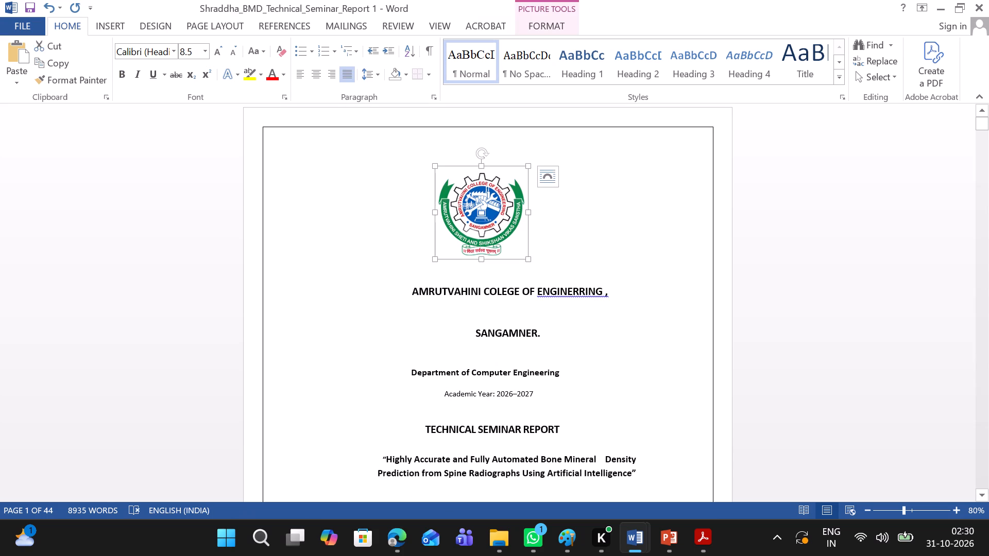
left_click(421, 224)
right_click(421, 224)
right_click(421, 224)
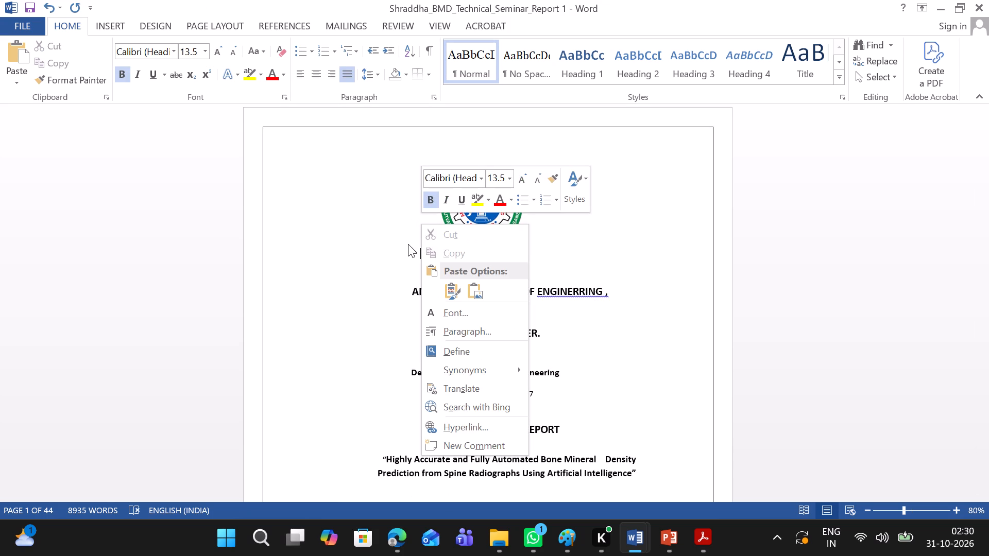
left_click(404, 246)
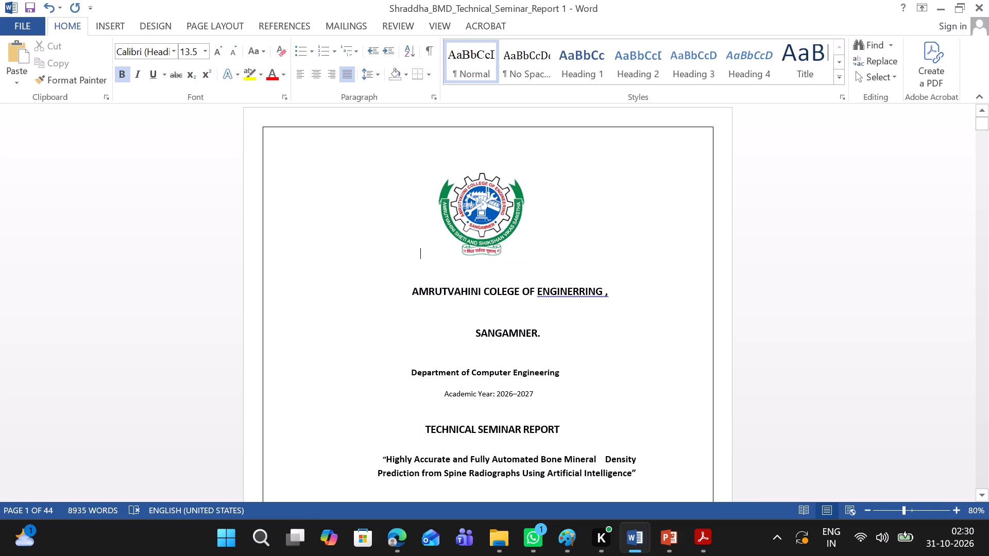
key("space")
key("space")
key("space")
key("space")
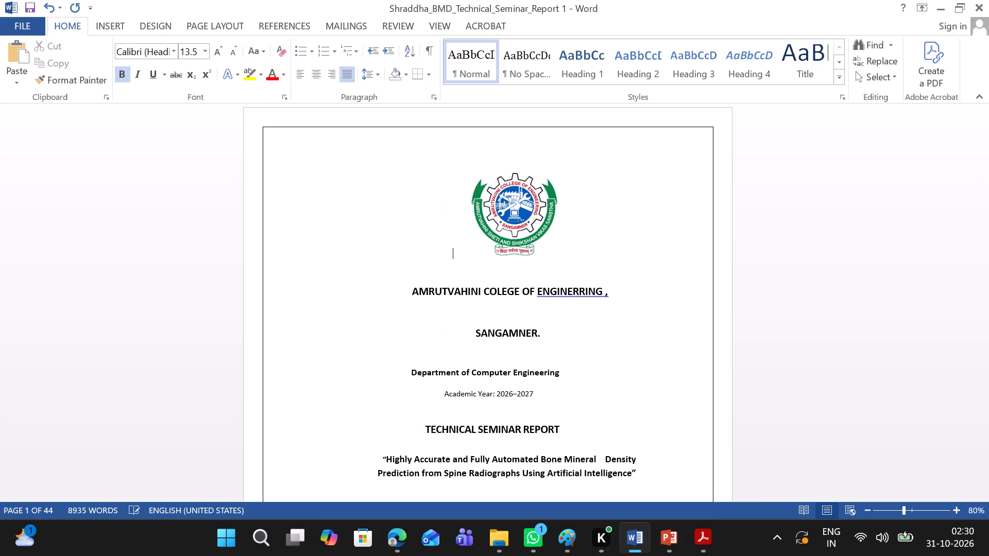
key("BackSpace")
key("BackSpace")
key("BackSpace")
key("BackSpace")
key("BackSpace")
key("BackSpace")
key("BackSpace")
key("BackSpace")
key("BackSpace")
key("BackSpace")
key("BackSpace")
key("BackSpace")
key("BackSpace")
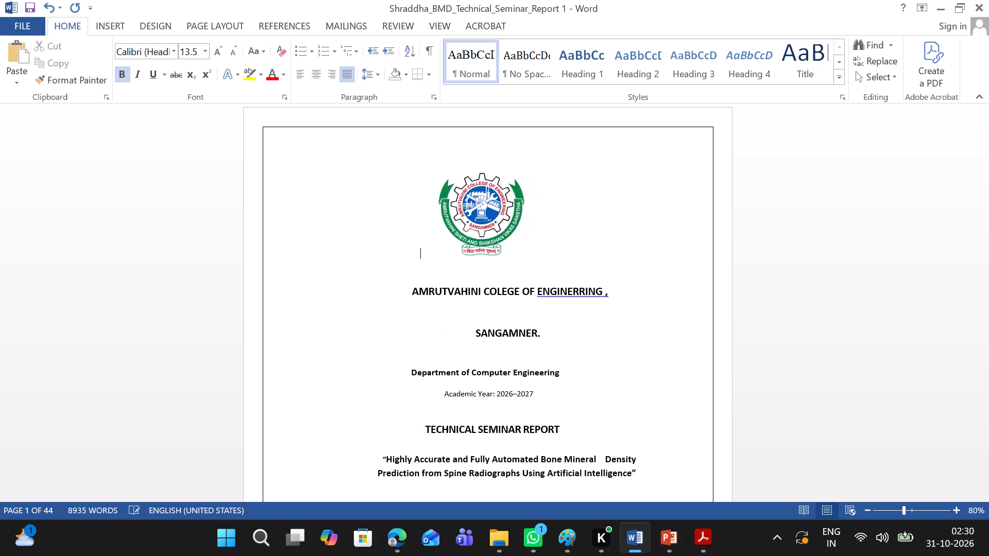
Nudge the cover page logo right by adding two spaces before it.
key("space")
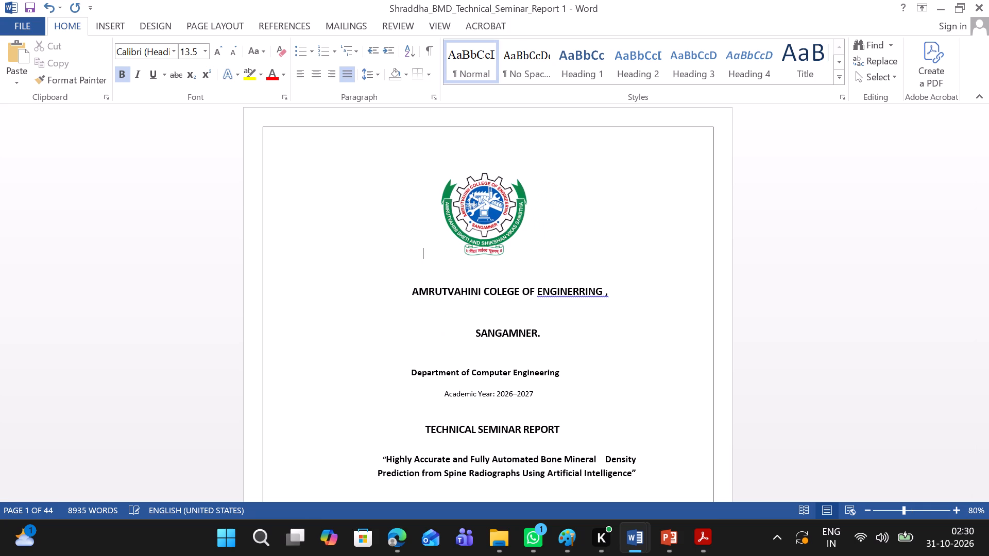
key("space")
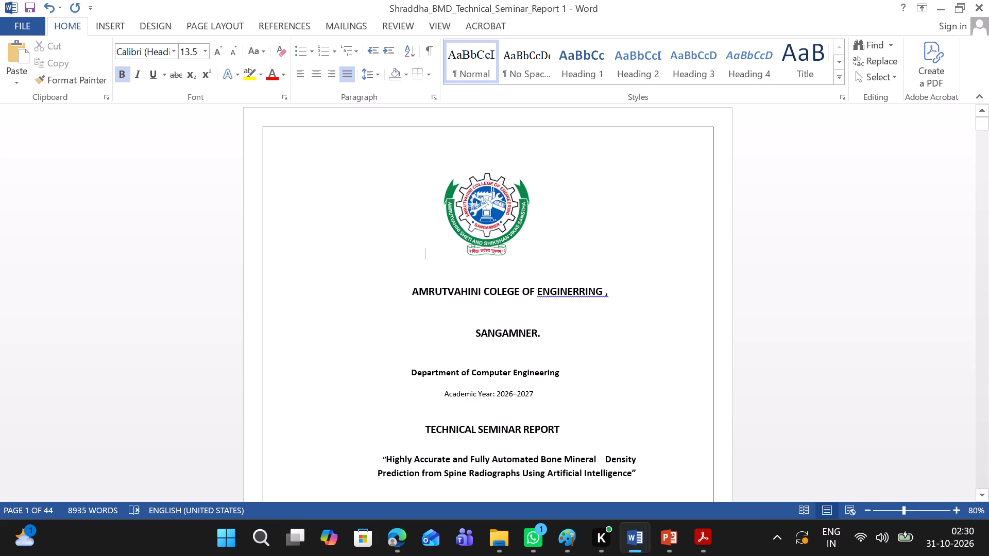
Insert two blank lines between the report title and "Submitted By" on the cover page.
left_click(439, 373)
scroll(439, 373, "down", 2)
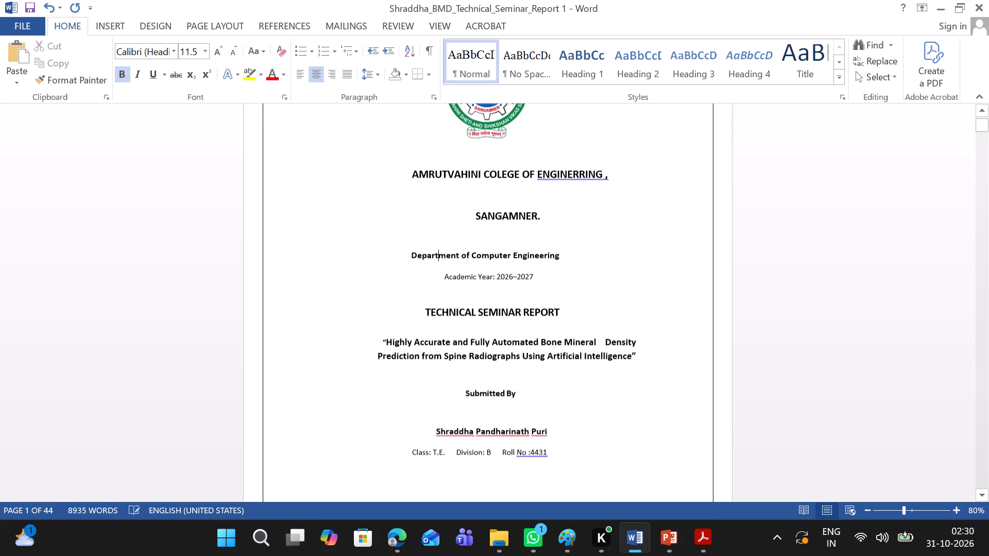
left_click(439, 373)
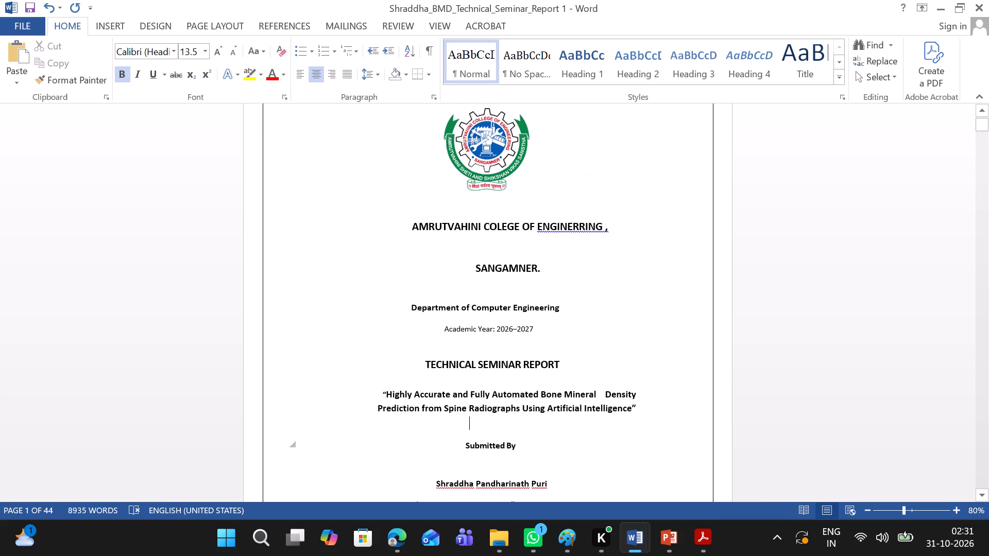
left_click(474, 430)
key("Return")
scroll(474, 430, "down", 1)
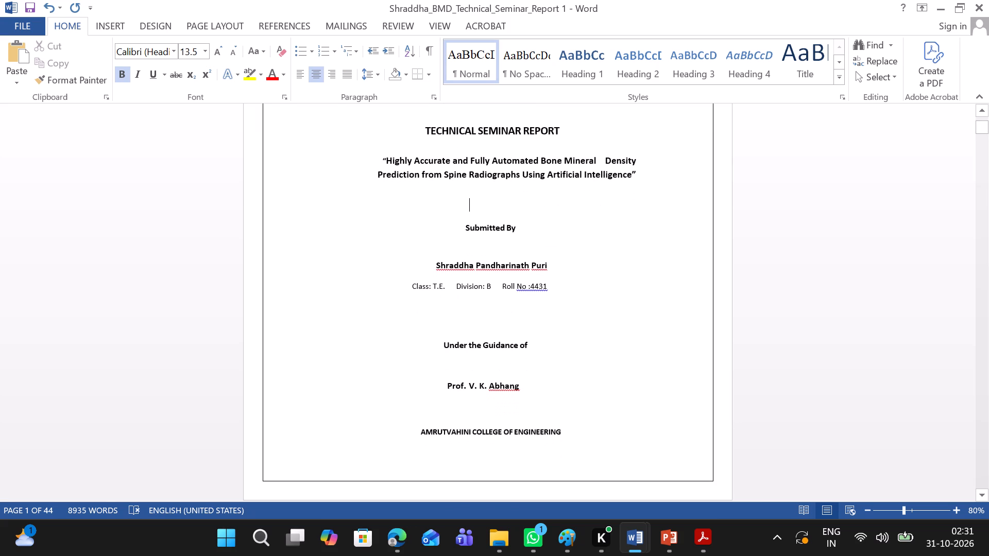
left_click(477, 220)
key("Left")
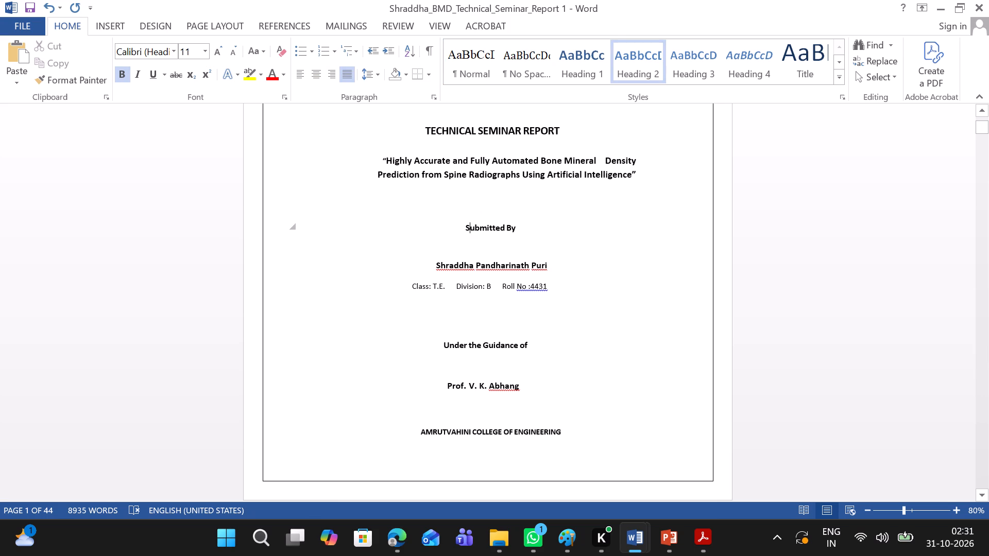
key("Left")
key("Left")
left_click(471, 198)
key("Return")
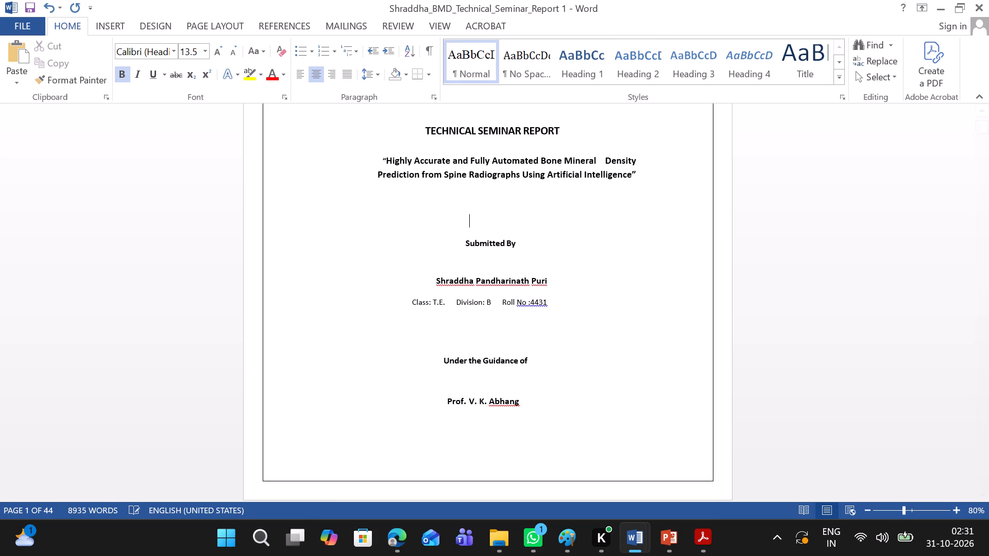
Delete backwards from before AMRUTVAHINI COLLEGE OF ENGINEERING on page 2 to pull that line back onto the cover page.
scroll(471, 198, "down", 1)
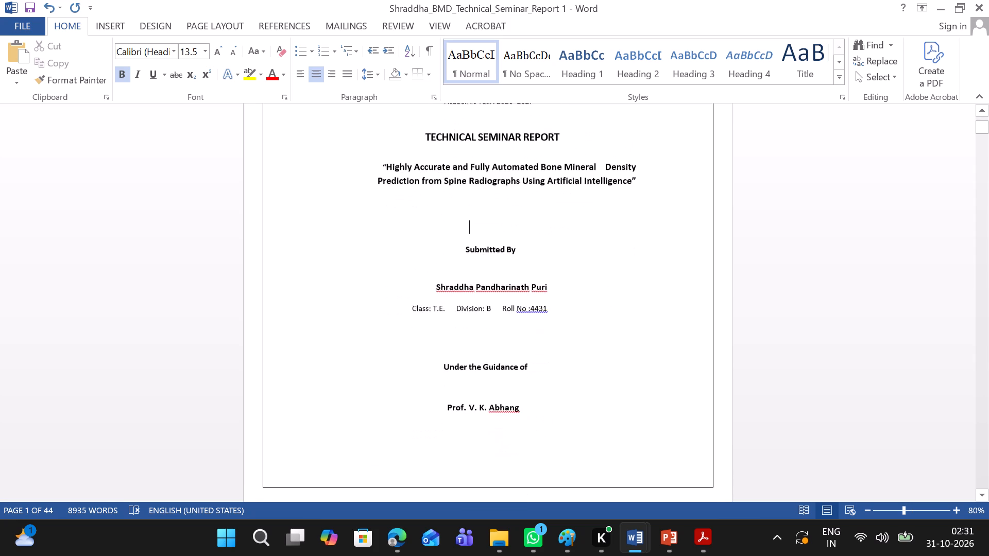
scroll(471, 198, "down", 1)
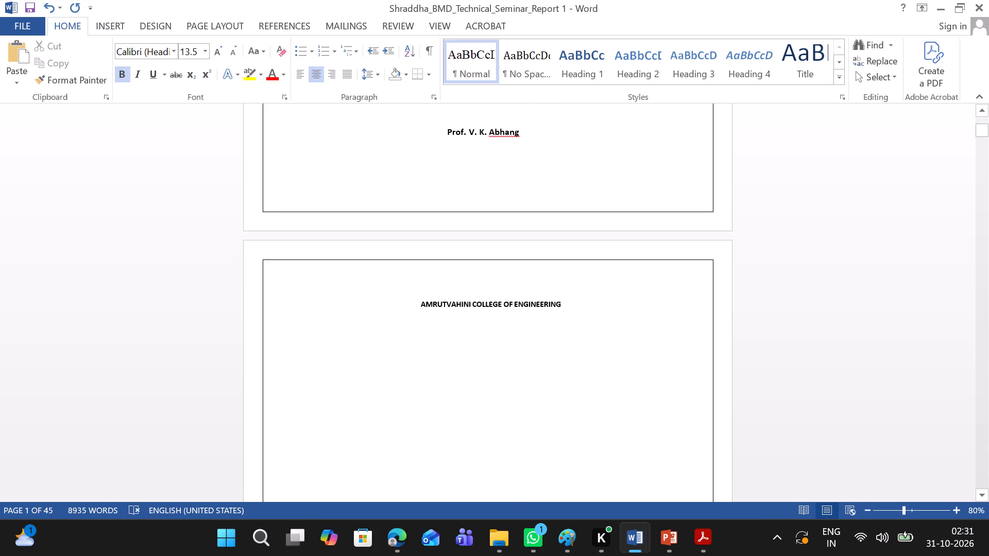
left_click(401, 304)
key("BackSpace")
key("BackSpace")
key("BackSpace")
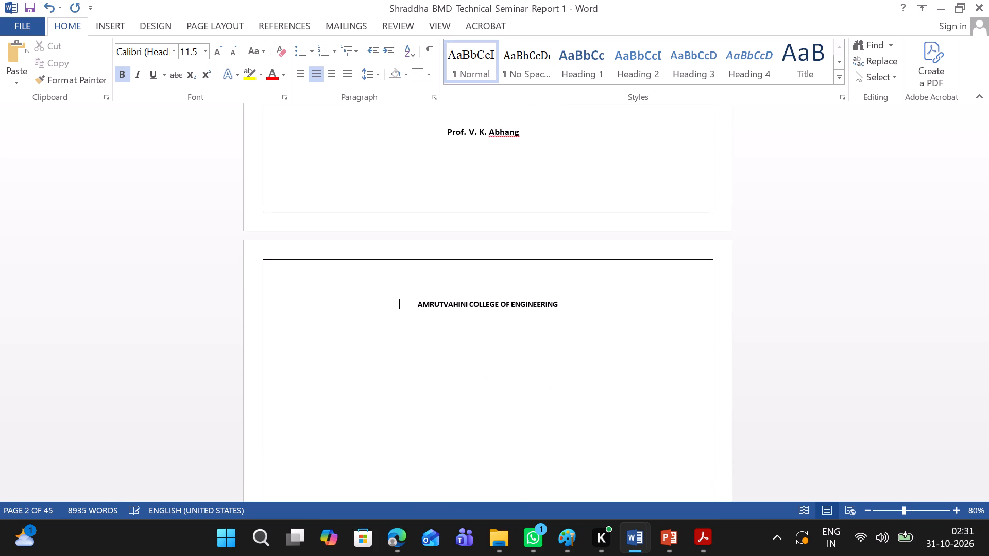
key("BackSpace")
key("BackSpace")
key("BackSpace")
key("BackSpace")
key("BackSpace")
key("BackSpace")
key("BackSpace")
key("BackSpace")
key("BackSpace")
key("BackSpace")
key("BackSpace")
key("BackSpace")
key("BackSpace")
key("BackSpace")
key("BackSpace")
key("BackSpace")
key("BackSpace")
key("BackSpace")
key("BackSpace")
key("BackSpace")
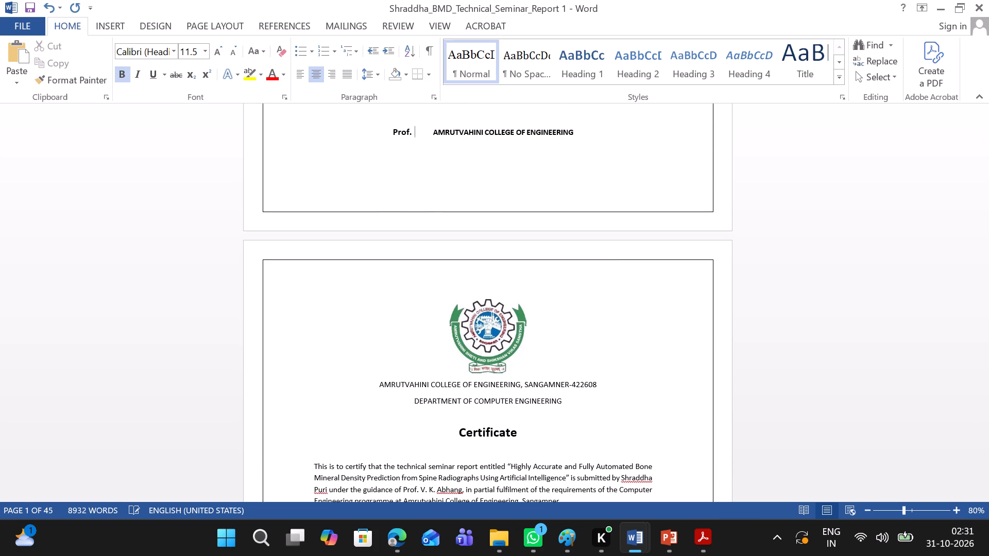
Undo the recent deletions before AMRUTVAHINI COLLEGE OF ENGINEERING and the added blank-line spacing above "Submitted By" on the cover page.
key("ctrl+z")
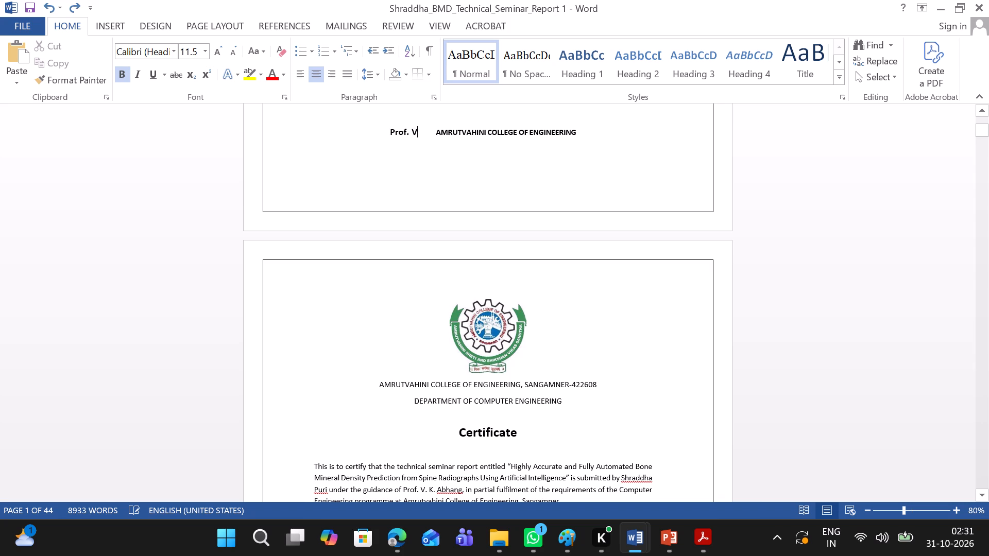
key("ctrl+z")
key("ctrl+z")
key("ctrl+z")
key("ctrl+z")
key("ctrl+z")
key("ctrl+z")
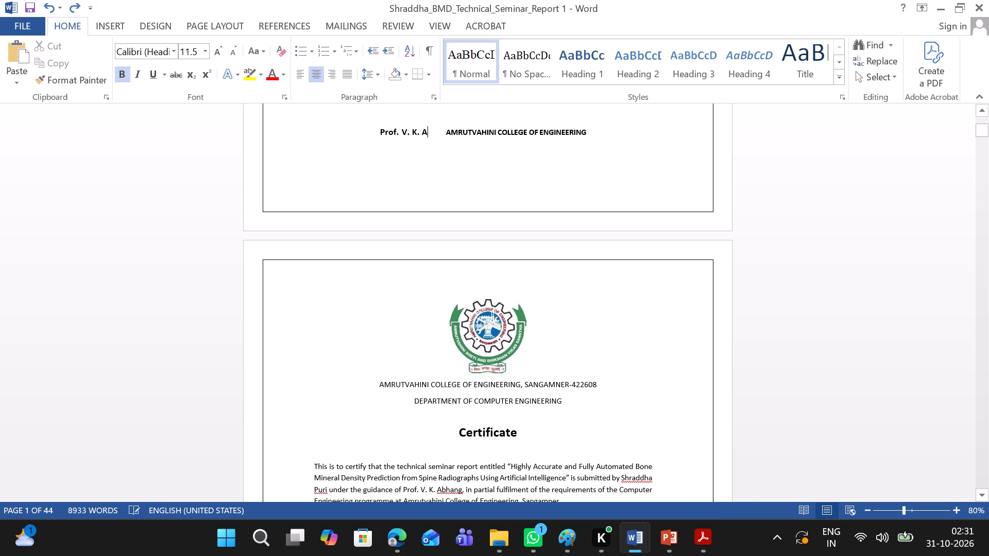
key("ctrl+z")
key("ctrl+z")
key("ctrl+z")
key("ctrl+z")
key("ctrl+z")
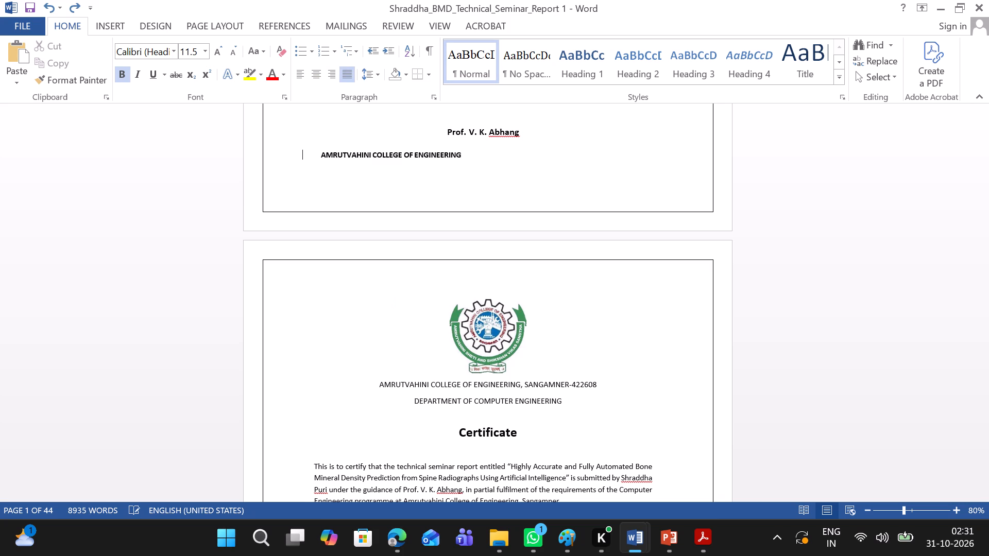
key("ctrl+z")
key("ctrl+z")
key("ctrl+z")
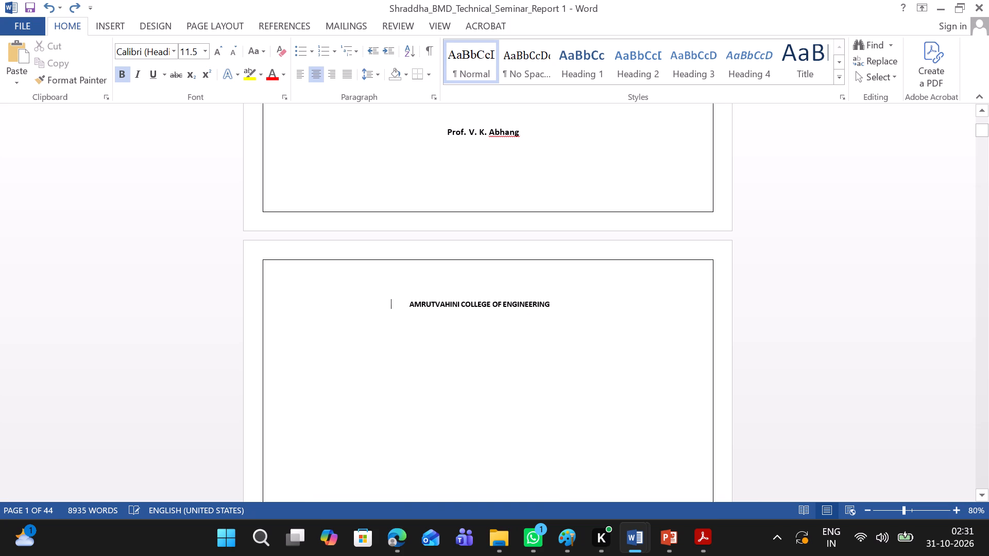
key("ctrl+z")
key("ctrl+z")
key("ctrl+z")
key("ctrl+z")
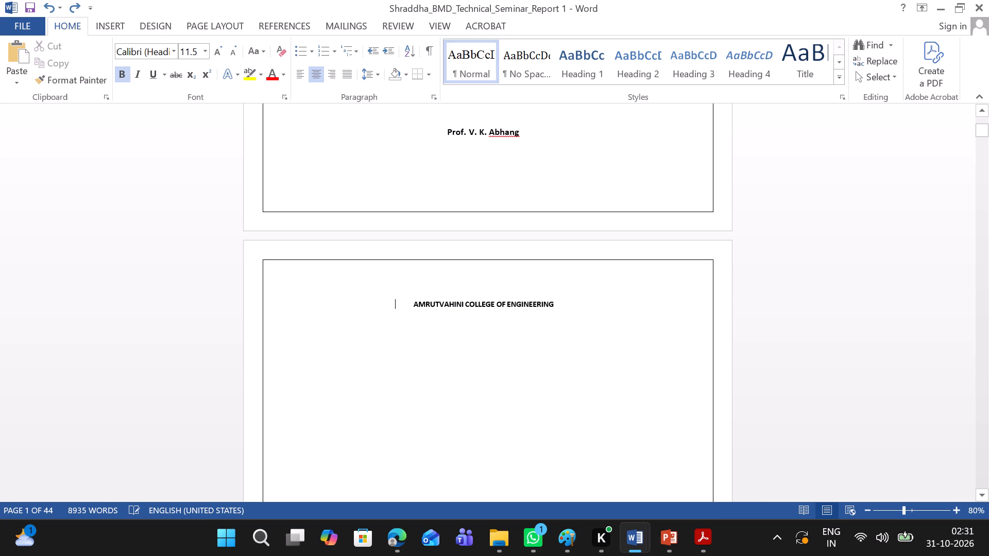
key("ctrl+z")
key("ctrl+z")
key("ctrl+z")
key("ctrl+z")
key("ctrl+z")
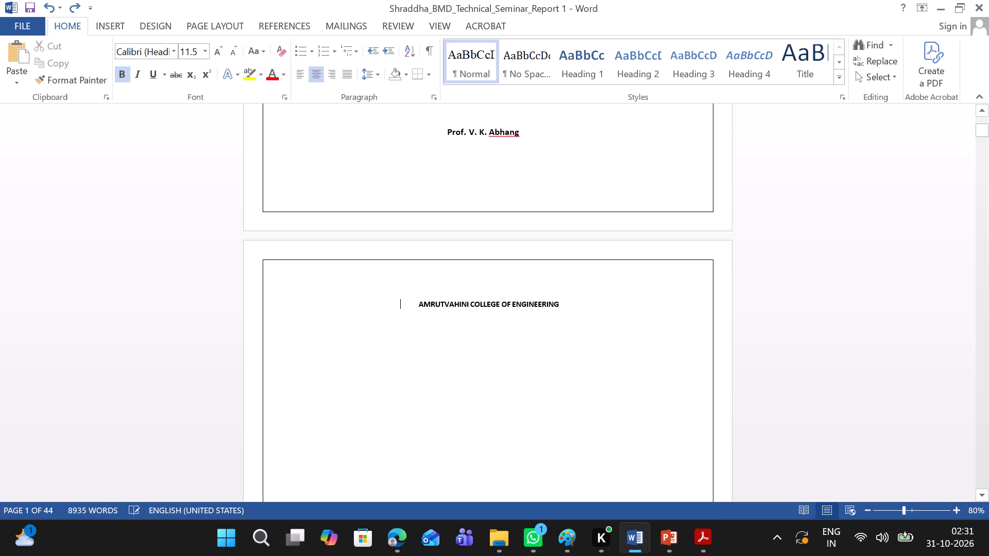
key("ctrl+z")
key("ctrl+z")
key("ctrl+z")
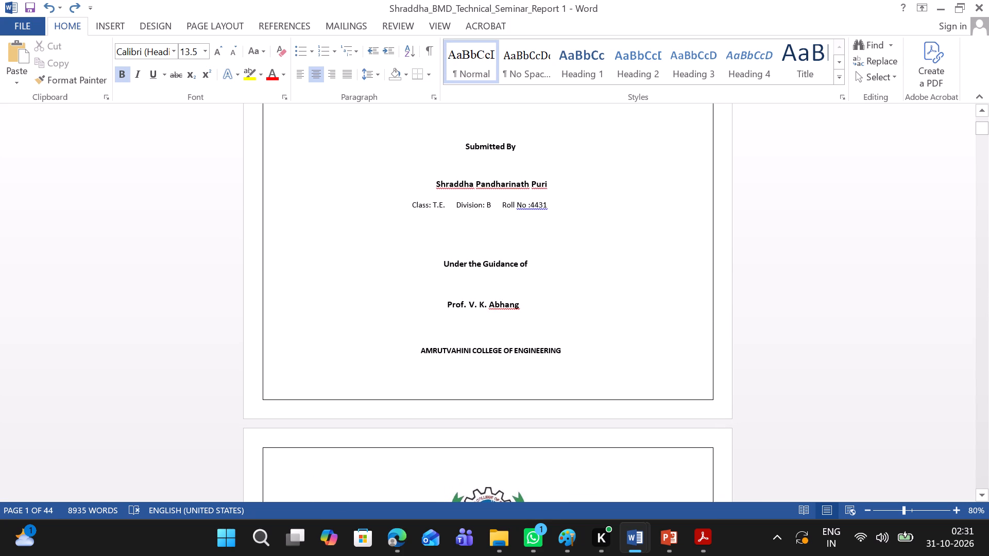
Review the cover and certificate pages, and export the report to Downloads as a PDF named "Shraddha_BMD_Technical_Seminar_Report .1".
scroll(539, 198, "up", 2)
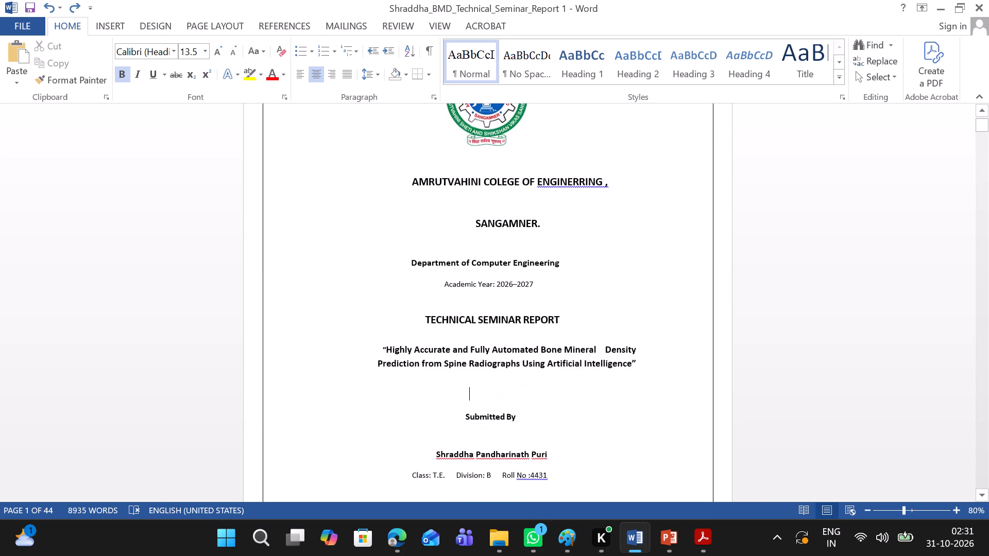
scroll(539, 198, "up", 1)
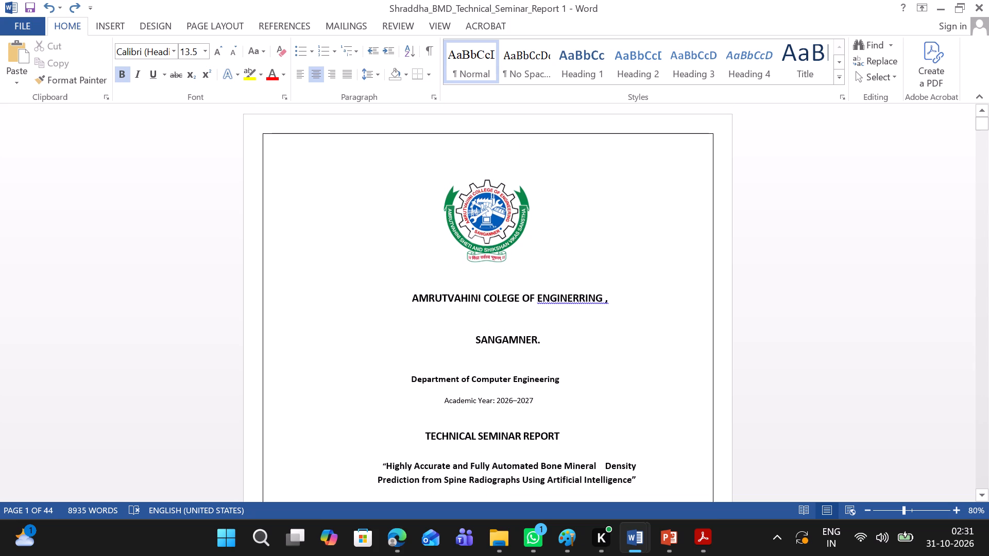
scroll(290, 241, "down", 4)
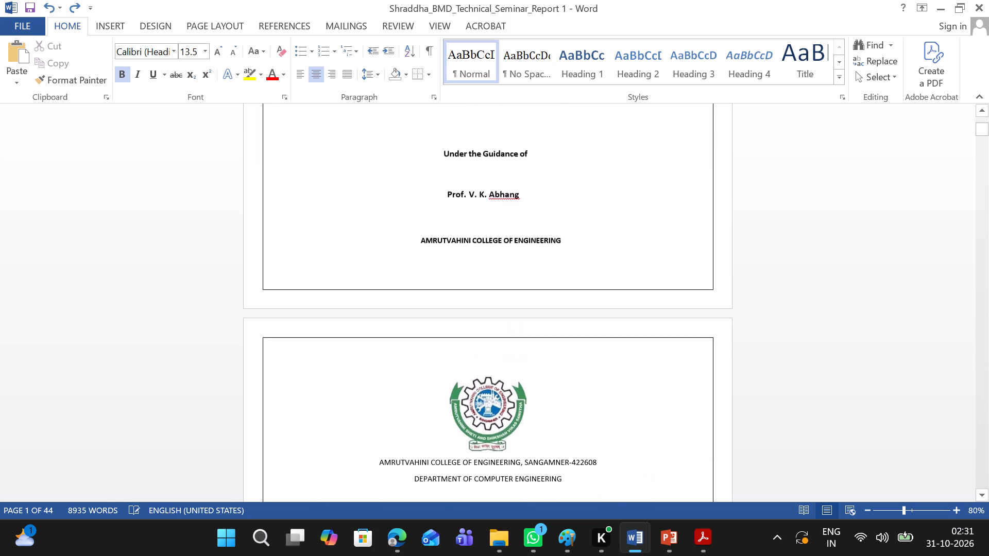
scroll(290, 241, "down", 1)
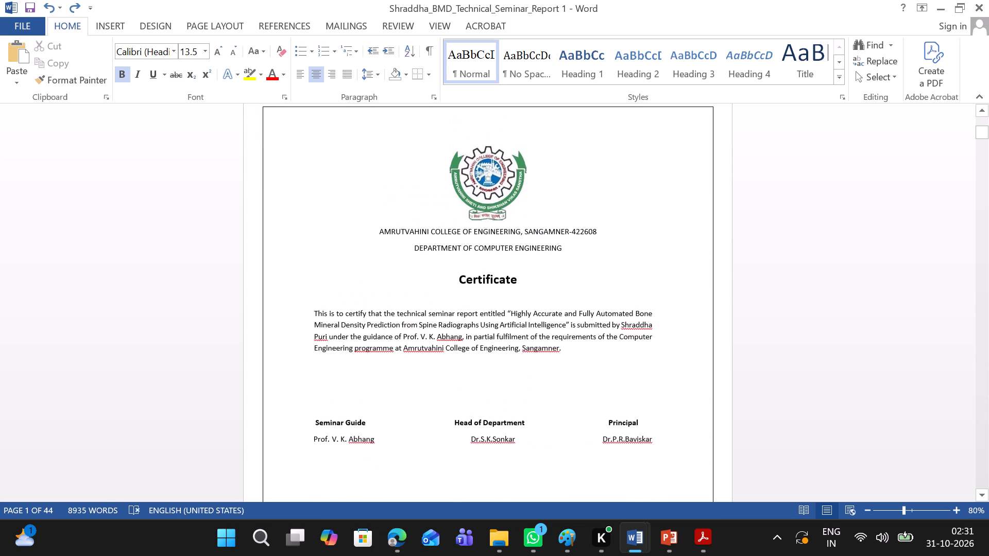
left_click(32, 25)
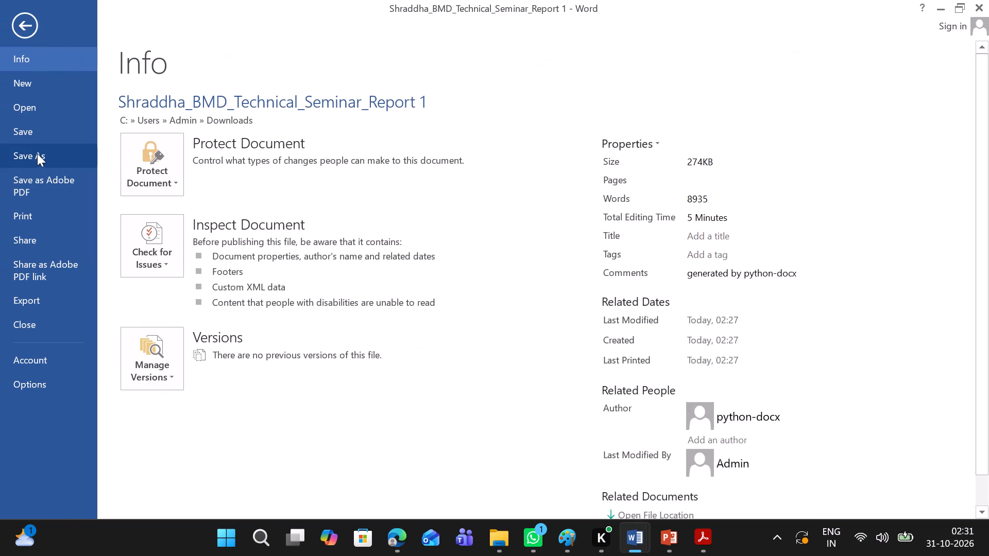
left_click(37, 152)
left_click(418, 152)
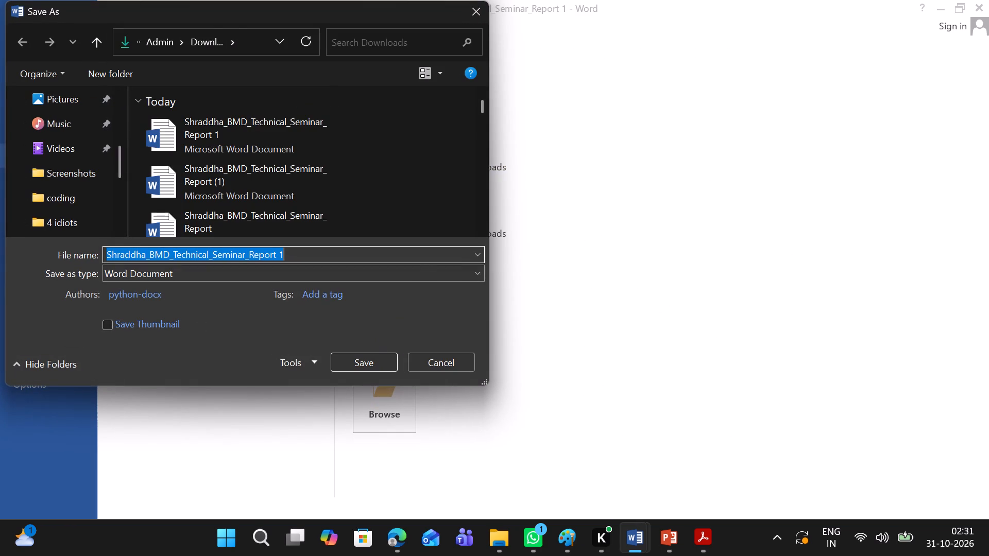
left_click(470, 277)
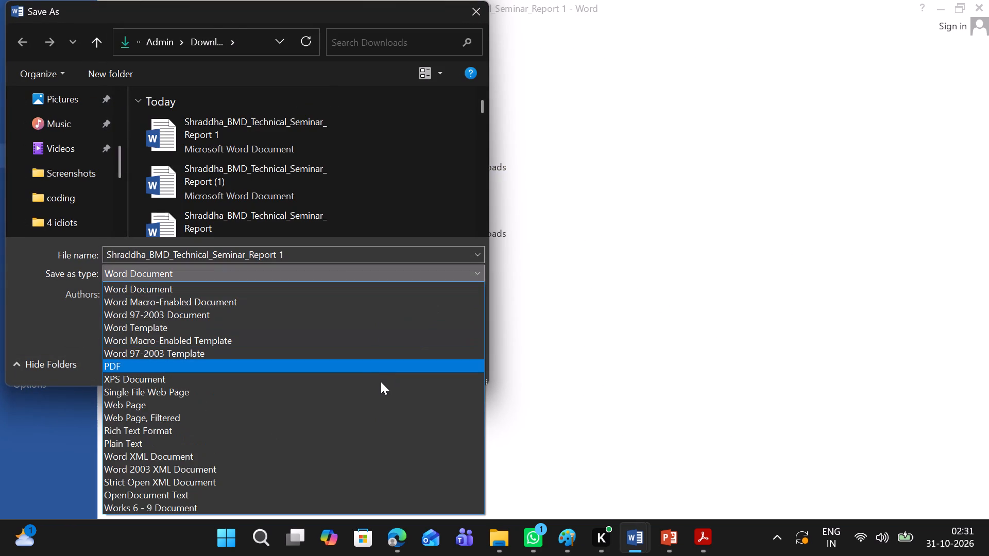
left_click(374, 367)
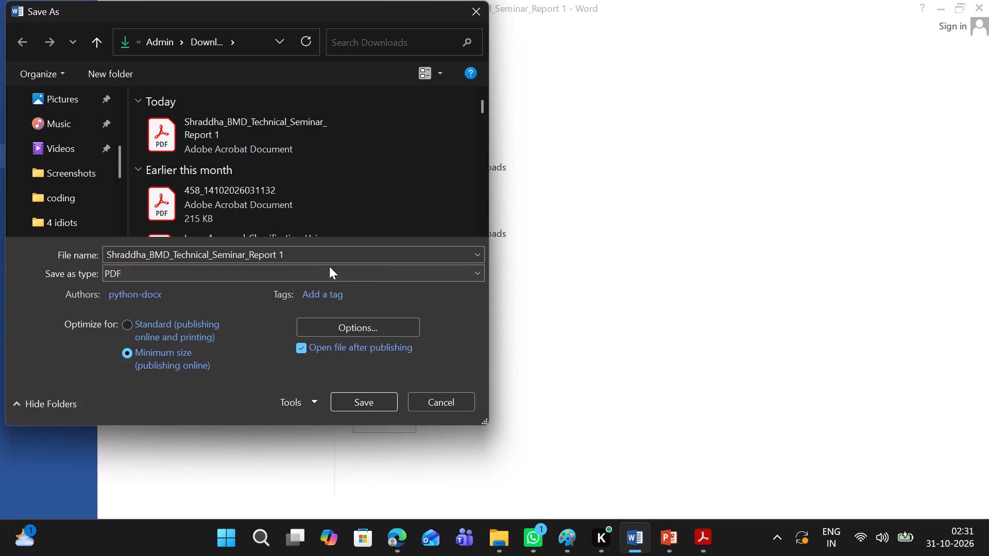
left_click(326, 259)
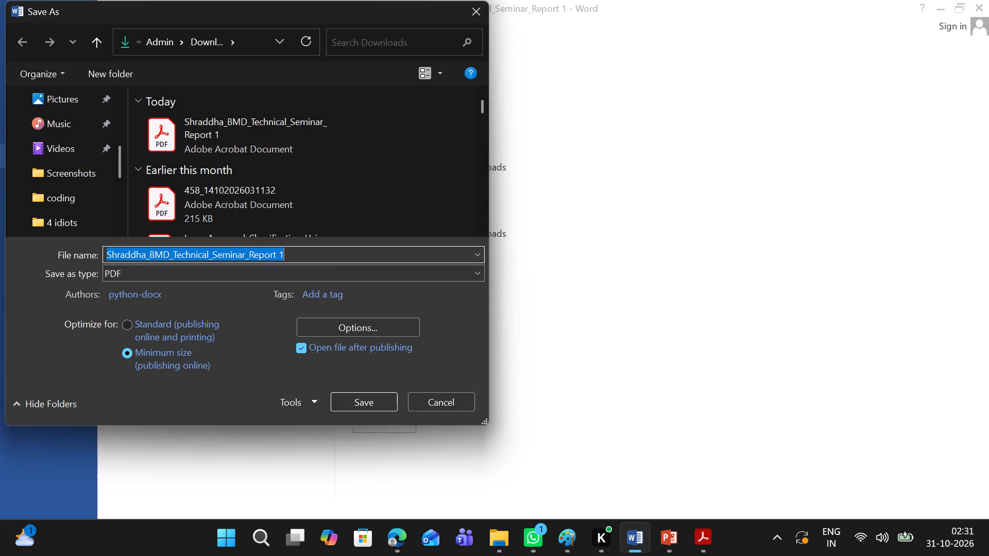
left_click(326, 259)
key("Left")
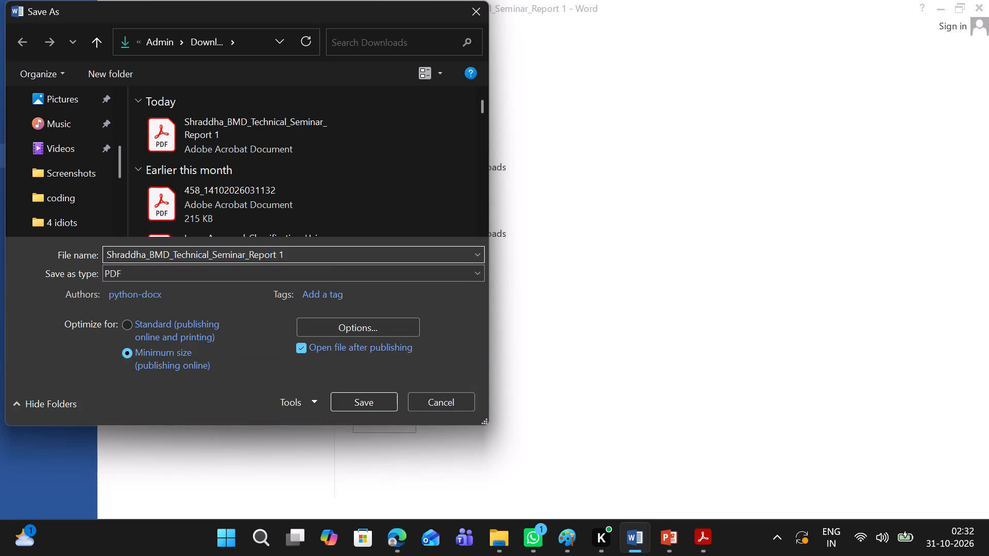
key("period")
left_click(377, 394)
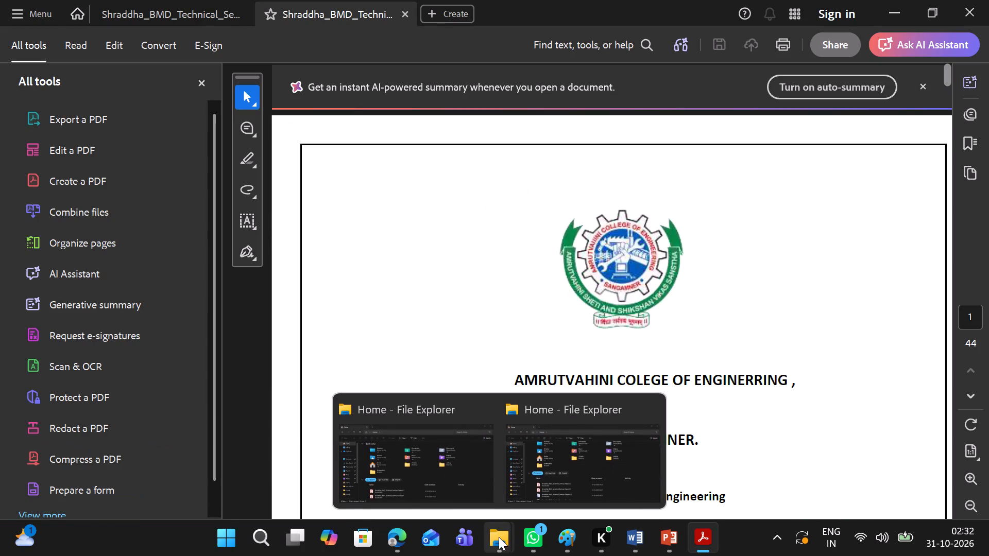
Open the newly exported PDF from File Explorer's recent files and examine the layout of its cover, certificate, declaration and acknowledgement pages.
left_click(499, 537)
left_click(445, 459)
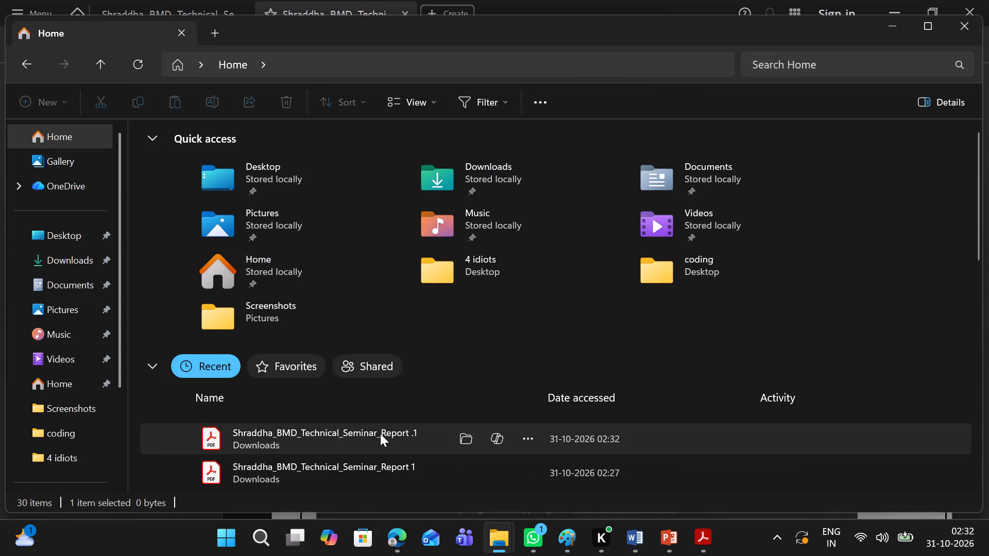
double_click(366, 427)
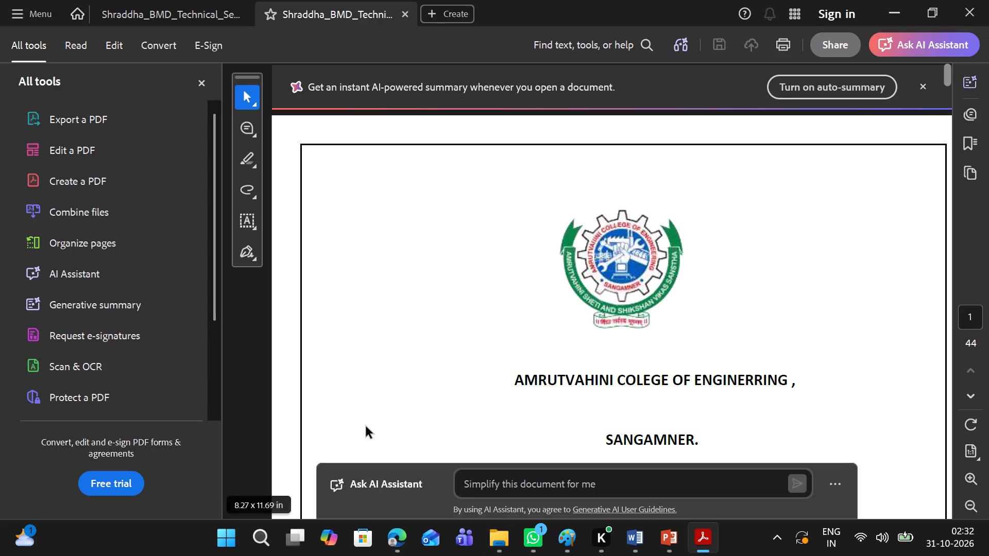
scroll(498, 375, "down", 1)
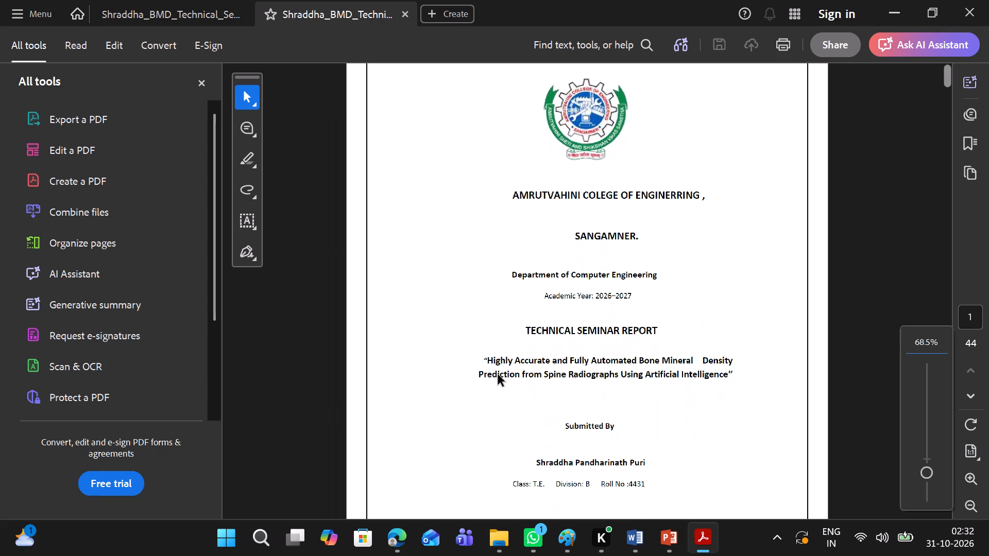
scroll(498, 375, "down", 2)
scroll(498, 375, "up", 2)
scroll(498, 375, "down", 1)
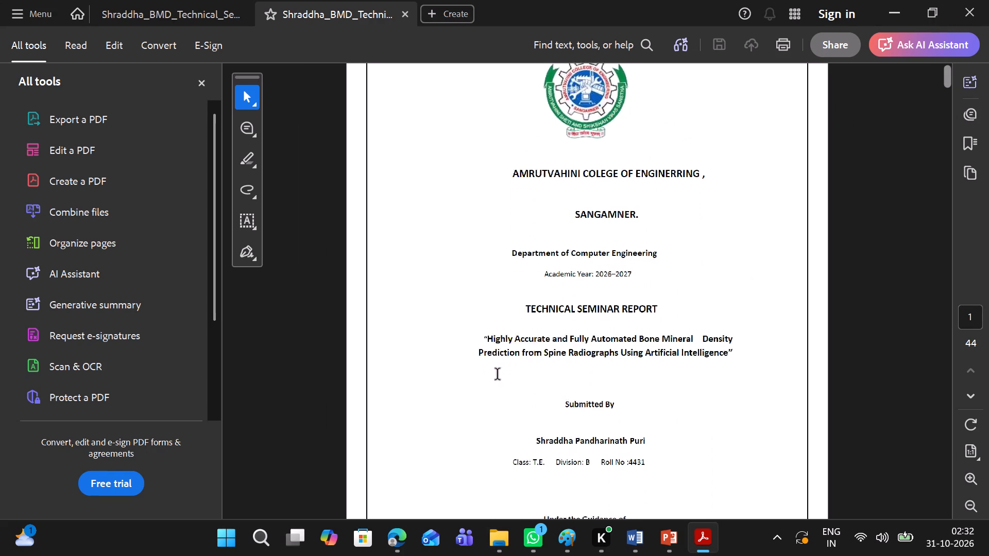
scroll(498, 375, "down", 5)
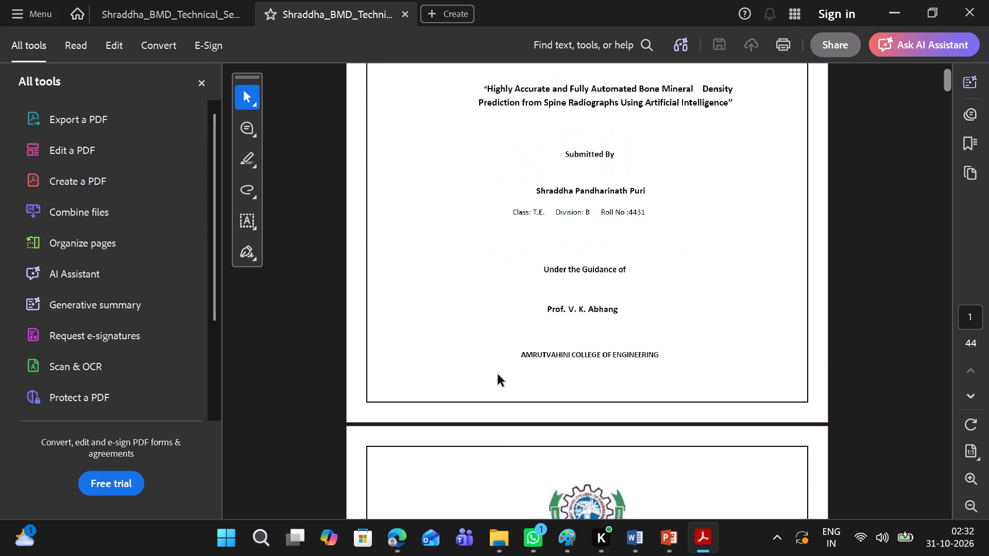
scroll(498, 375, "down", 7)
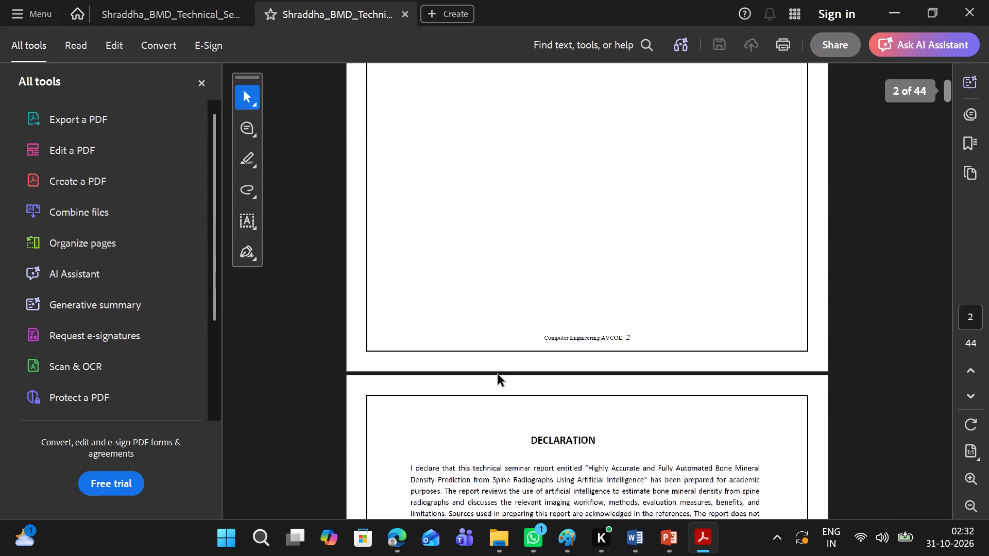
scroll(498, 375, "down", 3)
scroll(498, 375, "up", 2)
scroll(498, 375, "down", 2)
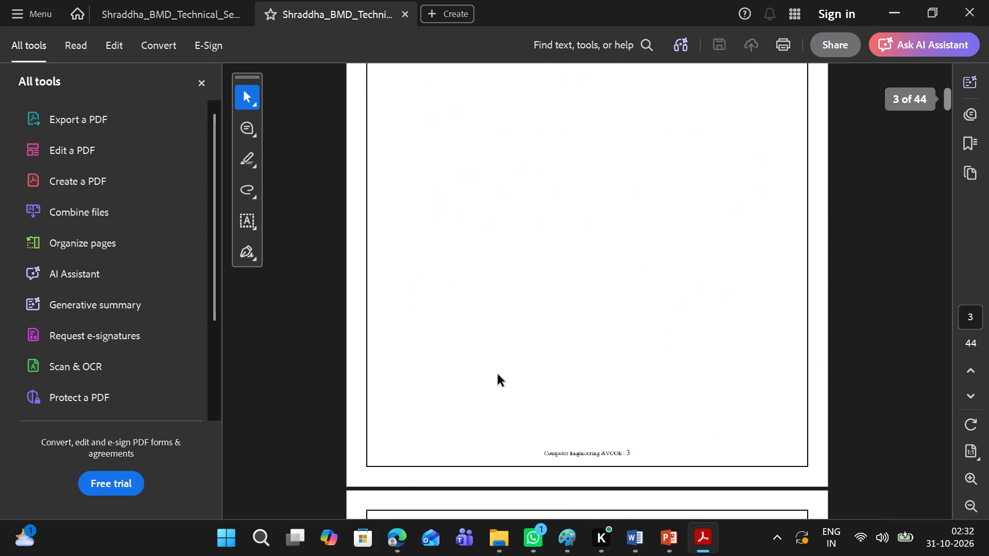
scroll(498, 375, "down", 2)
scroll(498, 375, "up", 11)
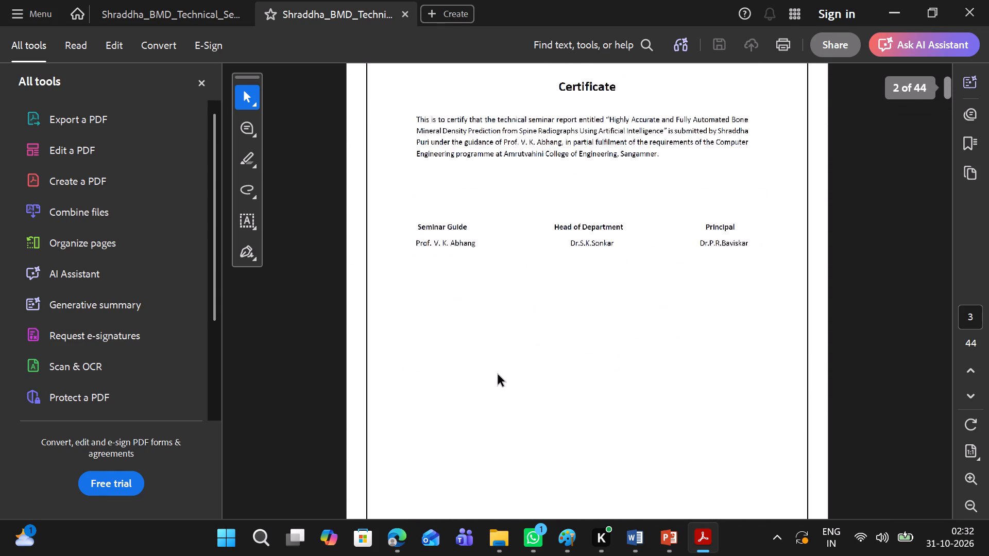
scroll(498, 375, "up", 7)
scroll(498, 375, "down", 1)
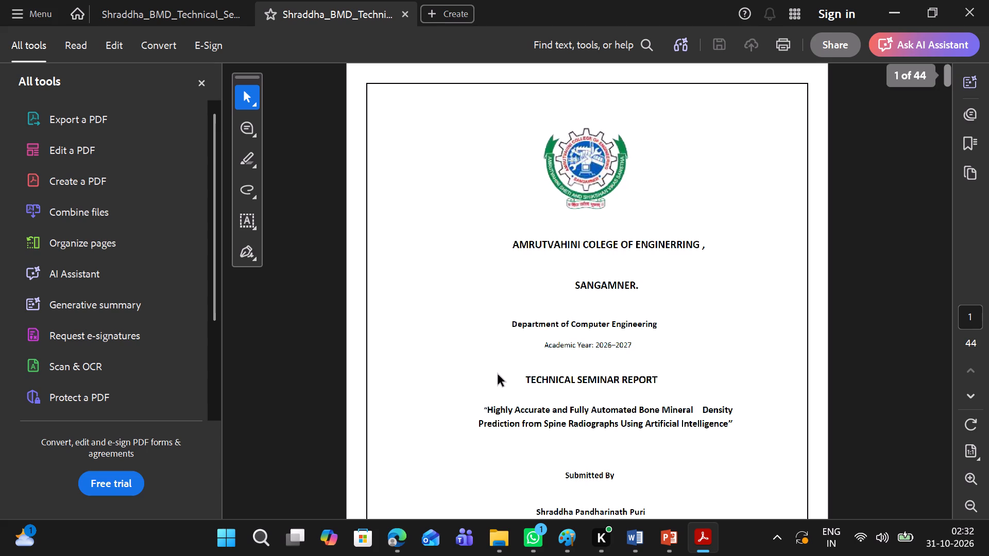
scroll(498, 375, "down", 13)
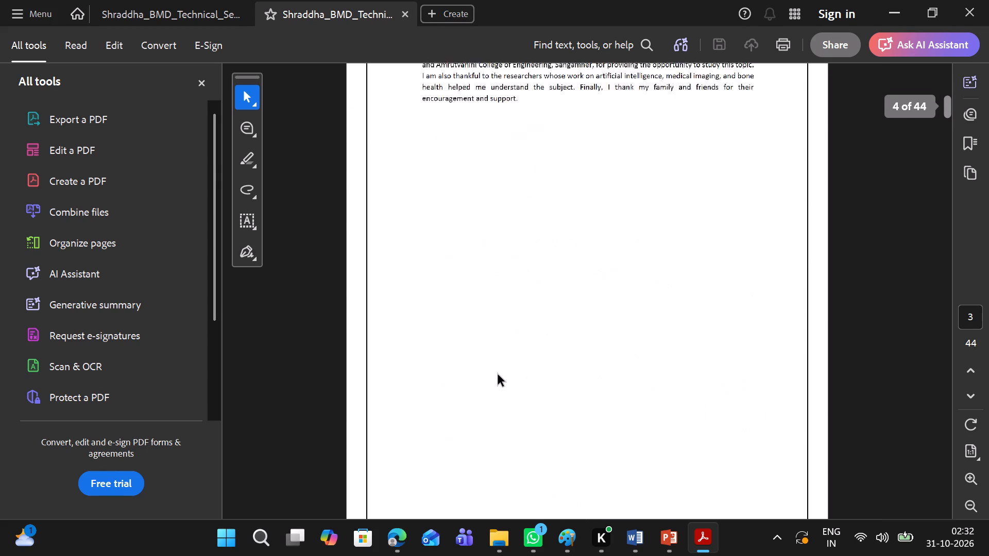
scroll(498, 375, "down", 3)
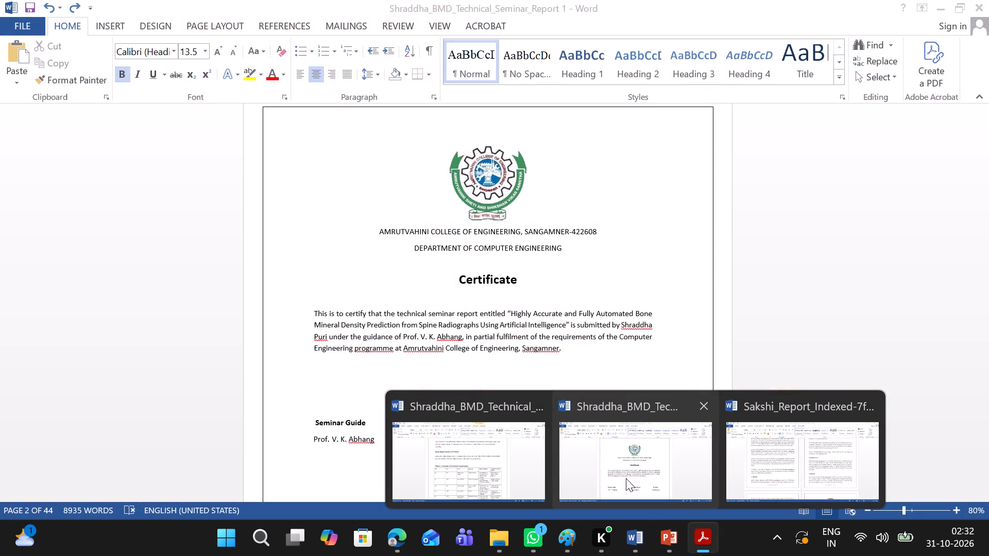
Switch to the report in Word and save a copy to Downloads as a Word document named "Shraddha_BMD_Technical_Seminar_Report .1".
left_click(626, 478)
left_click(29, 27)
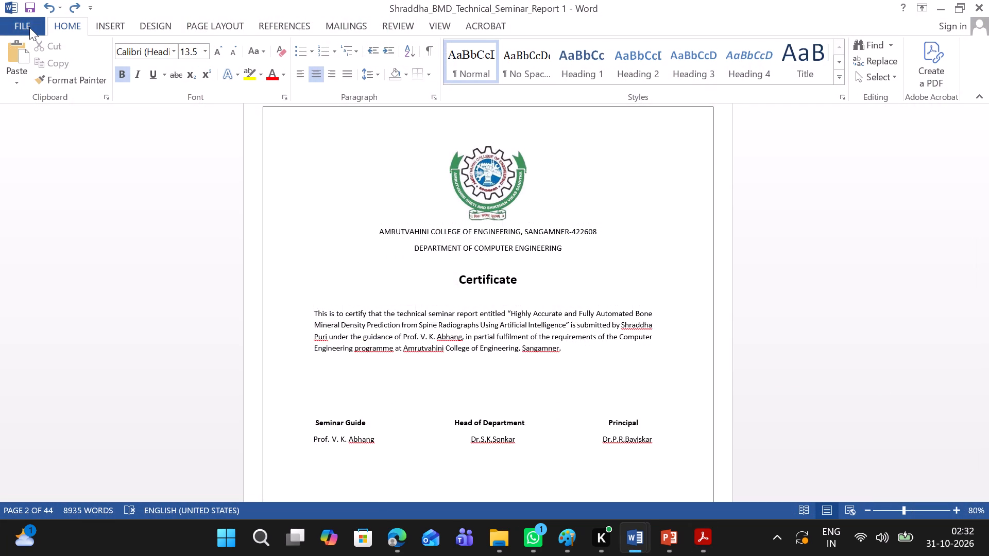
left_click(41, 163)
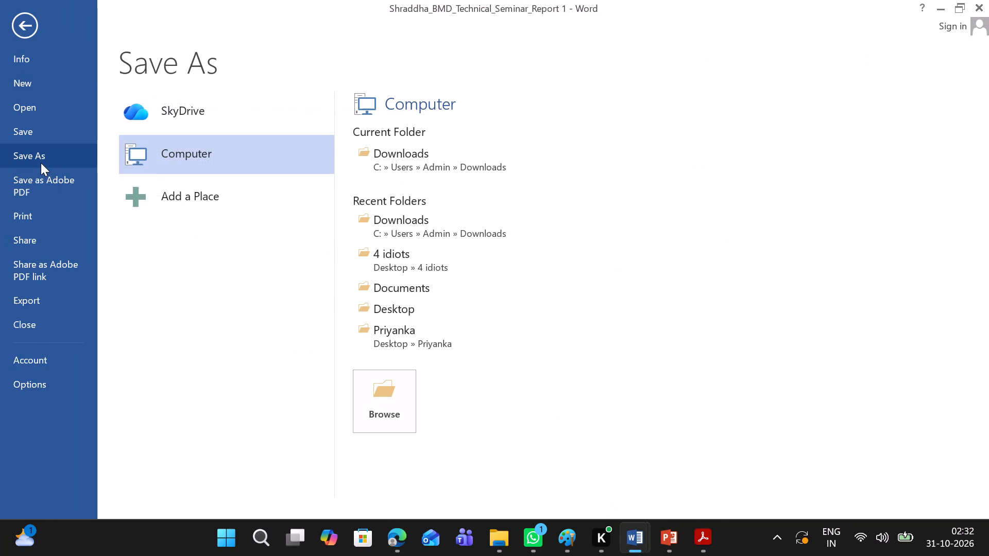
left_click(400, 152)
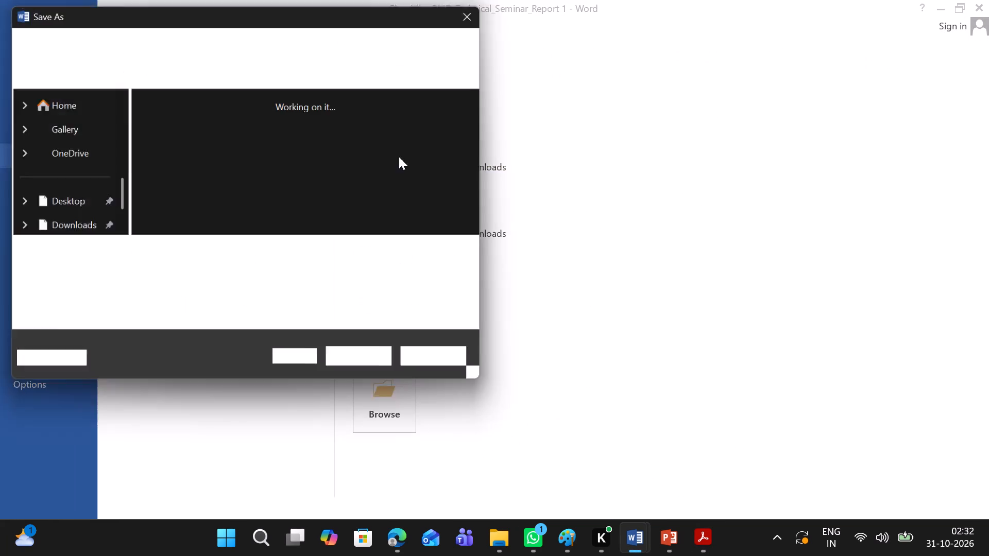
left_click_drag(293, 255, 287, 254)
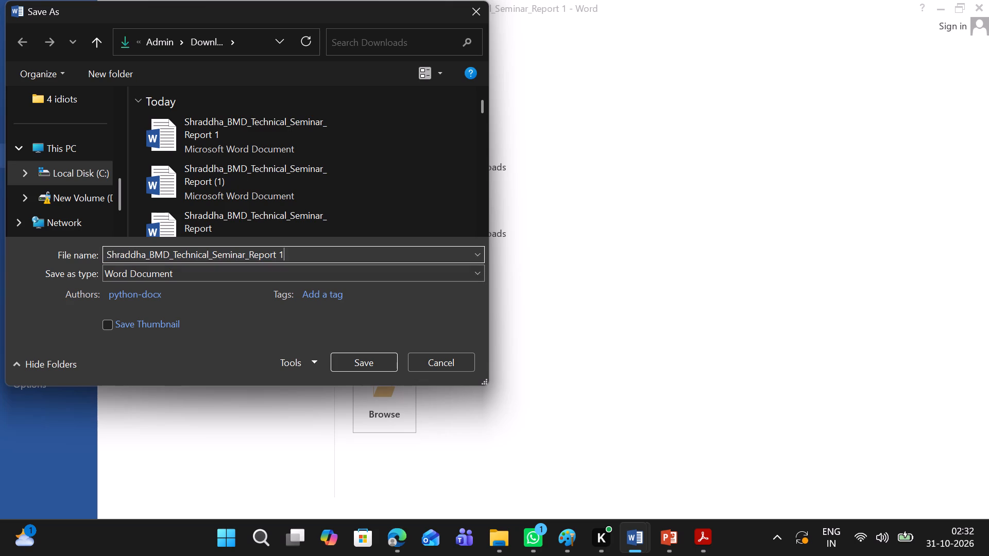
left_click_drag(287, 254, 279, 252)
left_click(279, 252)
key("period")
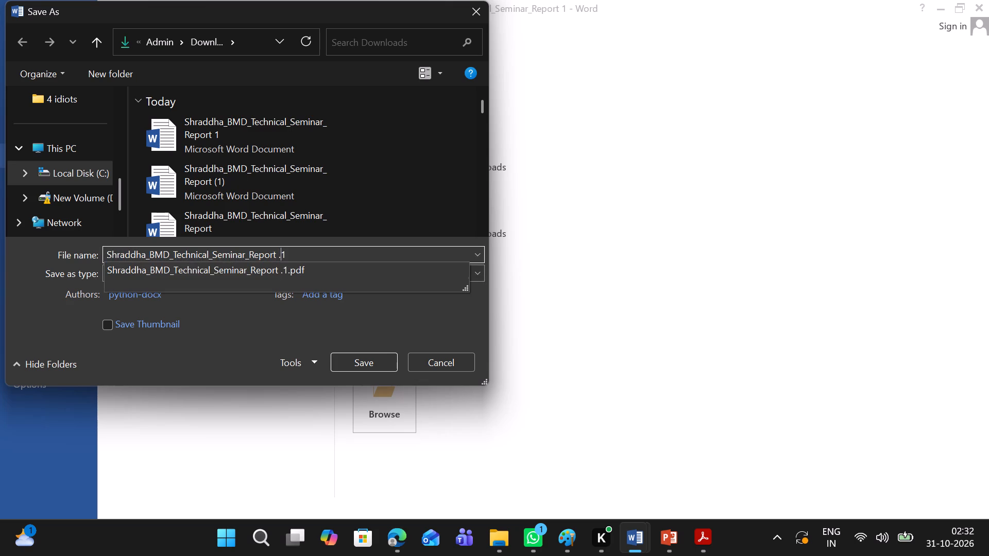
left_click(419, 240)
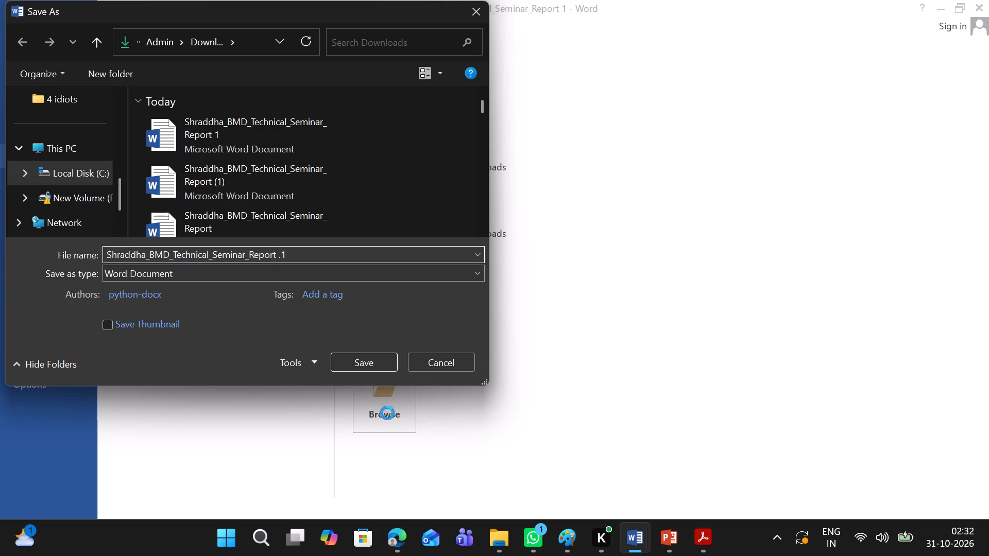
left_click(370, 361)
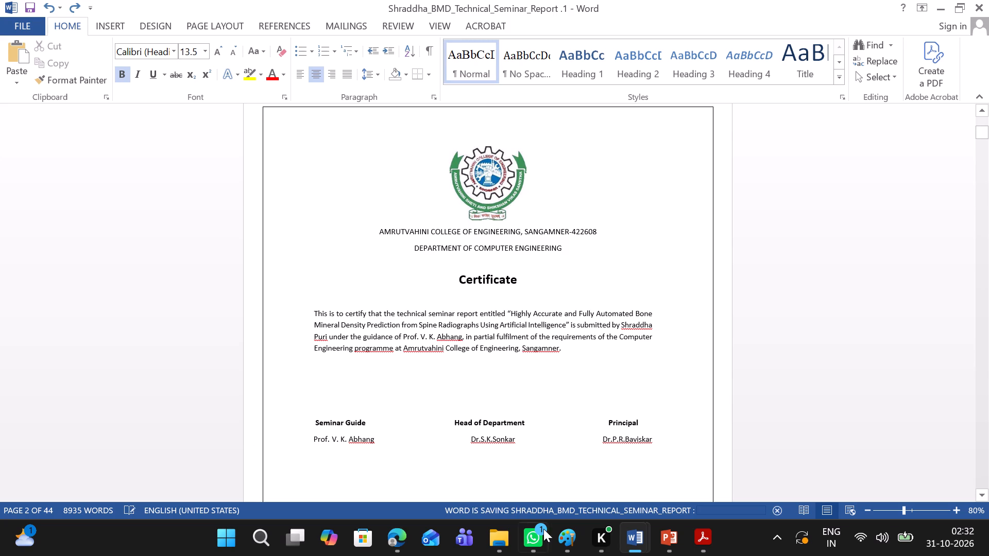
Check File Explorer's recent files for the newly saved Word copy and its matching PDF, and close that window.
left_click(496, 537)
left_click(417, 465)
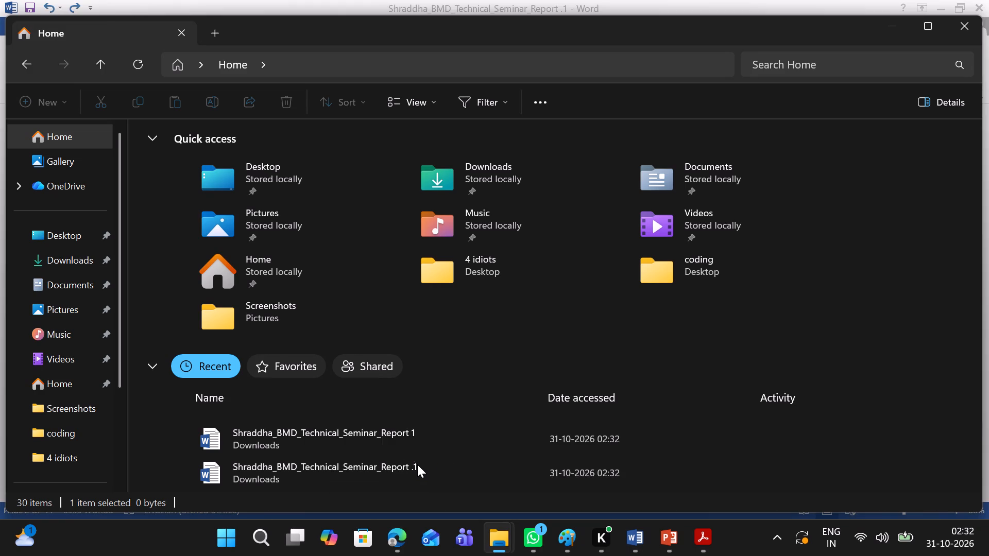
scroll(405, 386, "down", 1)
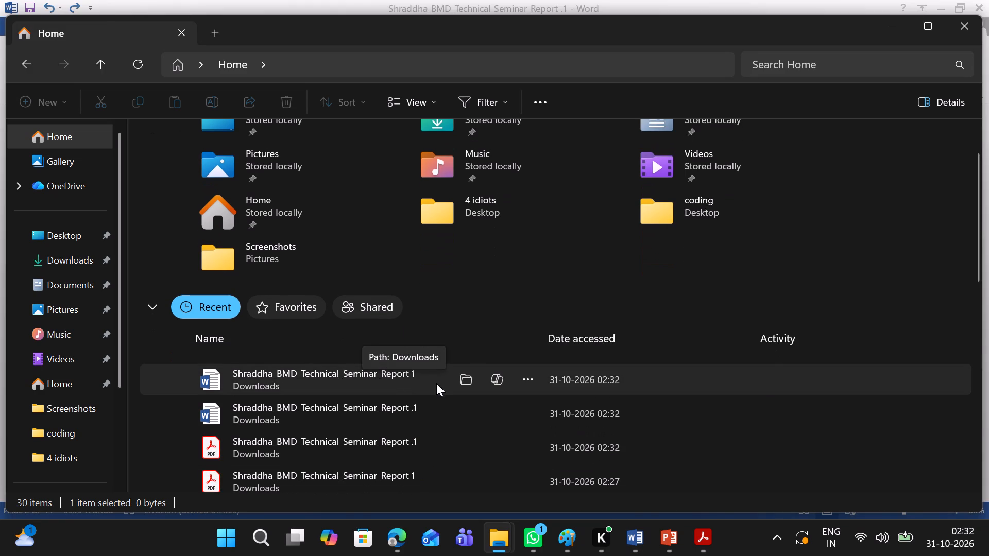
left_click(966, 25)
Close the saved report in Word and both report PDFs open in Acrobat.
left_click(974, 11)
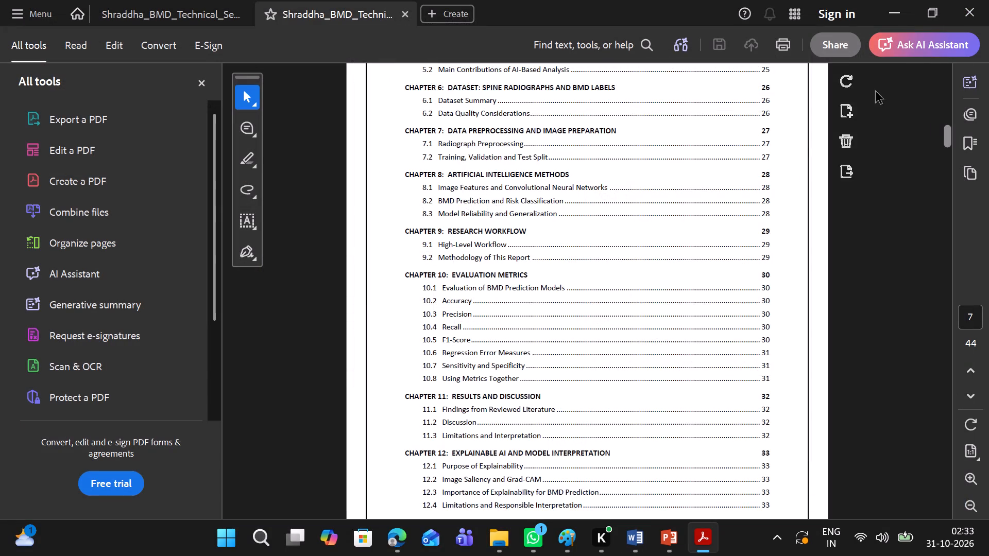
left_click(972, 15)
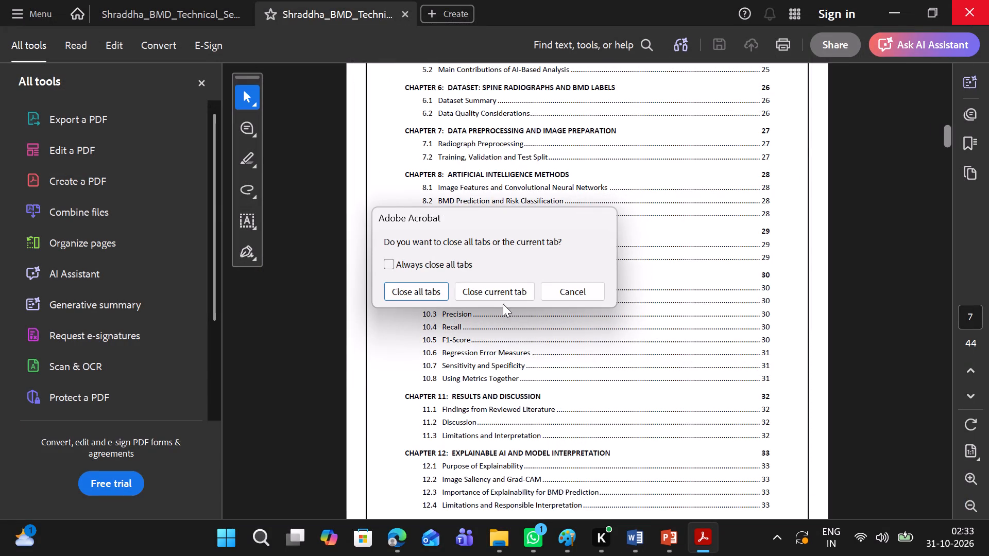
left_click(496, 287)
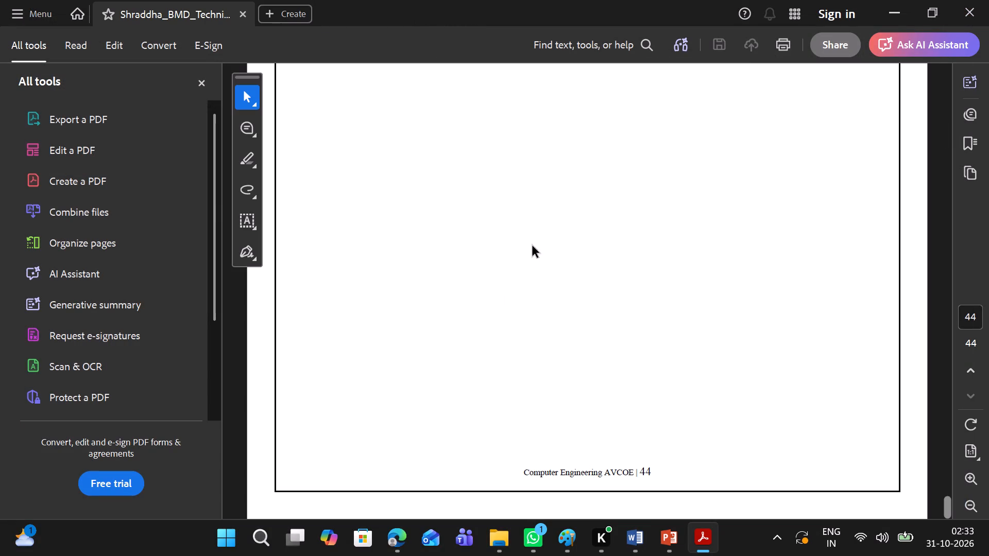
left_click(978, 18)
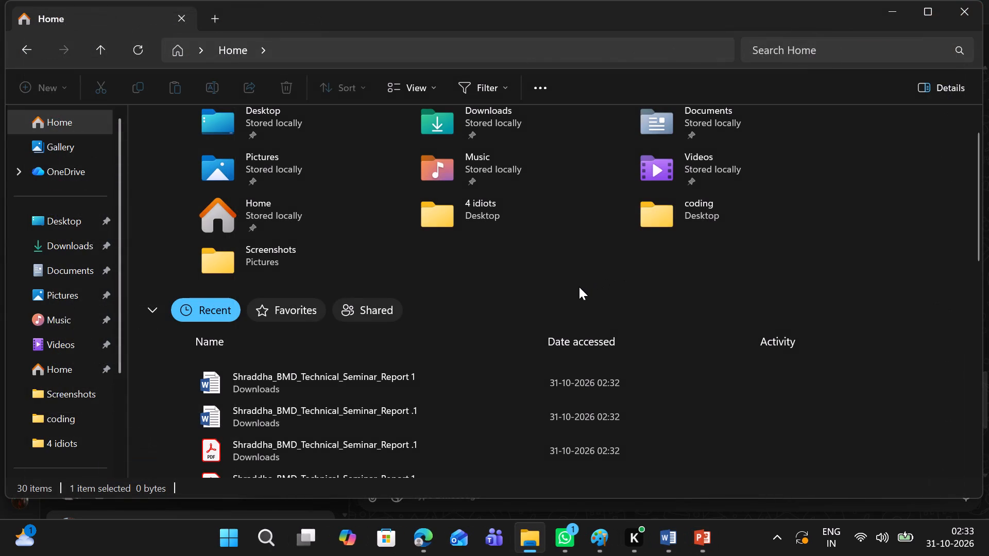
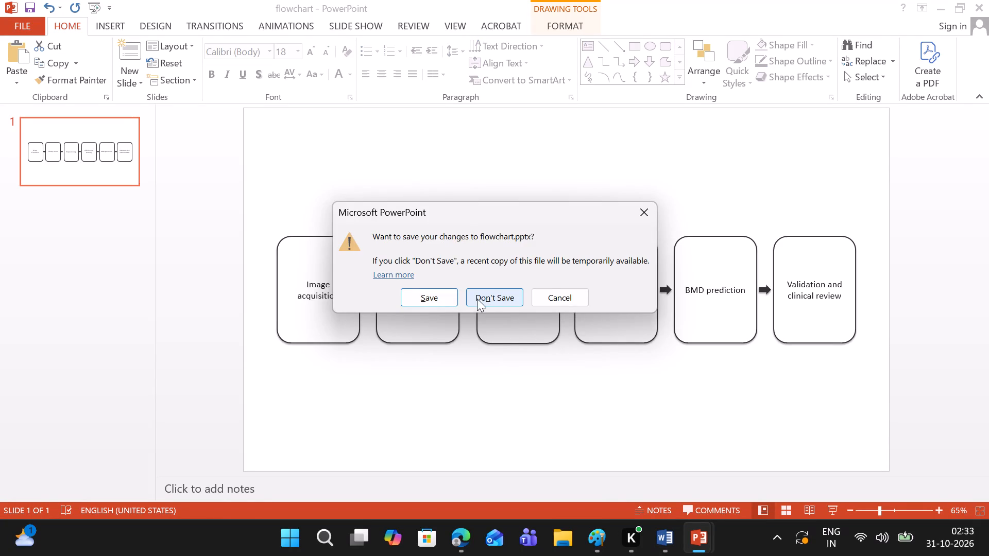
Close the flowchart.pptx presentation and the Sakshi_Report_Indexed document, discarding the changes in both.
left_click(490, 297)
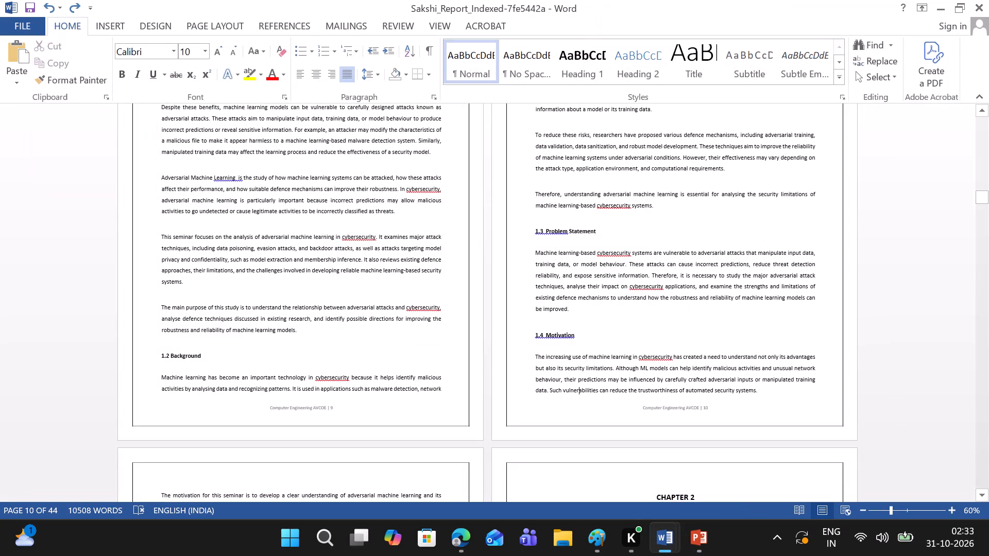
left_click(985, 3)
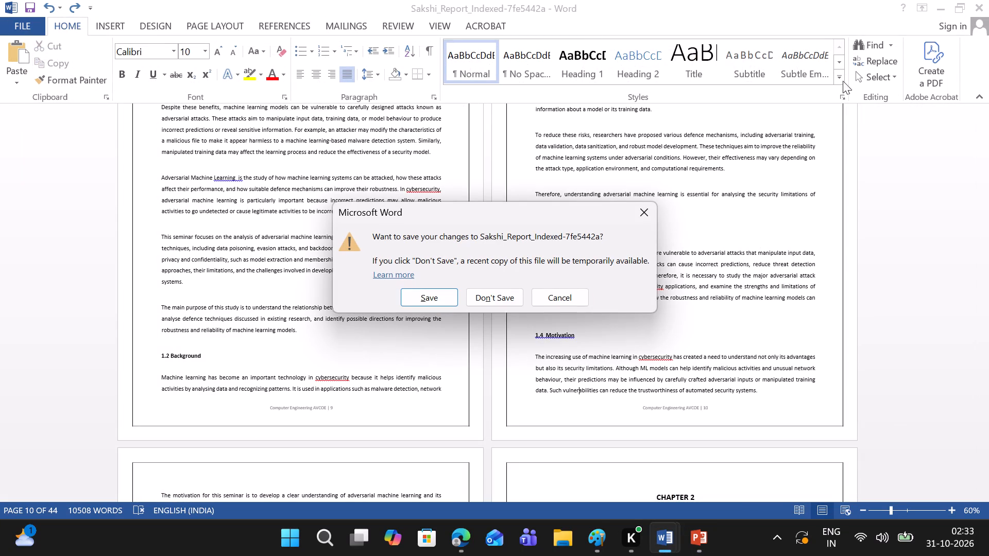
left_click(500, 294)
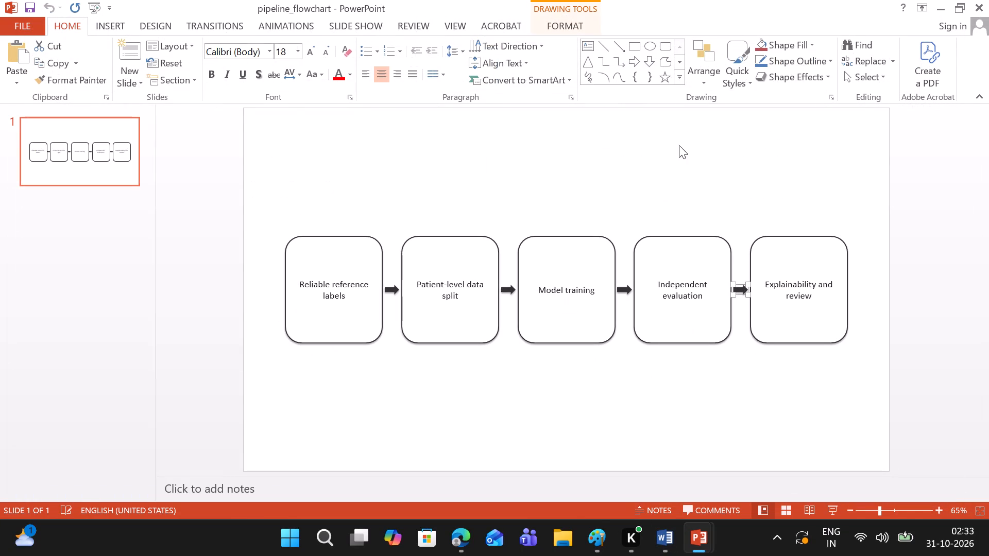
left_click(980, 5)
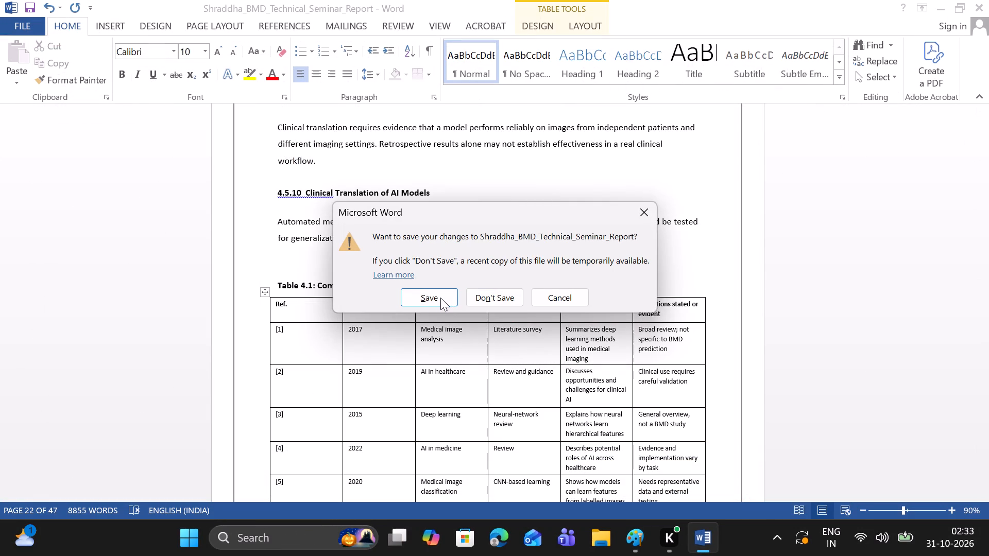
left_click(440, 298)
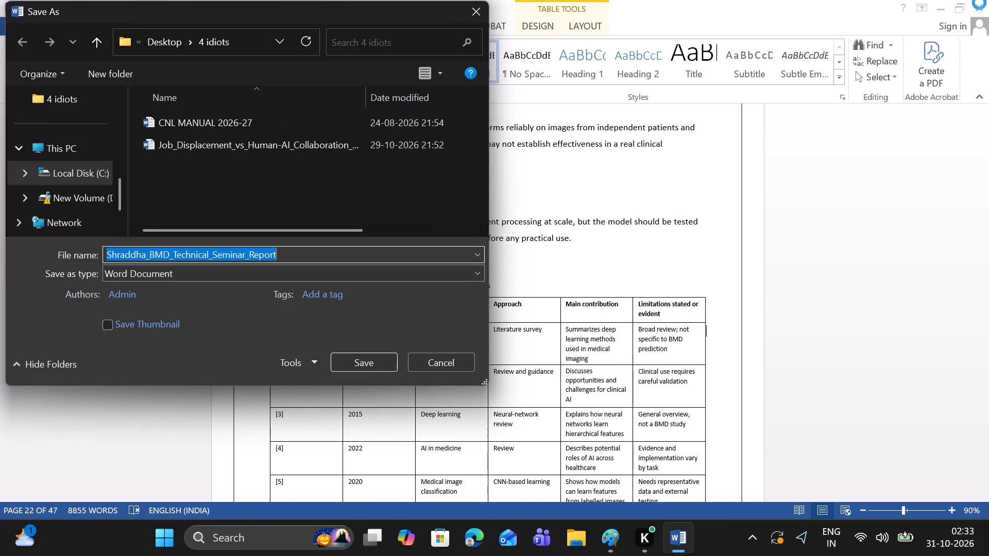
left_click(317, 257)
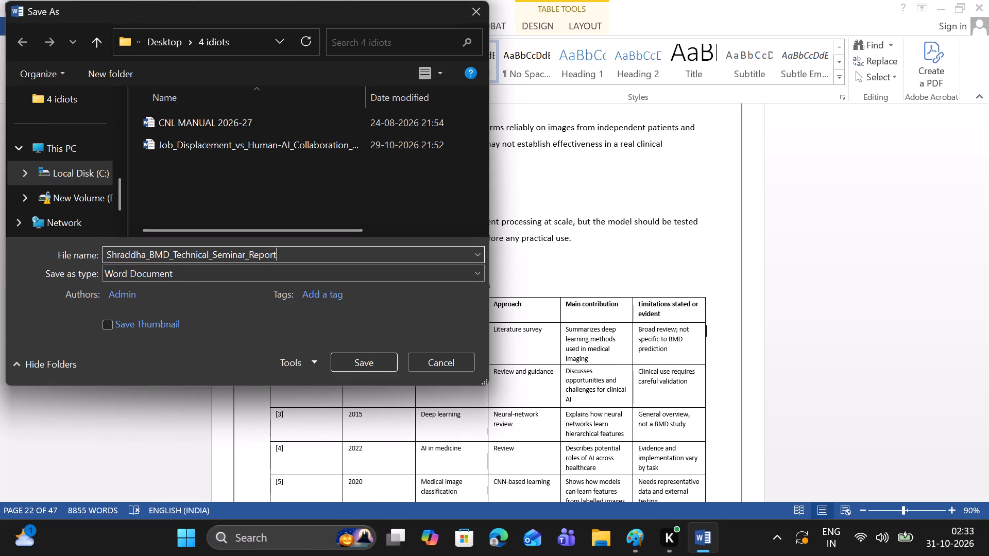
key("1")
key("2")
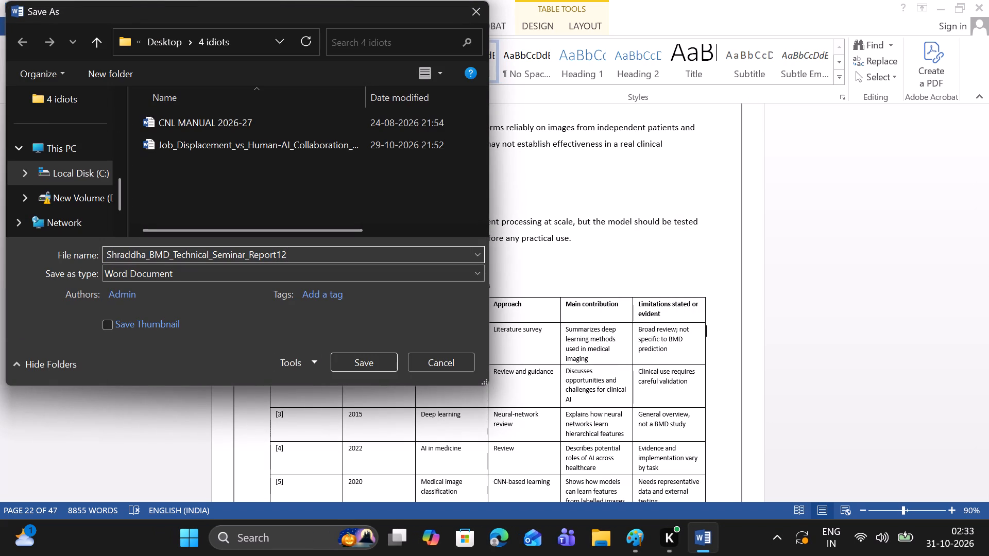
key("BackSpace")
key("BackSpace")
key("2")
key("BackSpace")
key("BackSpace")
key("BackSpace")
key("BackSpace")
key("BackSpace")
key("BackSpace")
key("BackSpace")
key("BackSpace")
key("BackSpace")
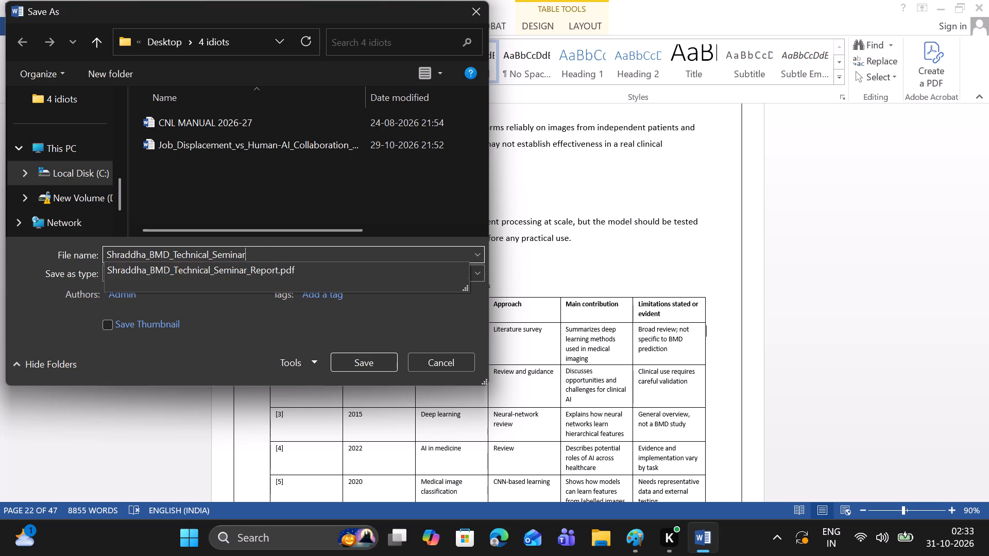
left_click(353, 353)
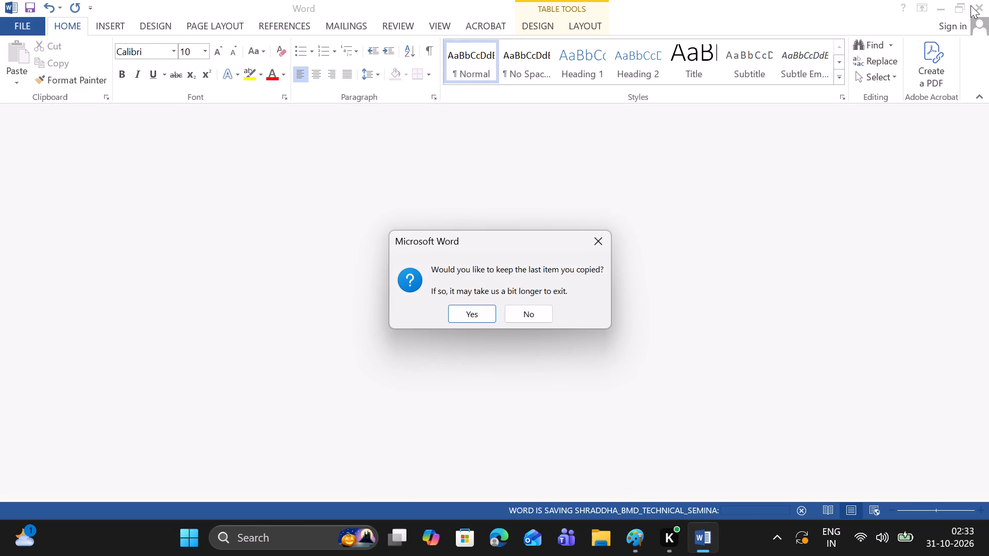
Finish exiting Word, choosing to keep the last copied item.
left_click(970, 5)
left_click(486, 310)
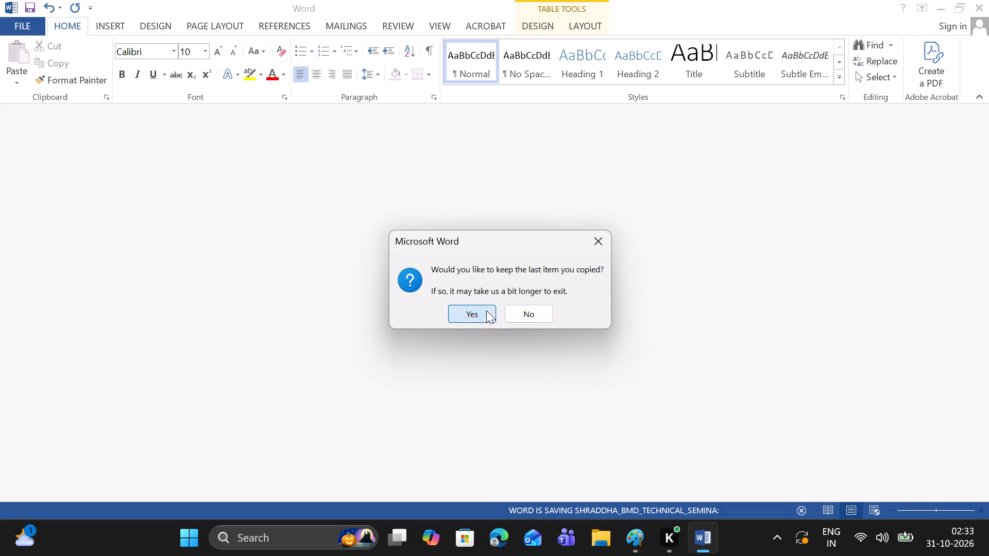